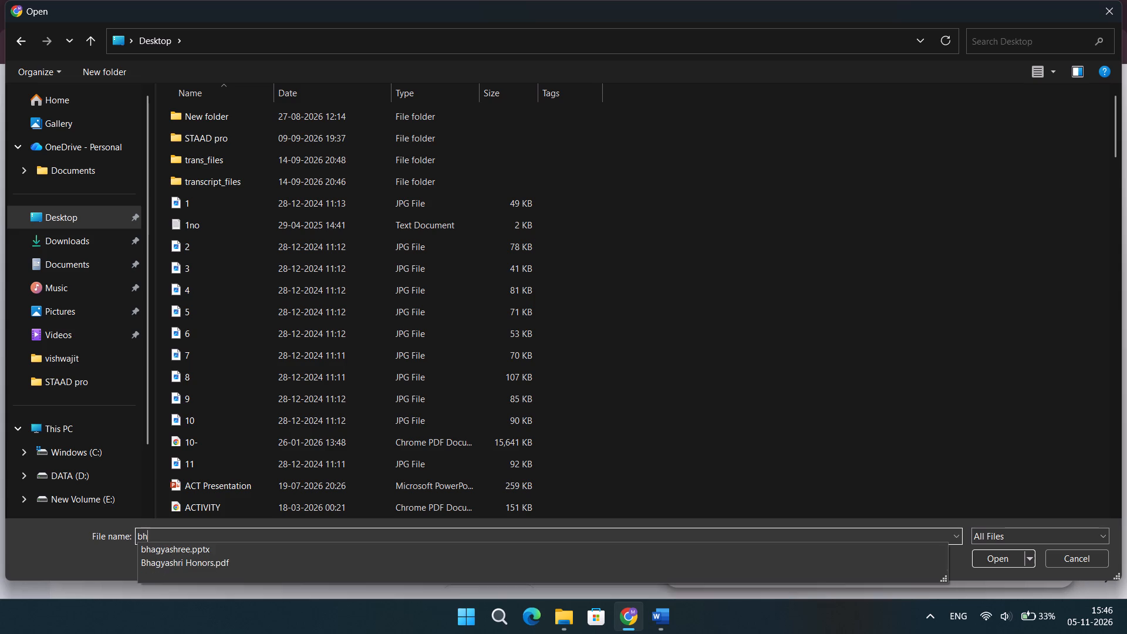
Choose the file Bhagyashri Honors.pdf from the Desktop folder as the file to open.
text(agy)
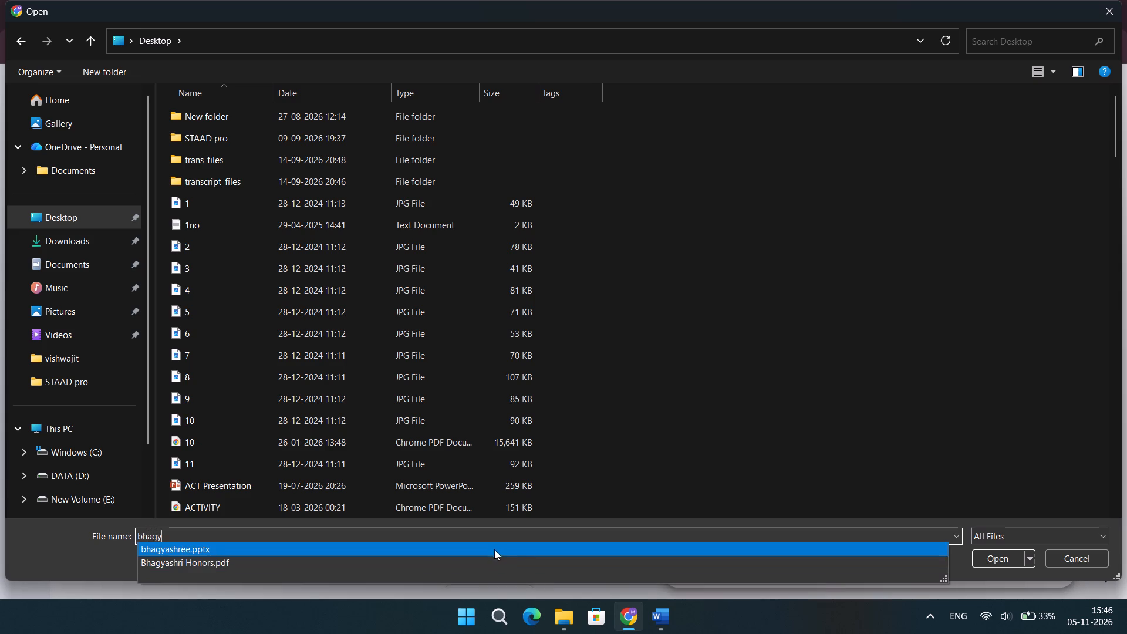
double_click(494, 559)
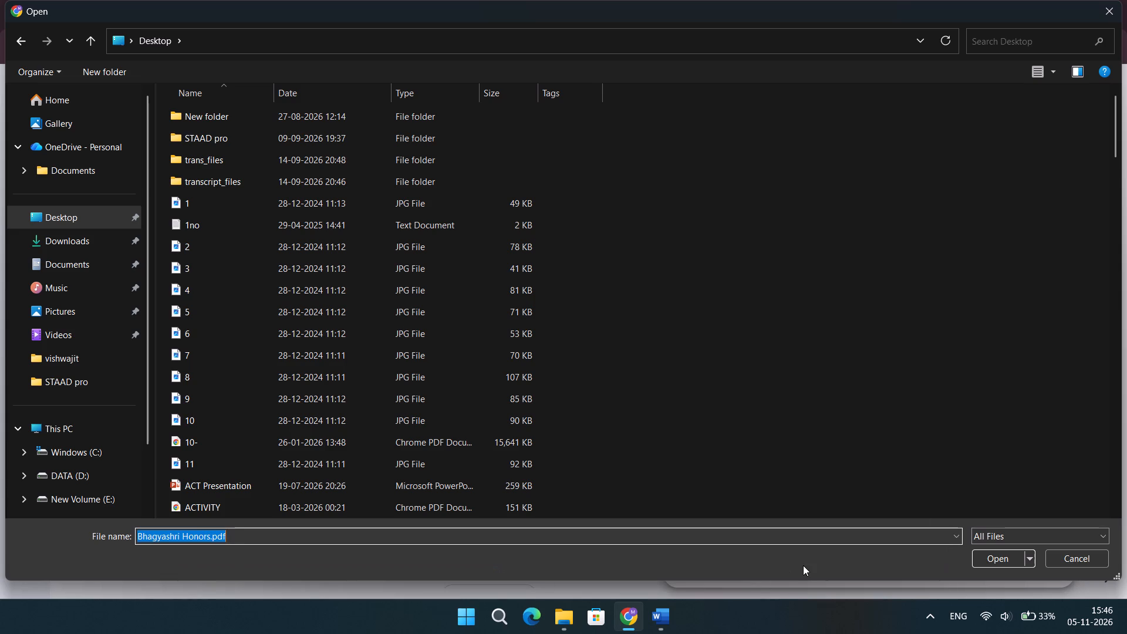
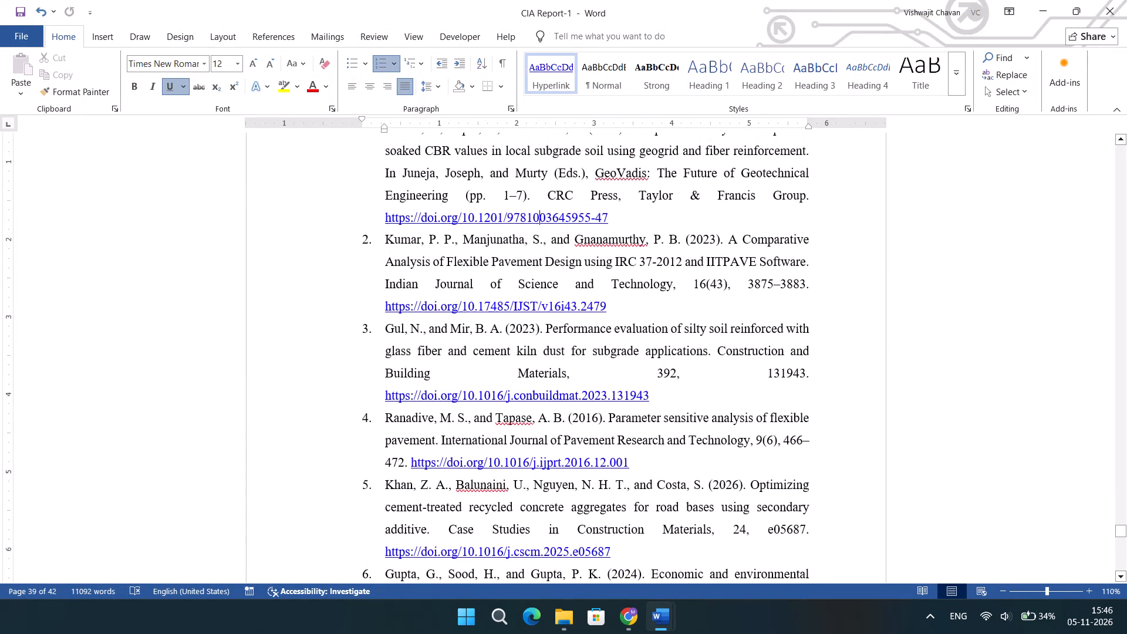
Remove the "pp." label and the closing parenthesis from the page range 1–7 in the first reference of the CIA Report-1 document.
scroll(470, 286, up, 1)
scroll(470, 286, down, 1)
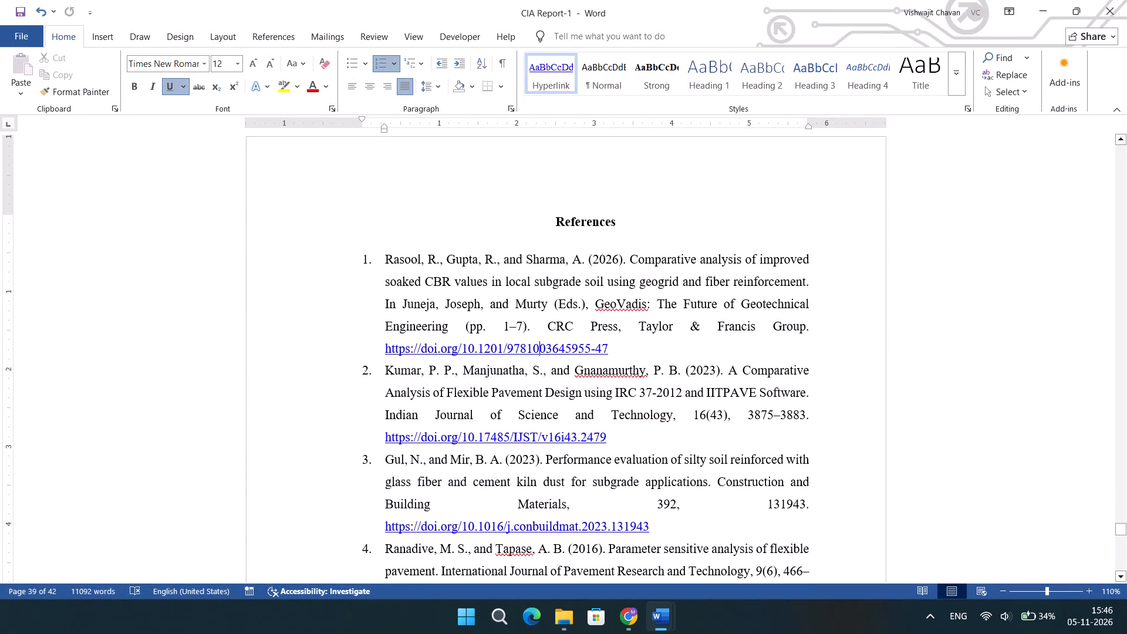
click(491, 333)
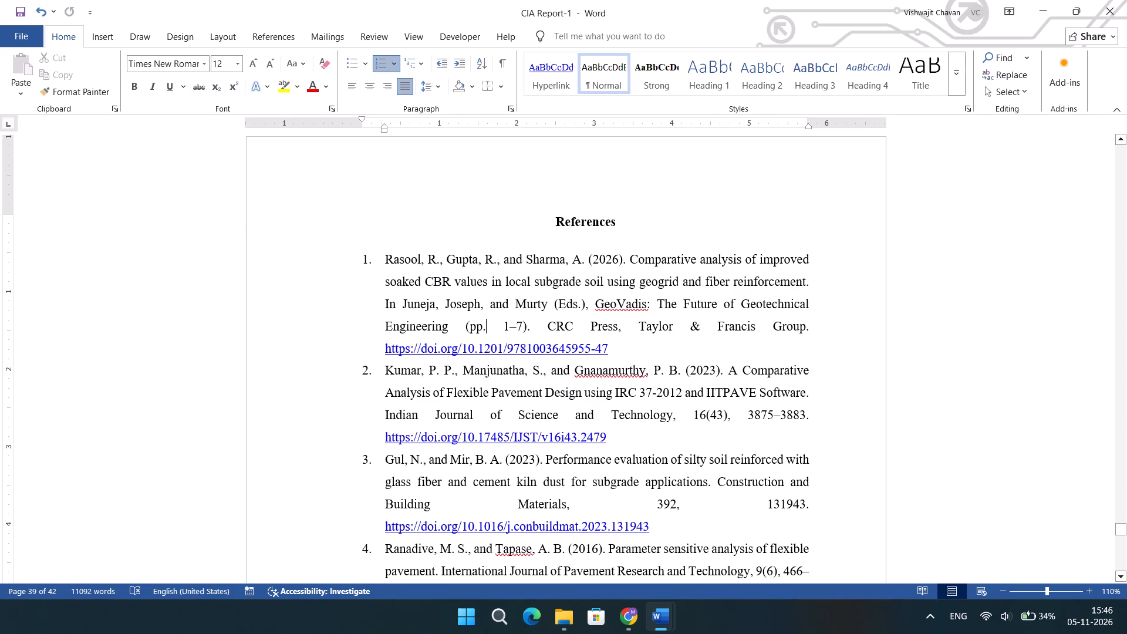
key(BackSpace)
key(BackSpace)
key(BackSpace)
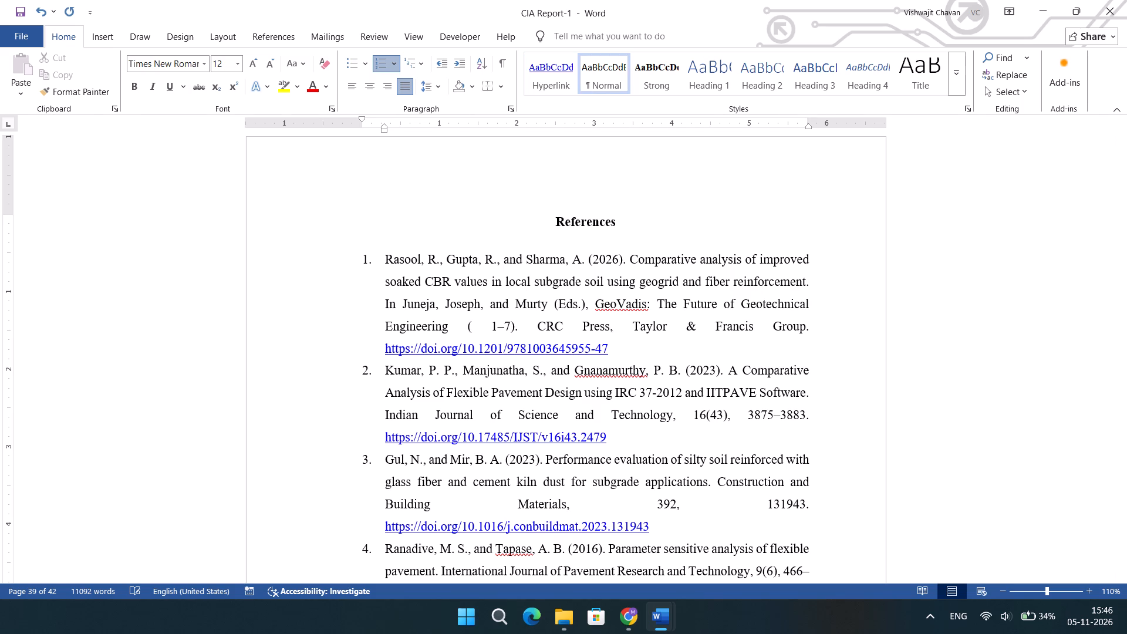
key(Right)
key(Right)
key(Right)
key(Right)
Remove the parentheses around the page range 1–7 in reference 1, leaving a single space after Engineering.
key(Right)
key(BackSpace)
key(Left)
key(Left)
key(Left)
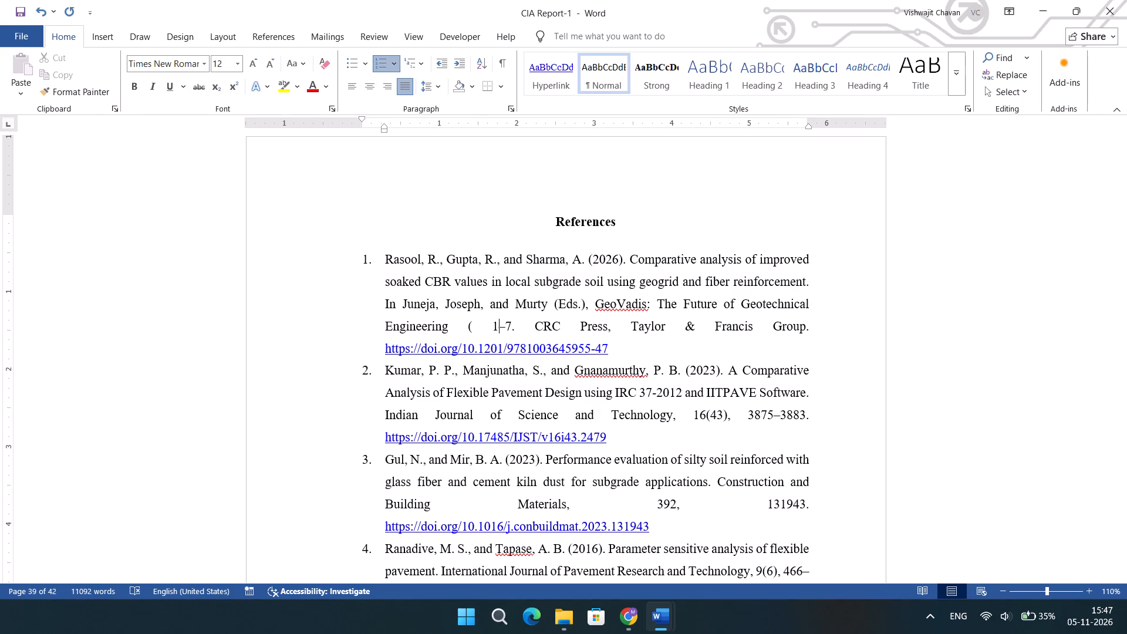
key(BackSpace)
key(BackSpace)
key(BackSpace)
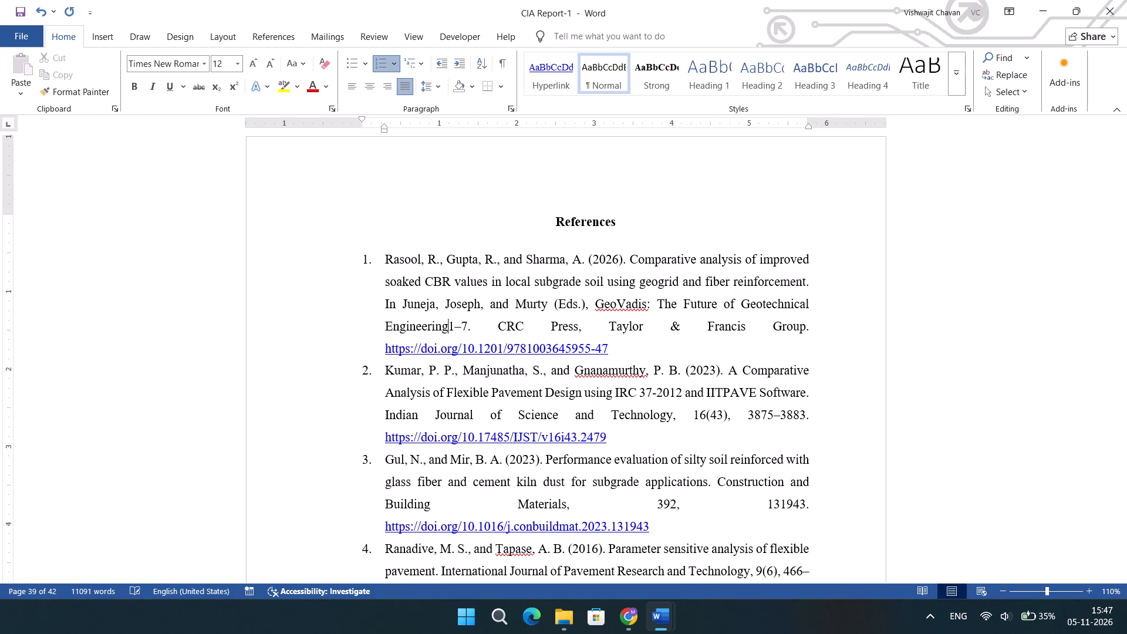
key(space)
Review the rest of the reference list through reference 26, checking how volume, issue and page numbers are written.
scroll(491, 333, down, 1)
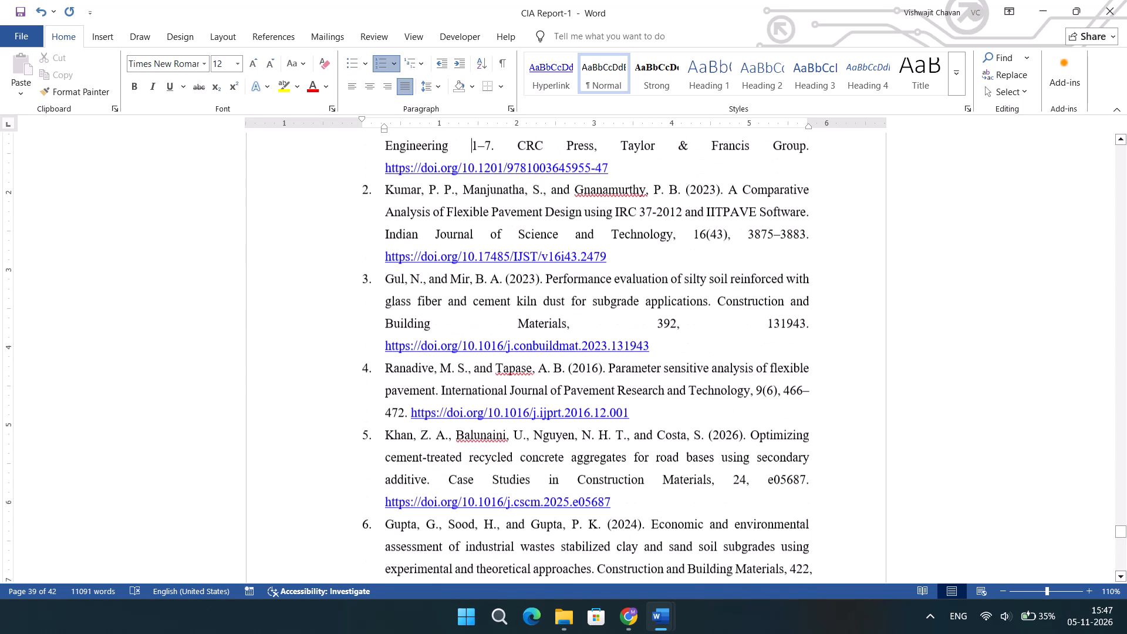
scroll(491, 333, down, 1)
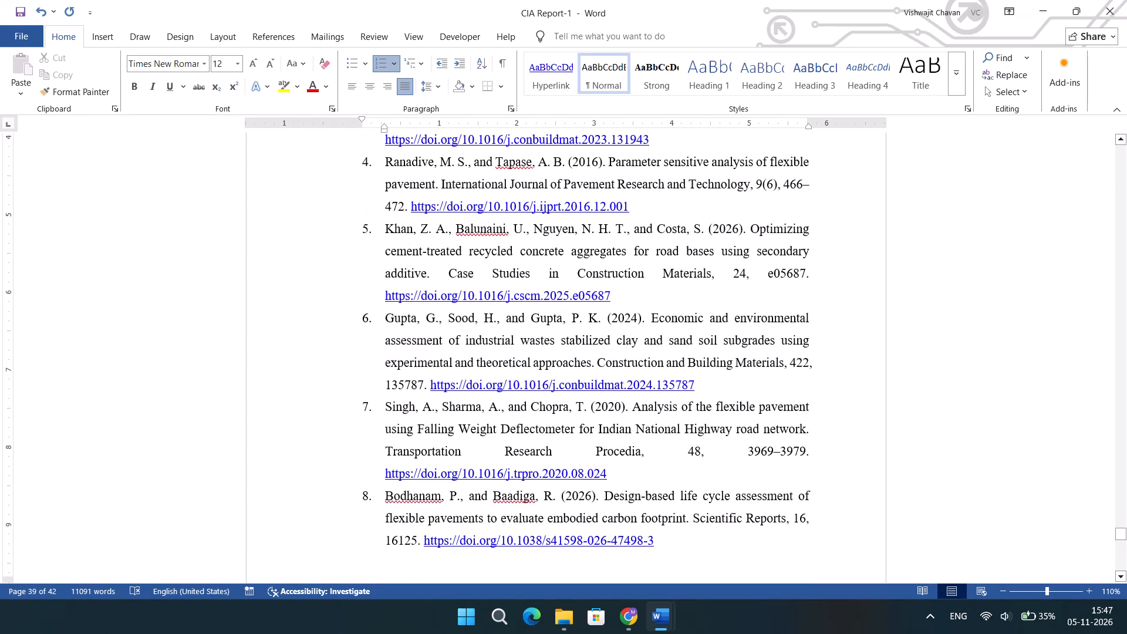
scroll(491, 333, down, 2)
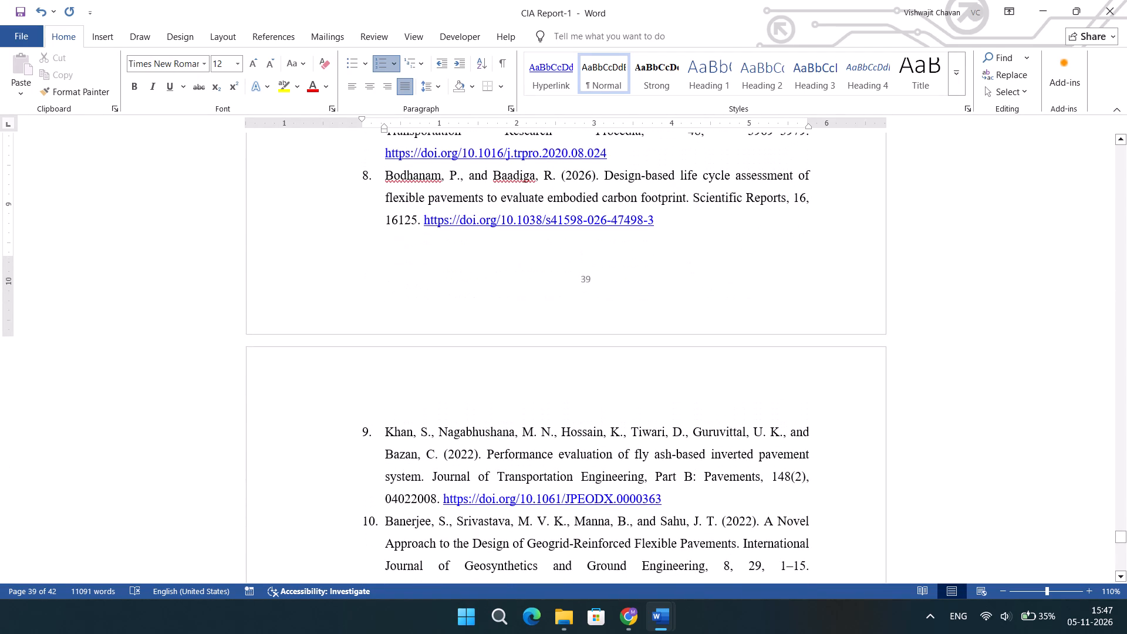
scroll(491, 333, down, 1)
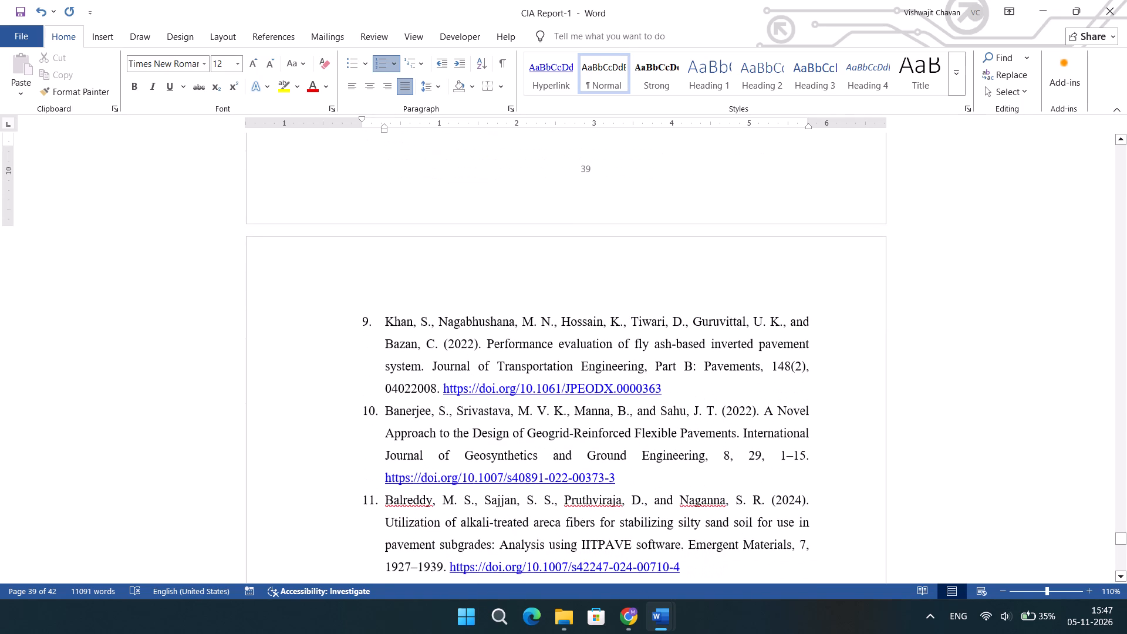
scroll(491, 333, down, 1)
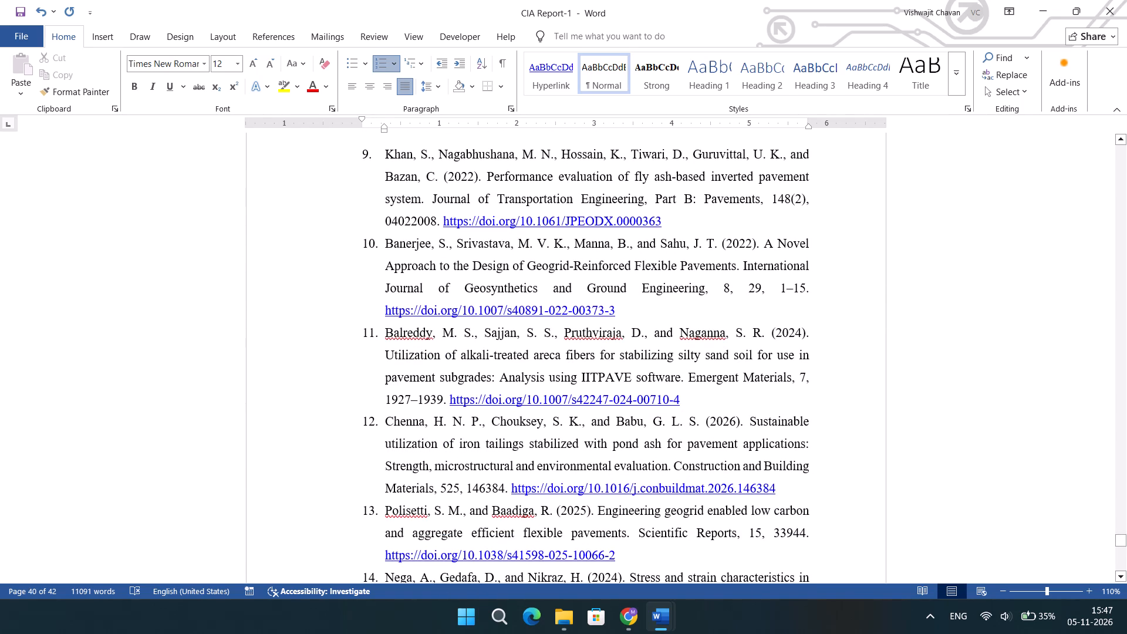
scroll(491, 333, down, 2)
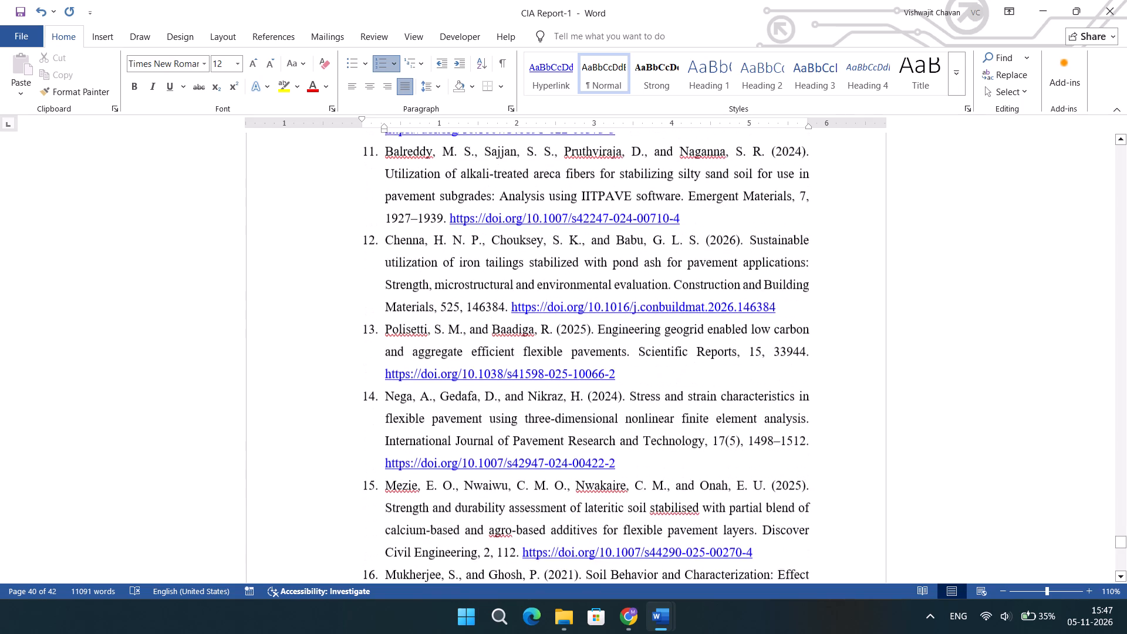
scroll(491, 333, down, 1)
scroll(491, 333, right, 1)
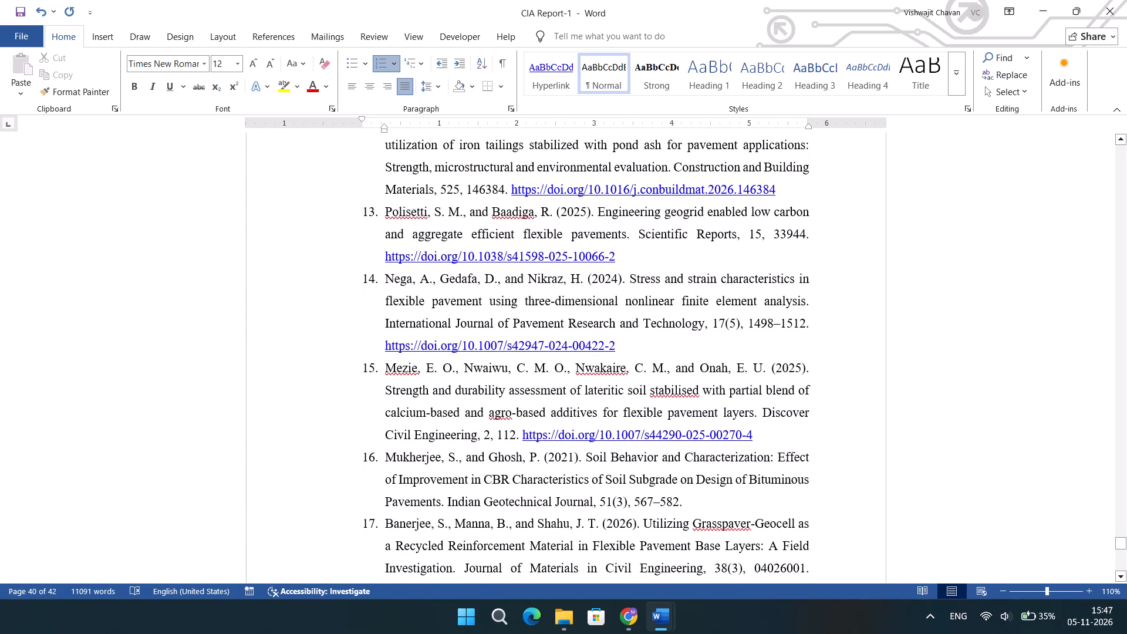
scroll(491, 333, right, 1)
scroll(491, 333, down, 1)
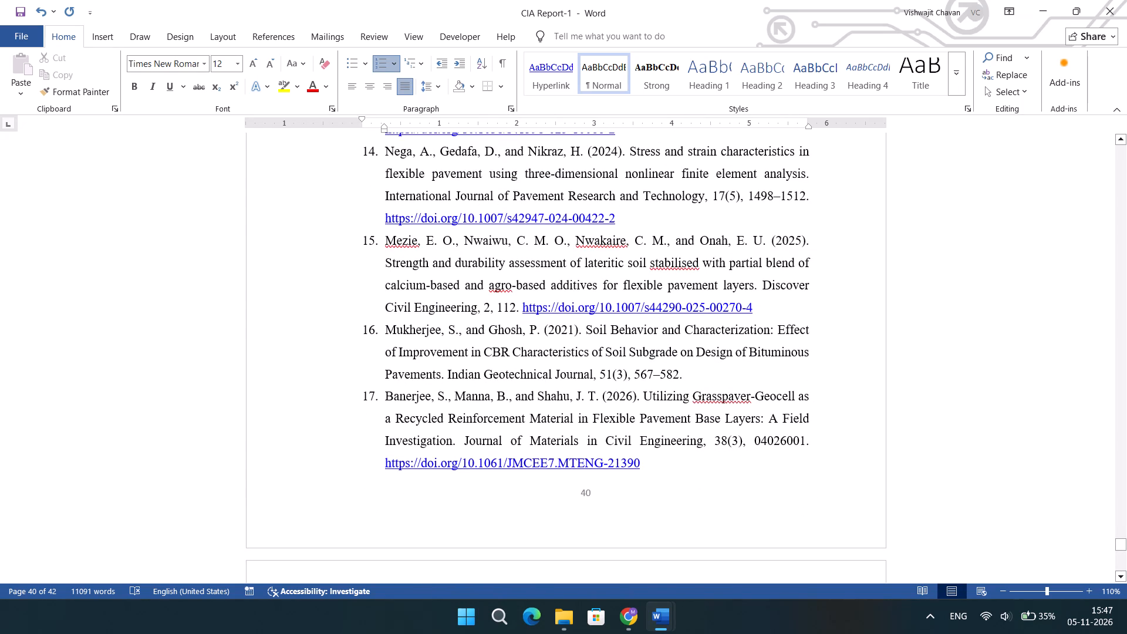
scroll(491, 333, down, 6)
scroll(491, 333, up, 3)
scroll(491, 333, down, 5)
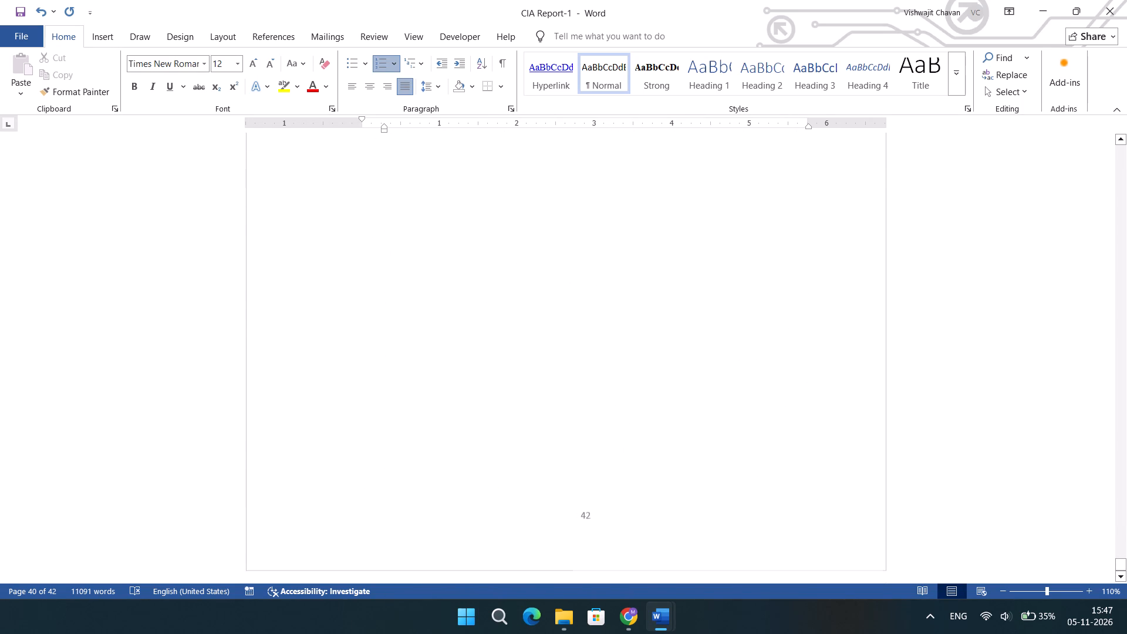
scroll(491, 333, up, 5)
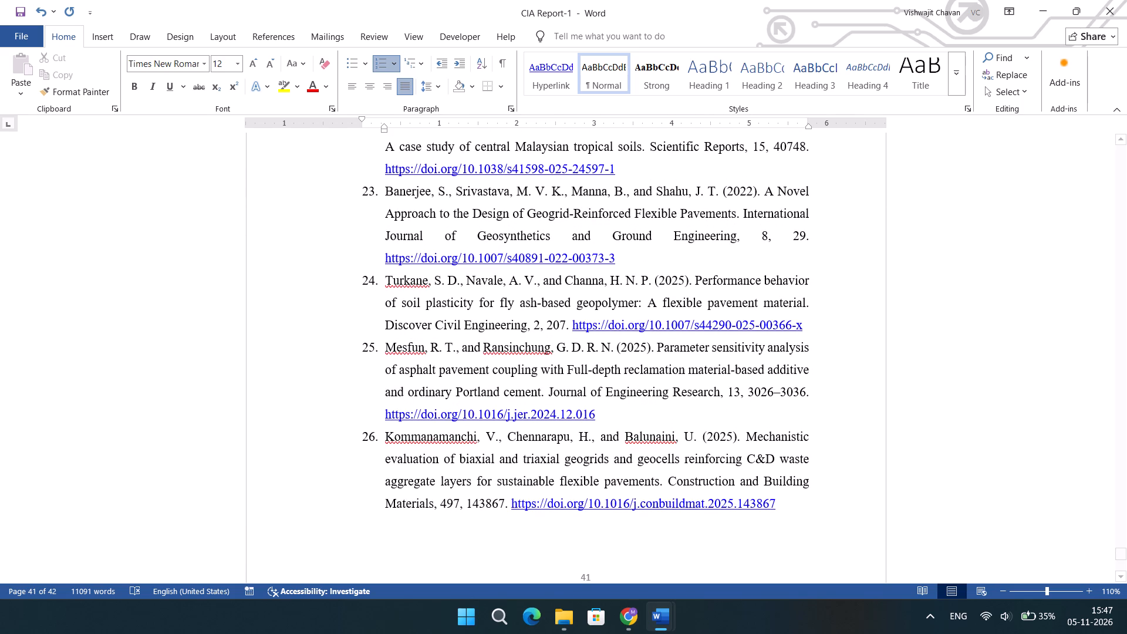
Delete the volume number 13 and its comma from reference 25, keeping one space before the page range.
click(731, 397)
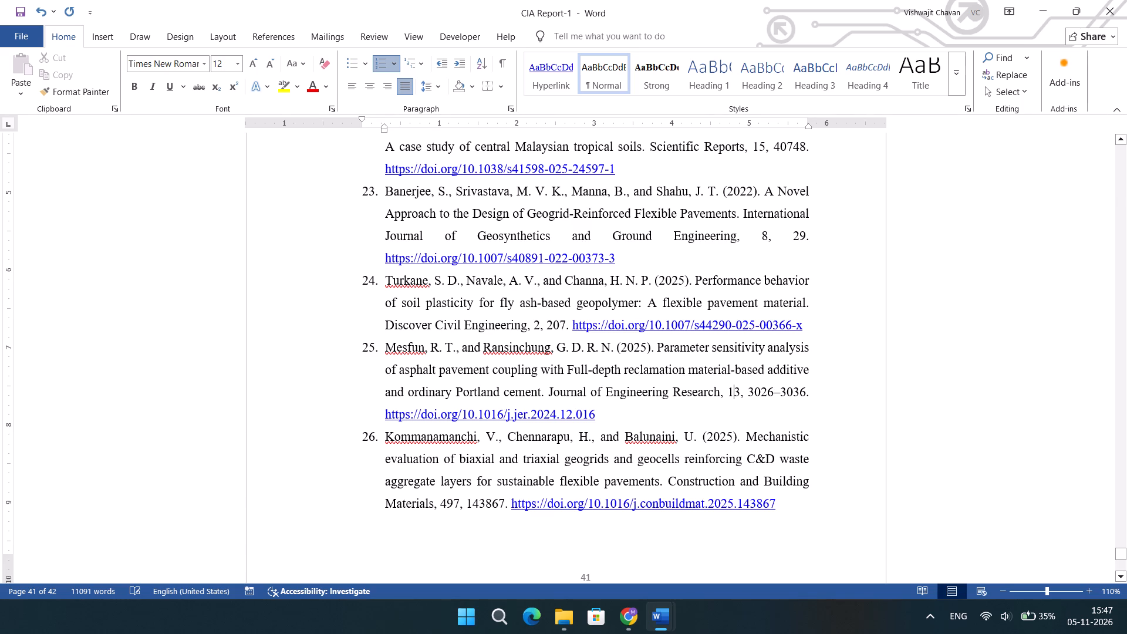
click(746, 396)
key(BackSpace)
key(BackSpace)
key(BackSpace)
key(BackSpace)
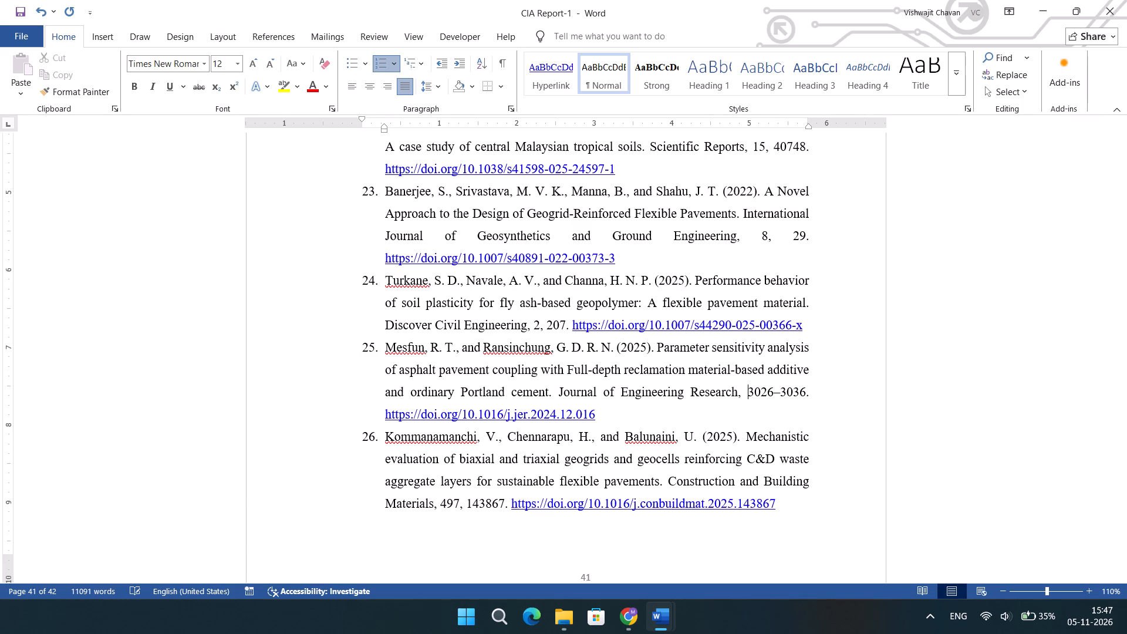
key(BackSpace)
key(space)
Reformat the volume and number at the end of reference 23's journal details as 8 (29).
scroll(746, 396, up, 2)
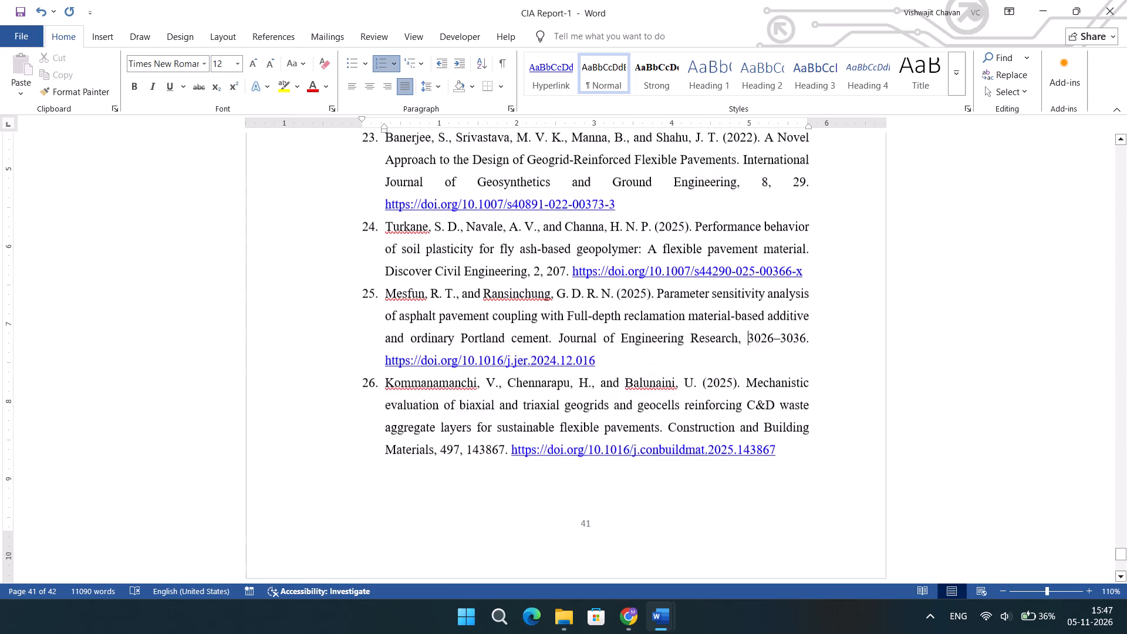
scroll(746, 396, up, 1)
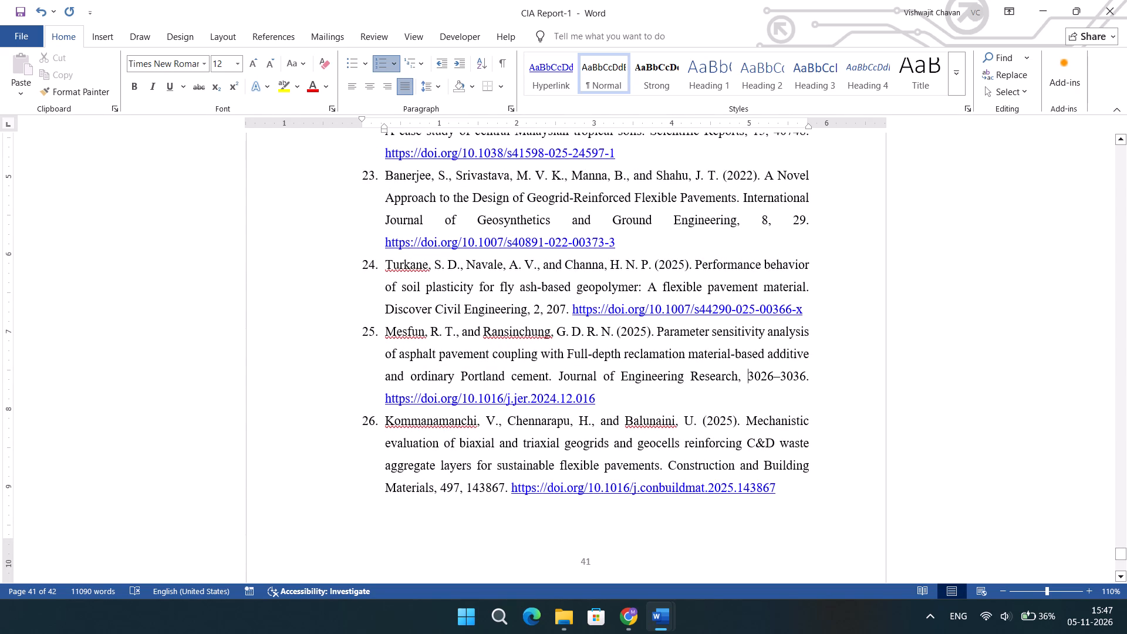
click(797, 224)
key(Left)
key(BackSpace)
key(BackSpace)
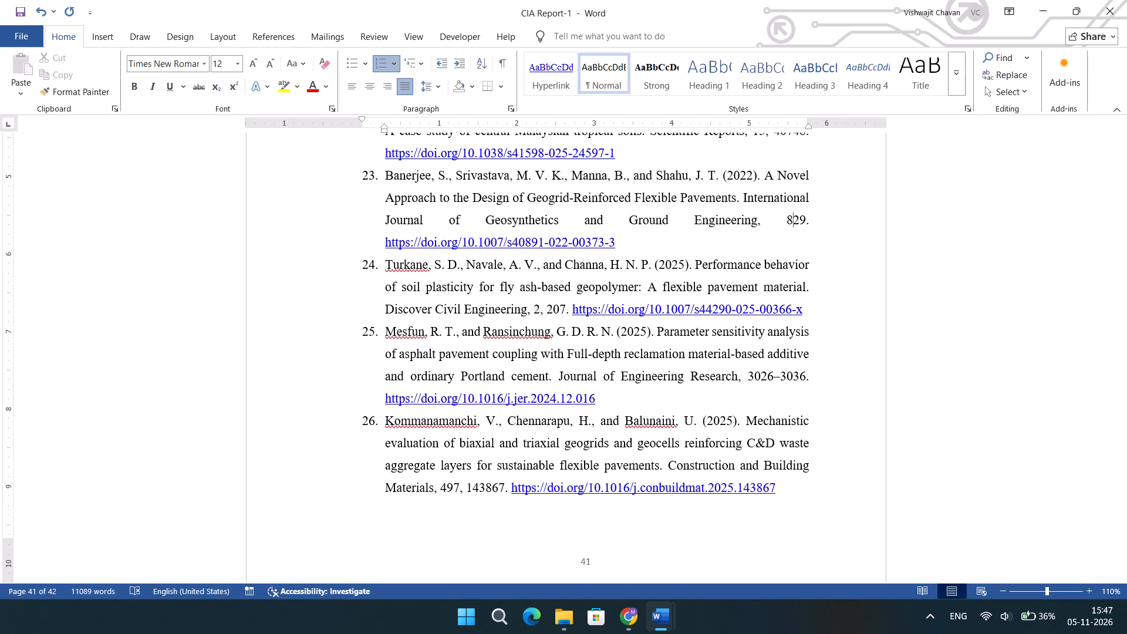
key(shift+parenleft)
key(Right)
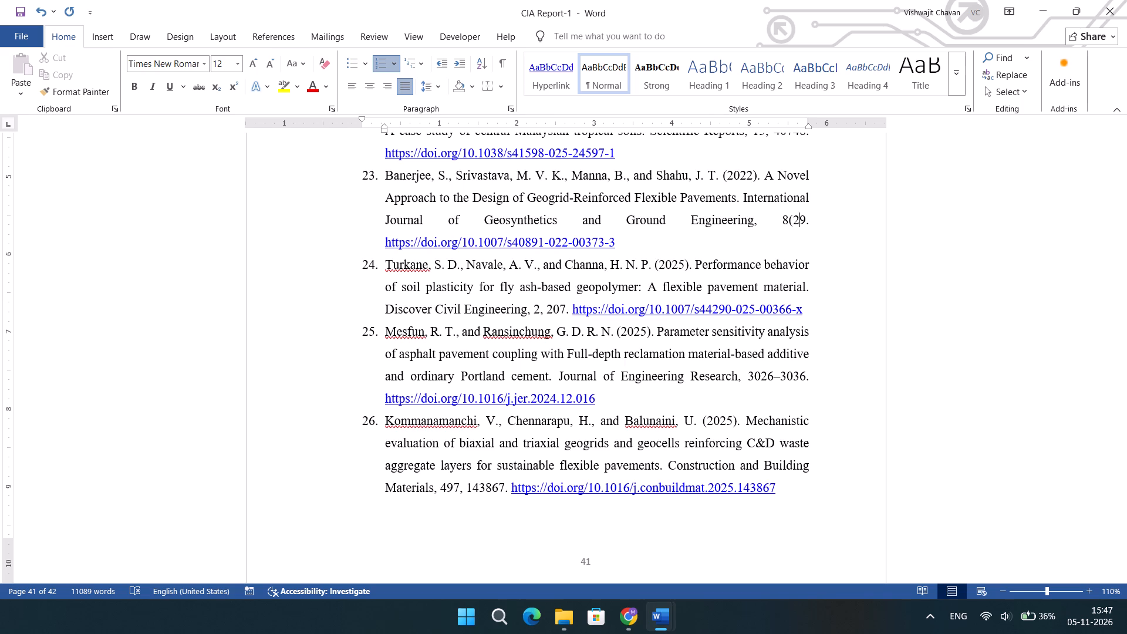
key(Right)
key(shift+parenright)
key(Left)
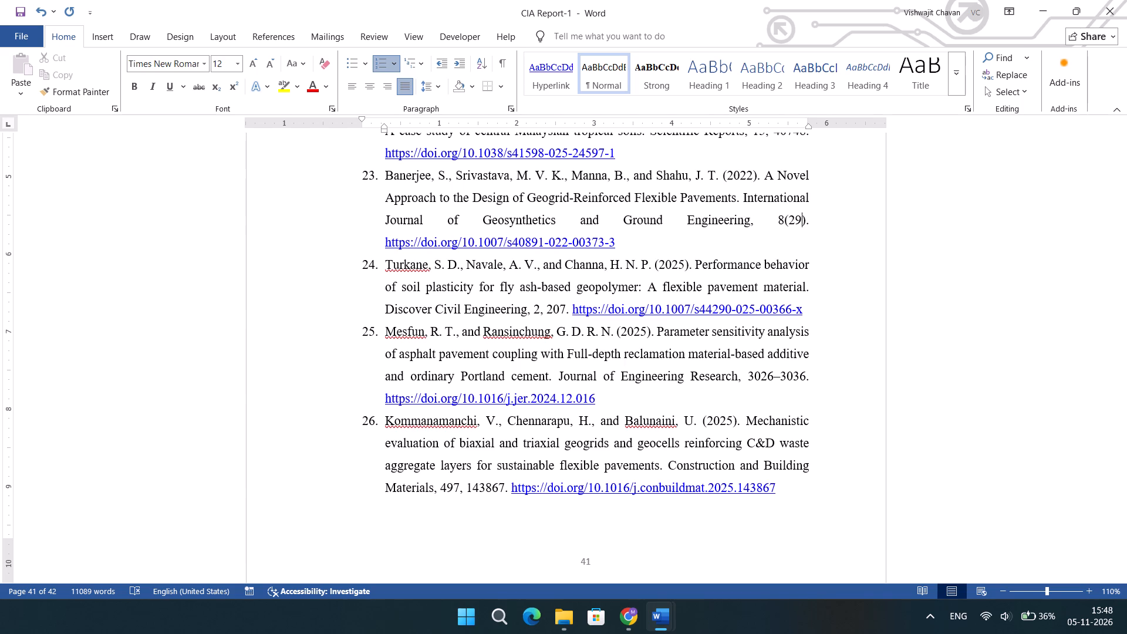
key(Left)
key(Left)
key(Left)
key(space)
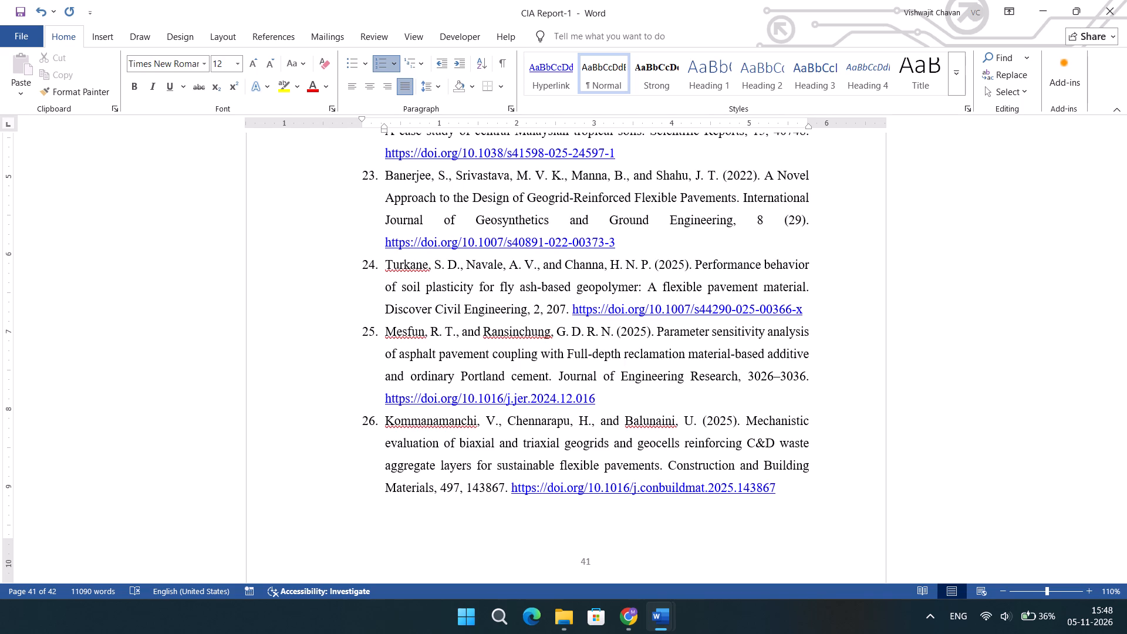
Examine references 22 back to 9 for the way their volume, issue and page numbers are written.
scroll(797, 224, up, 1)
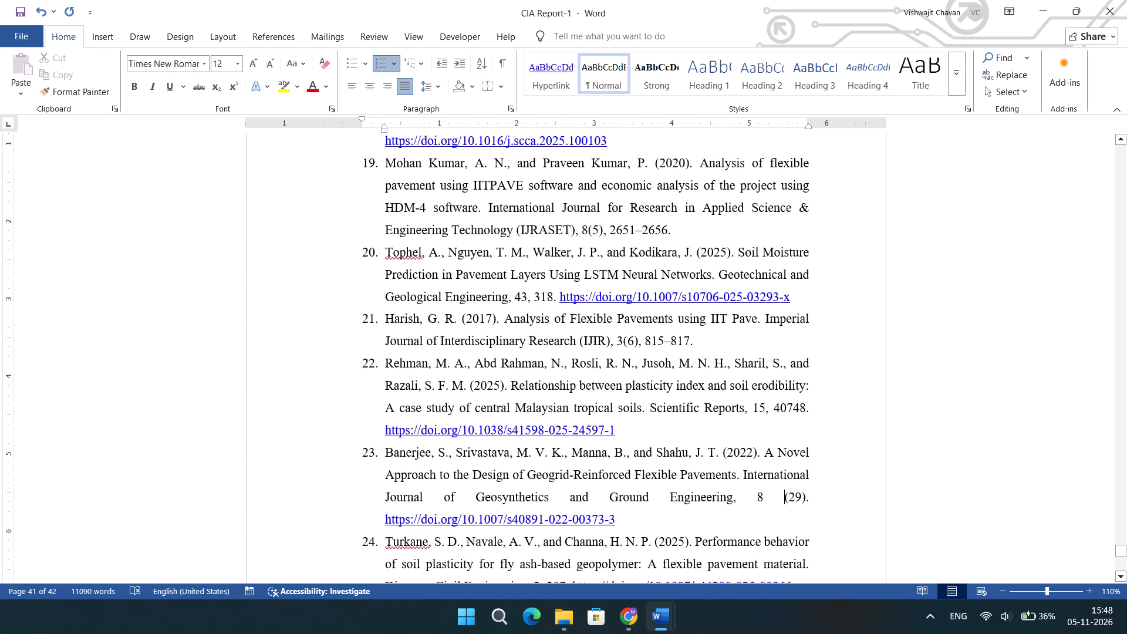
scroll(797, 224, up, 1)
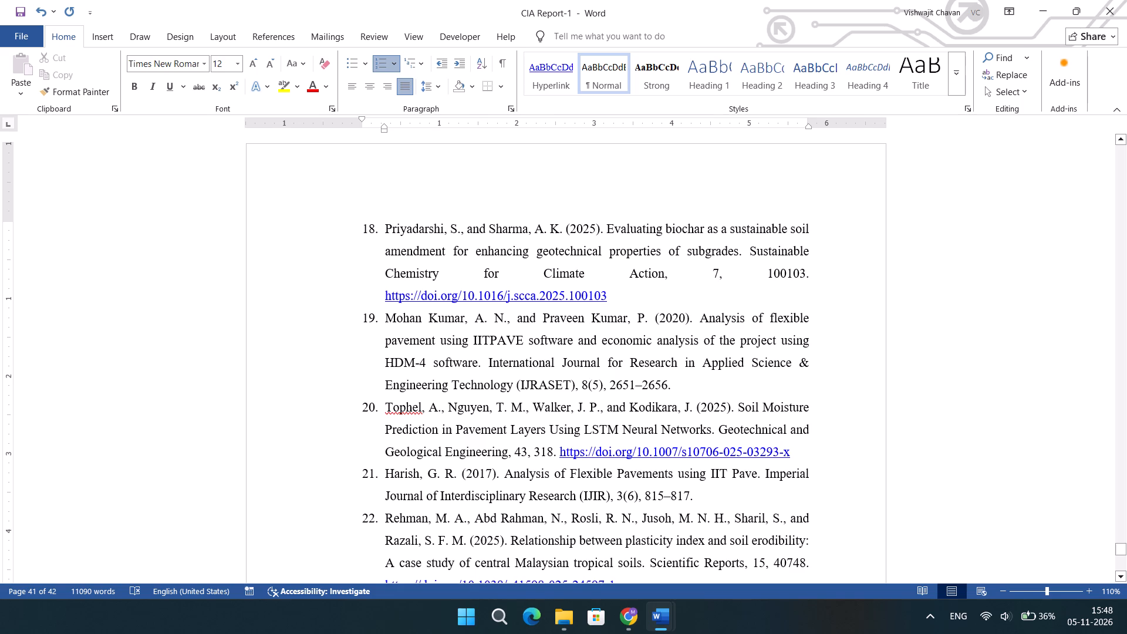
scroll(619, 359, up, 2)
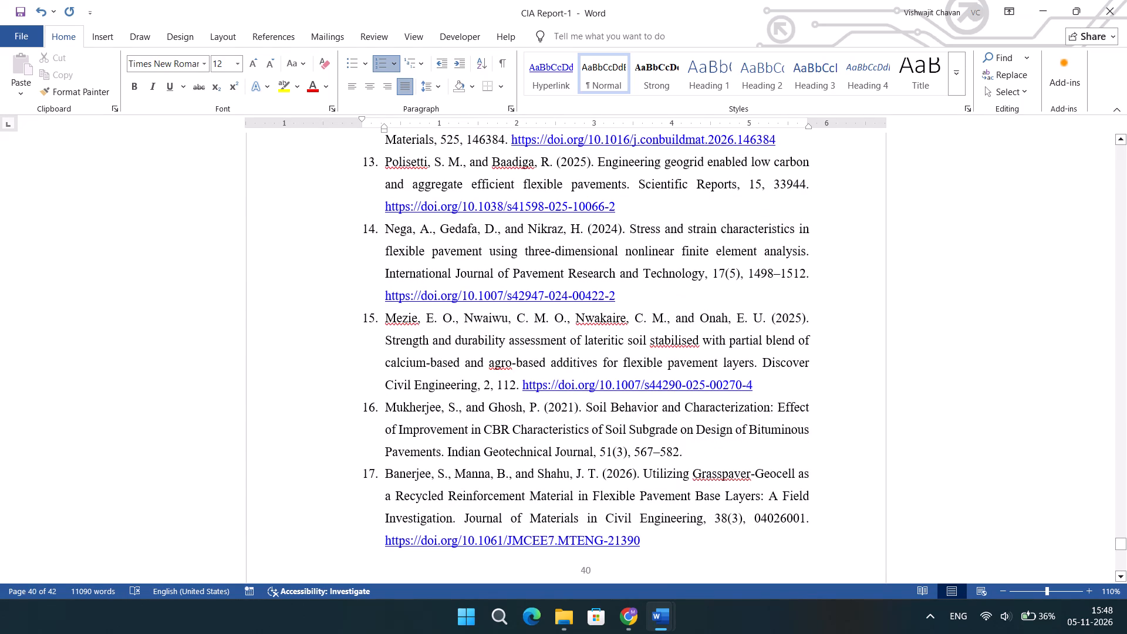
scroll(619, 359, up, 2)
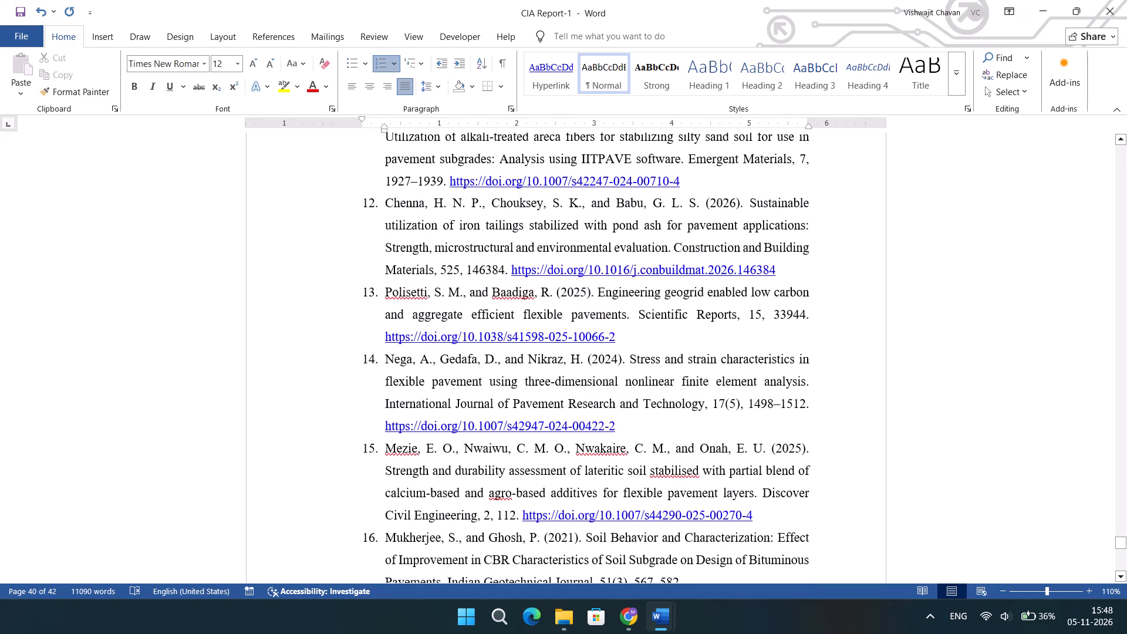
scroll(619, 359, up, 1)
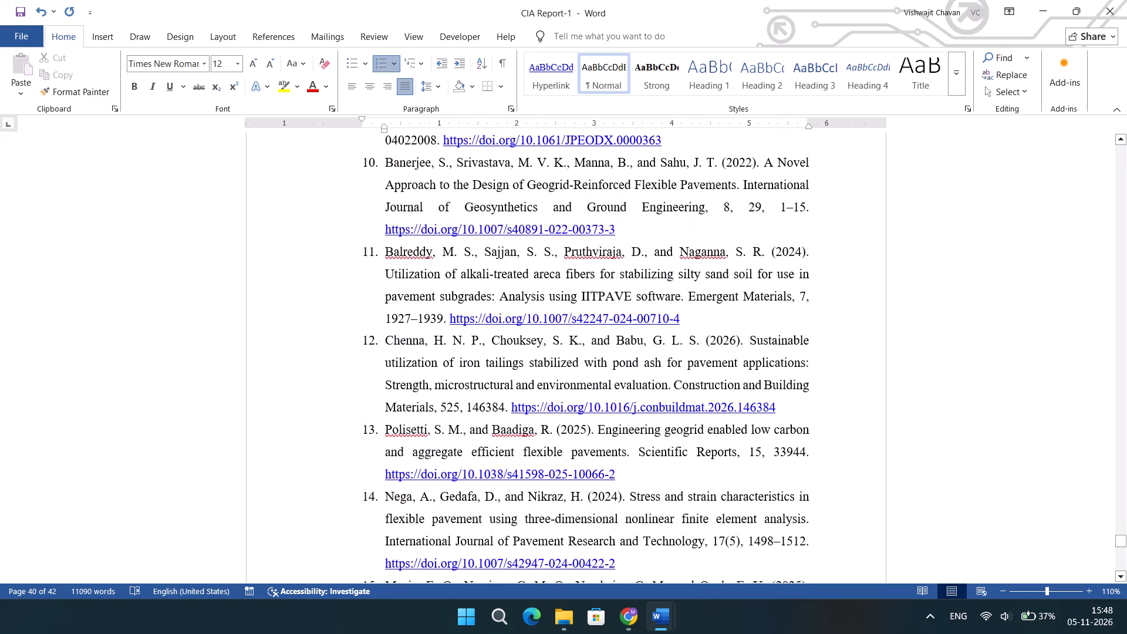
scroll(619, 359, up, 1)
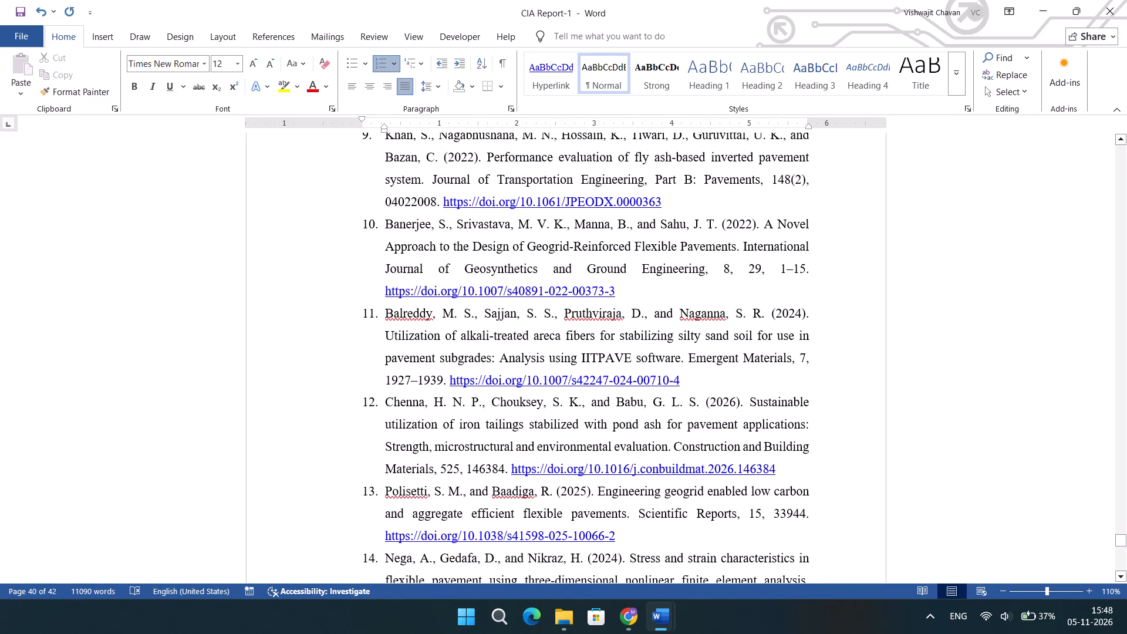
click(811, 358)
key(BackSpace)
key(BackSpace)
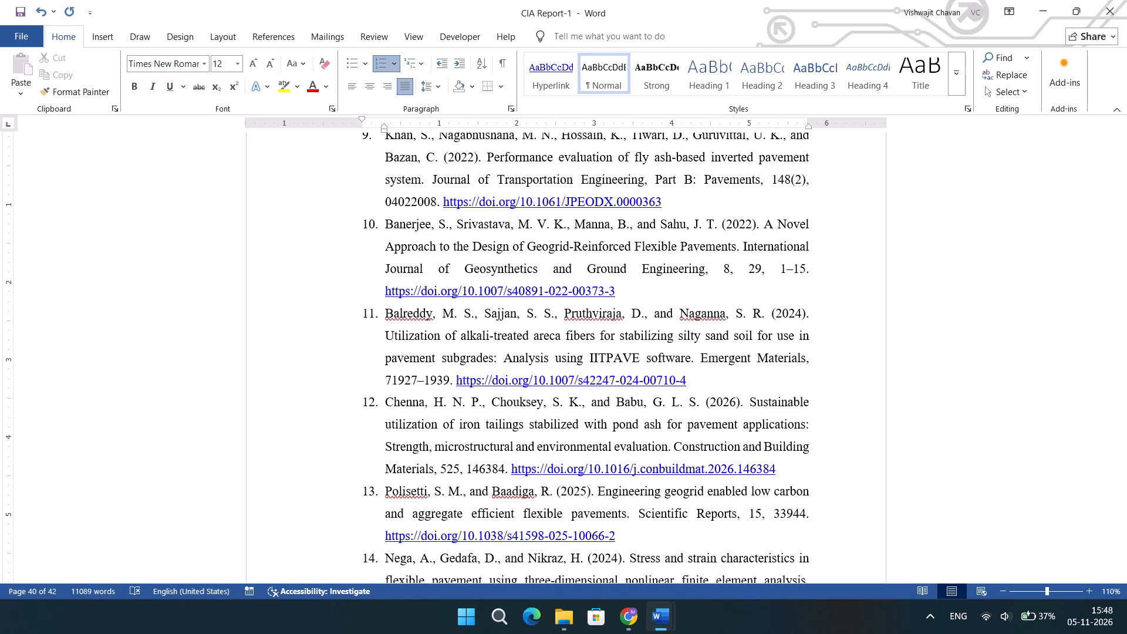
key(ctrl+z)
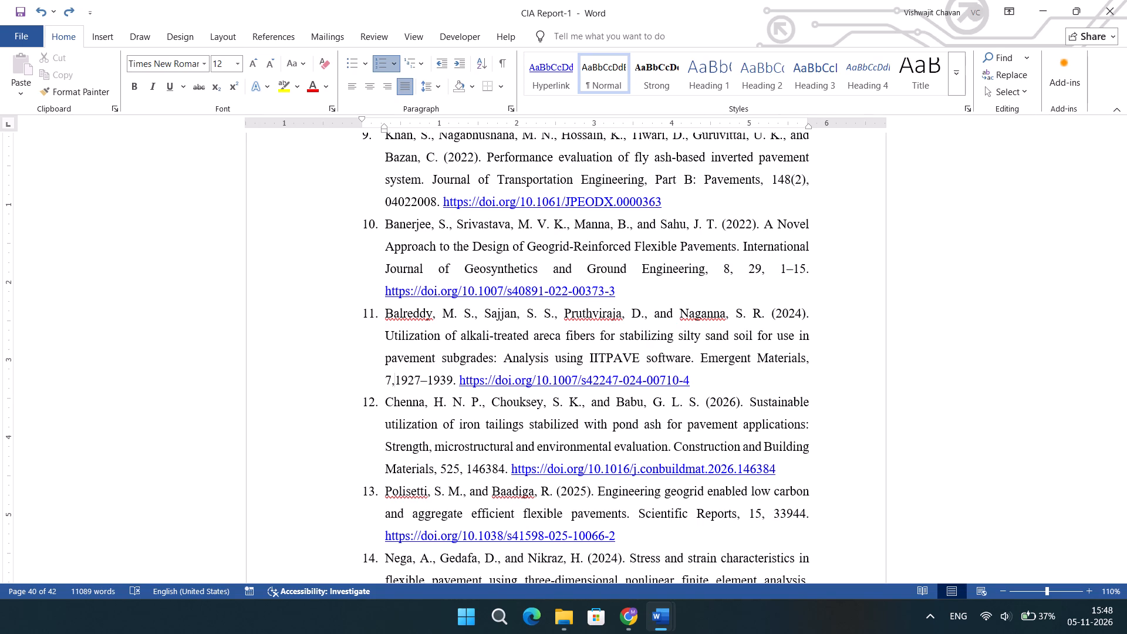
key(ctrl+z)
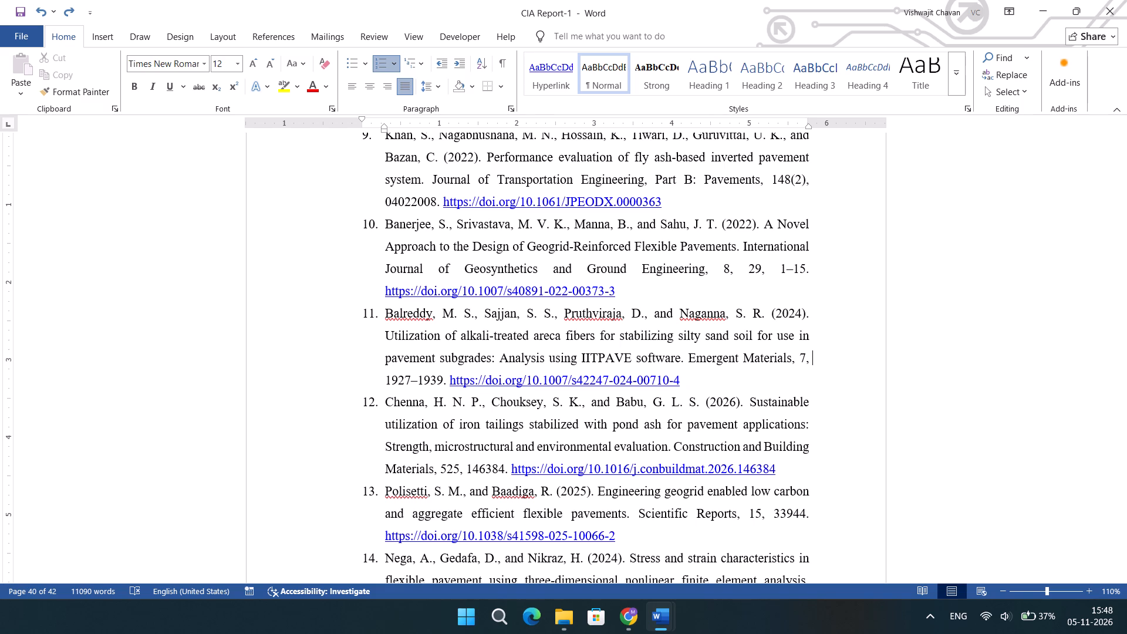
Delete the volume number 7 and its comma after Emergent Materials in reference 11.
key(Left)
key(BackSpace)
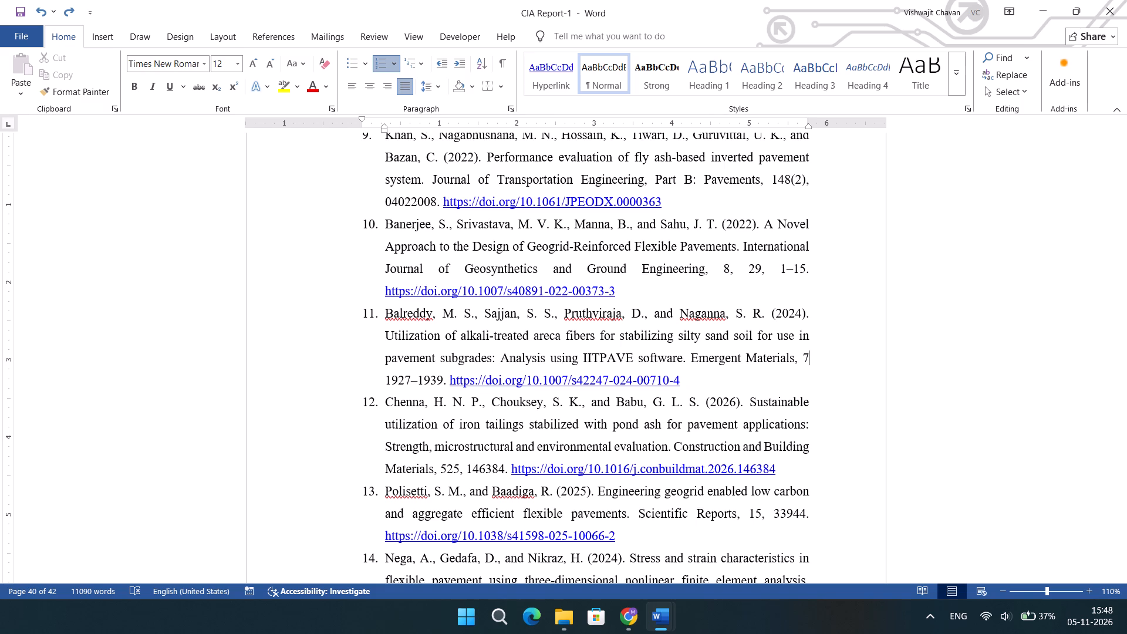
key(BackSpace)
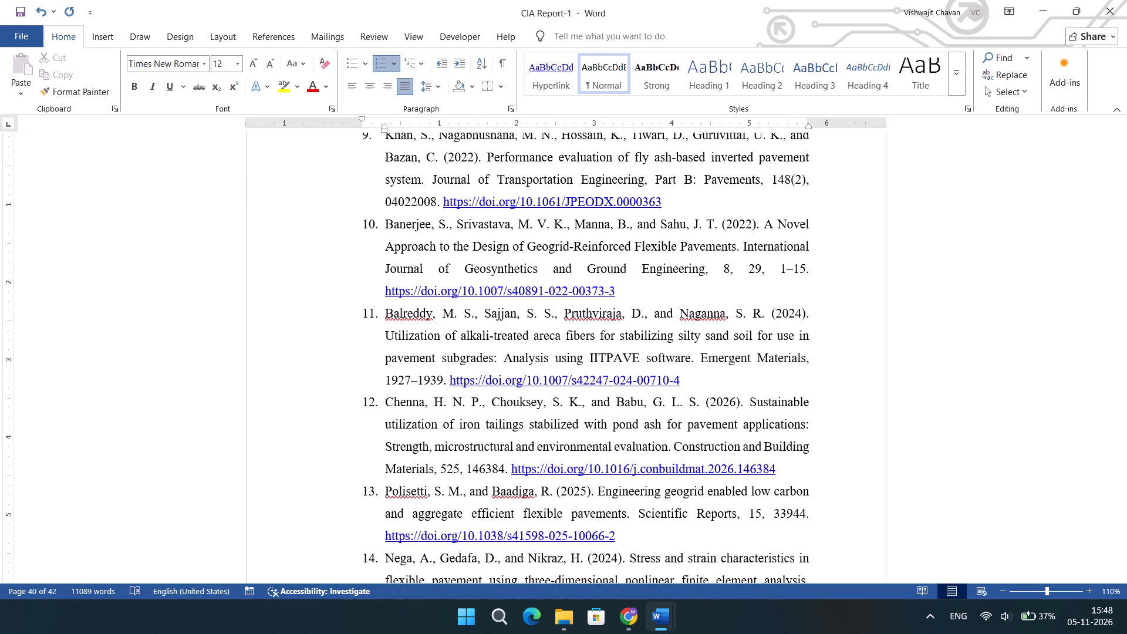
key(BackSpace)
Examine references 10 back to 1 for the way their volume, issue and page numbers are written.
scroll(811, 358, up, 2)
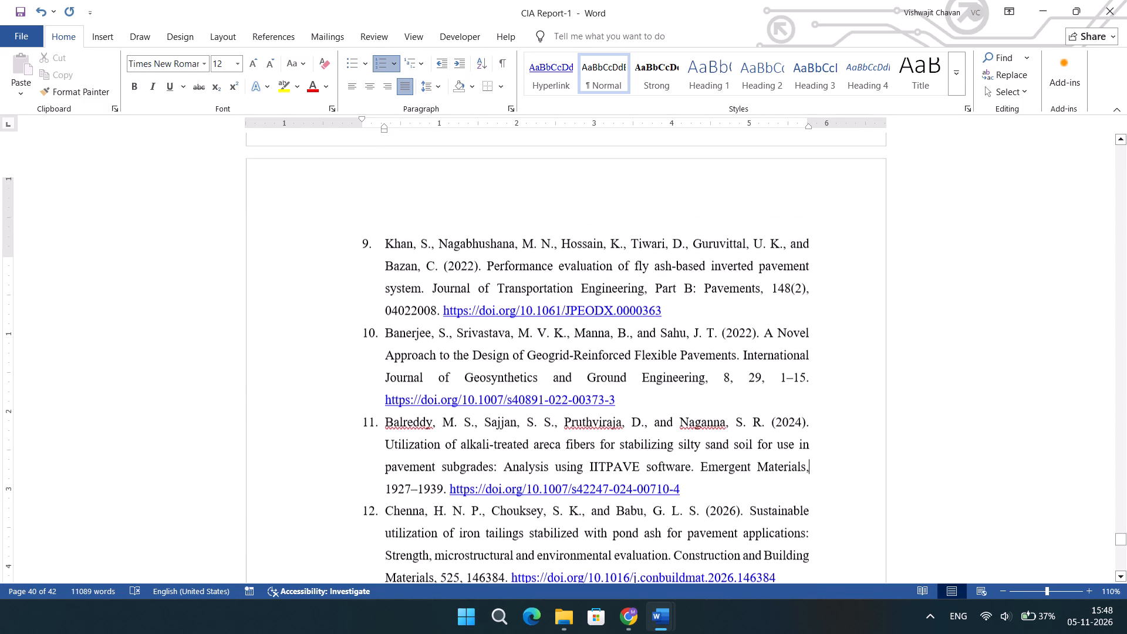
scroll(811, 358, up, 1)
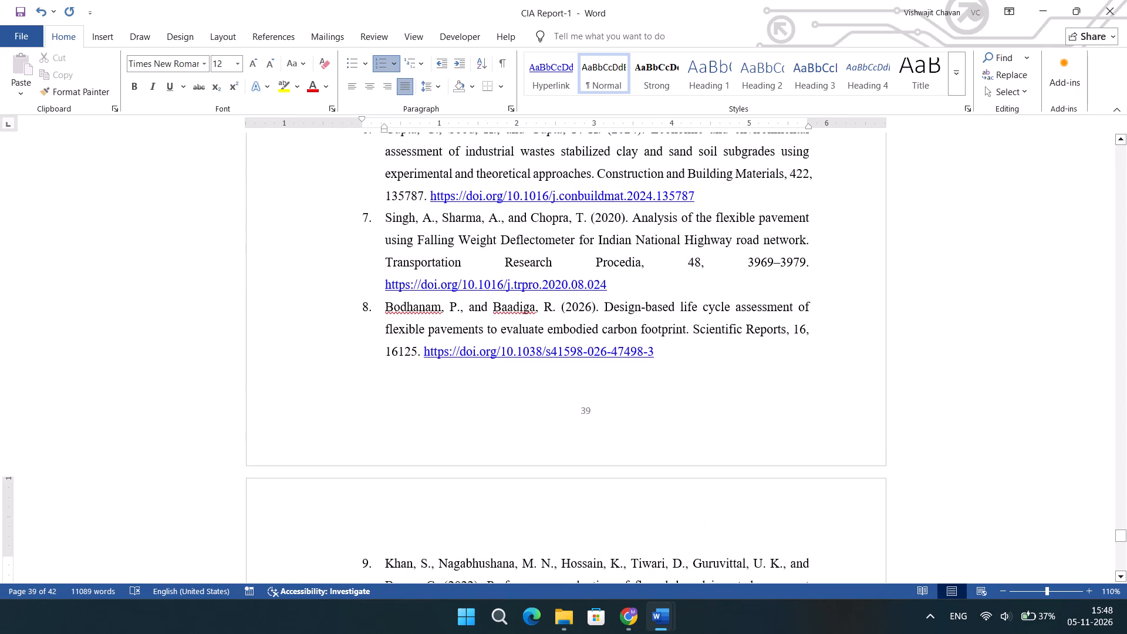
scroll(811, 358, up, 1)
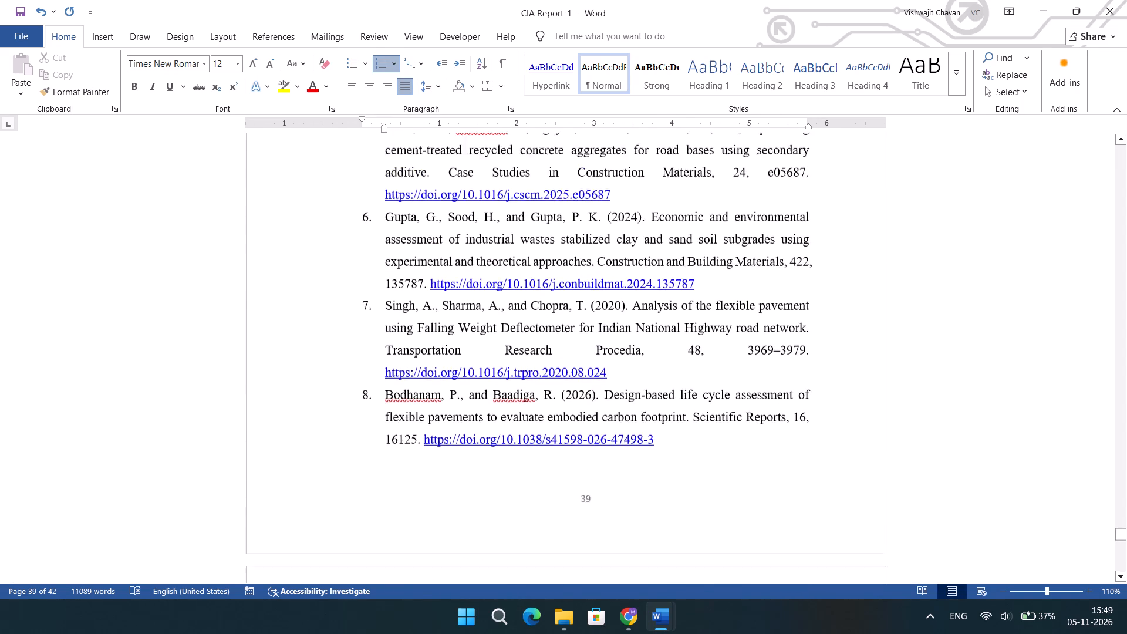
scroll(811, 358, up, 2)
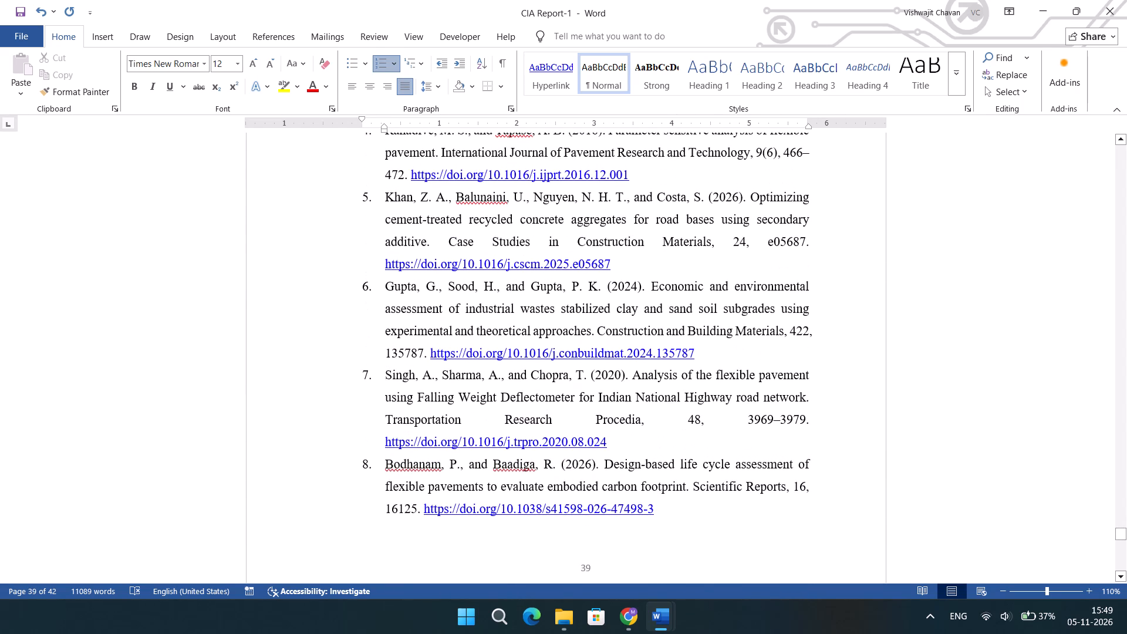
scroll(811, 358, up, 1)
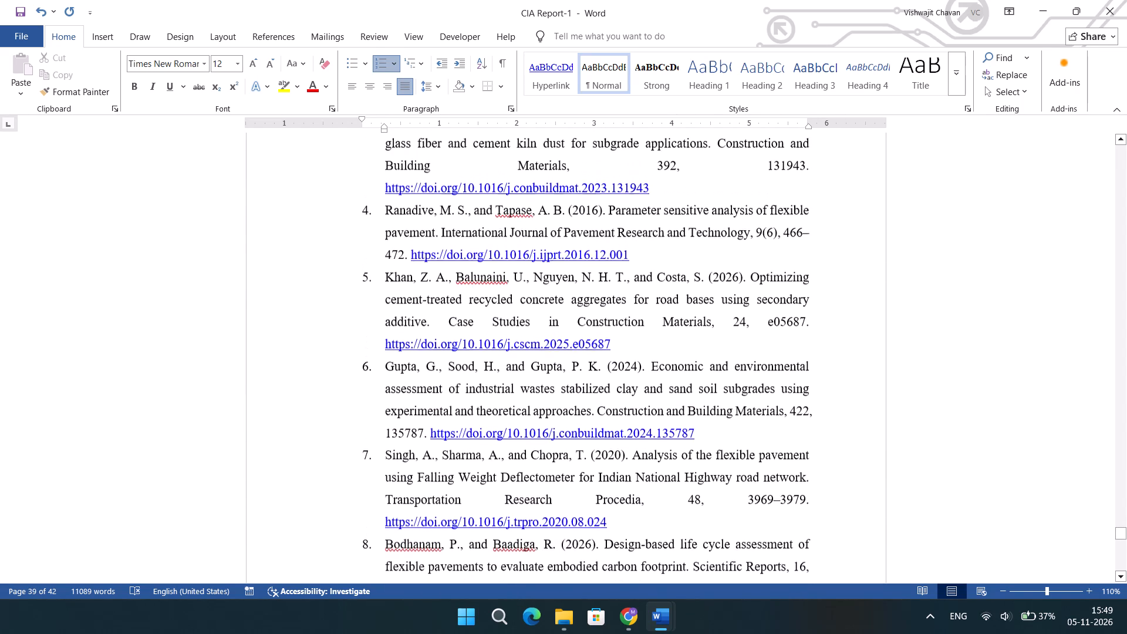
scroll(811, 358, up, 2)
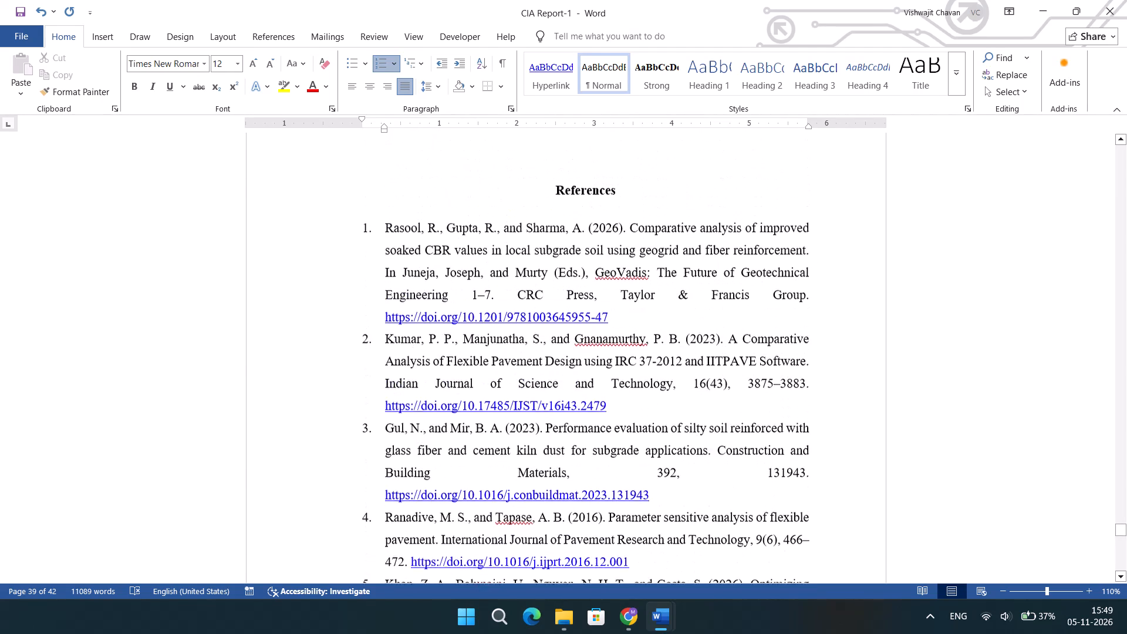
scroll(811, 358, up, 1)
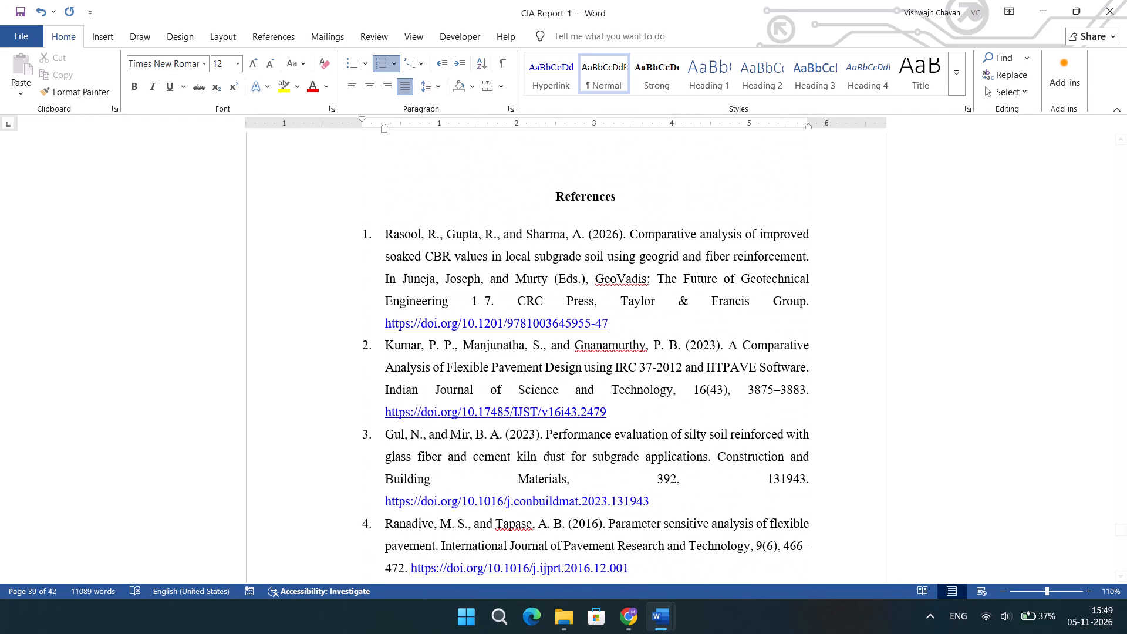
Look back through Chapter 4, from the sustainable development goals and future research scope to the conclusions and section 4.1 General.
scroll(713, 264, up, 1)
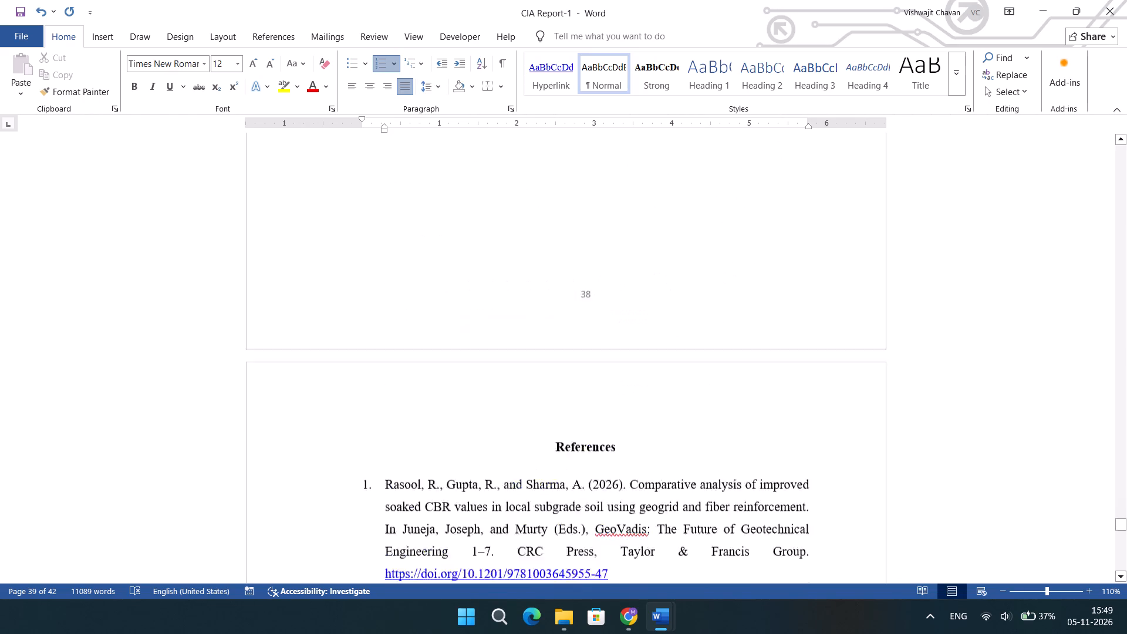
scroll(713, 264, up, 6)
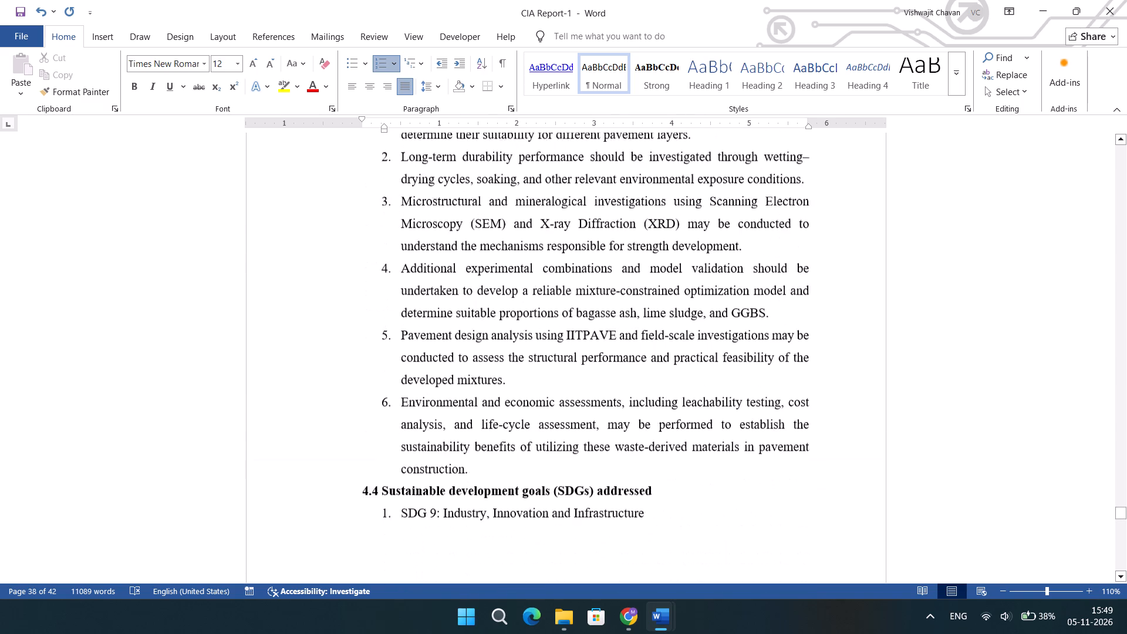
scroll(713, 264, up, 1)
scroll(713, 264, down, 1)
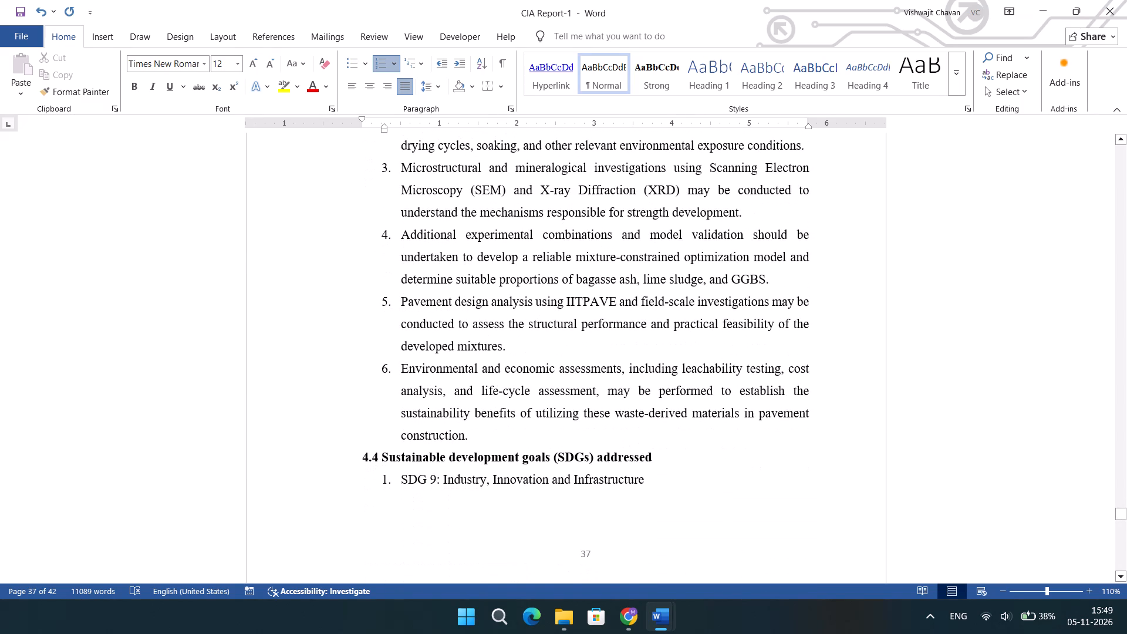
scroll(426, 471, up, 2)
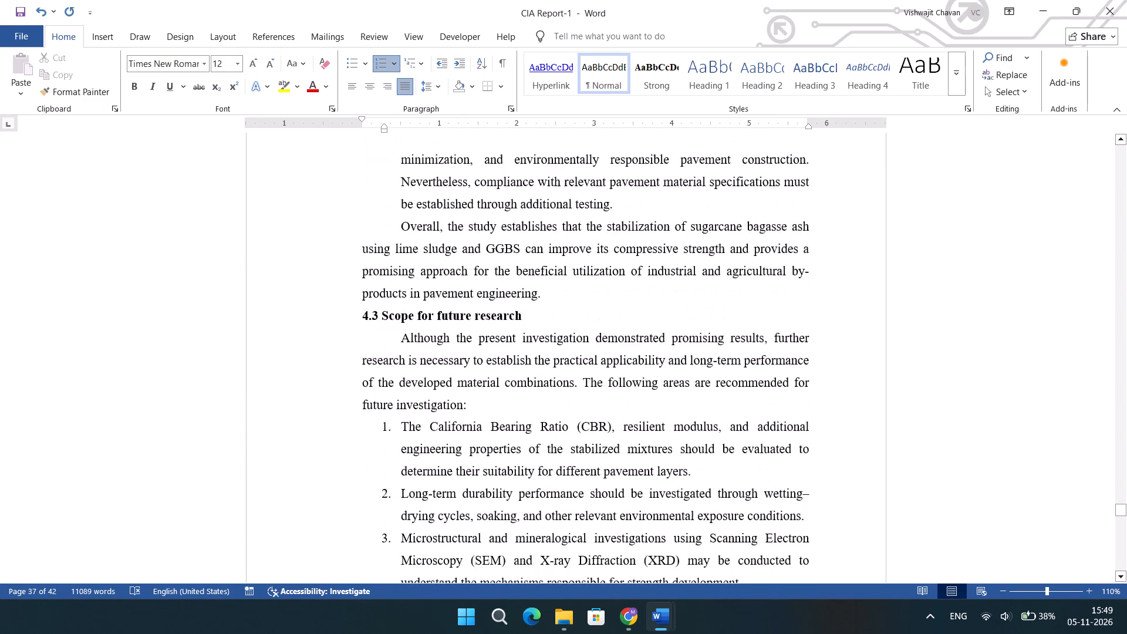
scroll(426, 471, up, 4)
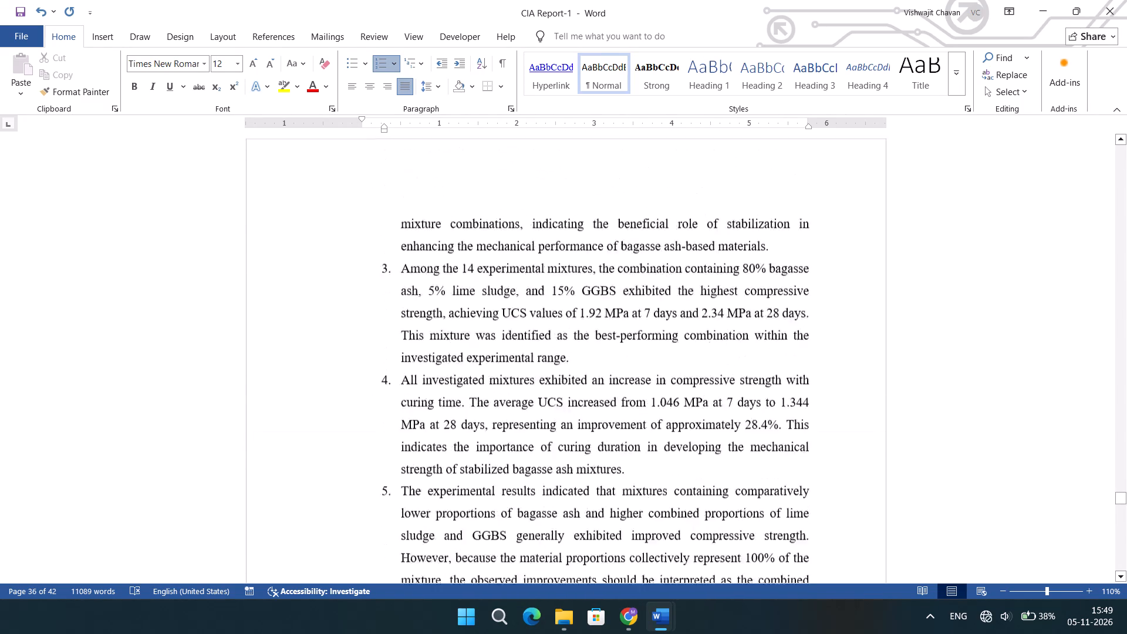
scroll(426, 471, up, 2)
scroll(426, 471, right, 1)
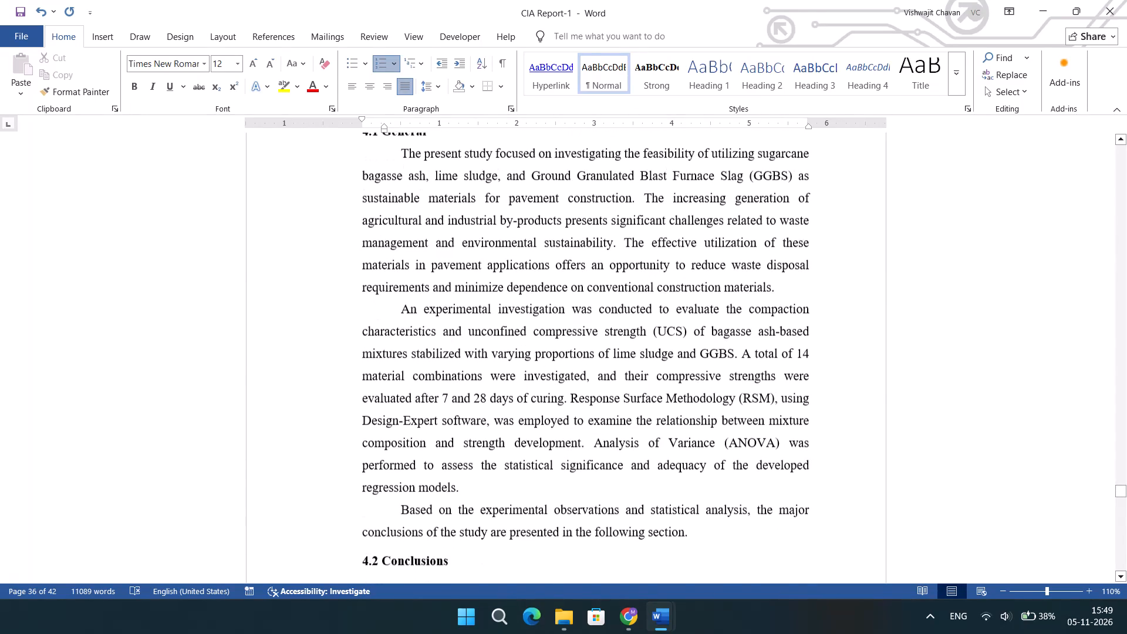
scroll(426, 471, right, 1)
Review the end of the results chapter around Table 3.11 and the UCS plots in Fig 3.14 to Fig 3.16.
scroll(426, 471, up, 10)
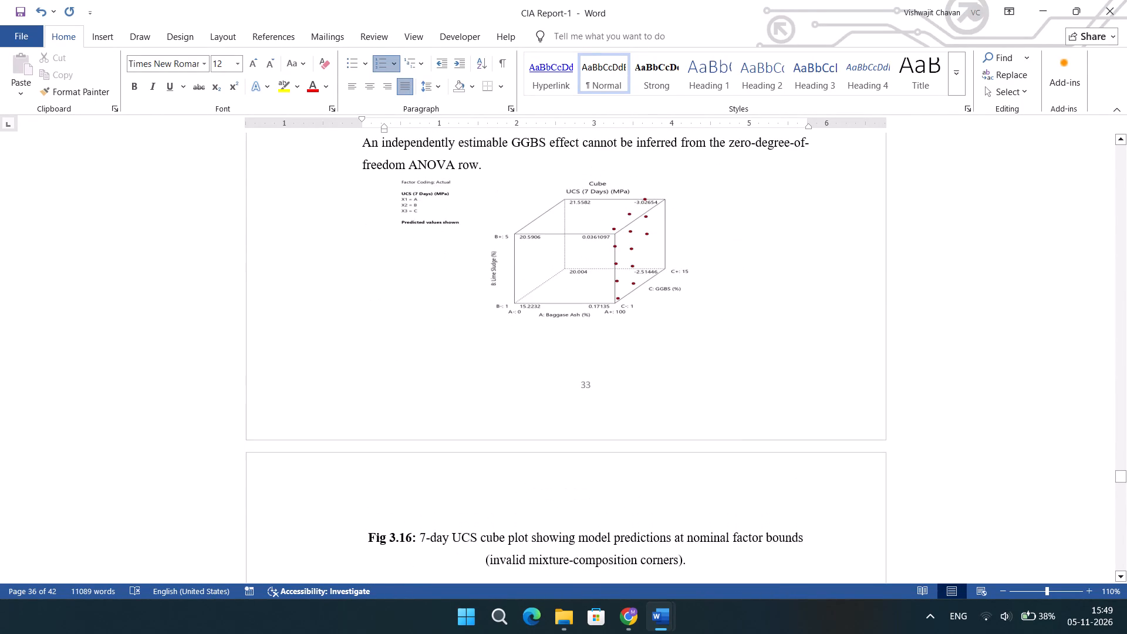
scroll(426, 471, down, 1)
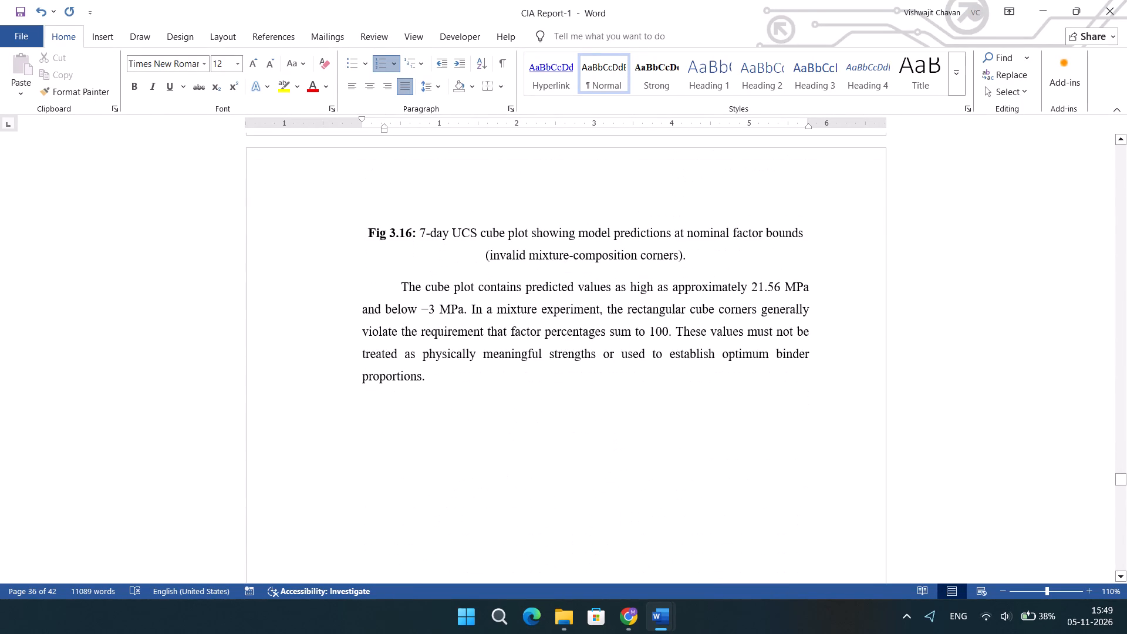
scroll(639, 265, up, 2)
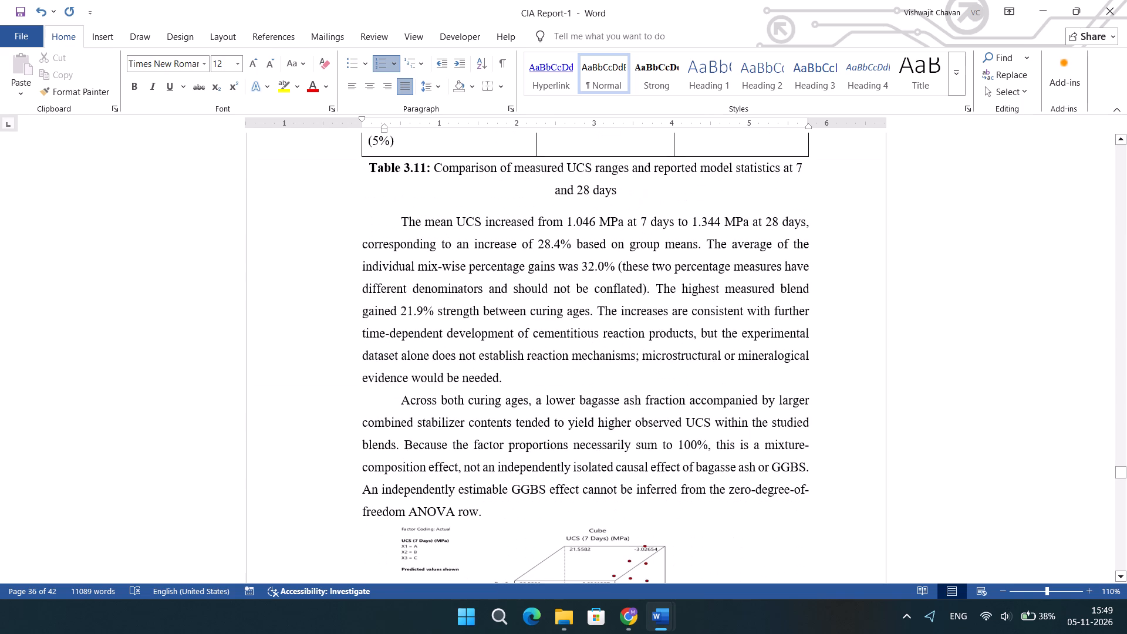
scroll(639, 265, up, 2)
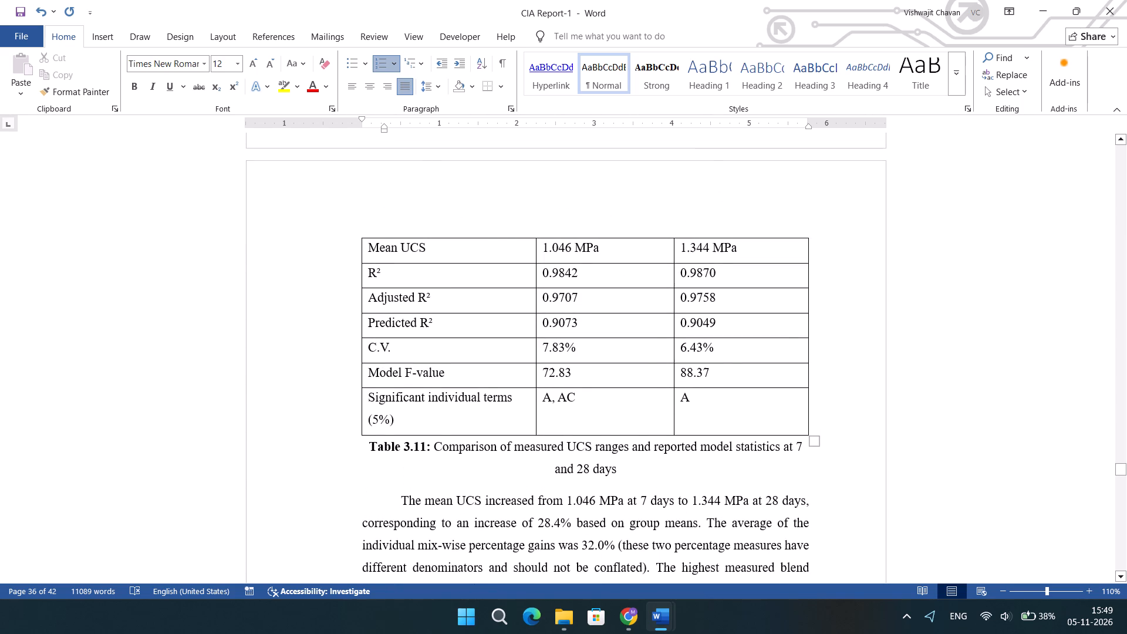
scroll(639, 265, down, 4)
scroll(639, 265, up, 3)
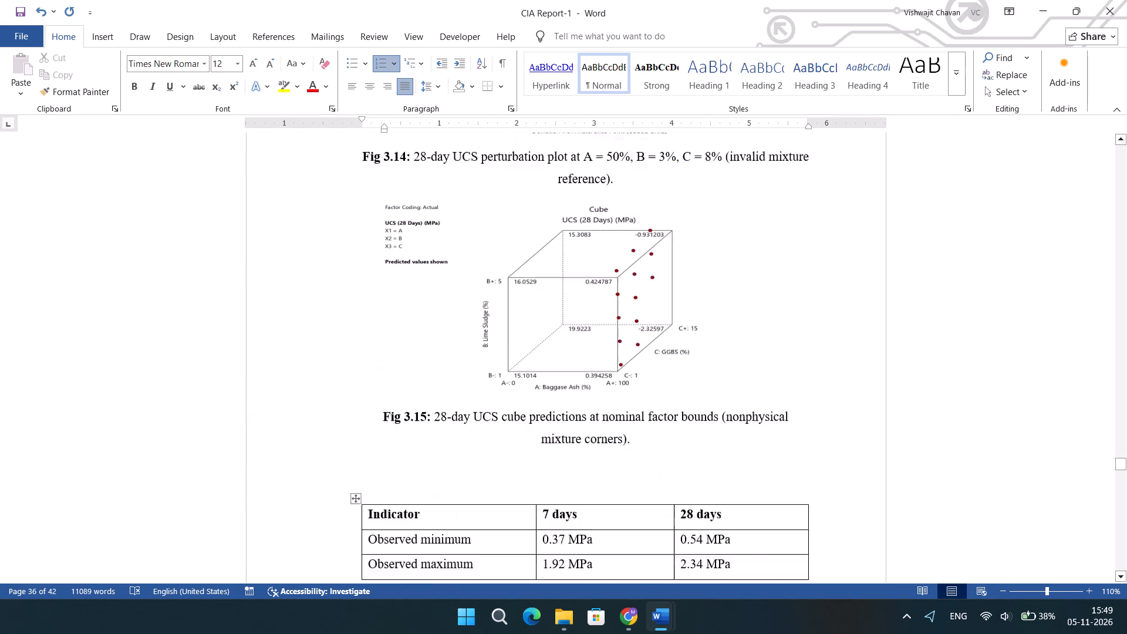
scroll(639, 265, down, 2)
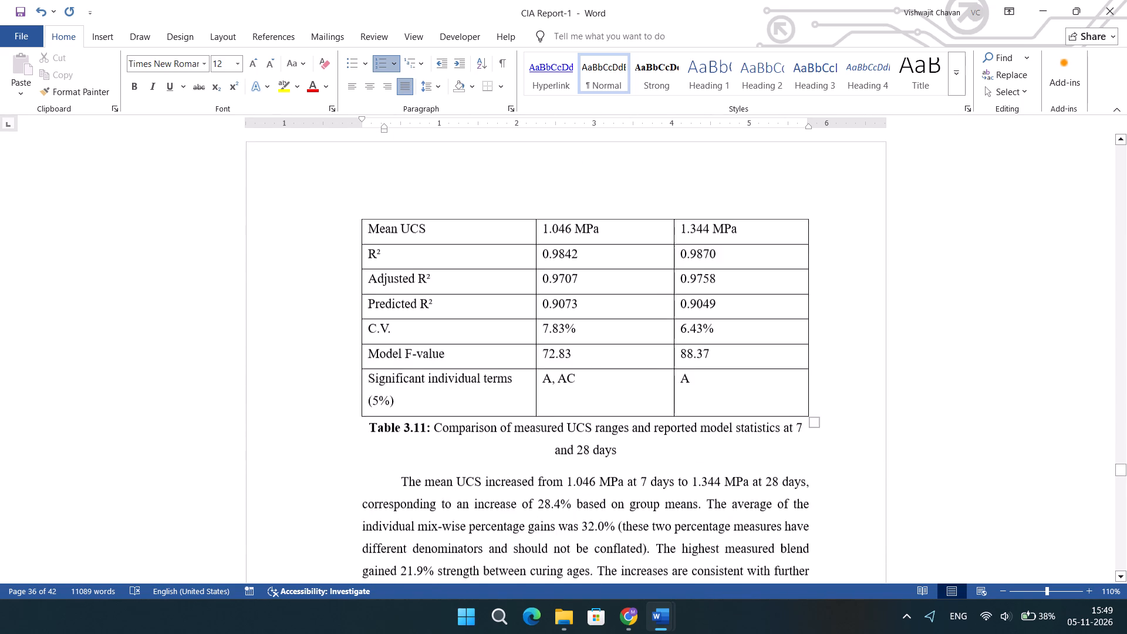
scroll(639, 265, down, 1)
scroll(639, 265, up, 4)
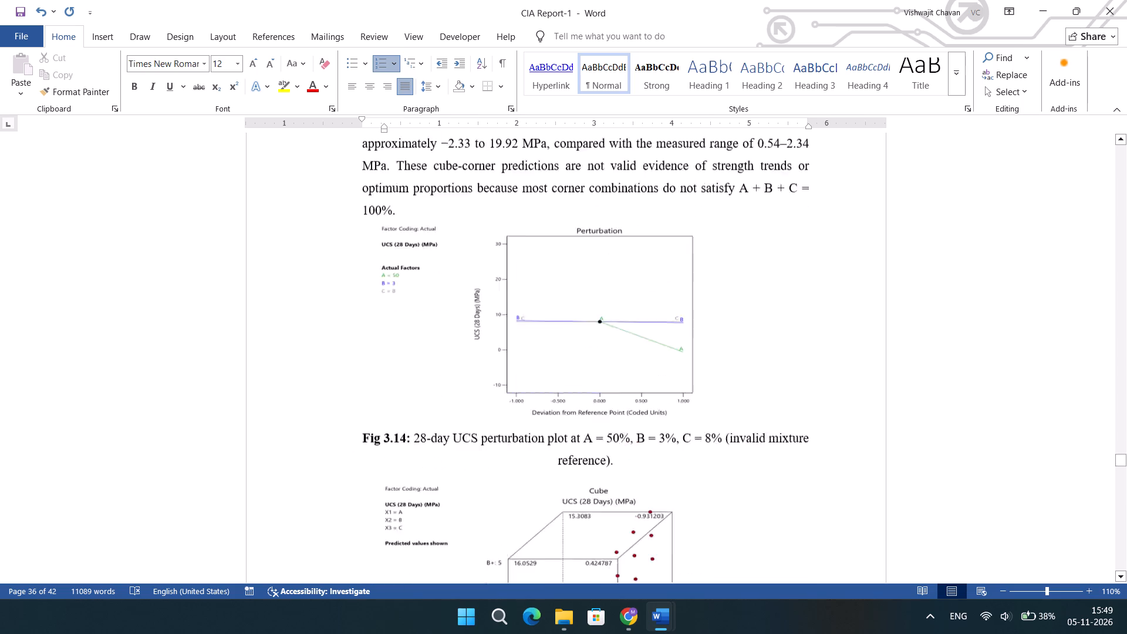
scroll(639, 265, down, 2)
scroll(571, 333, up, 20)
scroll(571, 333, up, 20)
scroll(571, 333, up, 8)
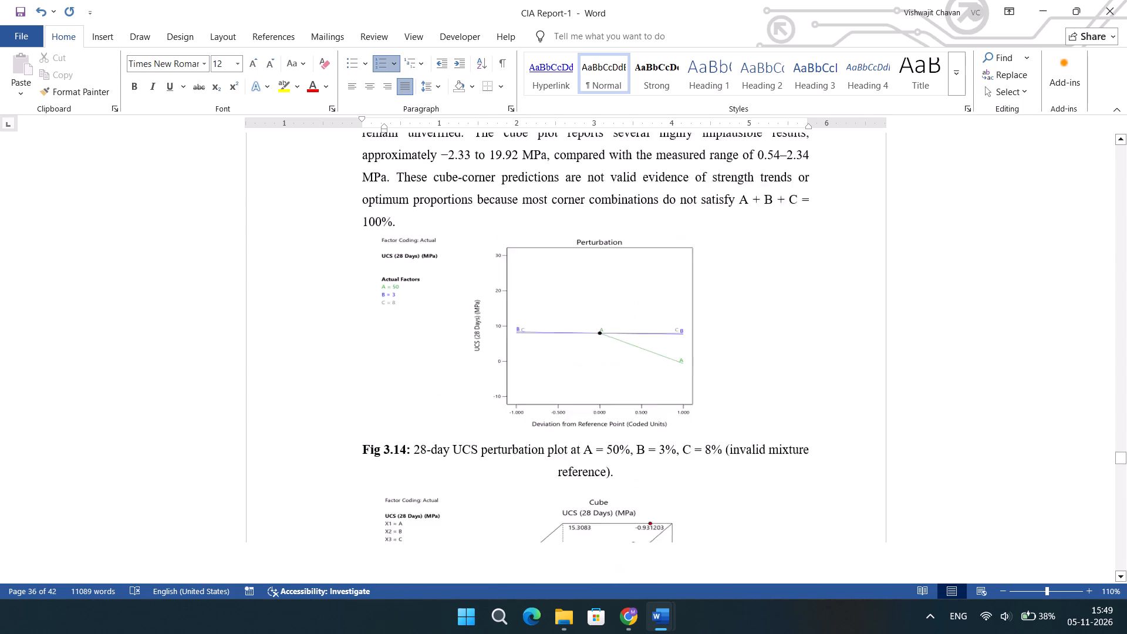
Look through the introduction chapter, from the pavement layers and materials sections to 1.8 Purpose of the study.
scroll(571, 333, up, 20)
scroll(571, 333, up, 20)
scroll(571, 333, up, 20)
scroll(571, 333, up, 9)
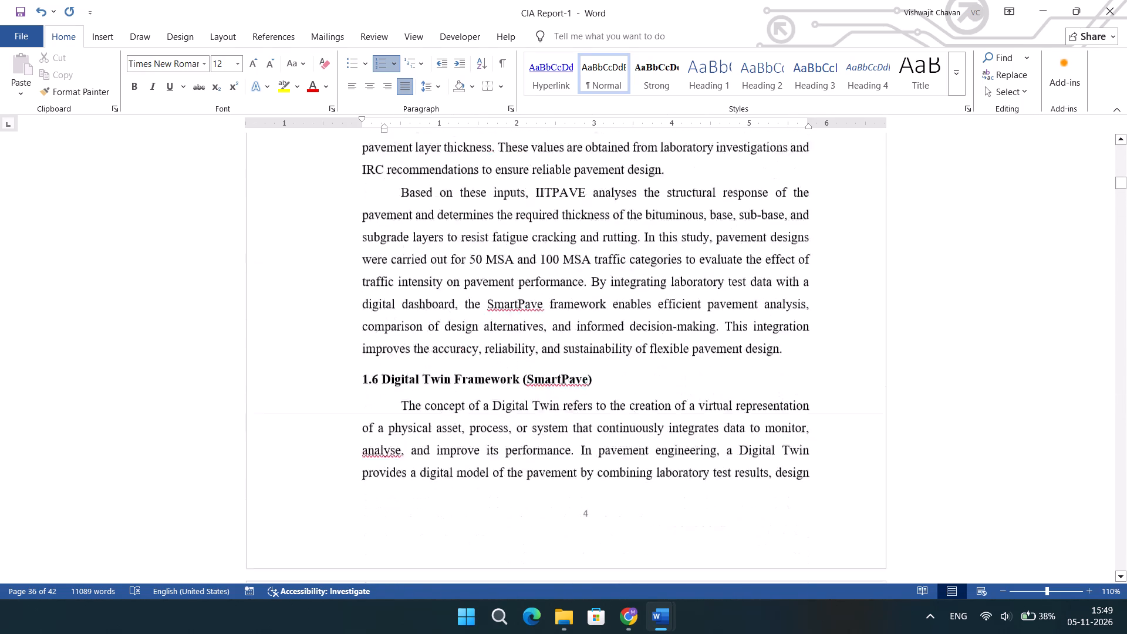
scroll(571, 333, up, 17)
scroll(571, 333, down, 5)
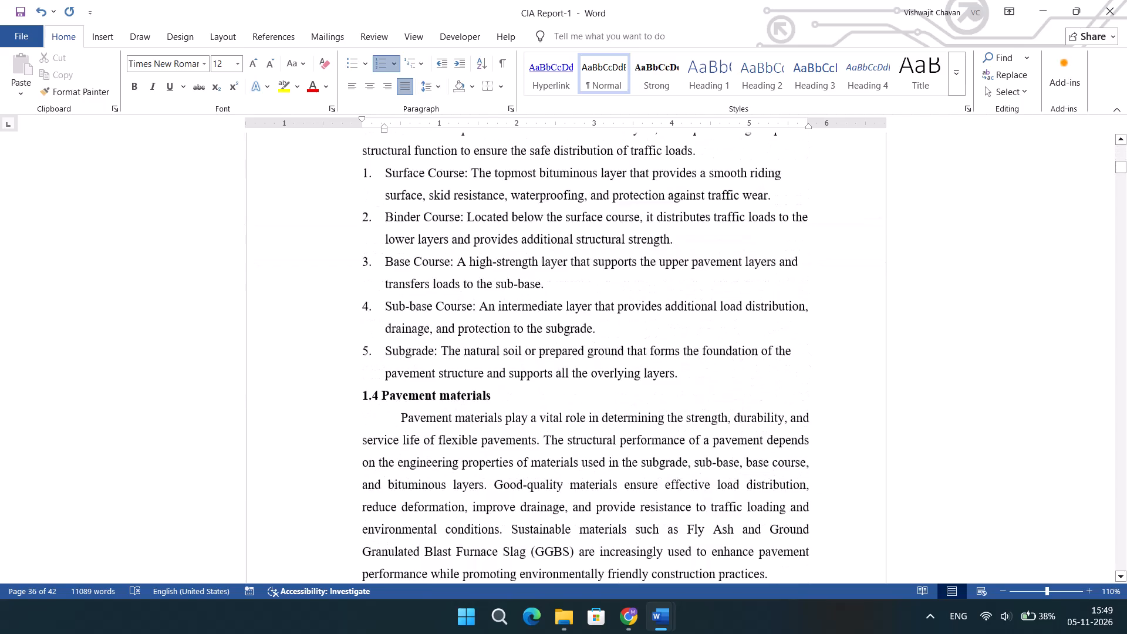
scroll(571, 333, down, 10)
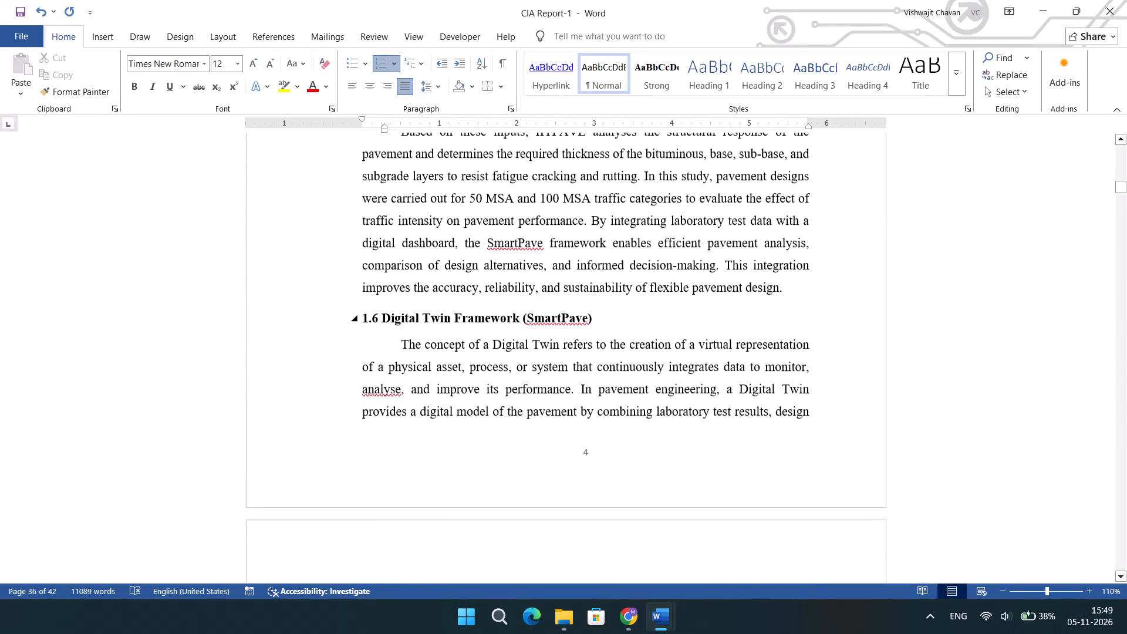
scroll(571, 333, down, 9)
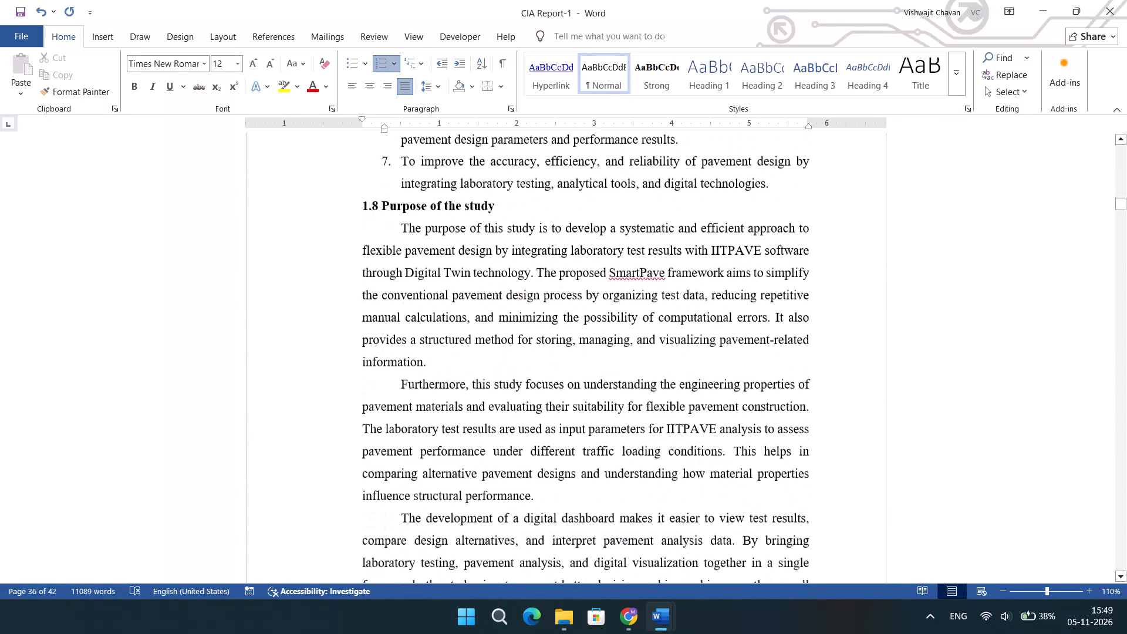
Examine the bold author names and bracketed citation numbers in the literature review, down to [22] and back to [1] in section 2.2.
scroll(571, 333, down, 10)
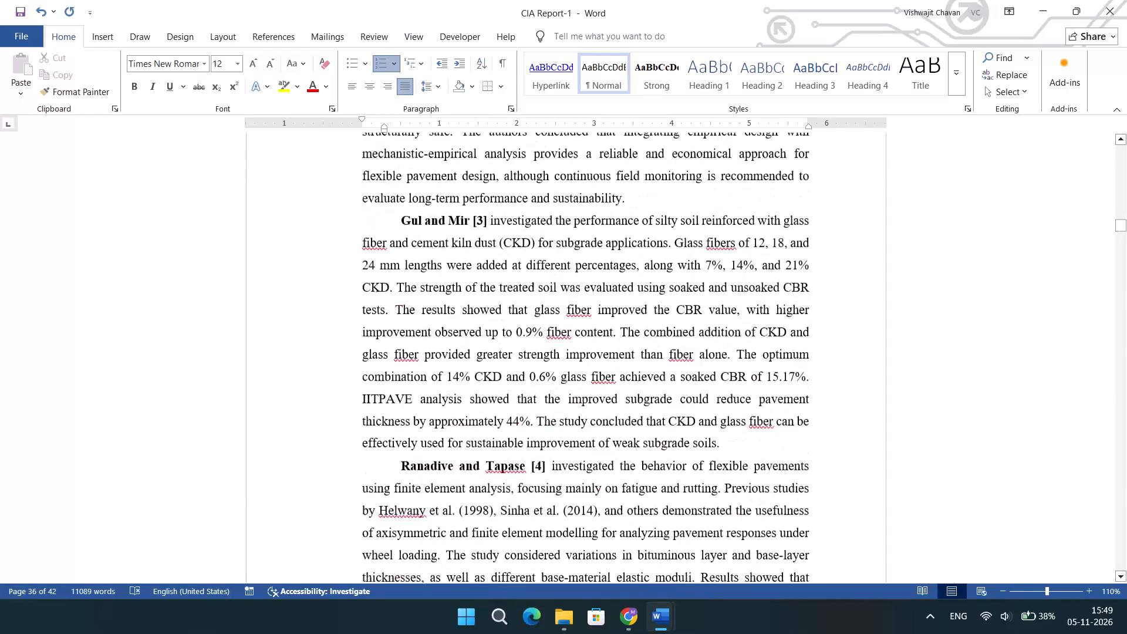
scroll(571, 333, down, 9)
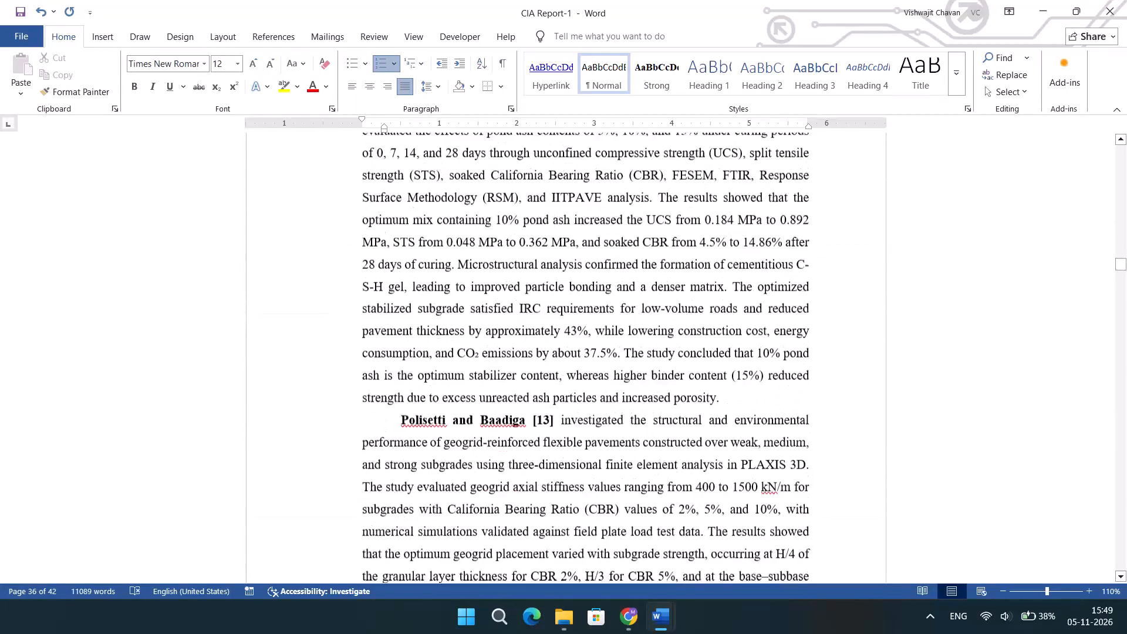
scroll(571, 333, down, 6)
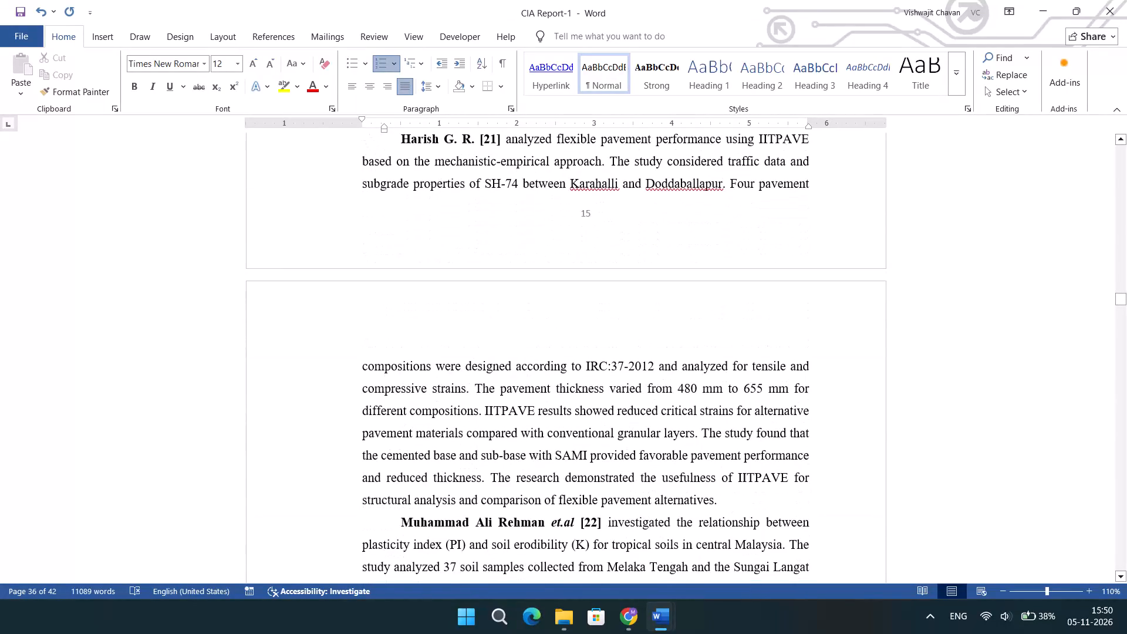
scroll(571, 333, up, 2)
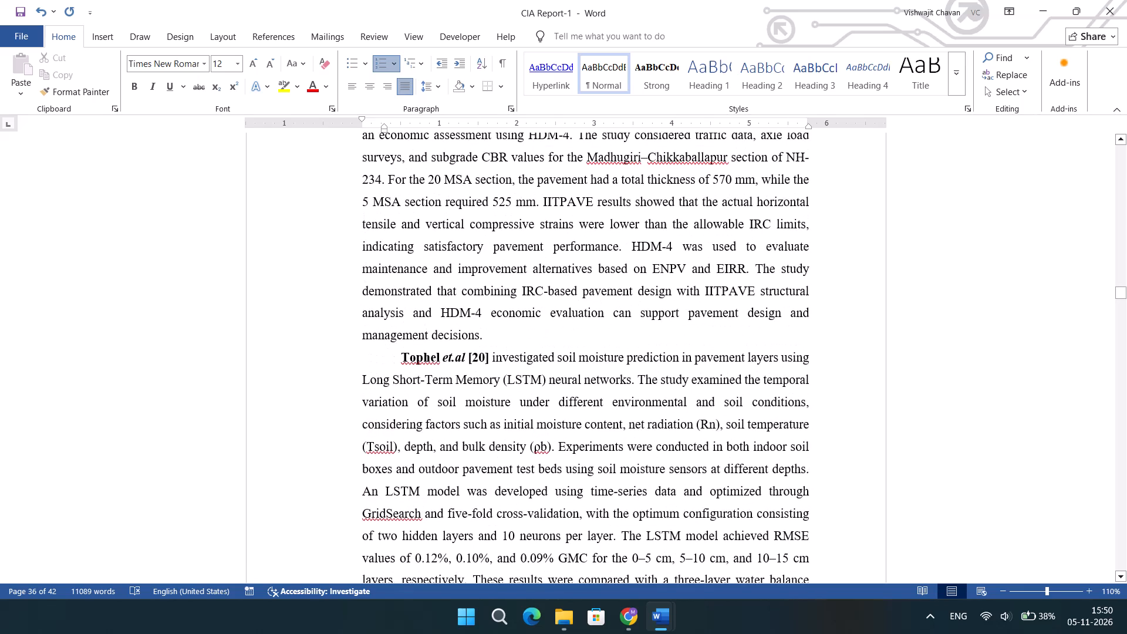
click(465, 352)
scroll(465, 352, up, 7)
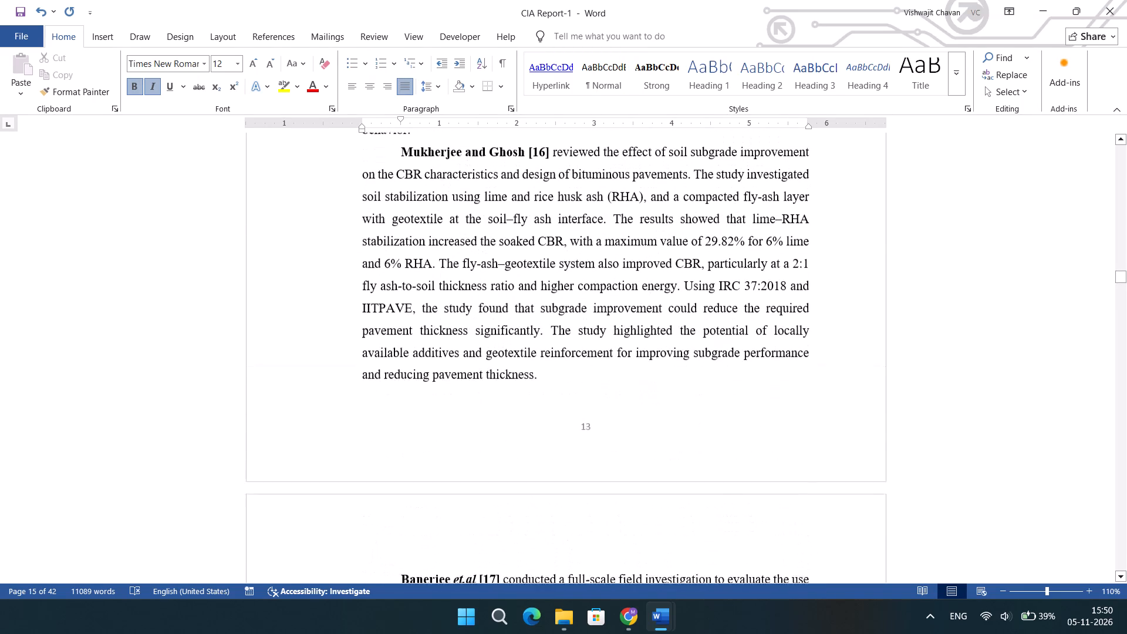
scroll(465, 352, up, 3)
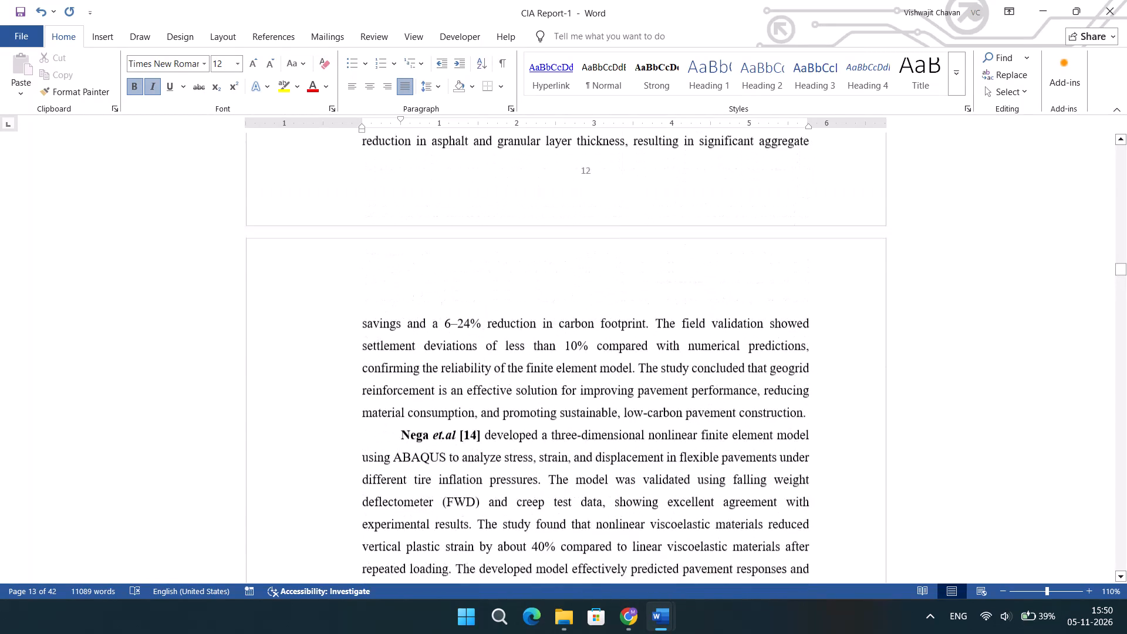
scroll(465, 352, up, 5)
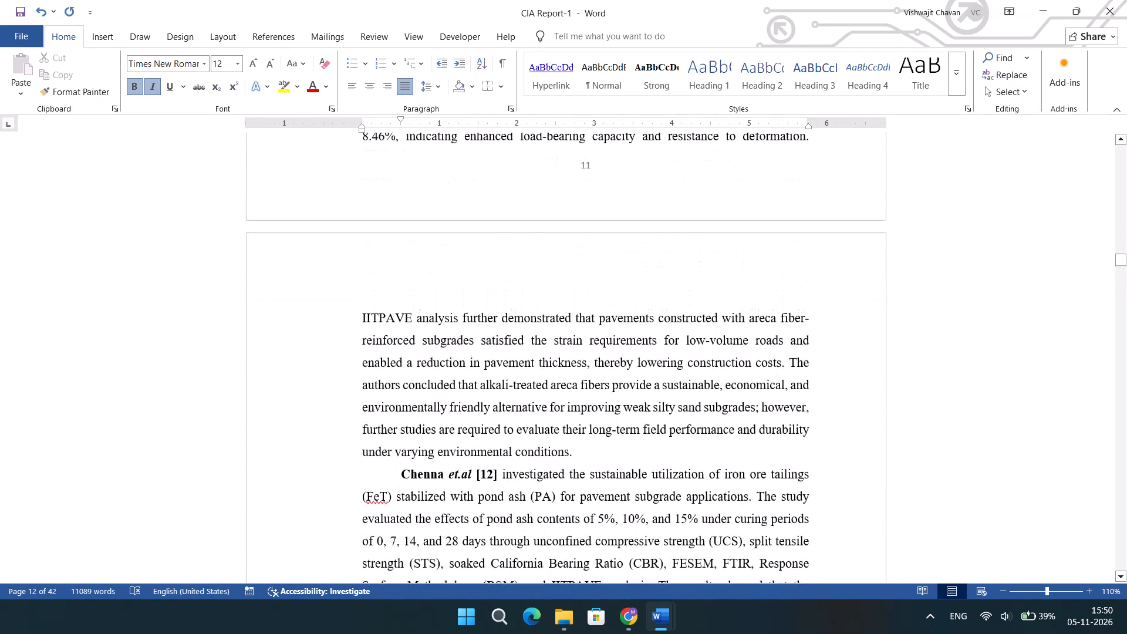
scroll(461, 411, up, 5)
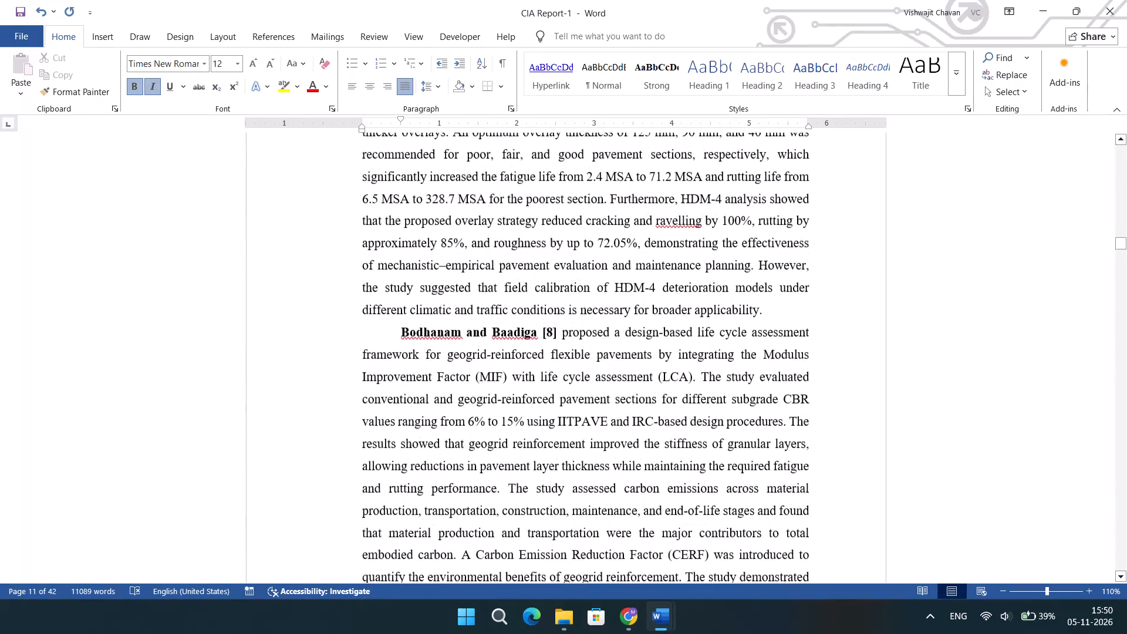
scroll(461, 411, up, 9)
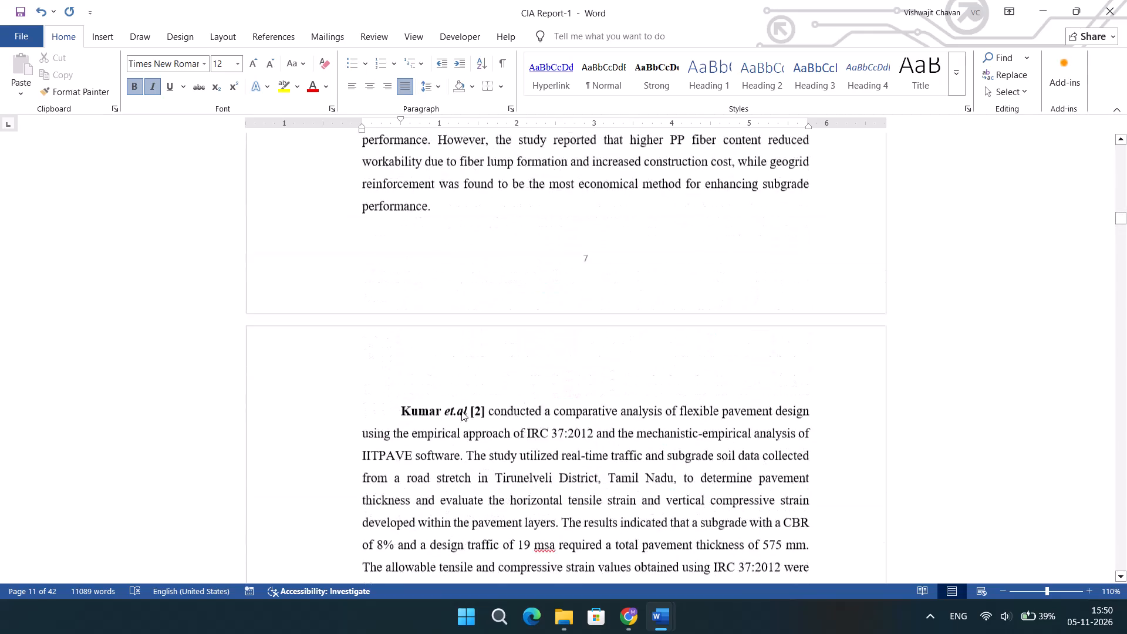
scroll(461, 411, up, 1)
scroll(461, 411, down, 1)
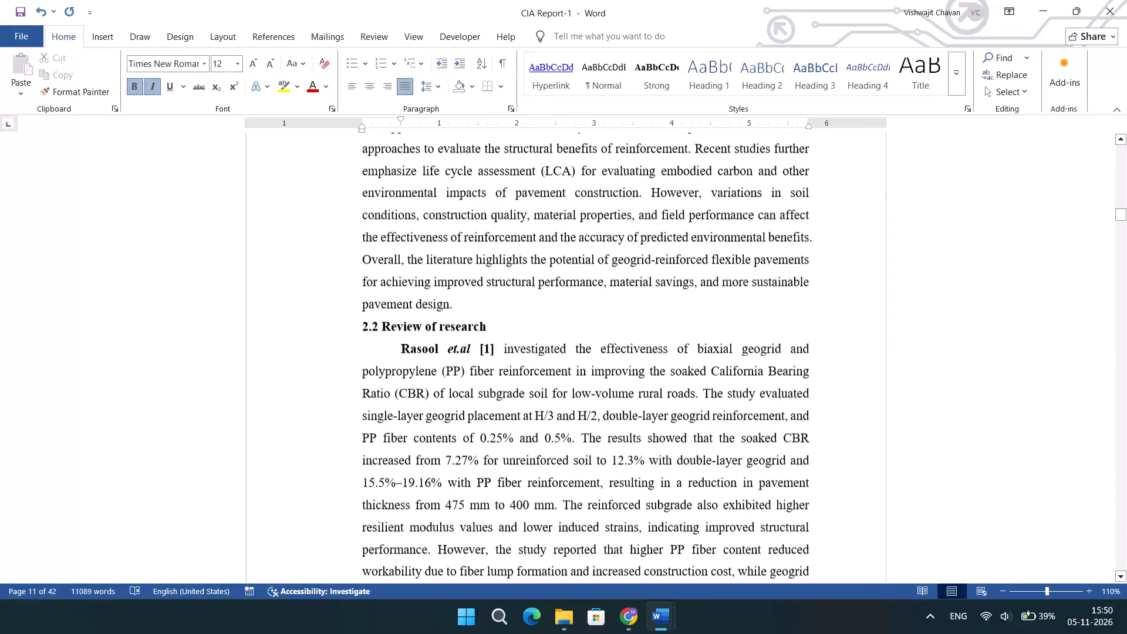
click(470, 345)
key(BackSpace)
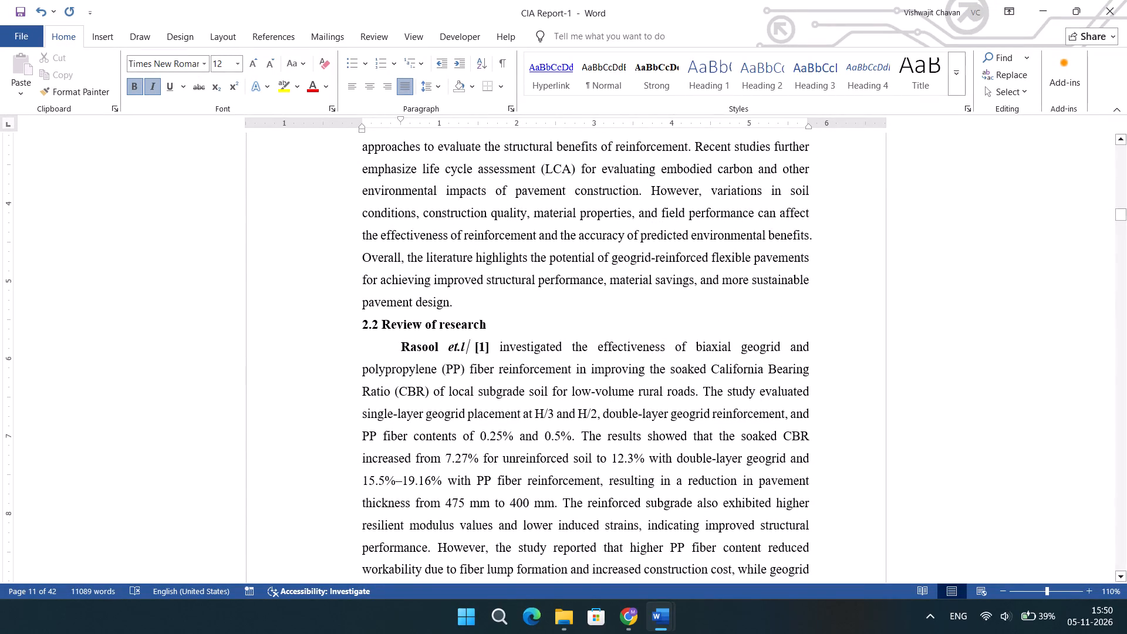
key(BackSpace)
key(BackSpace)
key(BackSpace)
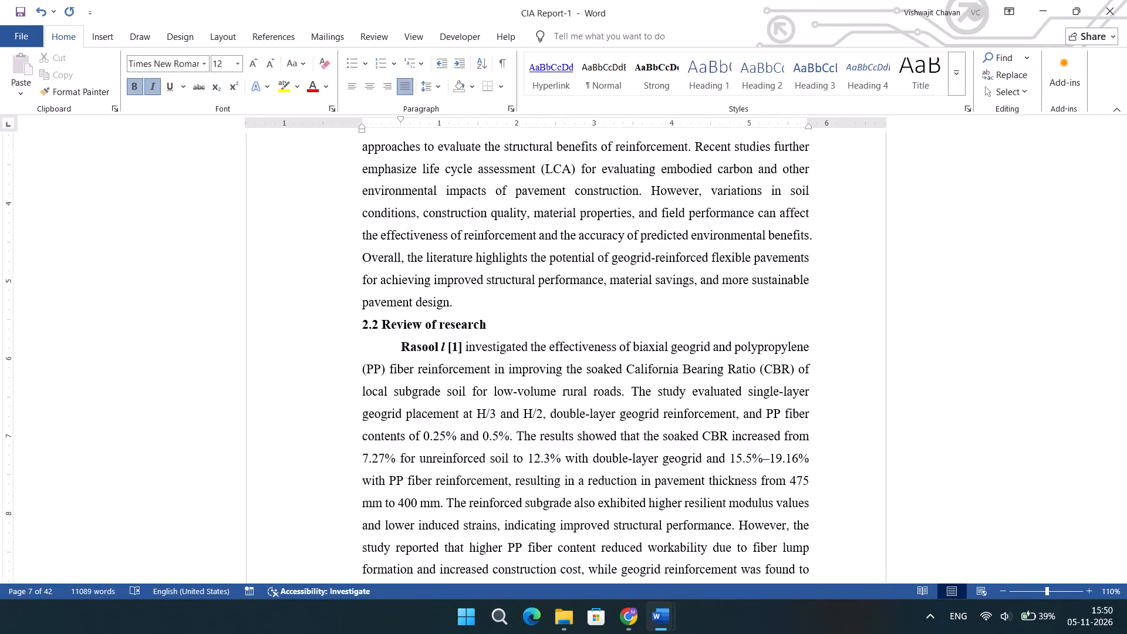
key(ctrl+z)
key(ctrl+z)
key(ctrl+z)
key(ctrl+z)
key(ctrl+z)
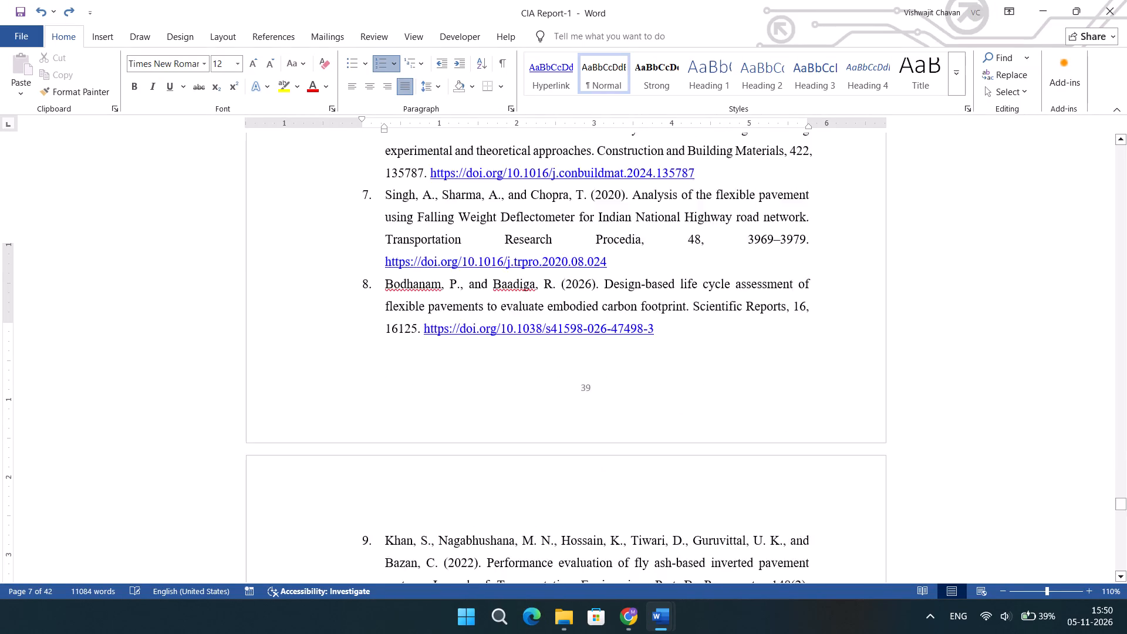
Correct the abbreviation after Rasool in citation [1] of section 2.2 Review of research to "et al.".
scroll(470, 345, up, 1)
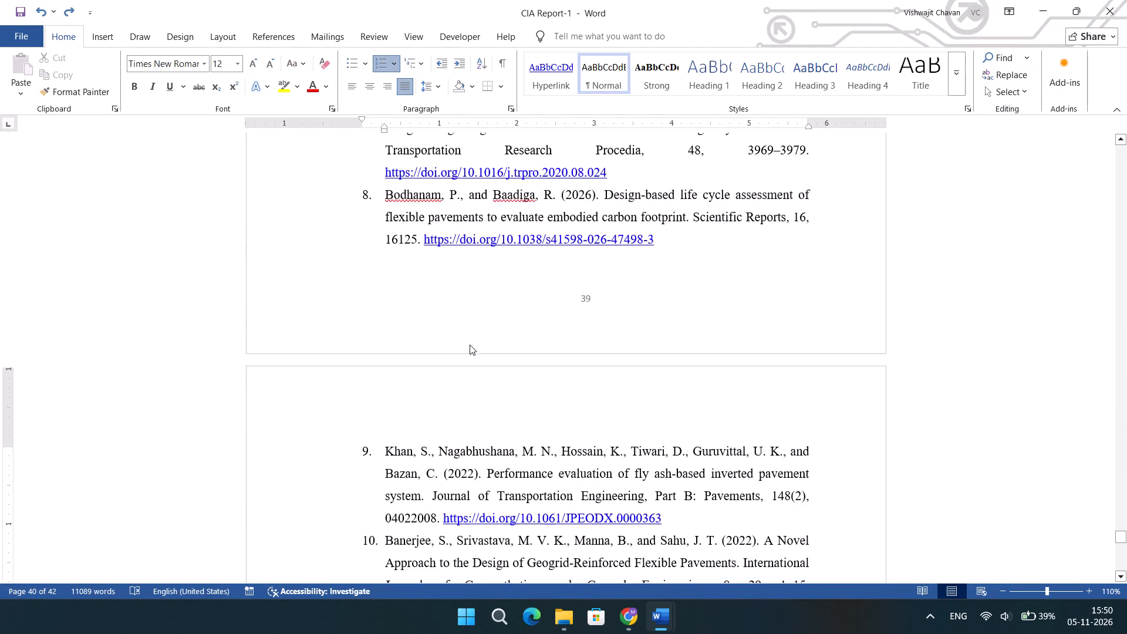
scroll(470, 345, up, 14)
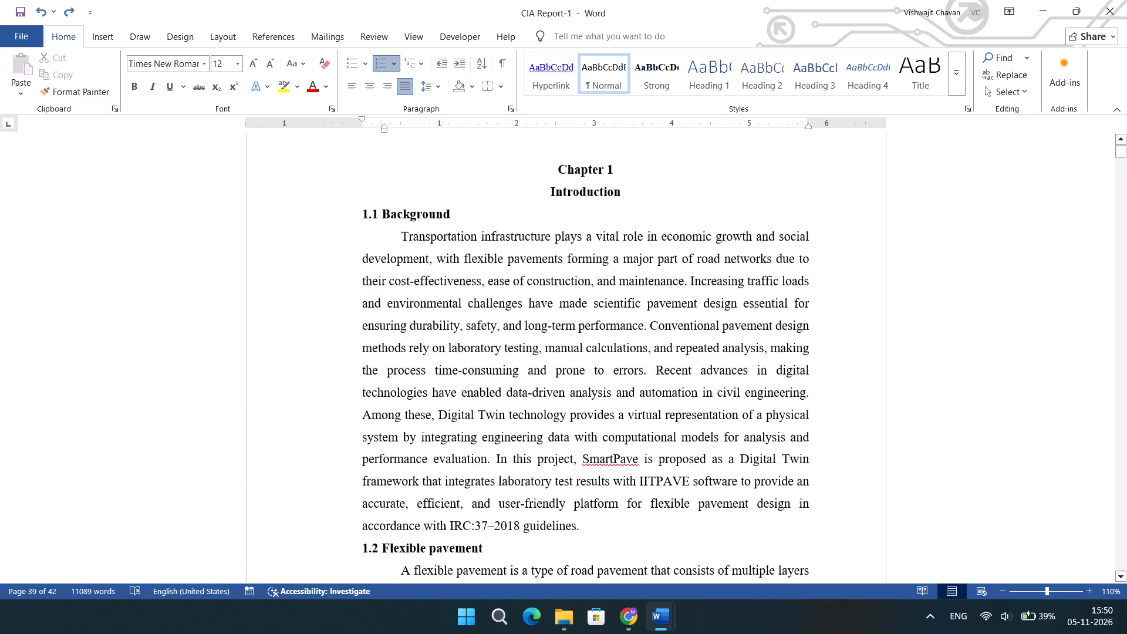
scroll(470, 345, up, 6)
scroll(470, 345, down, 7)
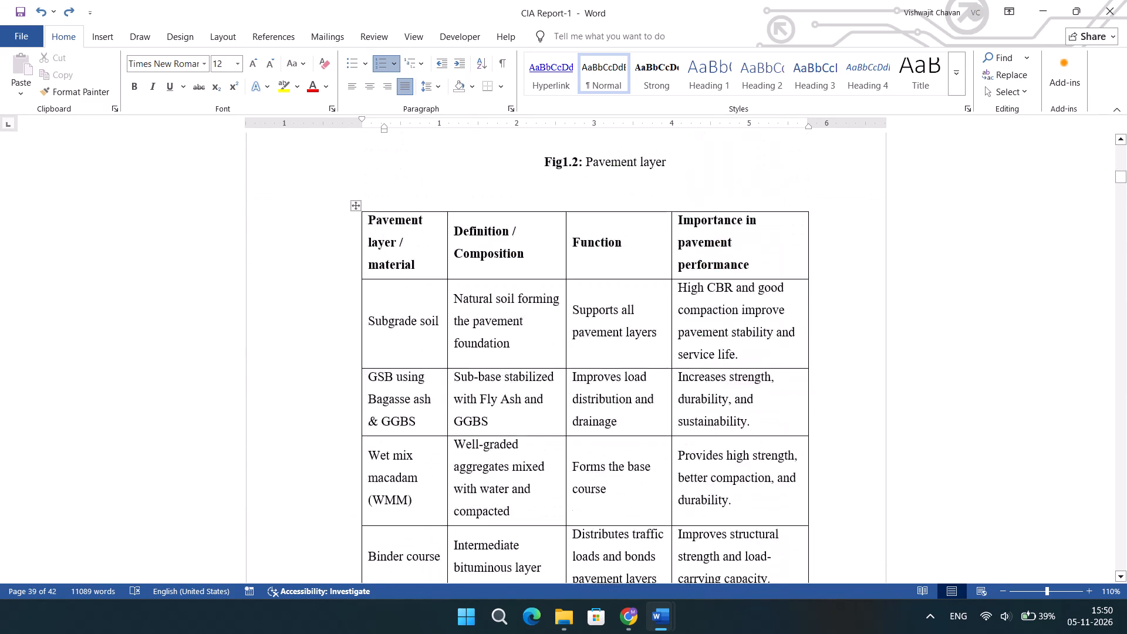
scroll(470, 345, down, 6)
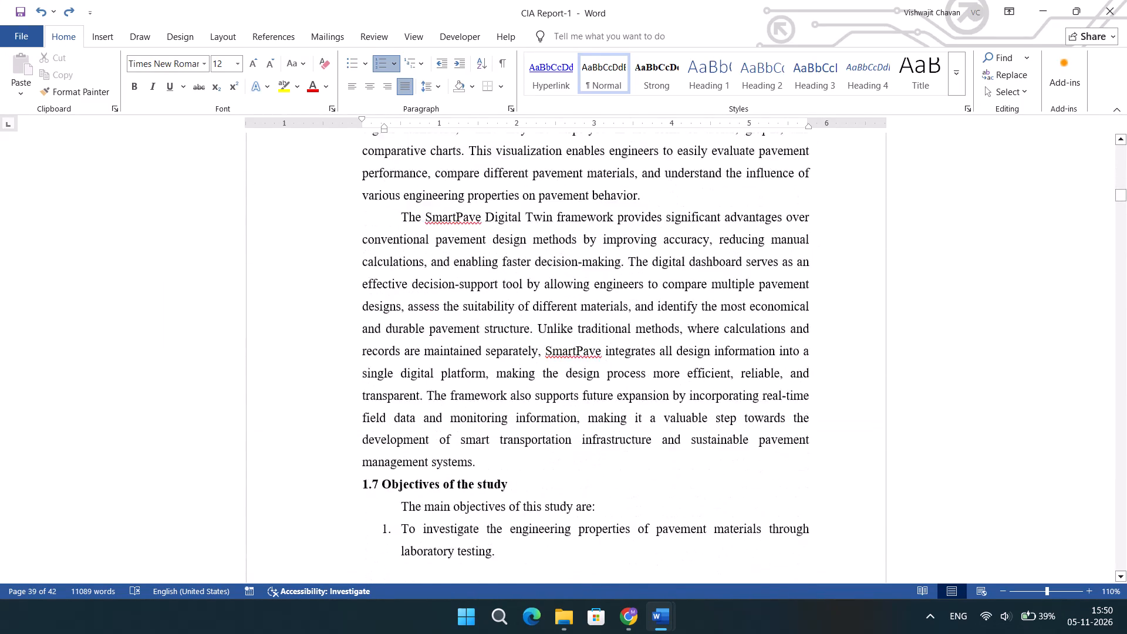
scroll(470, 345, down, 5)
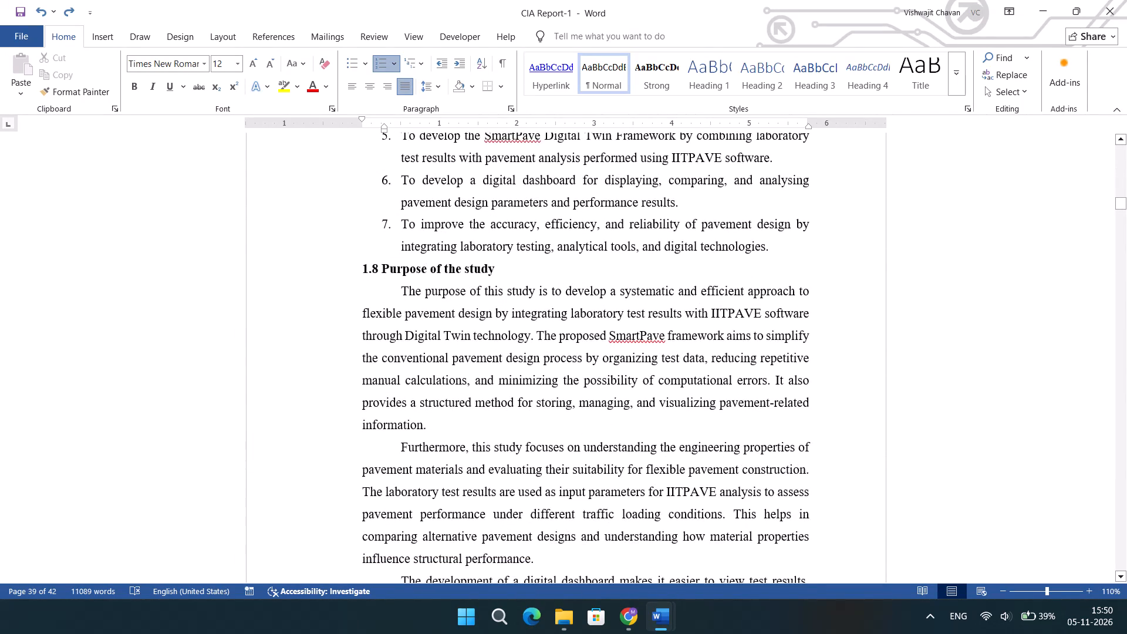
scroll(470, 345, down, 3)
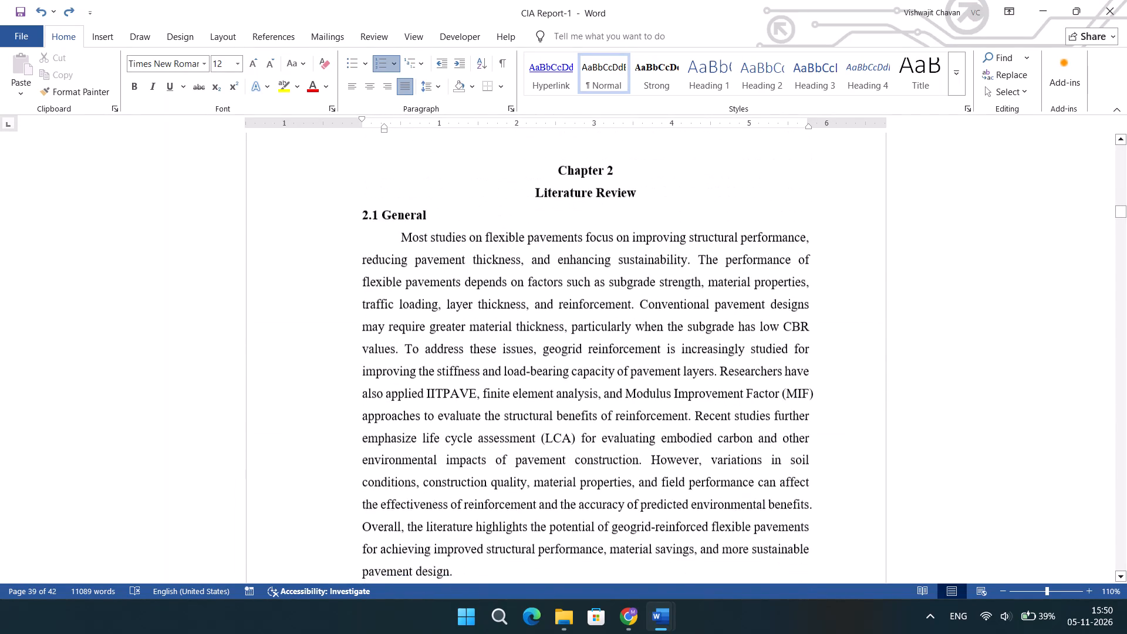
scroll(470, 345, down, 2)
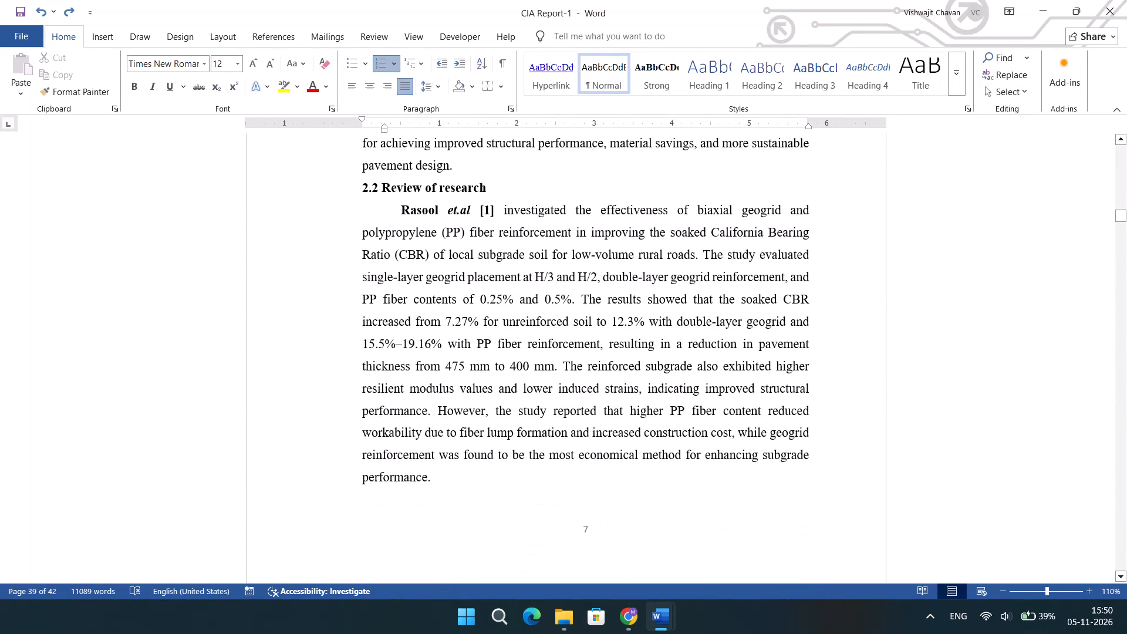
click(461, 214)
key(BackSpace)
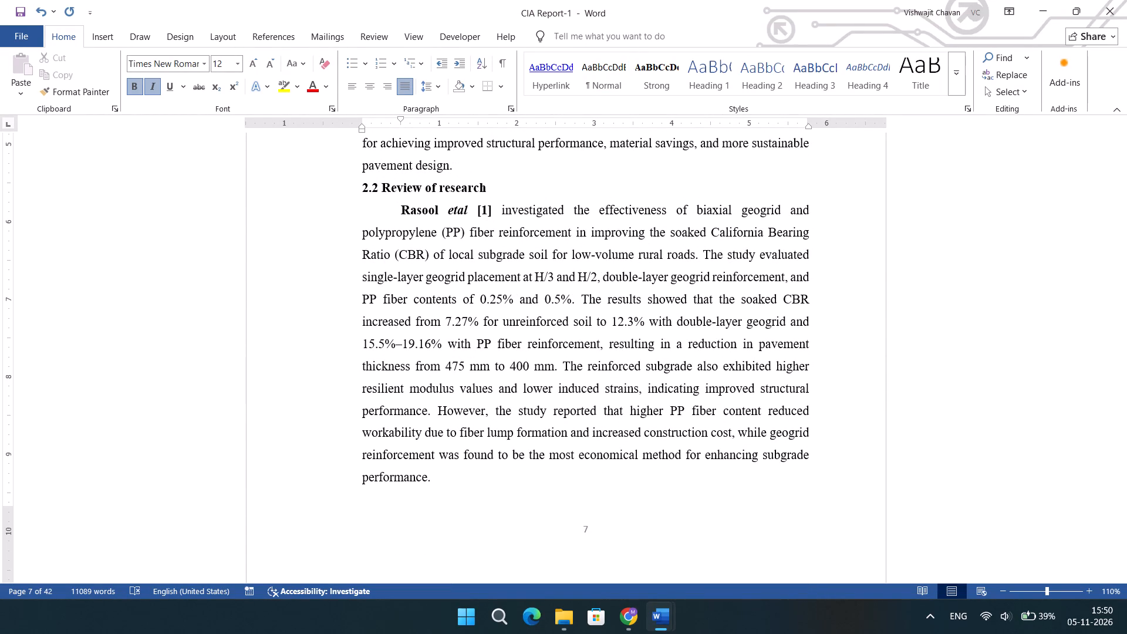
key(space)
key(Right)
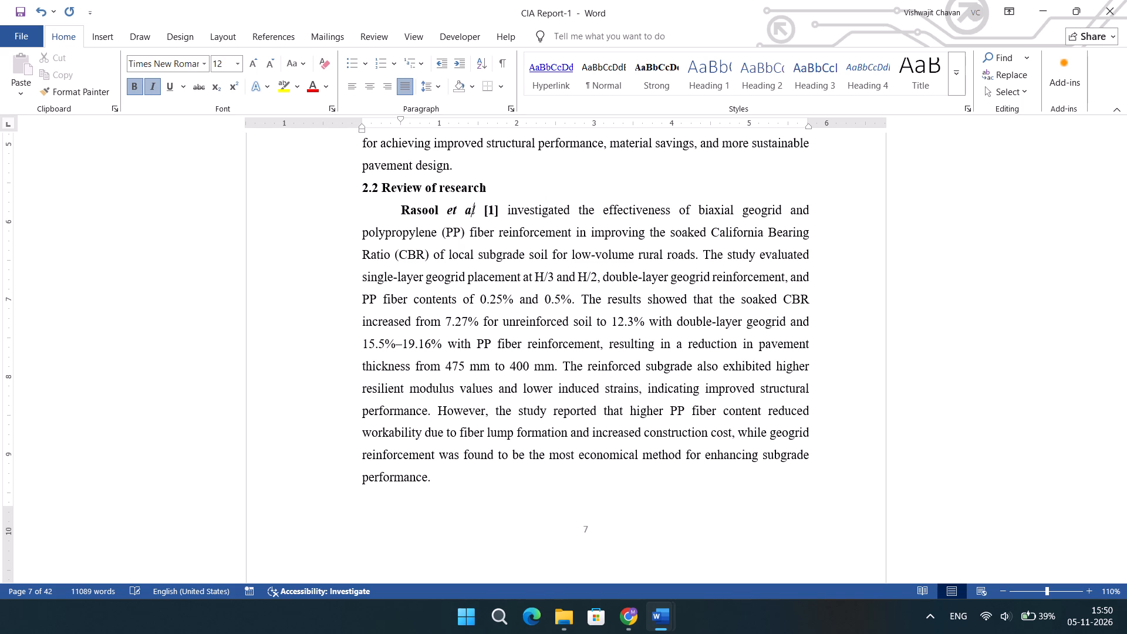
key(Right)
key(period)
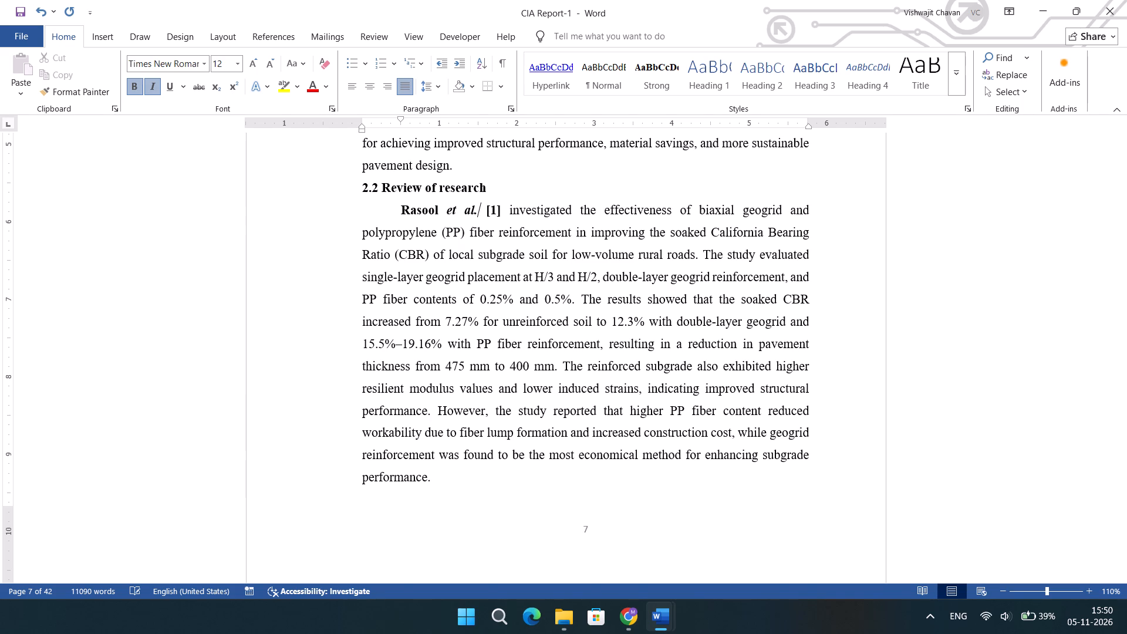
Copy the corrected italic "et al." from the Rasool [1] citation and replace the abbreviation in the Kumar [2] citation with it.
scroll(461, 214, down, 1)
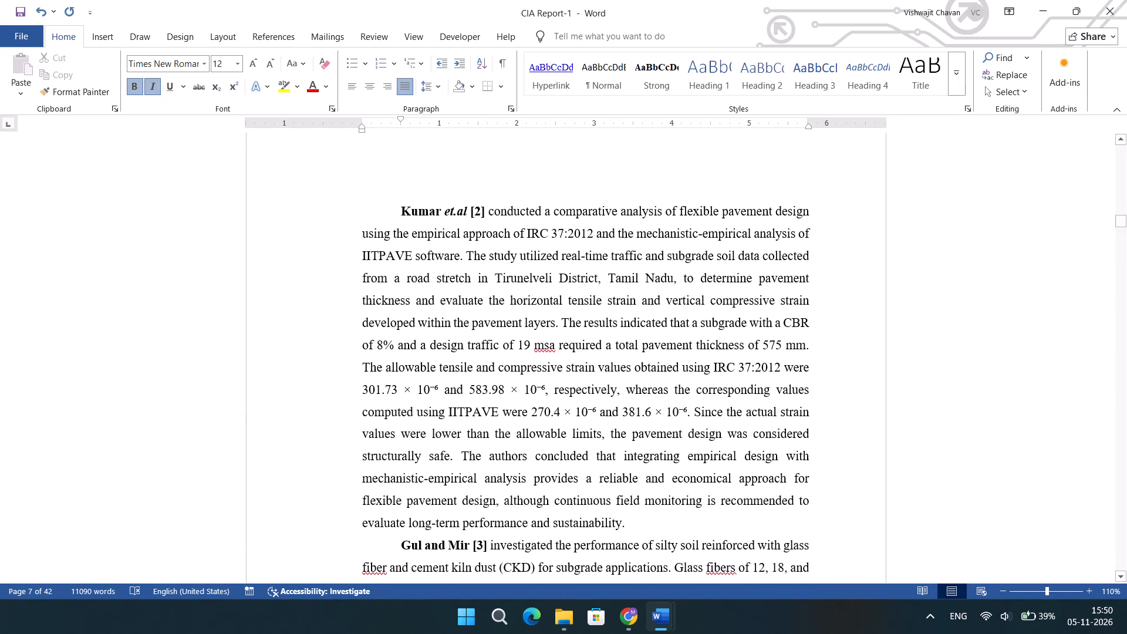
scroll(458, 215, up, 2)
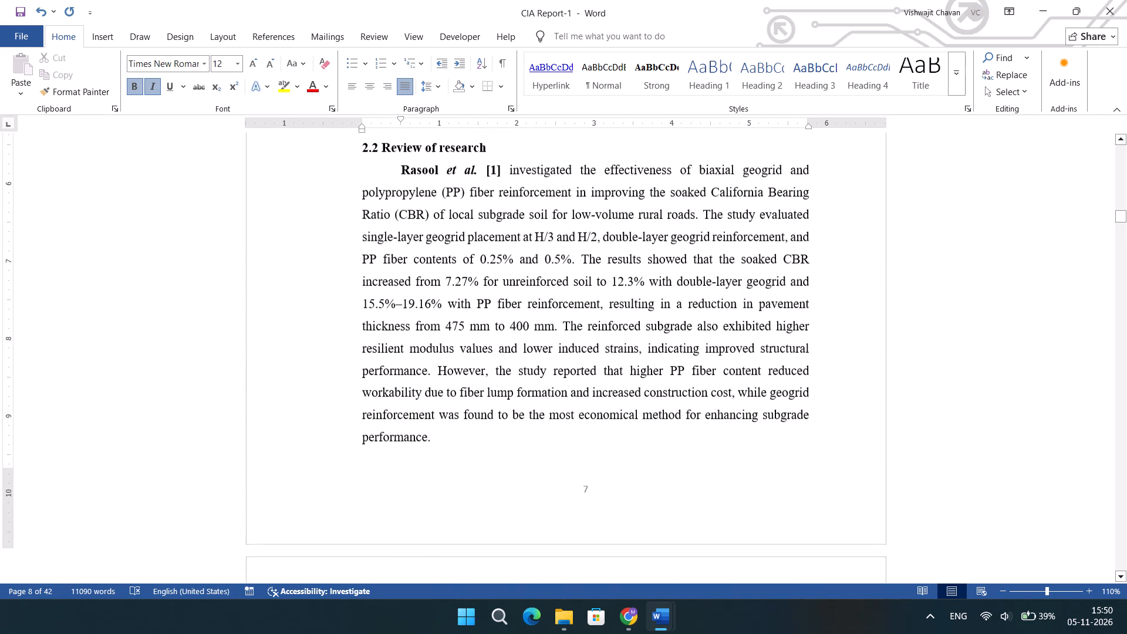
key(shift+Left)
key(shift+Left)
key(shift+Left)
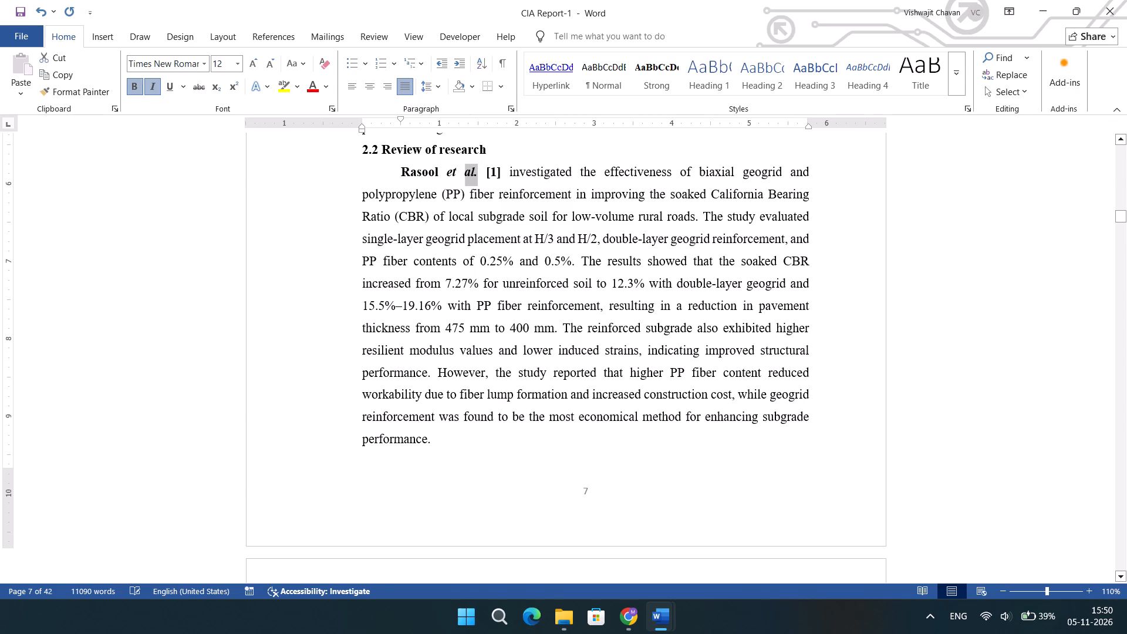
key(shift+Left)
key(shift+Left)
key(shift+Left)
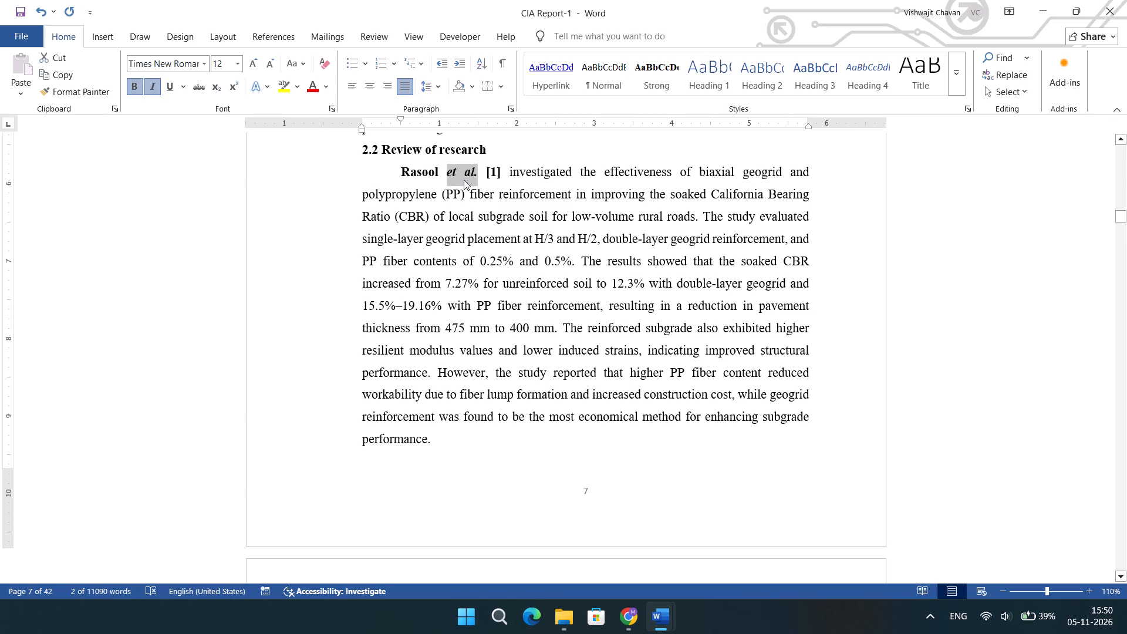
key(ctrl+c)
scroll(464, 180, down, 2)
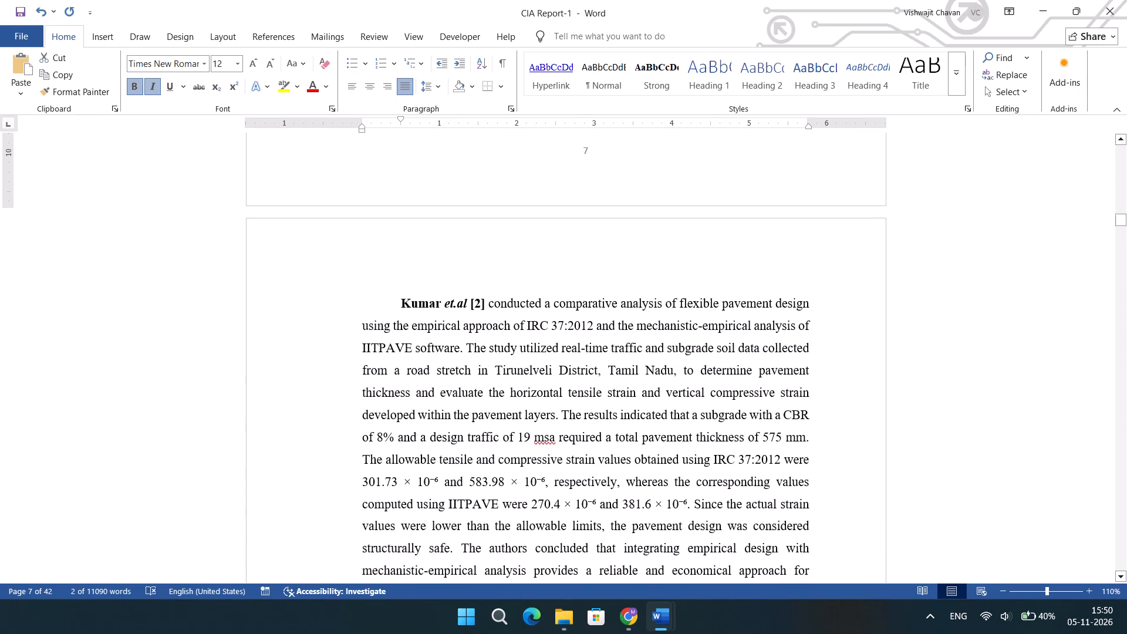
drag(466, 308, 448, 306)
drag(448, 306, 444, 306)
key(ctrl+v)
Replace the abbreviation in the Khan [5] and Gupta [6] citations with the copied "et al.".
scroll(444, 306, down, 1)
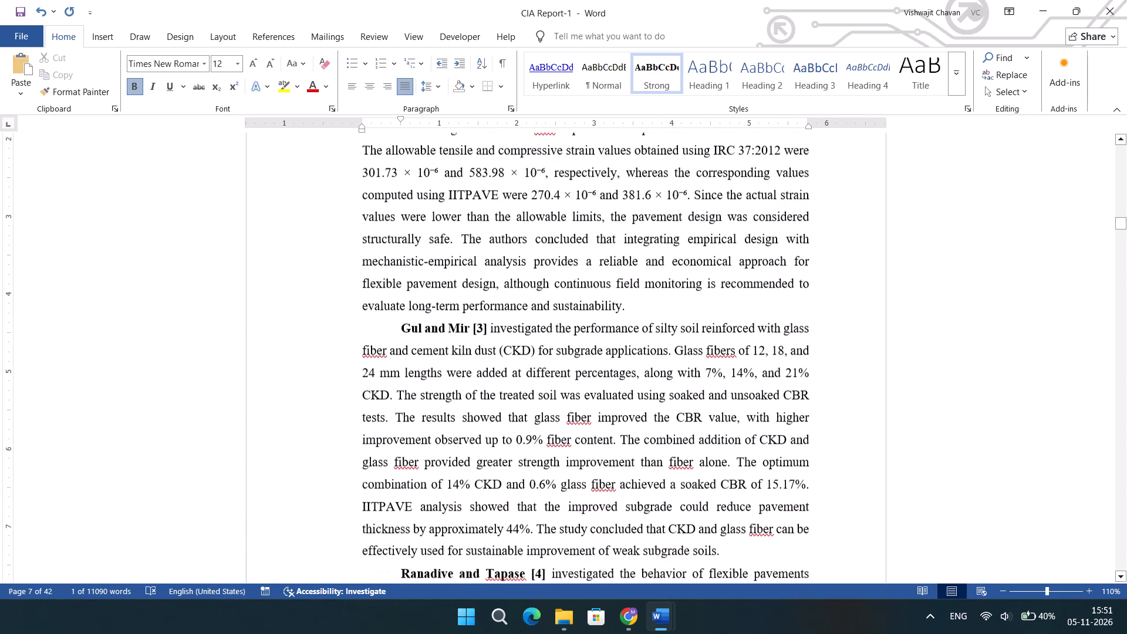
scroll(465, 335, down, 2)
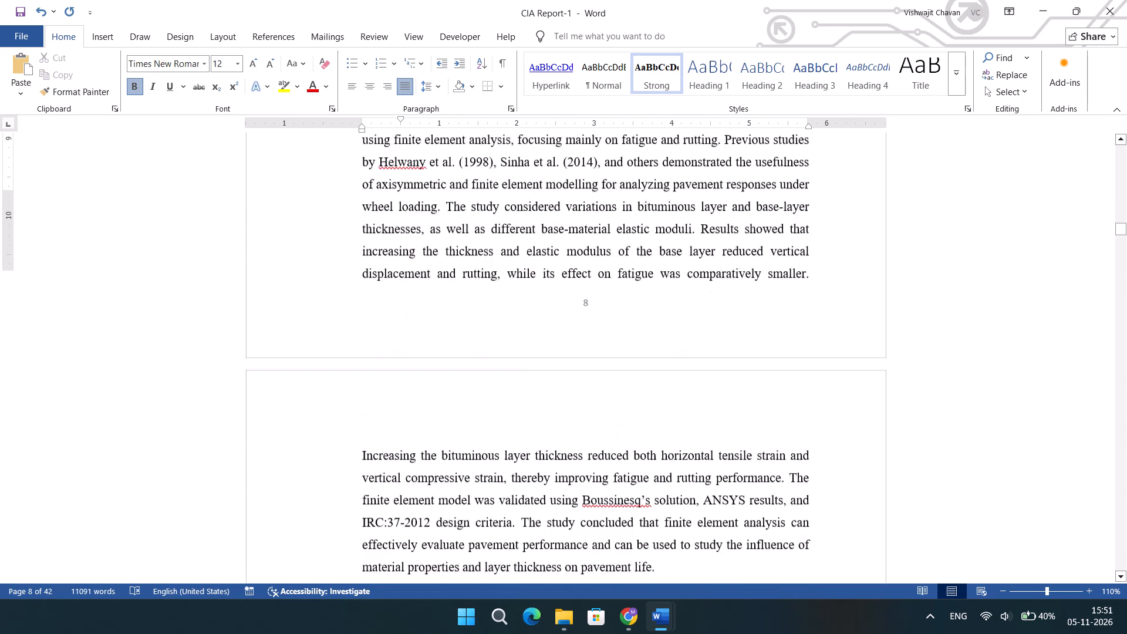
scroll(465, 335, down, 2)
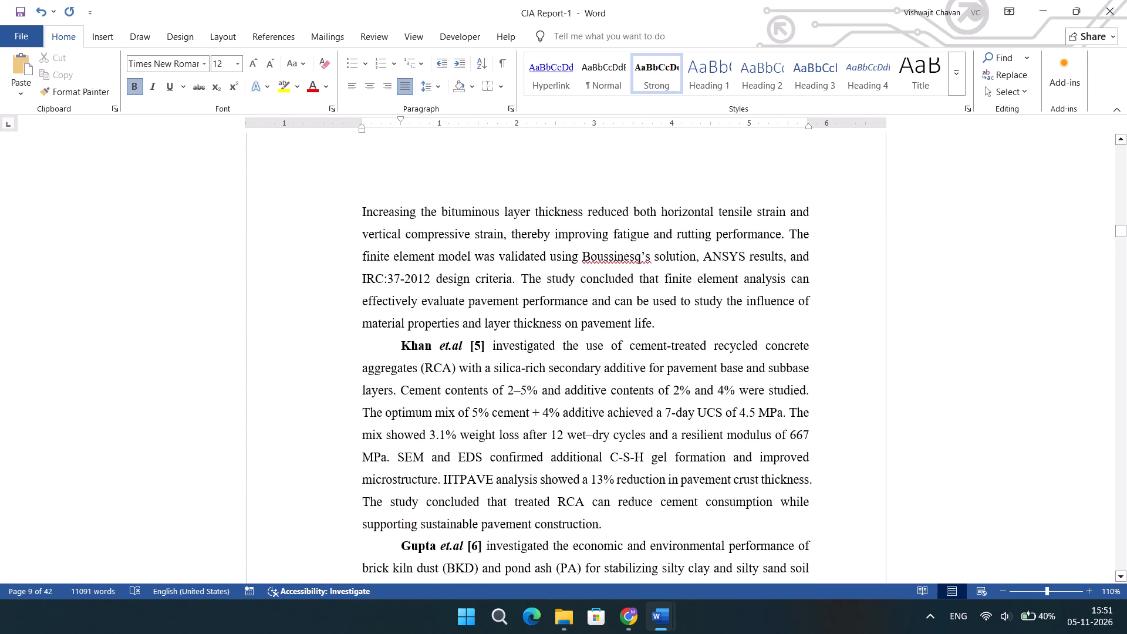
drag(463, 349, 443, 349)
key(ctrl+v)
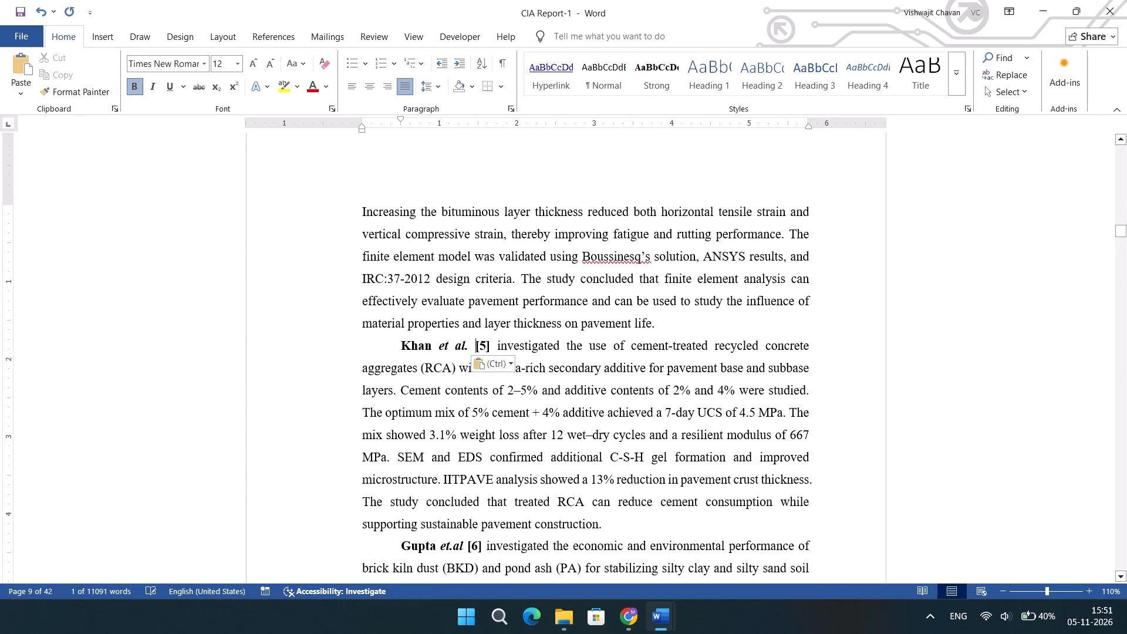
scroll(443, 349, down, 1)
drag(462, 257, 440, 254)
key(ctrl+v)
Replace the abbreviation in the Singh [7] citation with the copied "et al.".
scroll(440, 254, down, 1)
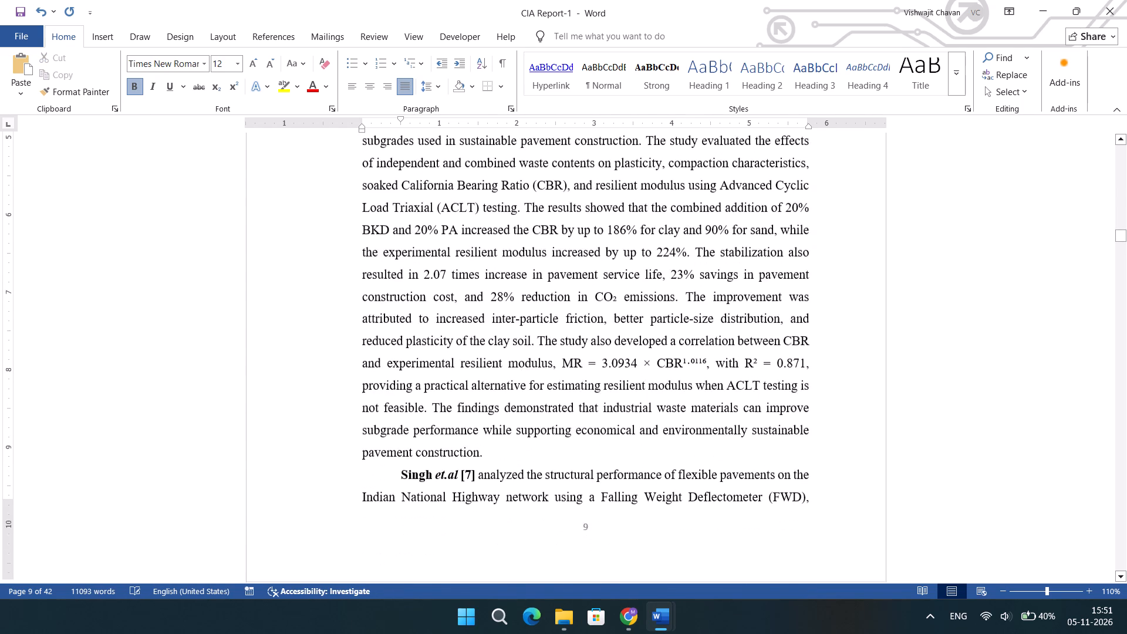
scroll(440, 254, down, 1)
drag(457, 377, 438, 376)
key(ctrl+v)
Replace the abbreviation in the Banerjee [10] citation and the preceding Khan [9] citation with the copied "et al.".
scroll(438, 376, down, 1)
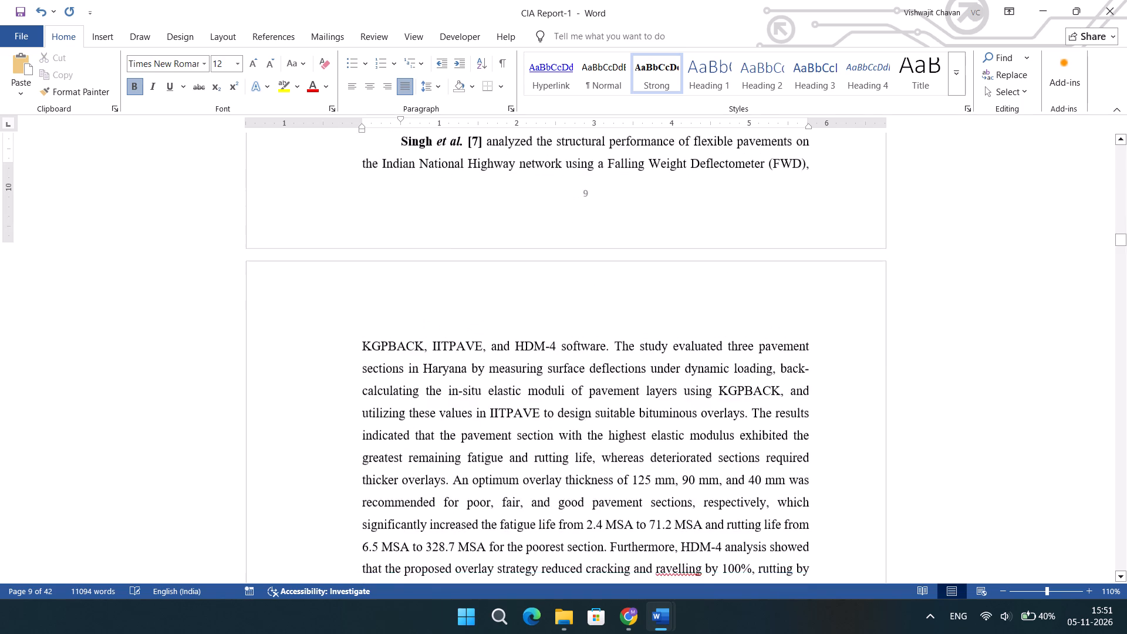
scroll(438, 376, down, 2)
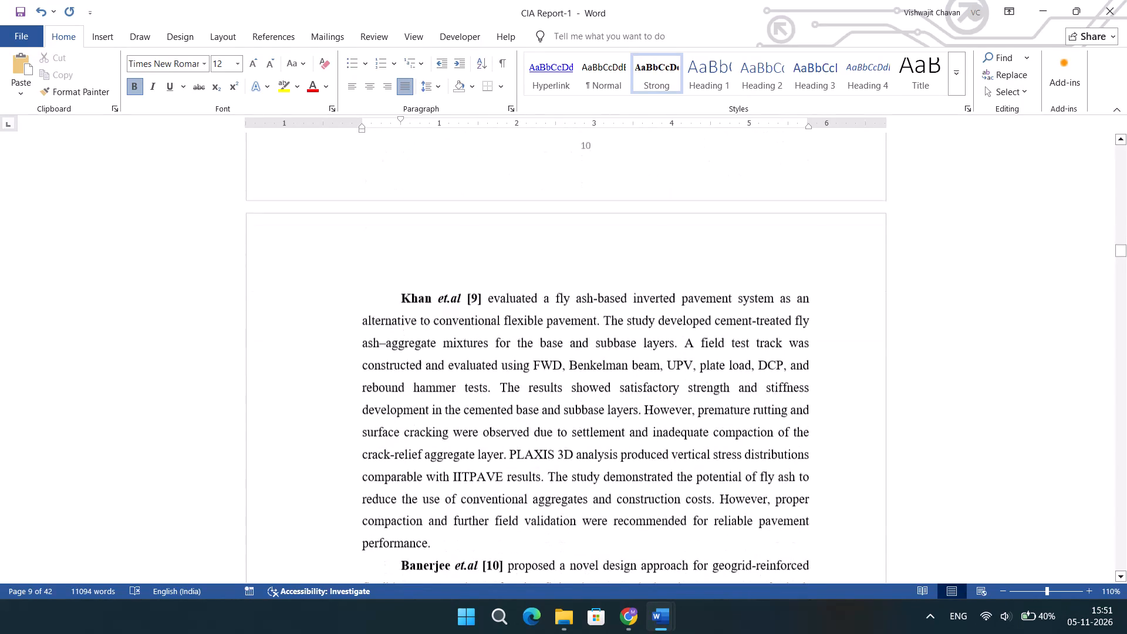
scroll(438, 376, down, 2)
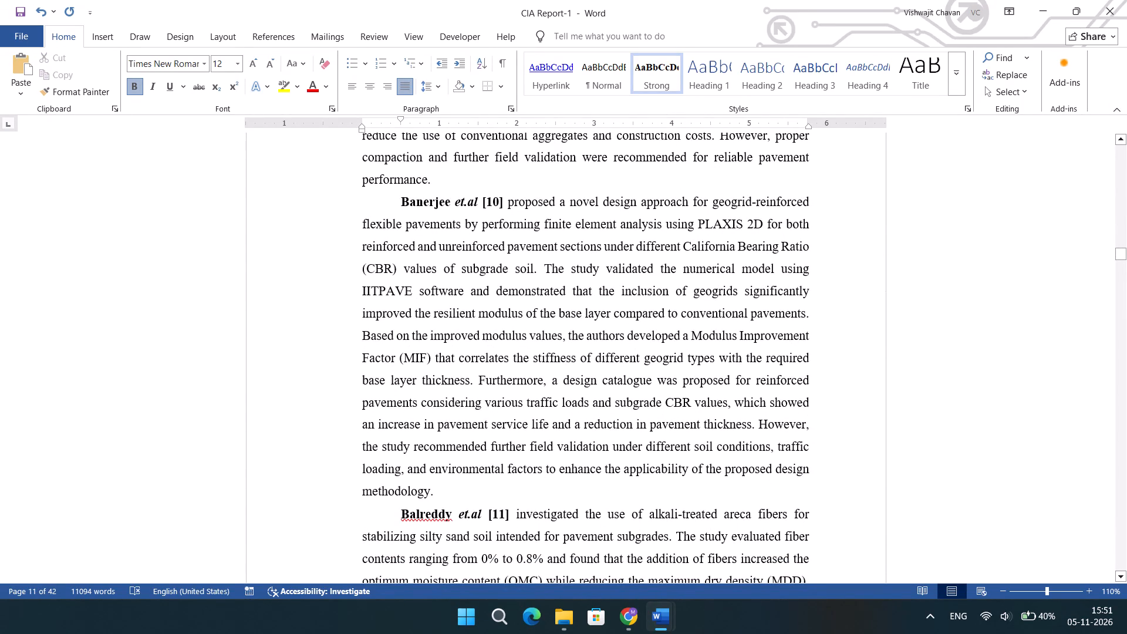
drag(480, 198, 458, 200)
key(ctrl+v)
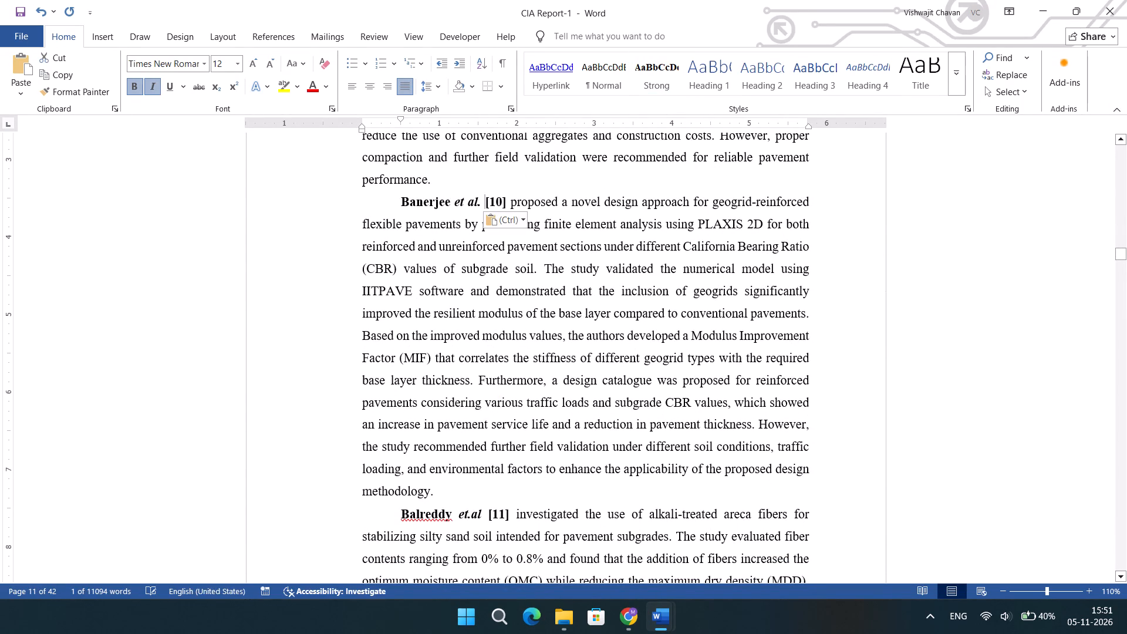
scroll(458, 200, up, 4)
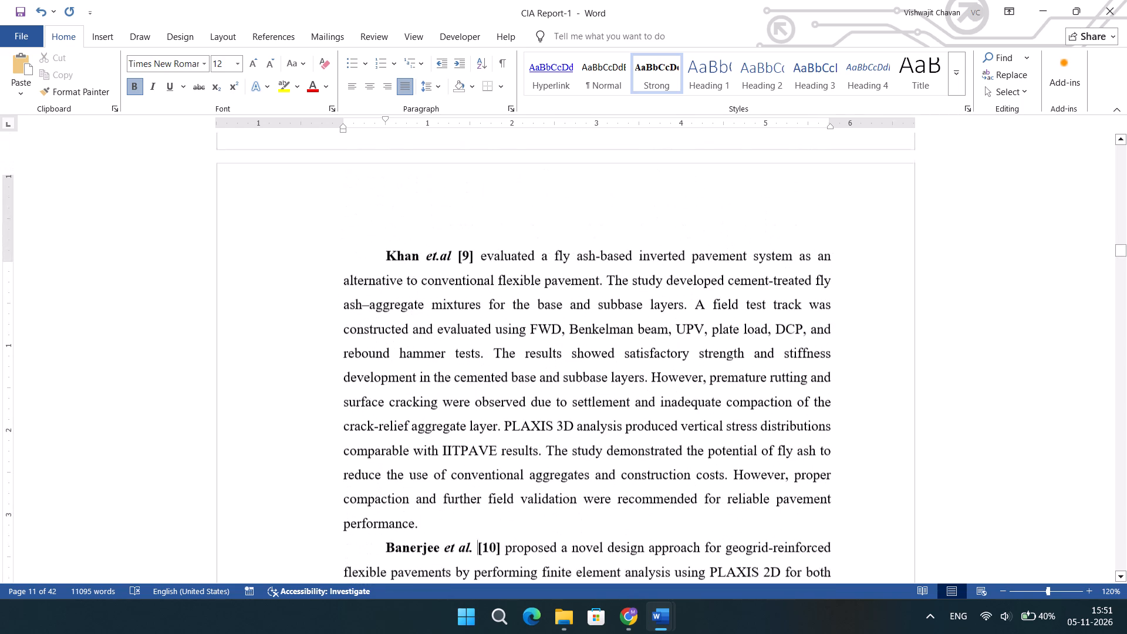
drag(453, 268, 428, 271)
key(ctrl+v)
Replace the abbreviation in the Balreddy [11] and Chenna [12] citations with the copied "et al.".
scroll(428, 271, down, 2)
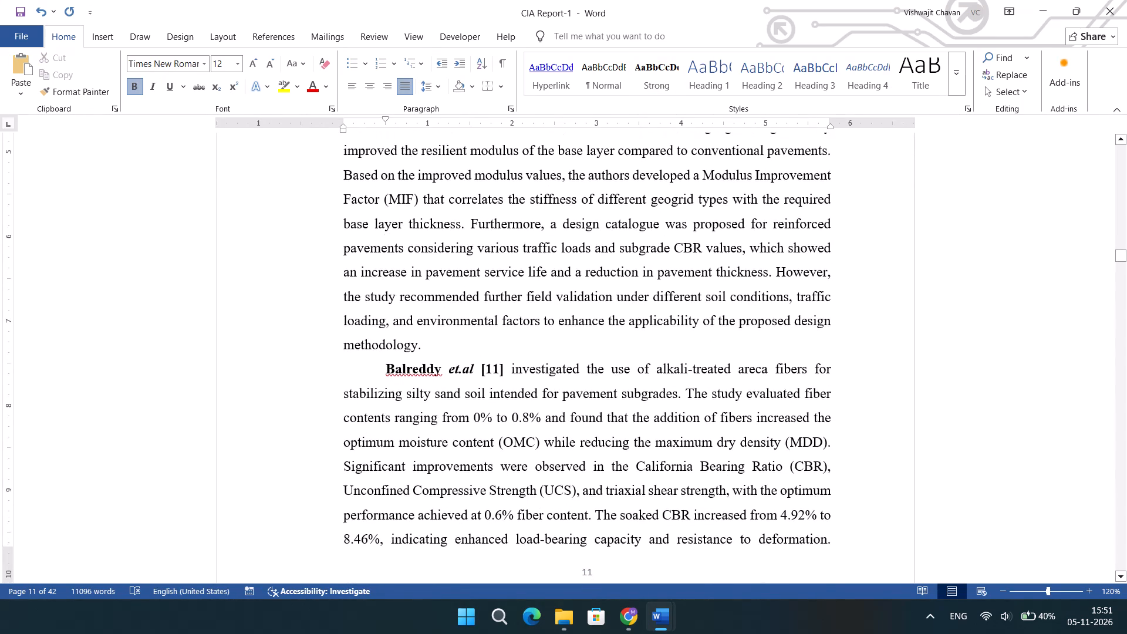
click(471, 368)
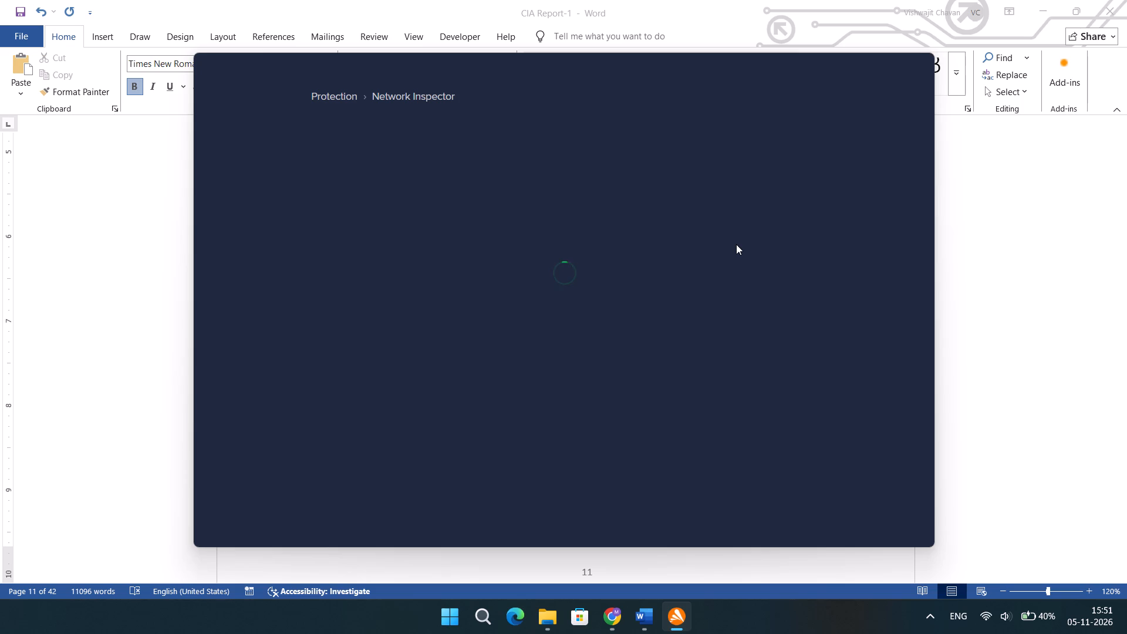
click(919, 66)
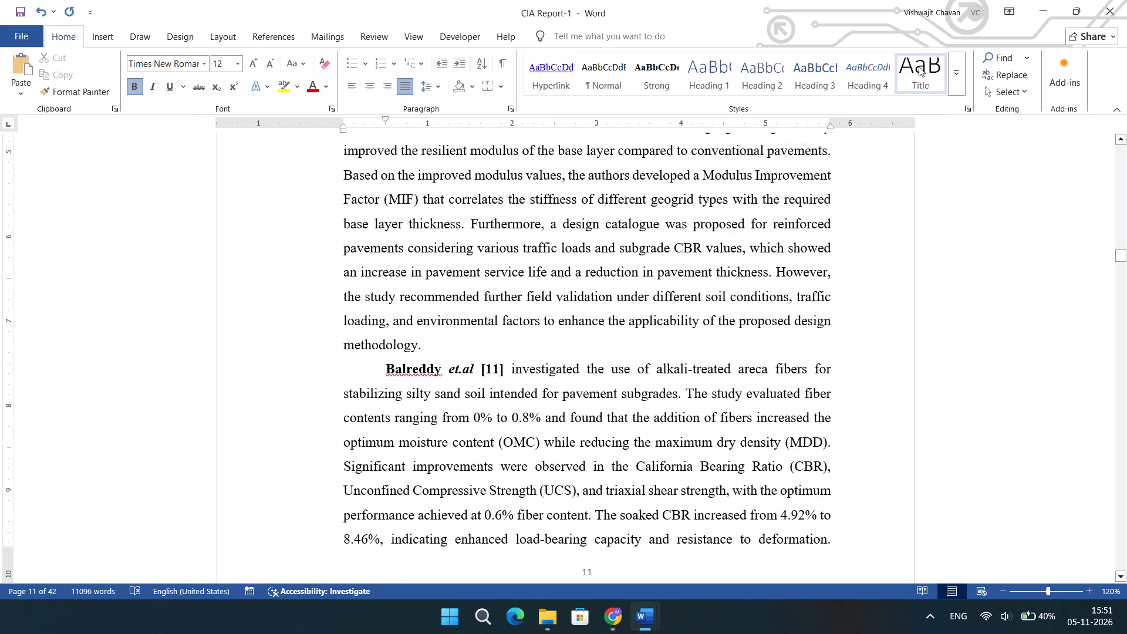
drag(471, 375, 453, 374)
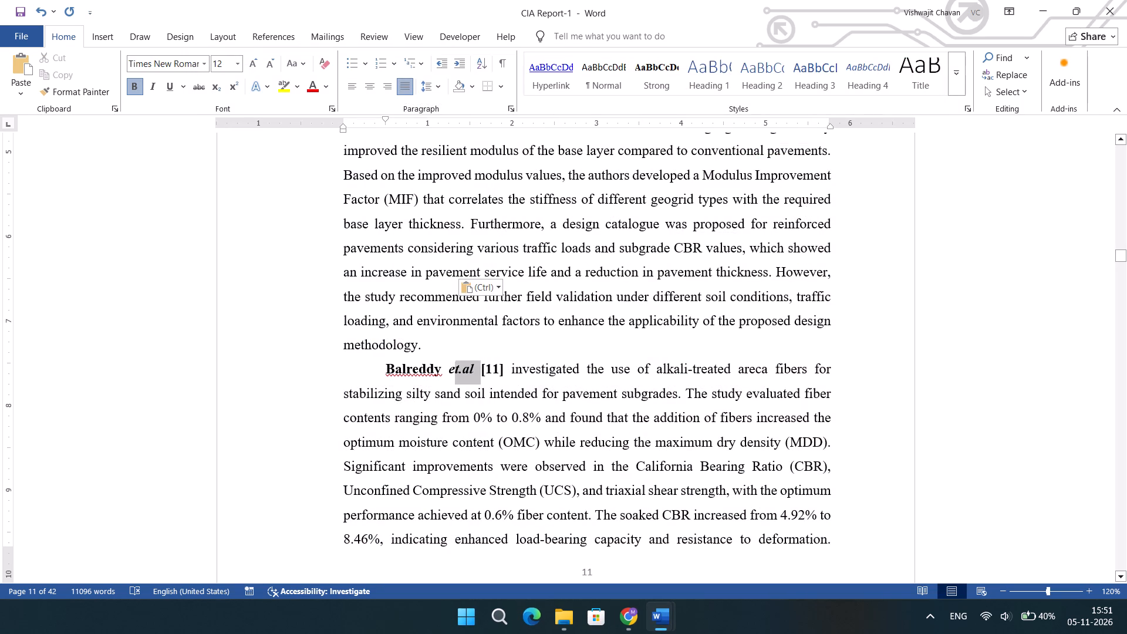
drag(453, 374, 451, 374)
key(ctrl+v)
scroll(451, 374, down, 1)
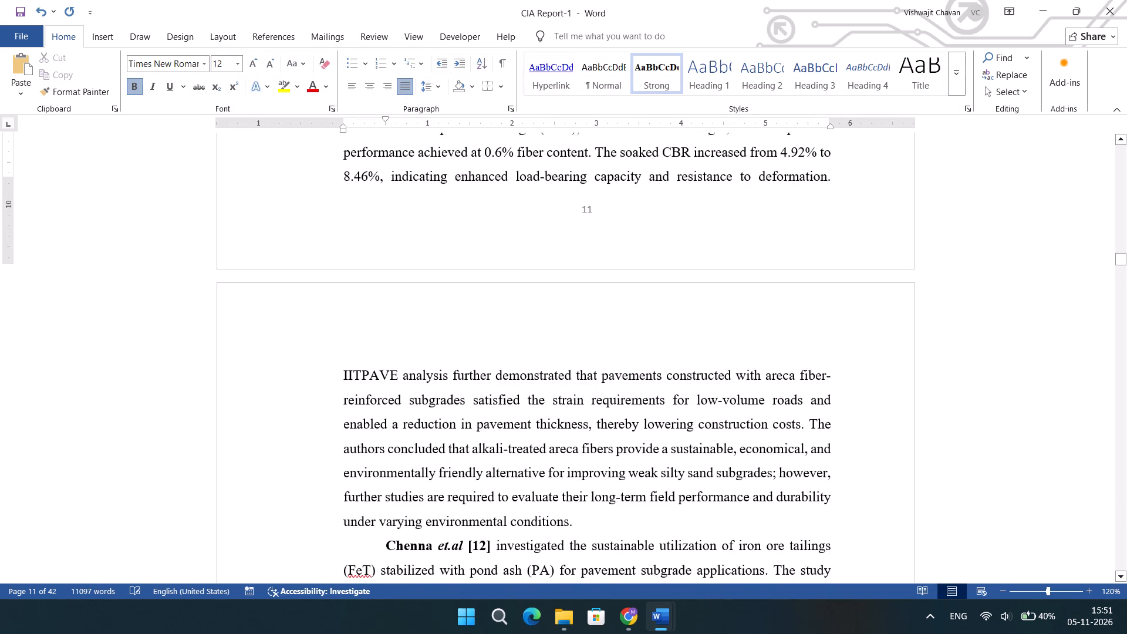
scroll(451, 374, down, 1)
drag(465, 255, 438, 257)
key(ctrl+v)
scroll(438, 257, down, 1)
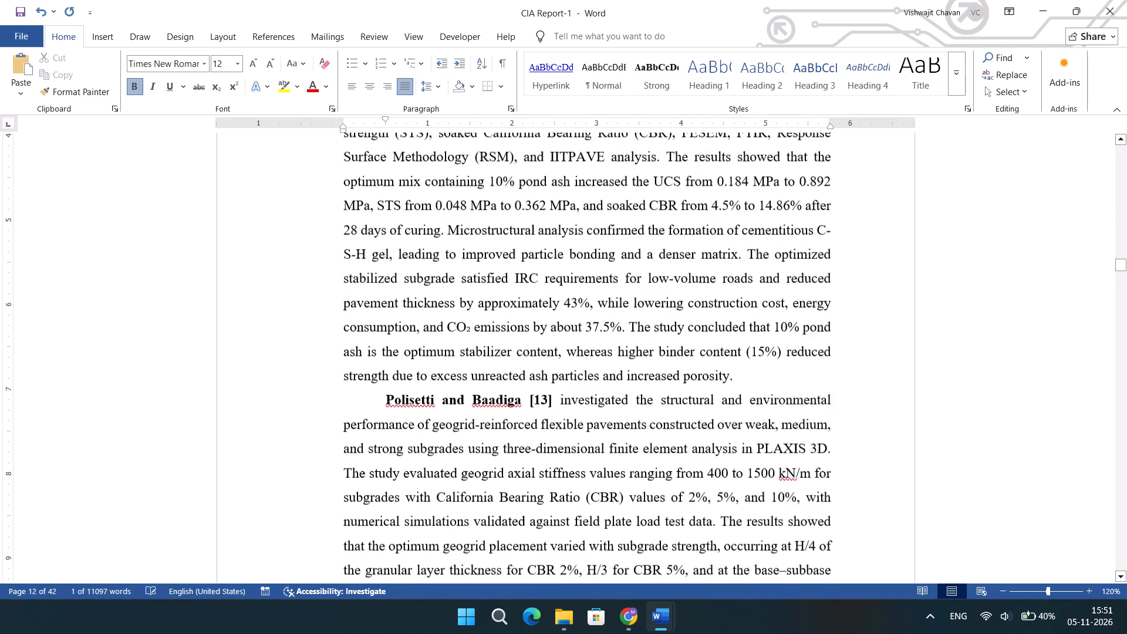
Replace the abbreviation in the Nega [14] and Mezie [15] citations with the copied "et al.".
scroll(438, 257, down, 2)
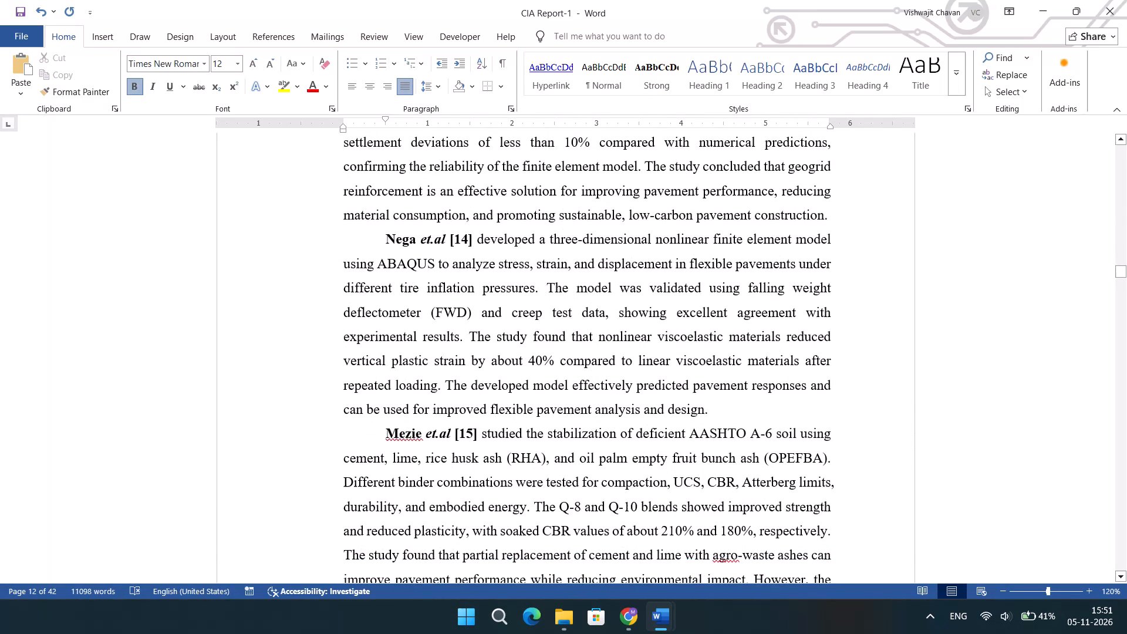
scroll(438, 257, down, 1)
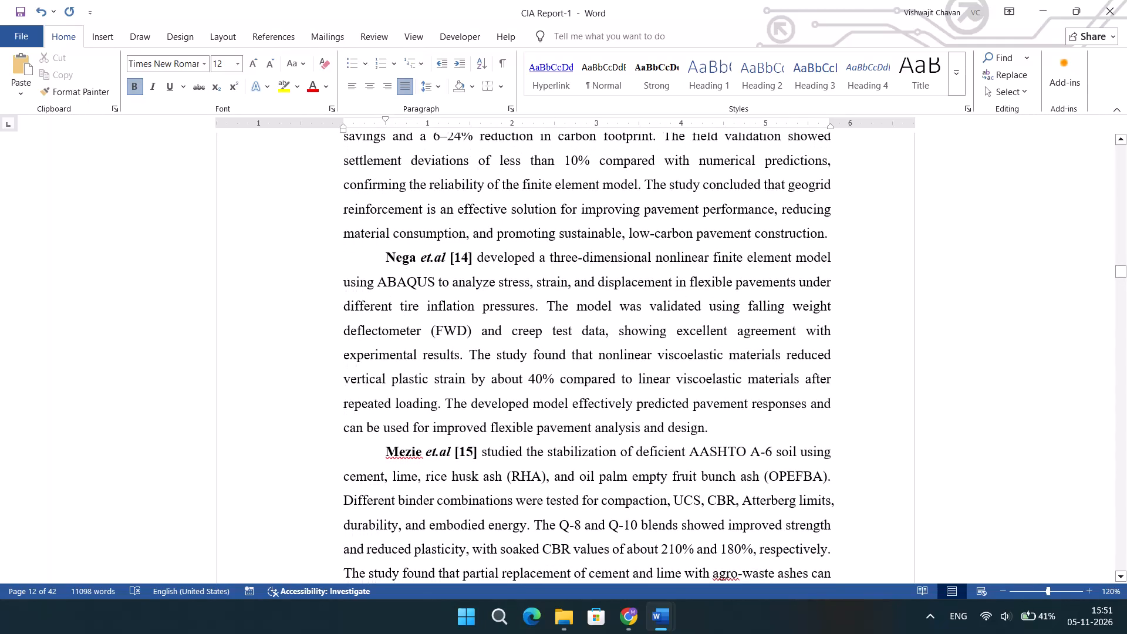
drag(446, 259, 423, 261)
key(ctrl+v)
scroll(423, 261, down, 1)
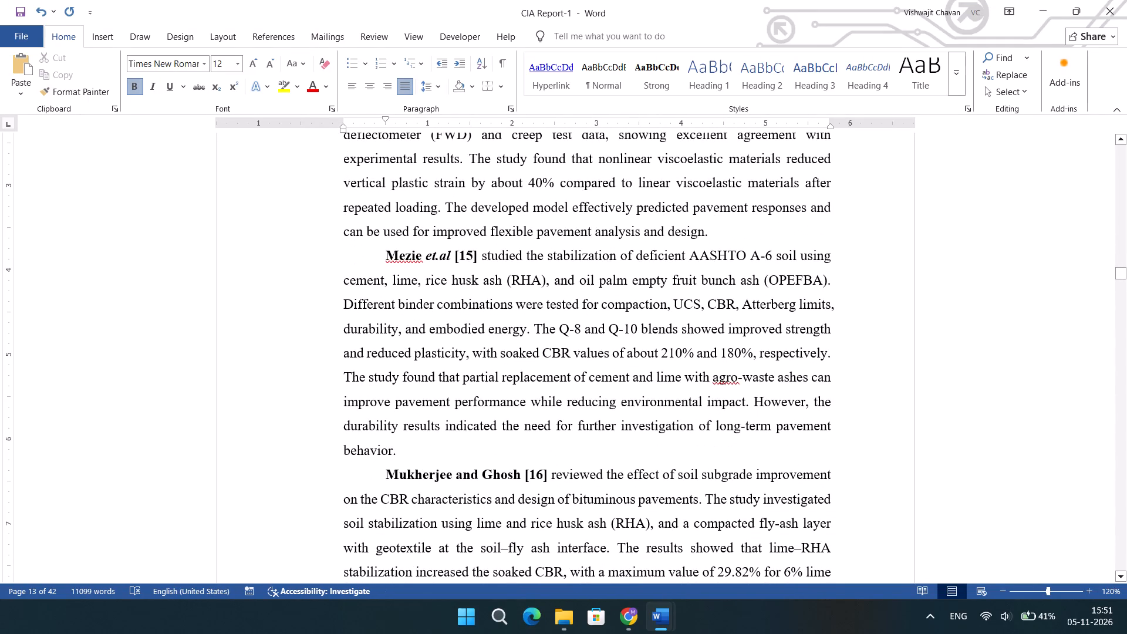
drag(448, 256, 427, 258)
key(ctrl+v)
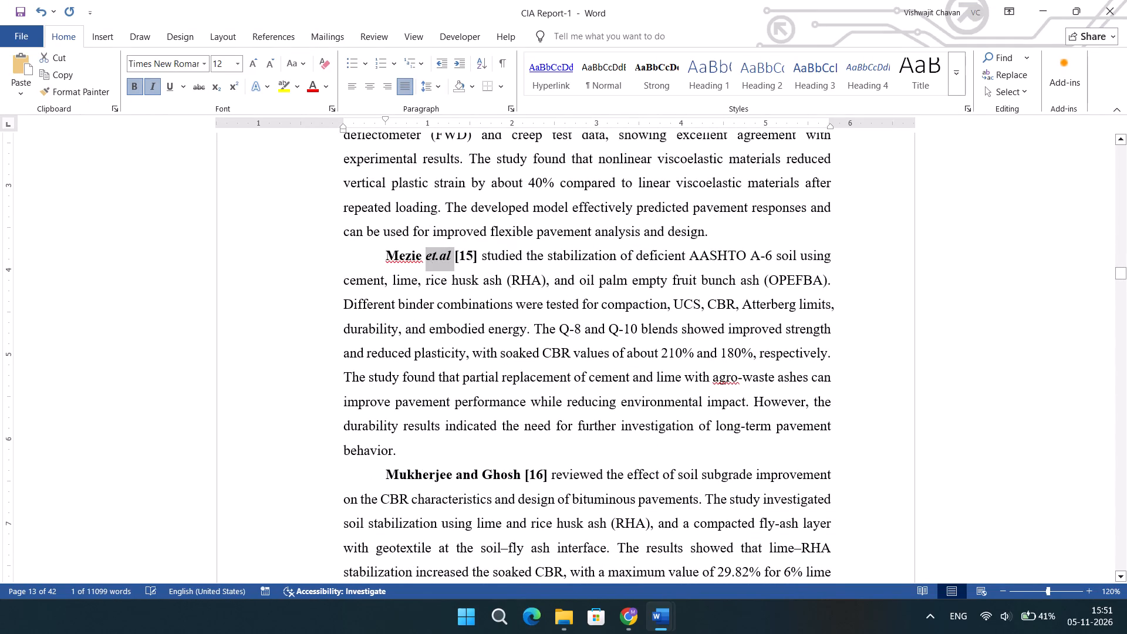
Replace the abbreviation in the Banerjee [17] and Tophel [20] citations with the copied "et al.".
scroll(427, 258, down, 3)
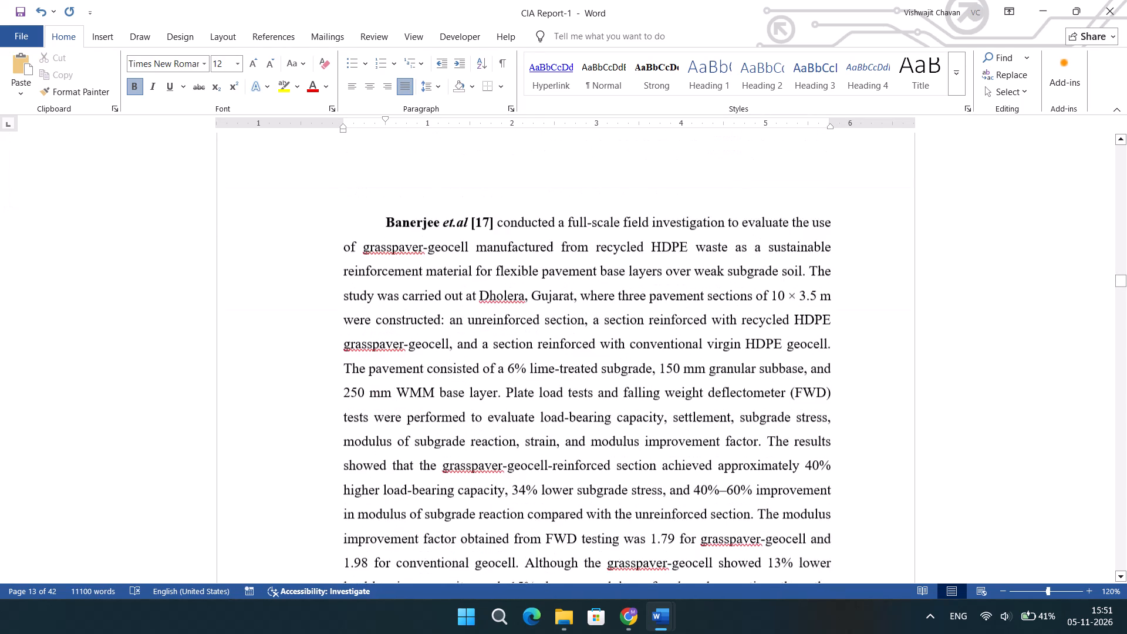
scroll(427, 258, down, 1)
drag(469, 200, 447, 198)
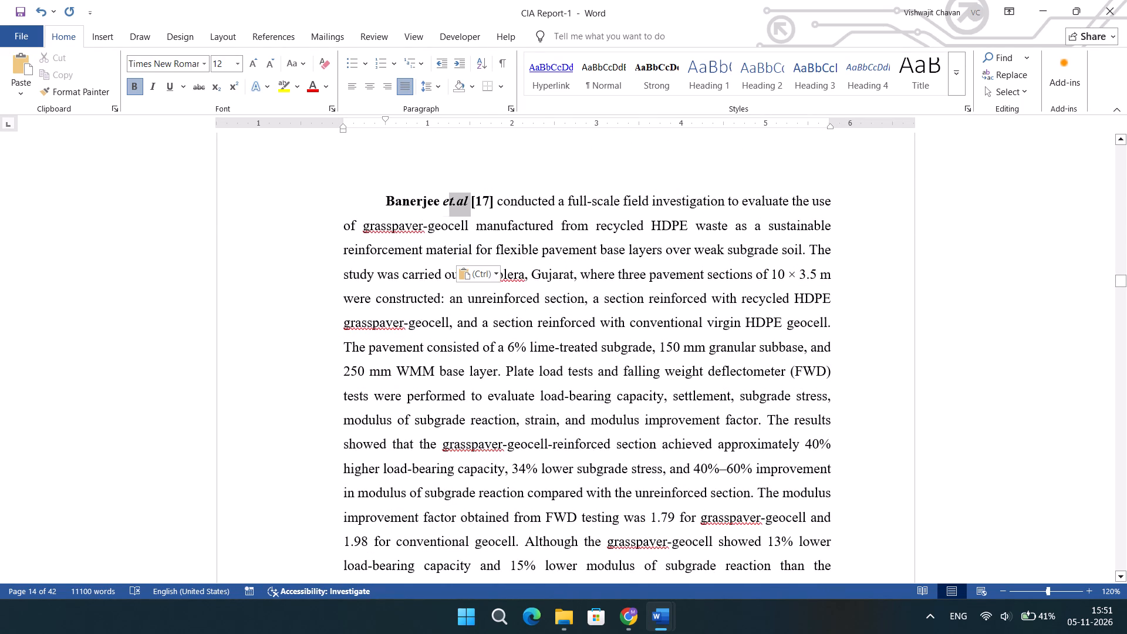
drag(447, 198, 443, 199)
key(ctrl+v)
scroll(443, 199, down, 2)
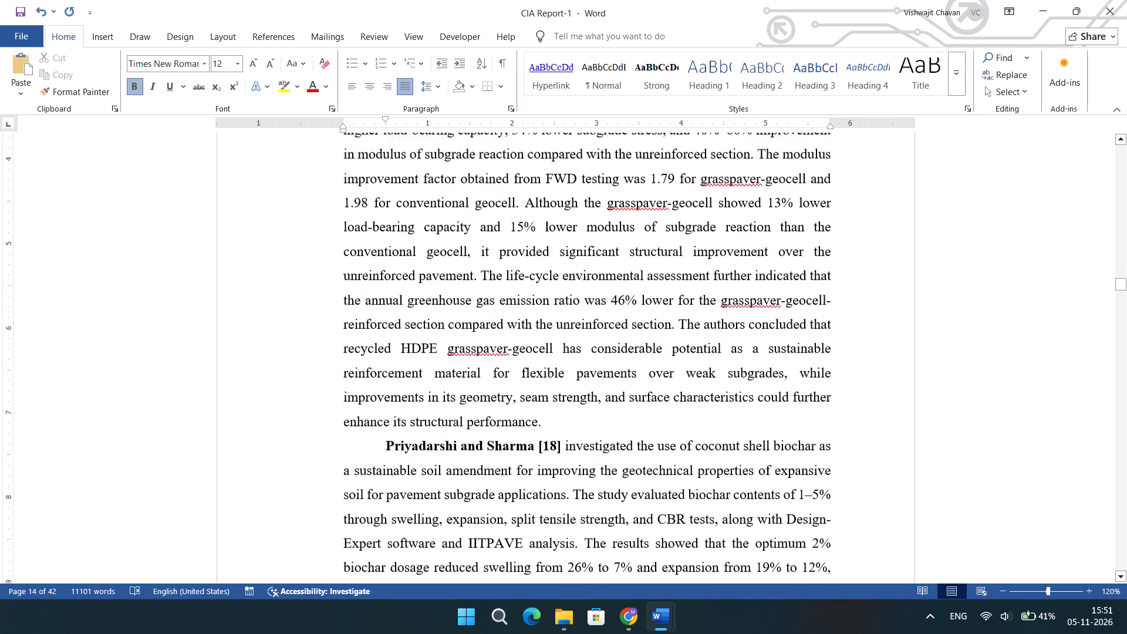
scroll(443, 199, down, 2)
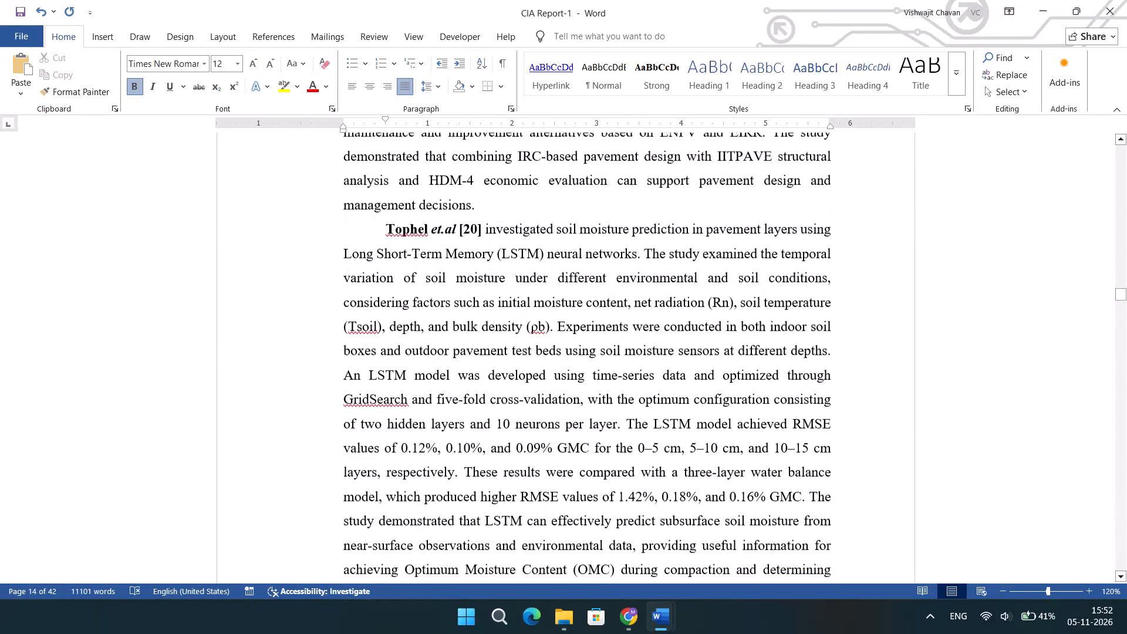
drag(458, 206, 436, 206)
key(ctrl+v)
Replace the abbreviation in the Rehman [22] and Banerjee [23] citations with the copied "et al.".
scroll(436, 206, down, 1)
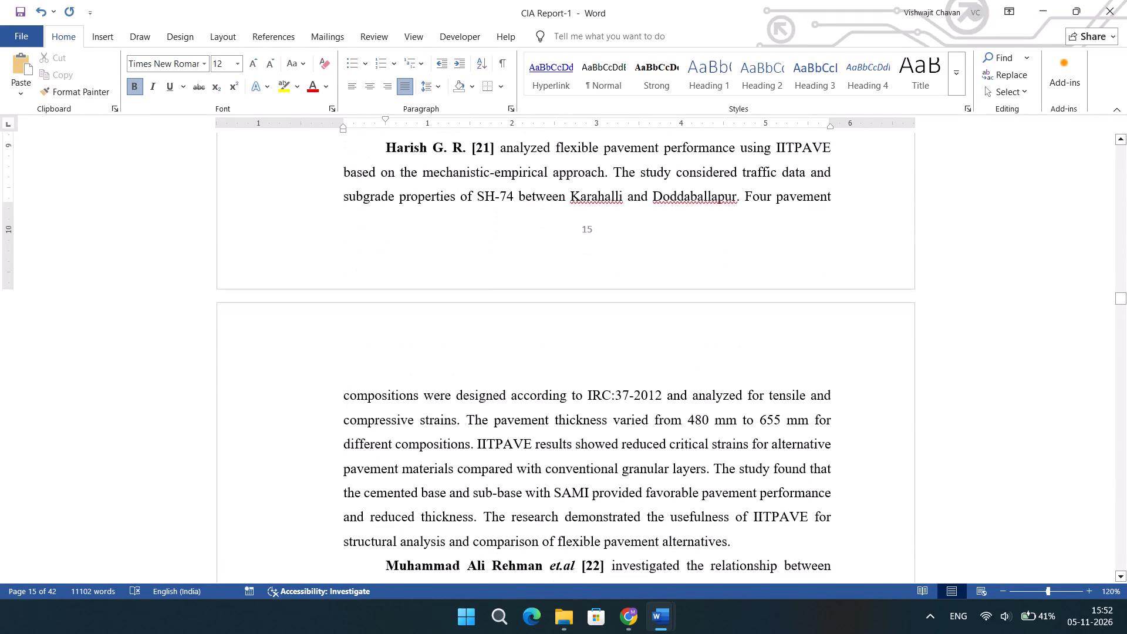
scroll(436, 206, up, 1)
scroll(468, 214, down, 1)
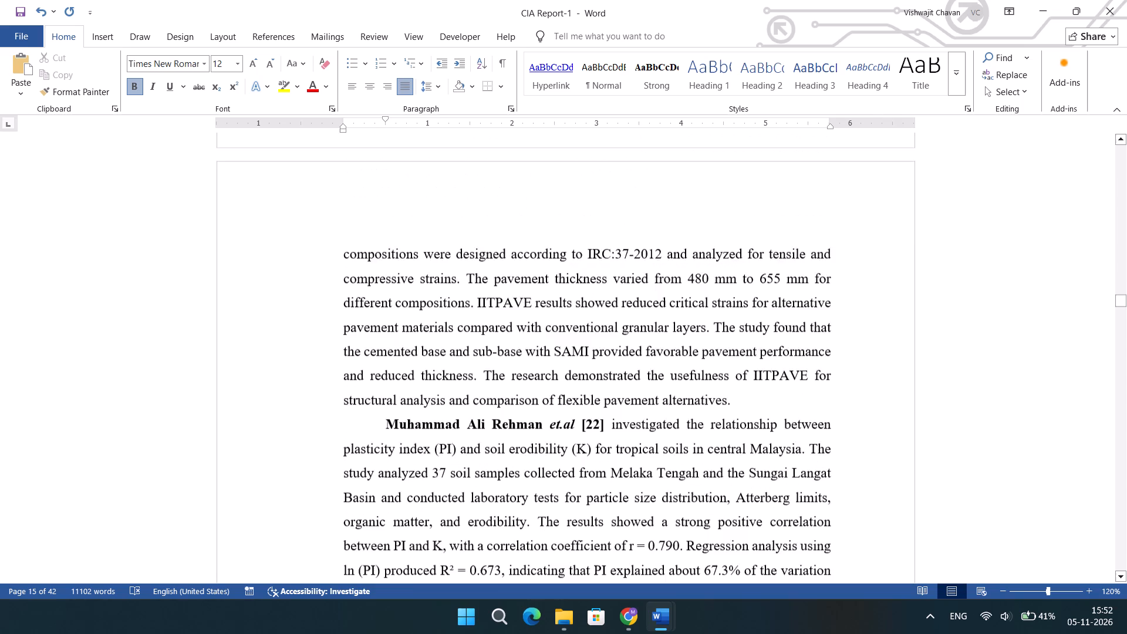
scroll(468, 214, down, 1)
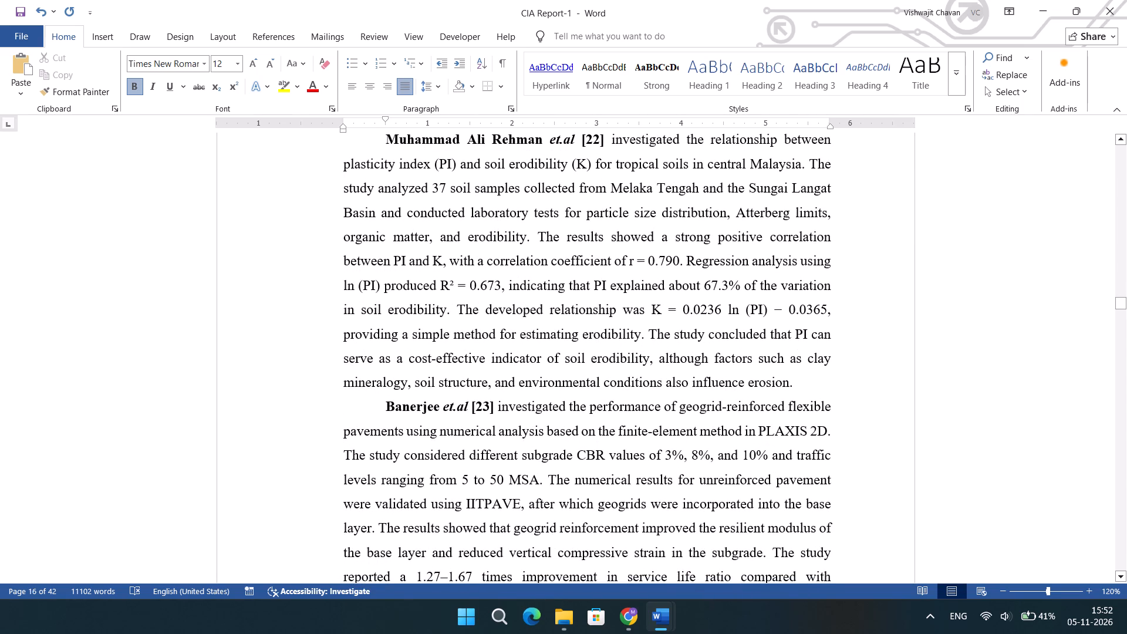
drag(576, 134, 551, 135)
key(ctrl+v)
scroll(551, 135, down, 1)
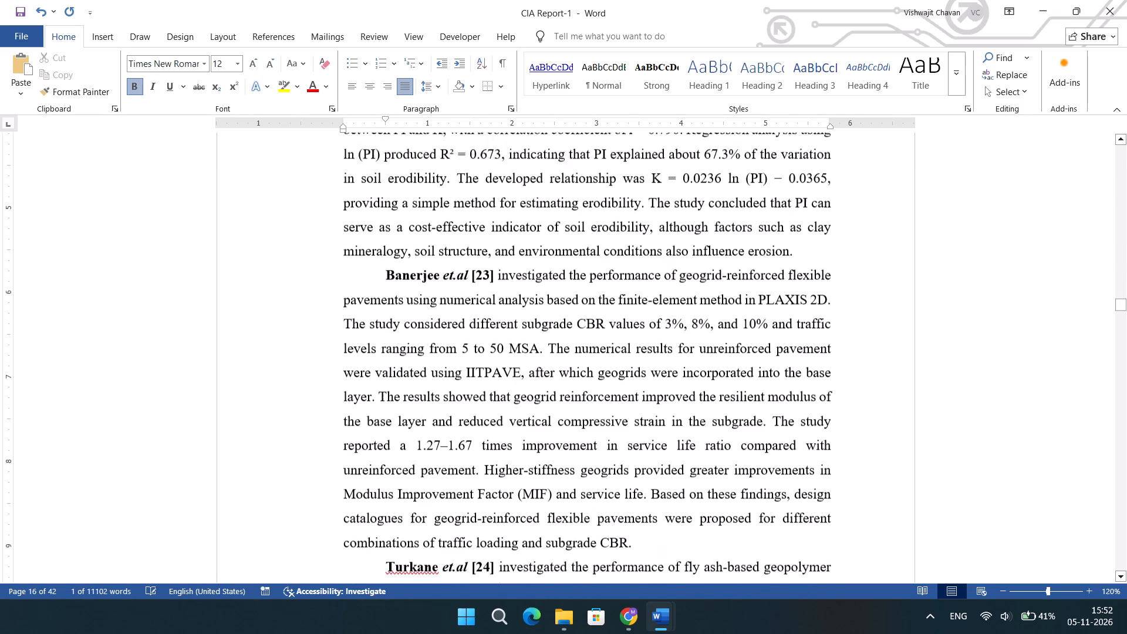
scroll(551, 135, down, 1)
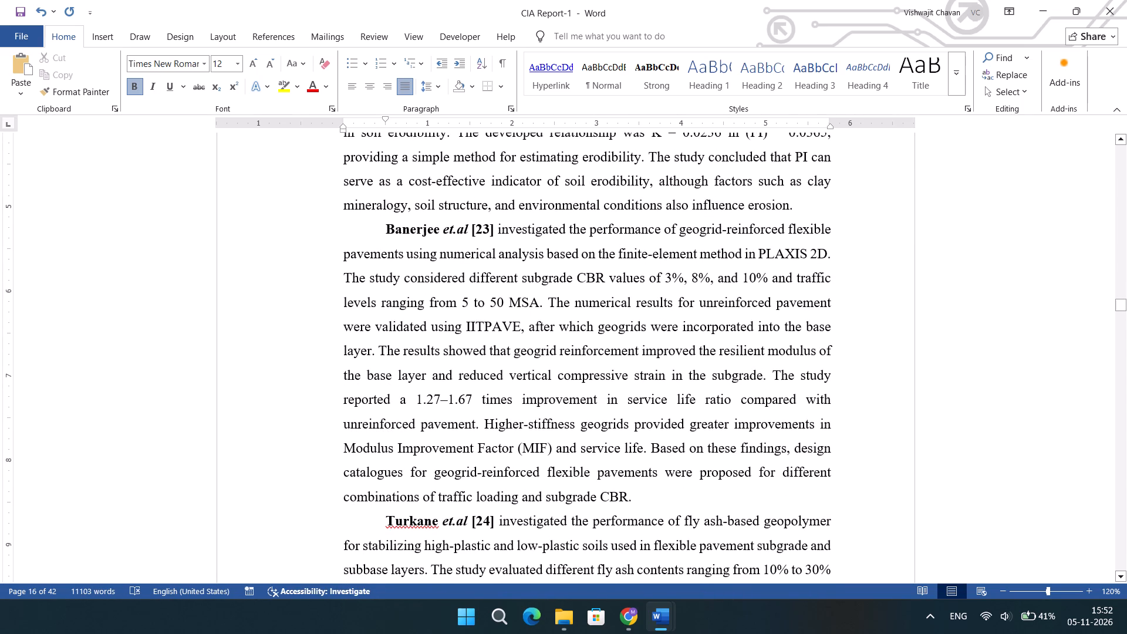
drag(468, 226, 446, 230)
key(ctrl+v)
Replace the abbreviation in the Turkane [24] and Kommanamanchi [26] citations with the copied "et al.".
scroll(446, 230, down, 1)
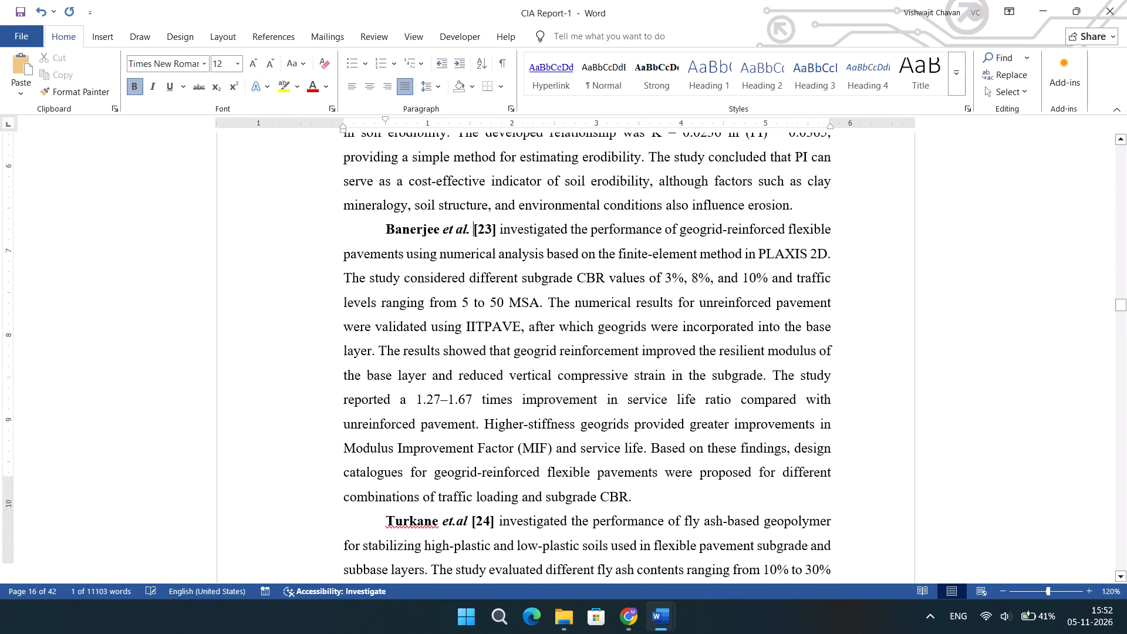
scroll(446, 230, down, 2)
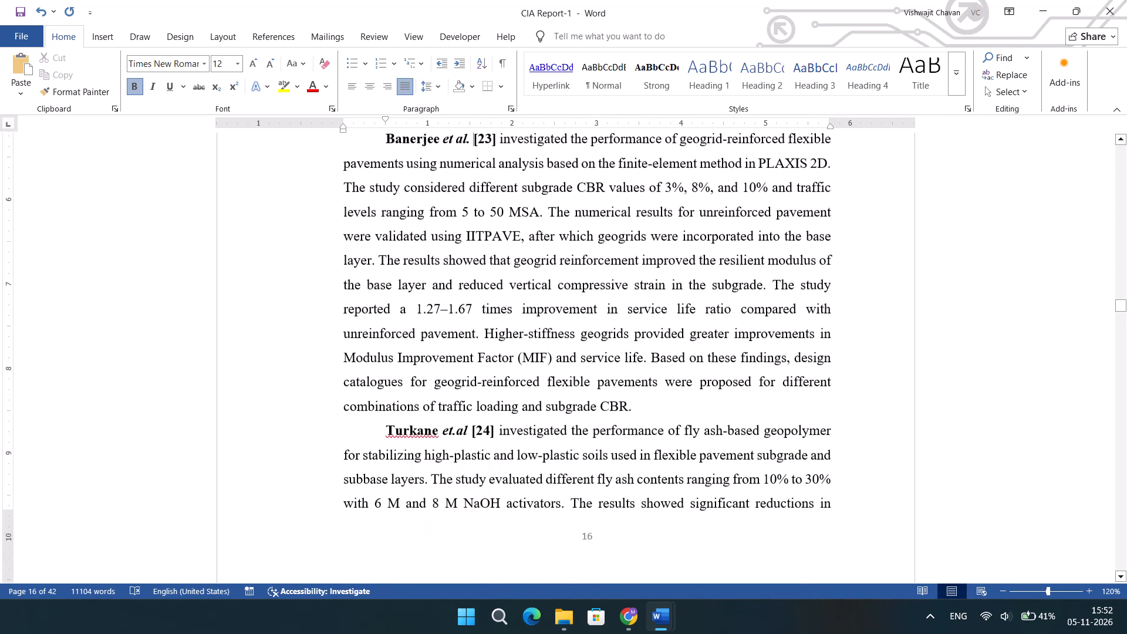
click(468, 426)
drag(468, 426, 444, 424)
key(ctrl+v)
scroll(444, 424, down, 1)
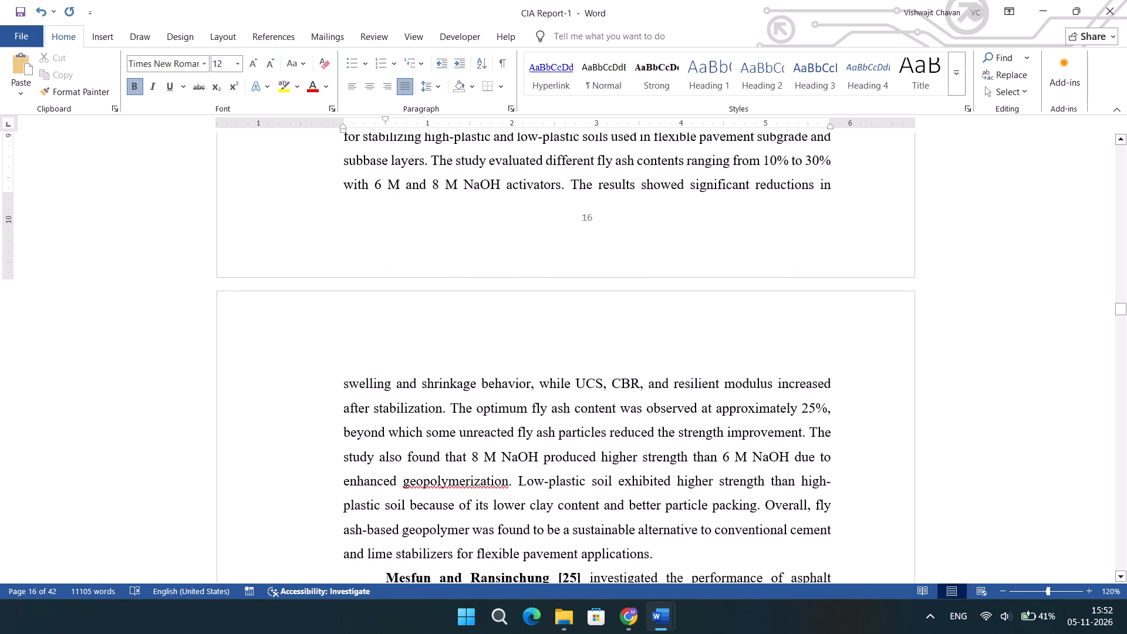
scroll(444, 424, down, 1)
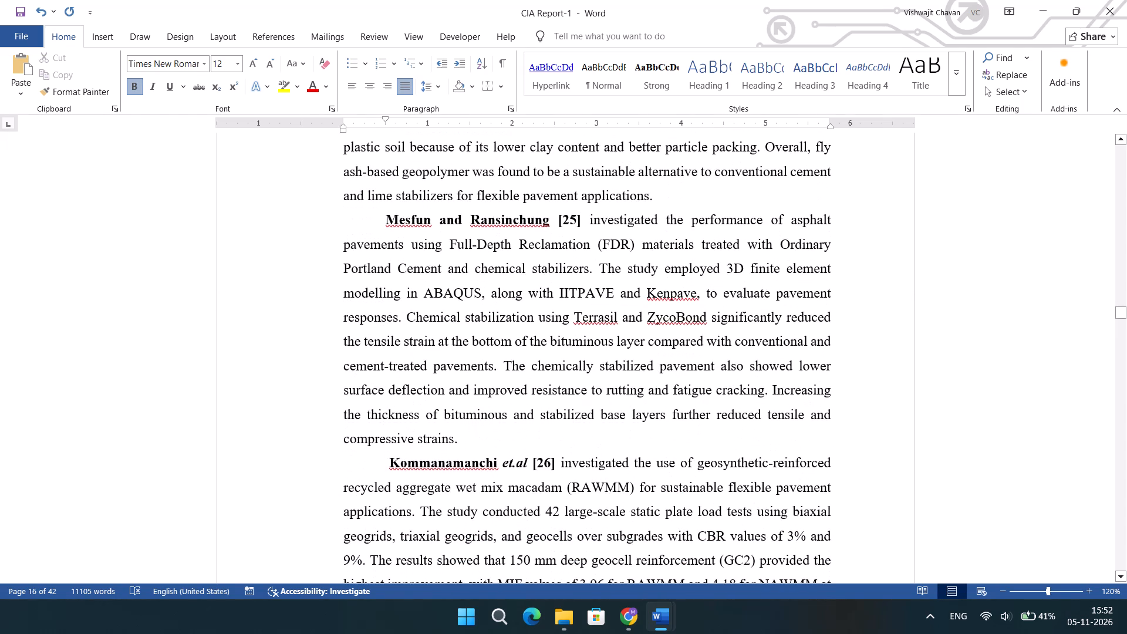
drag(529, 463, 507, 461)
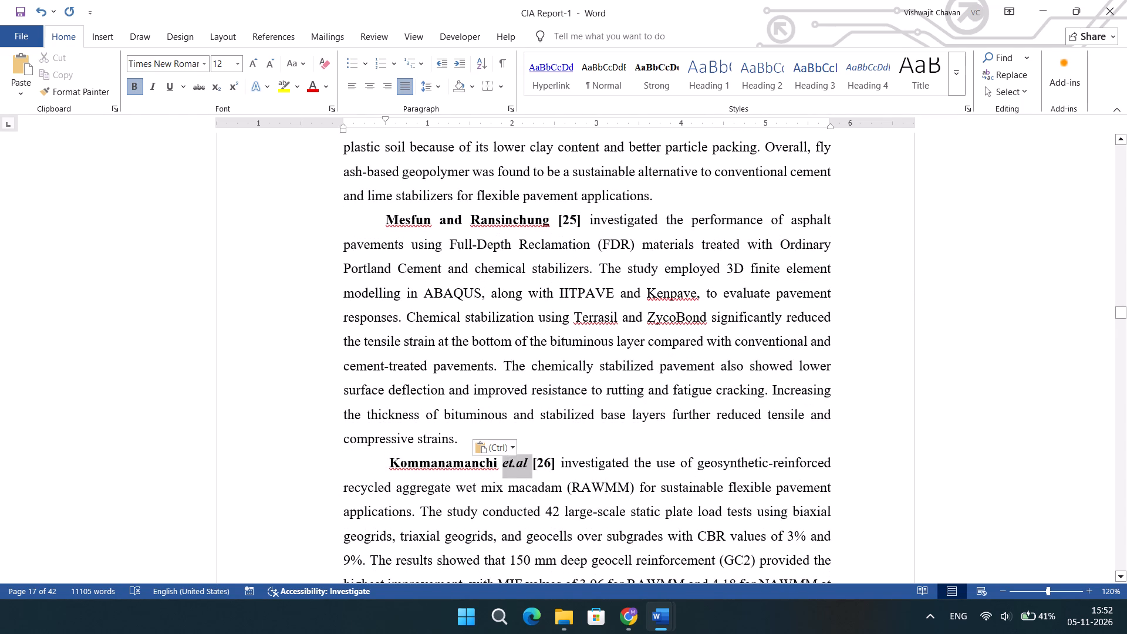
drag(507, 461, 506, 461)
key(ctrl+v)
Narrow the Material column of Table 3.1 in Chapter 3 by moving its border with the Source and description column.
scroll(506, 461, down, 1)
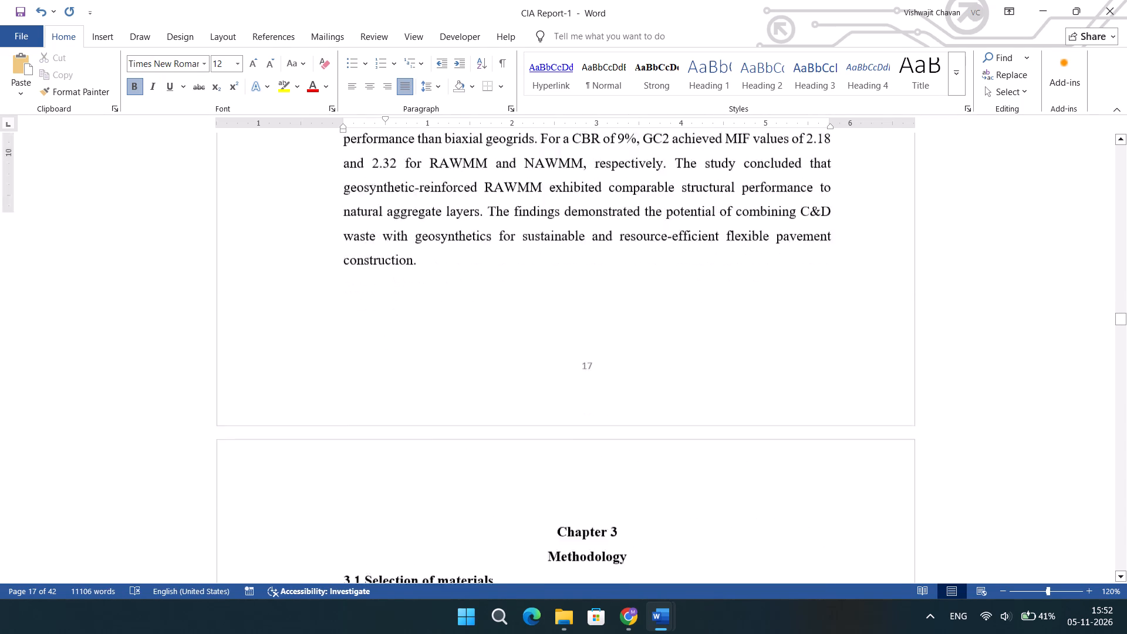
scroll(506, 461, down, 1)
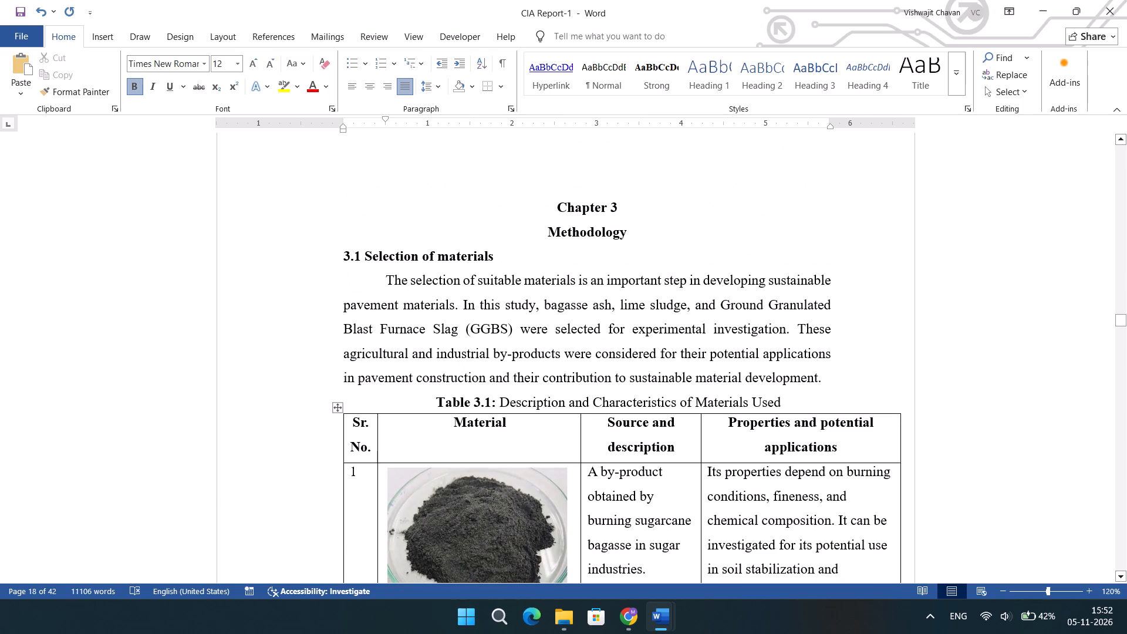
scroll(506, 461, right, 1)
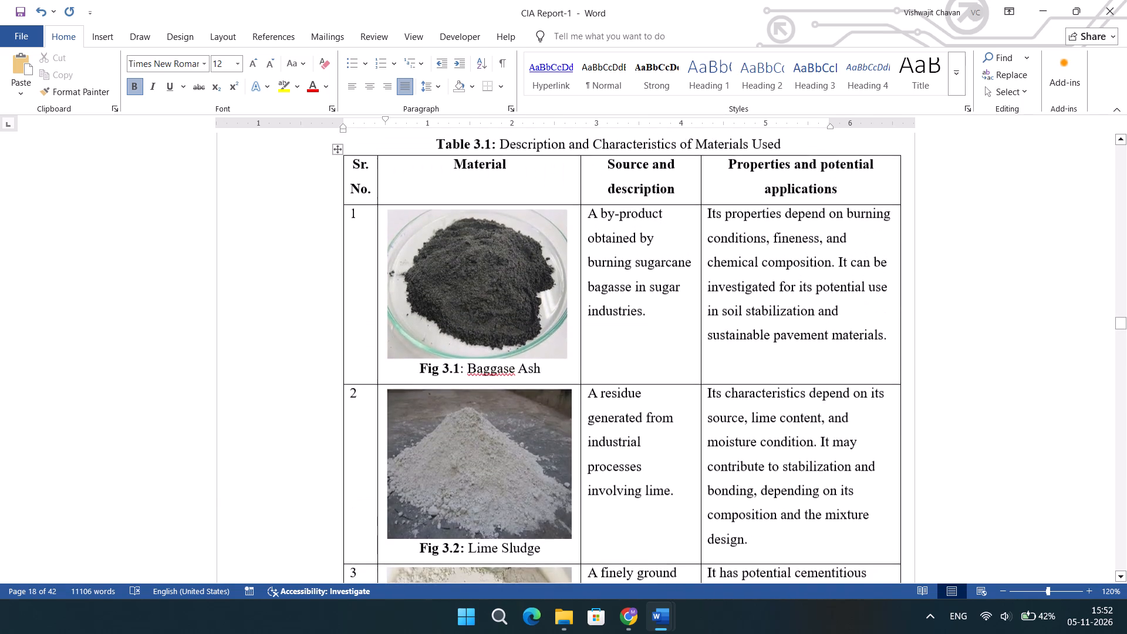
scroll(506, 461, right, 1)
scroll(506, 461, up, 1)
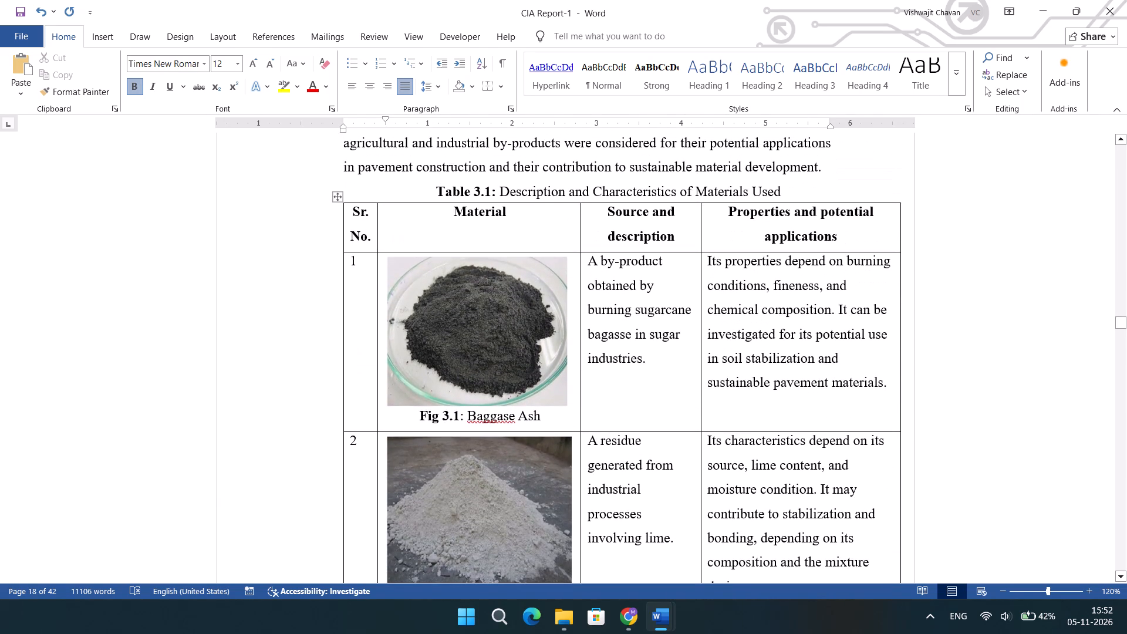
click(491, 377)
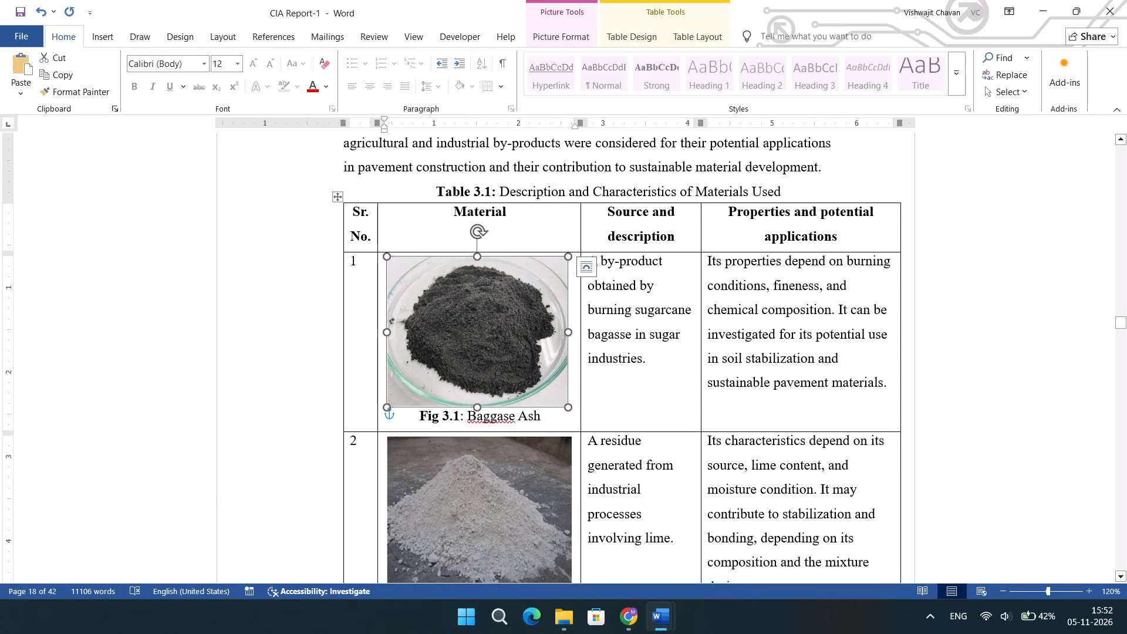
click(579, 377)
drag(579, 377, 576, 377)
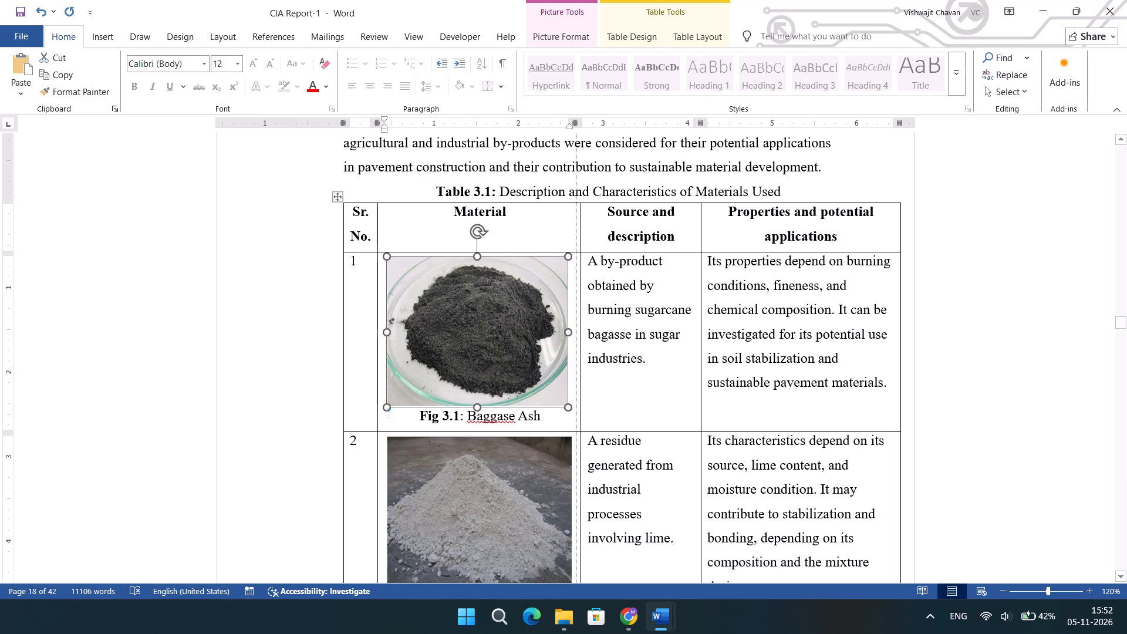
drag(576, 377, 556, 377)
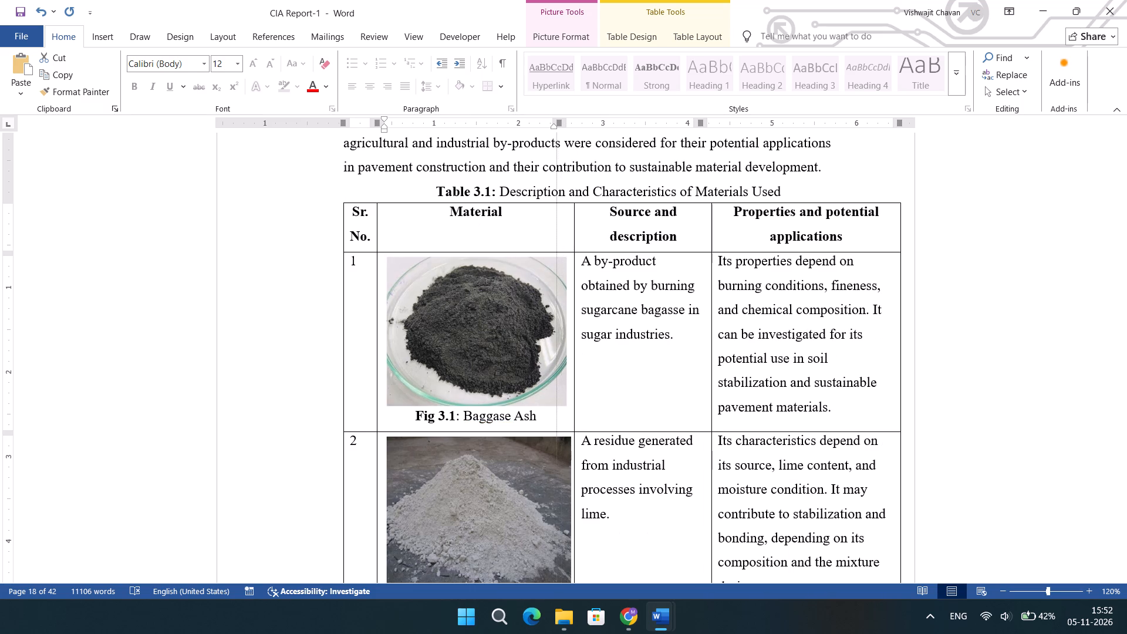
drag(556, 377, 556, 377)
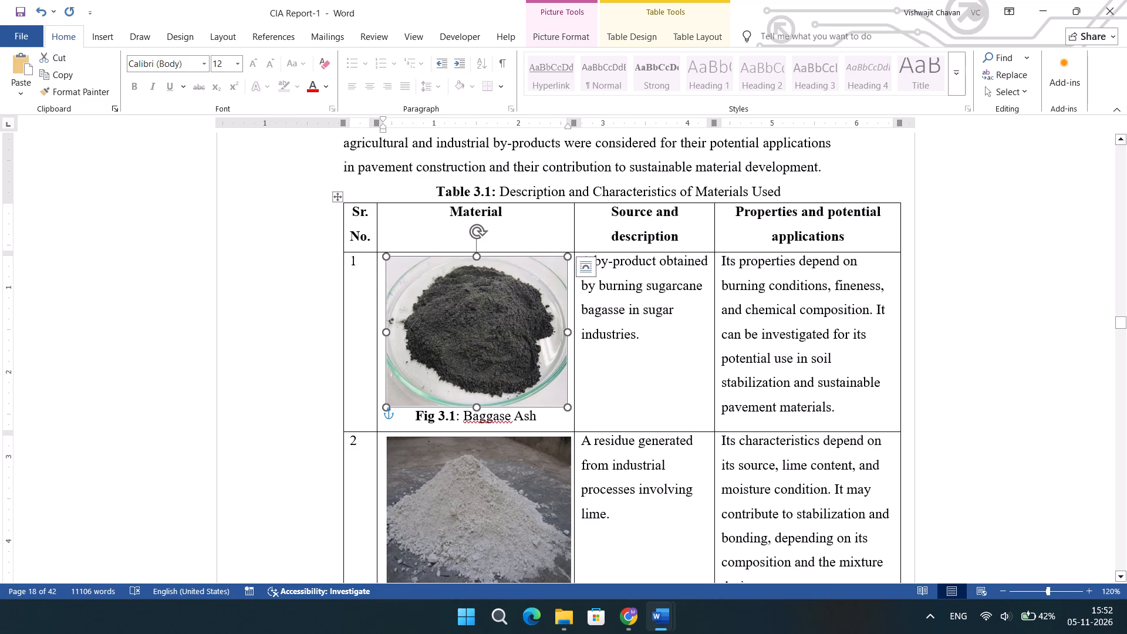
click(704, 396)
Select the bagasse ash, lime sludge and ground granulated slag pictures together and try to narrow the Material column further.
click(551, 349)
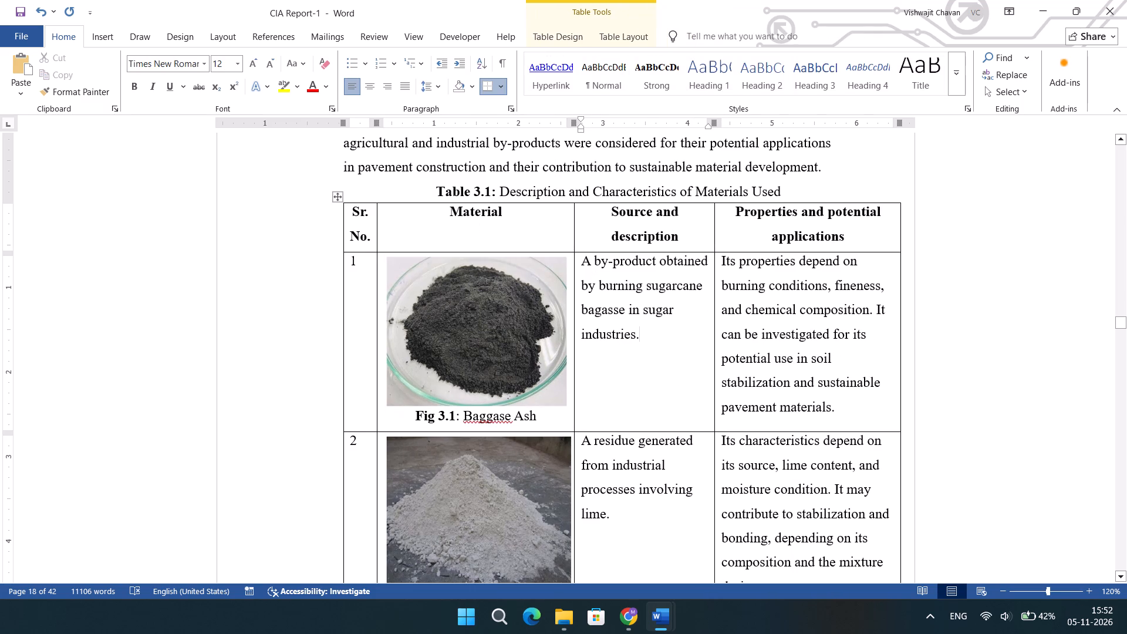
scroll(551, 349, down, 1)
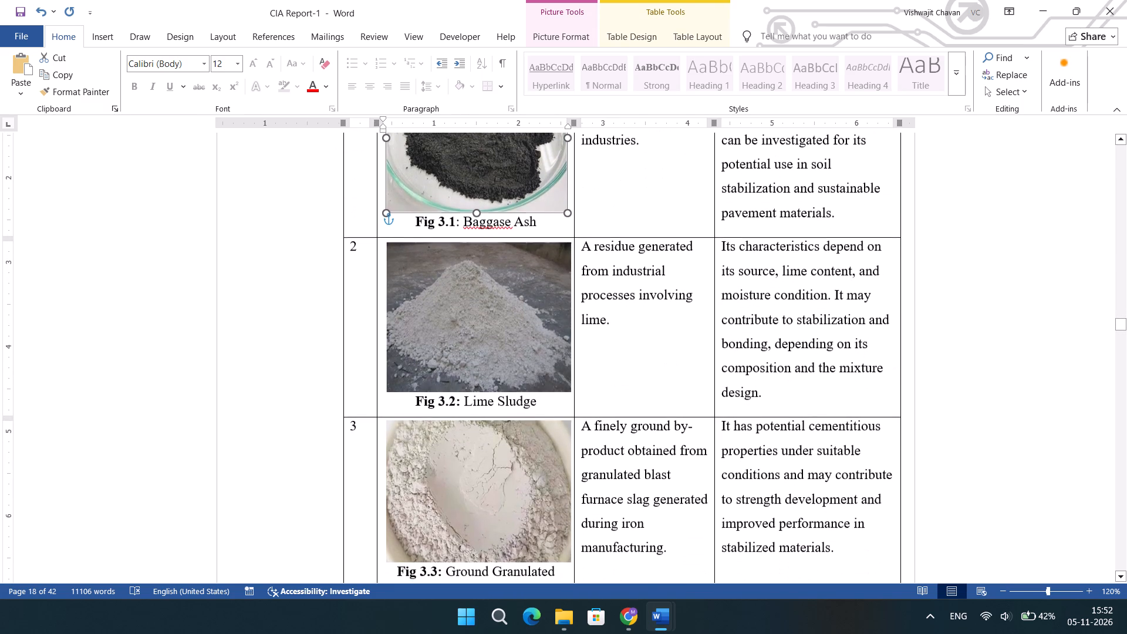
ctrl+click(538, 342)
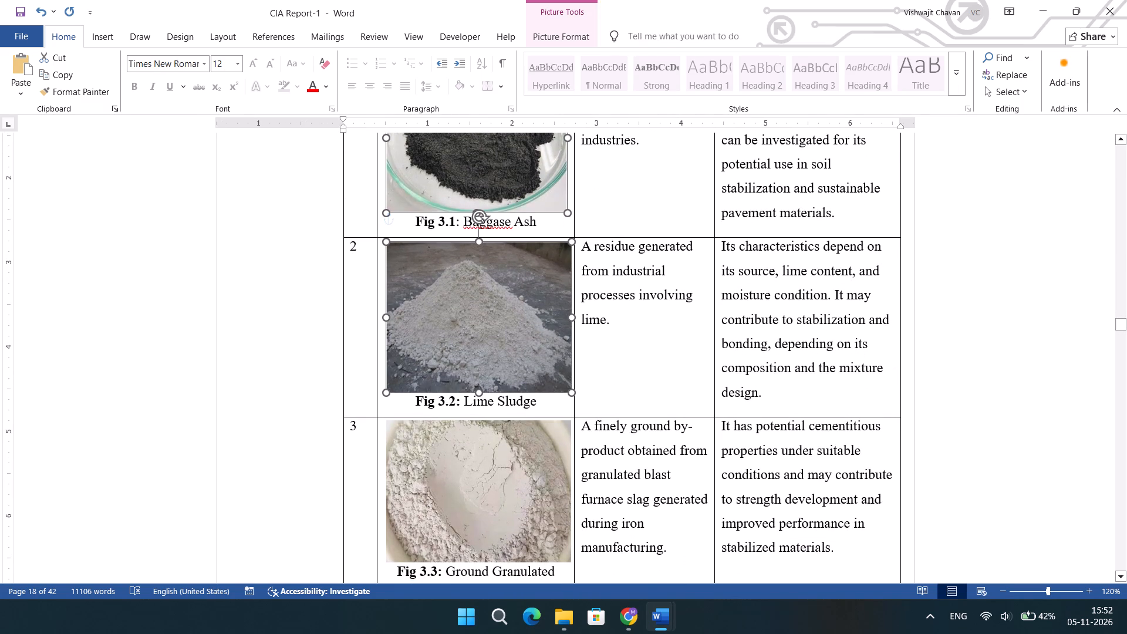
ctrl+click(519, 470)
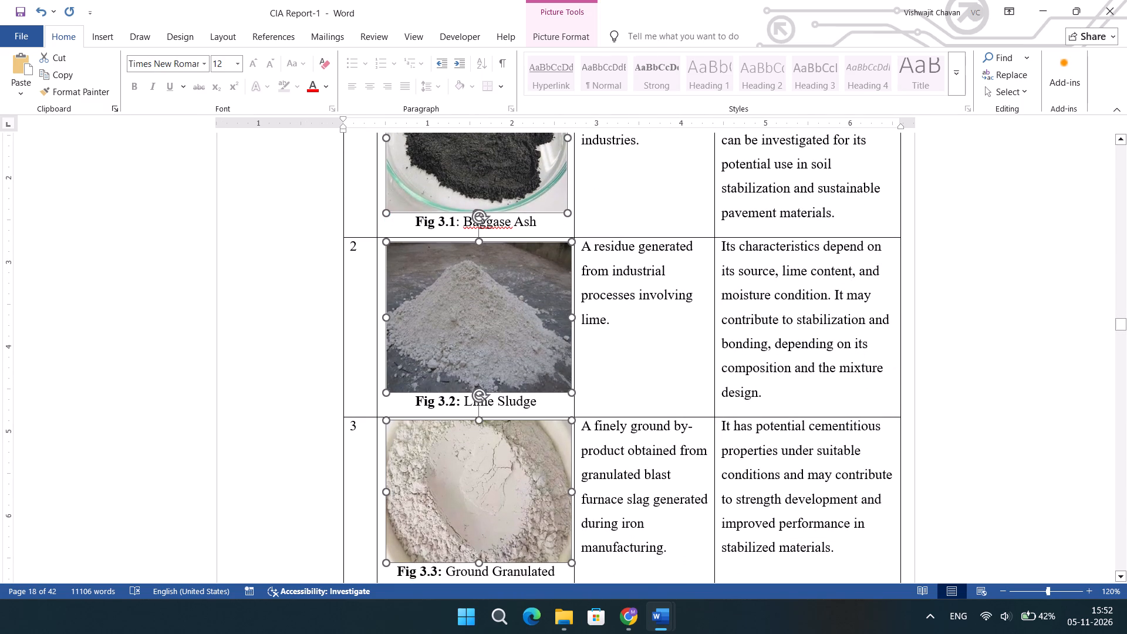
ctrl+drag(573, 401, 557, 402)
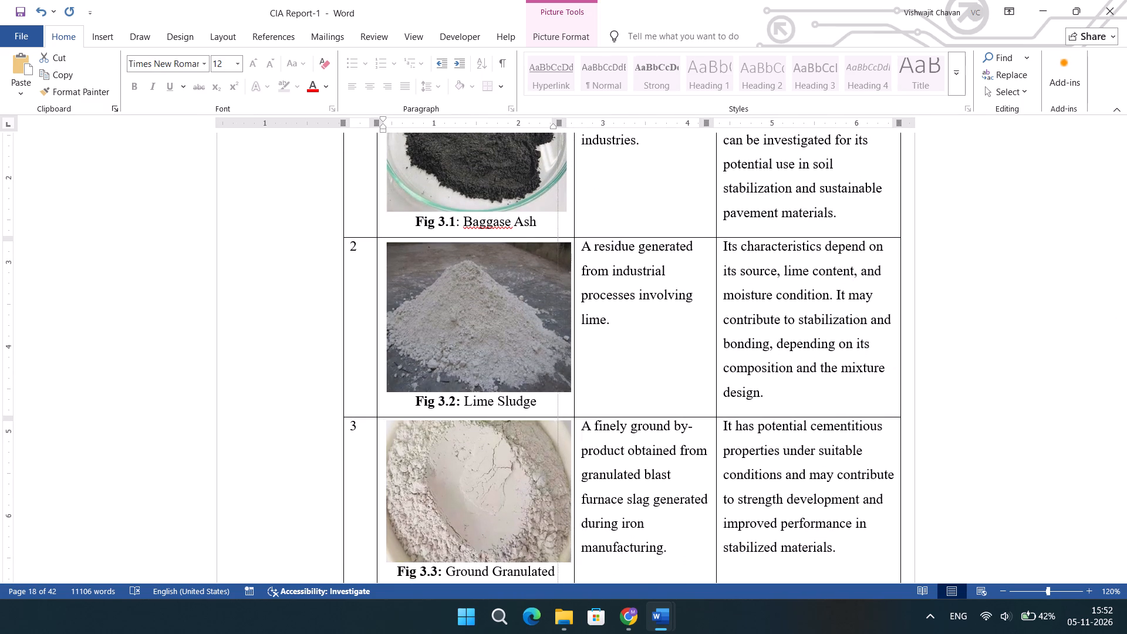
ctrl+drag(557, 402, 546, 404)
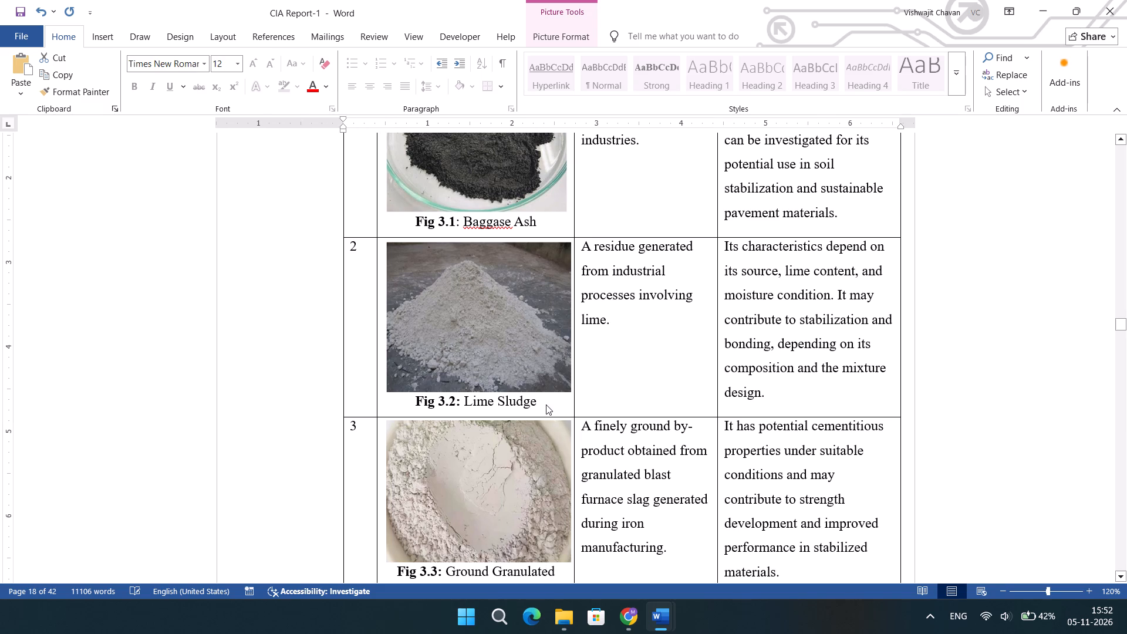
Reduce the width of the bagasse ash picture (Fig 3.1) in Table 3.1, keeping its height.
scroll(551, 438, up, 1)
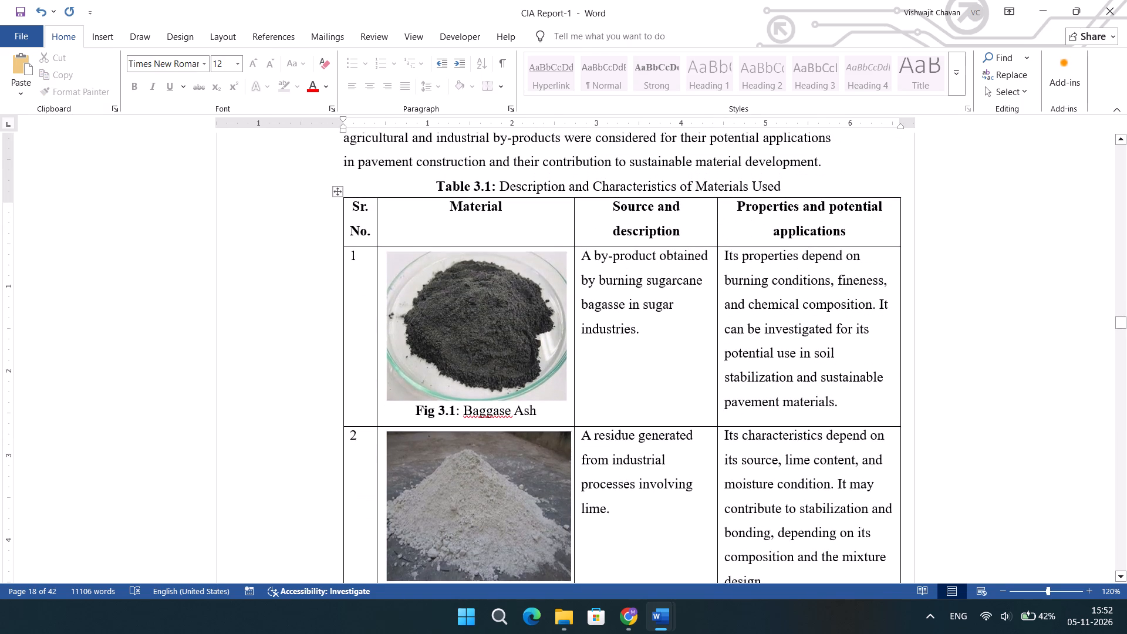
scroll(551, 438, up, 1)
click(542, 342)
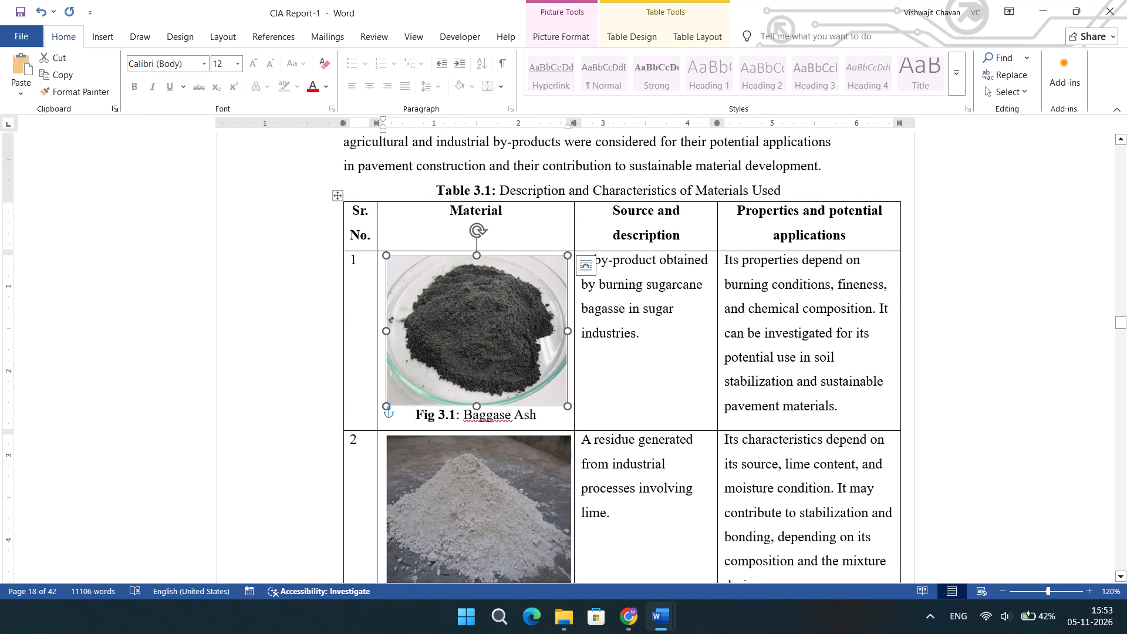
drag(568, 333, 534, 333)
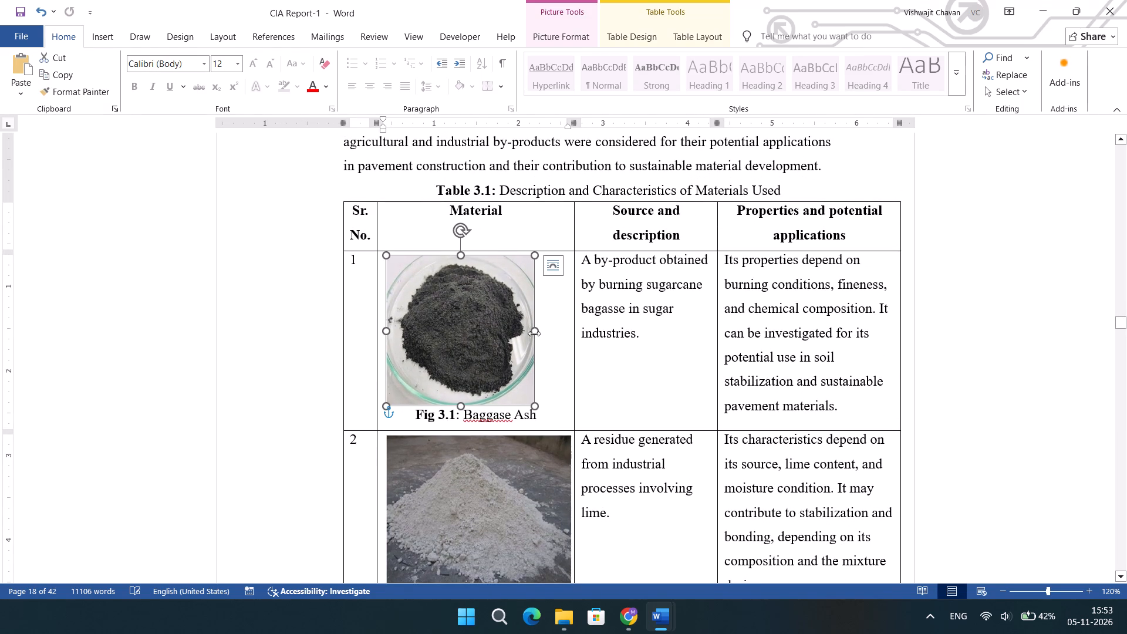
Reduce the height of the bagasse ash picture (Fig 3.1) in Table 3.1 by moving its bottom edge up.
drag(460, 407, 462, 402)
drag(462, 402, 467, 383)
Narrow the lime sludge picture (Fig 3.2) to match the bagasse ash picture's width, and slightly reduce its height.
click(500, 473)
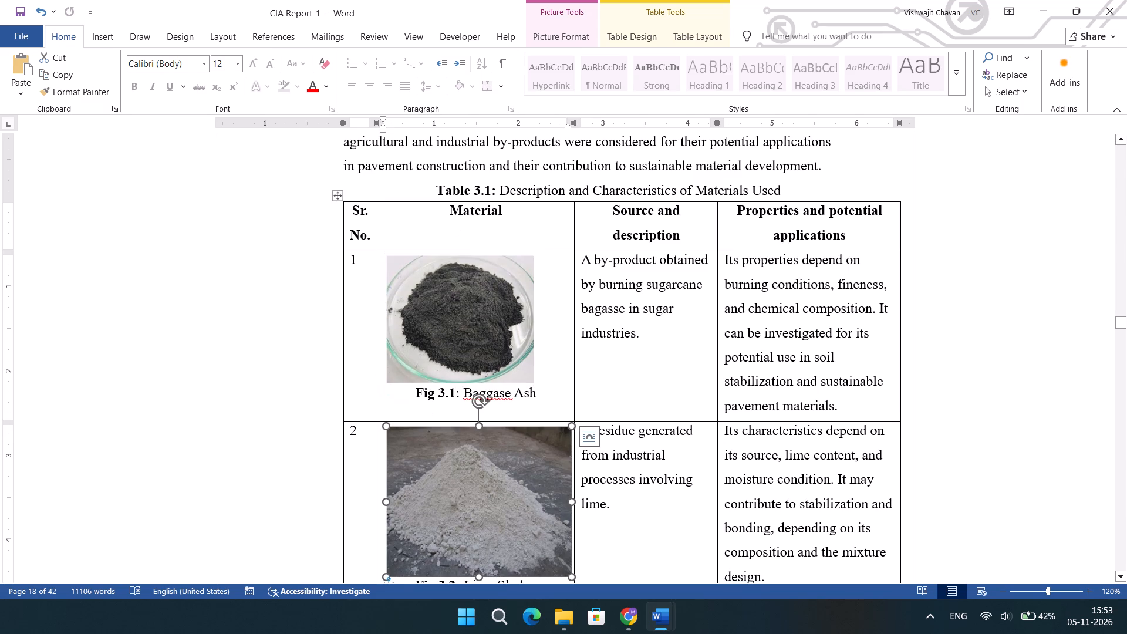
drag(571, 503, 533, 504)
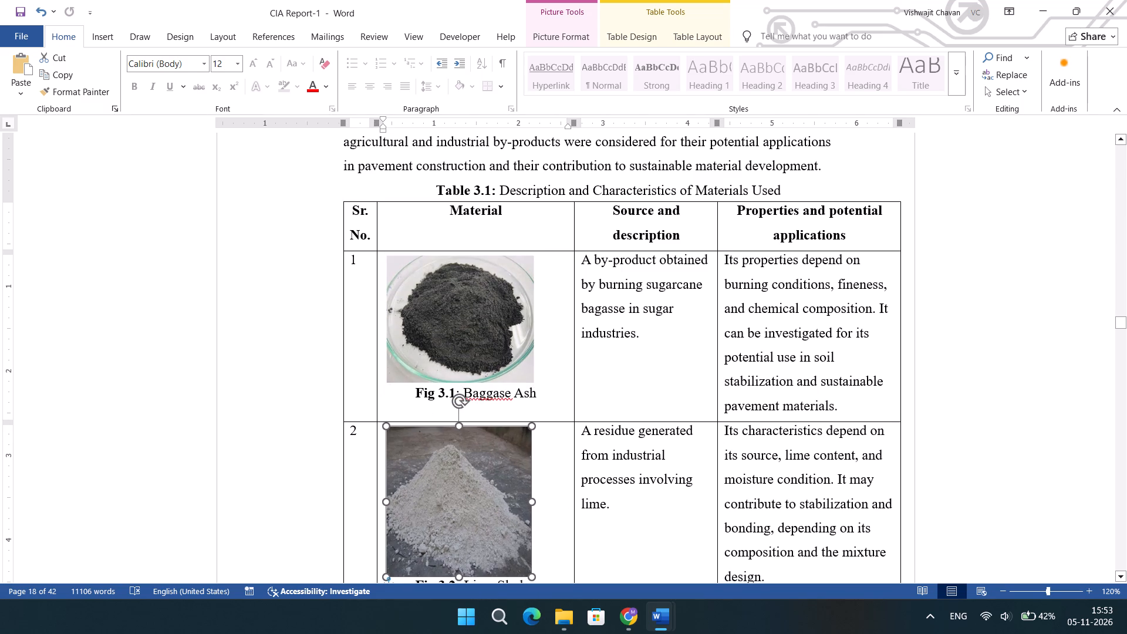
drag(533, 504, 534, 504)
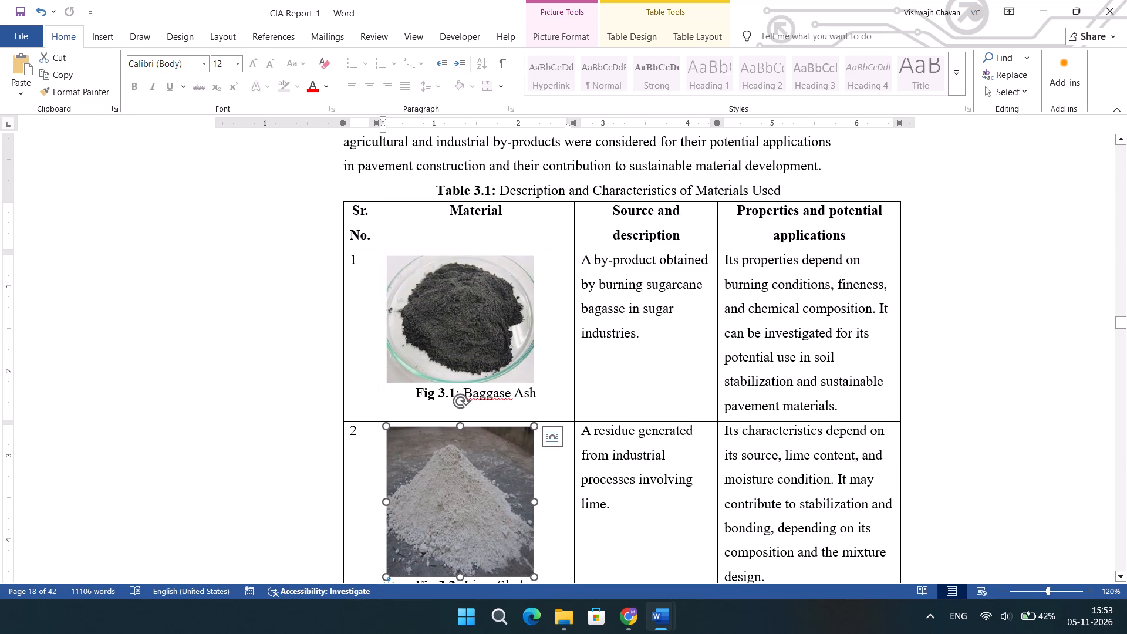
drag(463, 574, 467, 562)
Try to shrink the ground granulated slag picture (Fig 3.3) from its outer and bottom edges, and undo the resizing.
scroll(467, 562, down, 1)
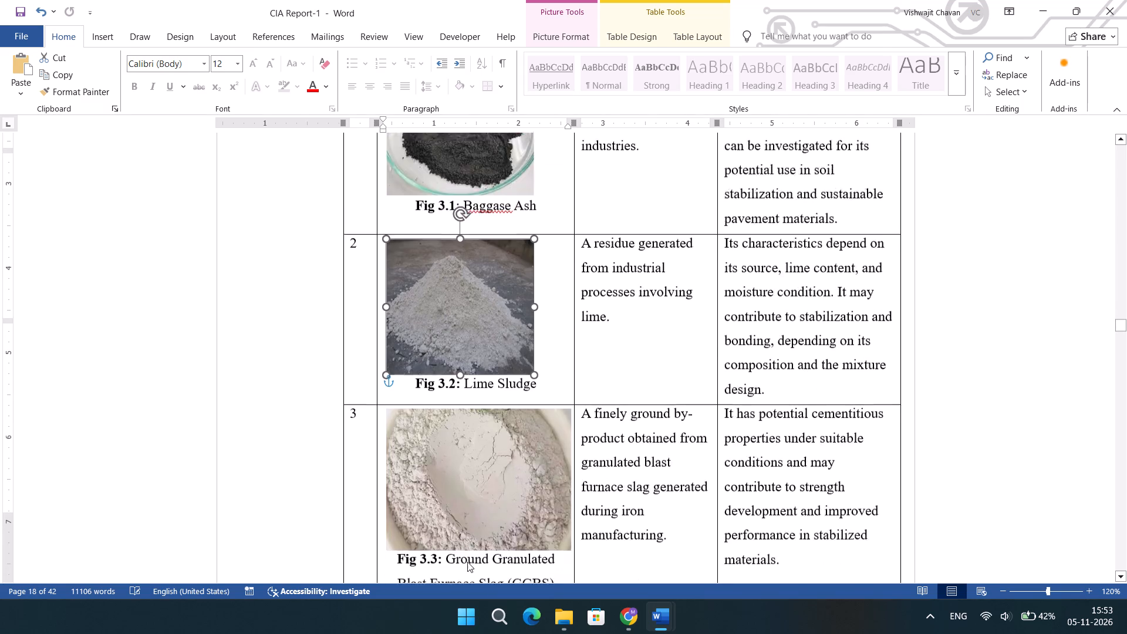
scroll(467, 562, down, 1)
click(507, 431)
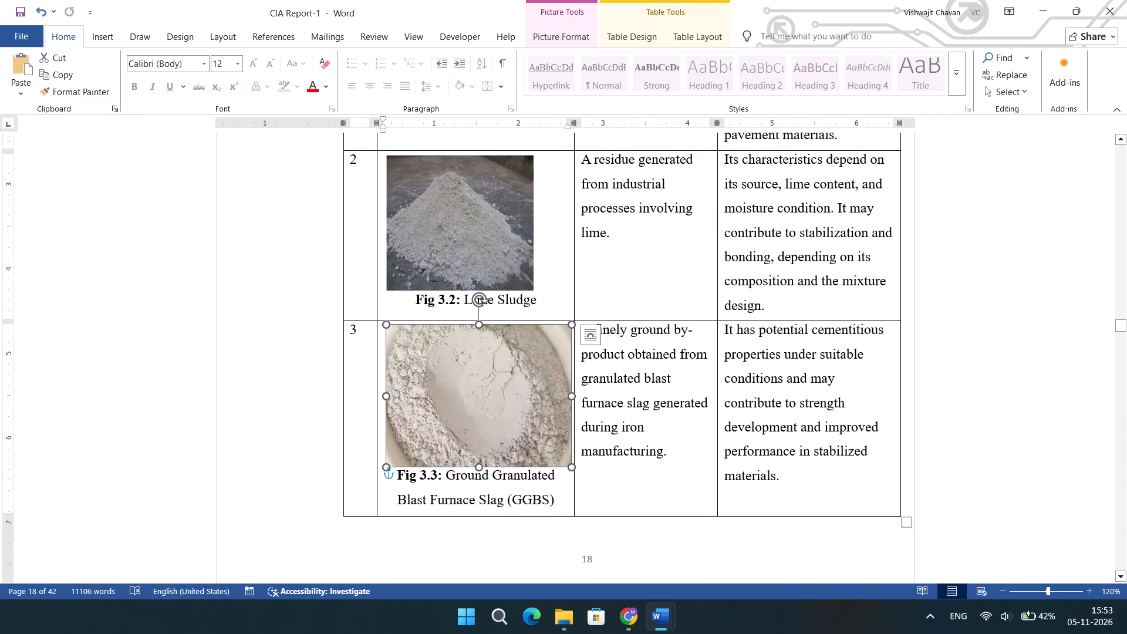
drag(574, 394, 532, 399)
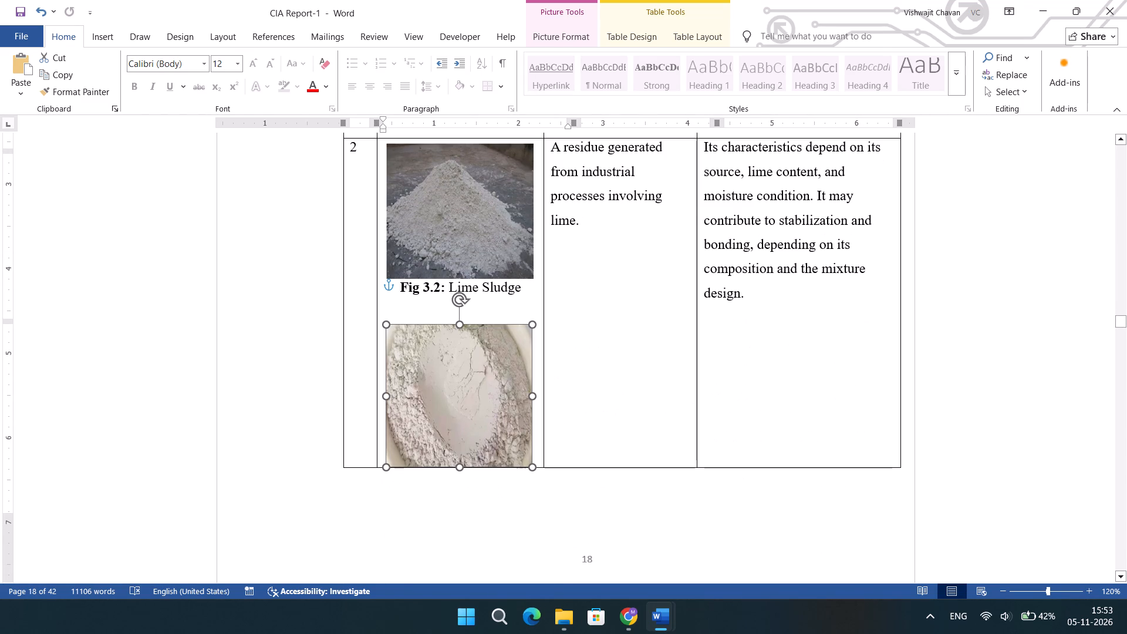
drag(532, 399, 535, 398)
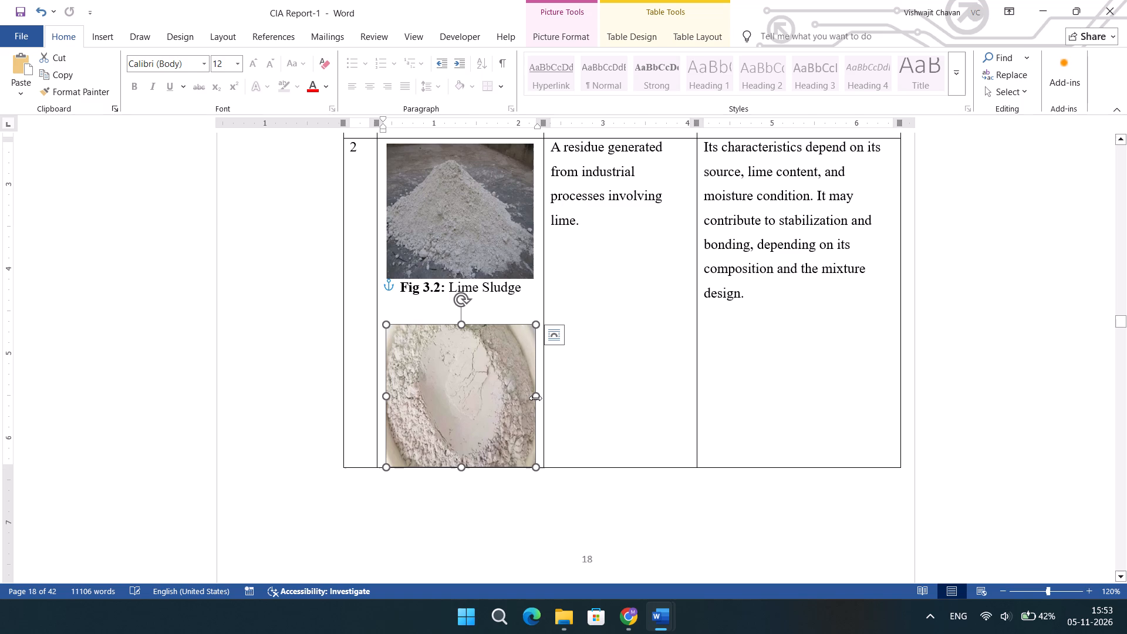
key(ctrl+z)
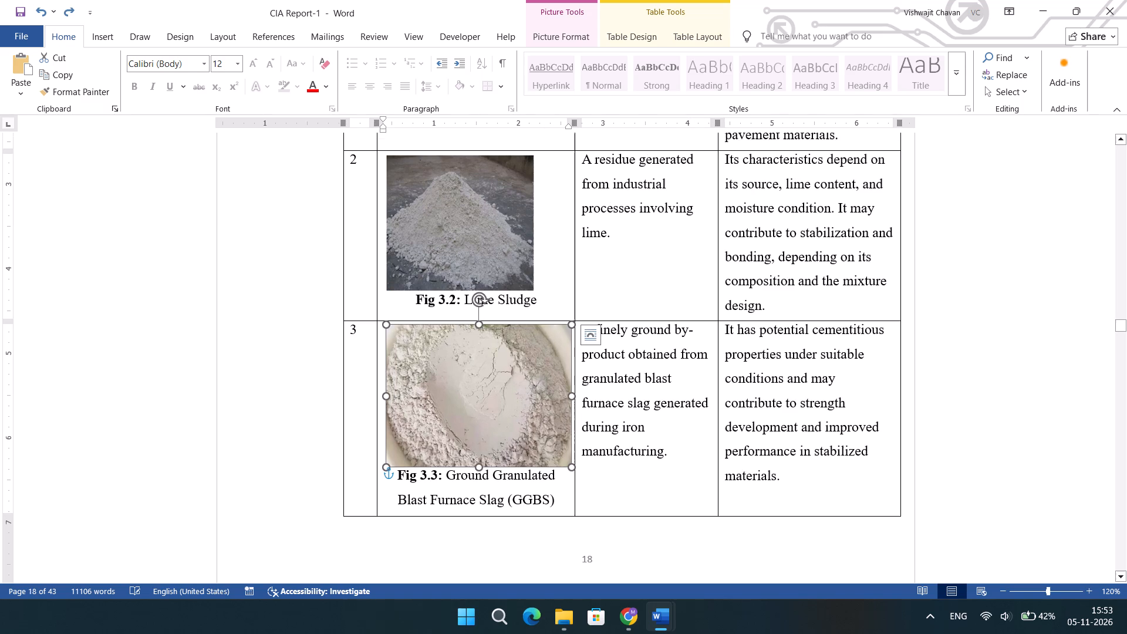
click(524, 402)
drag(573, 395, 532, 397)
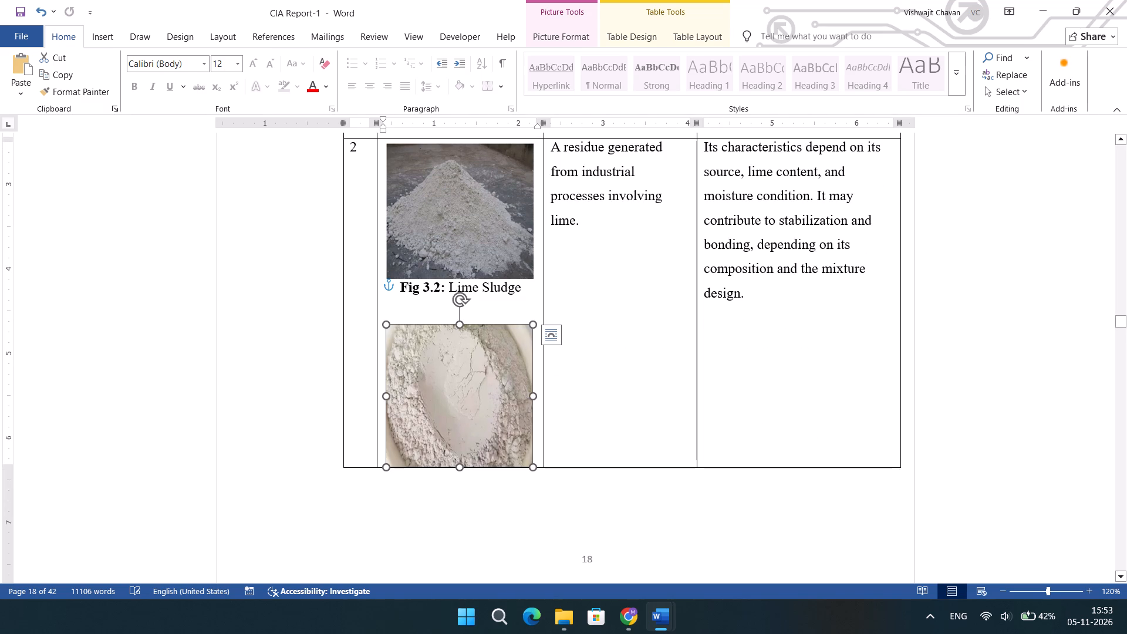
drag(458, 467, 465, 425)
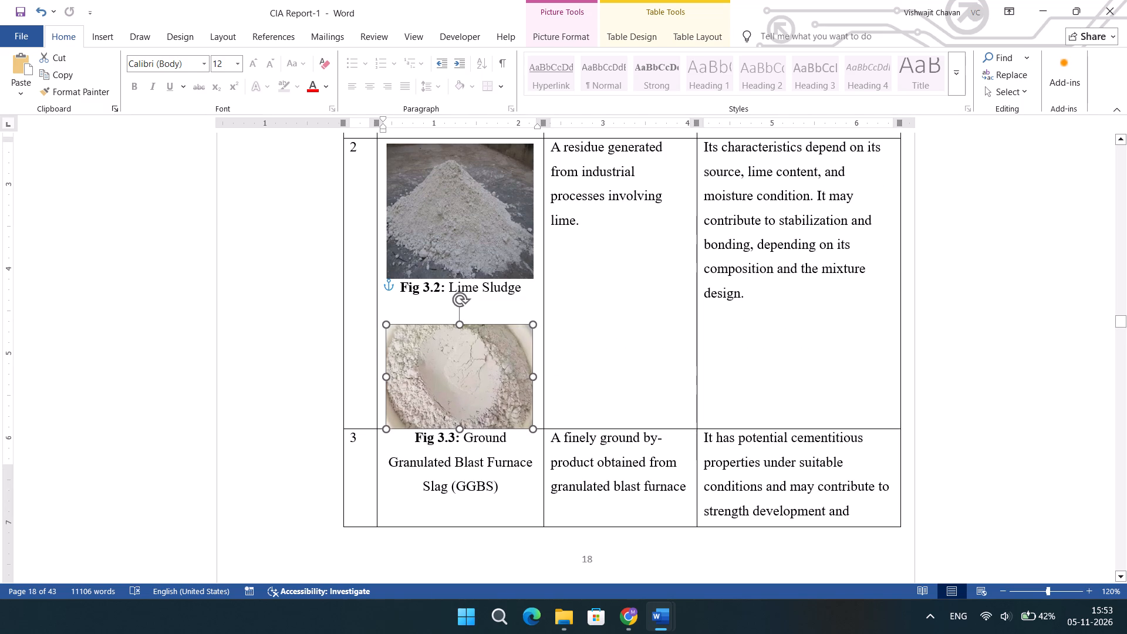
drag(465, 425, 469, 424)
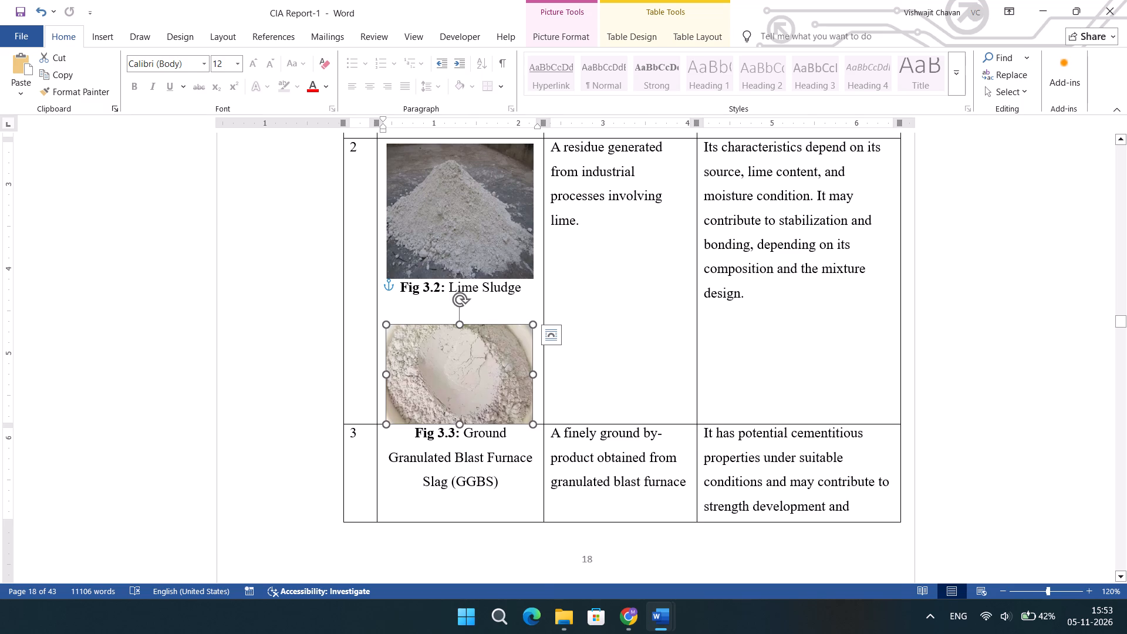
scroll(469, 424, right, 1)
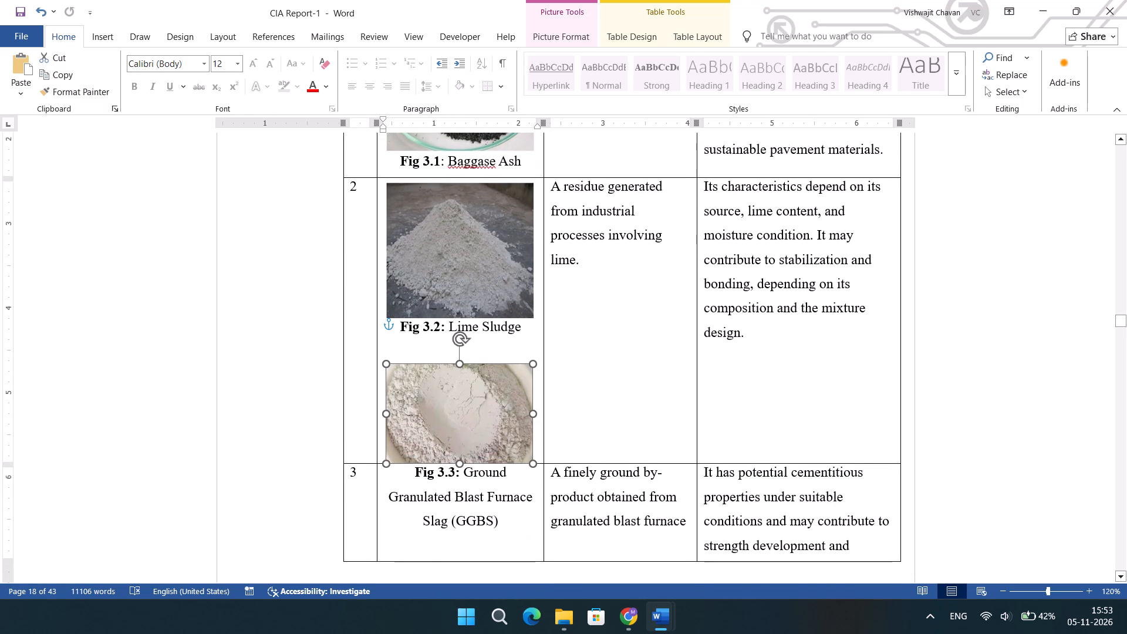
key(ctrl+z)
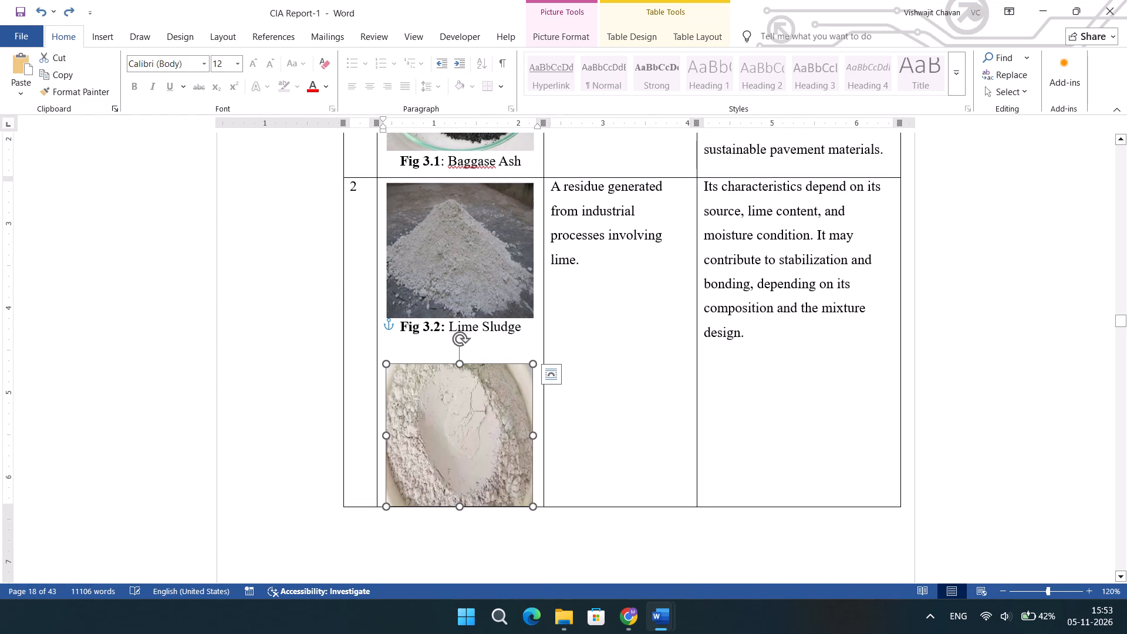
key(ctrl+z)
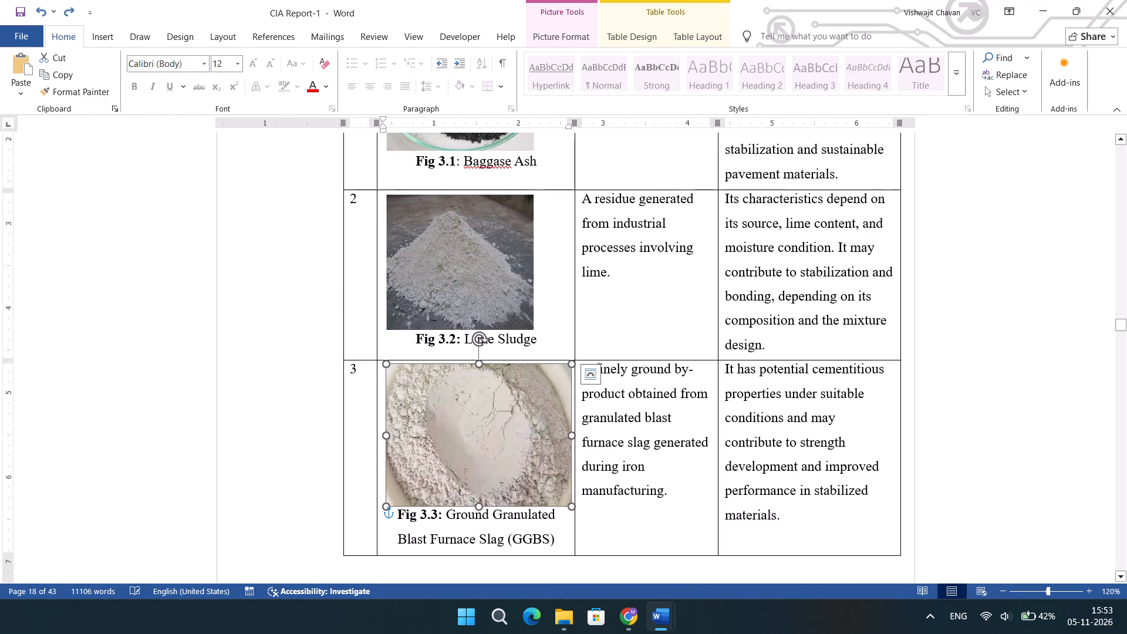
Shrink the ground granulated slag picture (Fig 3.3) in height and width, making it narrower than the lime sludge picture.
drag(478, 363, 473, 397)
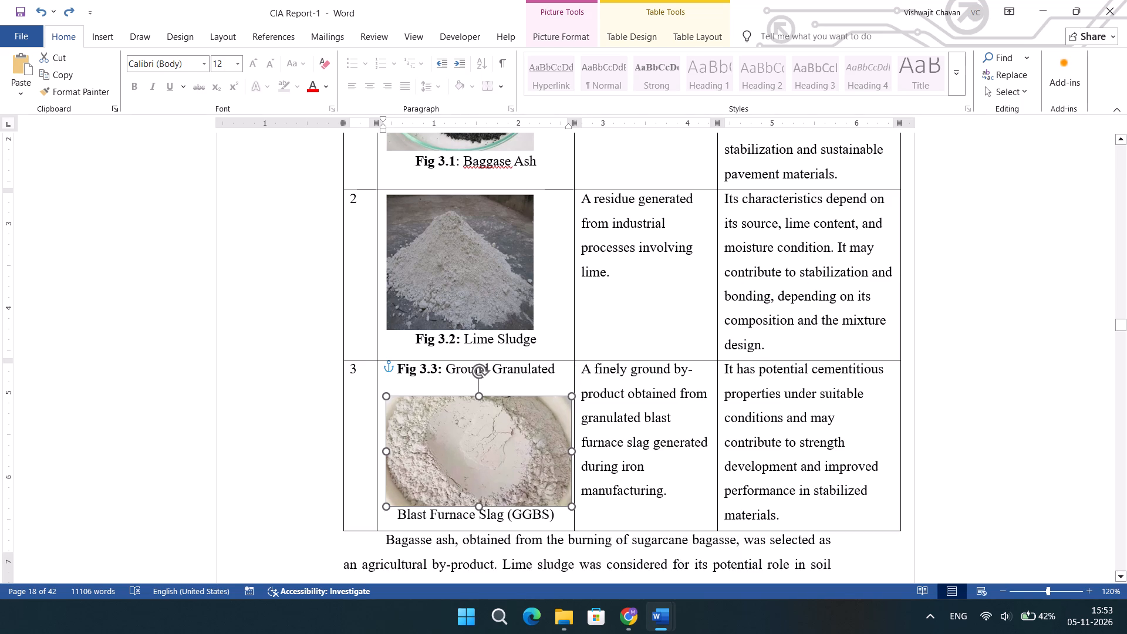
drag(473, 397, 474, 387)
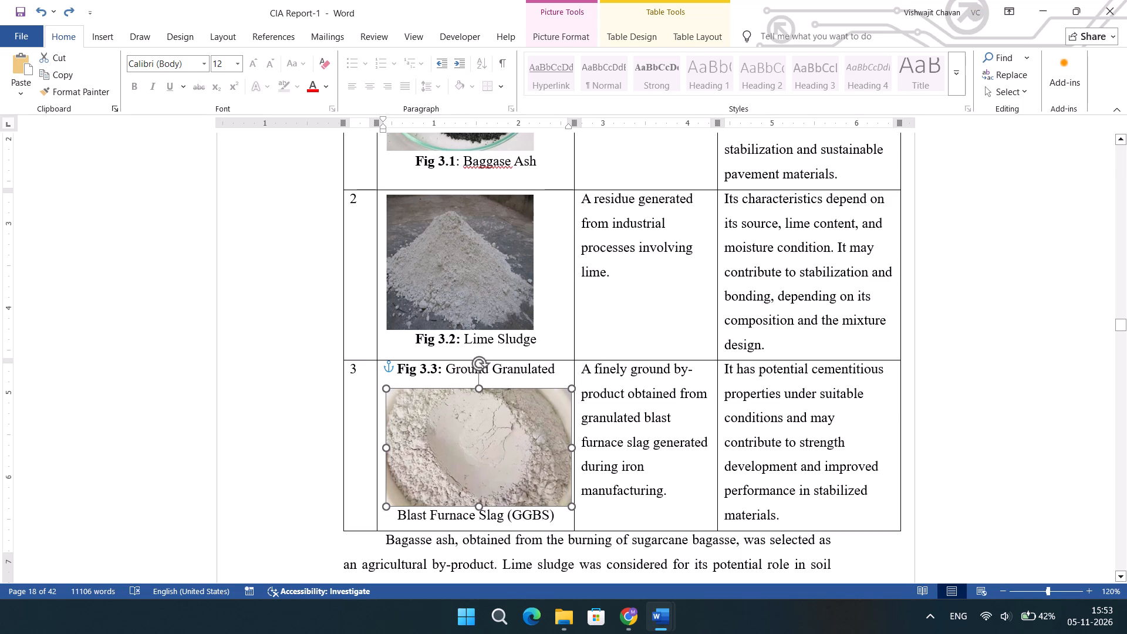
drag(474, 387, 477, 376)
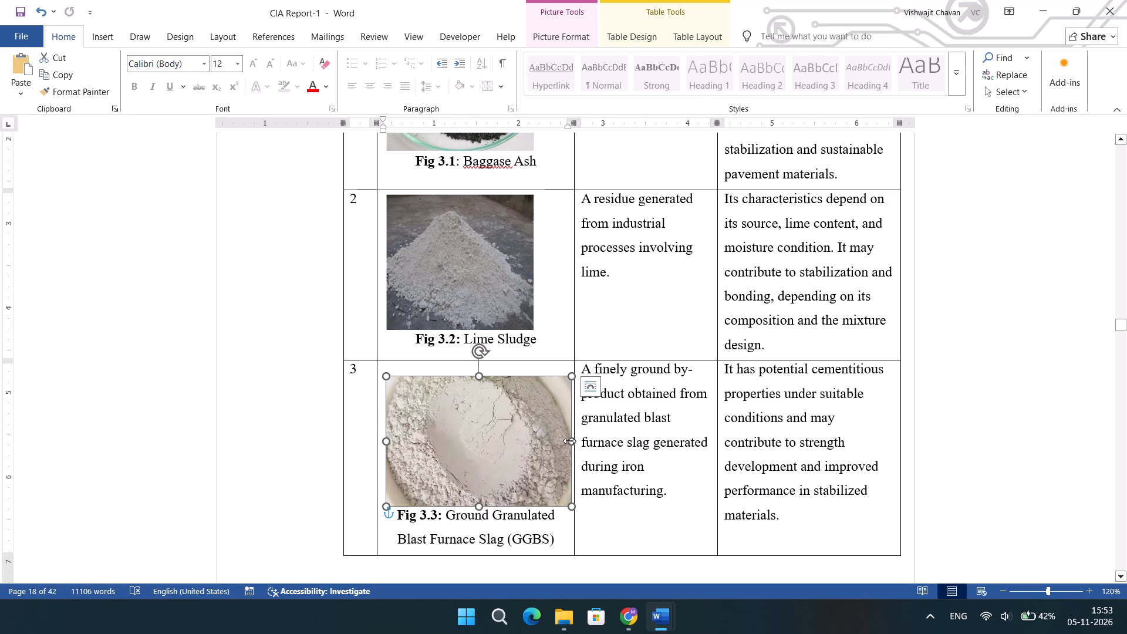
drag(569, 441, 512, 434)
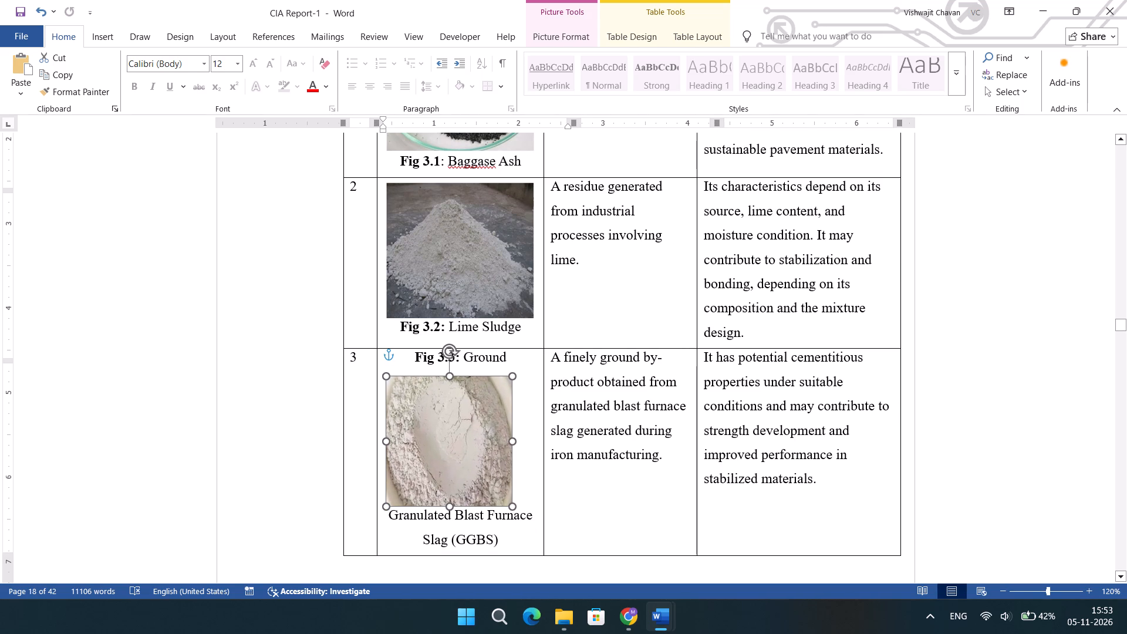
drag(512, 434, 513, 434)
drag(450, 505, 458, 481)
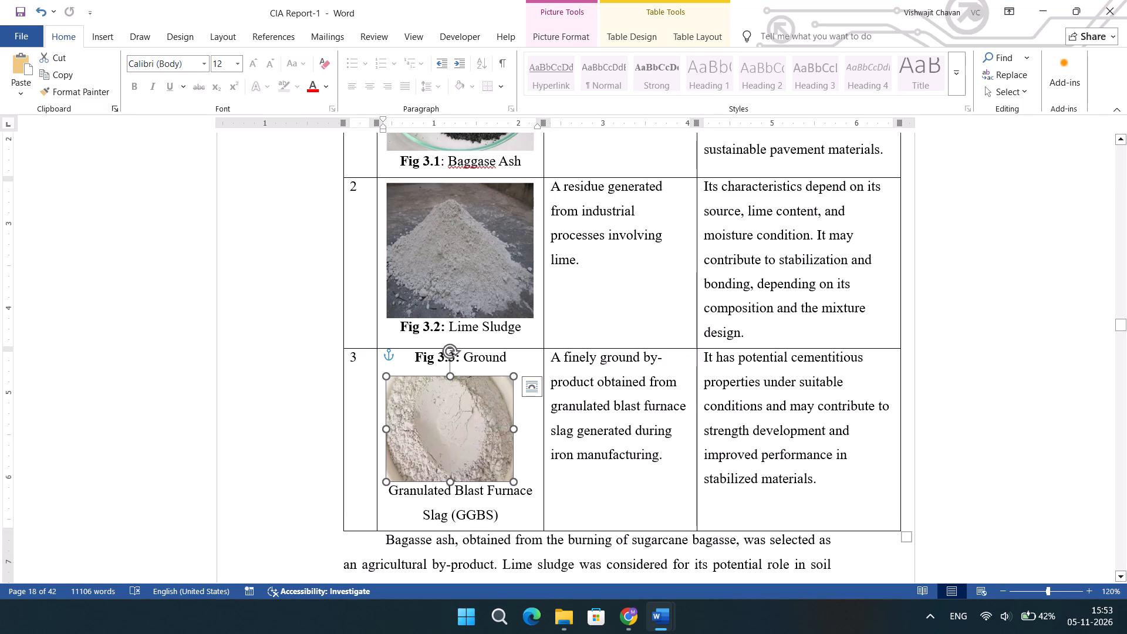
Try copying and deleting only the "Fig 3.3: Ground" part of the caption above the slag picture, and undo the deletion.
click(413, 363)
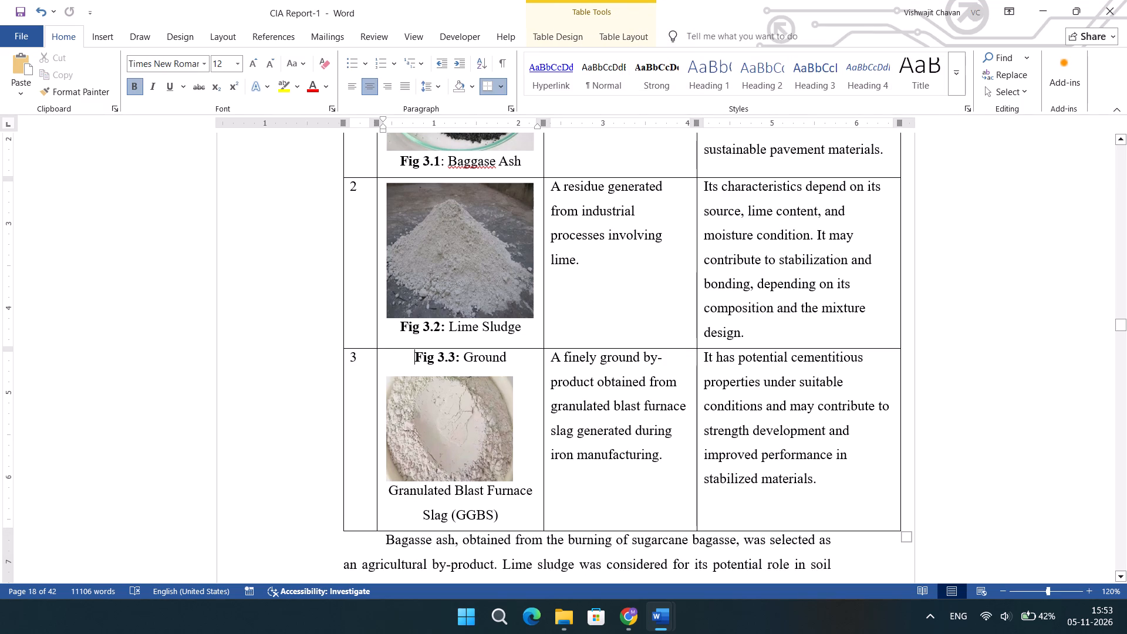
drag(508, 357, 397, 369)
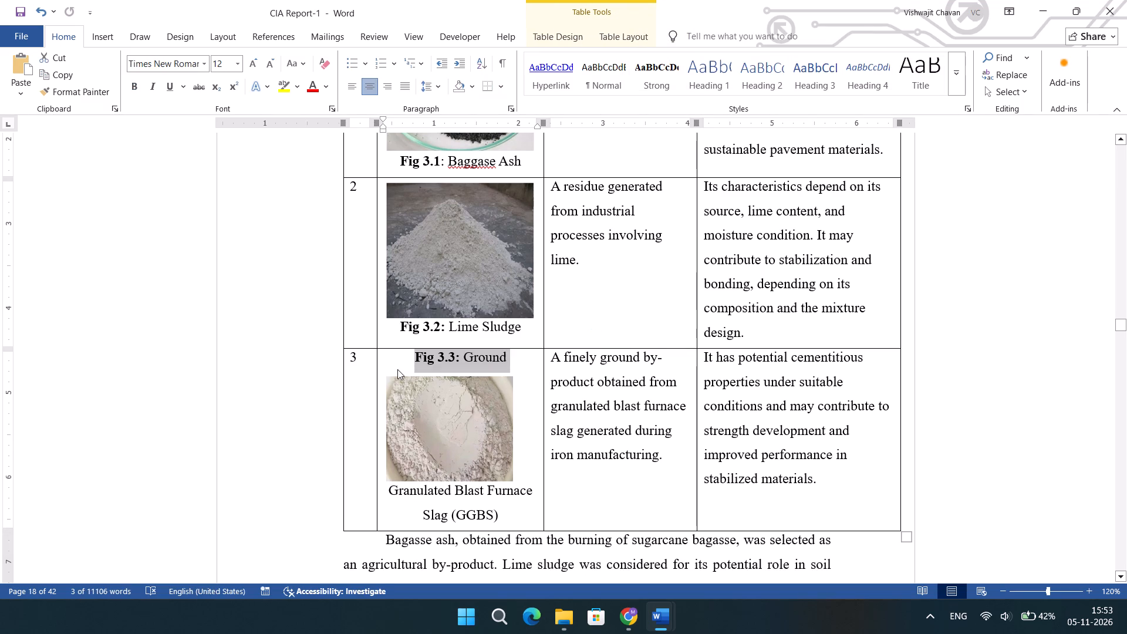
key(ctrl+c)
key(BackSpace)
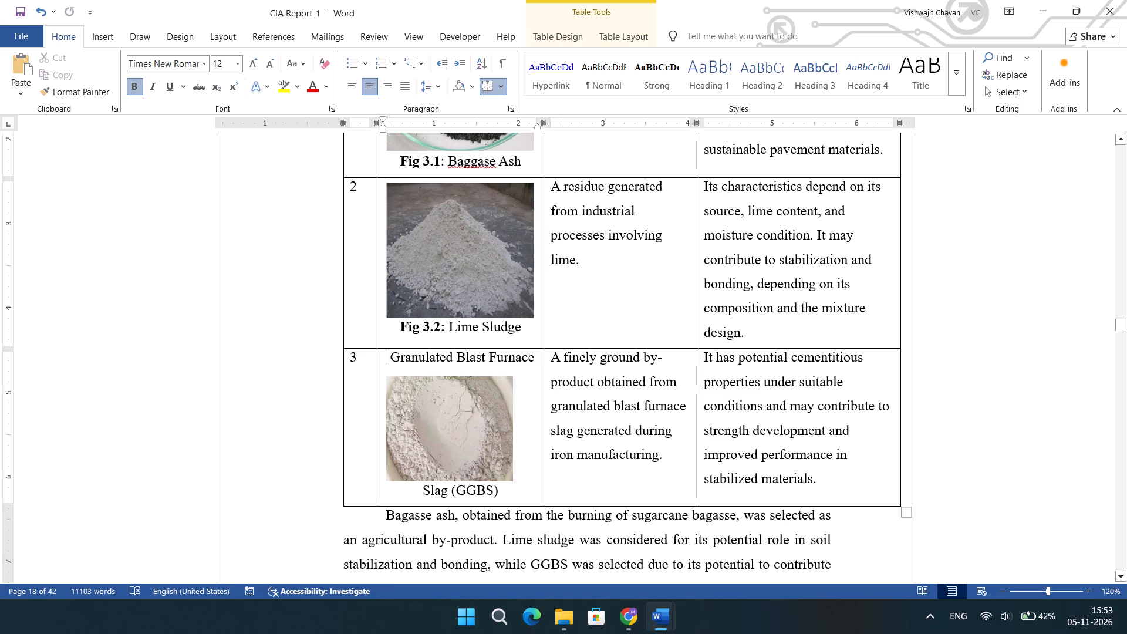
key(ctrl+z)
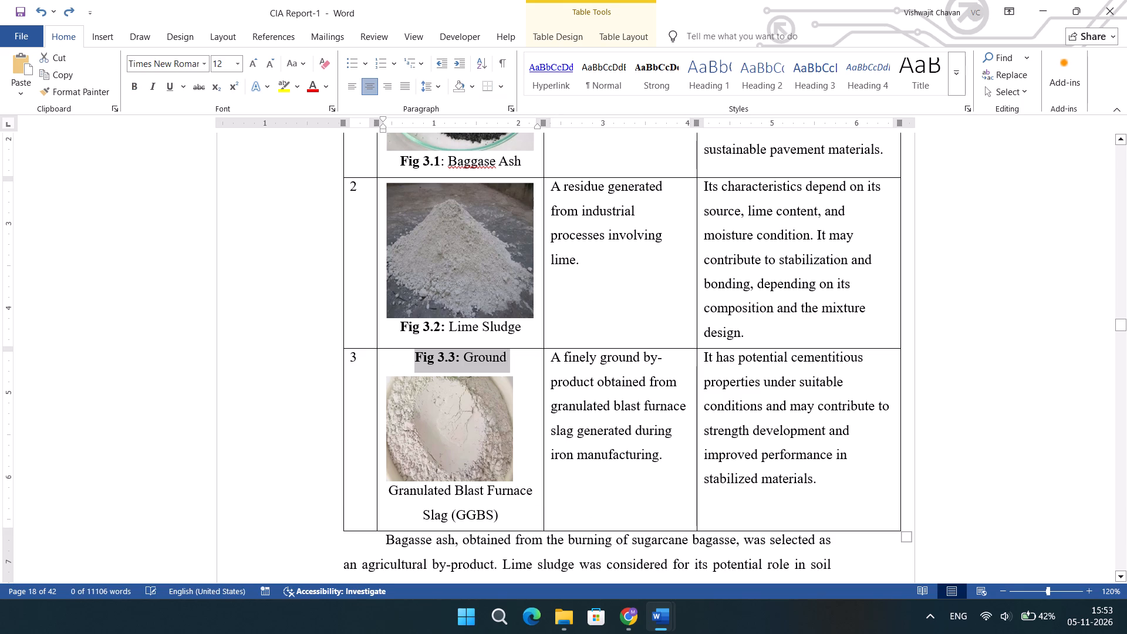
Copy the whole caption "Fig 3.3: Ground Granulated Blast Furnace Slag (GGBS)" and delete it from the Material cell of row 3.
click(415, 363)
drag(404, 358, 574, 398)
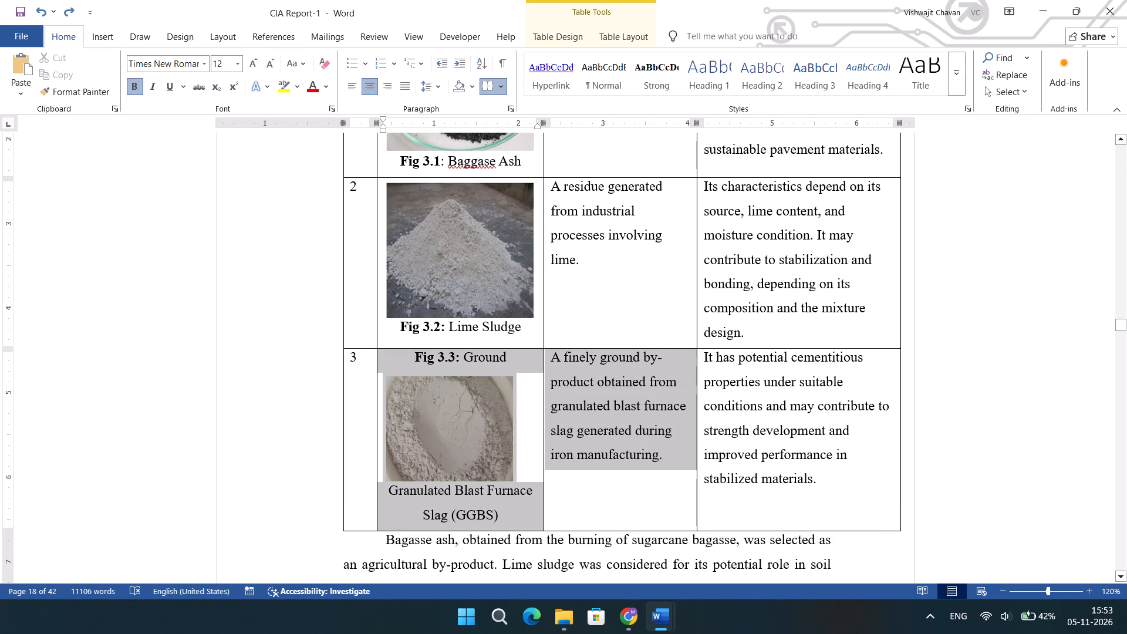
drag(574, 398, 505, 511)
key(ctrl+c)
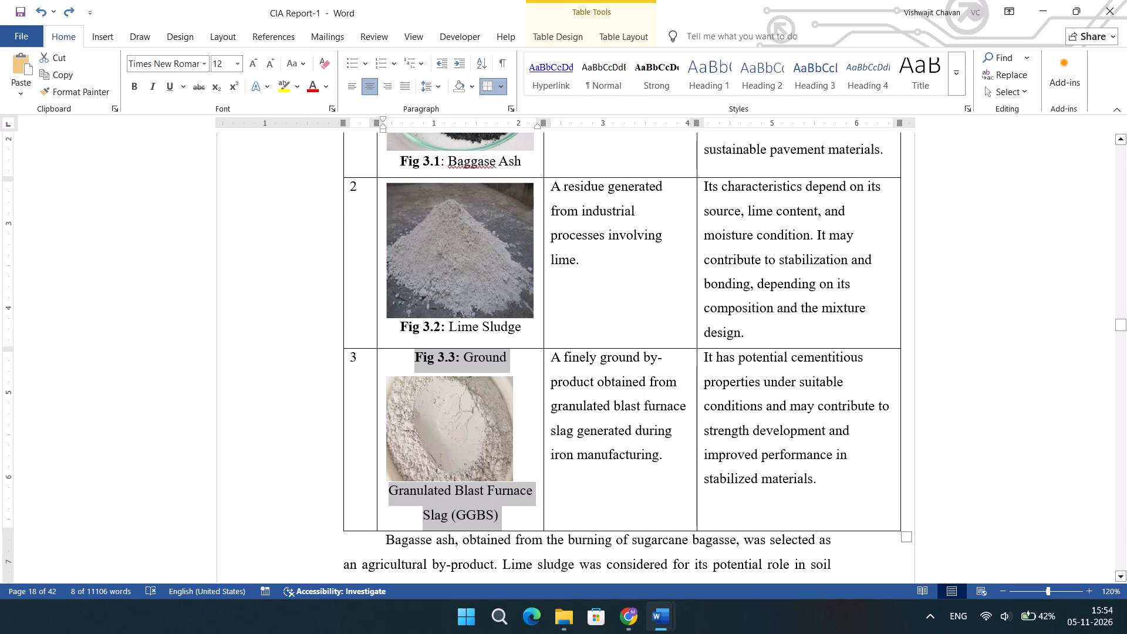
key(BackSpace)
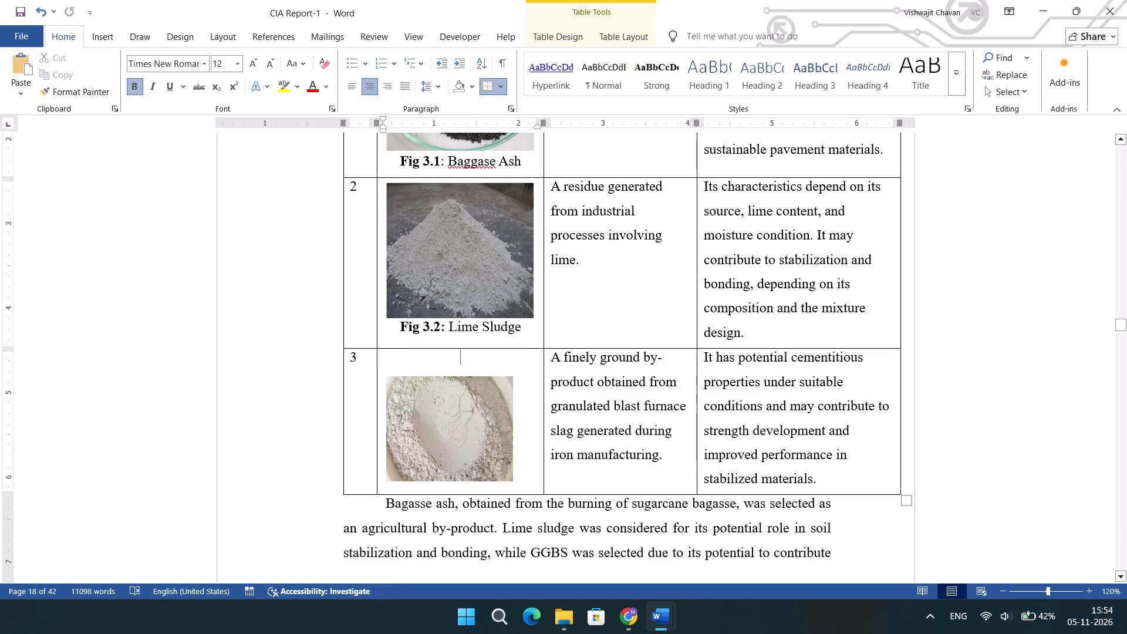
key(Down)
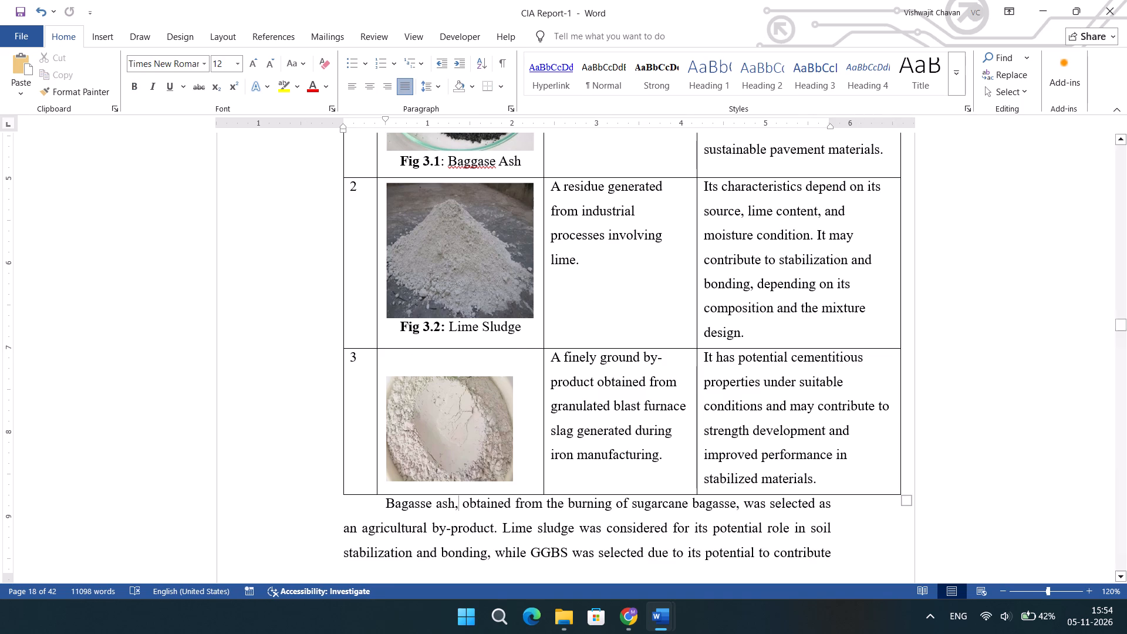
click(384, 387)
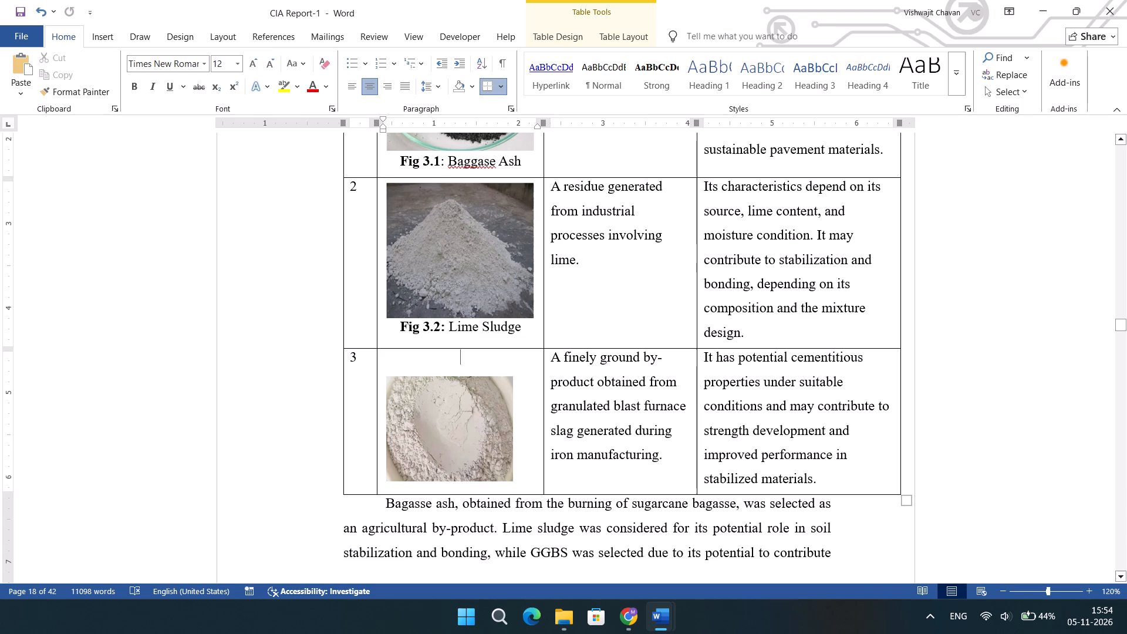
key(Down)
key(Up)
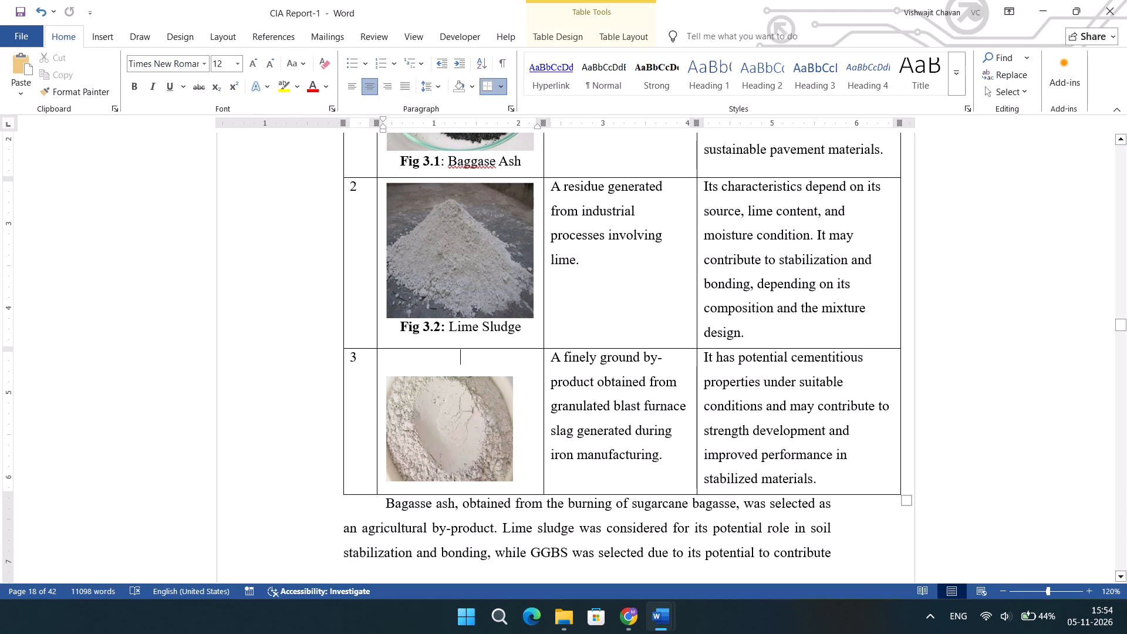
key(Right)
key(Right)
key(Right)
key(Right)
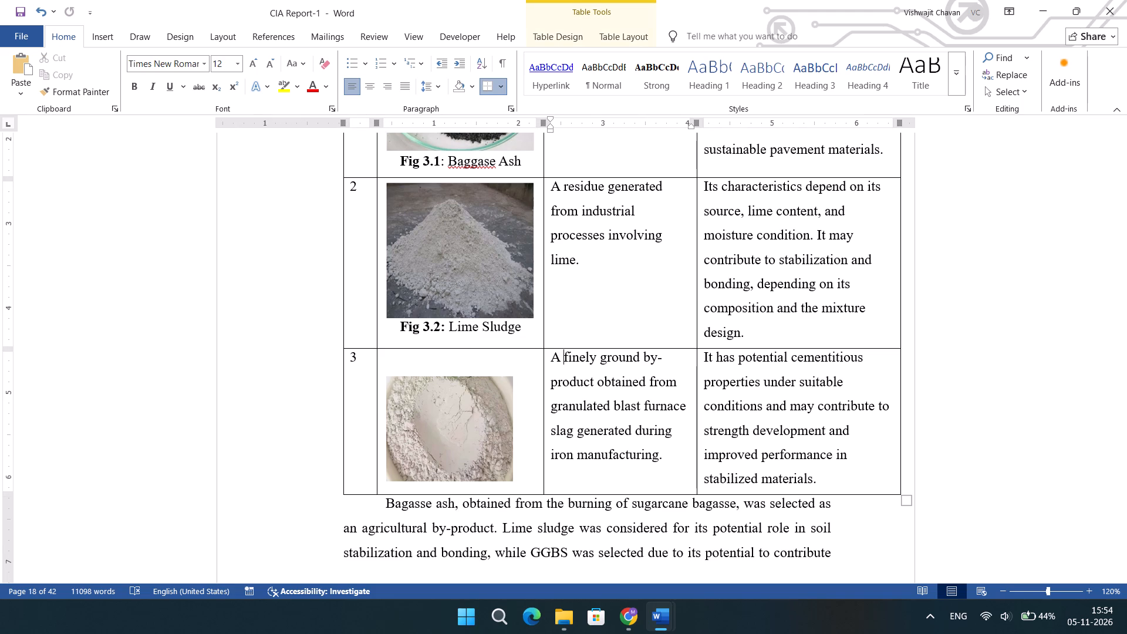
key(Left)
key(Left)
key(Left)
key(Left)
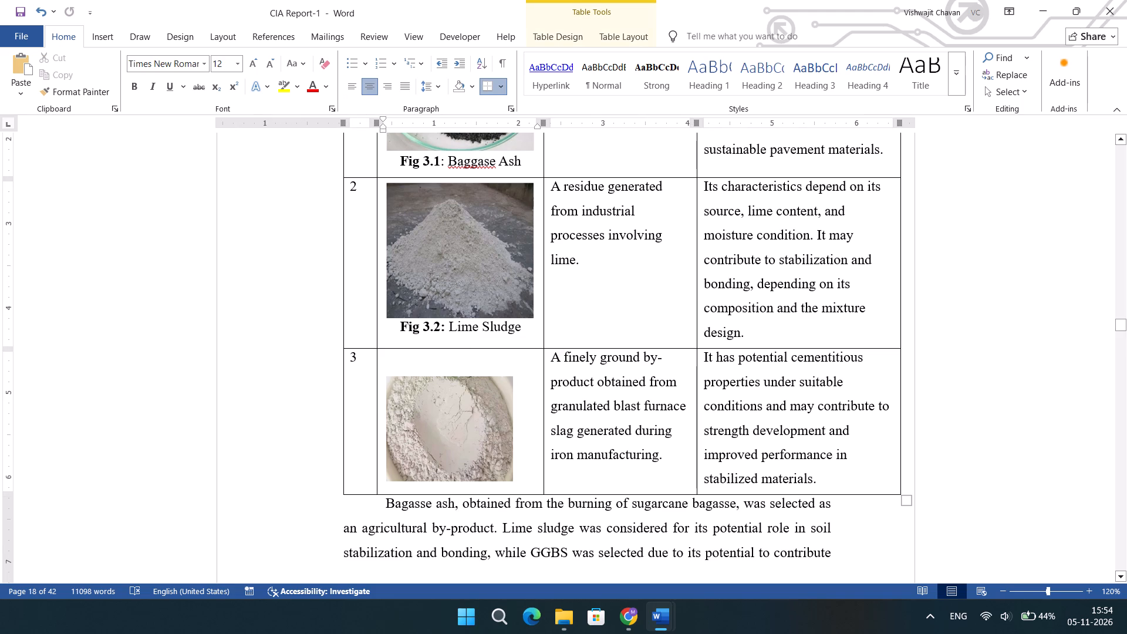
Move the ground granulated slag picture to the top of its Material cell in row 3, roughly centred across the cell.
click(451, 429)
drag(461, 432, 473, 412)
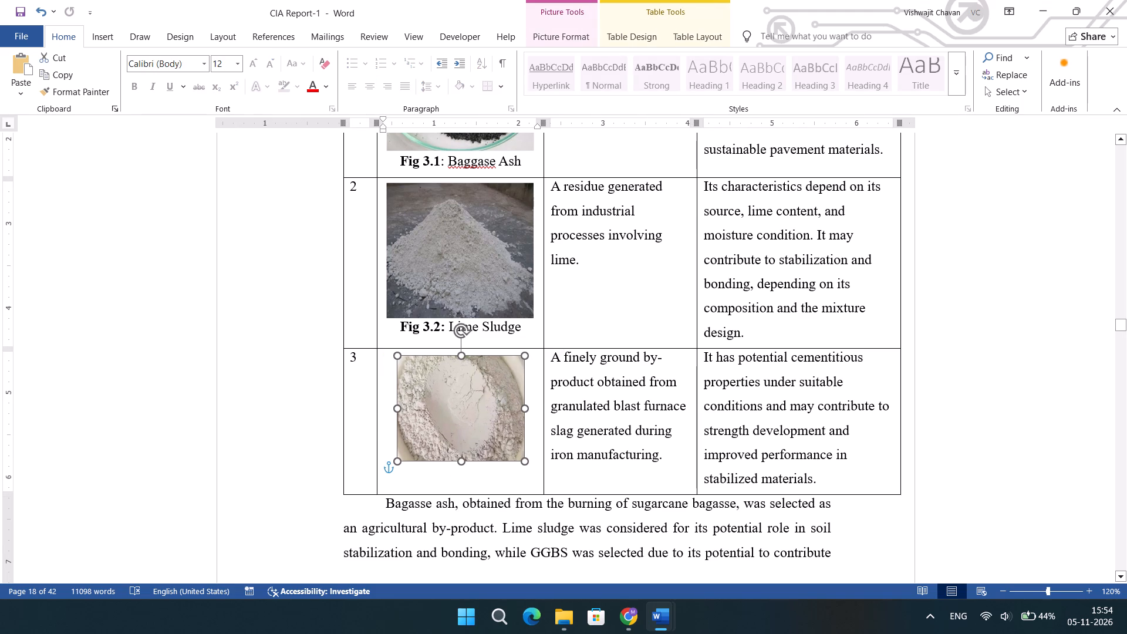
drag(473, 412, 472, 412)
Paste the copied Fig 3.3 caption beneath the ground granulated slag picture in row 3.
click(401, 481)
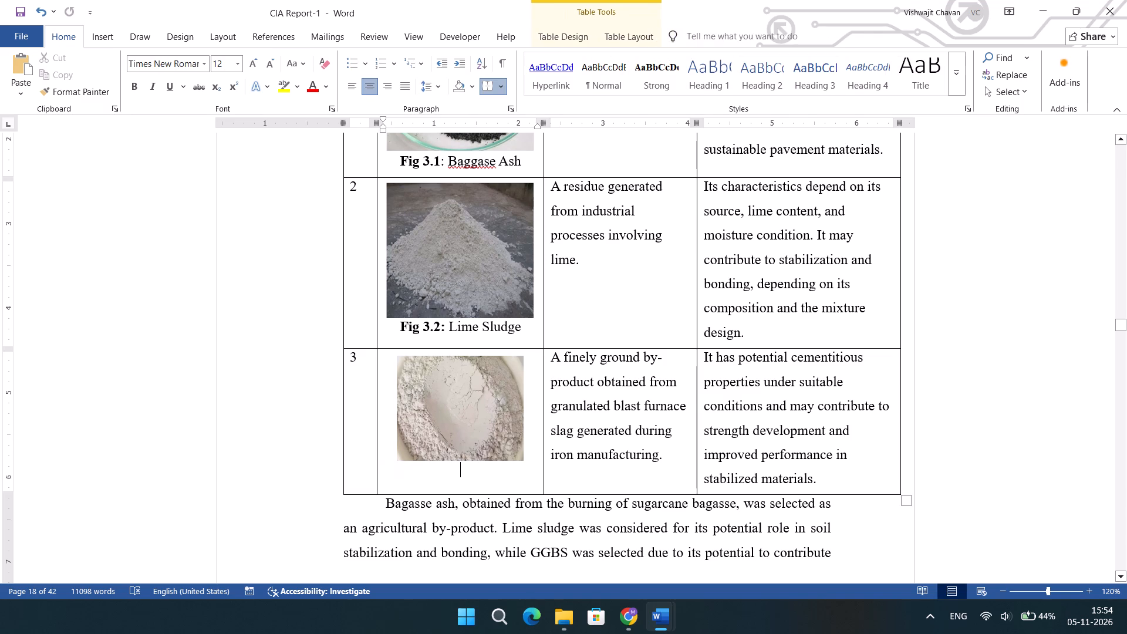
key(ctrl+v)
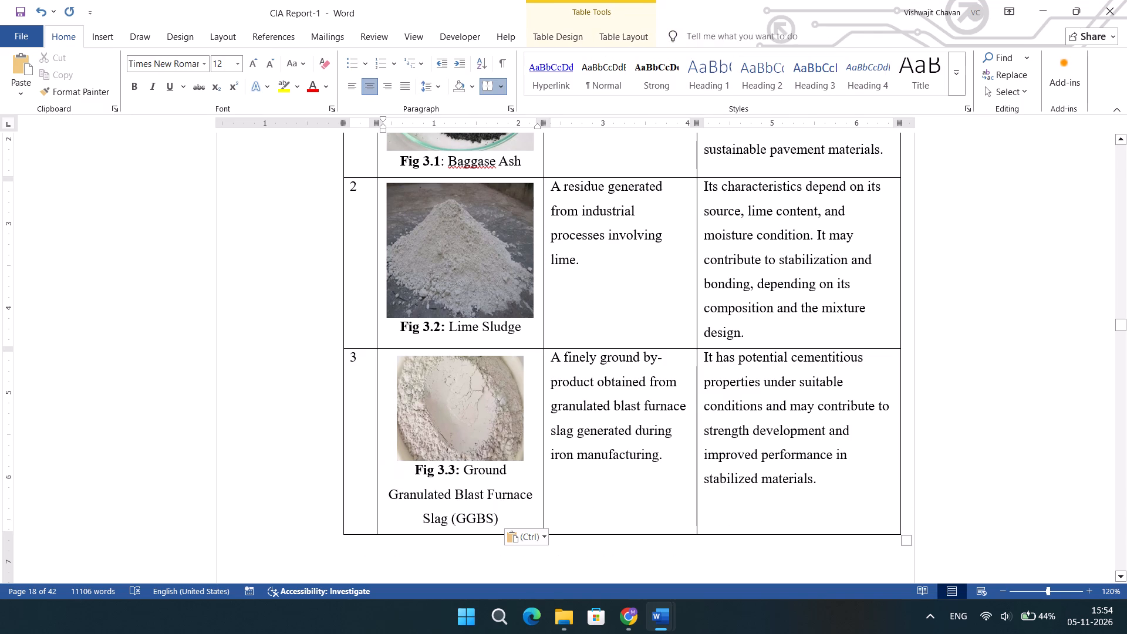
Narrow Table 3.1's last two columns by moving the table's outer right edge and the Source/Properties border inward towards the text margin.
scroll(401, 481, down, 1)
scroll(401, 481, up, 1)
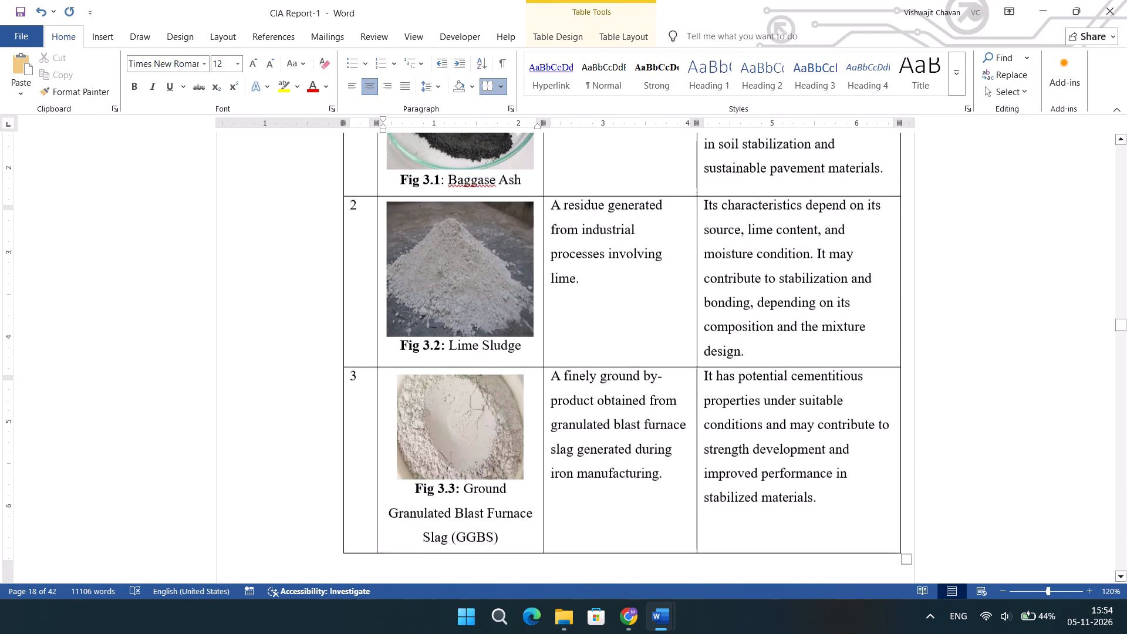
scroll(401, 481, up, 1)
scroll(401, 481, right, 1)
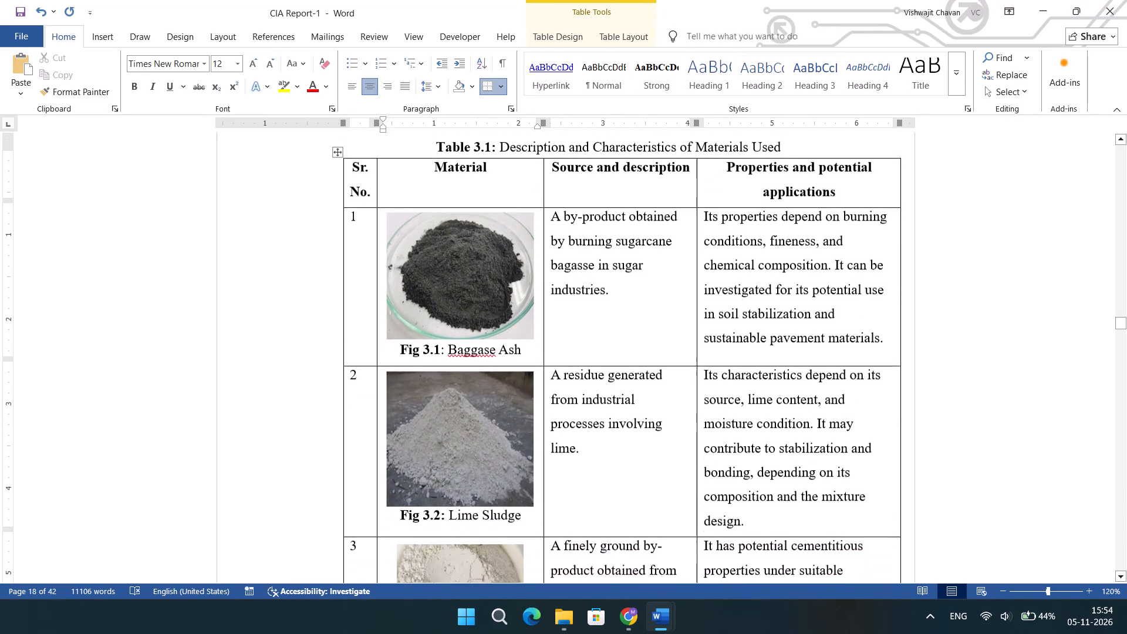
scroll(401, 481, right, 1)
drag(899, 318, 880, 318)
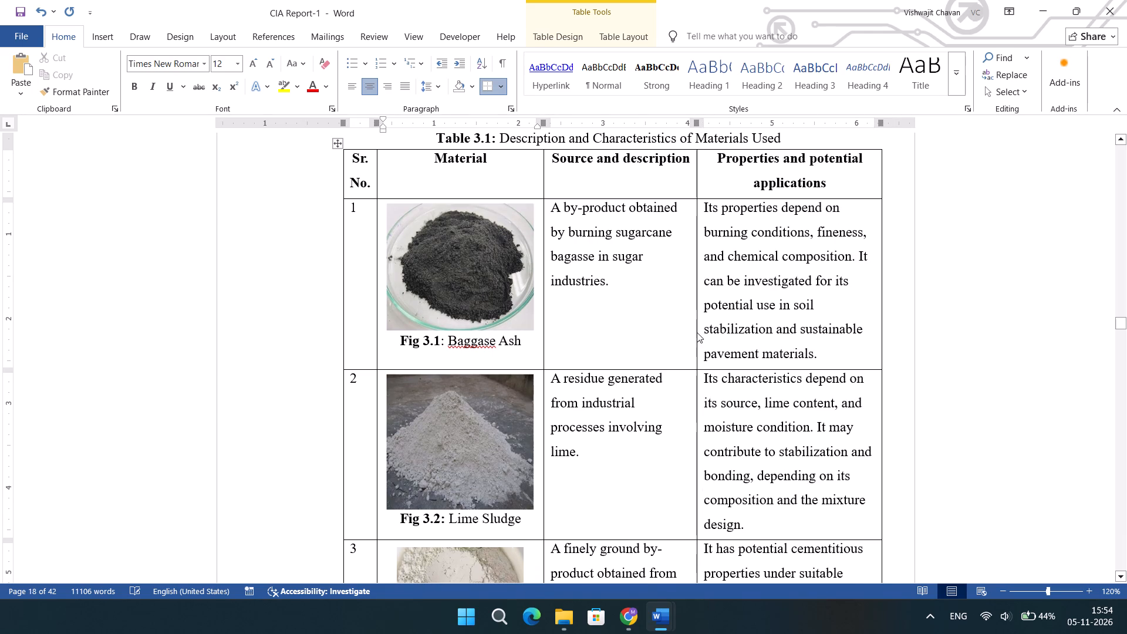
scroll(694, 323, down, 2)
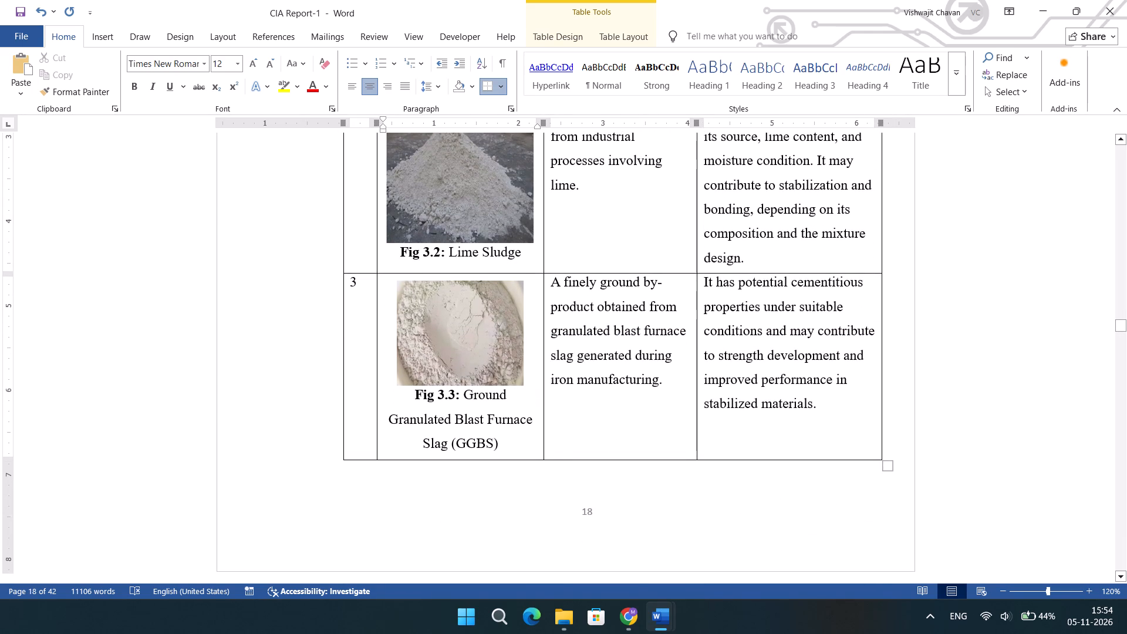
drag(697, 231, 677, 232)
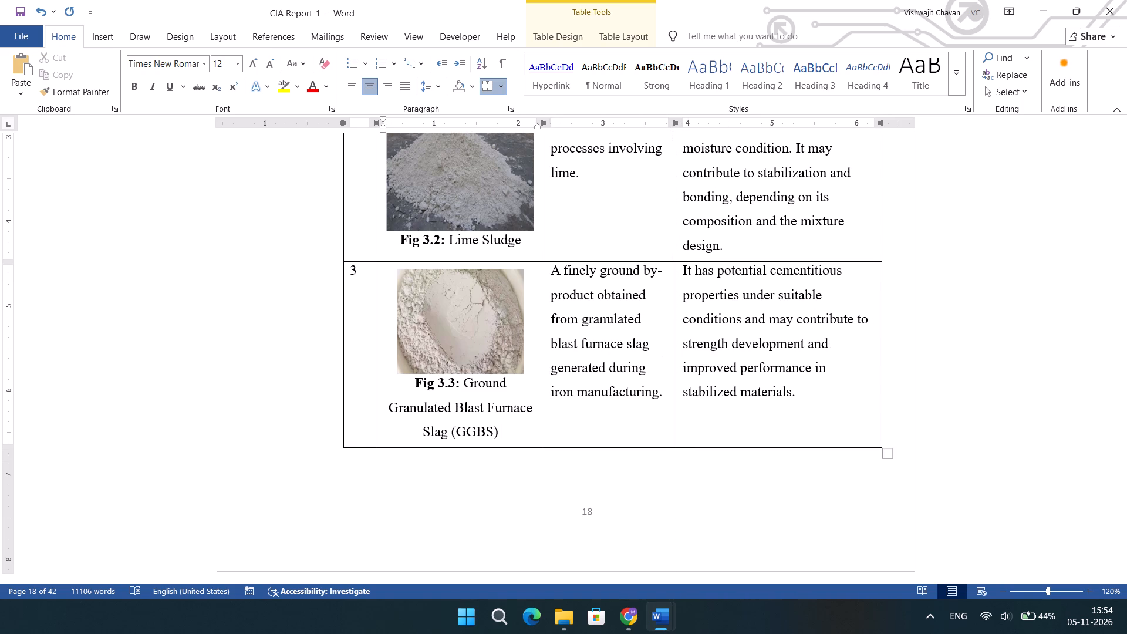
click(542, 247)
drag(881, 225, 852, 226)
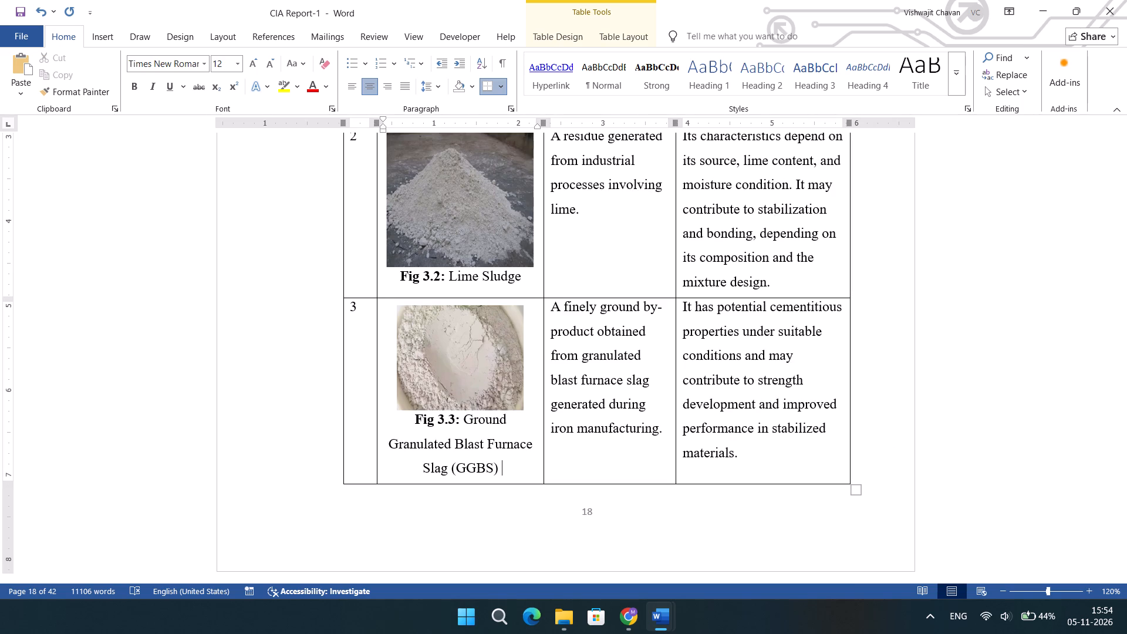
Narrow Table 3.1's Source and description column further, to just wider than the line "generated during" in row 3.
scroll(664, 319, up, 3)
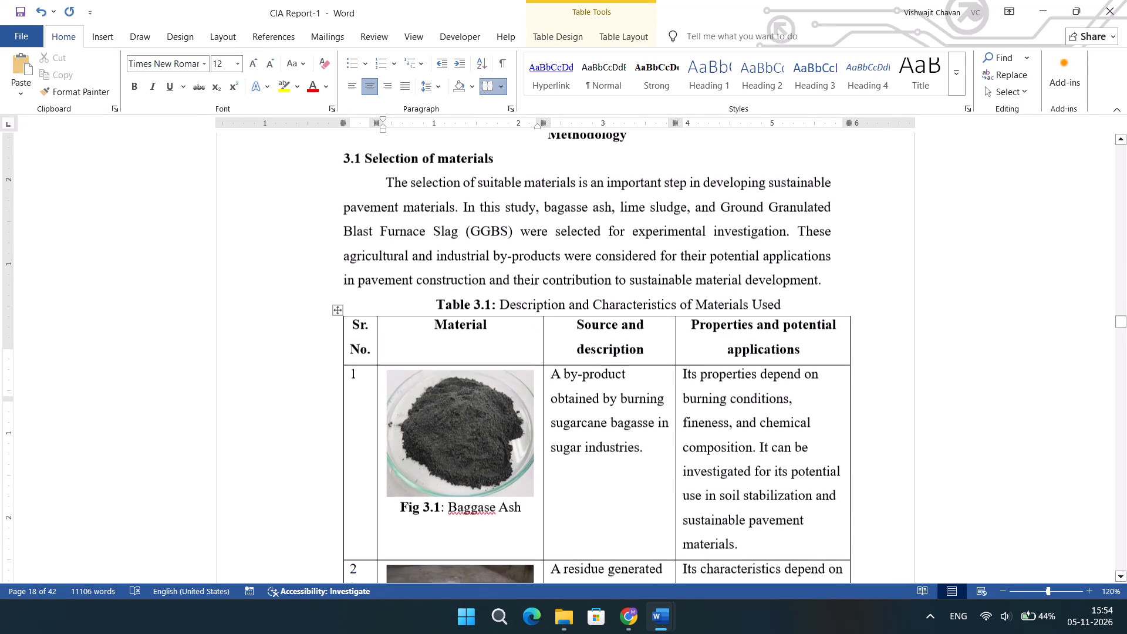
scroll(664, 319, down, 1)
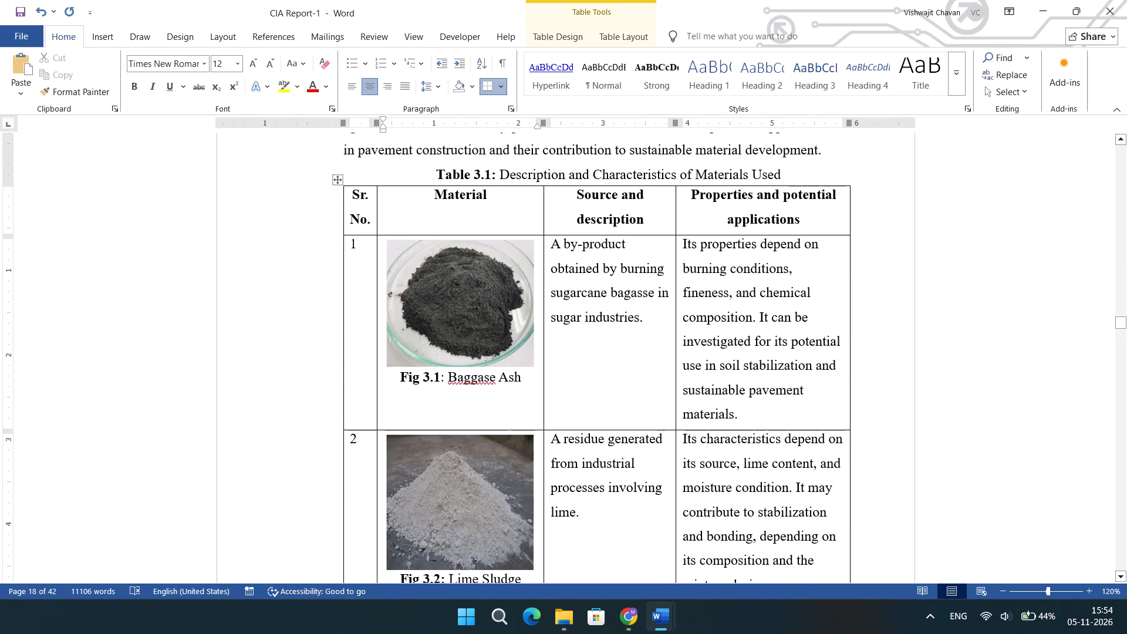
scroll(848, 270, down, 2)
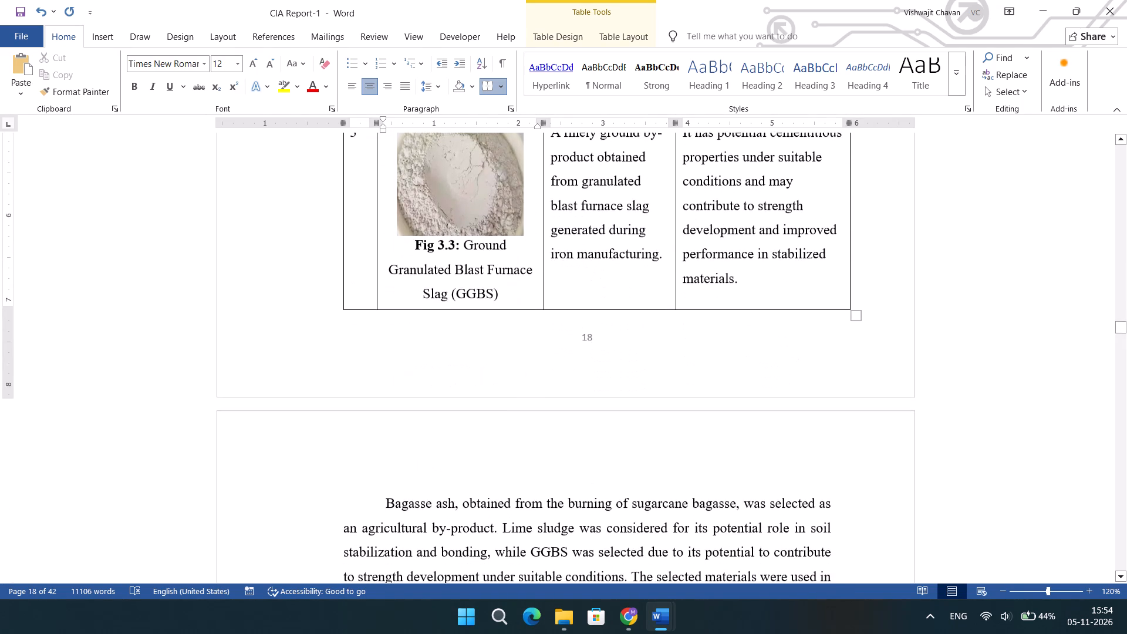
drag(675, 286, 663, 286)
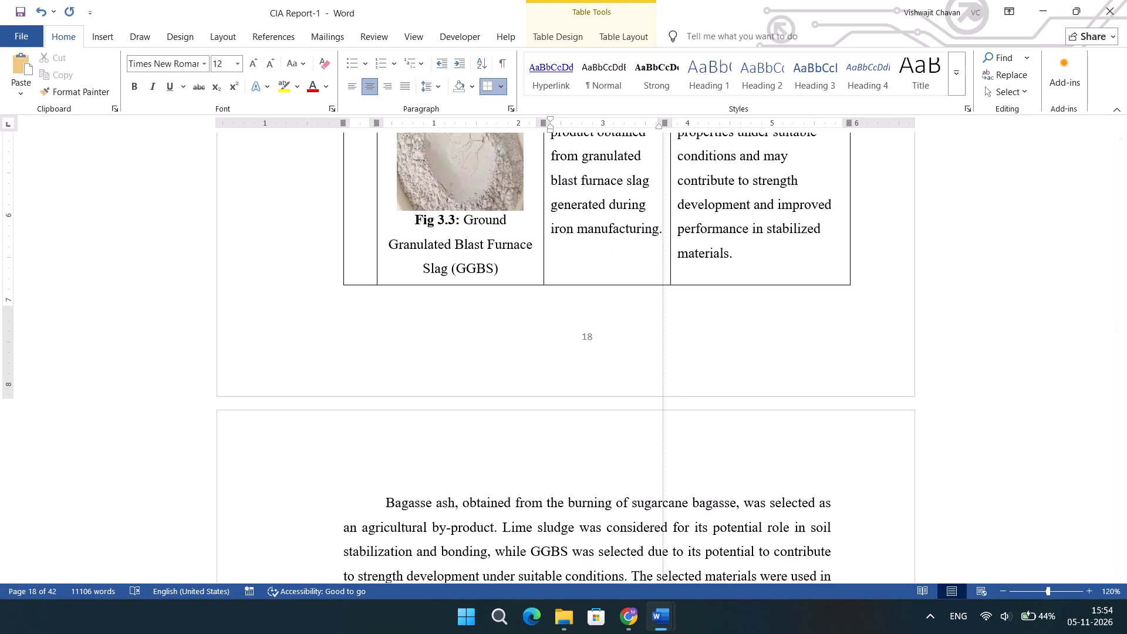
drag(663, 286, 664, 286)
scroll(664, 286, up, 3)
scroll(664, 286, down, 1)
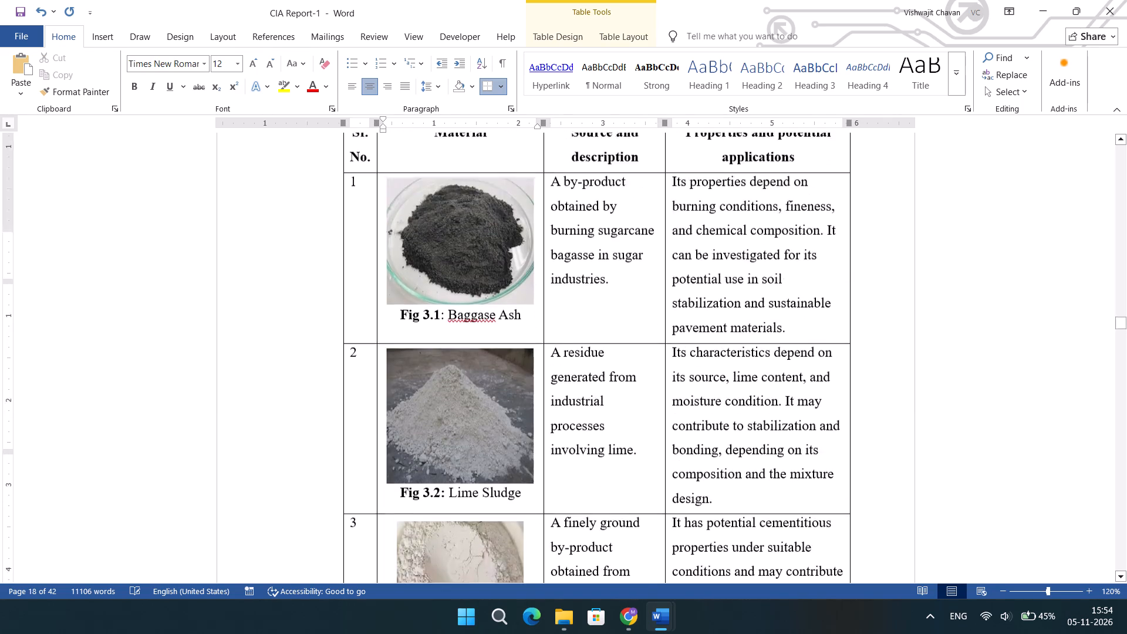
scroll(664, 286, down, 1)
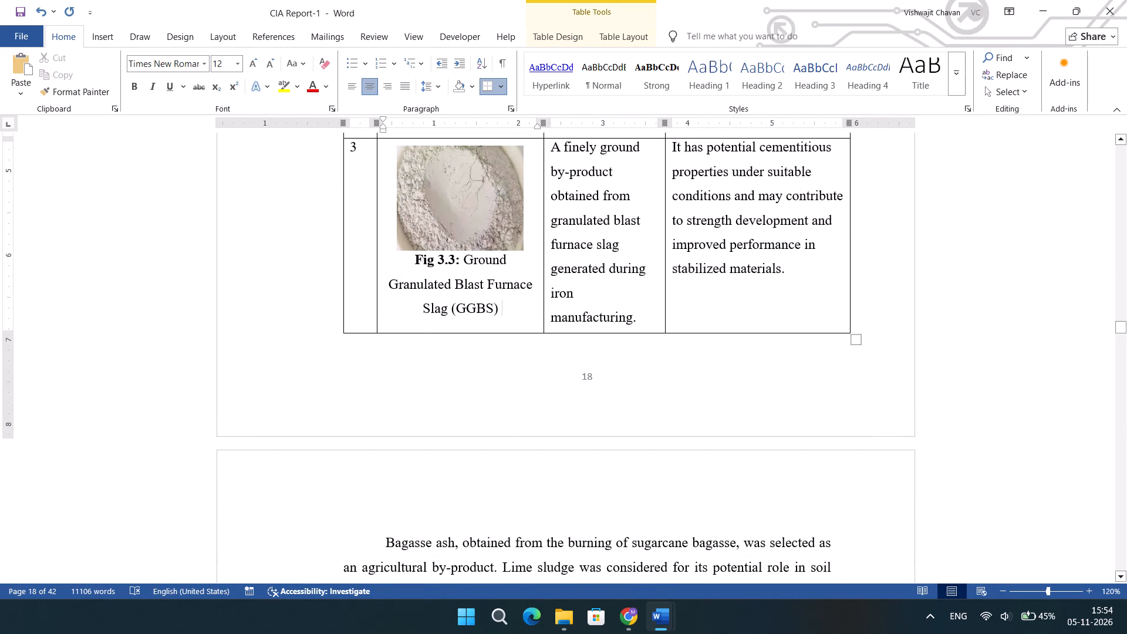
drag(666, 311, 663, 311)
drag(663, 311, 650, 311)
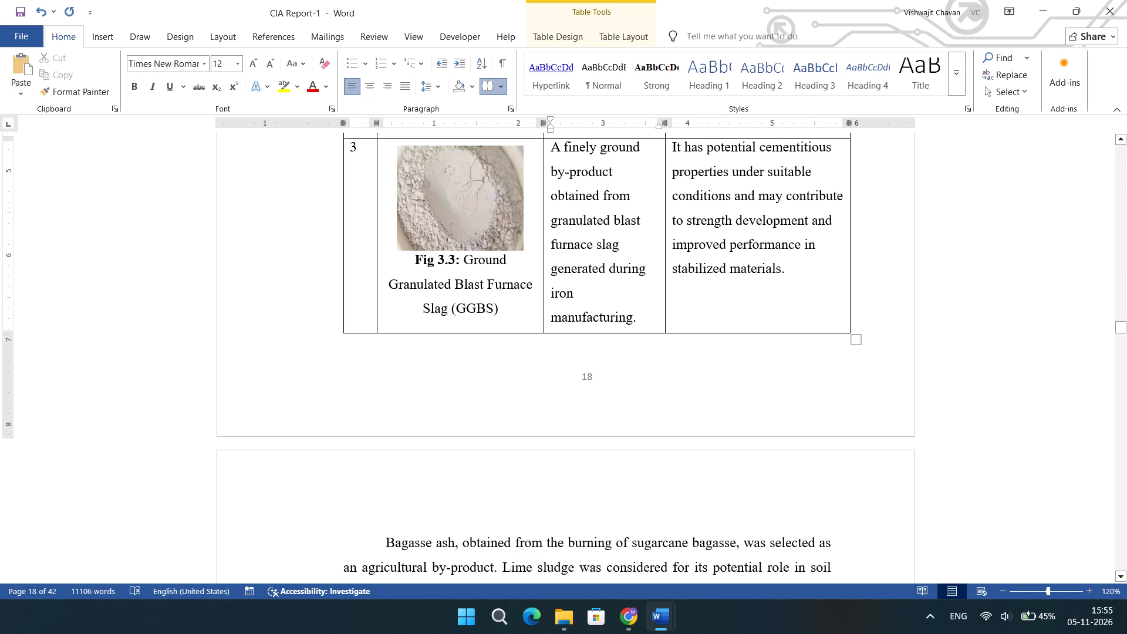
click(666, 311)
drag(665, 309, 659, 309)
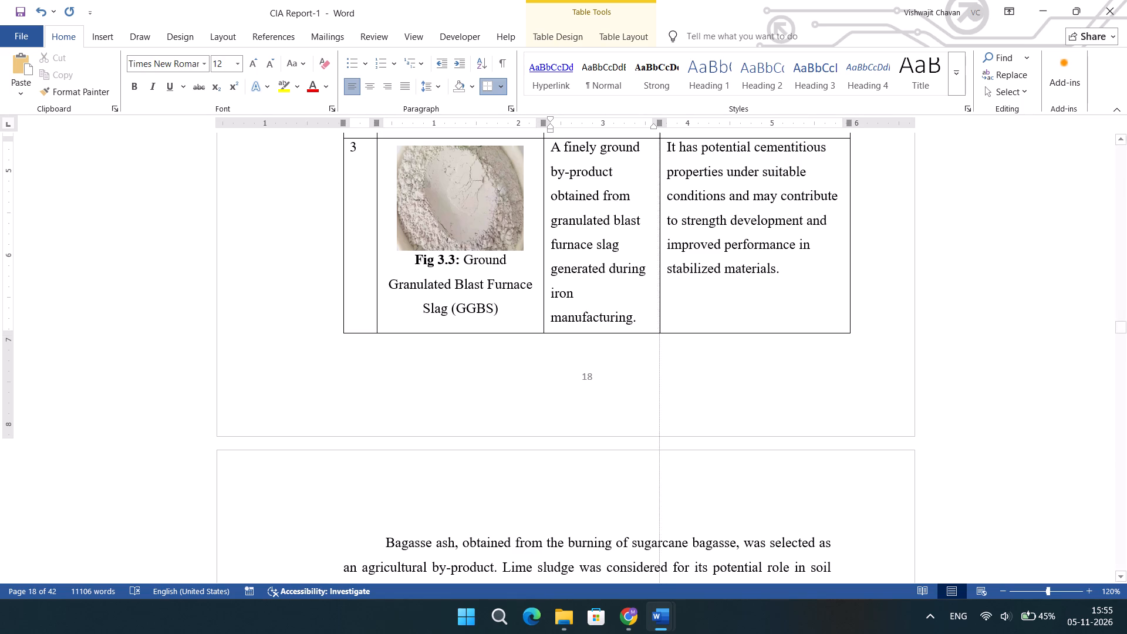
drag(659, 309, 656, 309)
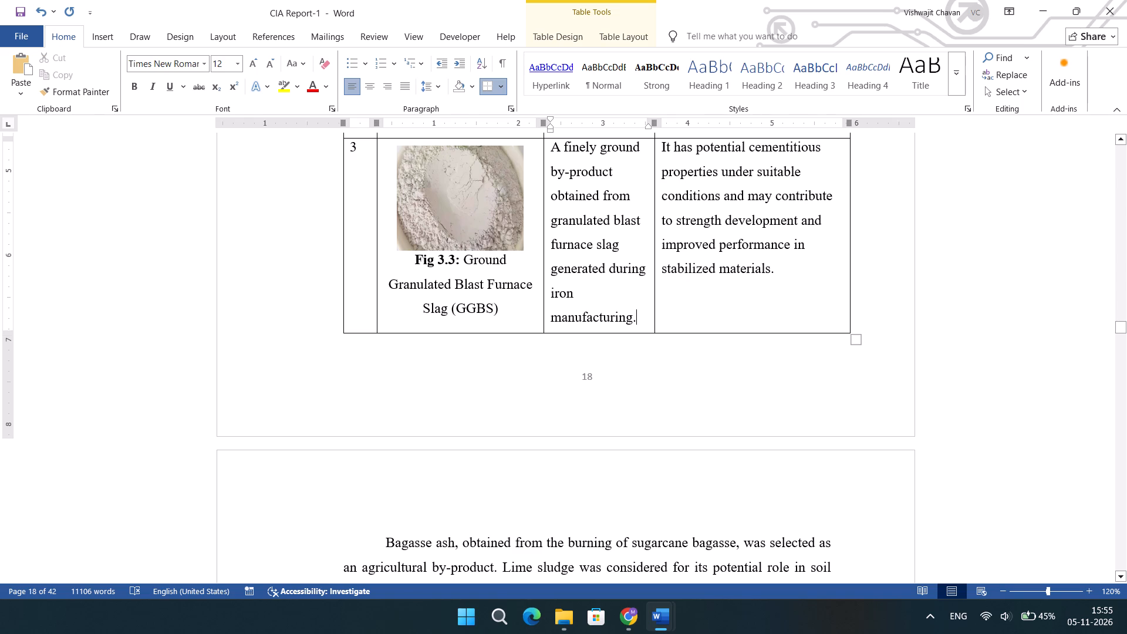
Narrow the Properties and potential applications column until Table 3.1's right edge roughly lines up with the body text's right margin.
drag(850, 265, 841, 265)
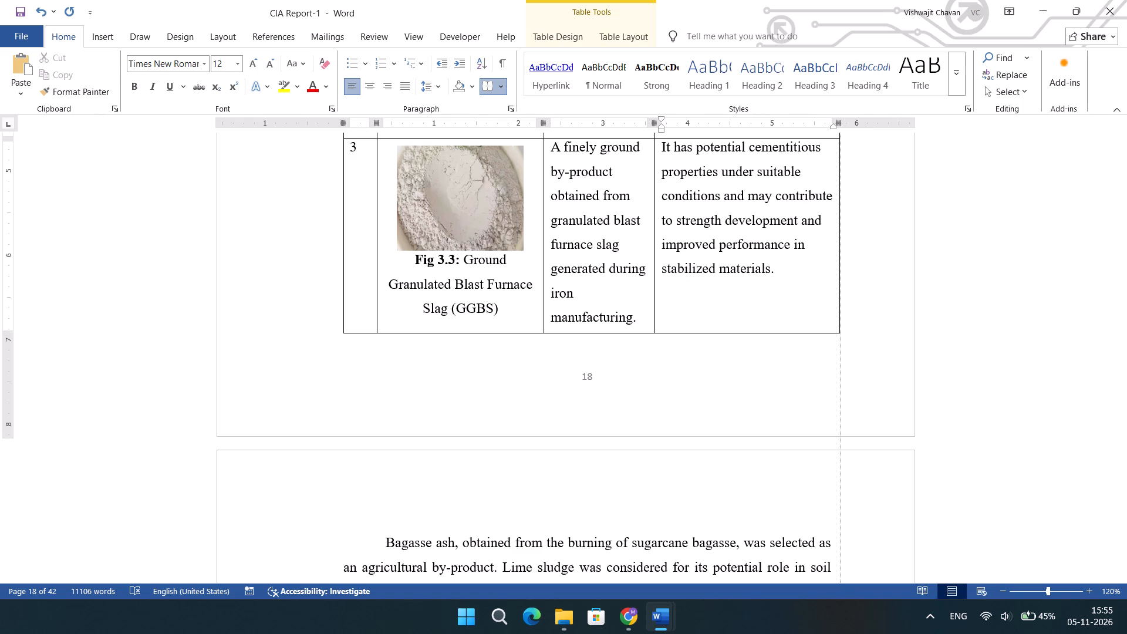
drag(841, 265, 842, 265)
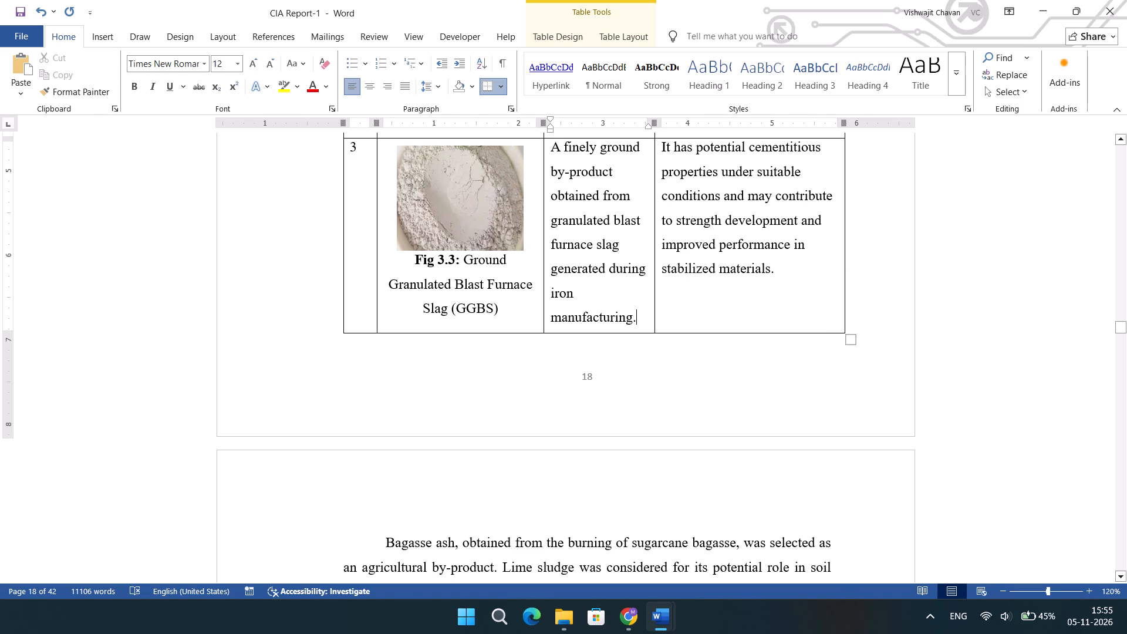
drag(845, 262, 829, 262)
drag(844, 261, 831, 261)
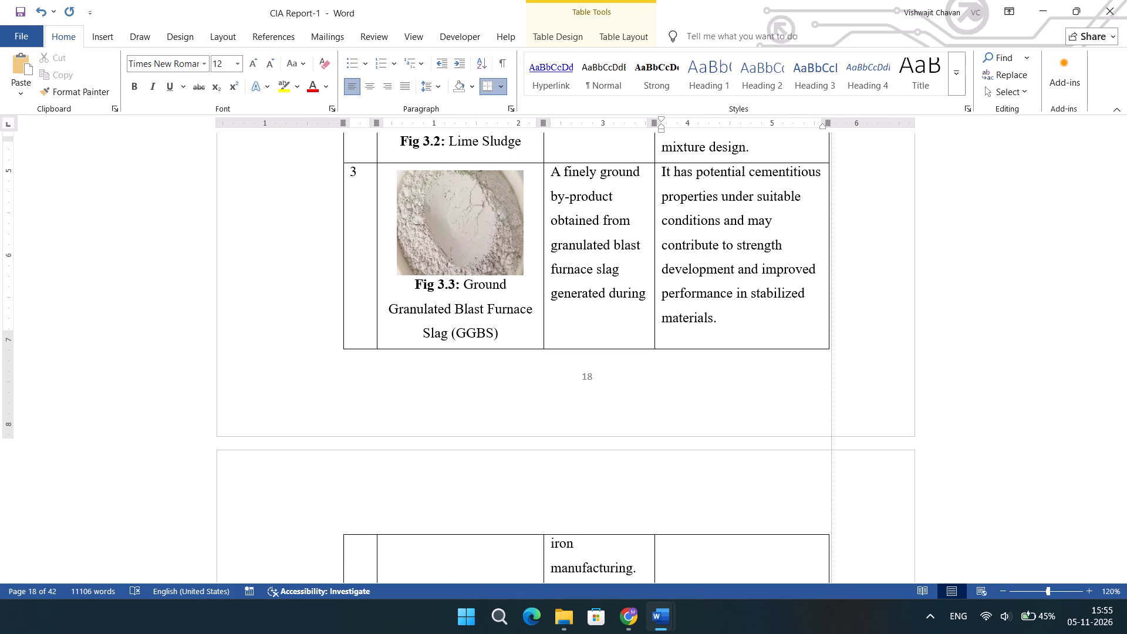
drag(831, 261, 832, 261)
scroll(832, 261, up, 1)
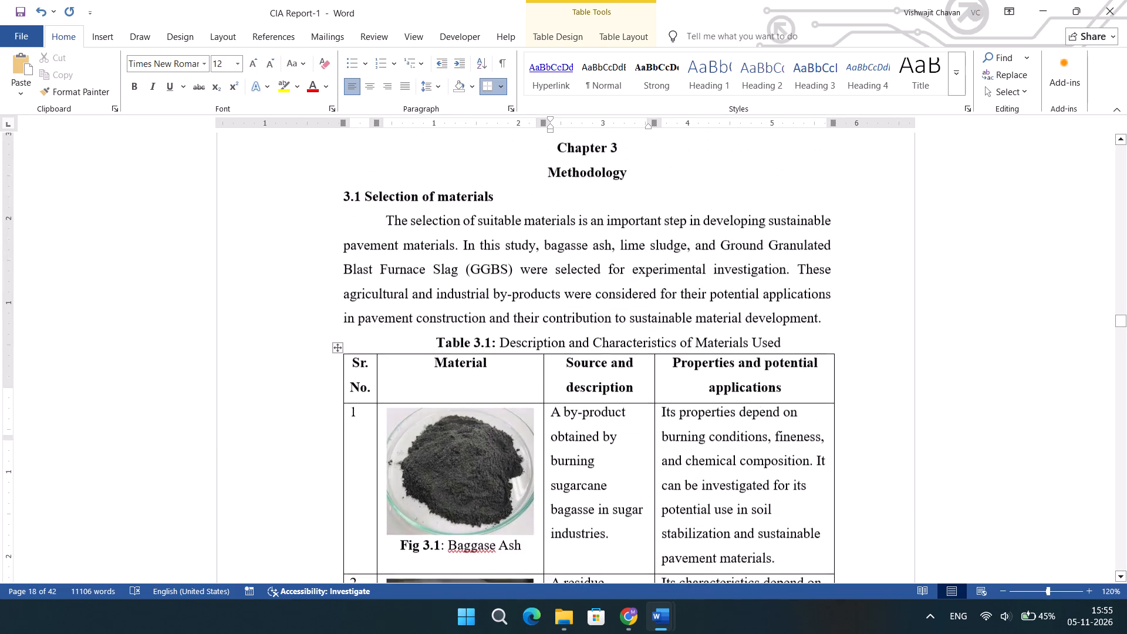
scroll(832, 261, up, 1)
Change "Proctor Compaction Test" to lowercase "proctor compaction test" in heading 3.2.
scroll(832, 261, down, 5)
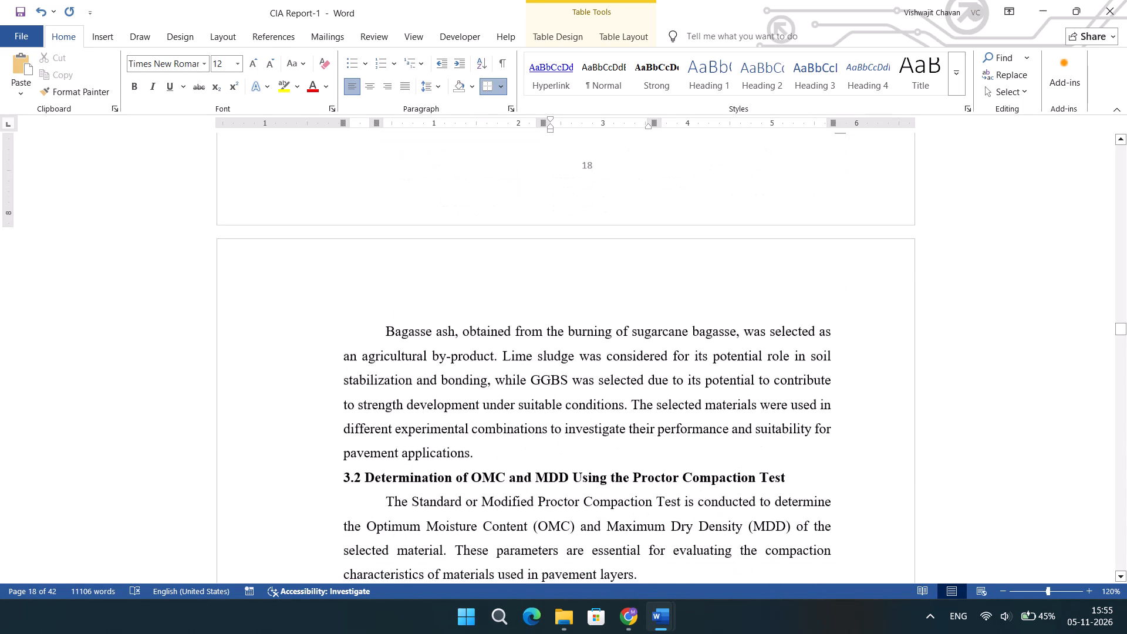
scroll(832, 261, down, 1)
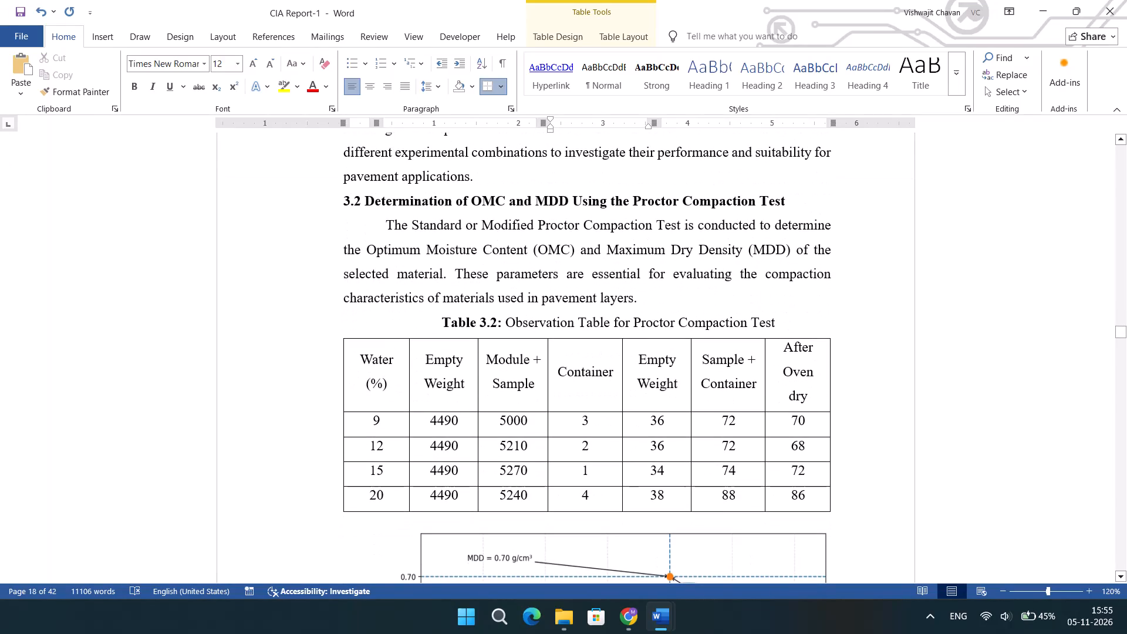
click(771, 201)
key(BackSpace)
key(t)
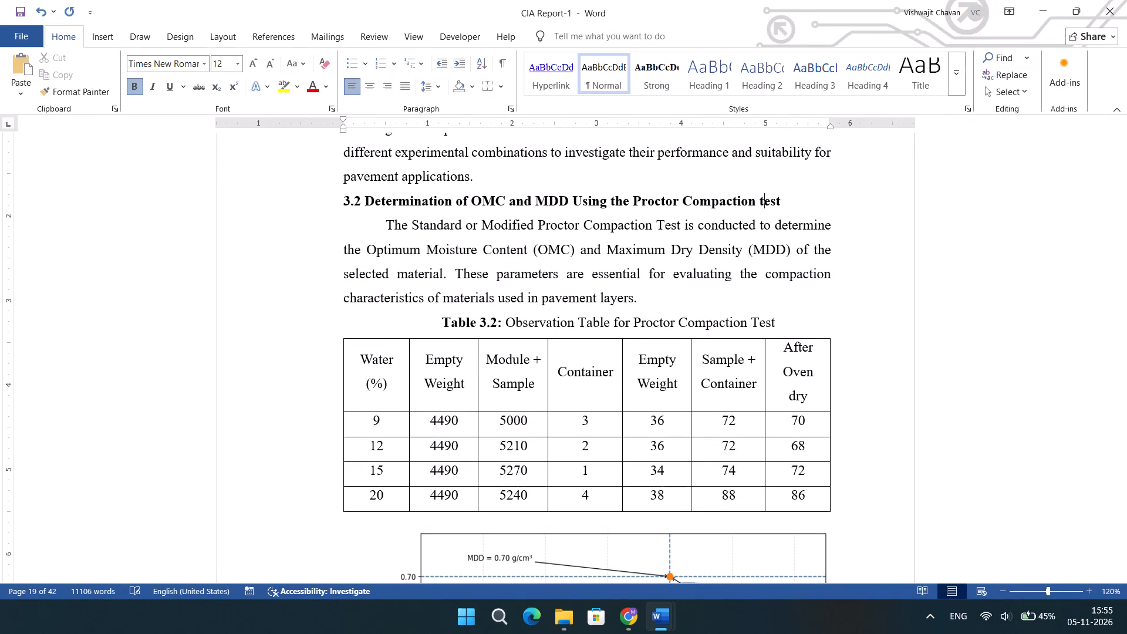
key(Left)
key(Left)
key(Left)
key(Left)
key(Left)
key(Left)
key(Left)
key(Left)
key(Left)
key(Left)
key(Left)
key(BackSpace)
key(c)
key(Left)
key(Left)
key(Left)
key(Left)
key(Left)
key(Left)
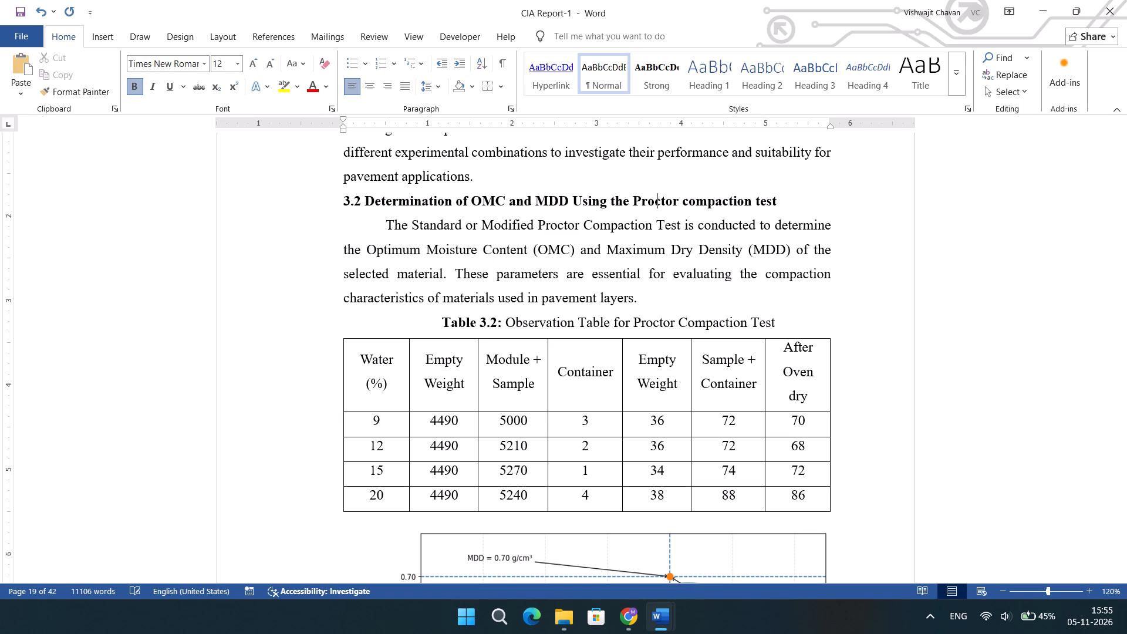
key(Left)
key(Left)
key(BackSpace)
key(p)
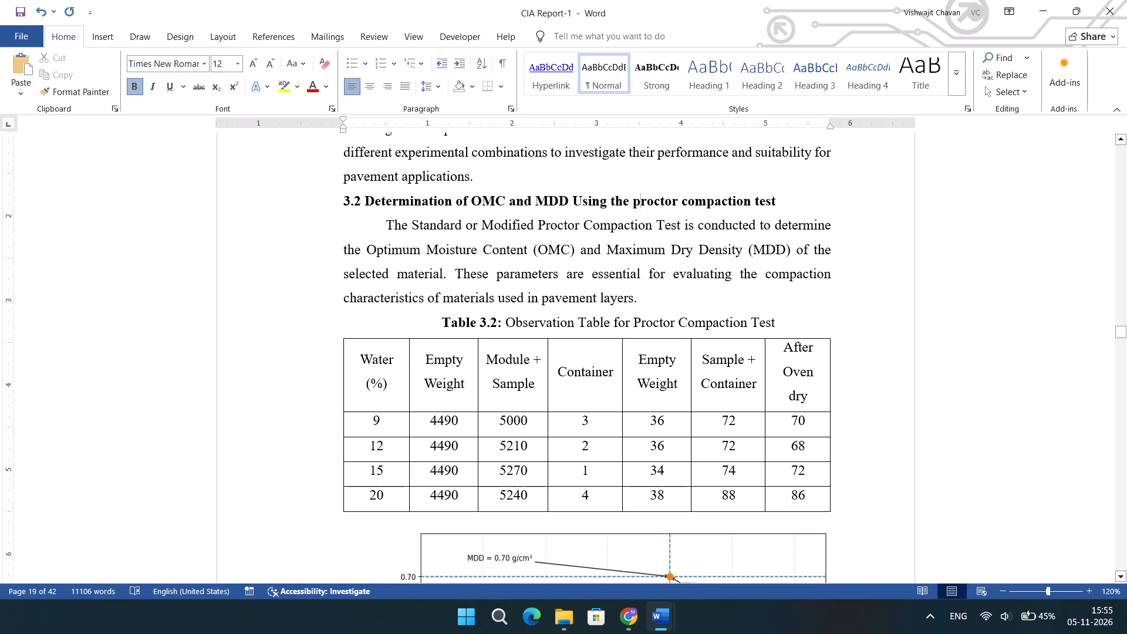
Change "Using" to lowercase "using" in heading 3.2.
key(Left)
key(Left)
key(Left)
key(Left)
key(Left)
key(Left)
key(Left)
key(Left)
key(Left)
key(Left)
key(BackSpace)
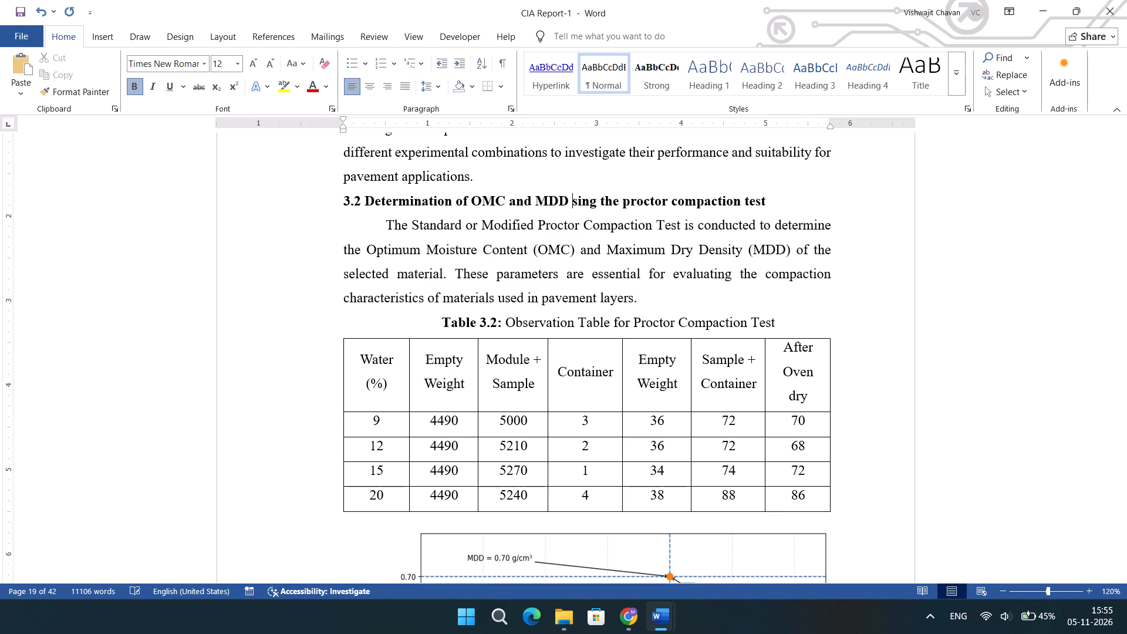
key(u)
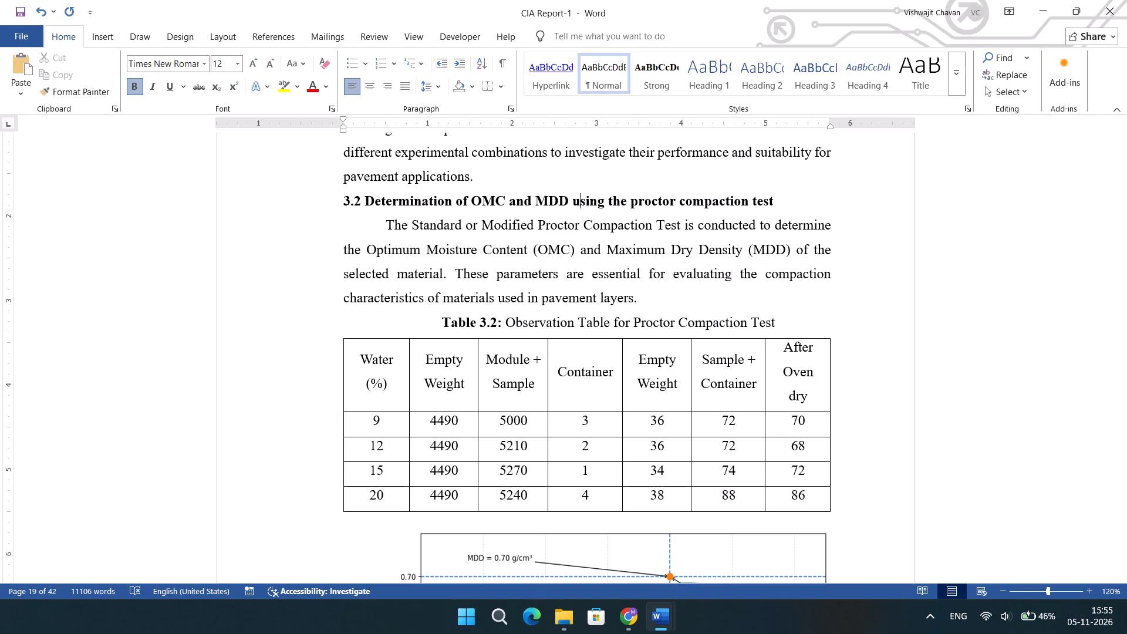
Change "Proctor Compaction Test" to lowercase "proctor compaction test" in the Table 3.2 caption.
click(757, 328)
key(BackSpace)
key(t)
key(Left)
key(Left)
key(Left)
key(Left)
key(Left)
key(Left)
key(Left)
key(Left)
key(Left)
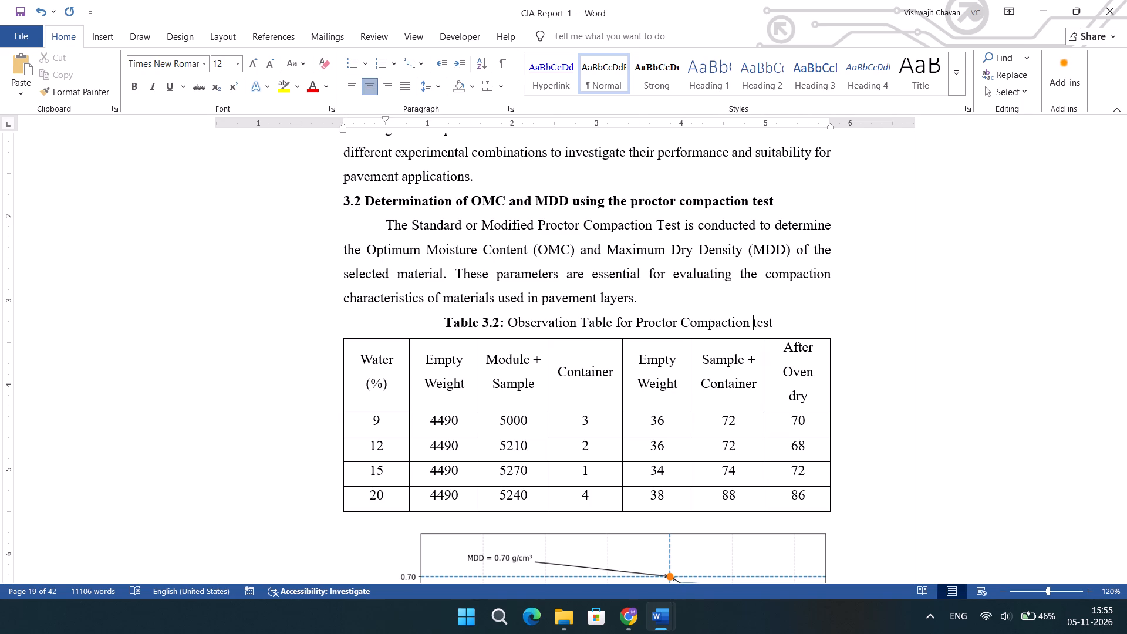
key(Left)
key(Left)
key(BackSpace)
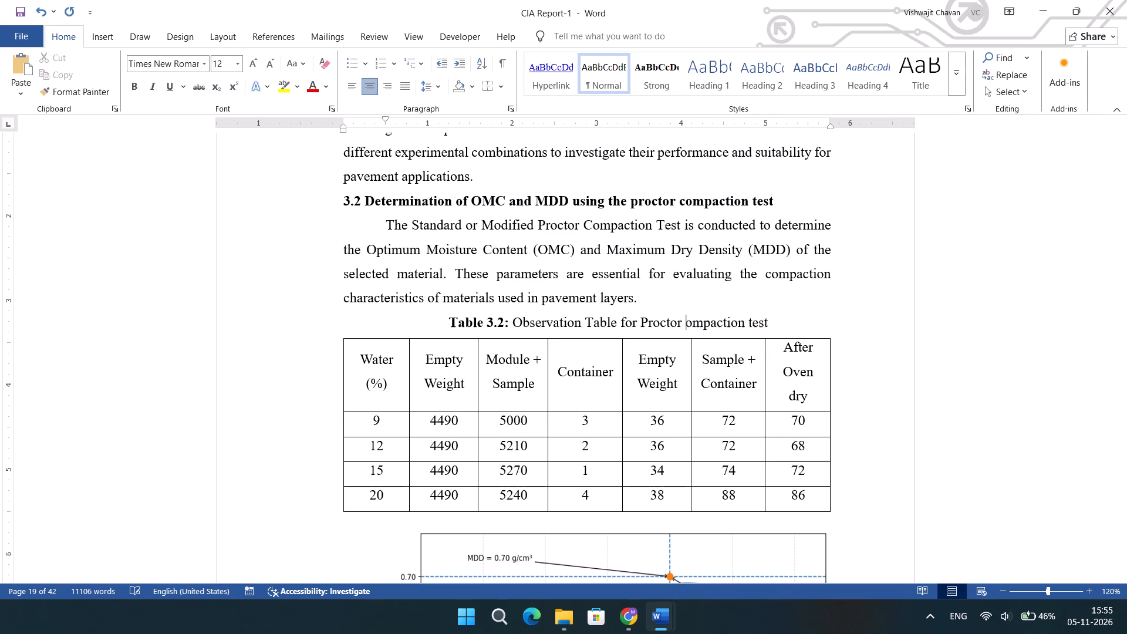
key(c)
key(Left)
key(Left)
key(Left)
key(Left)
key(Left)
key(Left)
key(Left)
key(Left)
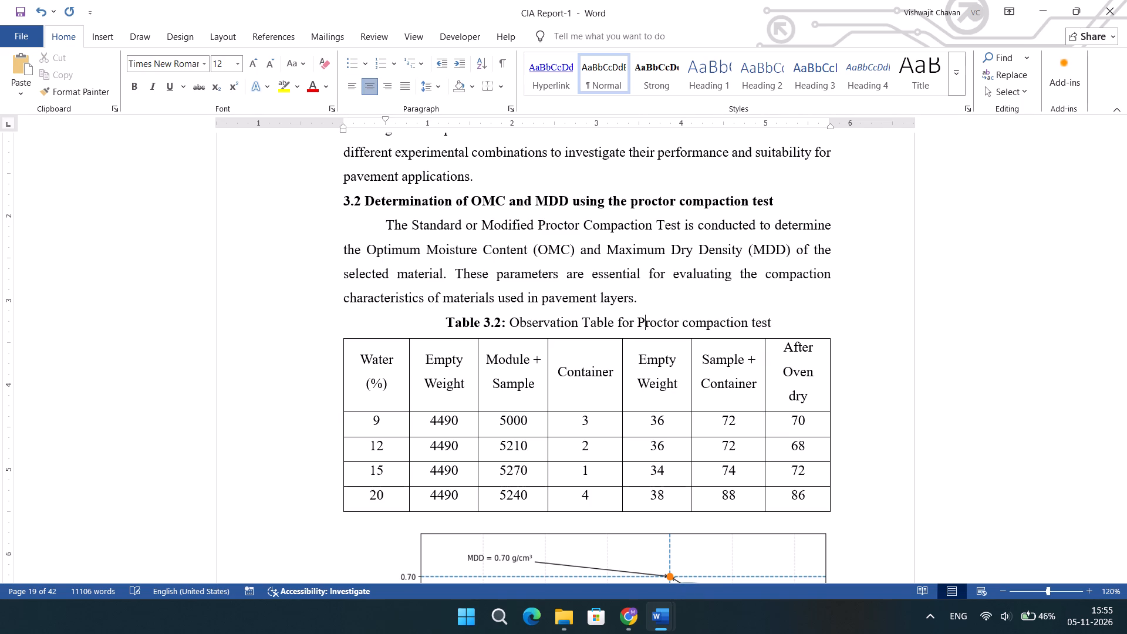
key(BackSpace)
key(p)
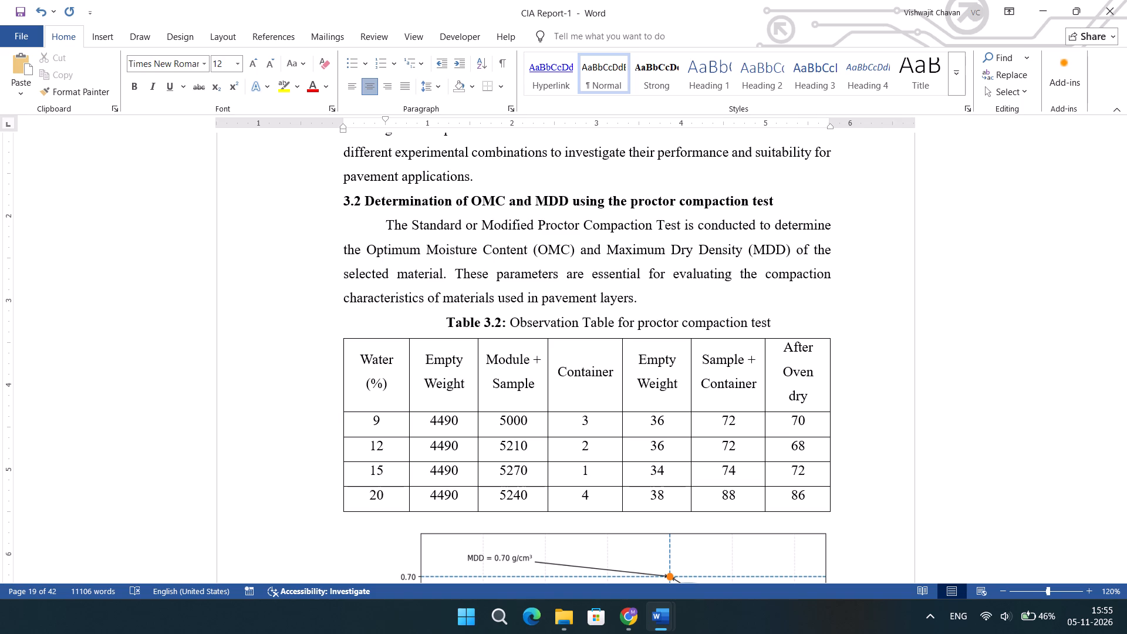
Change "Table" to lowercase "table" after "Observation" in the Table 3.2 caption.
key(Left)
key(Left)
key(Left)
key(Left)
key(Left)
key(Left)
key(Left)
key(Left)
key(Left)
key(Left)
key(BackSpace)
key(t)
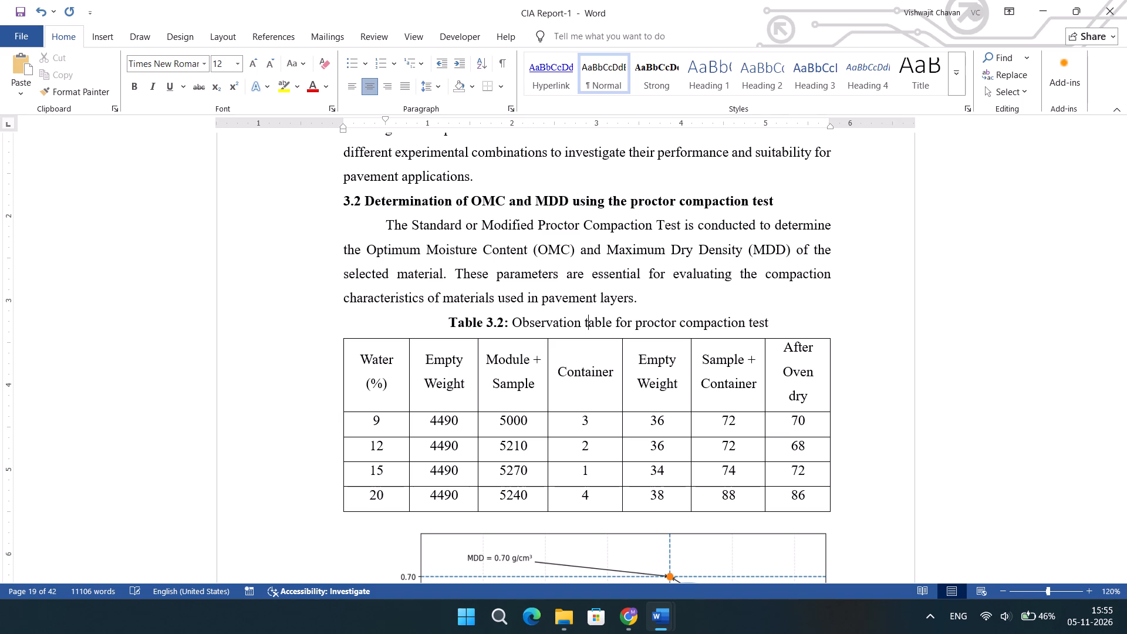
Change "Curve" to lowercase "curve" in the Fig 3.4 caption.
scroll(757, 328, down, 1)
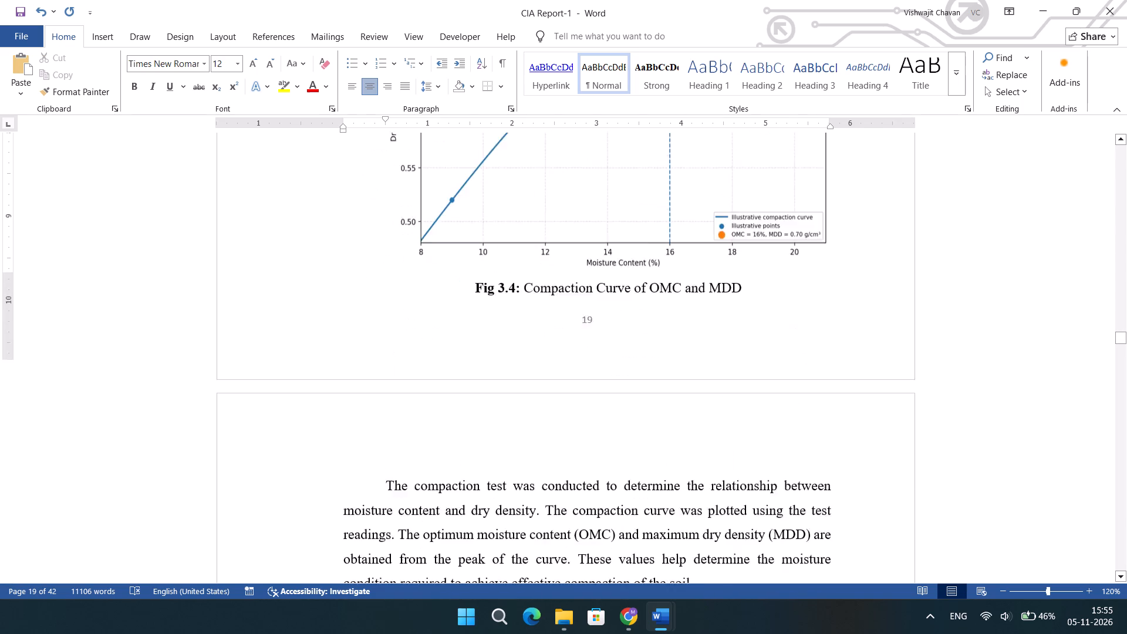
scroll(757, 328, down, 1)
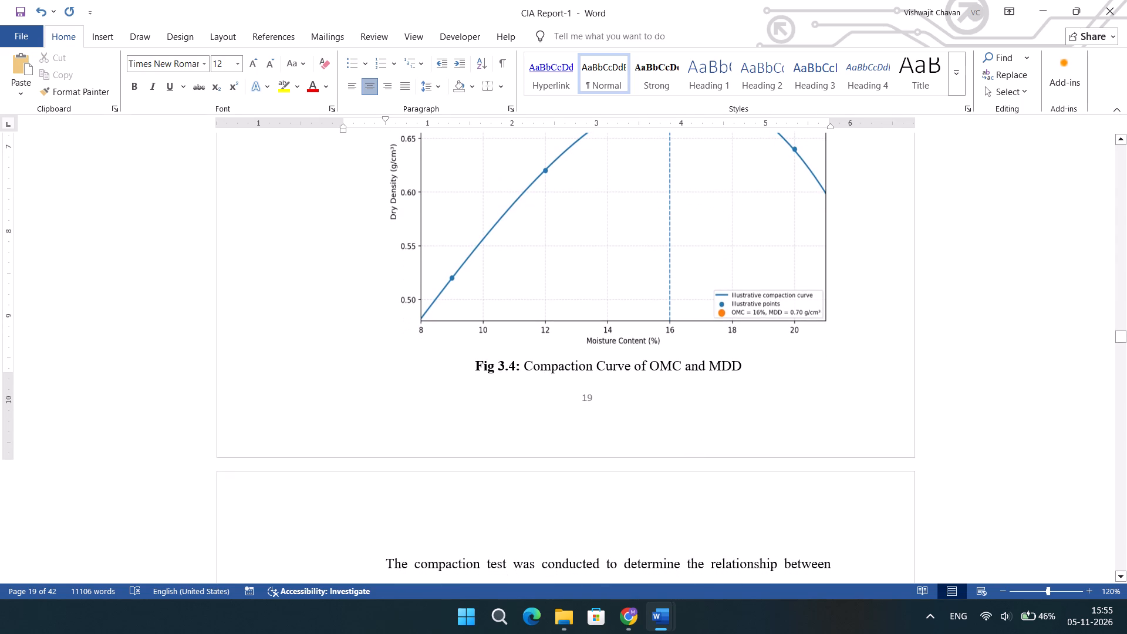
click(603, 369)
key(BackSpace)
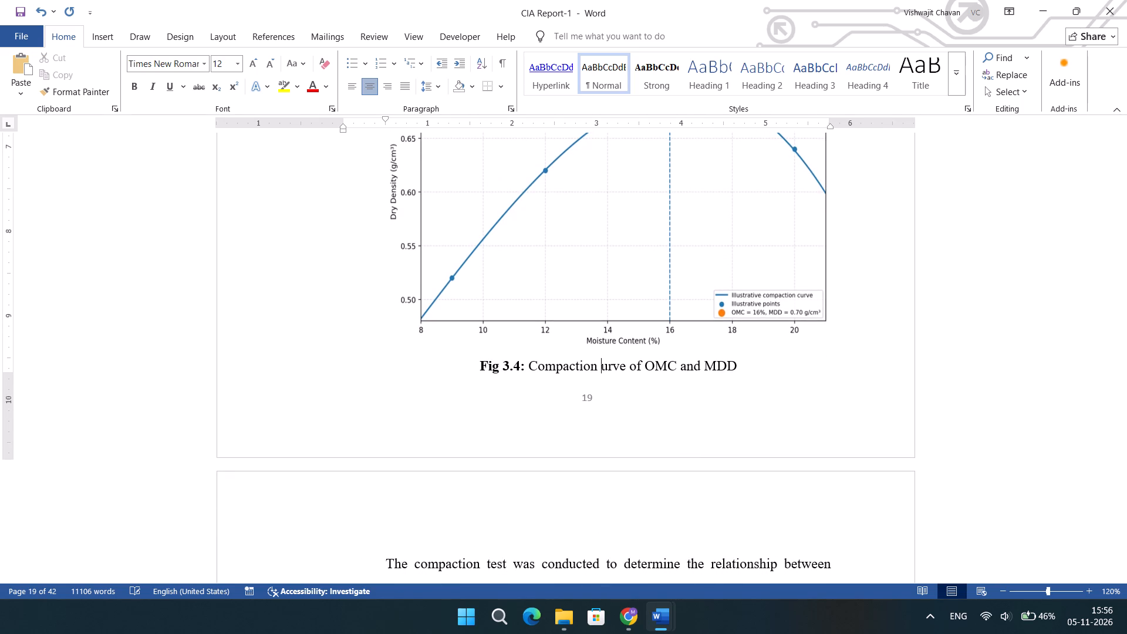
key(c)
Change "Used" to lowercase "used" in the Table 3.1 caption.
scroll(603, 369, up, 7)
scroll(603, 369, down, 4)
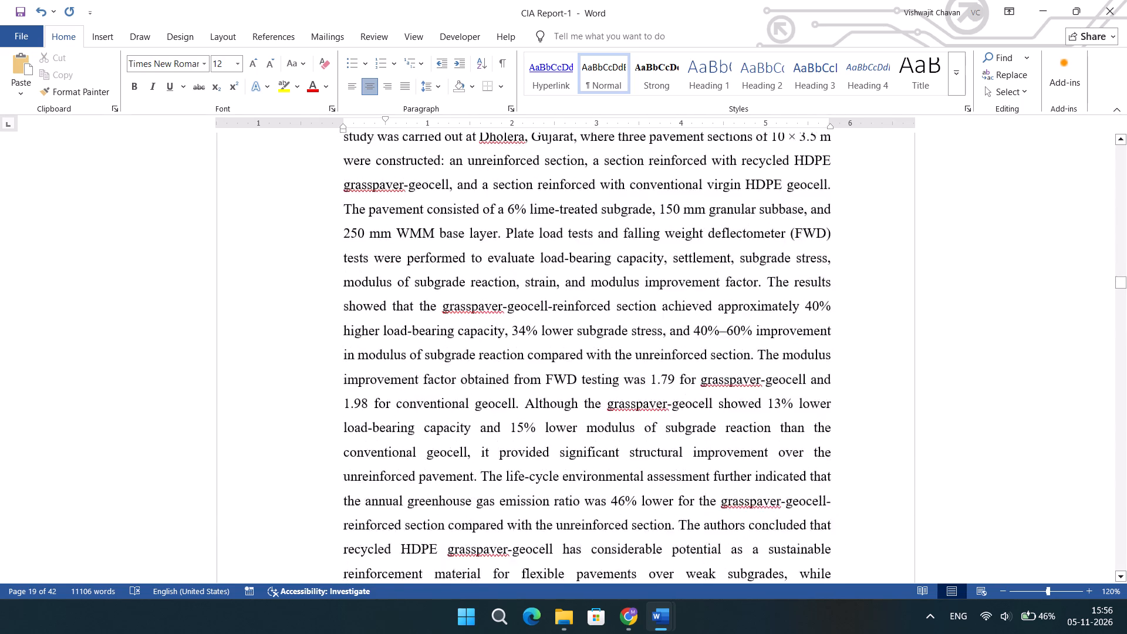
scroll(603, 369, down, 8)
scroll(603, 369, up, 1)
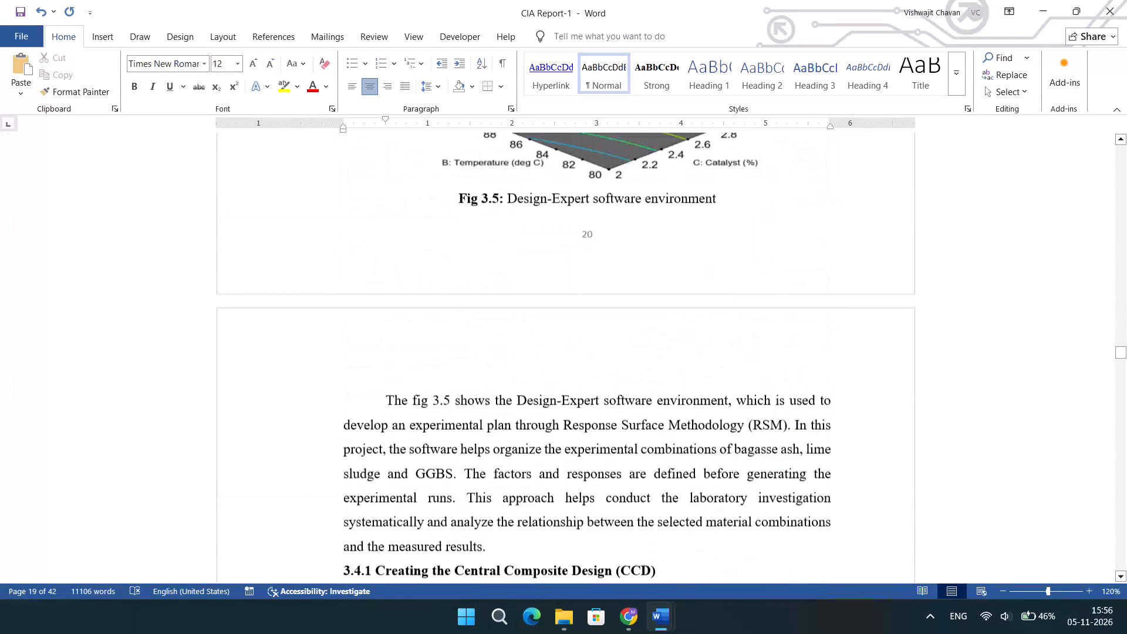
scroll(603, 369, up, 1)
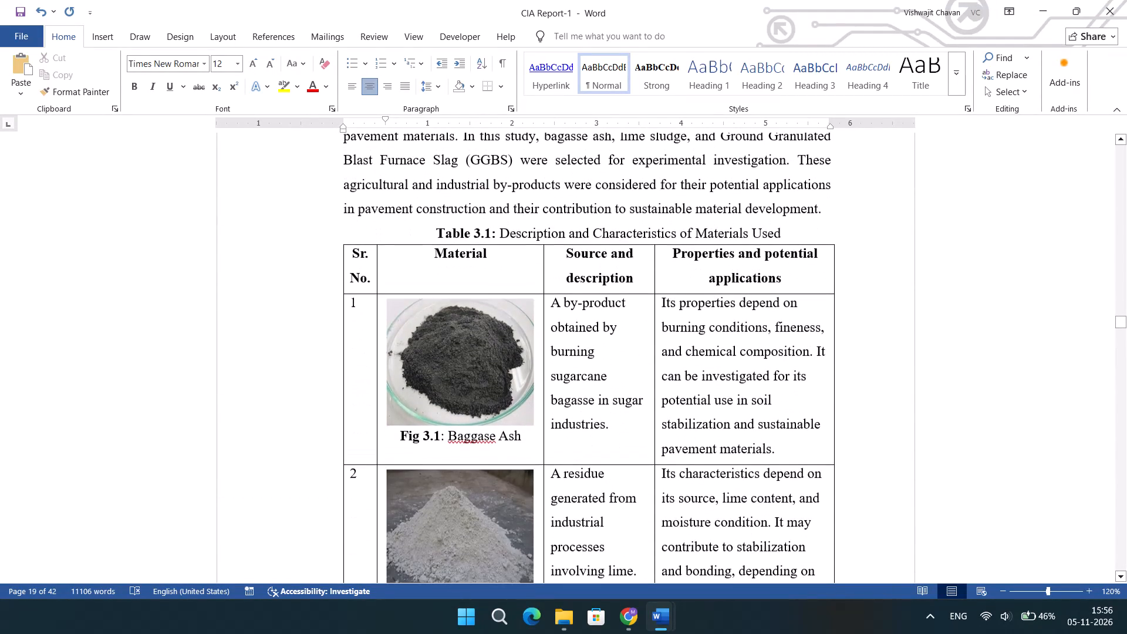
click(764, 234)
key(BackSpace)
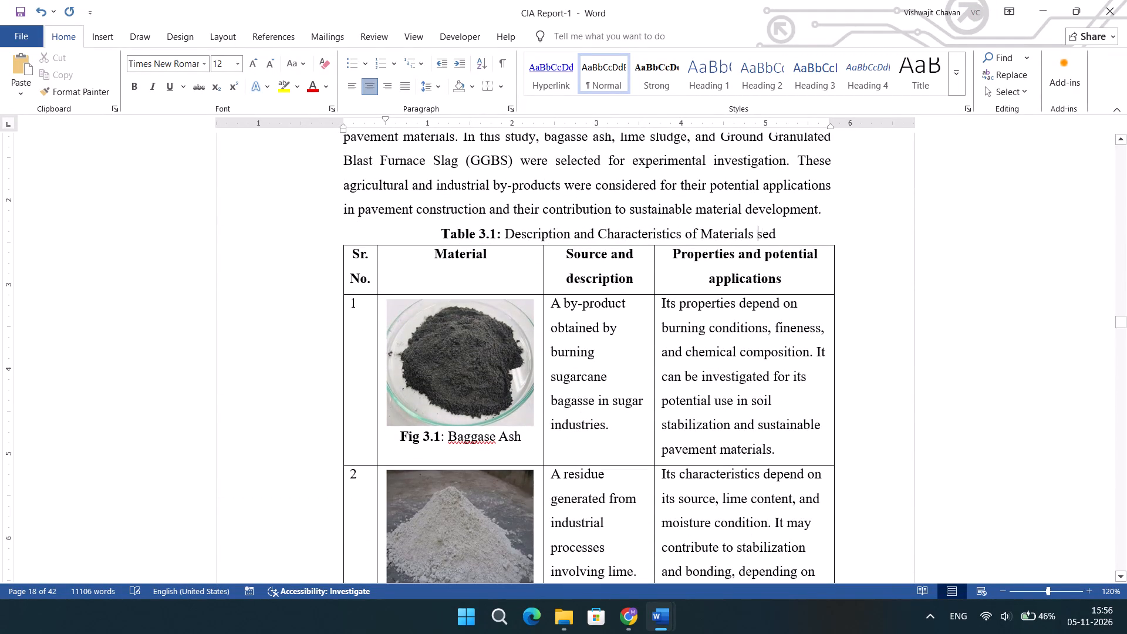
key(u)
Change "Materials" to lowercase "materials" in the Table 3.1 caption.
key(Left)
key(Left)
key(Left)
key(Left)
key(Left)
key(Left)
key(Left)
key(Left)
key(Left)
key(Left)
key(Left)
key(Left)
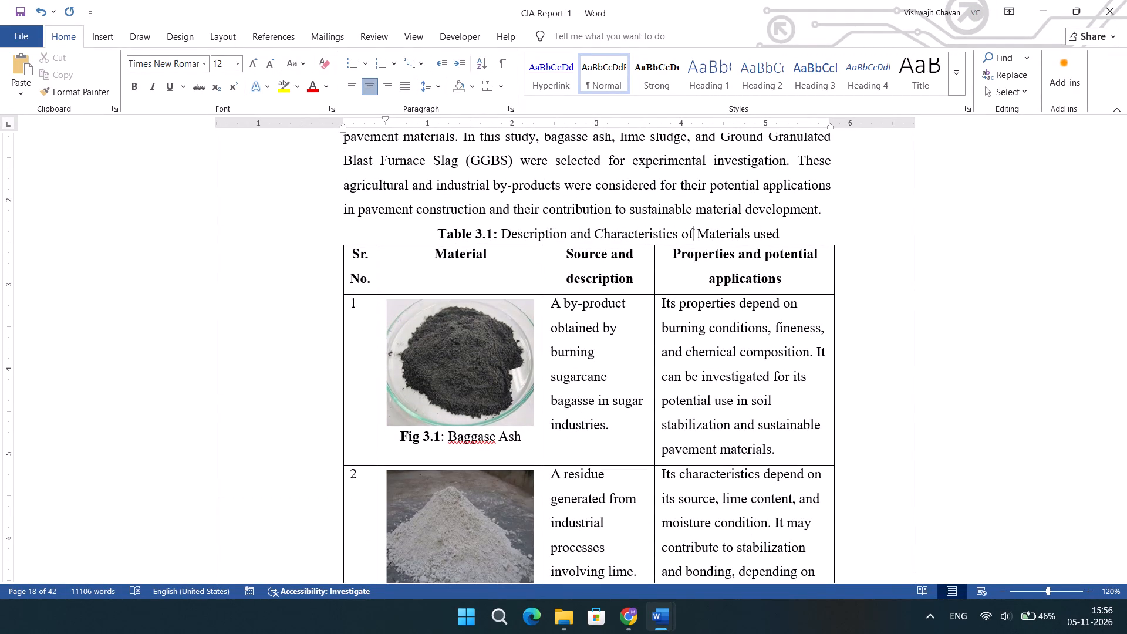
key(Right)
key(Right)
key(BackSpace)
key(m)
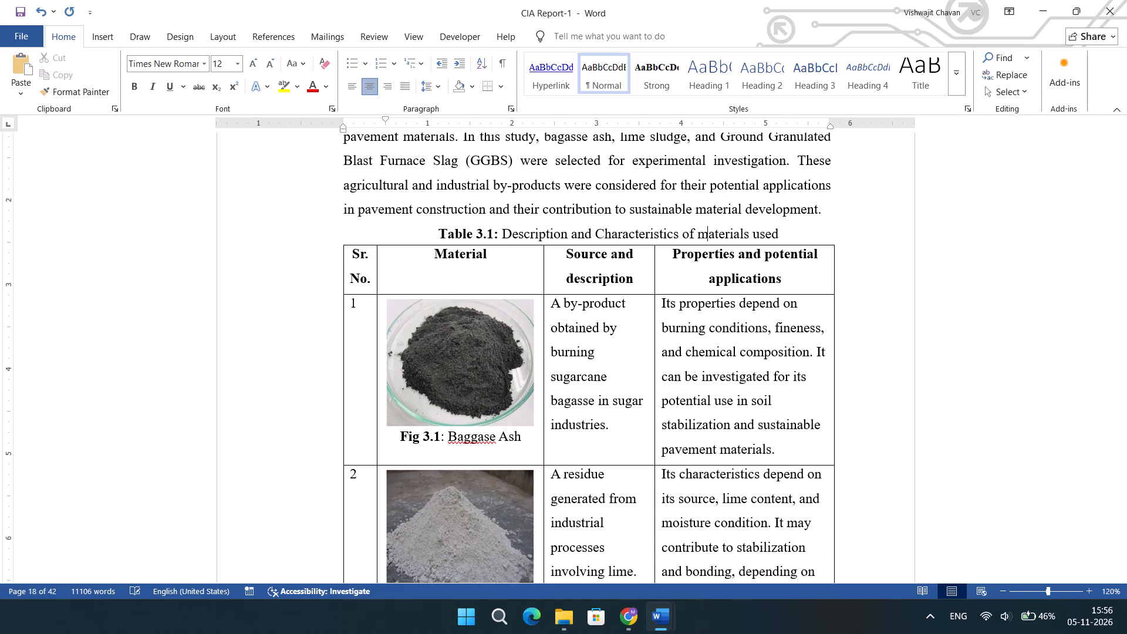
Change "Characteristics" to lowercase "characteristics" in the Table 3.1 caption.
key(Left)
key(Left)
key(Left)
key(Left)
key(Left)
key(Left)
key(Left)
key(Left)
key(Left)
key(Left)
key(Left)
key(Left)
key(Left)
key(Left)
key(Left)
key(Left)
key(Left)
key(Left)
key(Left)
key(BackSpace)
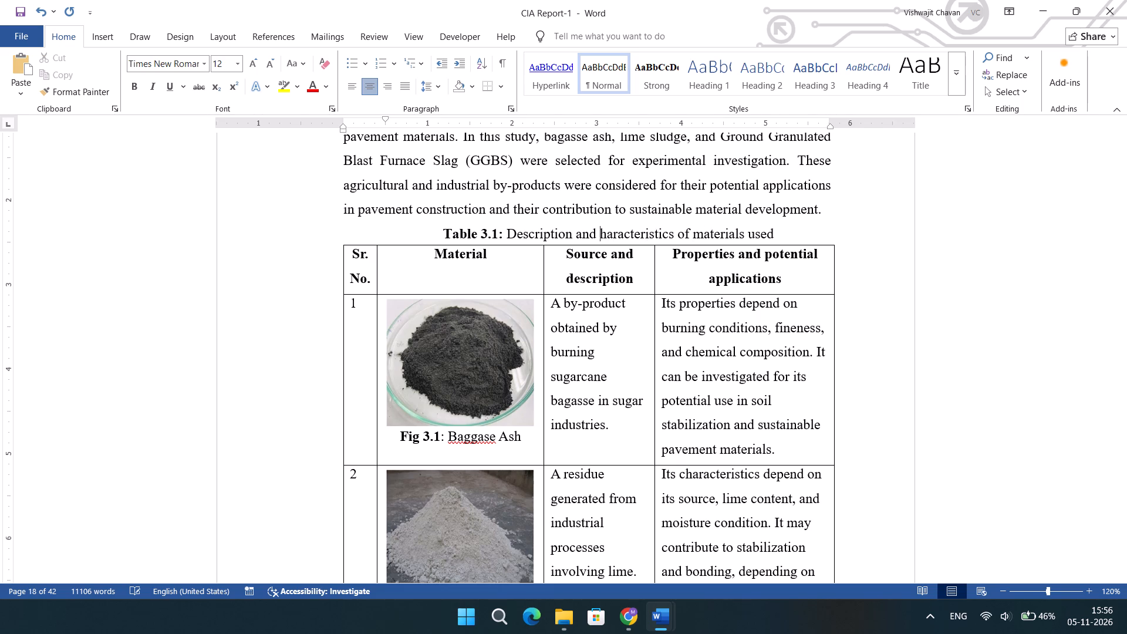
key(c)
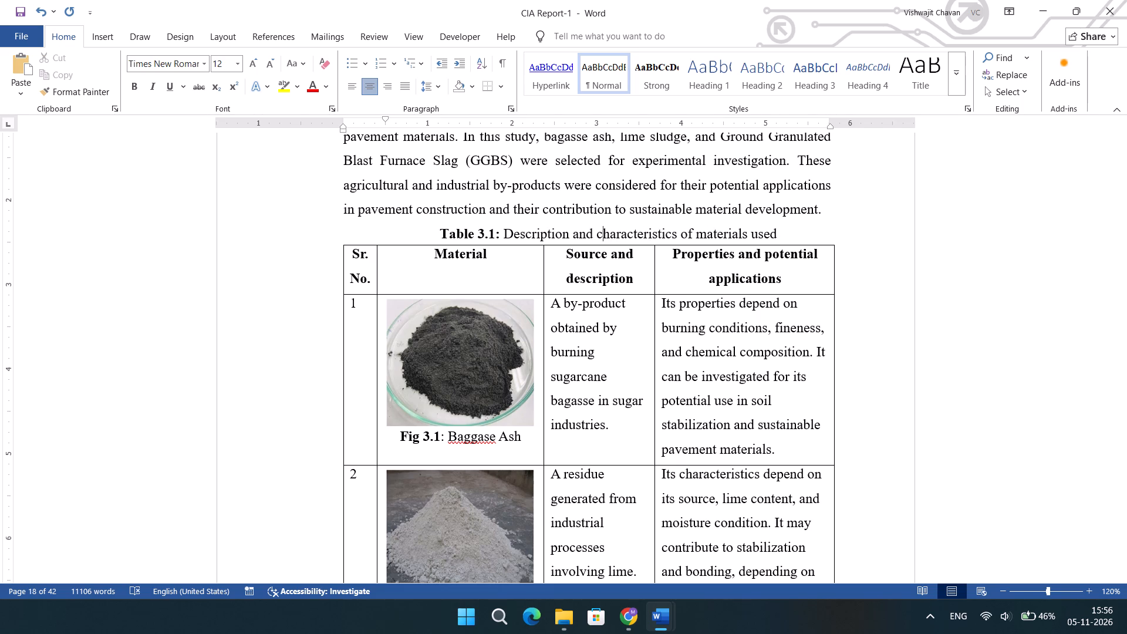
Review the Chapter 3 headings and captions from Table 3.1 through section 3.4.1 for remaining title-case words.
scroll(684, 275, down, 1)
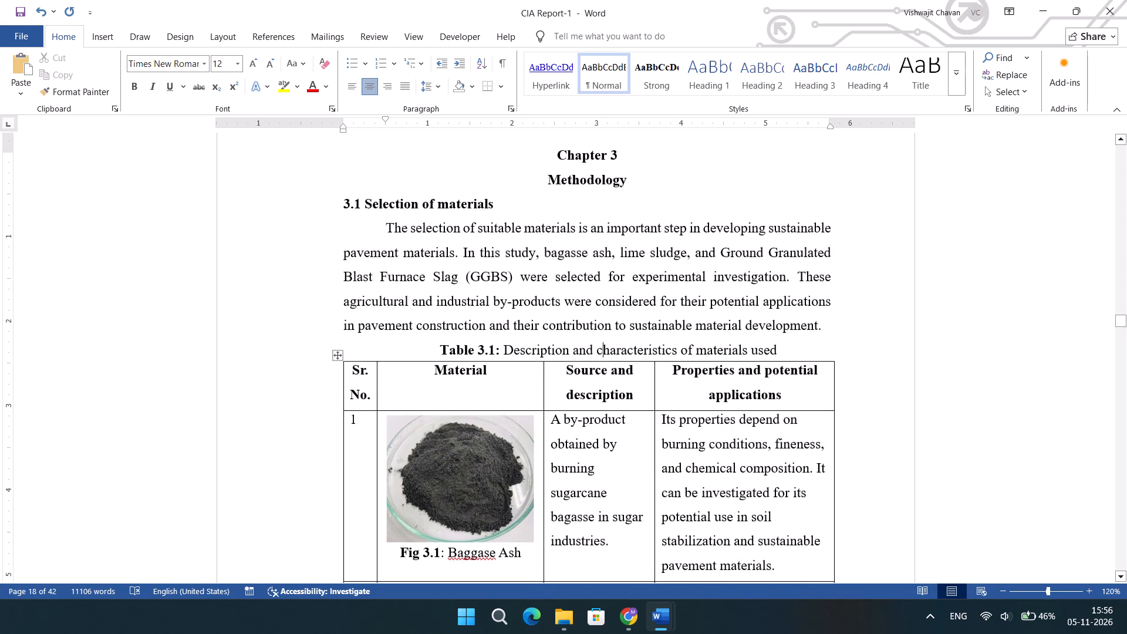
scroll(684, 275, down, 1)
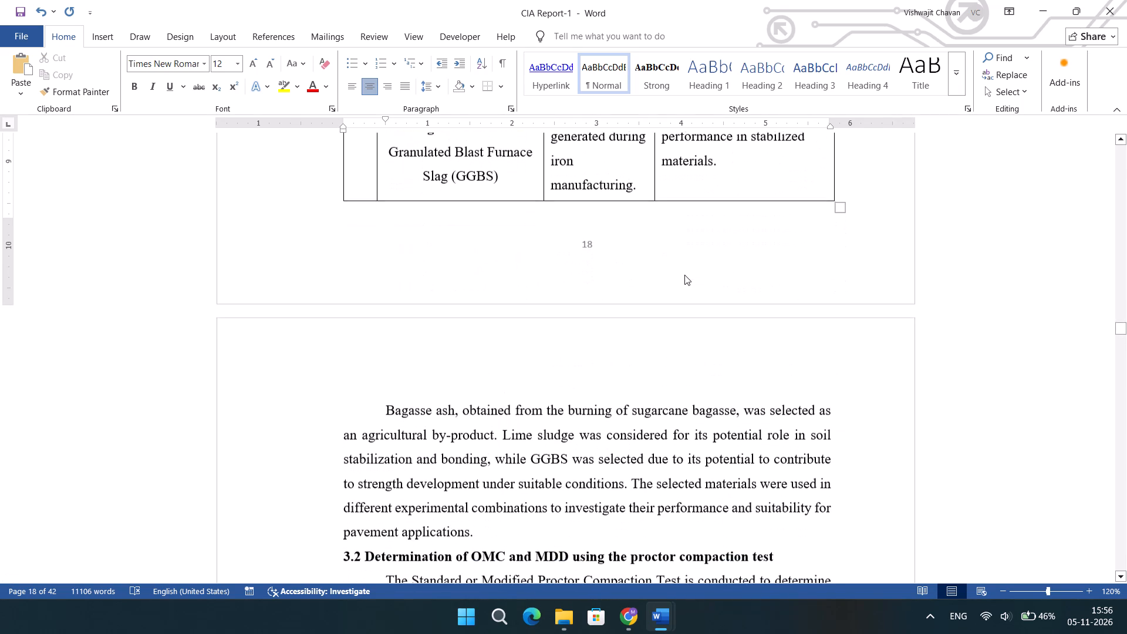
scroll(684, 275, down, 1)
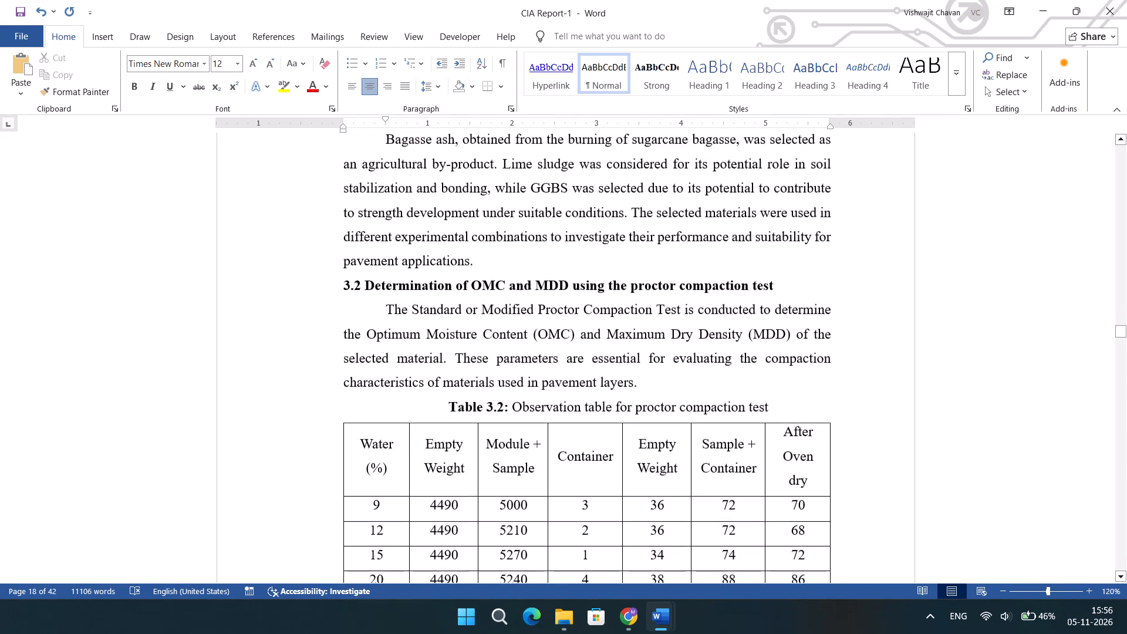
scroll(684, 275, down, 2)
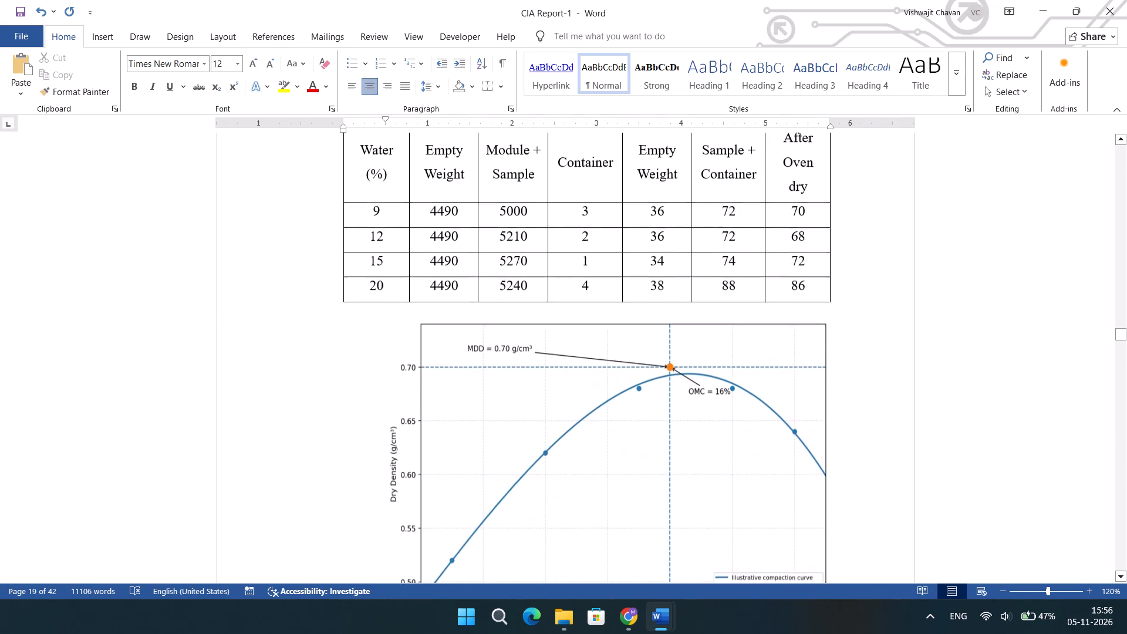
scroll(684, 275, down, 2)
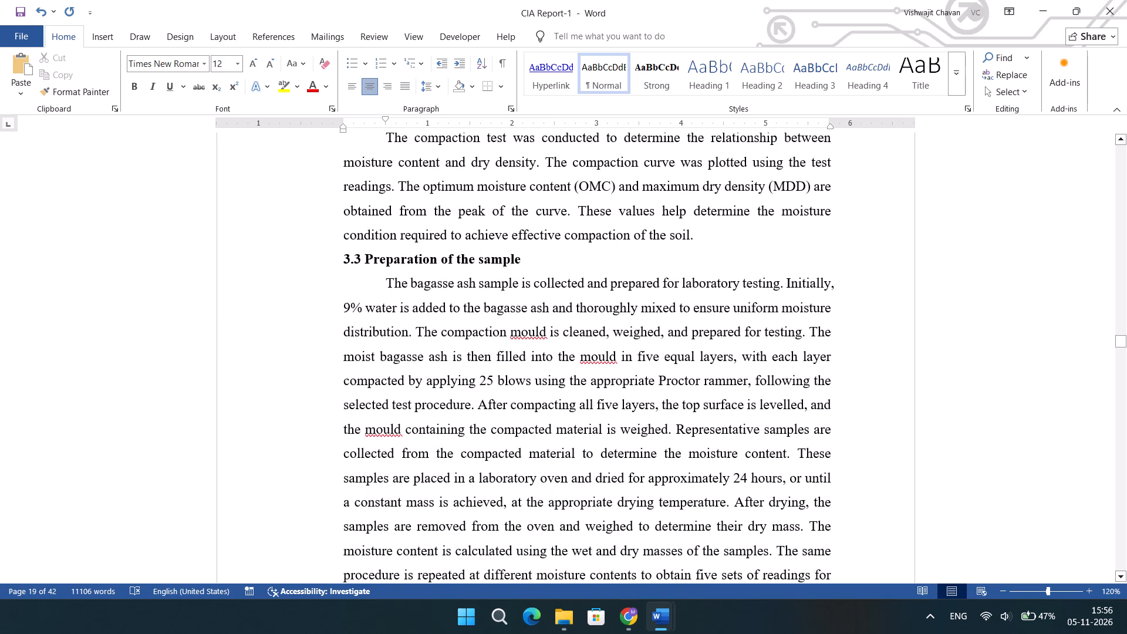
scroll(684, 275, down, 1)
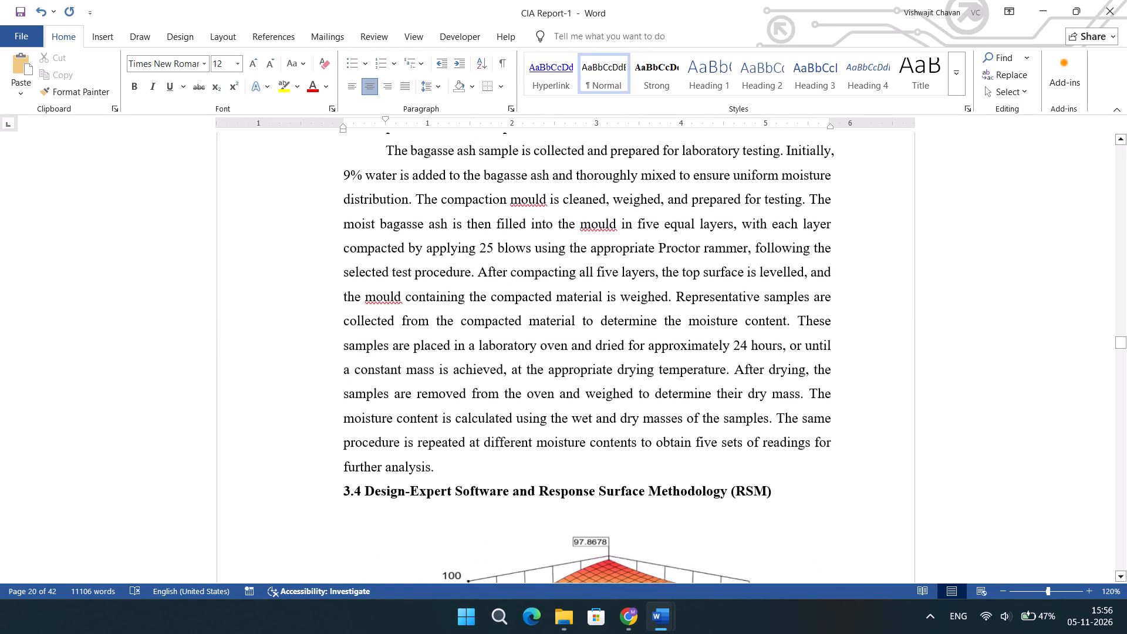
scroll(684, 275, down, 1)
scroll(684, 275, up, 2)
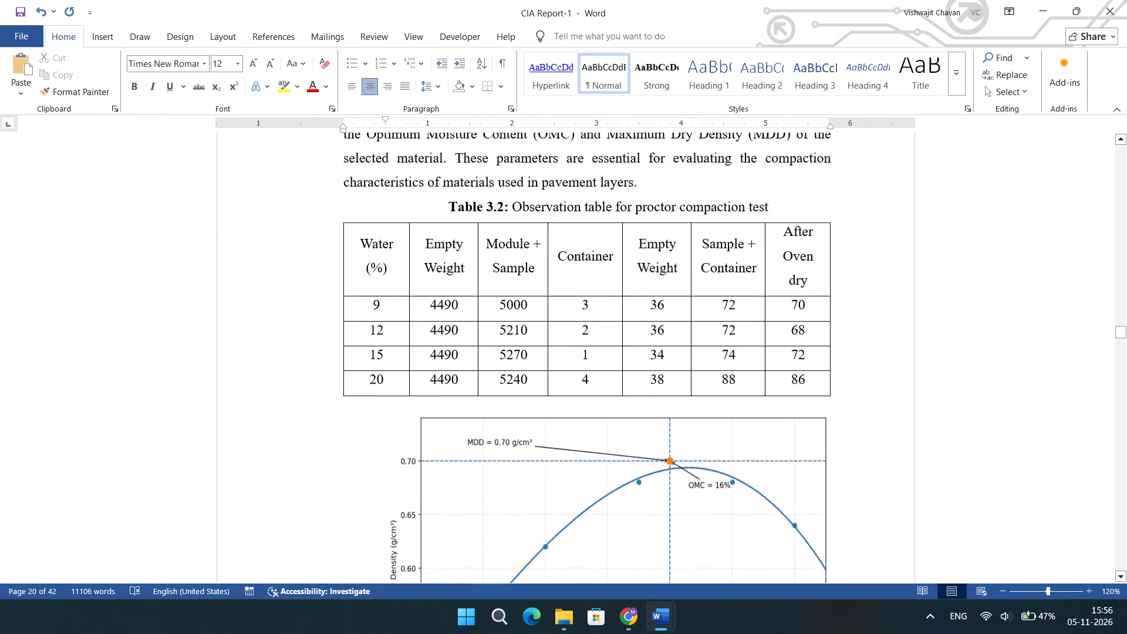
scroll(684, 275, down, 3)
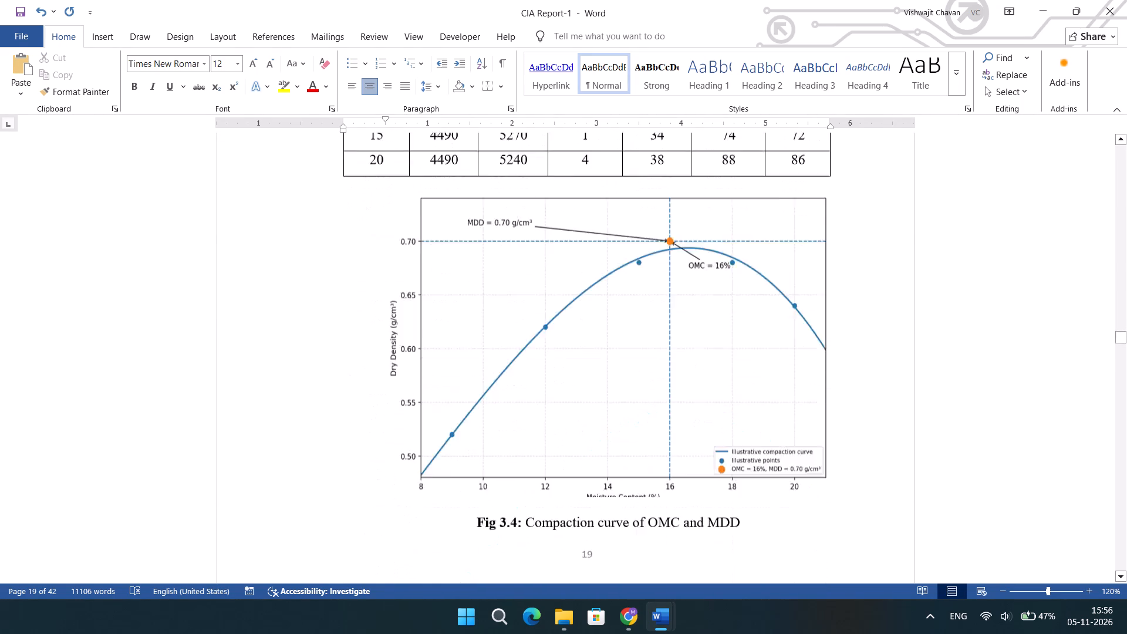
scroll(684, 275, down, 2)
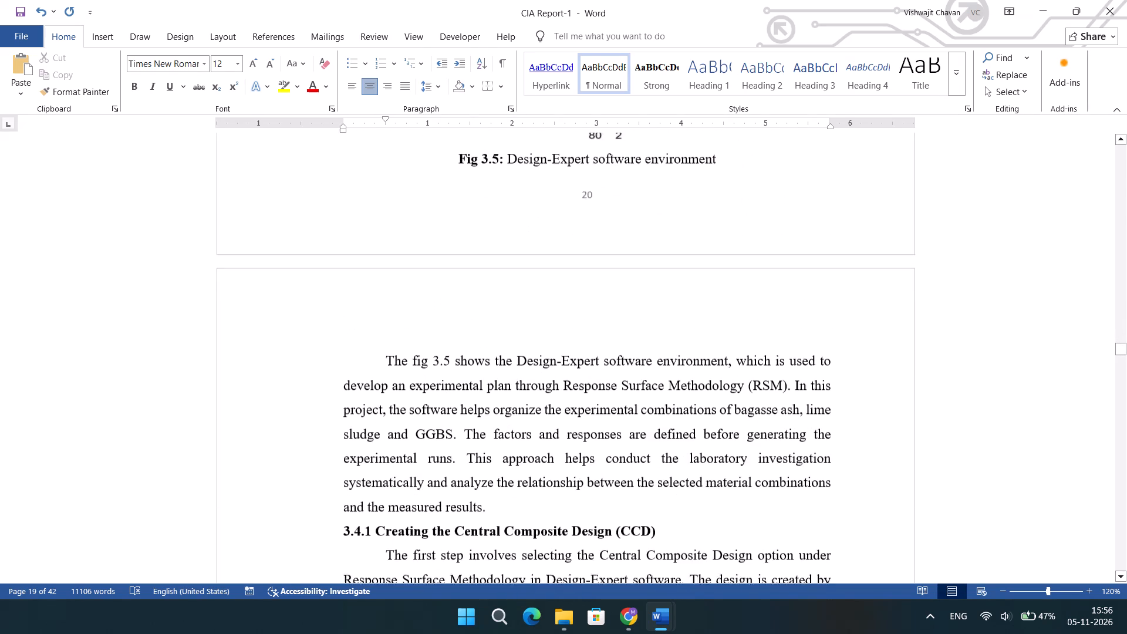
scroll(684, 275, down, 2)
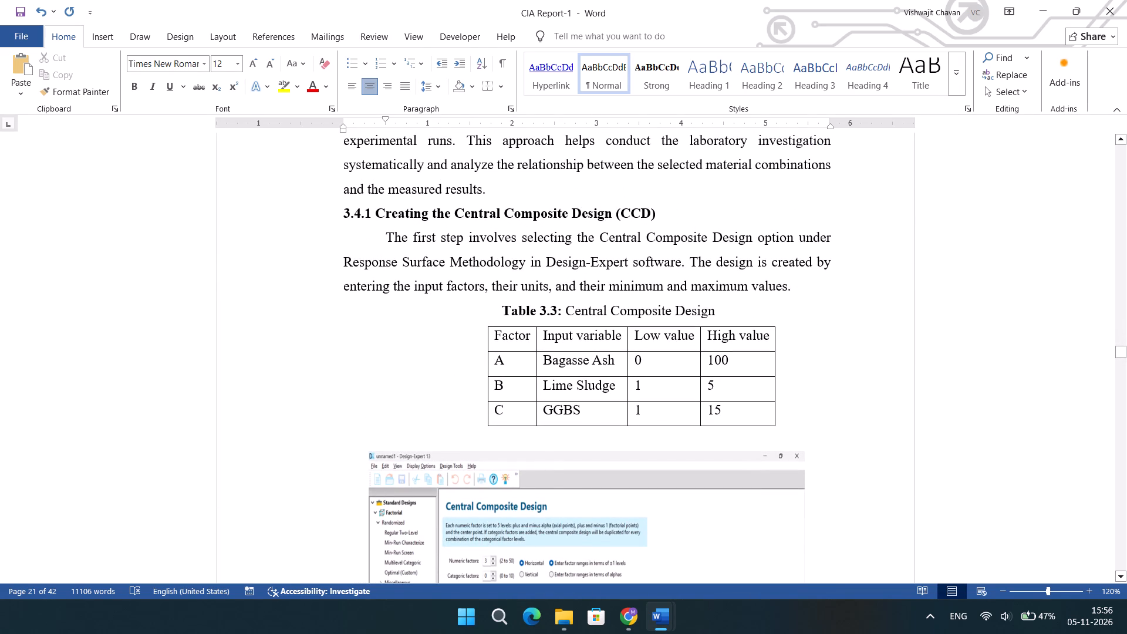
Change "Composite Design" to lowercase "composite design" in the Table 3.3 caption.
click(683, 312)
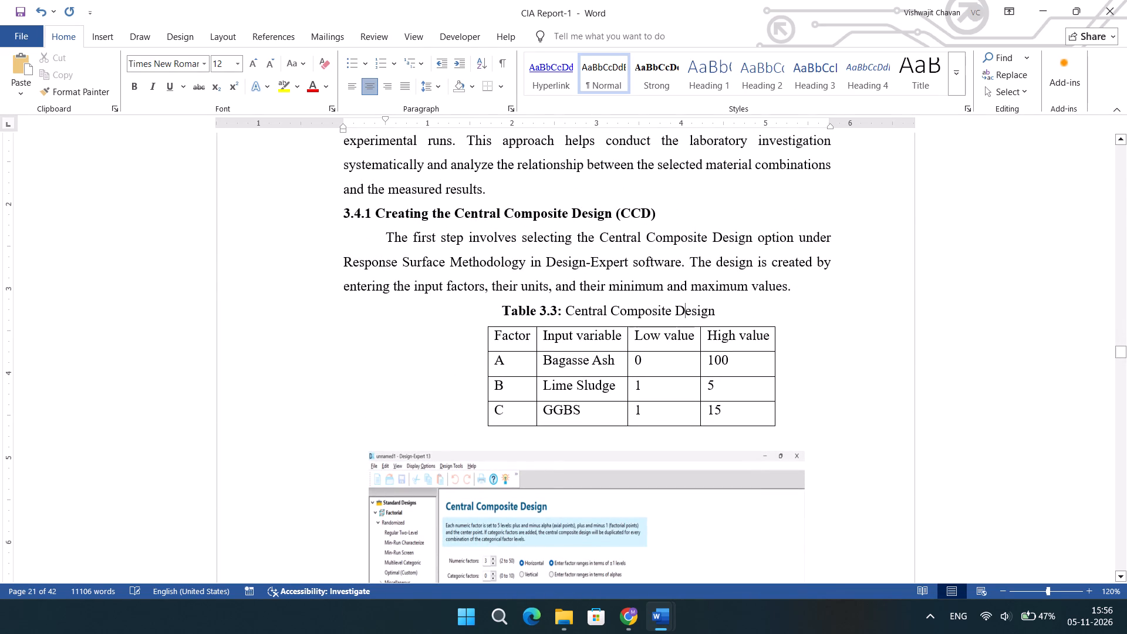
key(BackSpace)
key(d)
key(Left)
key(Left)
key(Left)
key(Left)
key(Left)
key(Left)
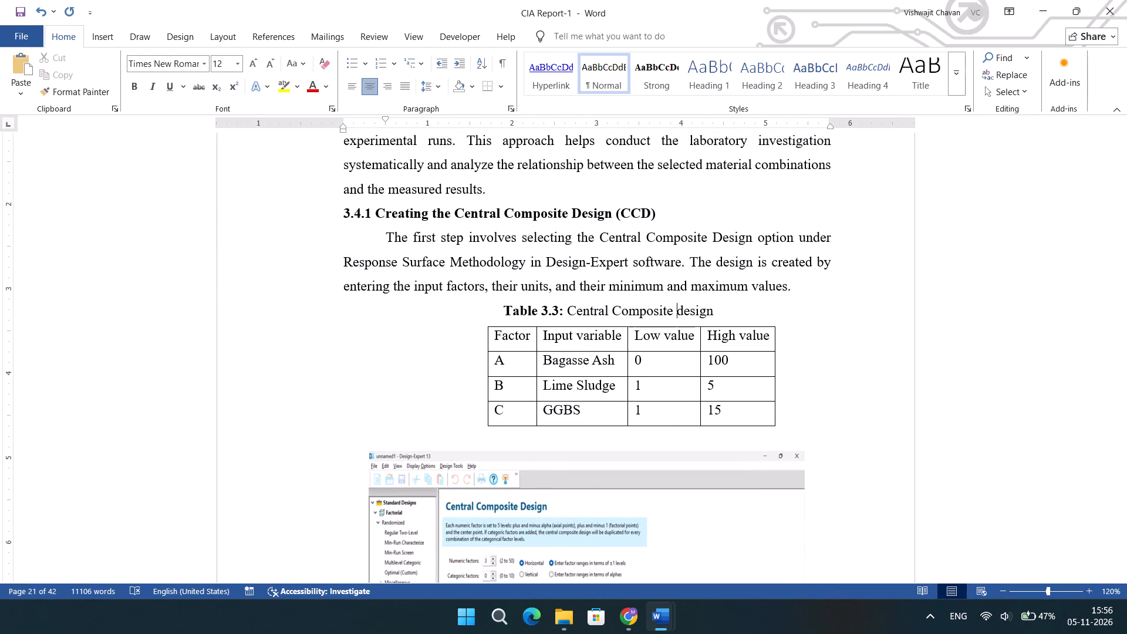
key(Left)
key(Left)
key(Left)
key(Left)
key(BackSpace)
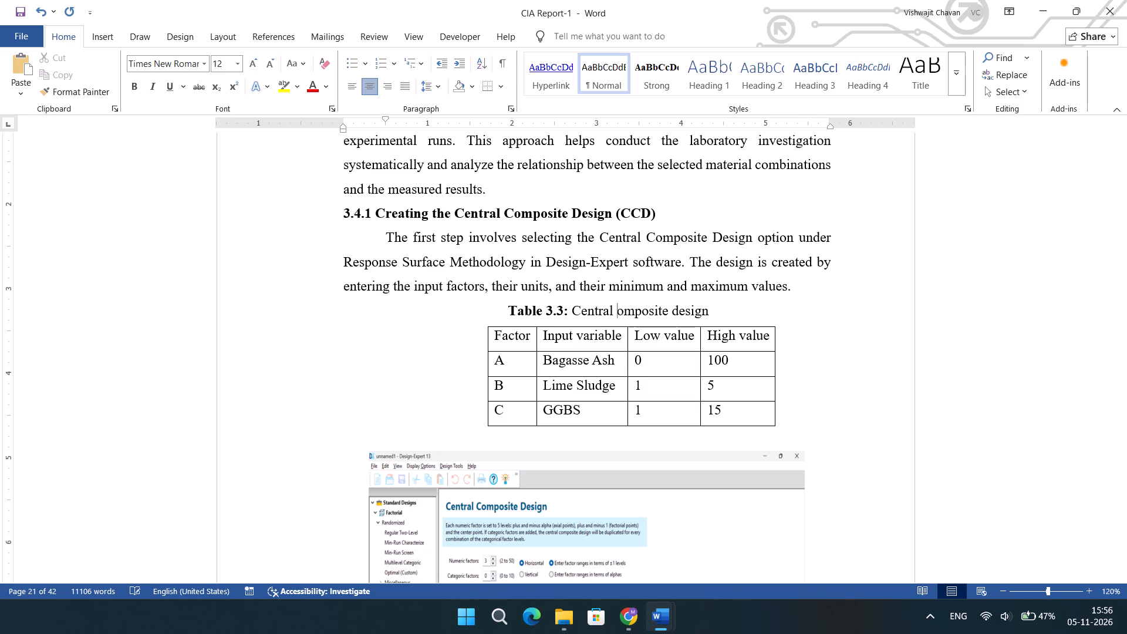
key(c)
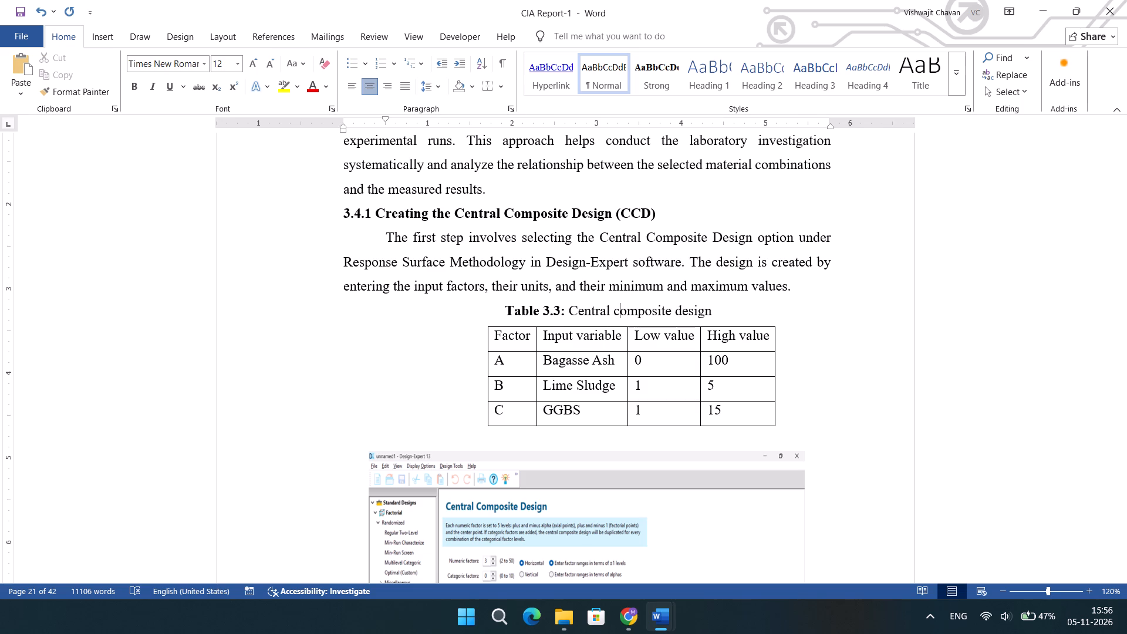
click(582, 215)
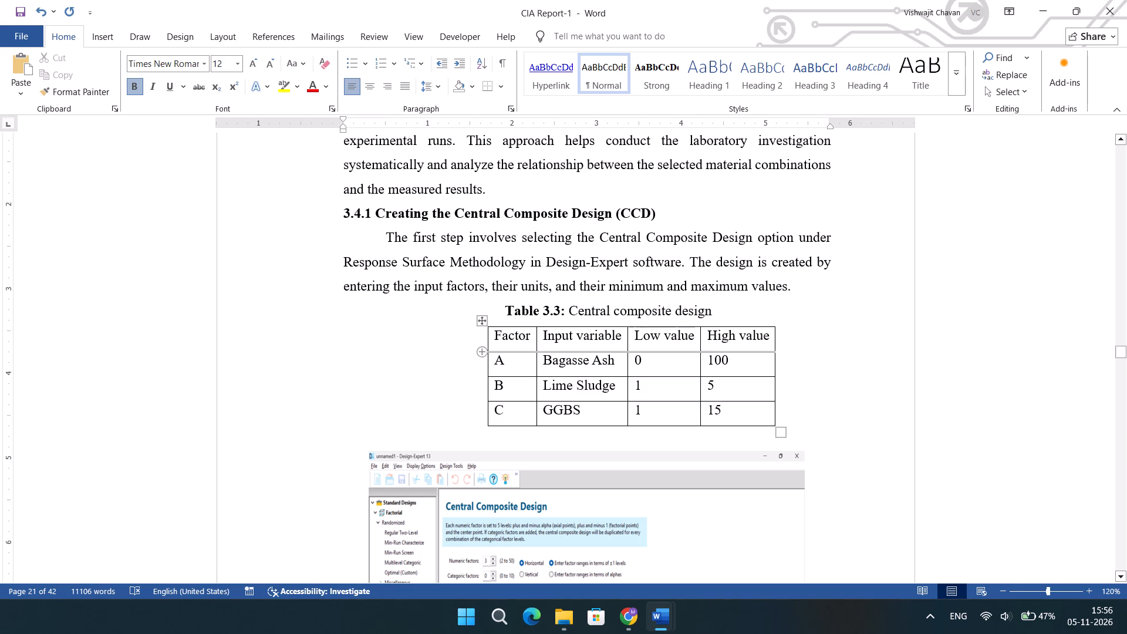
Move Table 3.3 about 0.2 inch to the left so it sits roughly centred beneath its caption.
drag(482, 321, 495, 315)
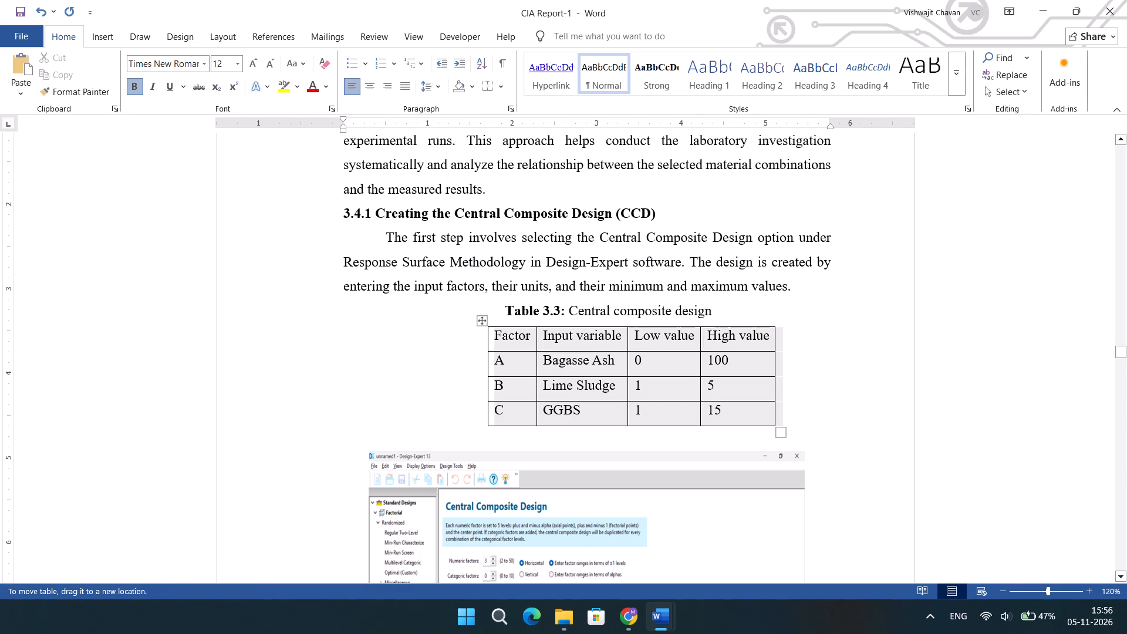
drag(495, 315, 474, 320)
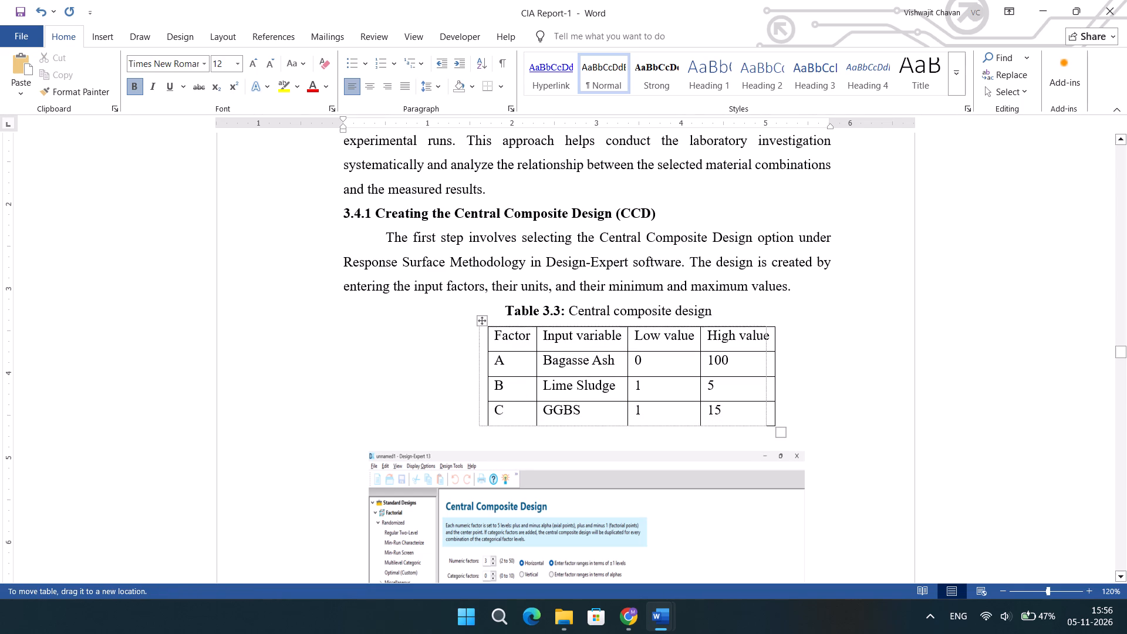
drag(474, 320, 465, 319)
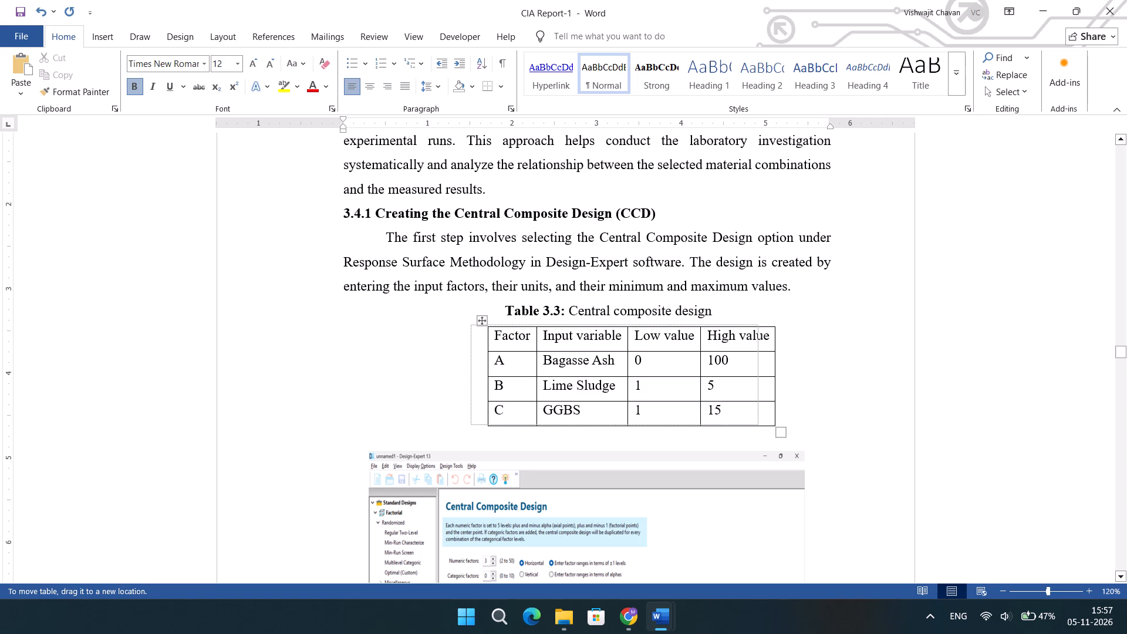
drag(465, 319, 465, 319)
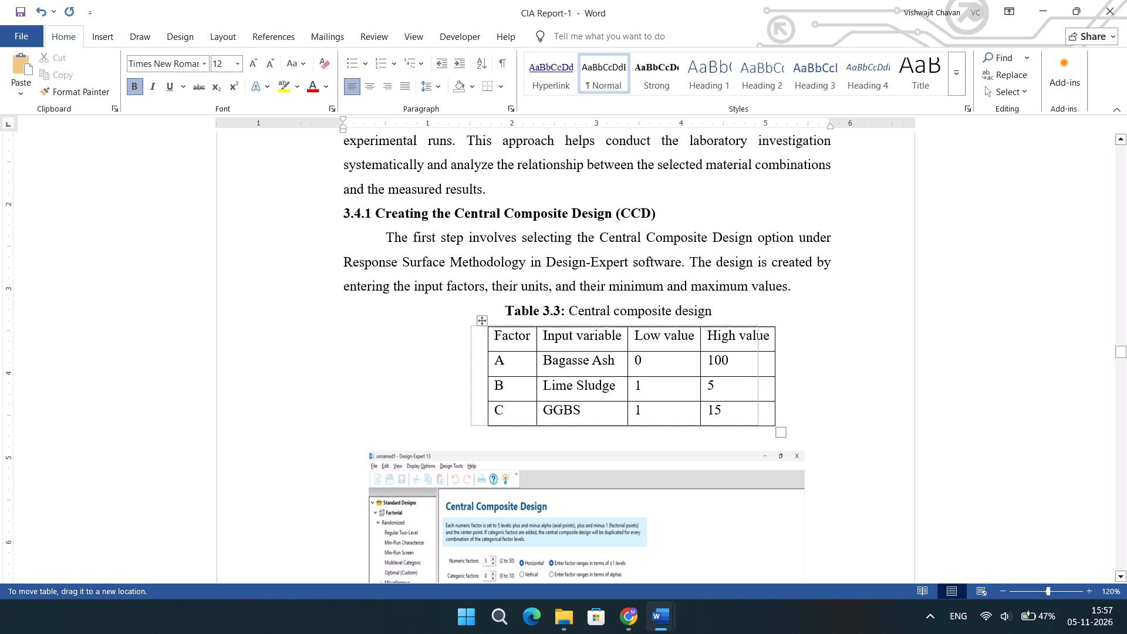
drag(465, 319, 464, 320)
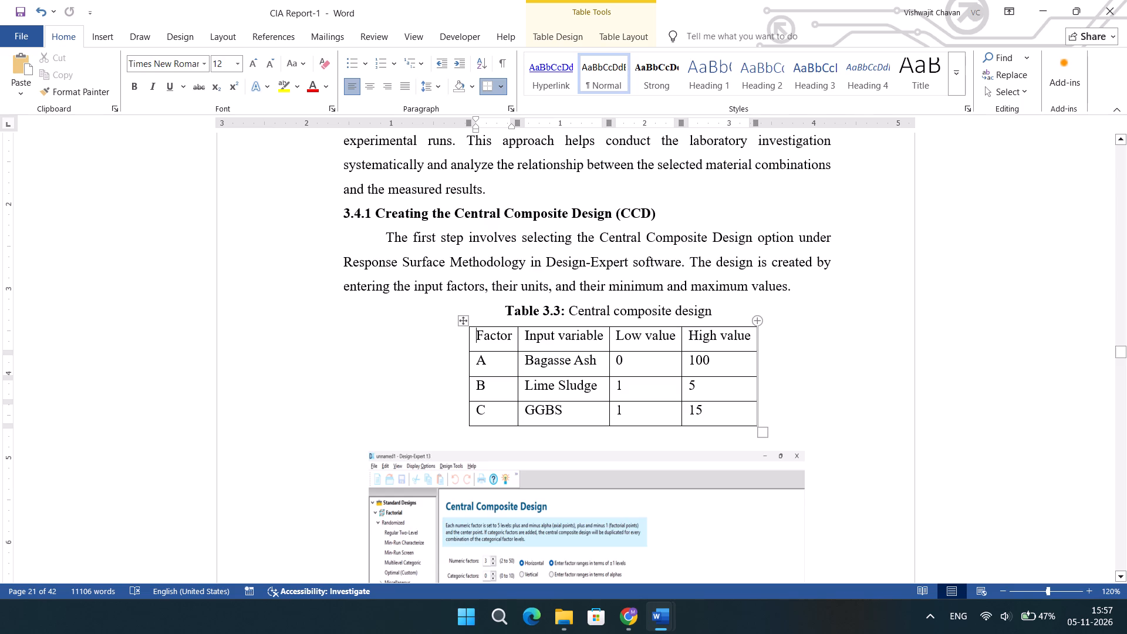
Delete the blank line above heading 3.4.2 Defining the output responses.
scroll(764, 321, down, 1)
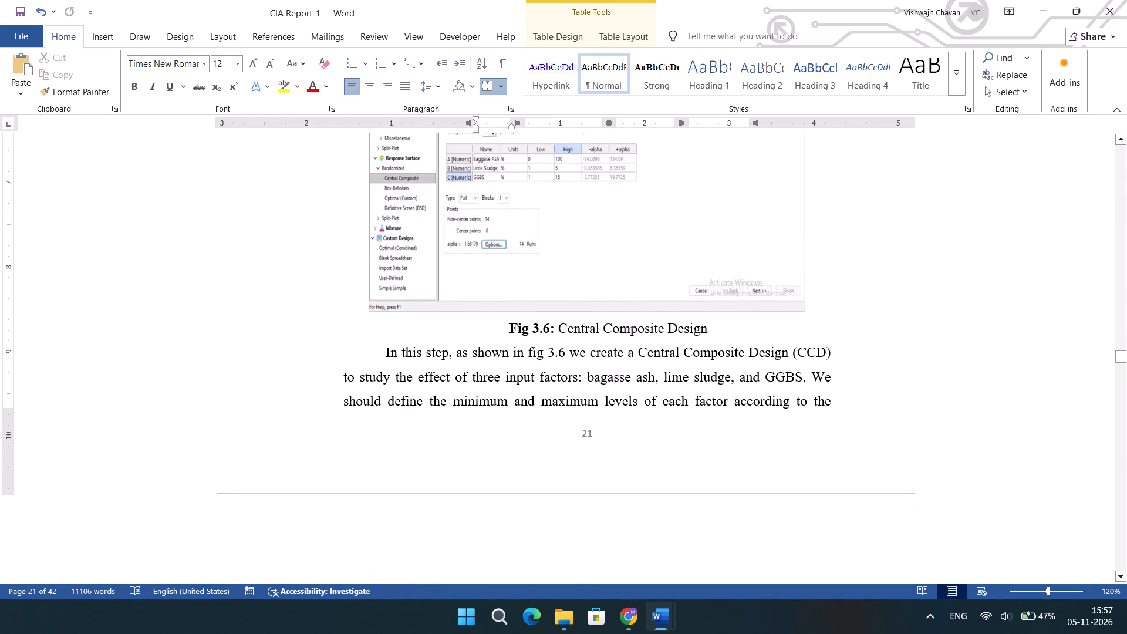
scroll(662, 339, up, 1)
scroll(662, 339, down, 1)
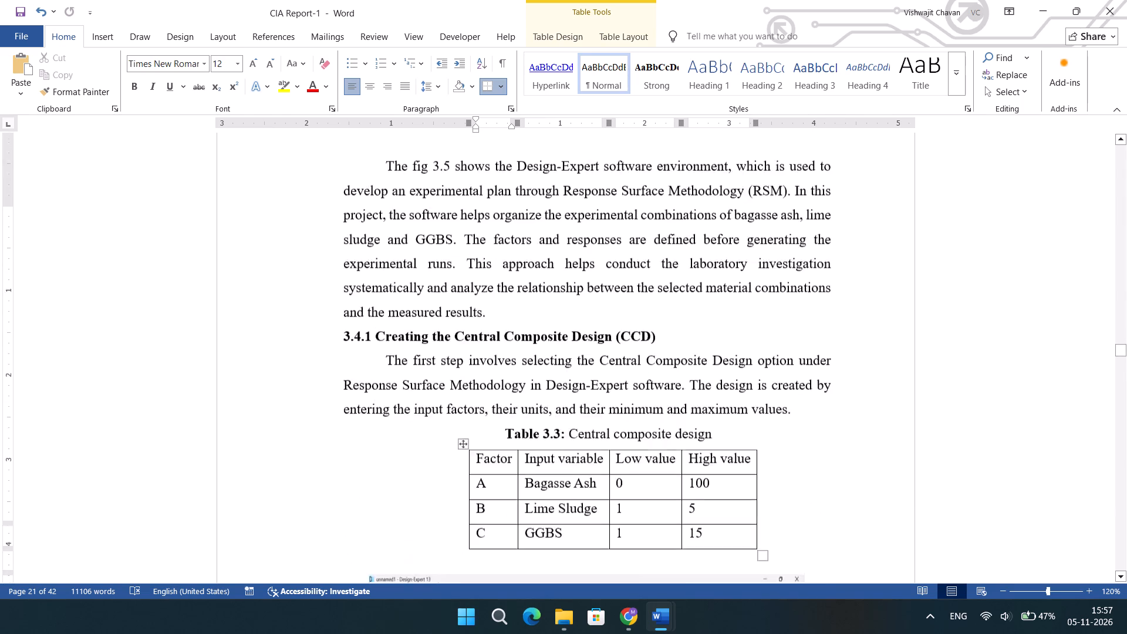
scroll(662, 339, down, 1)
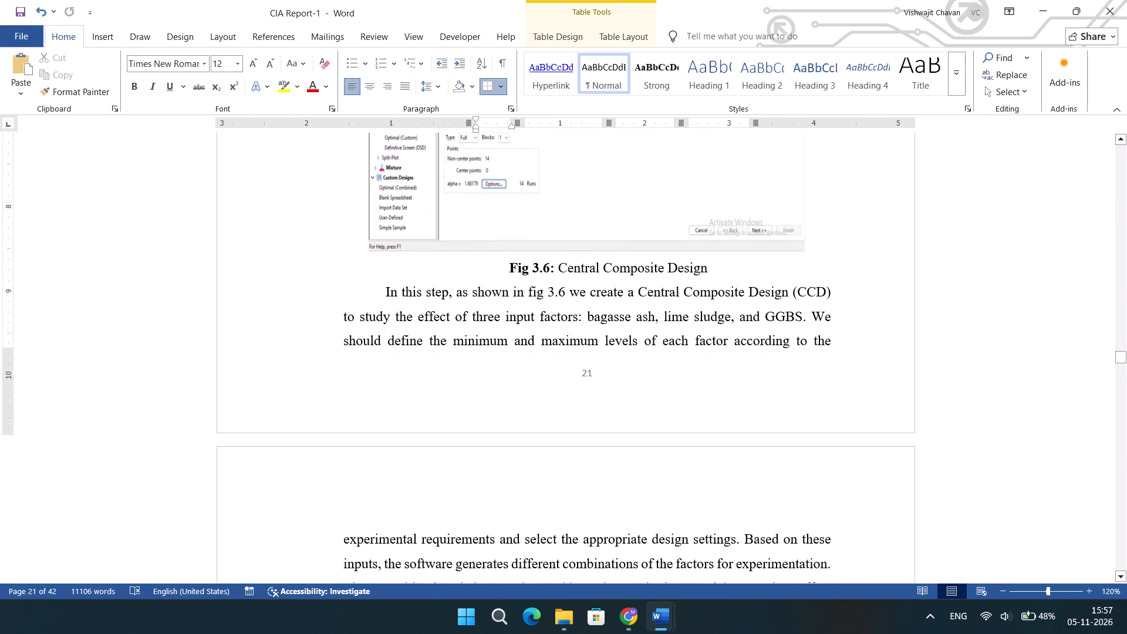
scroll(662, 339, down, 2)
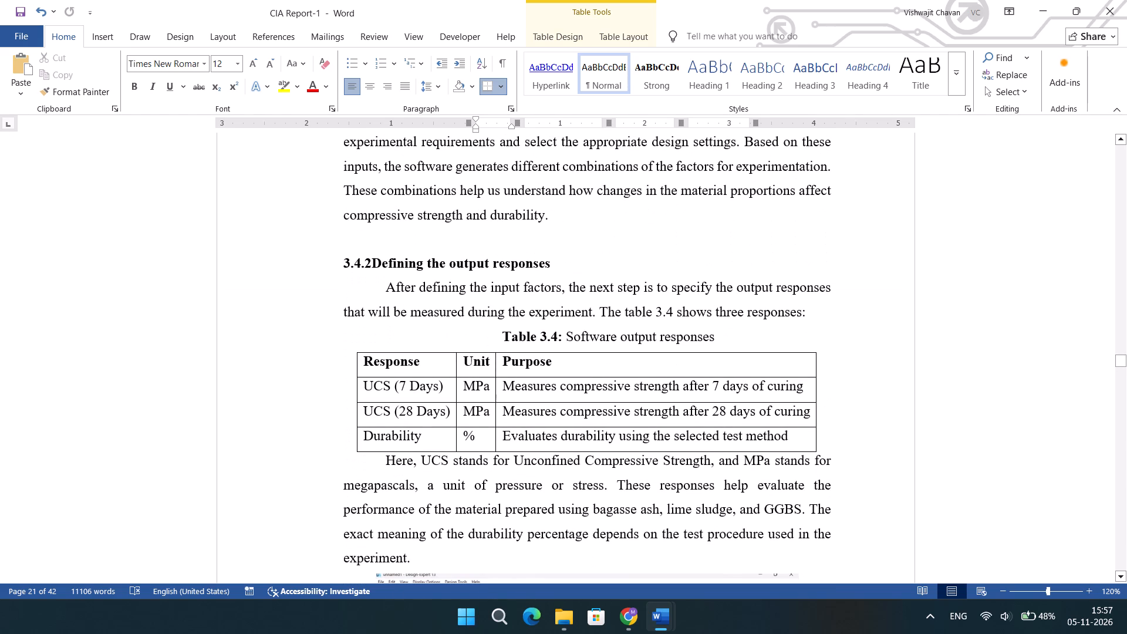
click(352, 238)
key(BackSpace)
key(BackSpace)
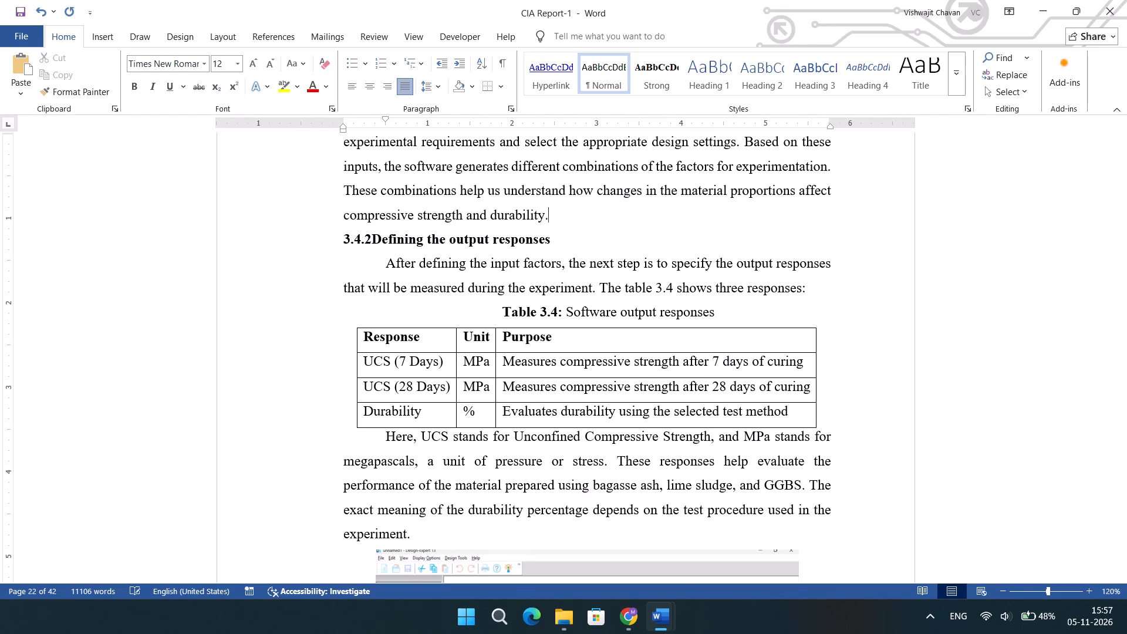
Stretch the Fig 3.7 picture about 0.1 inch taller so that heading 3.4.3 moves onto the next page.
scroll(352, 238, down, 1)
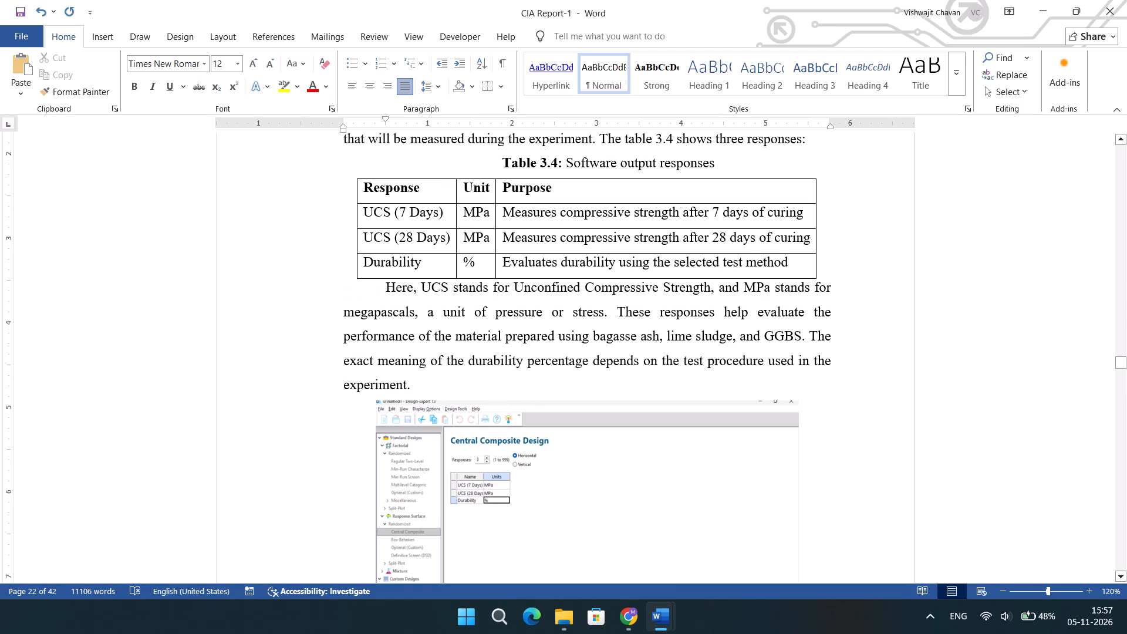
scroll(352, 238, down, 1)
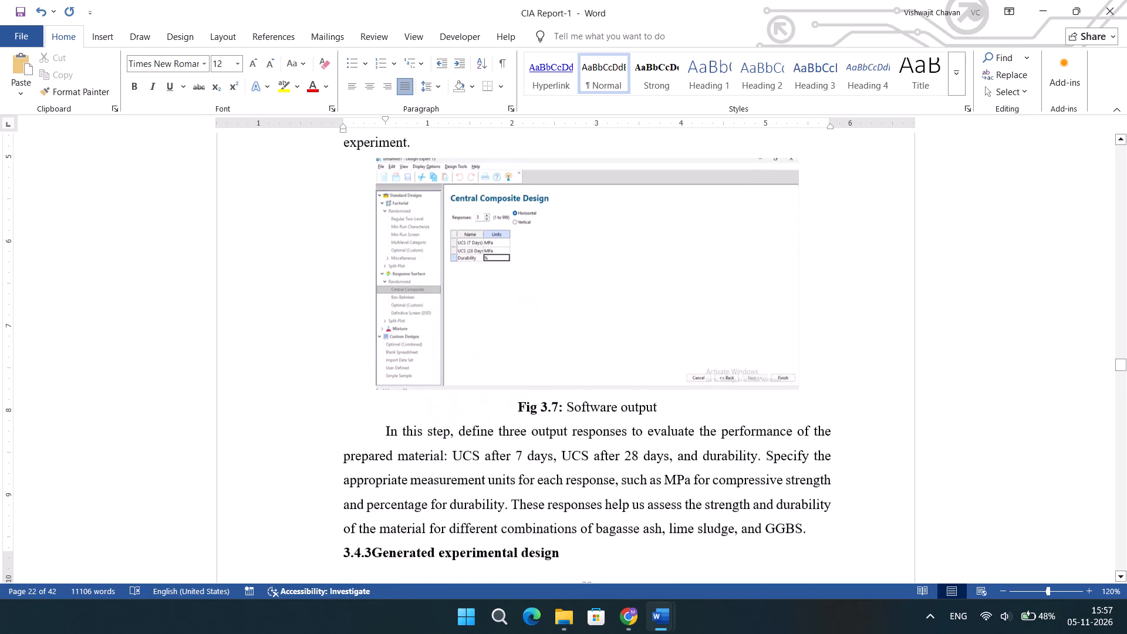
scroll(352, 238, down, 1)
scroll(575, 379, down, 1)
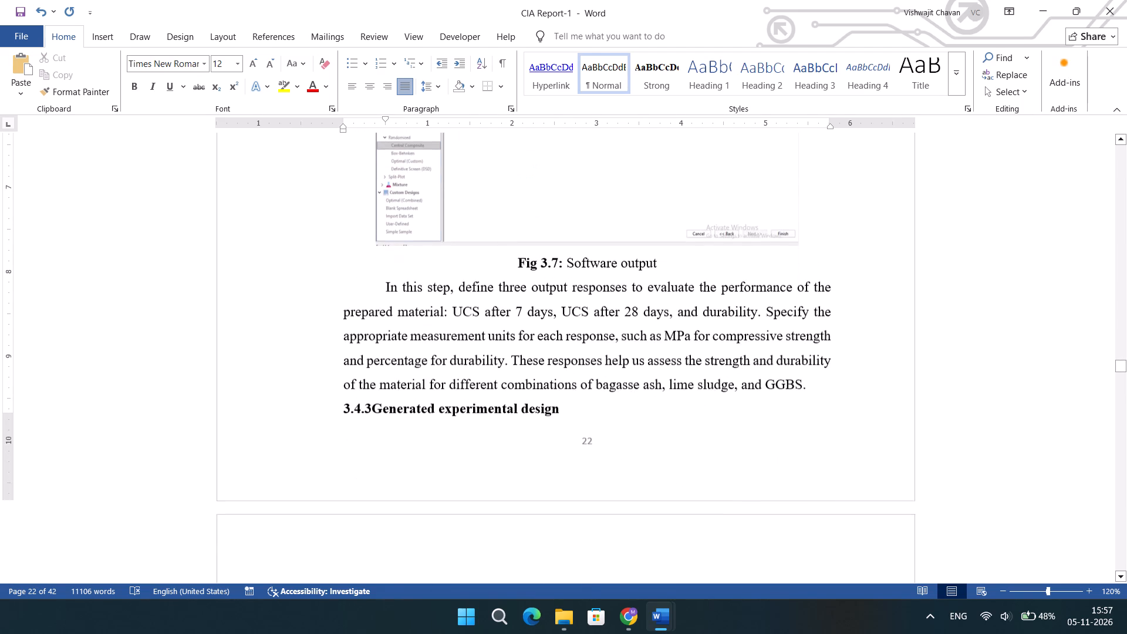
click(564, 179)
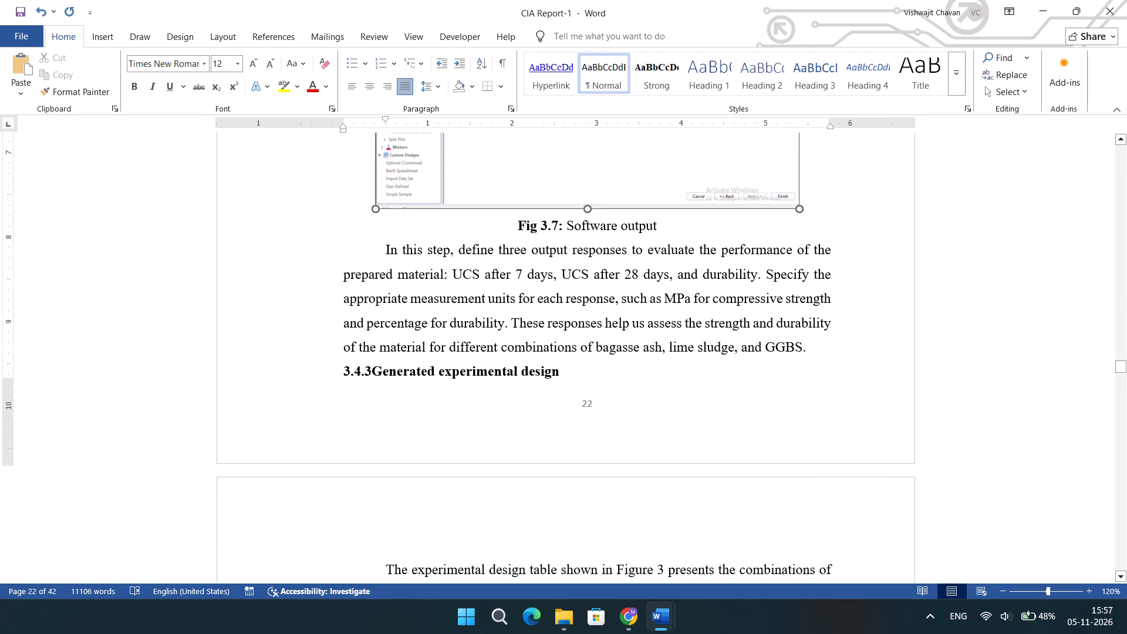
drag(587, 210, 588, 219)
Change "Testing", "Laboratory" and "Design" to lowercase in the Fig 3.8 caption.
scroll(588, 219, down, 1)
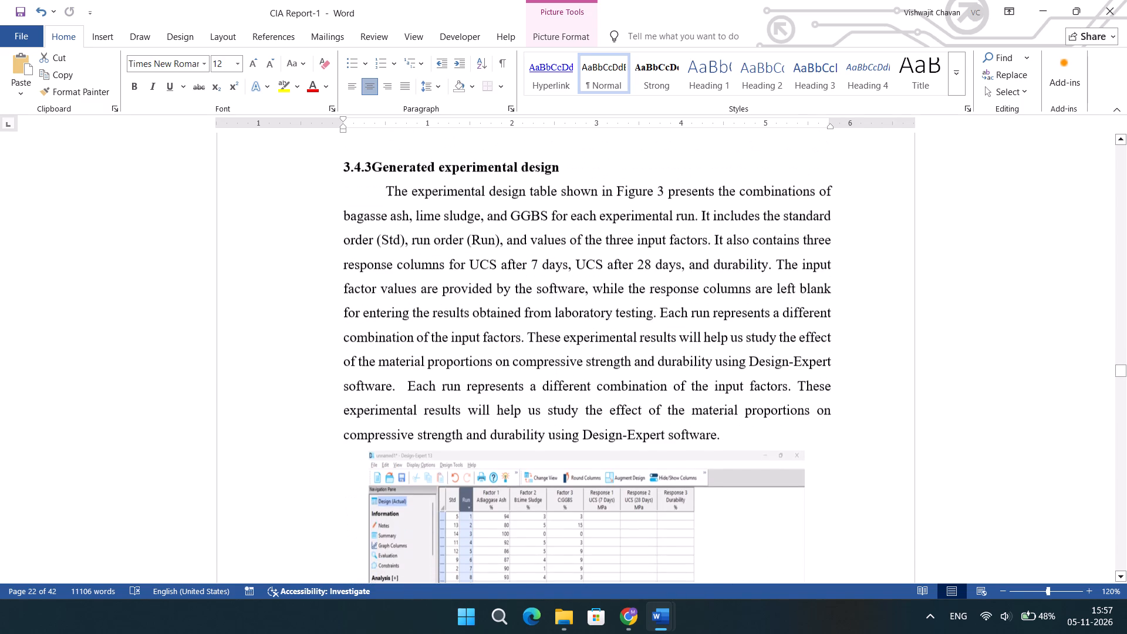
scroll(588, 219, down, 2)
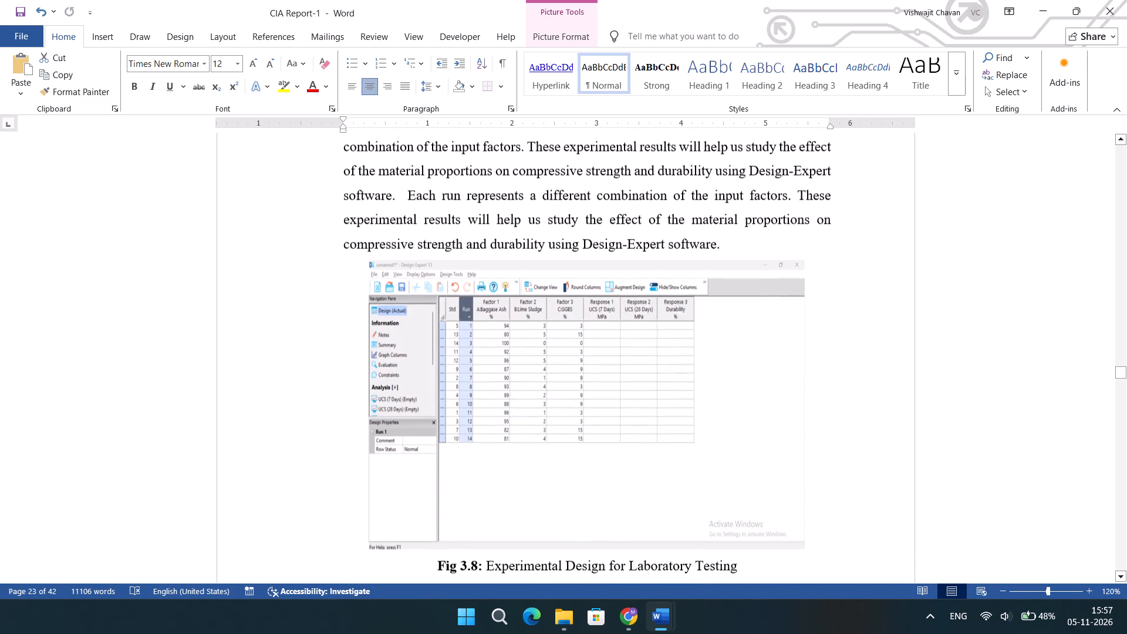
scroll(588, 219, down, 2)
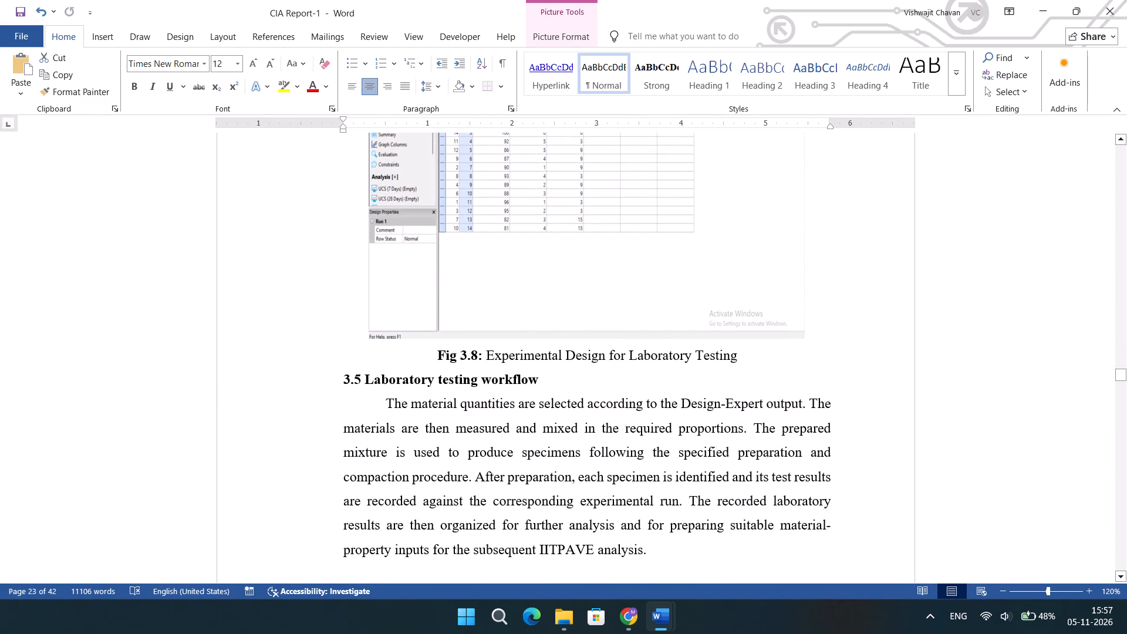
click(704, 358)
key(BackSpace)
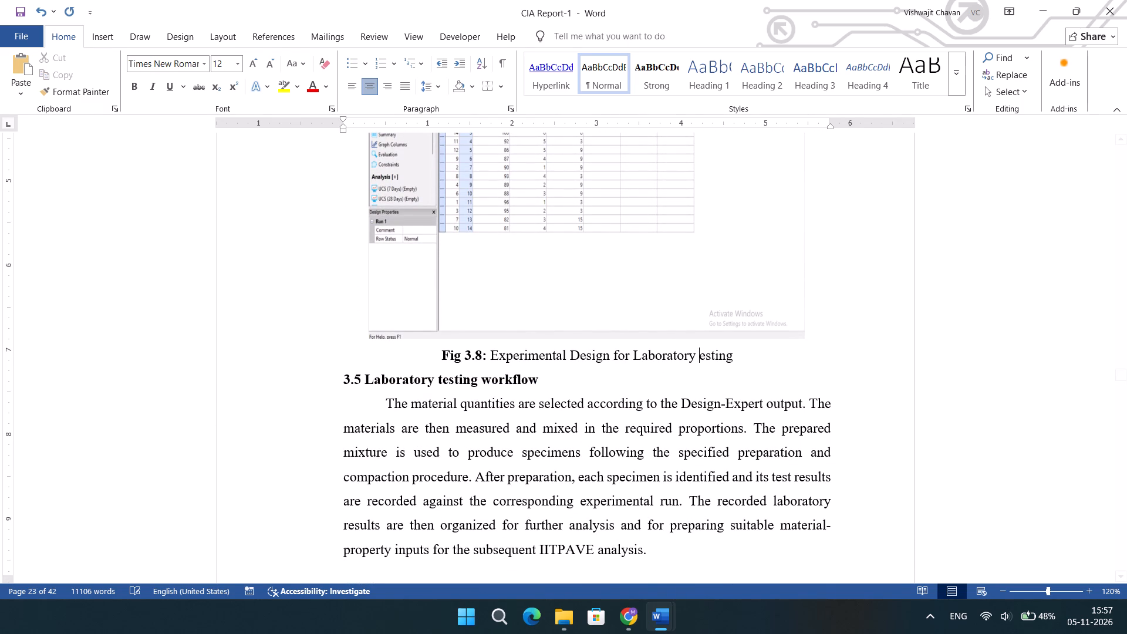
key(t)
key(Left)
key(Left)
key(Left)
key(Left)
key(Left)
key(Left)
key(Left)
key(Left)
key(Left)
key(Left)
key(Left)
key(Left)
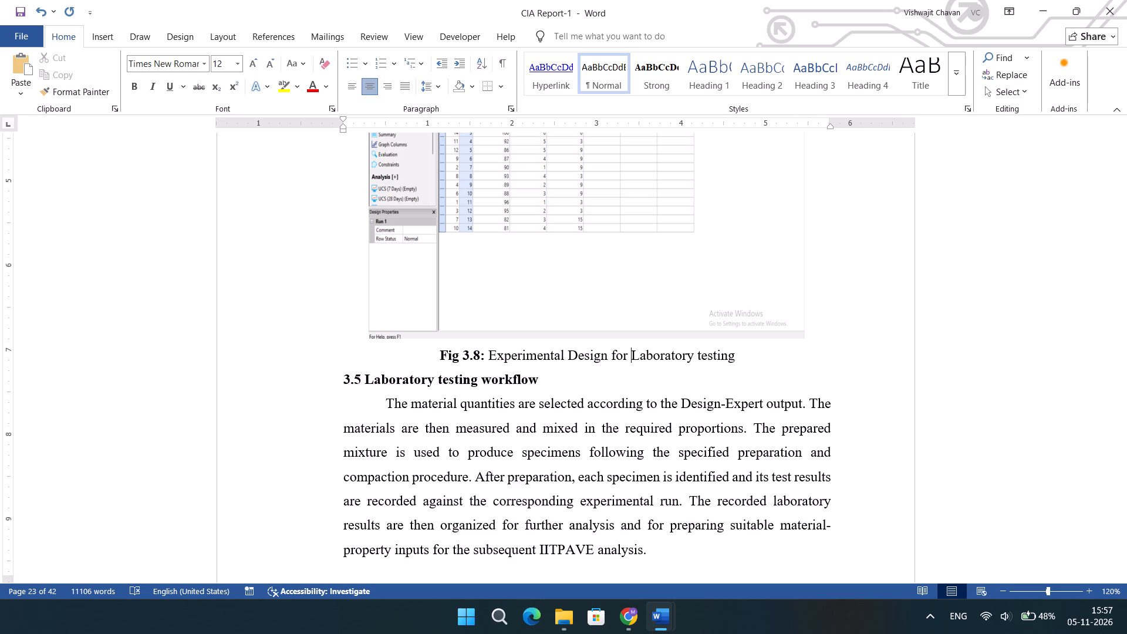
key(Right)
key(BackSpace)
key(l)
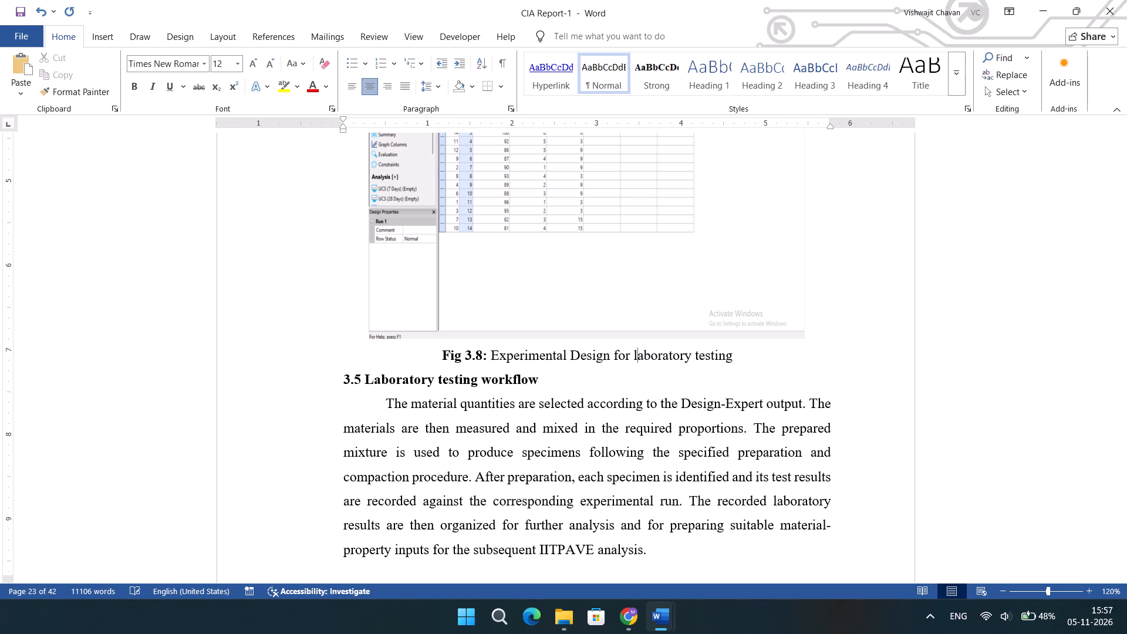
key(Left)
key(Left)
key(Left)
key(Left)
key(Left)
key(Left)
key(Left)
key(Left)
key(Left)
key(Left)
key(Left)
key(BackSpace)
key(d)
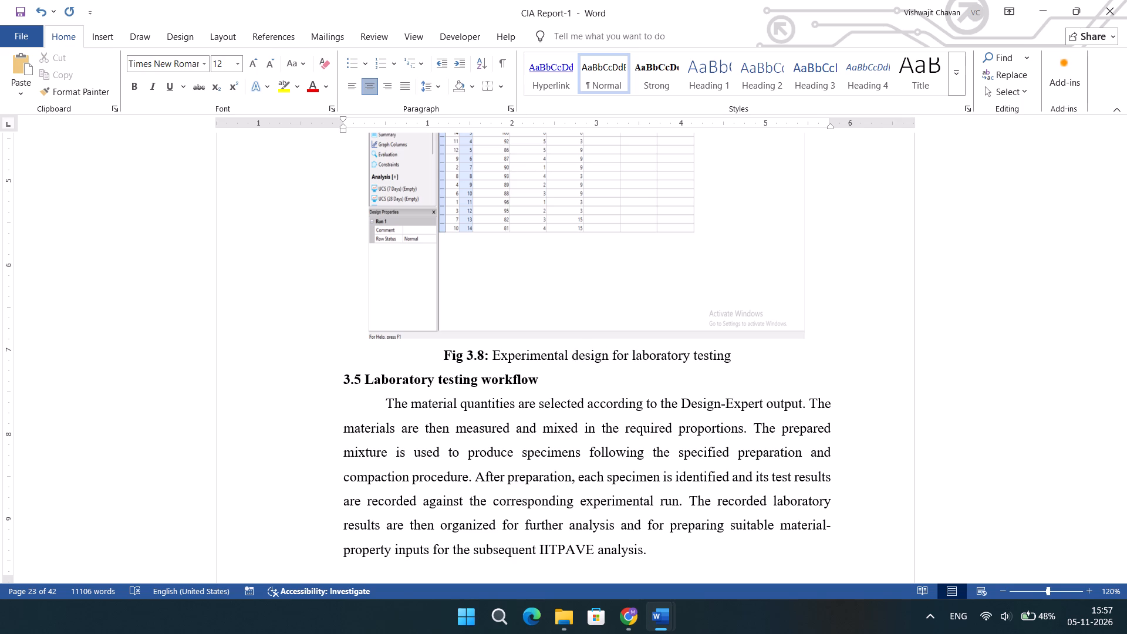
Review the headings, Table 3.5 and its caption from section 3.5 through section 3.6.1 for remaining title-case words and layout problems.
key(Down)
key(Down)
key(Down)
key(Down)
key(Down)
key(Down)
key(Down)
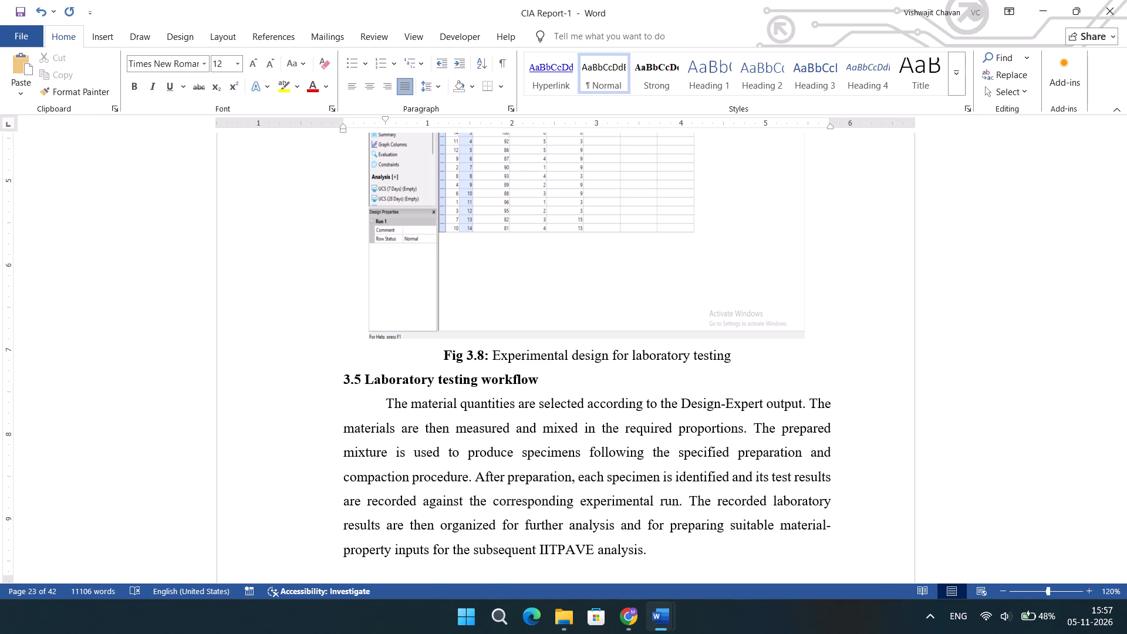
key(Down)
key(Down)
key(Down)
key(Down)
key(Down)
key(Down)
key(Down)
key(Down)
key(Down)
key(Down)
key(Down)
key(Down)
key(Down)
key(Down)
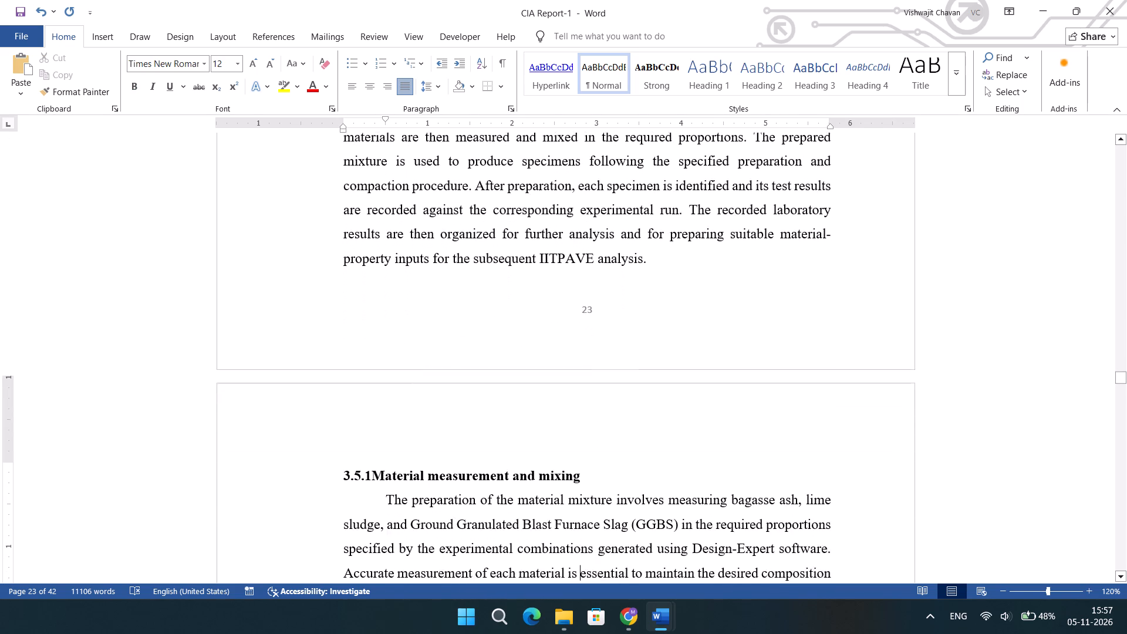
key(Down)
key(Down)
key(Down)
key(Down)
key(Down)
key(Down)
key(Down)
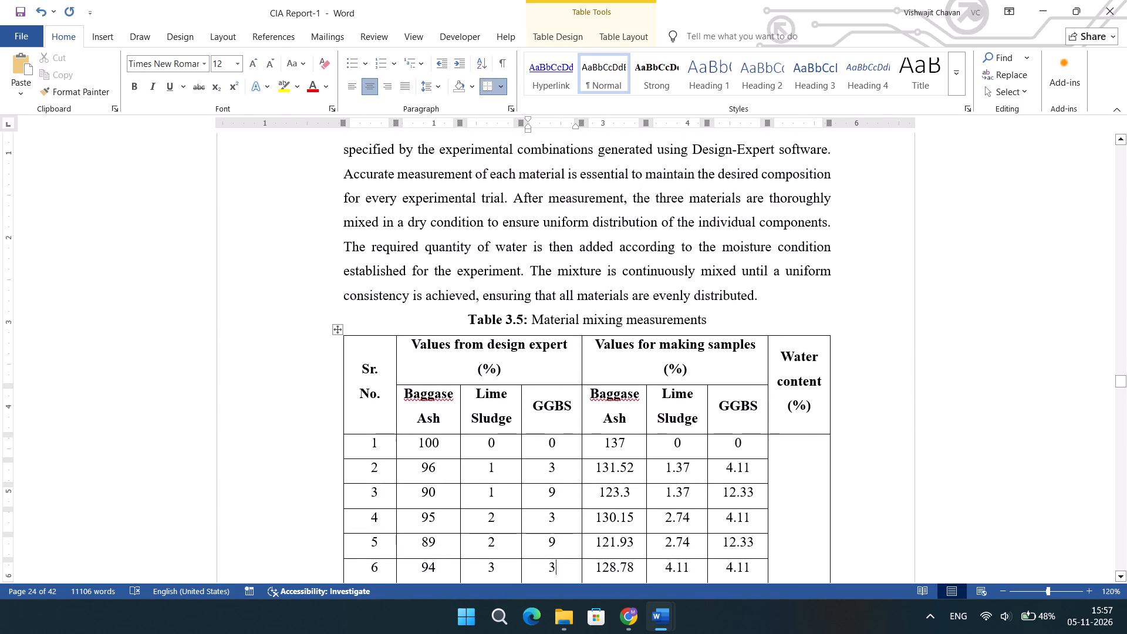
key(Down)
key(Down)
key(Down)
key(Down)
key(Down)
key(Down)
key(Down)
key(Down)
key(Down)
key(Down)
key(Down)
key(Down)
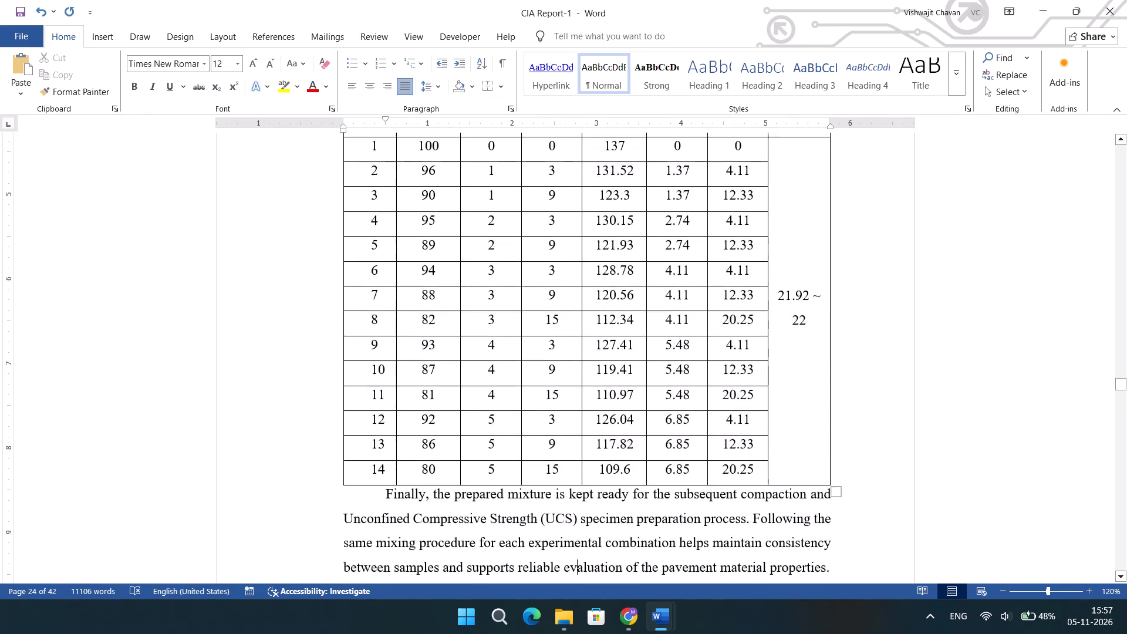
key(Down)
key(Down)
key(Down)
key(Down)
key(Down)
key(Down)
key(Down)
key(Down)
key(Down)
key(Down)
key(Down)
key(Down)
key(Down)
key(Down)
key(Down)
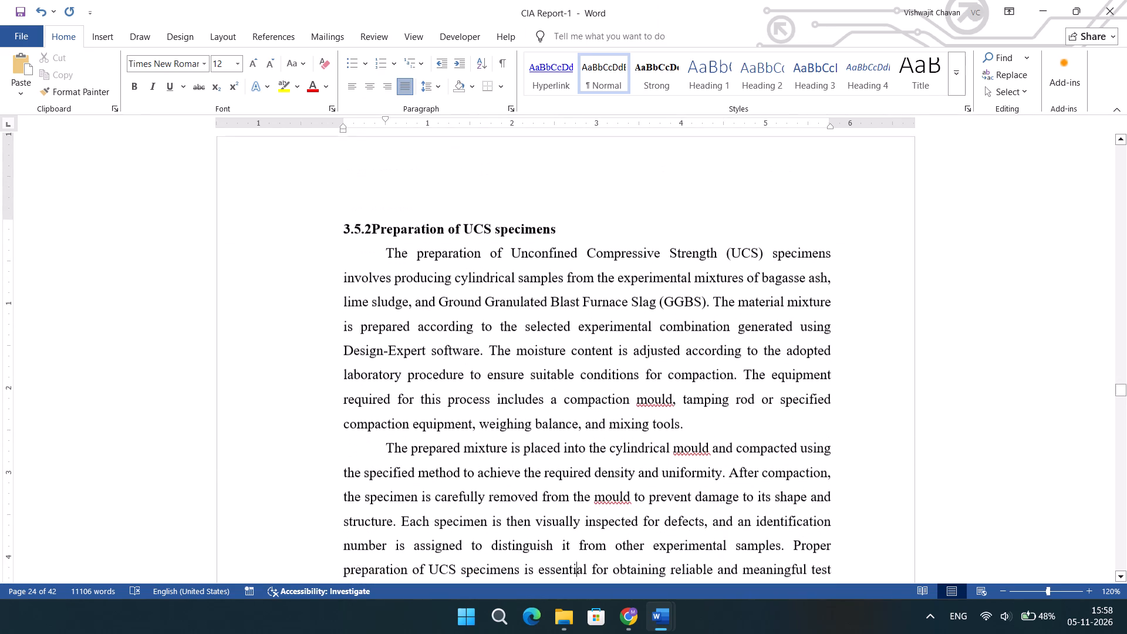
key(Down)
key(Down)
key(Down)
key(Down)
key(Down)
key(Down)
key(Down)
key(Down)
key(Down)
key(Down)
key(Down)
key(Down)
key(Down)
key(Down)
key(Down)
key(Down)
key(Down)
key(Down)
key(Down)
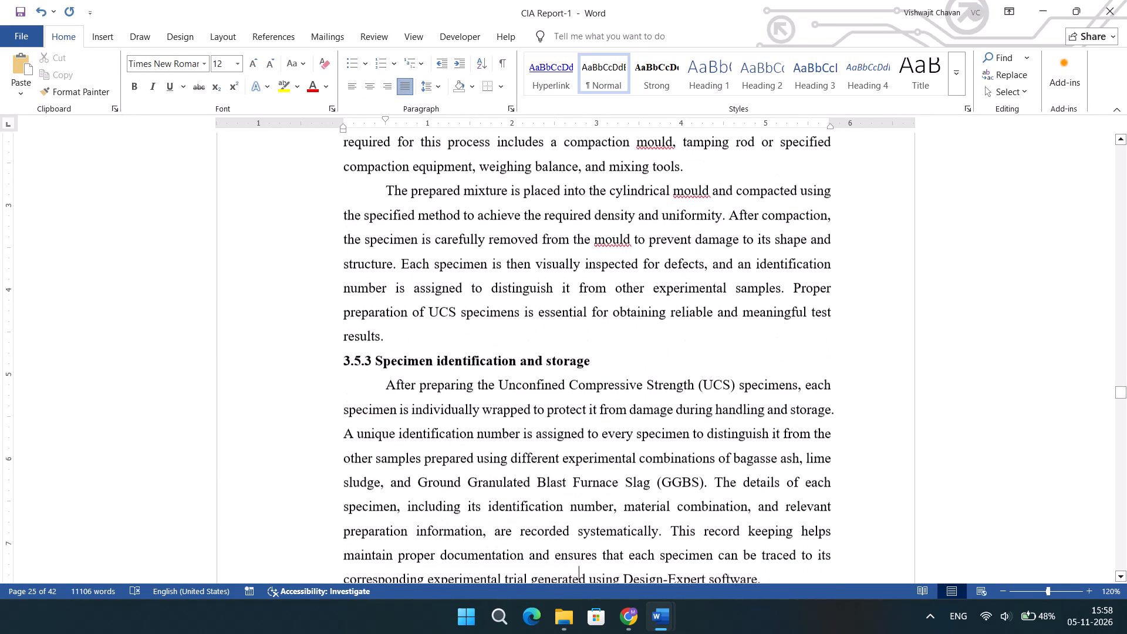
key(Down)
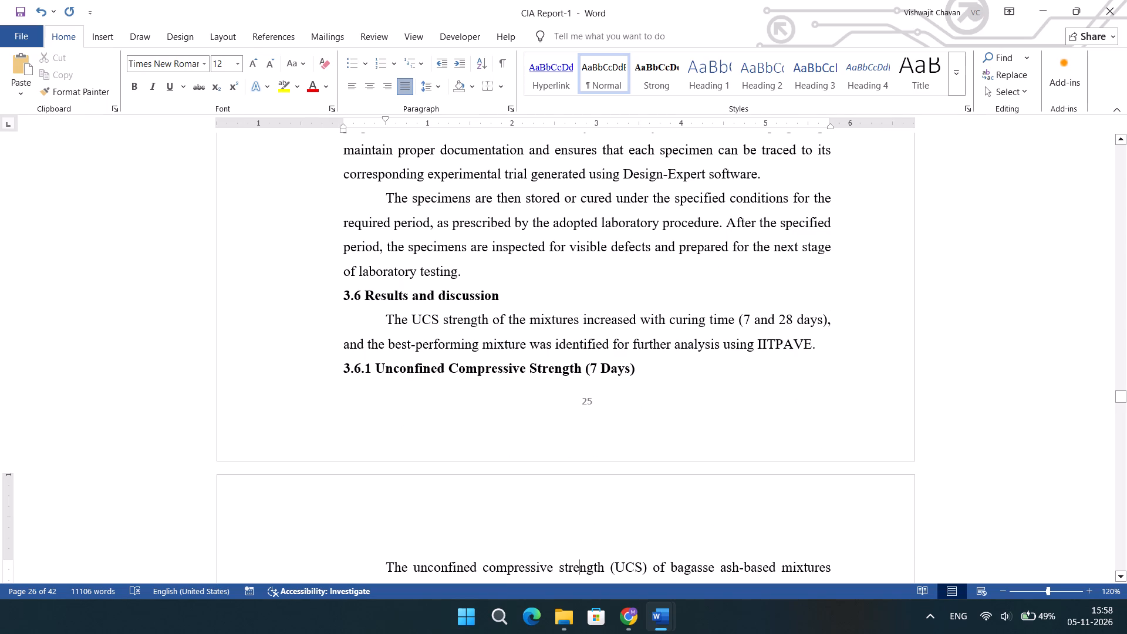
Place the text cursor at the start of the paragraph beneath heading 3.6 Results and discussion.
click(380, 323)
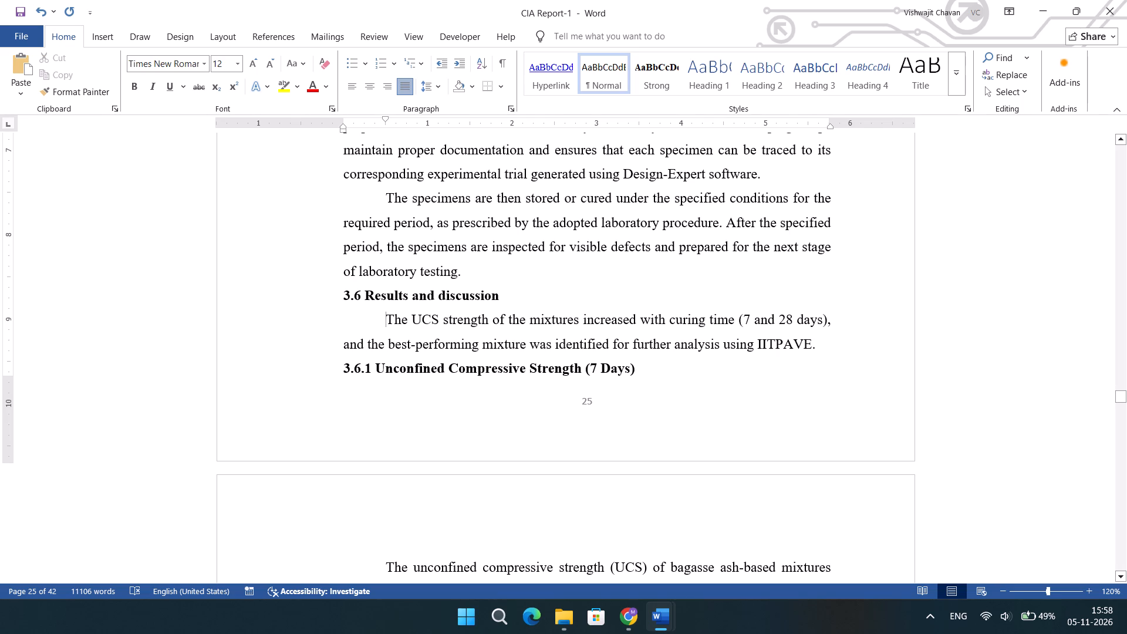
Capture a rectangular screen snip of the bottom of page 25, covering section 3.6 Results and discussion and the stranded 3.6.1 heading.
key(Print)
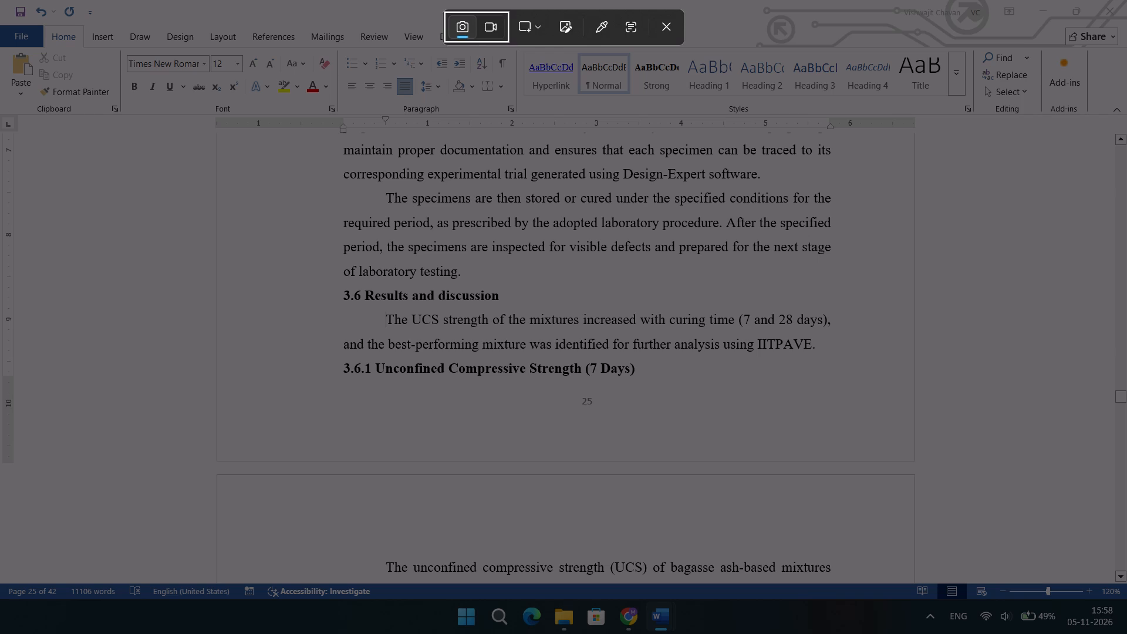
drag(294, 149, 805, 474)
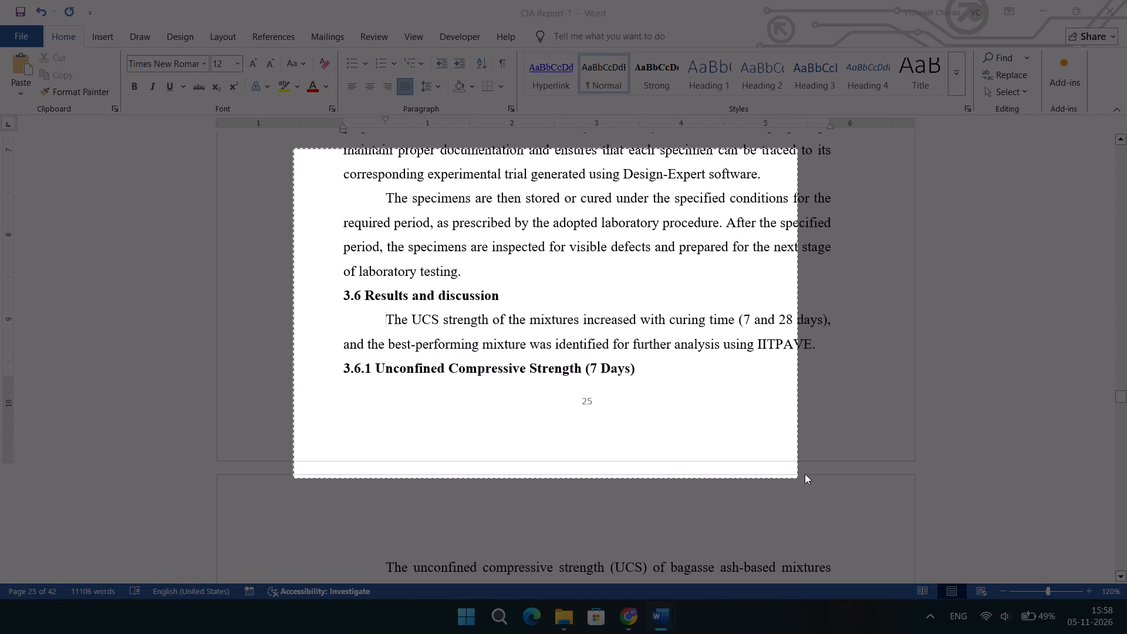
drag(805, 474, 879, 423)
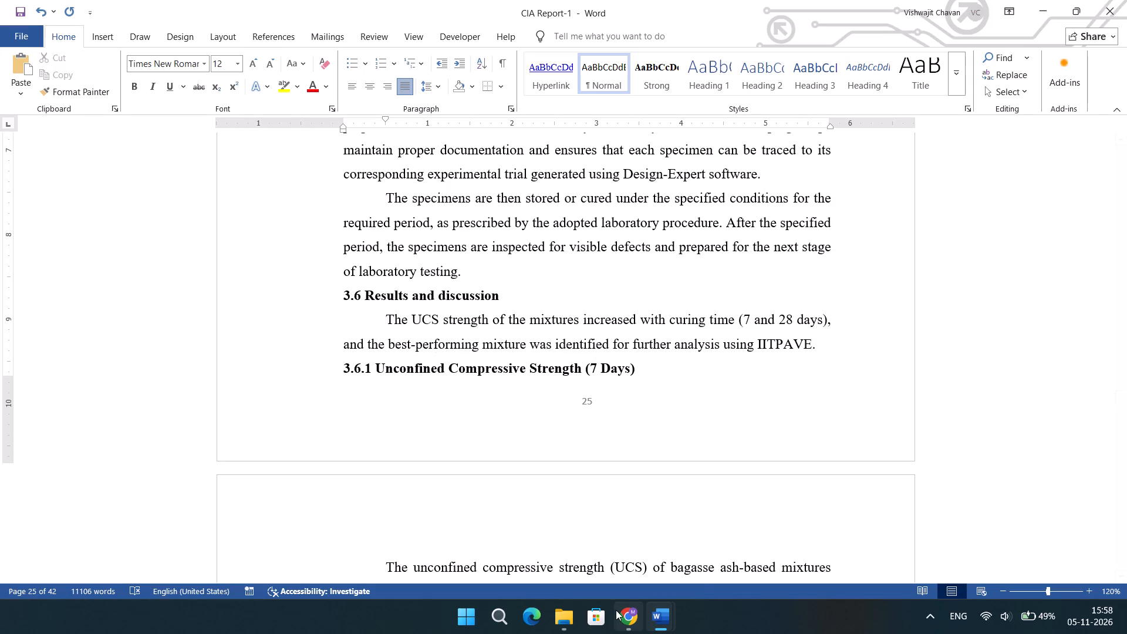
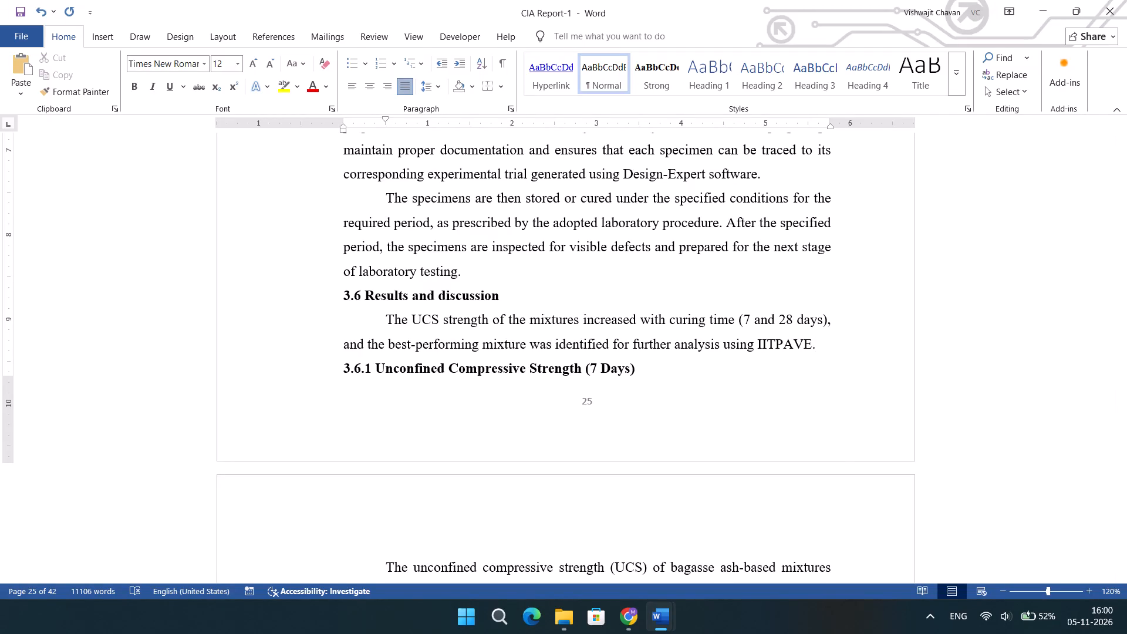
right_click(821, 350)
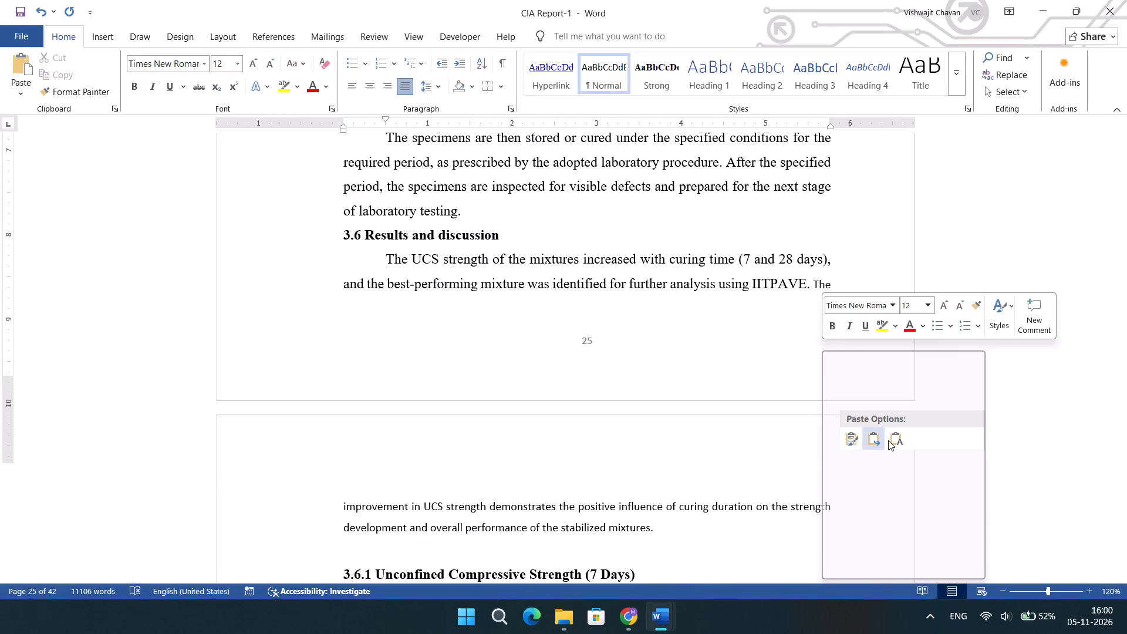
click(889, 440)
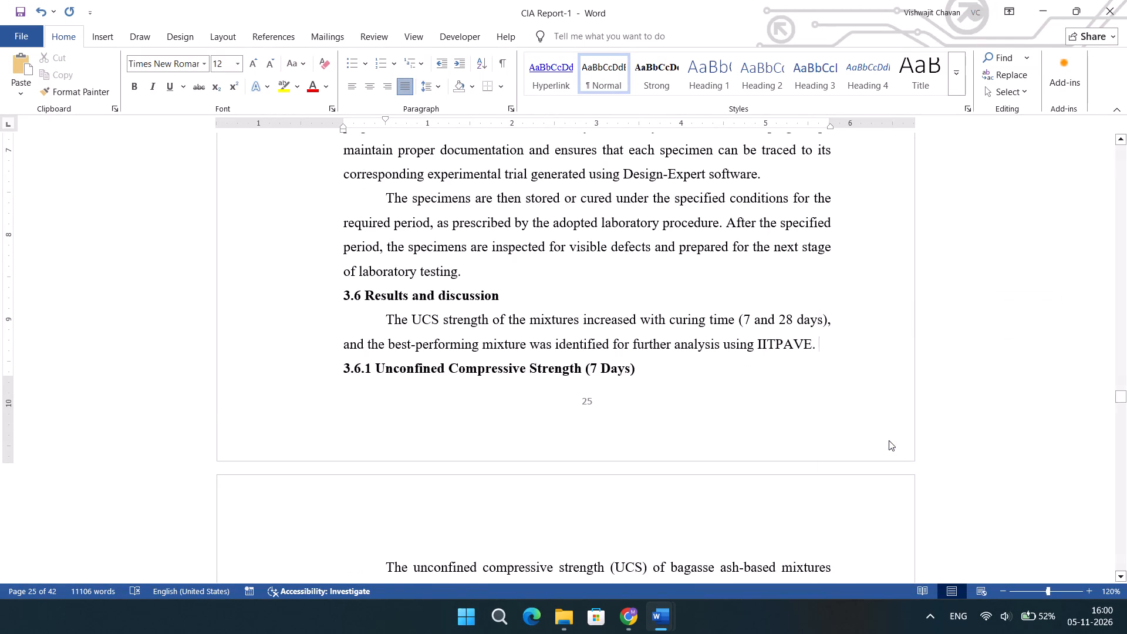
Change "Strength" and "Compressive" to lowercase initials in heading 3.6.1.
scroll(617, 395, down, 2)
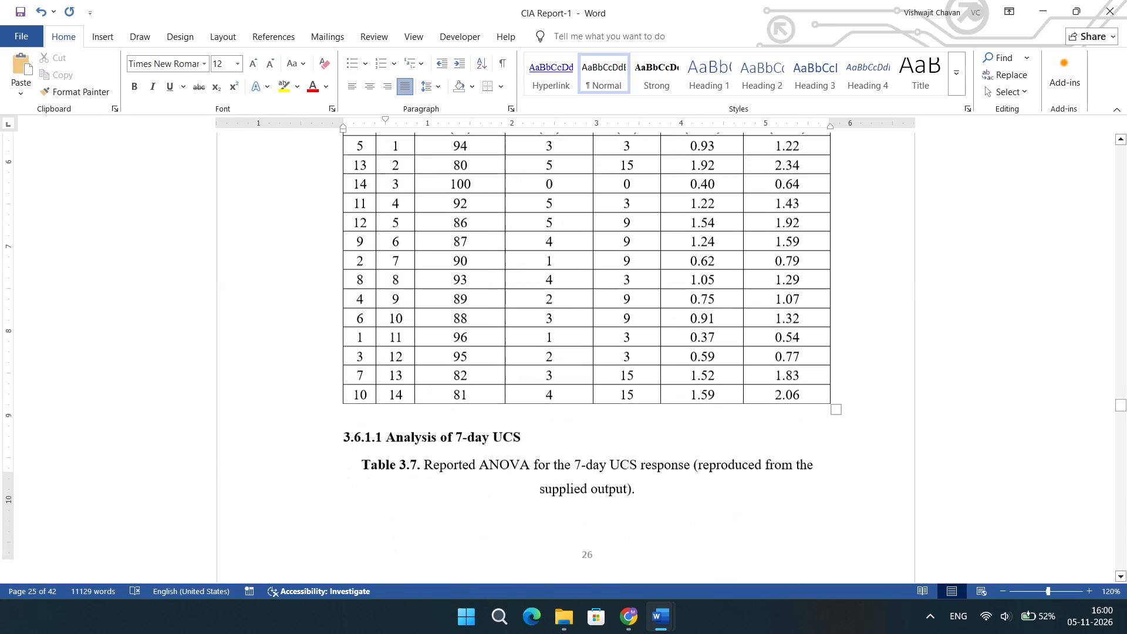
scroll(617, 395, down, 1)
scroll(617, 395, up, 2)
scroll(617, 395, down, 1)
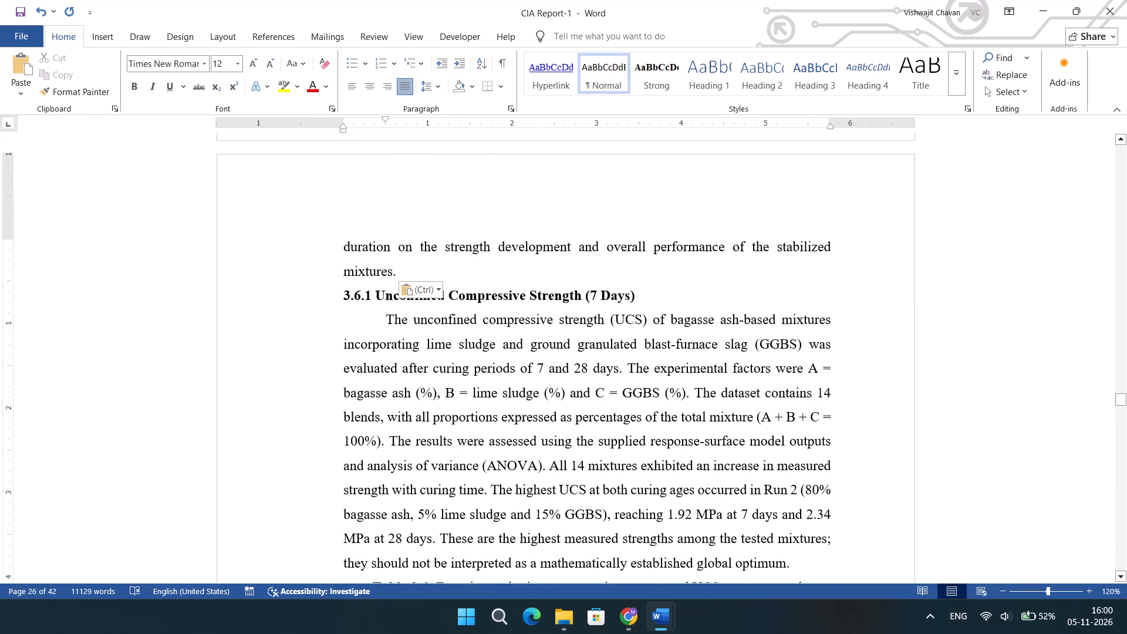
scroll(617, 395, down, 2)
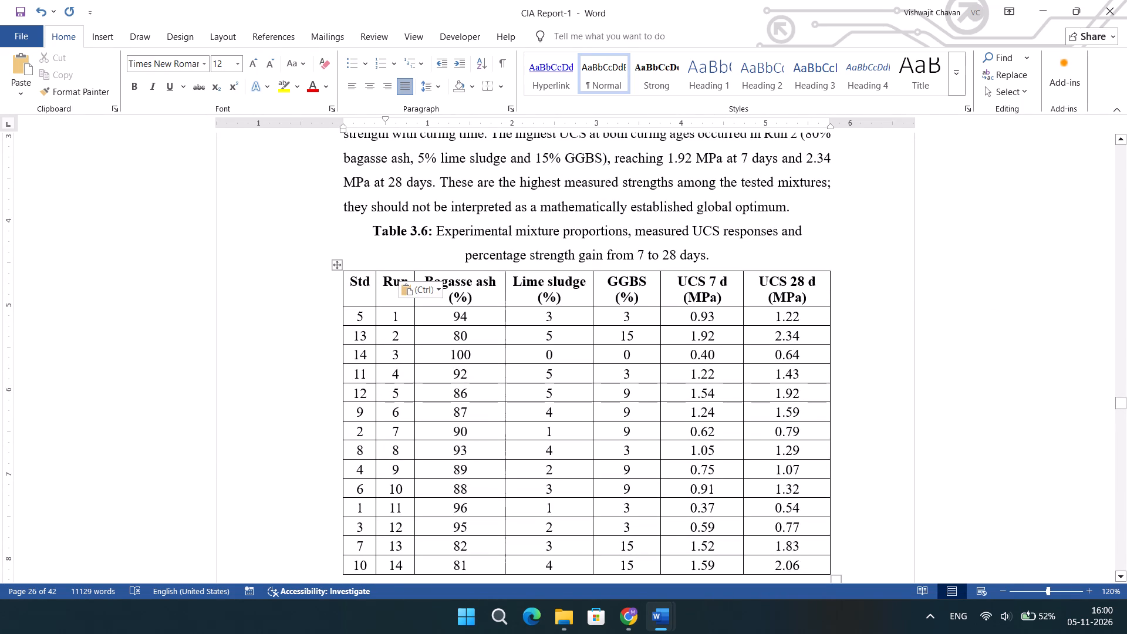
scroll(617, 395, up, 2)
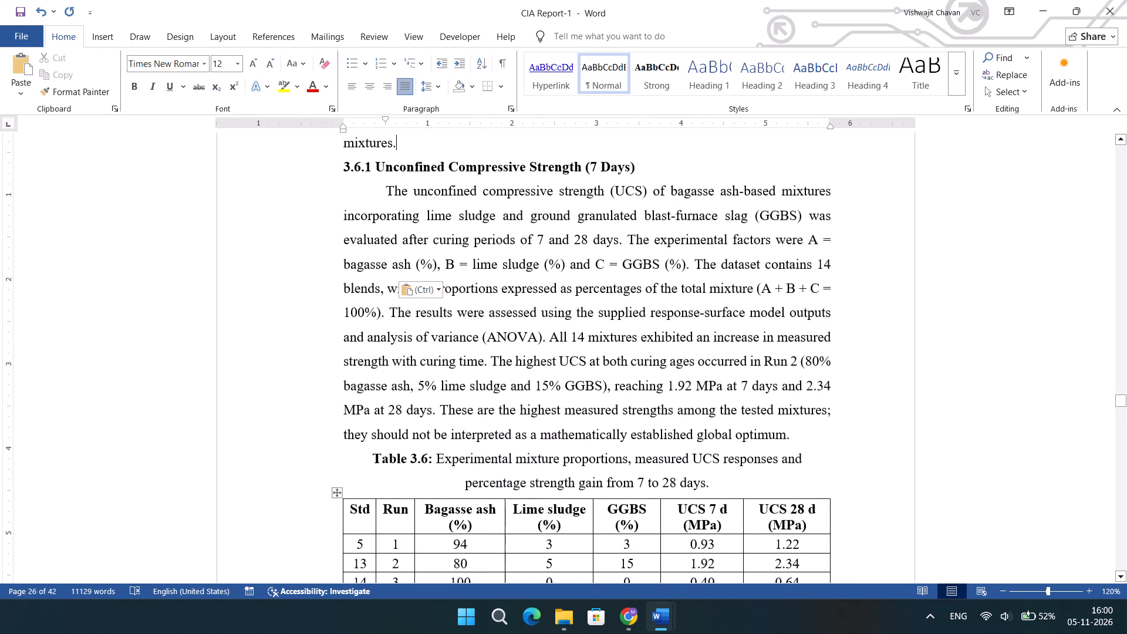
scroll(617, 395, up, 1)
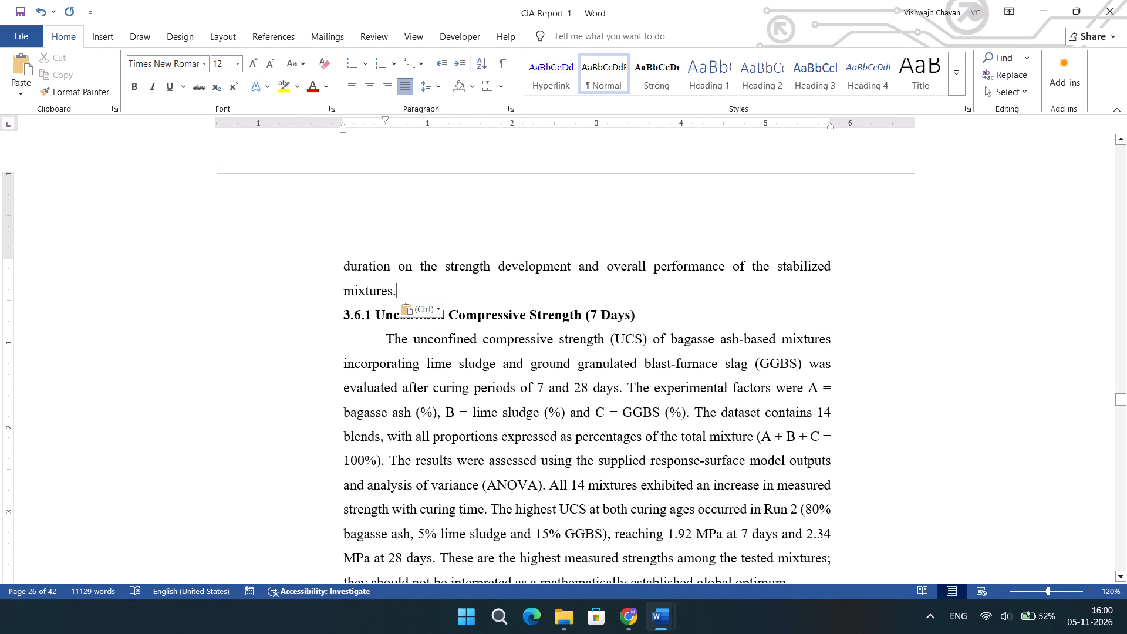
click(536, 315)
key(BackSpace)
key(s)
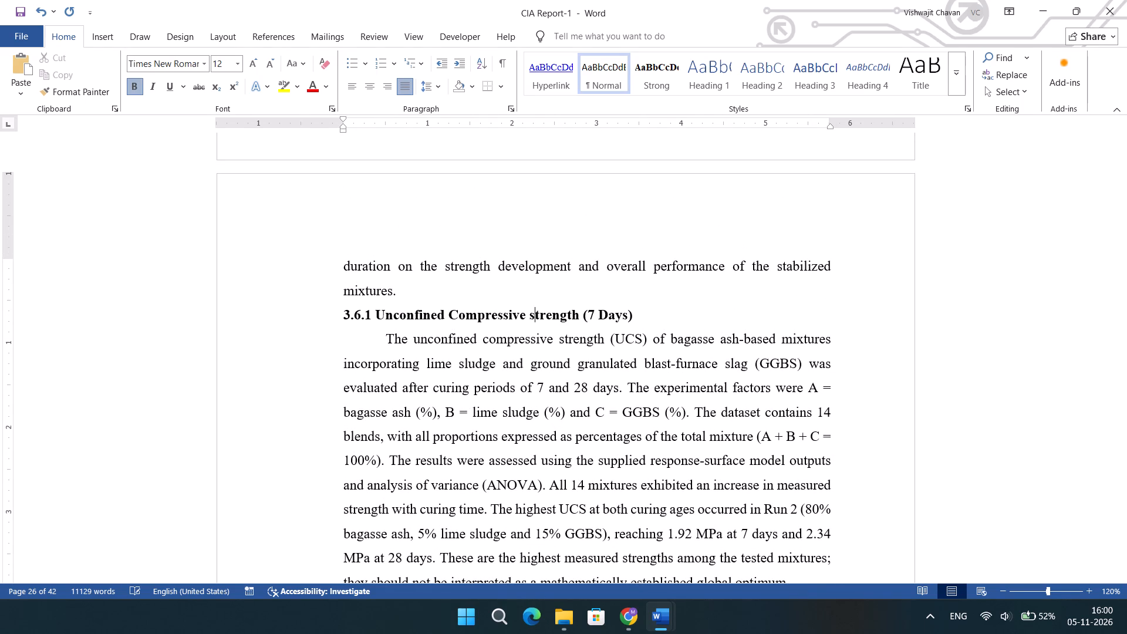
key(Left)
key(Left)
key(Left)
key(Left)
key(Left)
key(Left)
key(Left)
key(Left)
key(Left)
key(Left)
key(Left)
key(Left)
key(BackSpace)
key(c)
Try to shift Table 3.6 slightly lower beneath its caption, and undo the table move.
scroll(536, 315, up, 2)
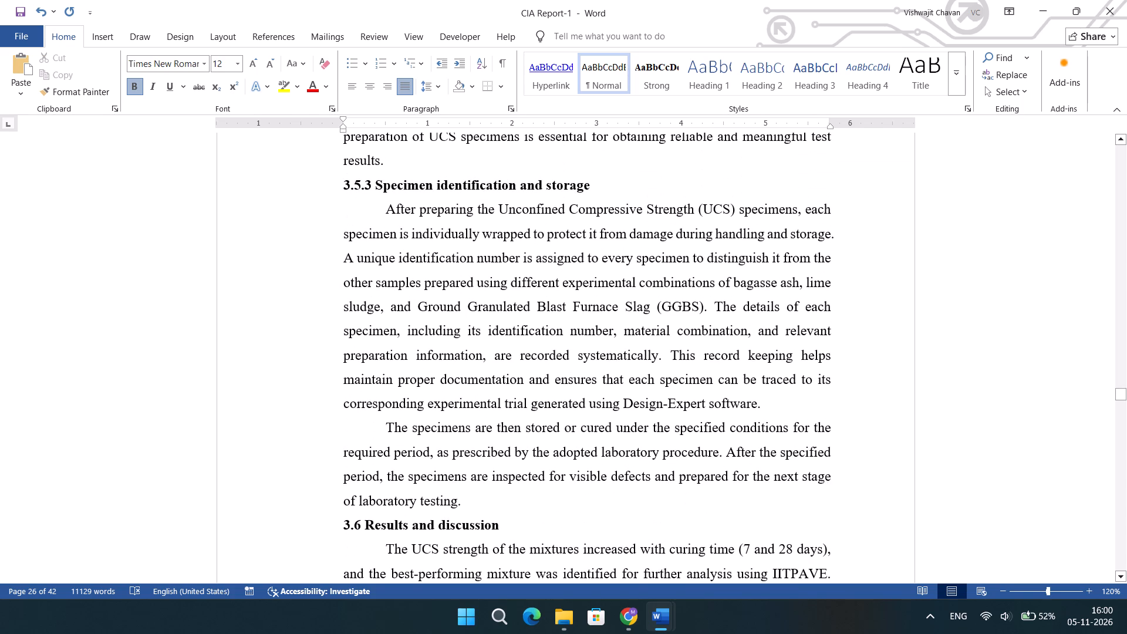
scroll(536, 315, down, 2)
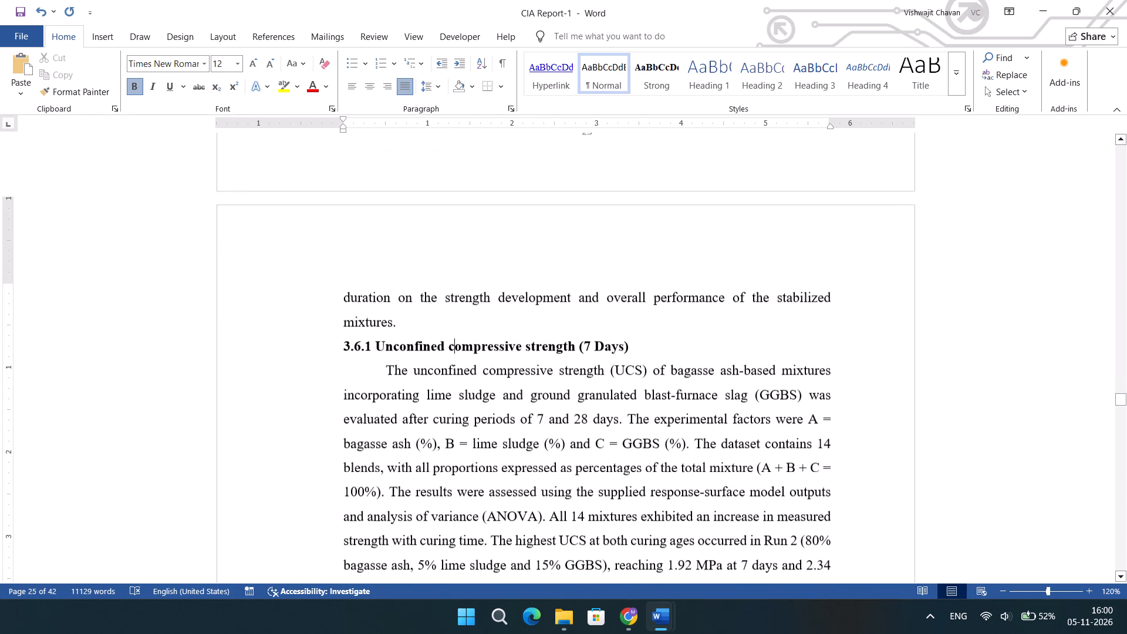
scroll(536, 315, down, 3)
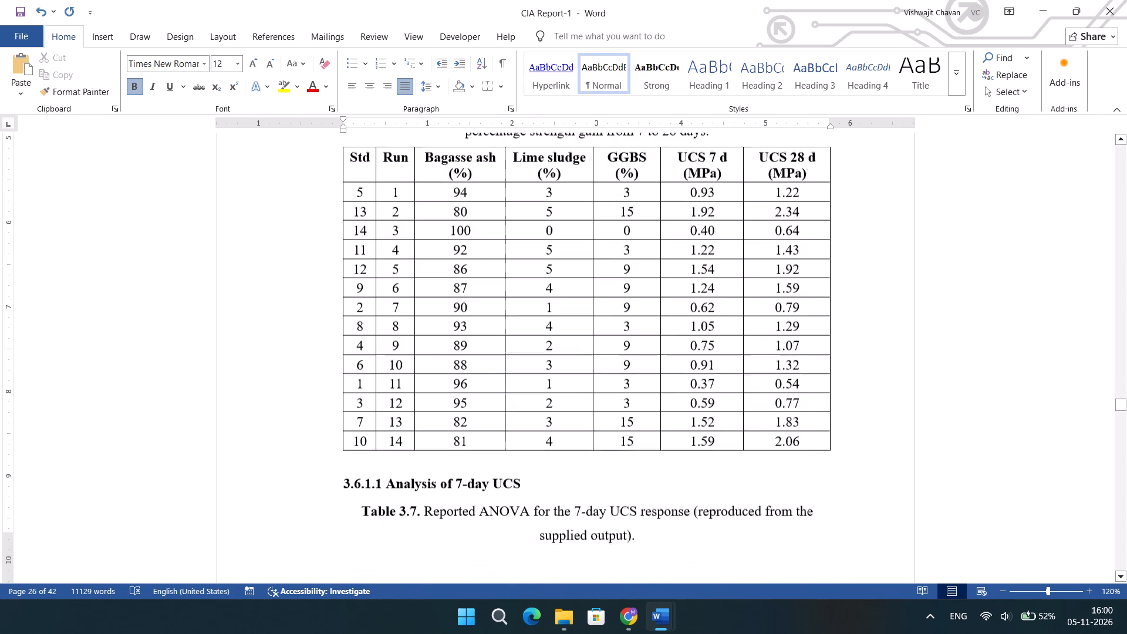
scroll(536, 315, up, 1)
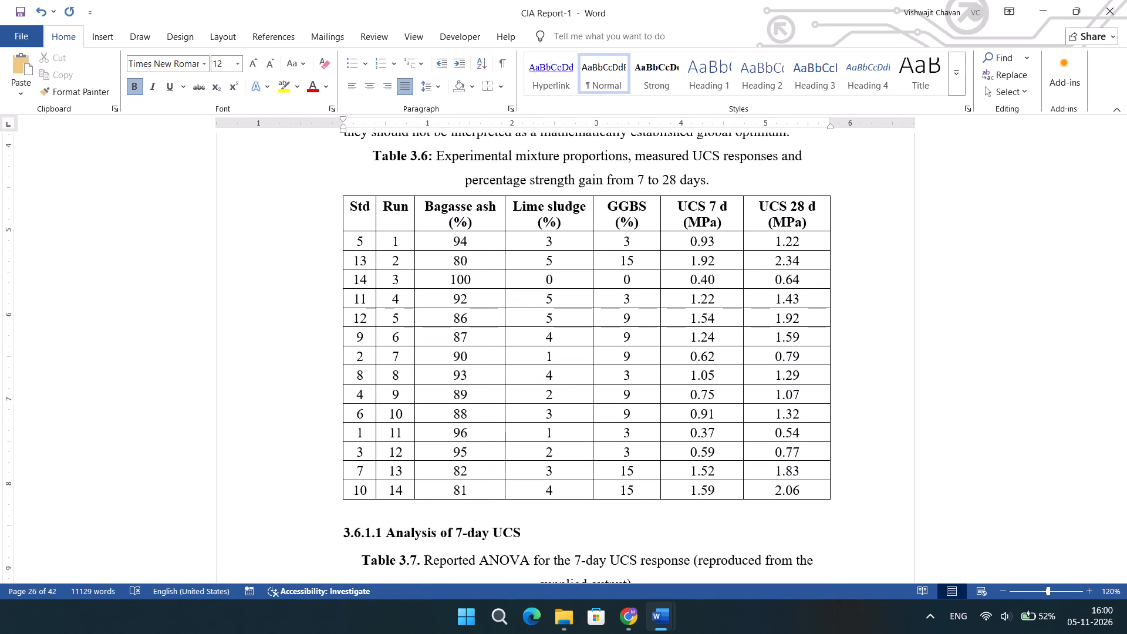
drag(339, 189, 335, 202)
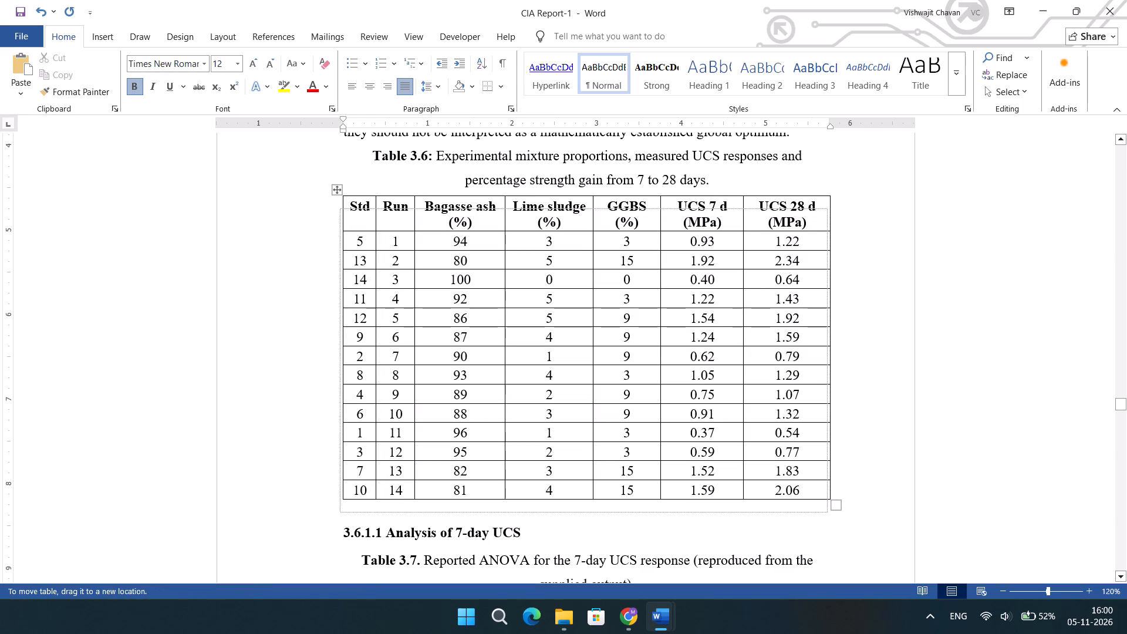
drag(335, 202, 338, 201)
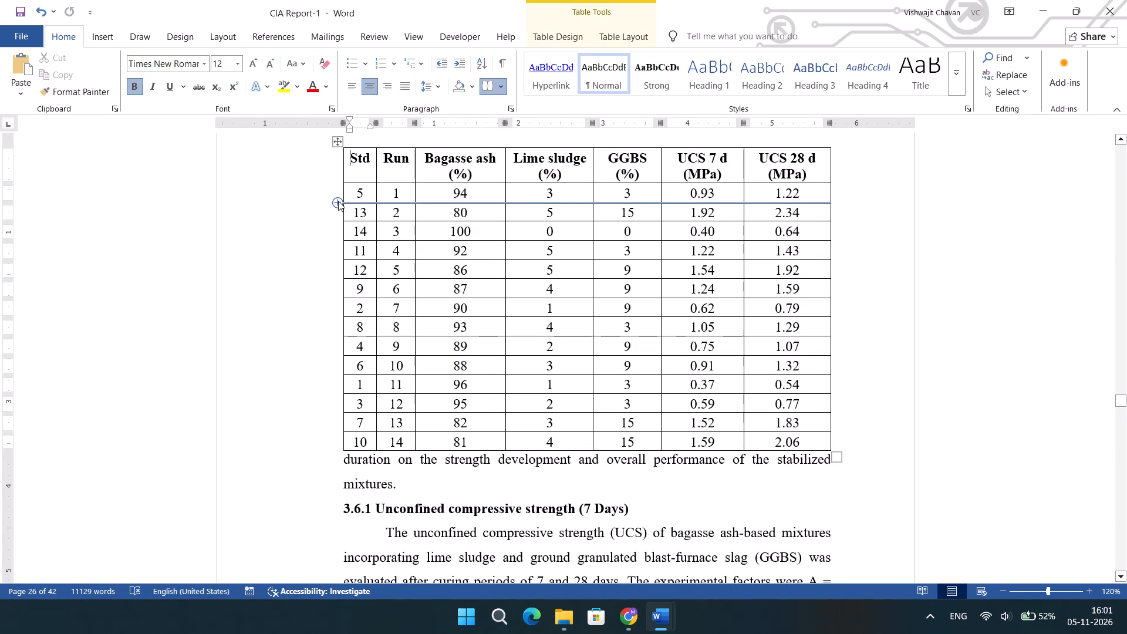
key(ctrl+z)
Examine the page layout of section 3.6.1, Table 3.6 and the Table 3.7 caption beneath heading 3.6.1.1.
scroll(338, 201, down, 2)
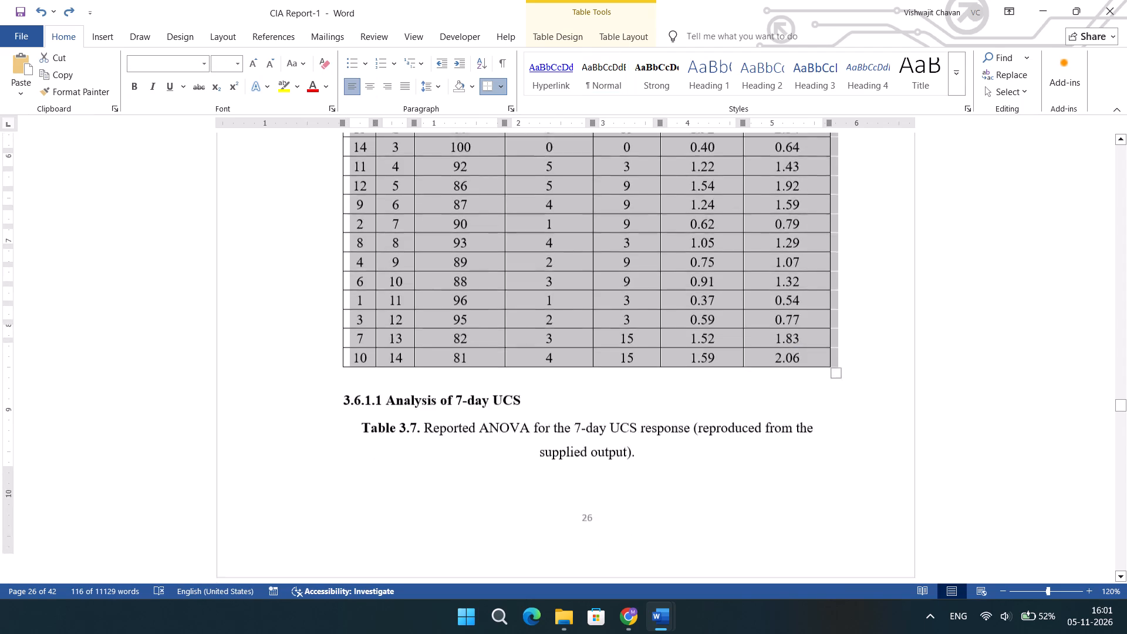
scroll(338, 201, up, 1)
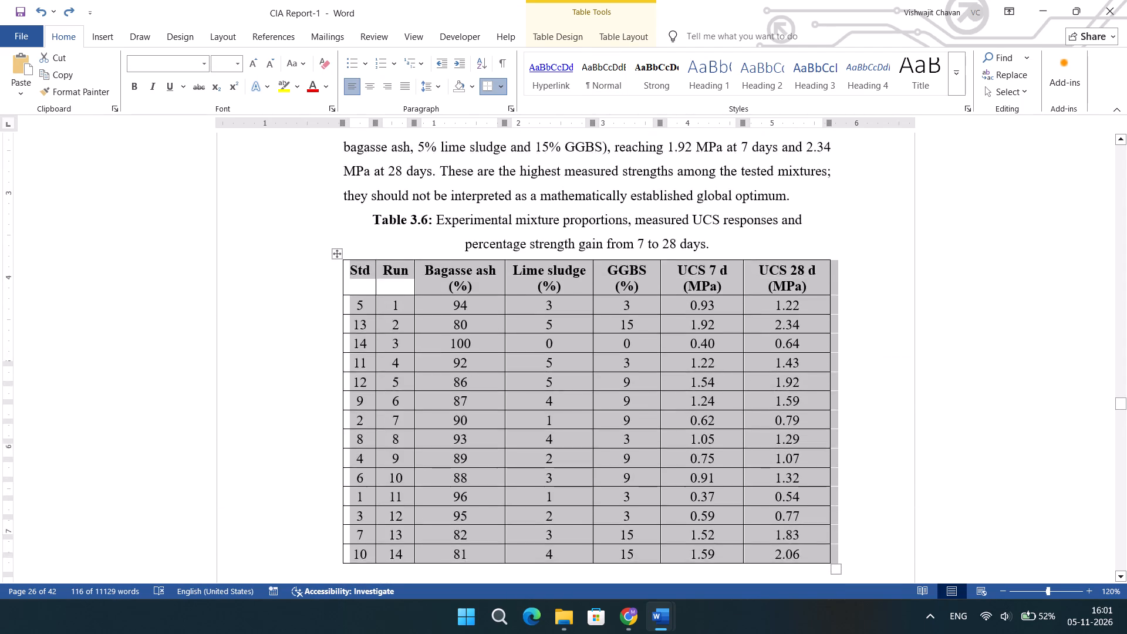
scroll(338, 201, up, 2)
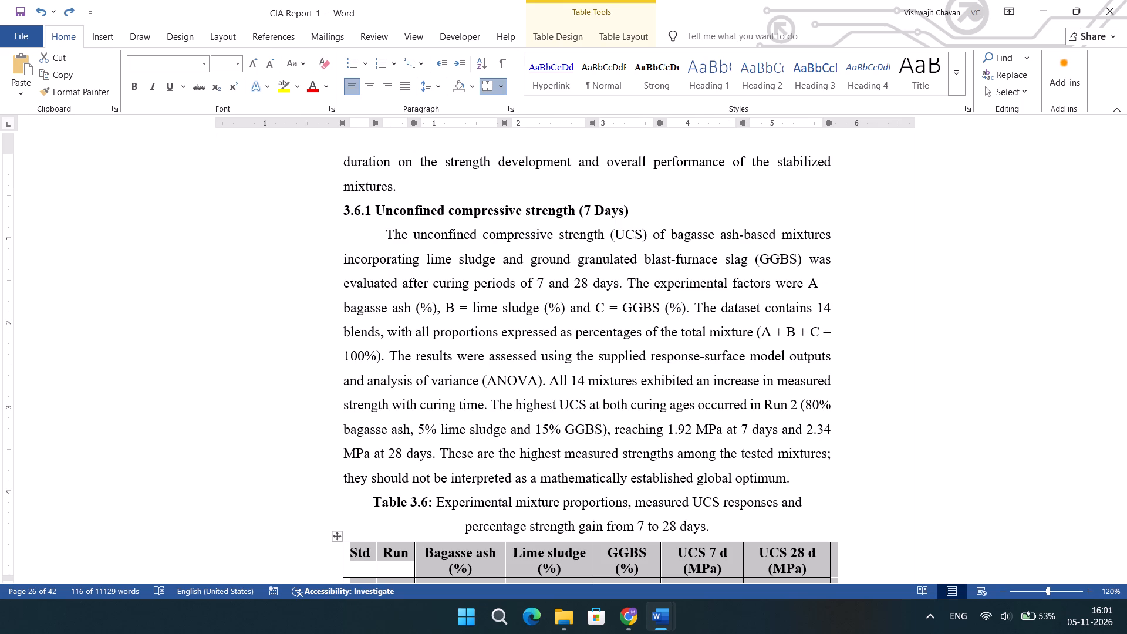
scroll(338, 201, down, 3)
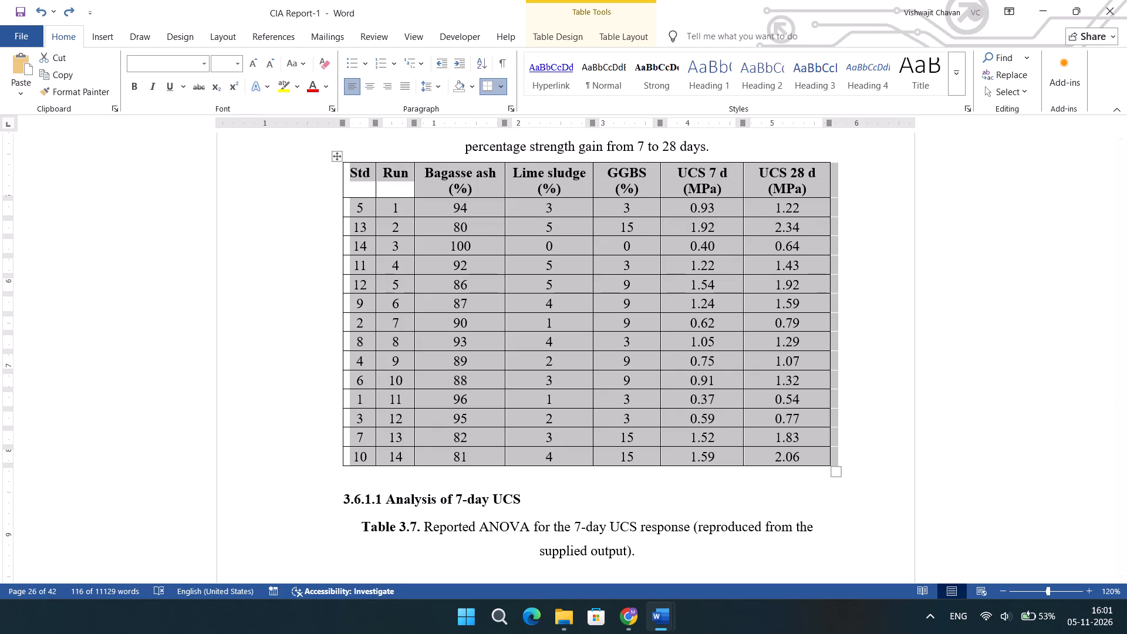
scroll(338, 201, up, 1)
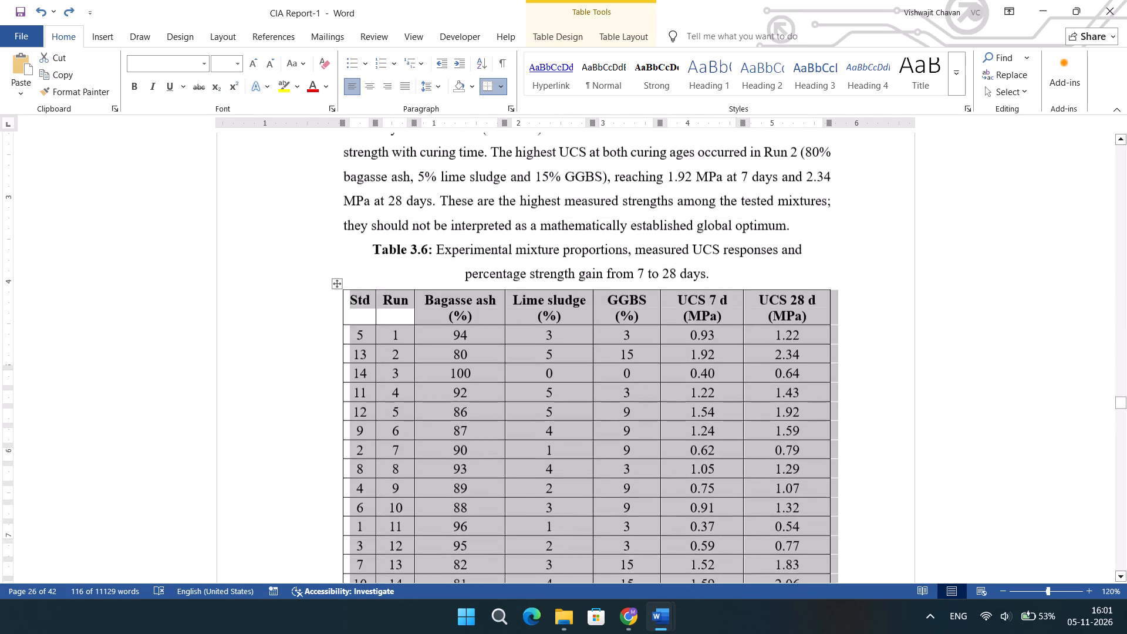
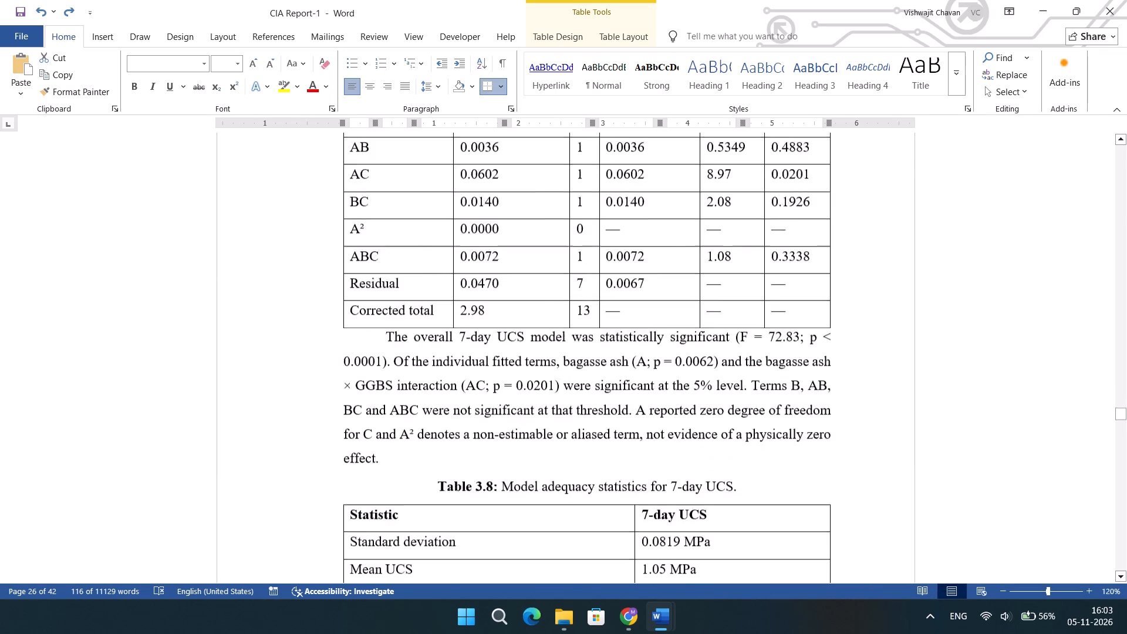
Push heading 3.6.1.1 and the Table 3.7 caption onto the next page by inserting four blank lines before the heading.
scroll(626, 530, down, 1)
scroll(626, 530, up, 14)
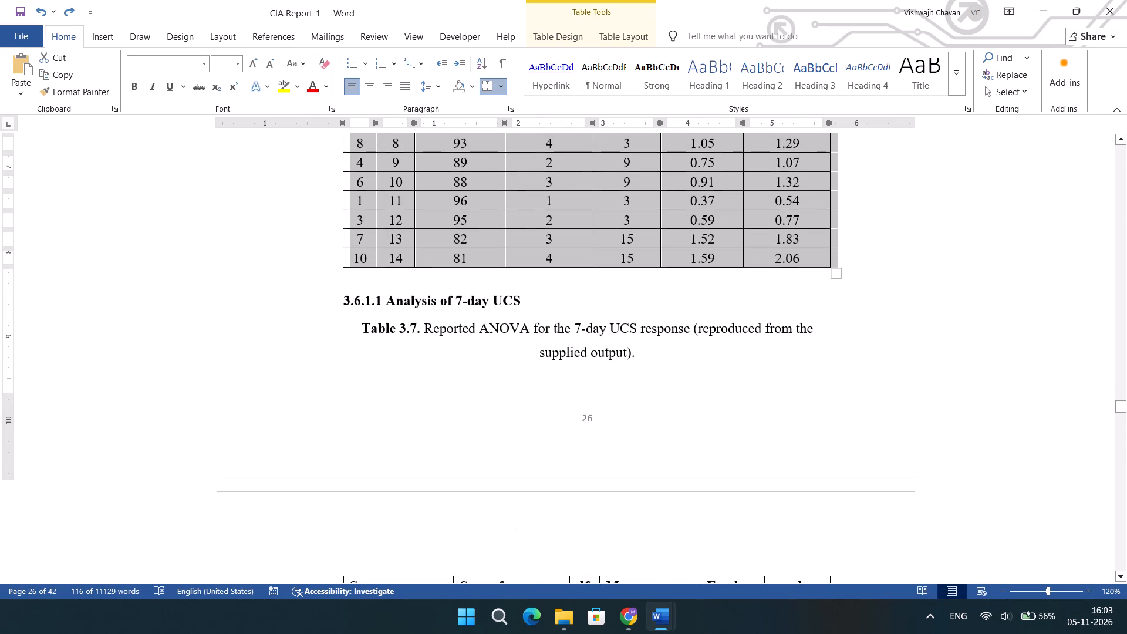
click(341, 301)
key(Return)
key(Return)
key(Return)
key(Return)
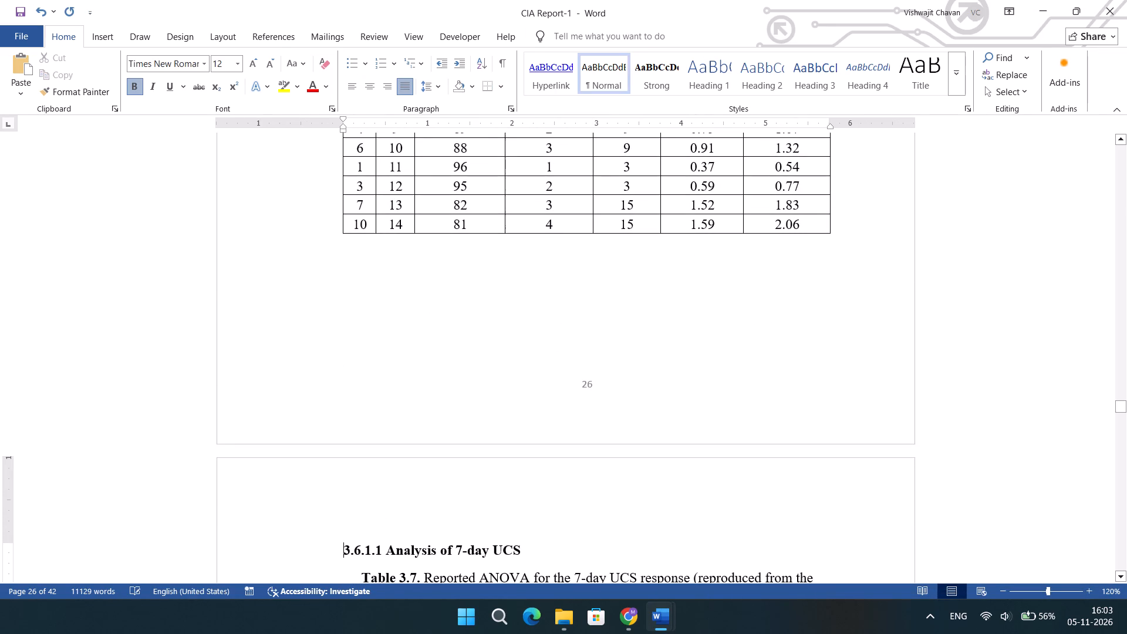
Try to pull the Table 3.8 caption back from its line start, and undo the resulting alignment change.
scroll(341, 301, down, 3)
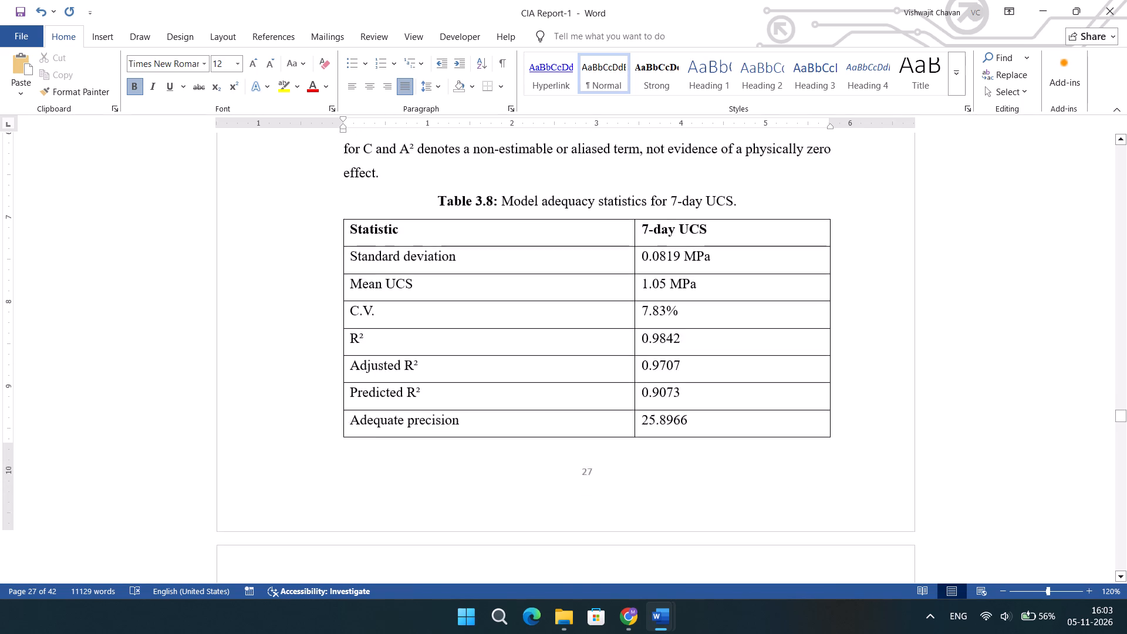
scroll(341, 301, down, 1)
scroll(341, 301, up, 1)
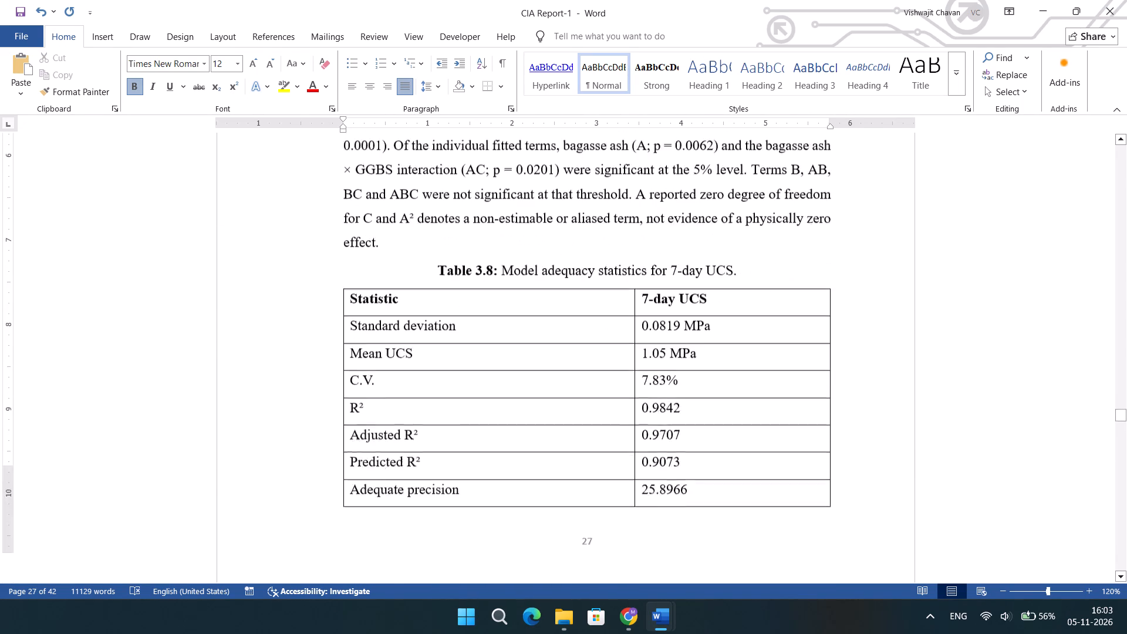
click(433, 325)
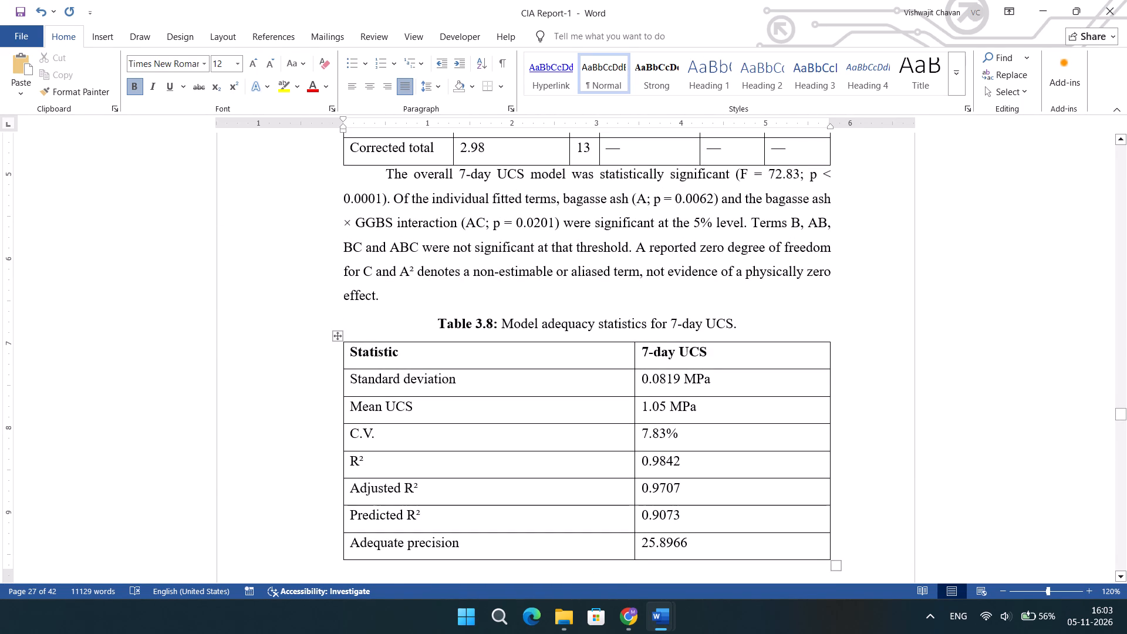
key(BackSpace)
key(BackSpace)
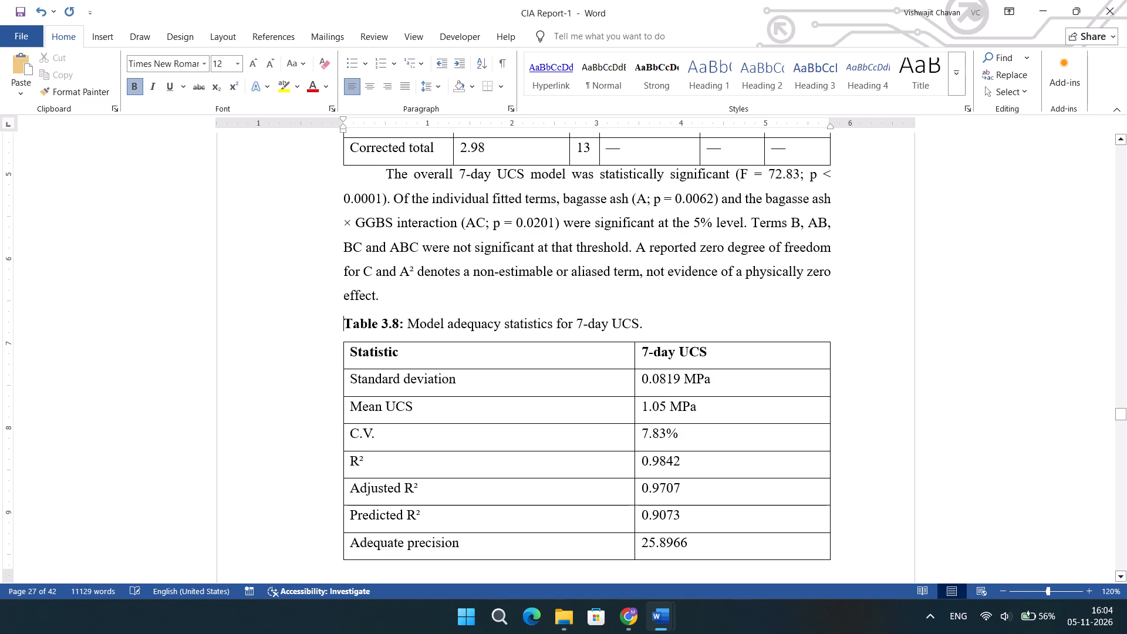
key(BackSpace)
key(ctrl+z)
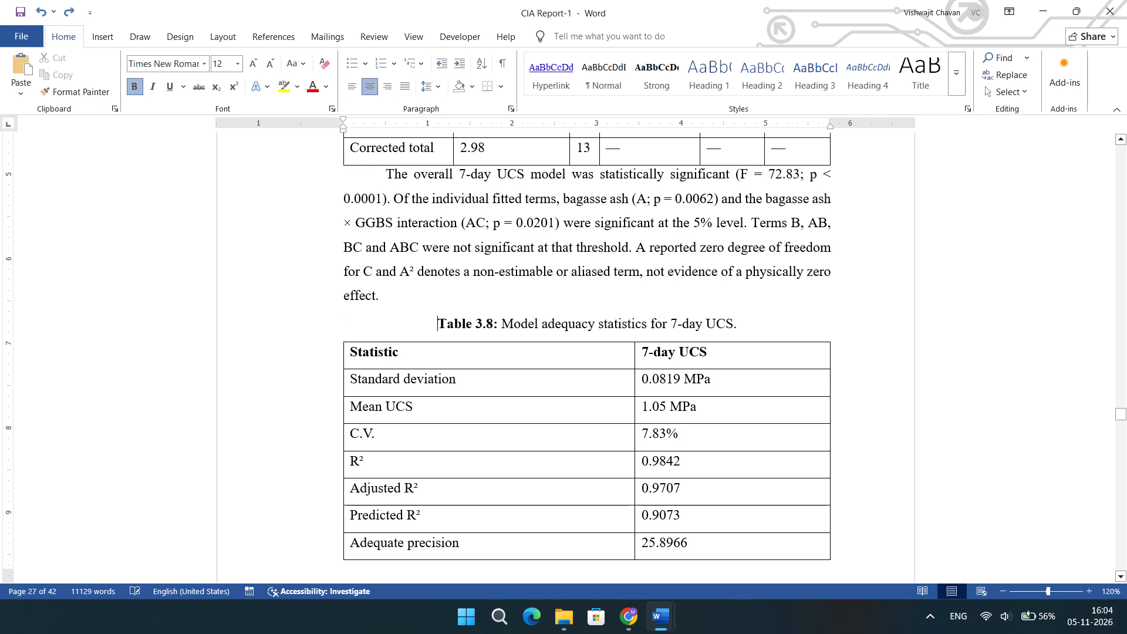
Examine the page layout from the 7-day UCS equation through the 28-day UCS tables and figures to Table 3.11.
scroll(433, 325, down, 1)
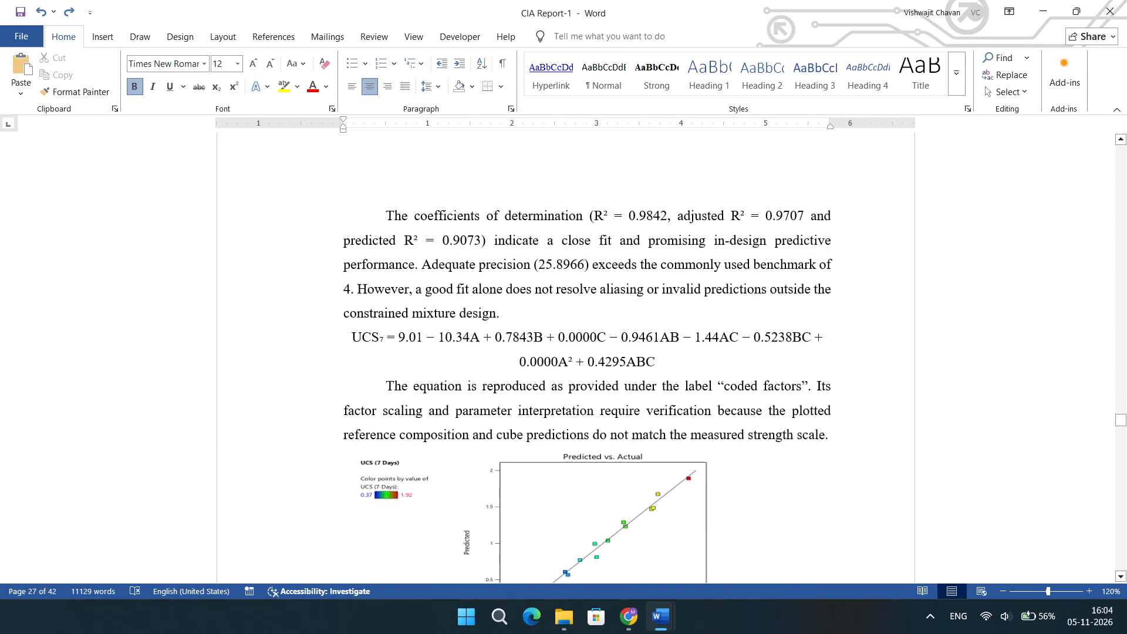
scroll(433, 325, down, 3)
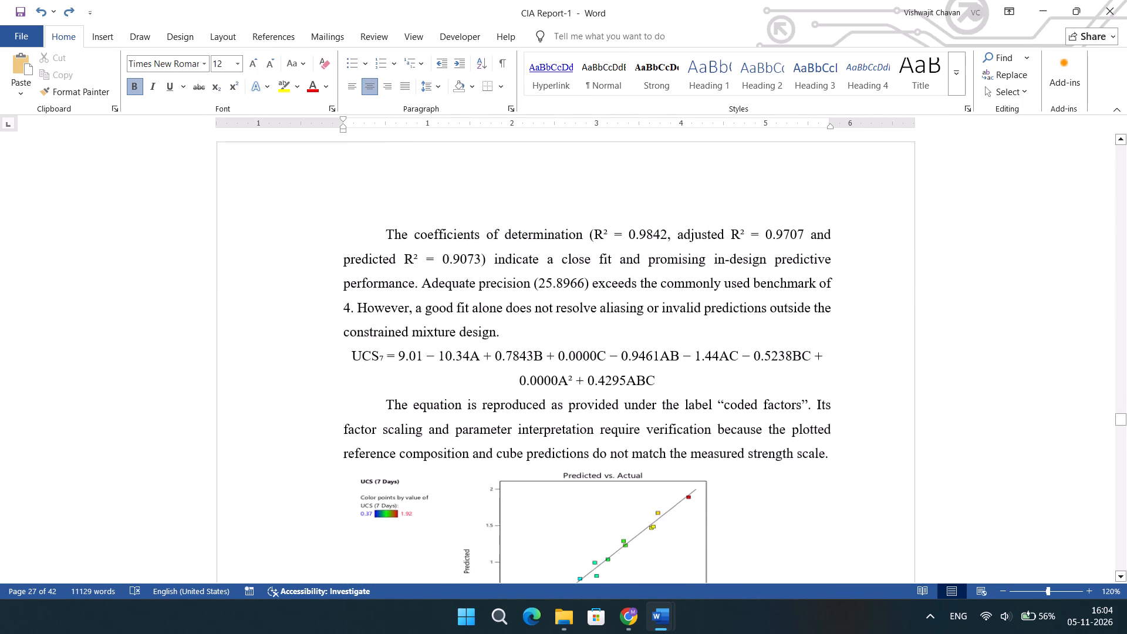
scroll(433, 325, down, 5)
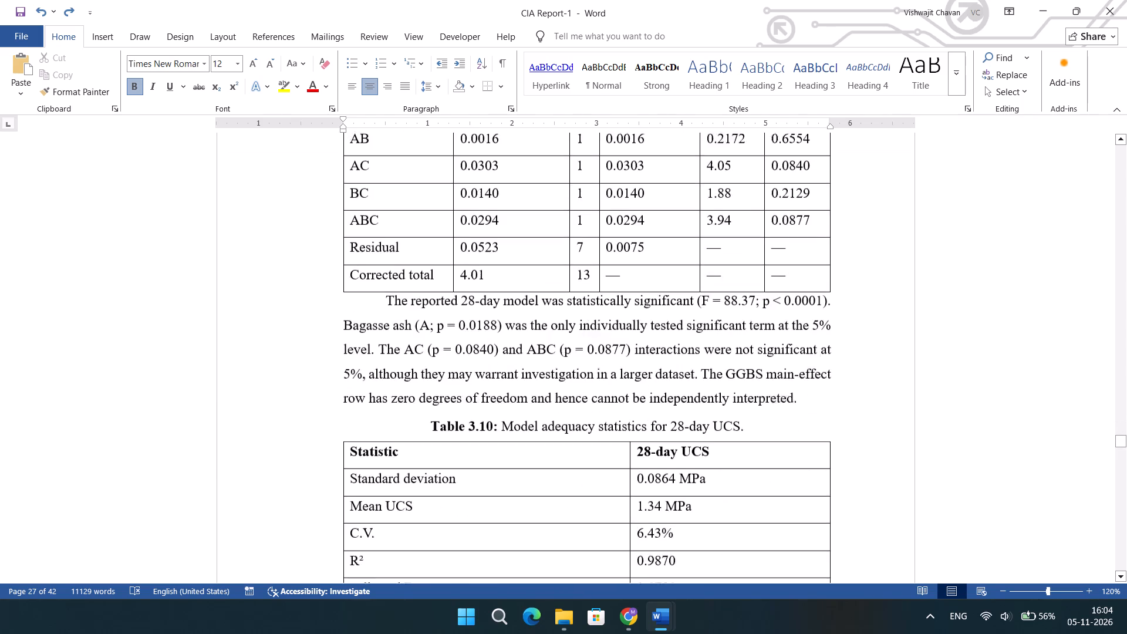
scroll(433, 325, down, 3)
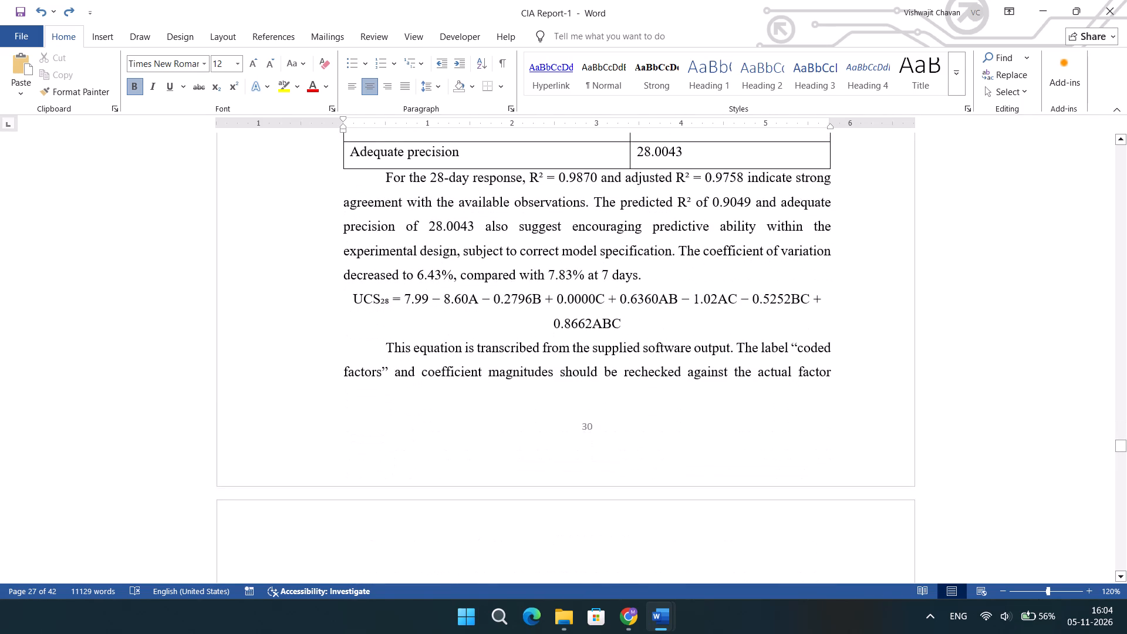
scroll(433, 325, down, 4)
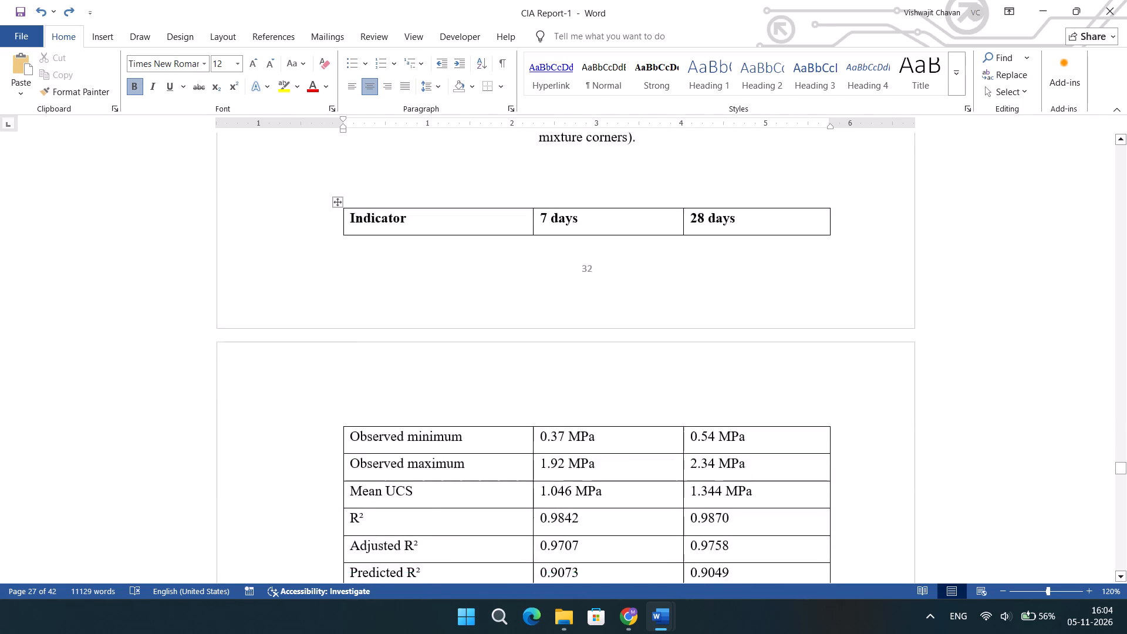
scroll(433, 325, down, 2)
scroll(433, 325, up, 1)
scroll(433, 325, right, 1)
scroll(433, 325, up, 1)
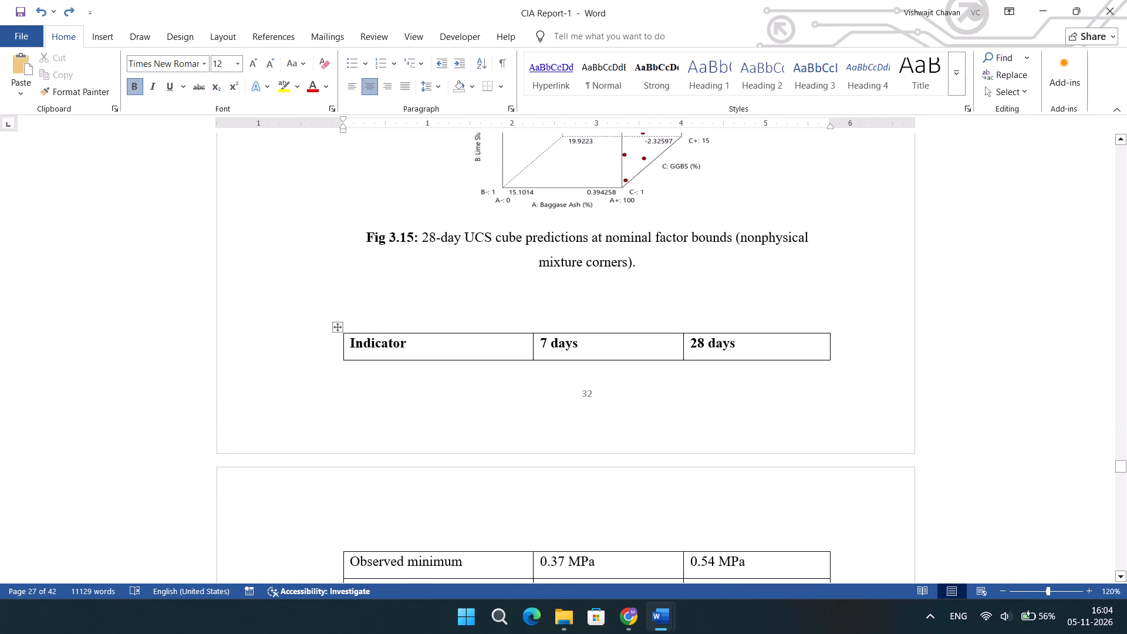
Stretch the Fig 3.14 perturbation plot about 0.3 inch taller to push Table 3.11 onto the following page.
scroll(433, 325, up, 1)
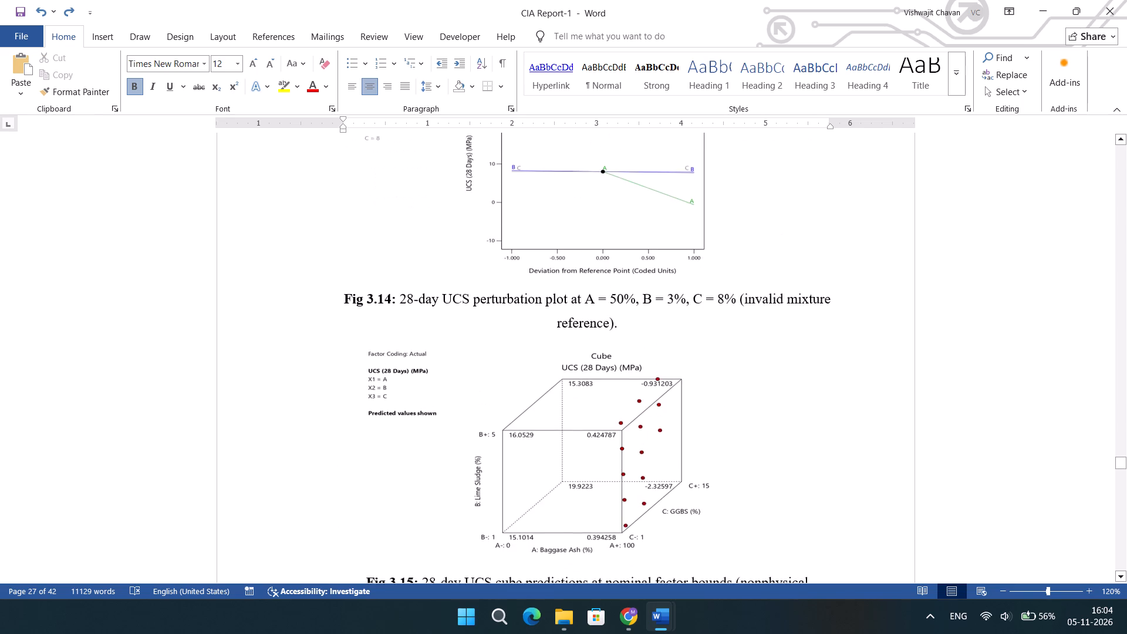
scroll(433, 325, right, 1)
click(642, 251)
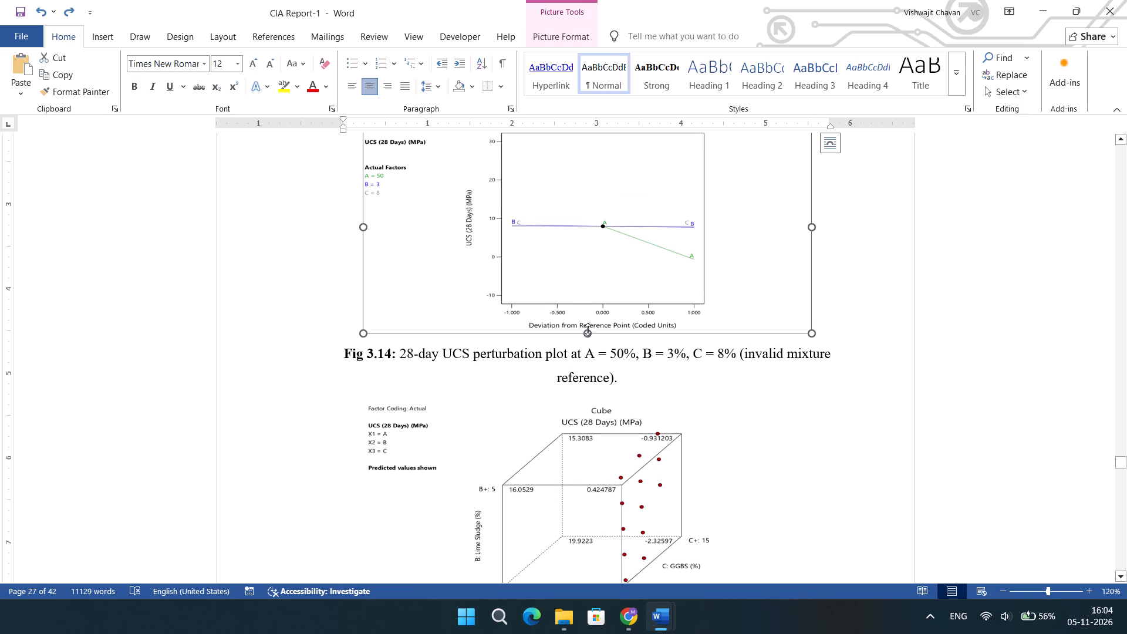
drag(588, 329, 579, 359)
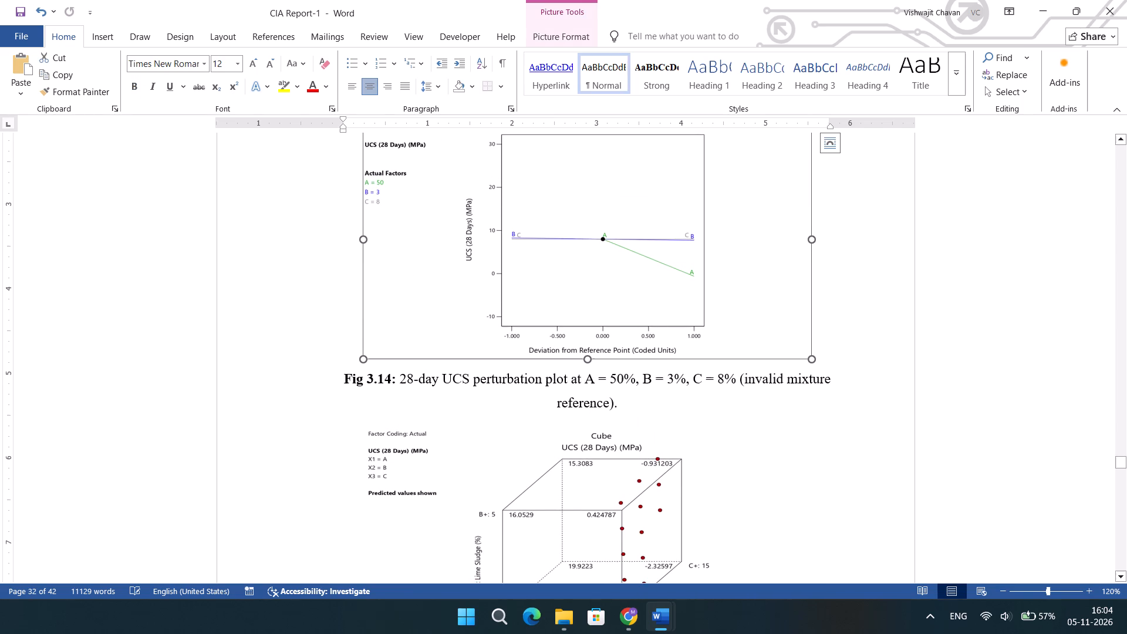
scroll(579, 359, down, 2)
Stretch the Fig 3.15 cube plot about 1.5 inches taller to fill the blank space at the bottom of page 32.
scroll(575, 246, up, 1)
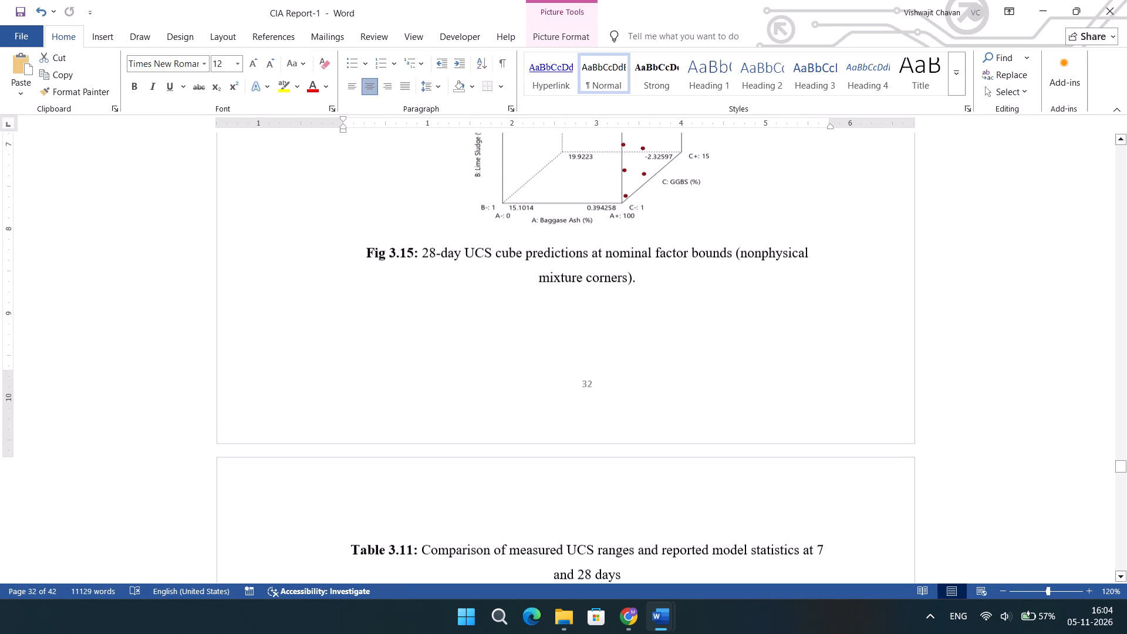
scroll(575, 246, up, 1)
click(571, 197)
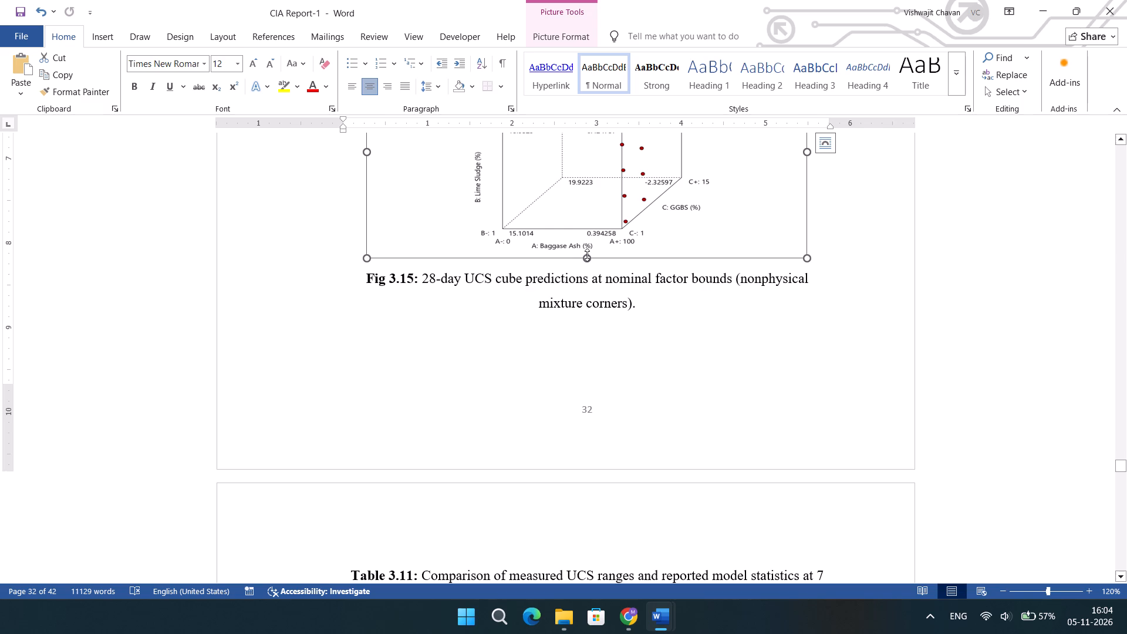
drag(587, 255, 589, 384)
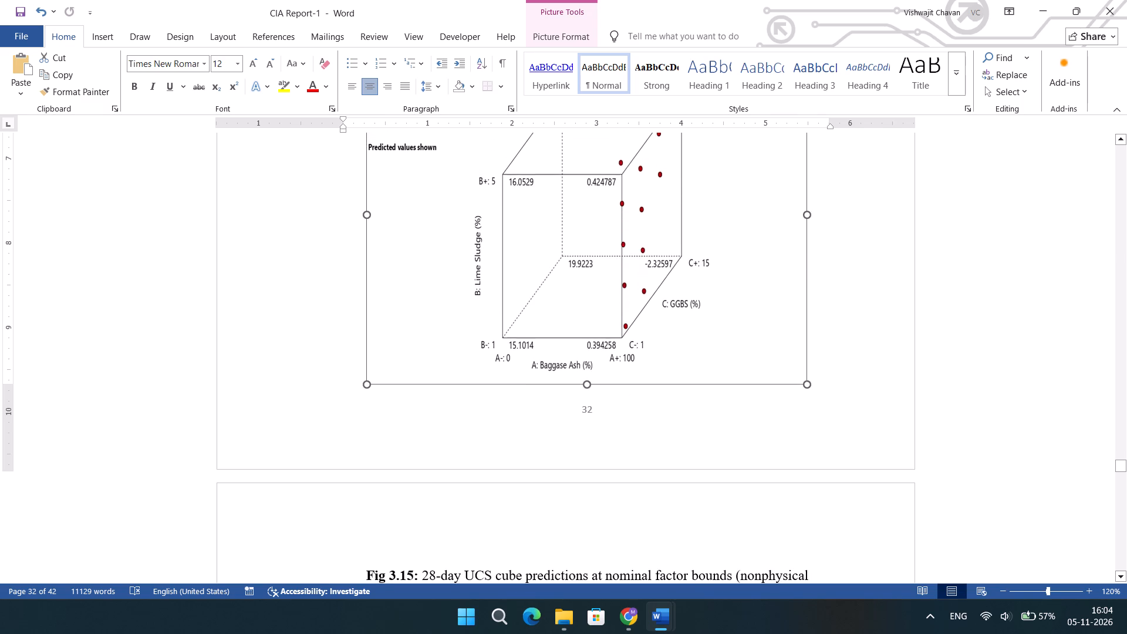
Shorten the Fig 3.15 cube plot about 0.6 inch so its caption fits on page 32, and widen it about 0.7 inch.
drag(589, 384, 590, 331)
scroll(504, 284, up, 1)
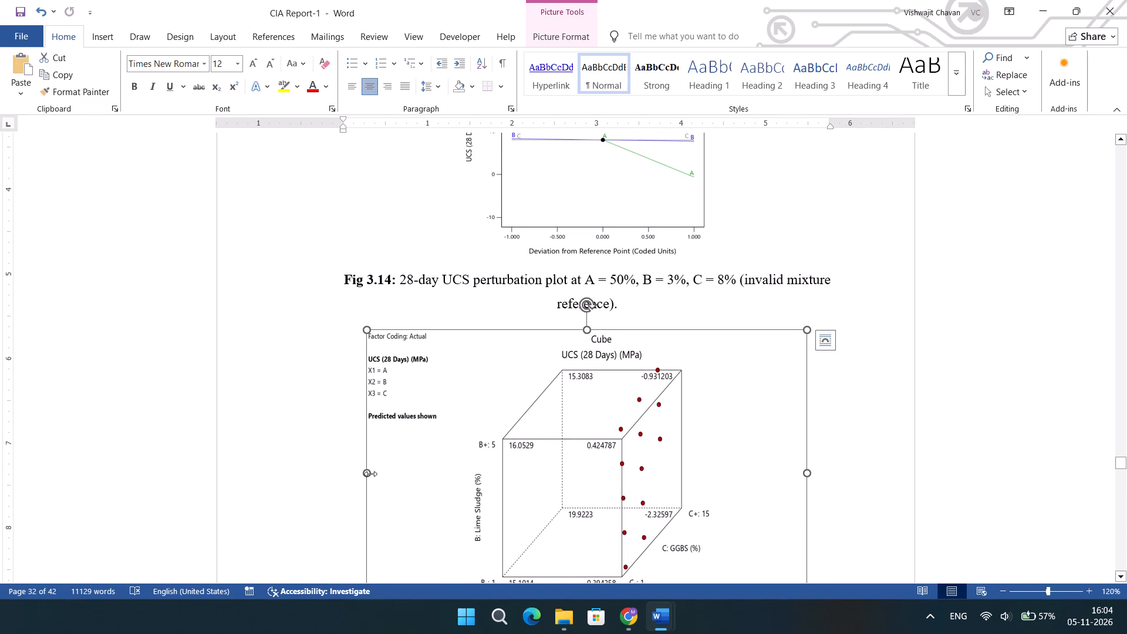
drag(366, 473, 300, 463)
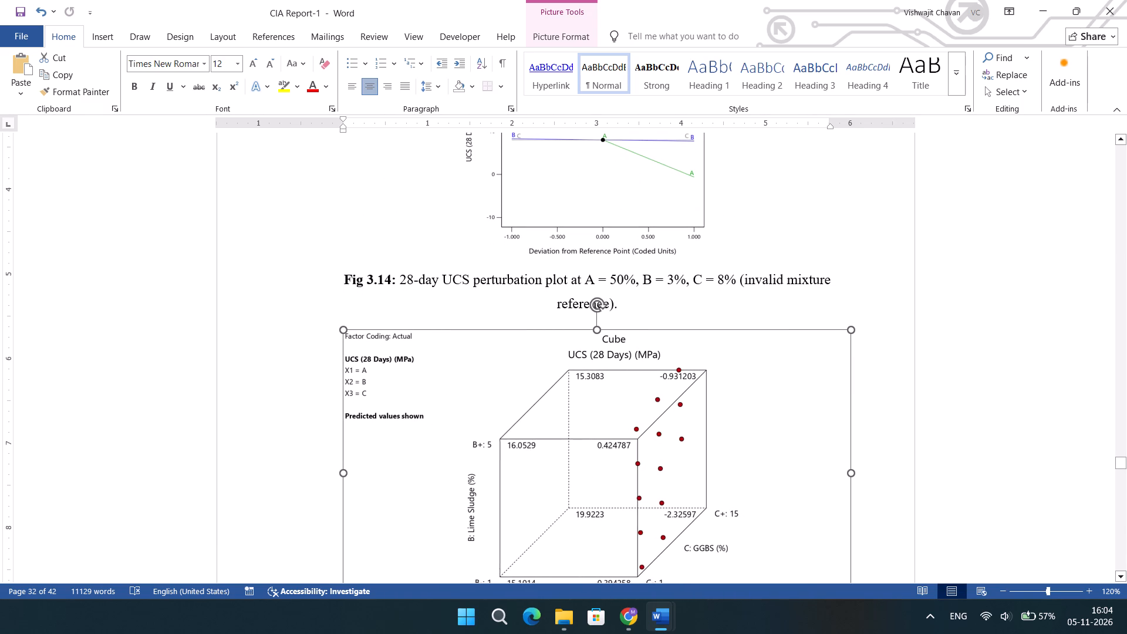
drag(300, 463, 308, 464)
Widen the Fig 3.14 perturbation plot about 0.3 inch to nearly fill the text width.
scroll(308, 464, up, 1)
click(582, 466)
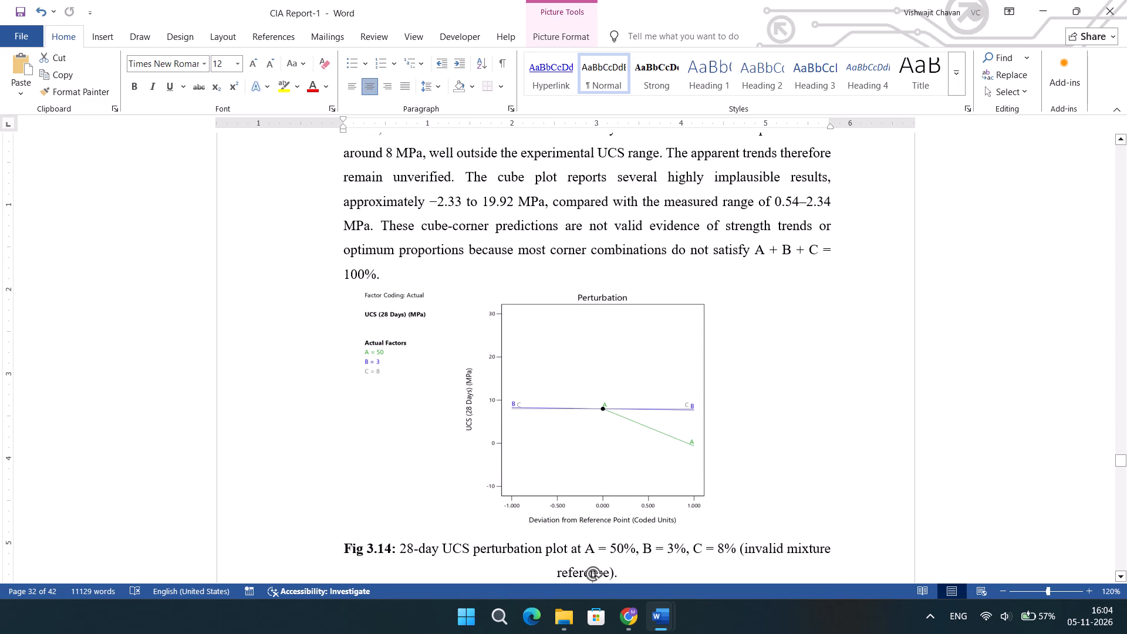
drag(362, 407, 337, 405)
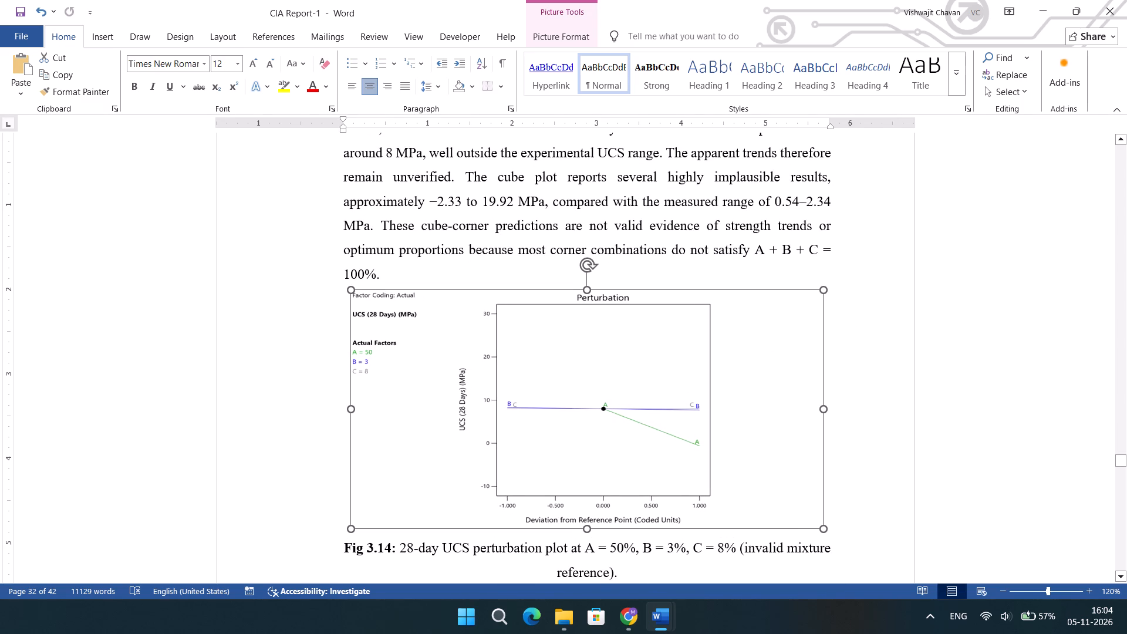
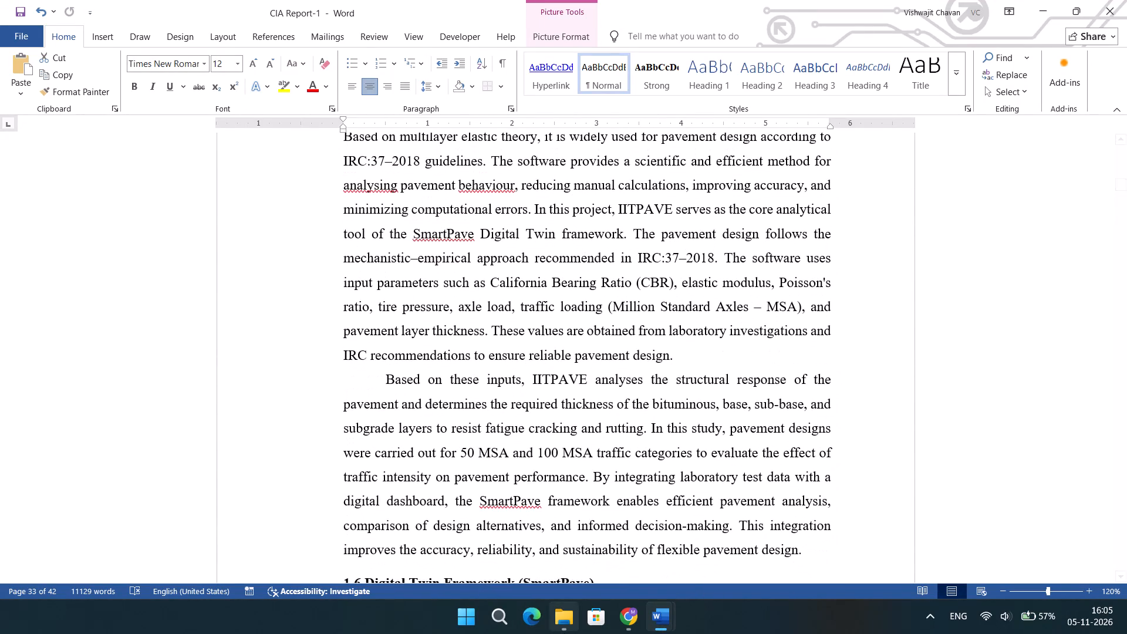
Shrink the Fig 1.2 pavement layer picture's height by about 0.5 inch to make room for Table 1.1 on page 3.
scroll(564, 633, up, 3)
click(651, 415)
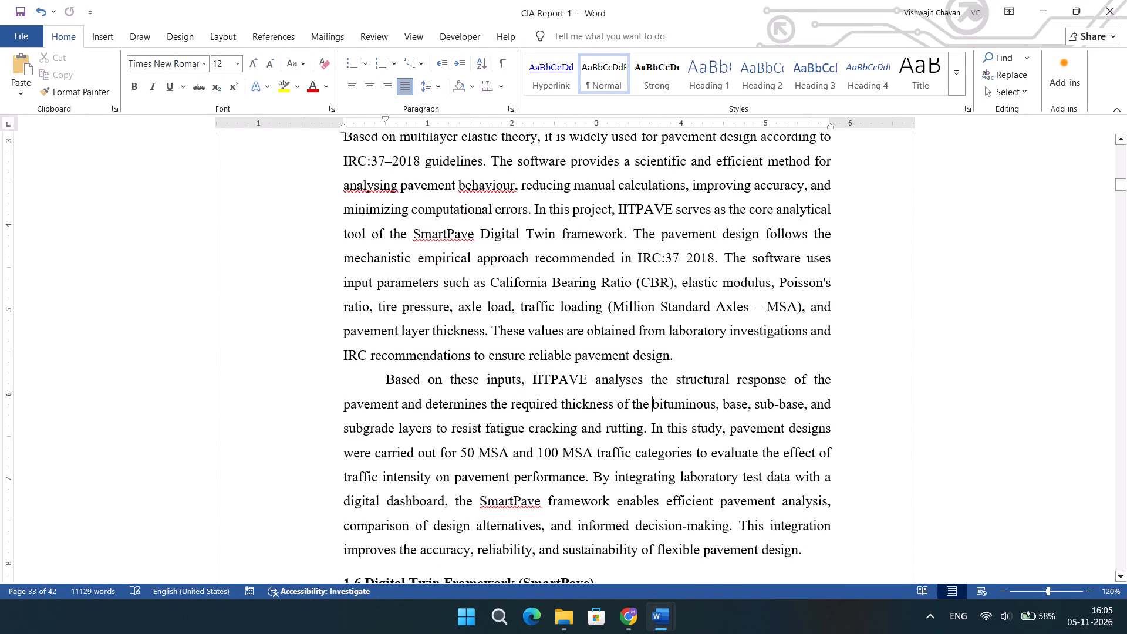
scroll(651, 415, up, 3)
scroll(651, 415, down, 3)
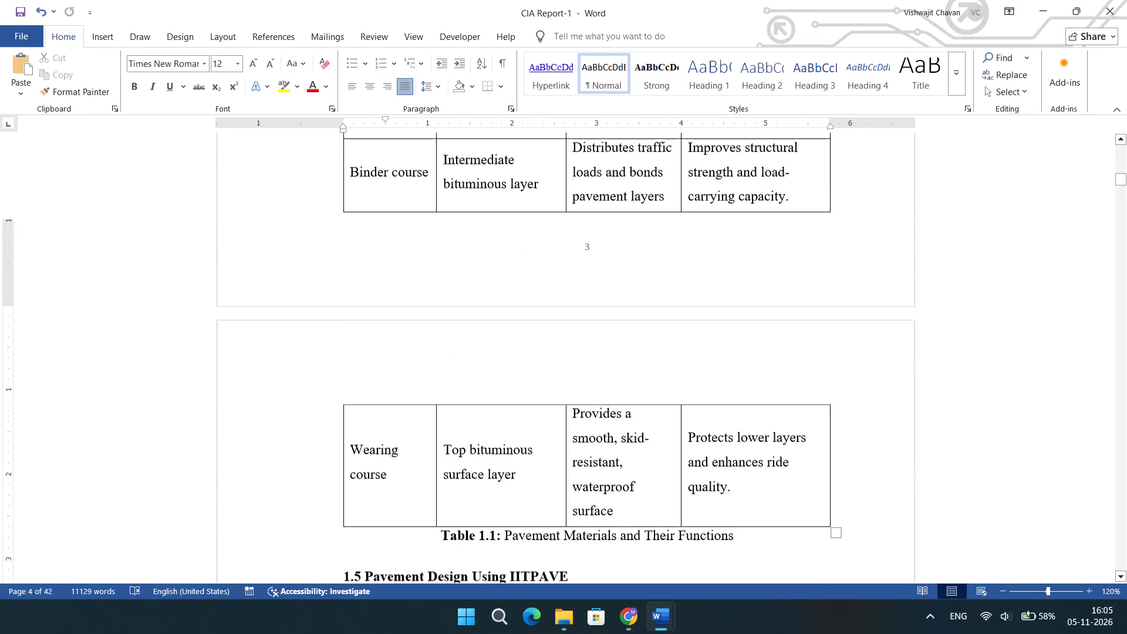
scroll(651, 415, up, 1)
scroll(651, 415, down, 1)
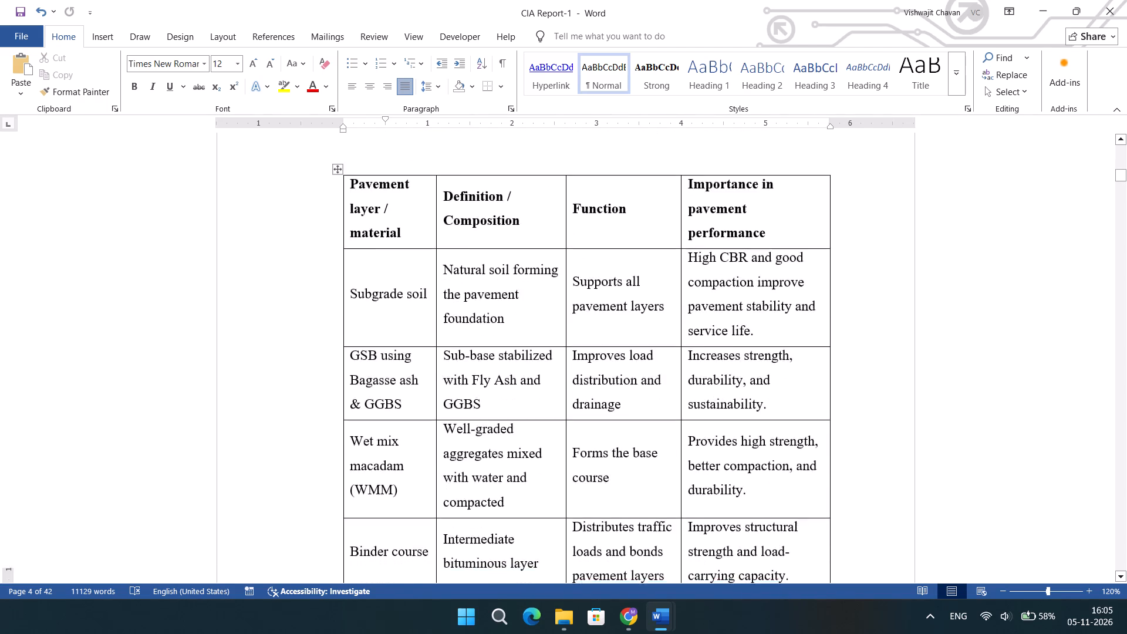
scroll(651, 415, down, 1)
scroll(651, 415, up, 2)
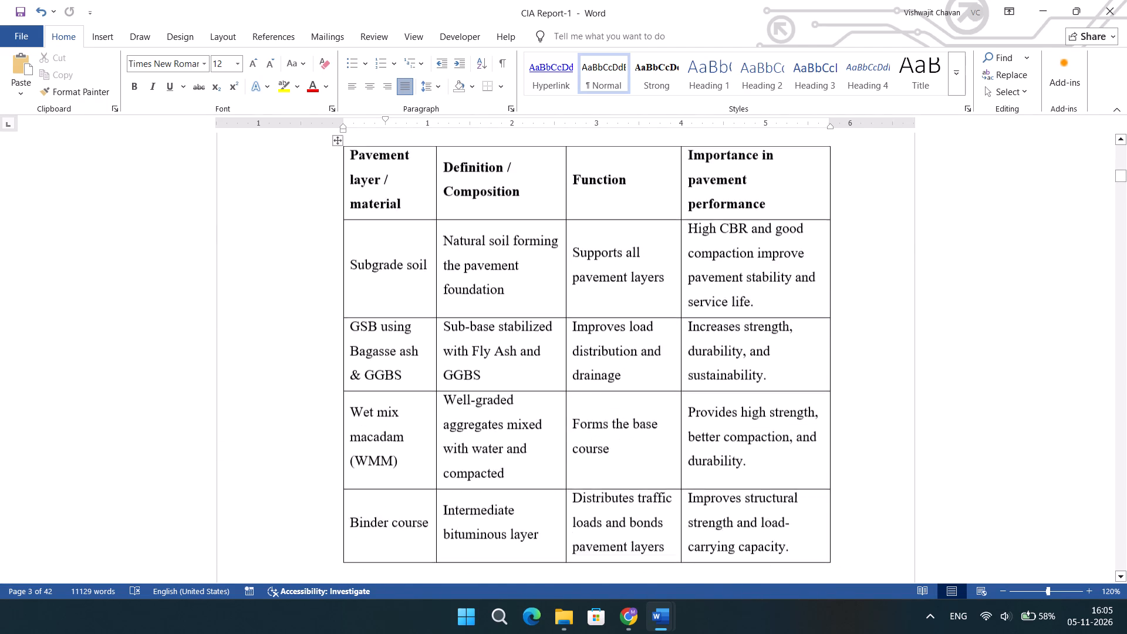
scroll(651, 415, down, 1)
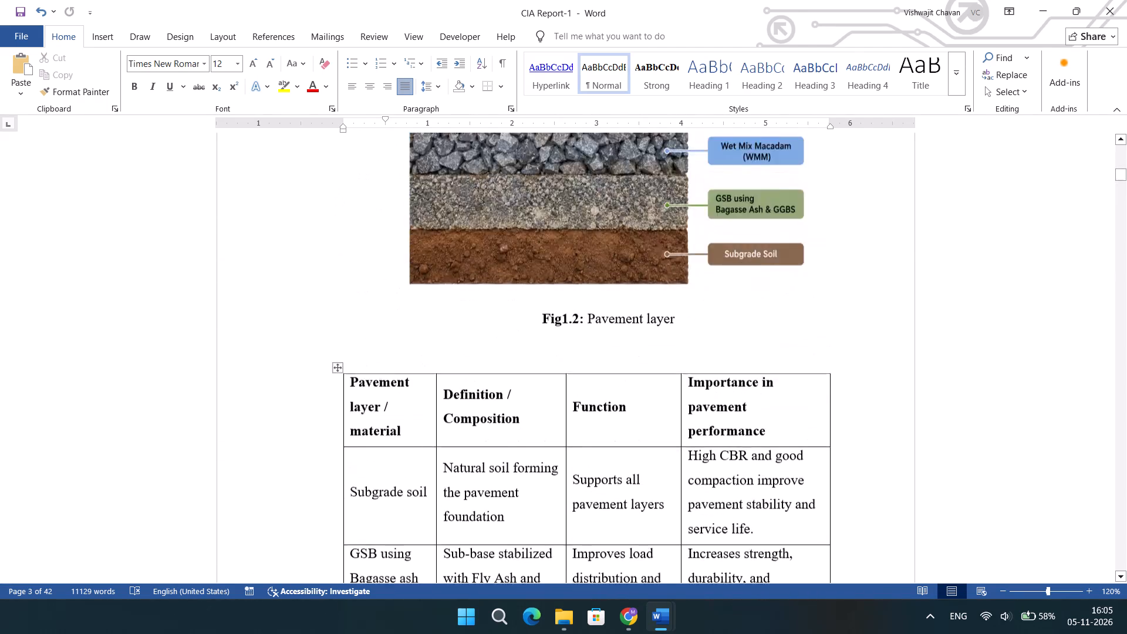
scroll(651, 415, up, 1)
scroll(651, 415, down, 1)
scroll(651, 415, up, 1)
scroll(651, 415, down, 2)
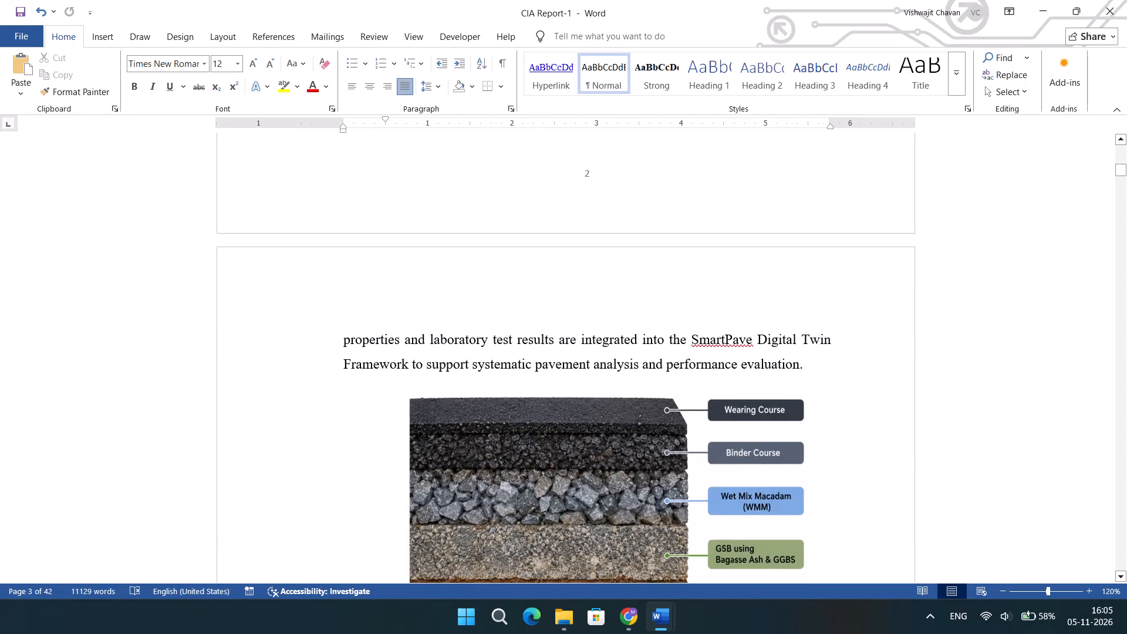
click(575, 471)
drag(607, 396, 602, 437)
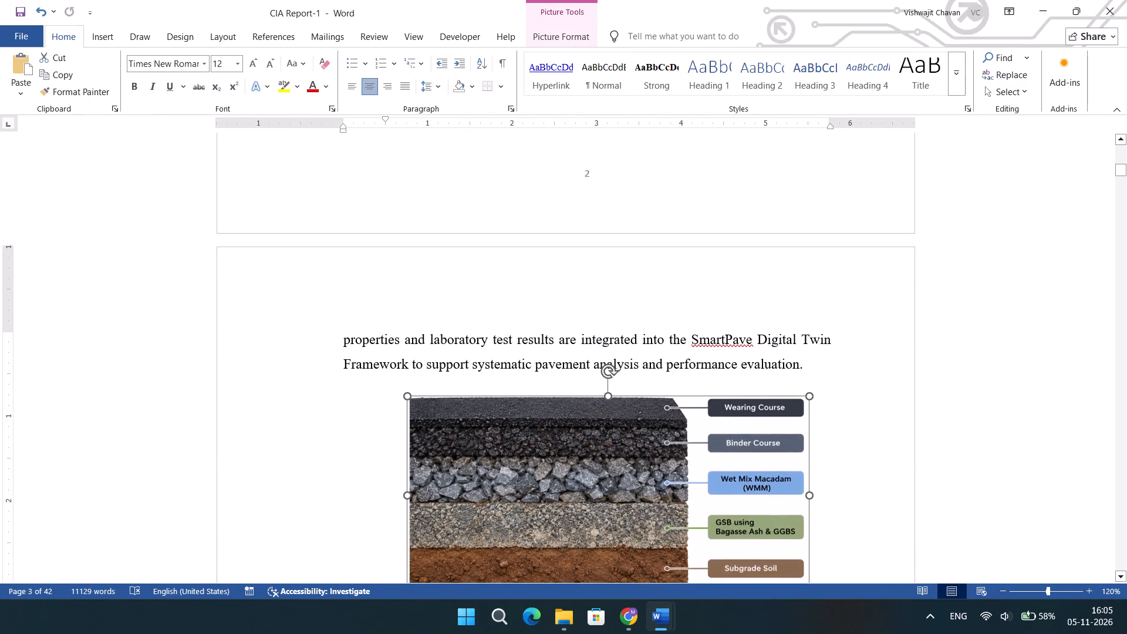
Shrink the Fig 1.2 pavement layer picture to about 4 inches wide and 2 inches tall.
scroll(602, 437, down, 2)
scroll(602, 437, up, 1)
scroll(602, 437, down, 1)
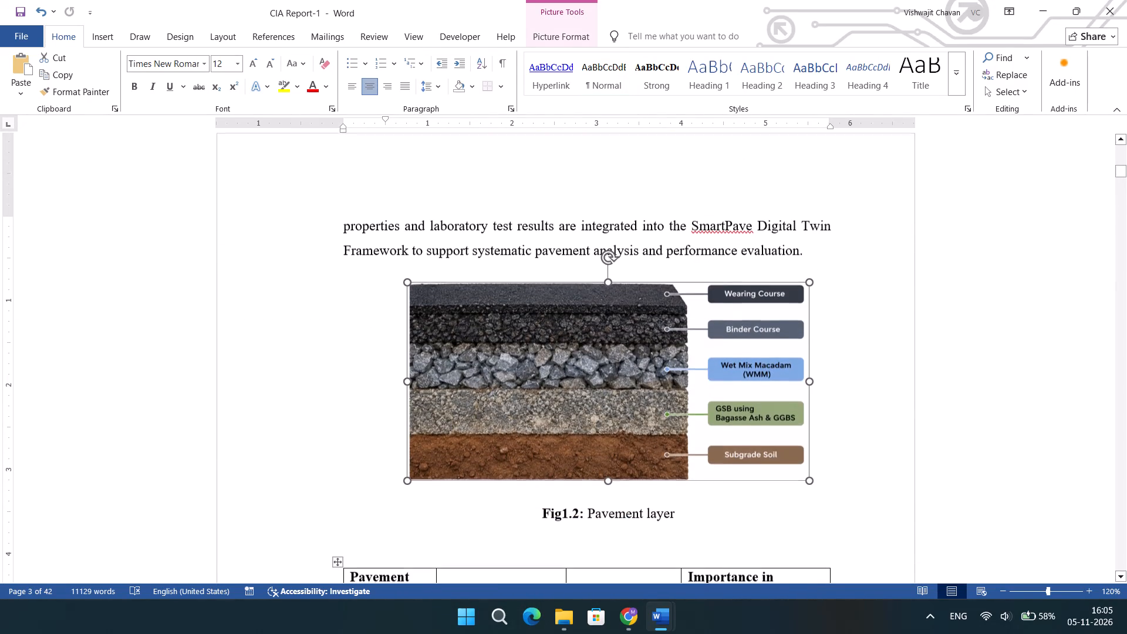
drag(610, 480, 618, 447)
drag(404, 365, 440, 367)
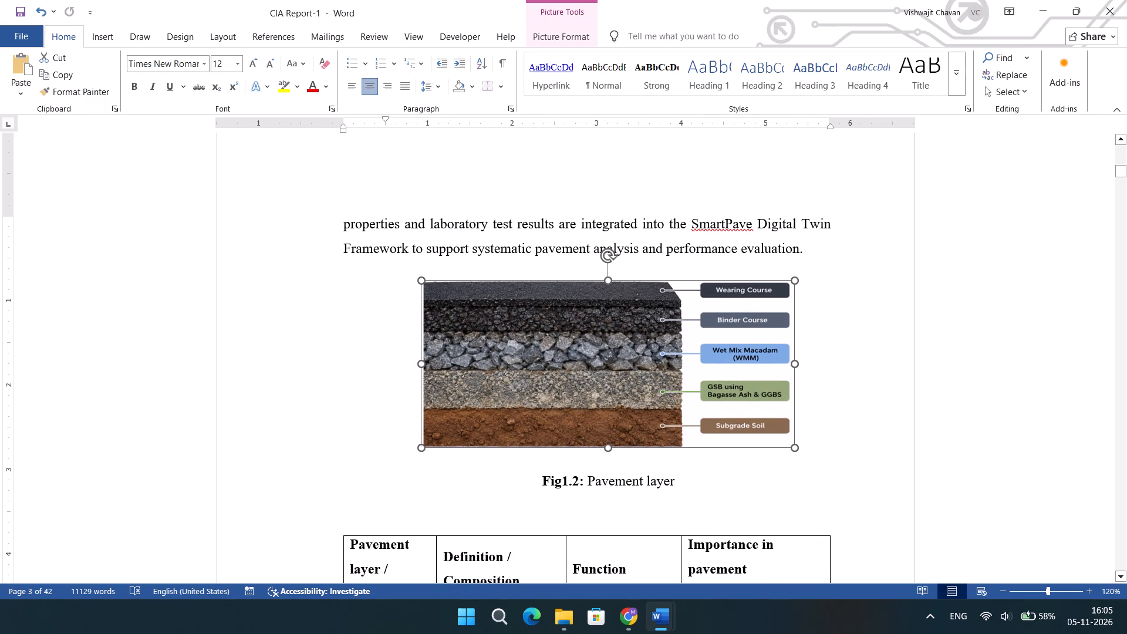
drag(440, 367, 472, 370)
Copy the Table 1.1 caption "Pavement Materials and Their Functions" and delete it from below the table.
scroll(472, 370, down, 1)
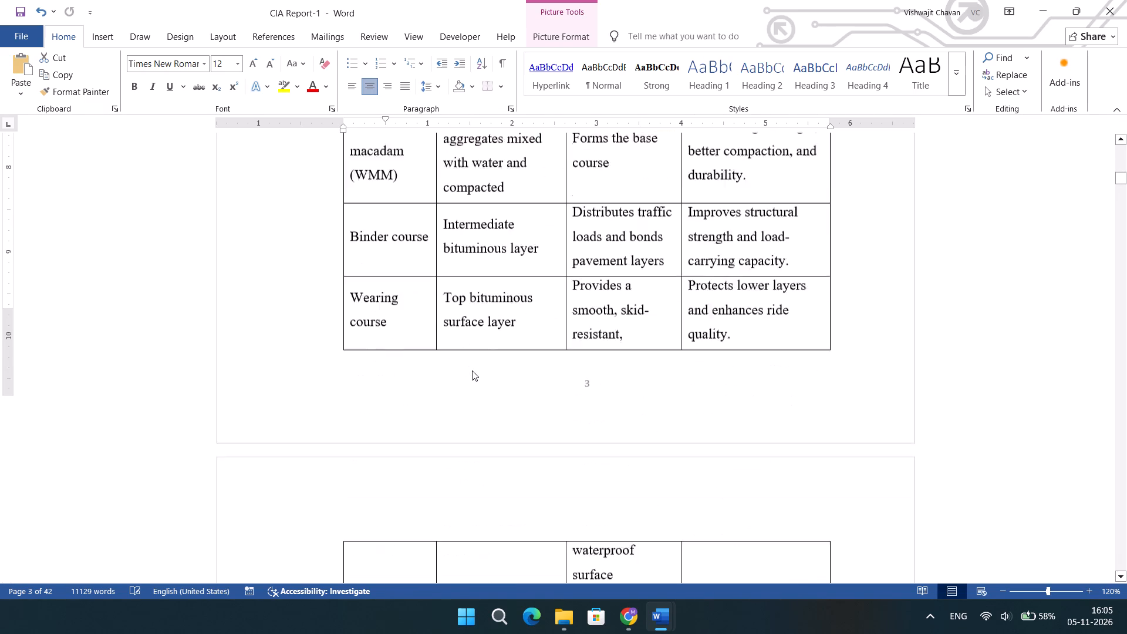
scroll(472, 370, down, 1)
scroll(472, 370, up, 1)
scroll(472, 370, down, 2)
scroll(472, 370, up, 1)
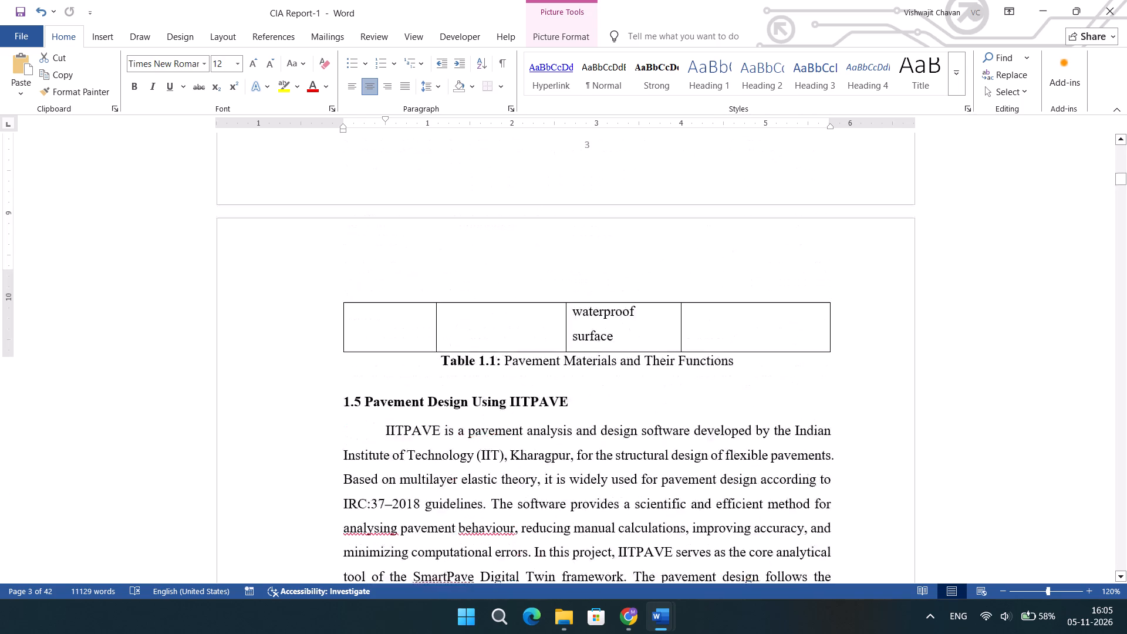
scroll(472, 370, up, 1)
click(440, 514)
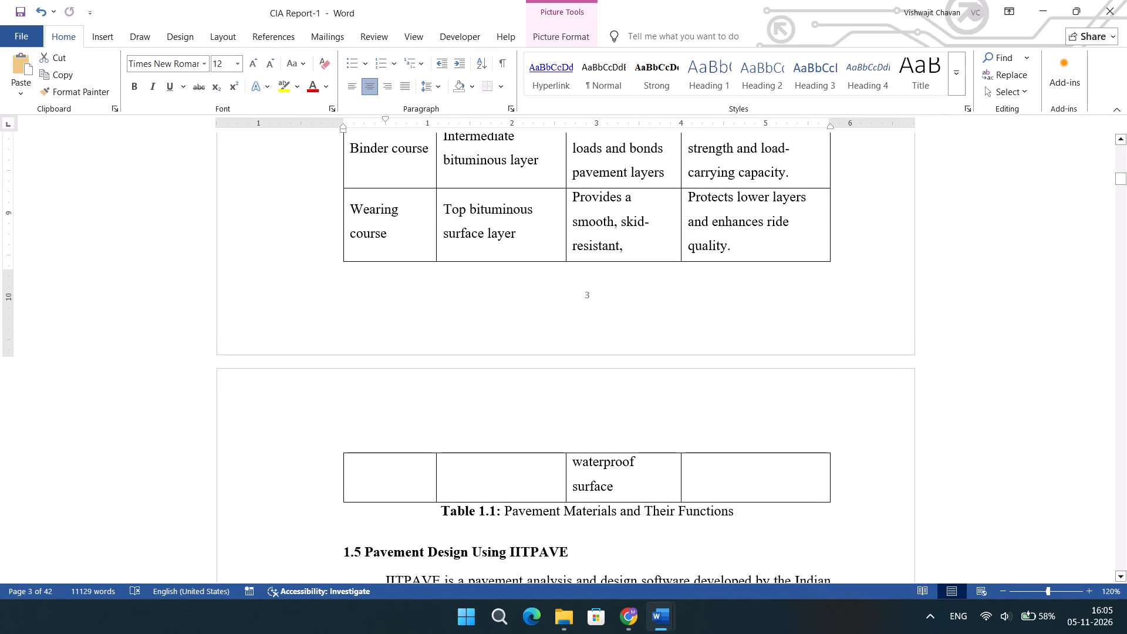
drag(739, 521, 677, 518)
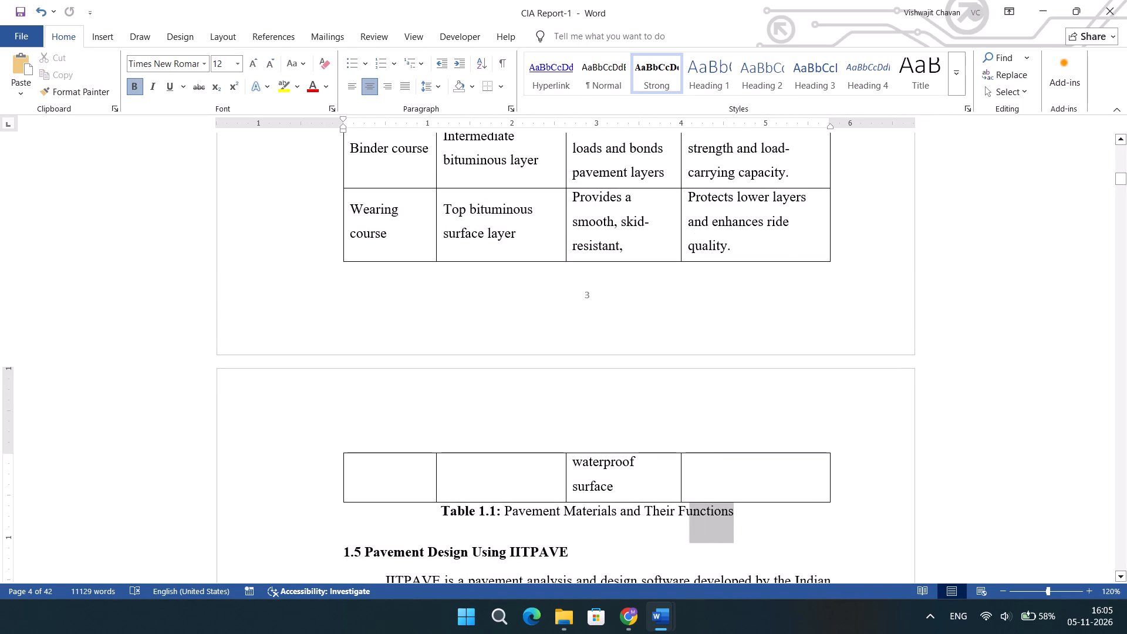
drag(677, 518, 454, 514)
key(ctrl+c)
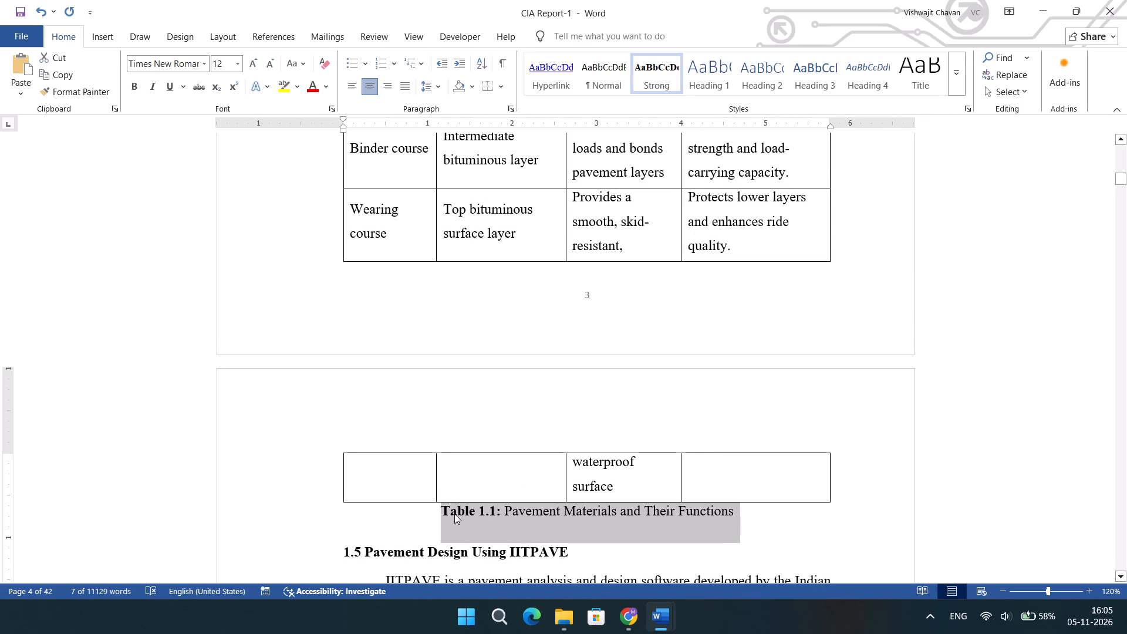
key(BackSpace)
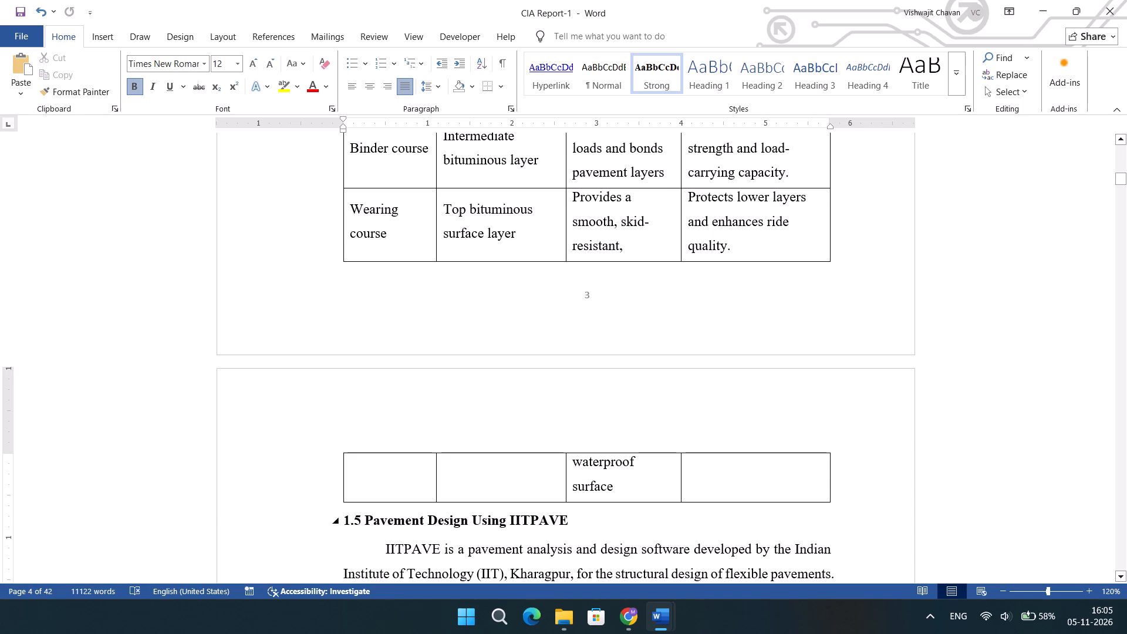
Shrink the Fig 1.2 pavement layer picture further to about 3.3 inches wide and 1.7 inches tall.
scroll(454, 514, up, 2)
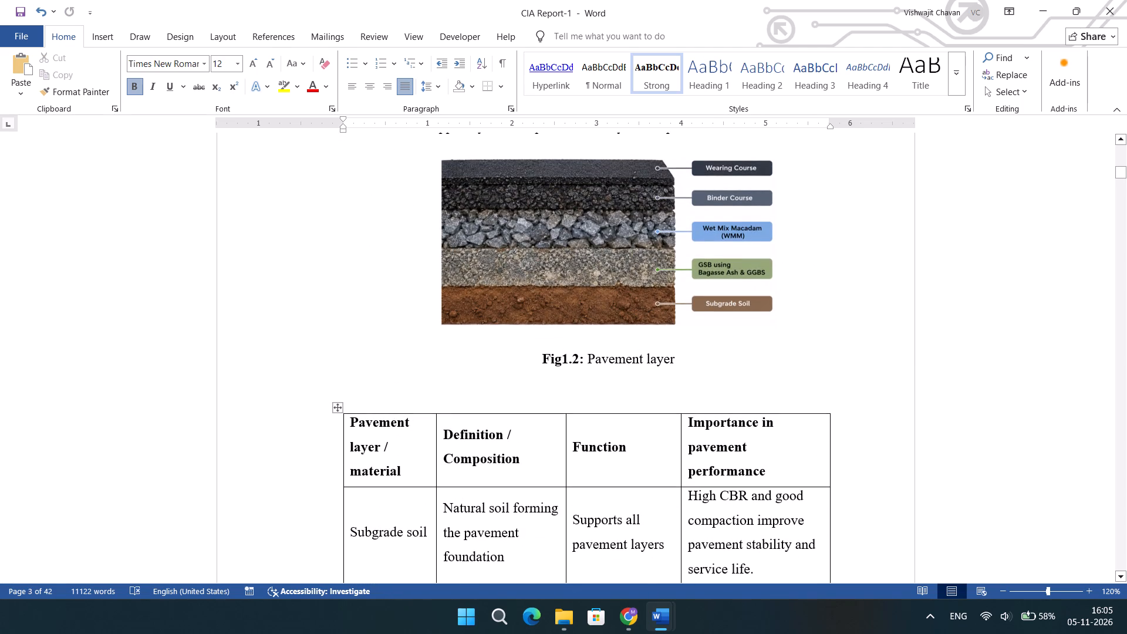
click(537, 328)
click(609, 323)
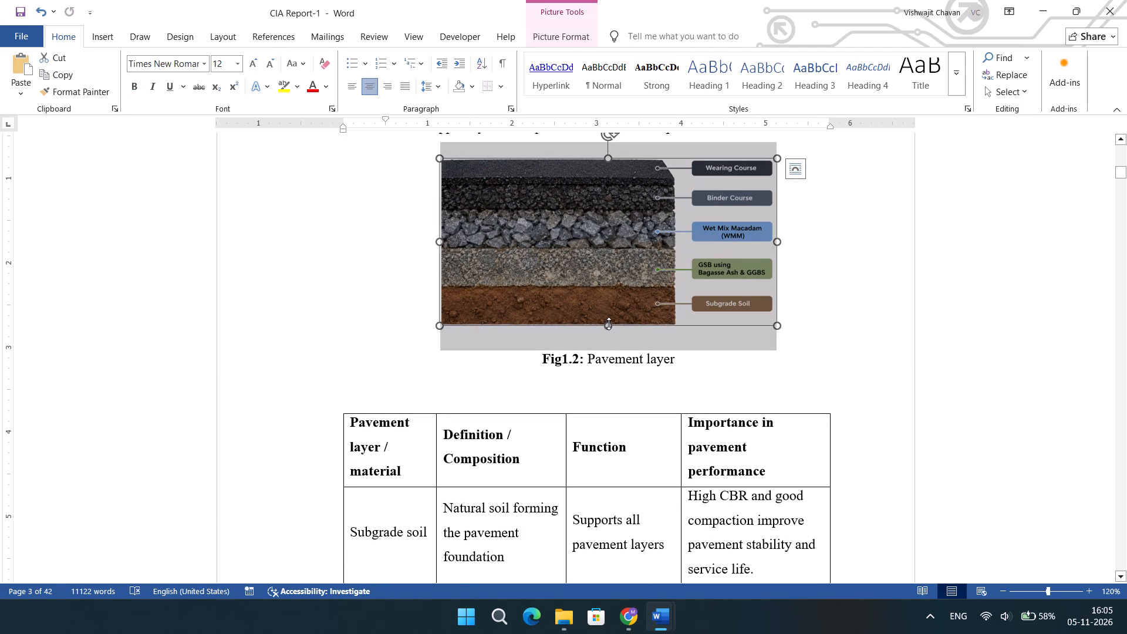
click(376, 278)
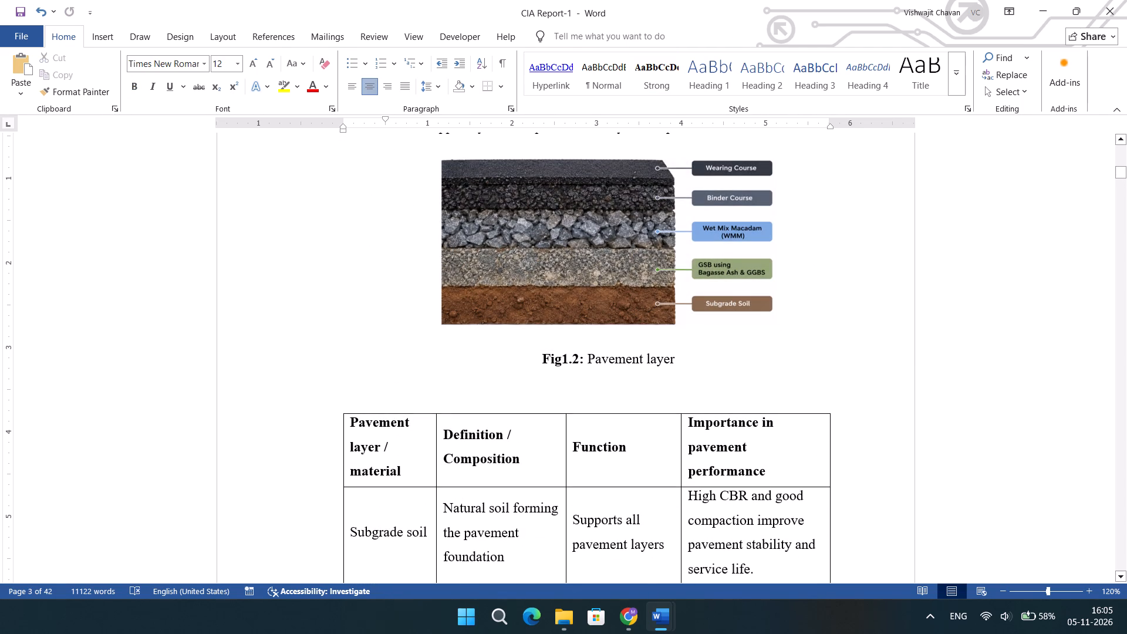
click(612, 313)
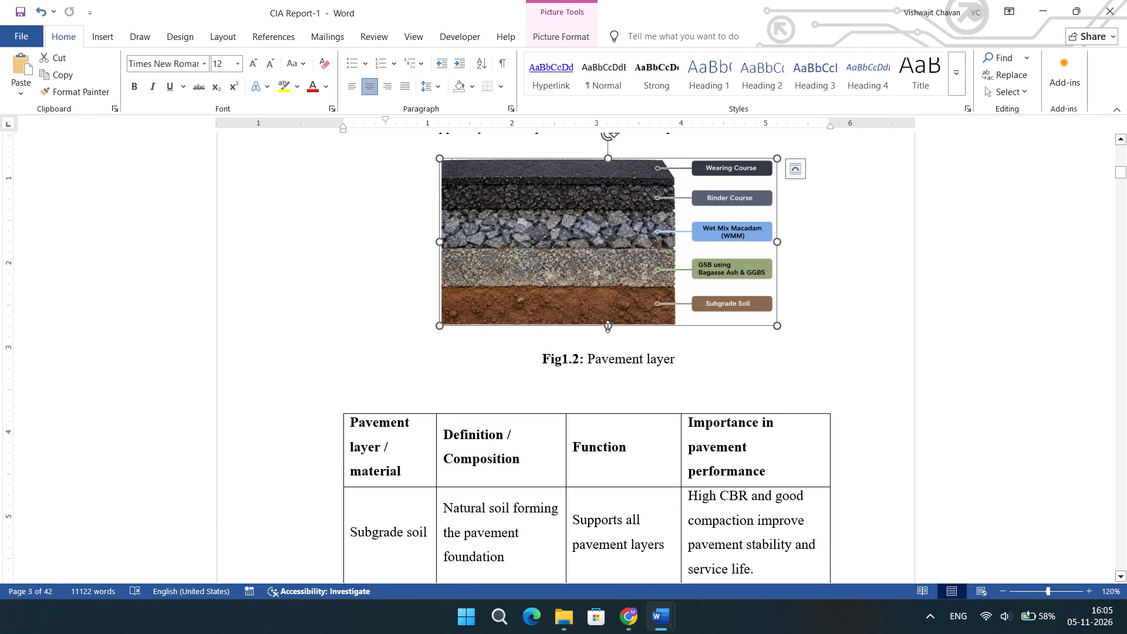
drag(608, 326, 616, 303)
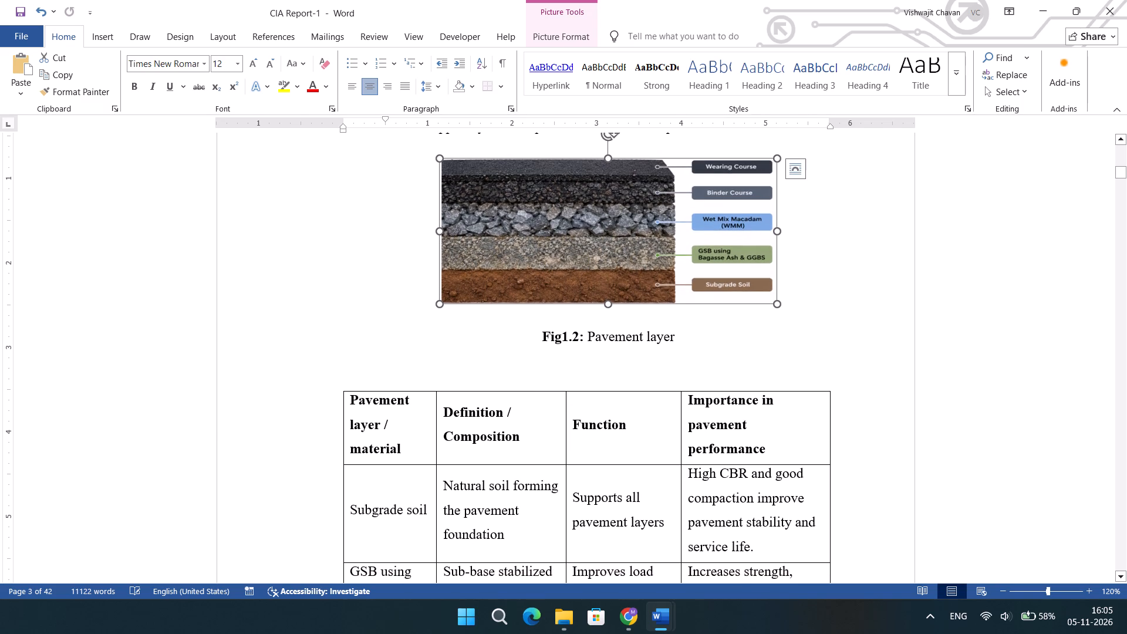
drag(437, 231, 498, 230)
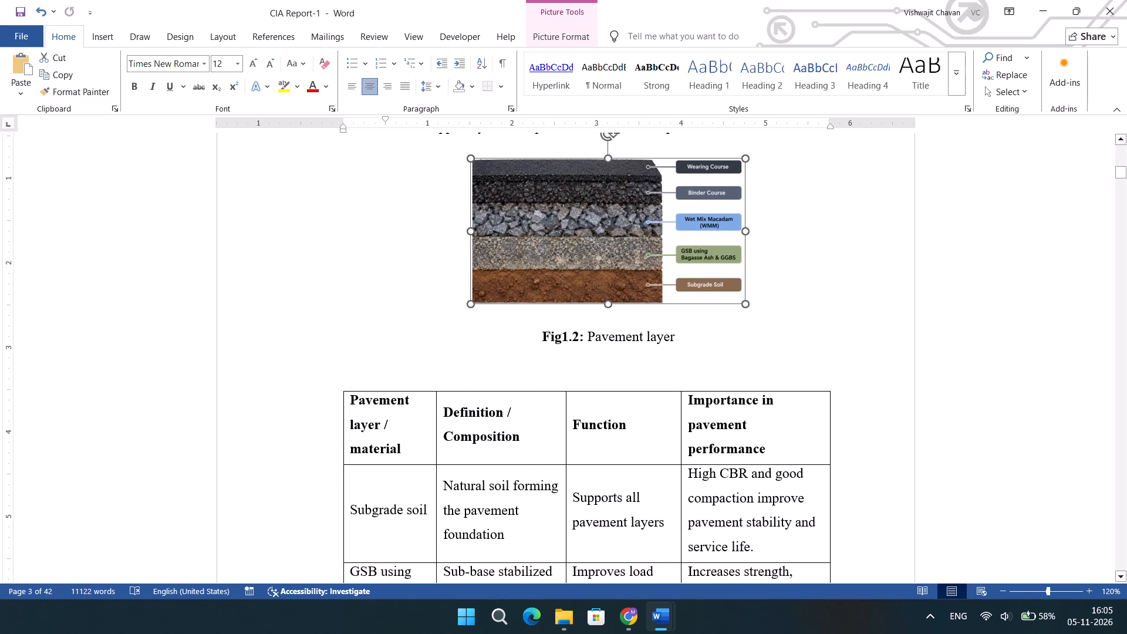
drag(498, 230, 495, 231)
Paste the Table 1.1 caption on a new line between the Fig 1.2 caption and the table, removing the extra blank line beneath.
scroll(495, 231, down, 1)
scroll(495, 231, up, 1)
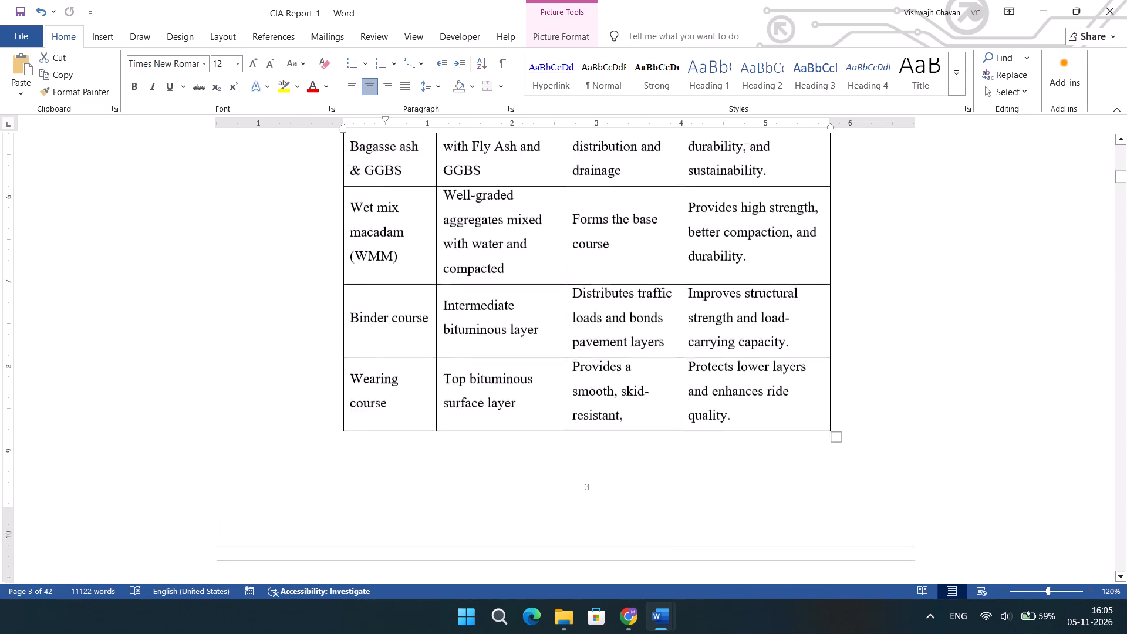
scroll(495, 231, up, 1)
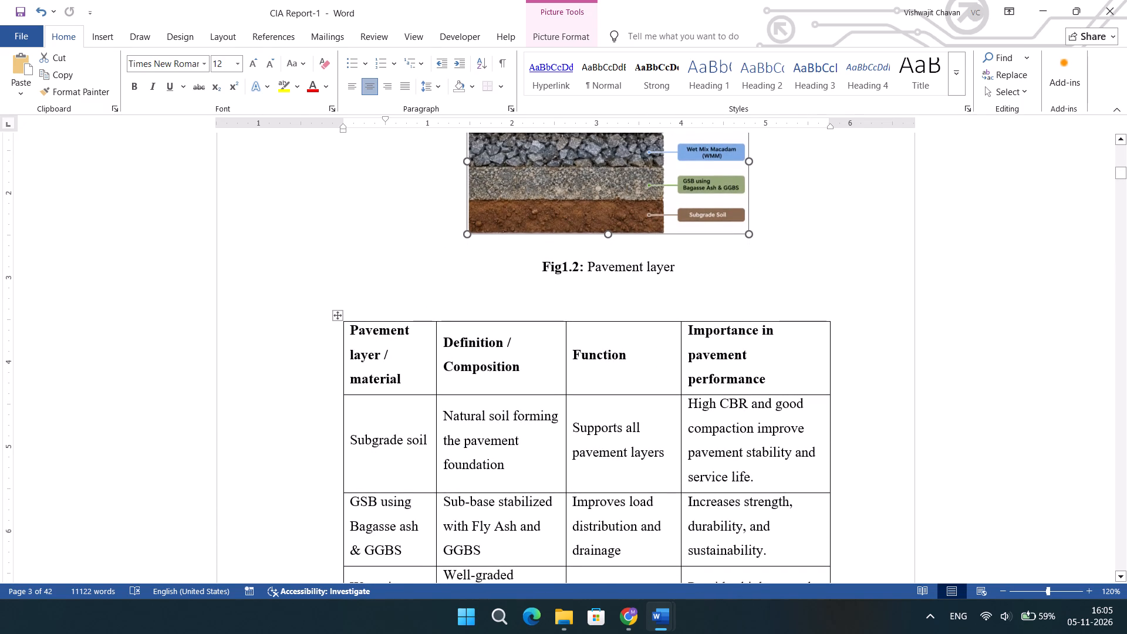
click(484, 308)
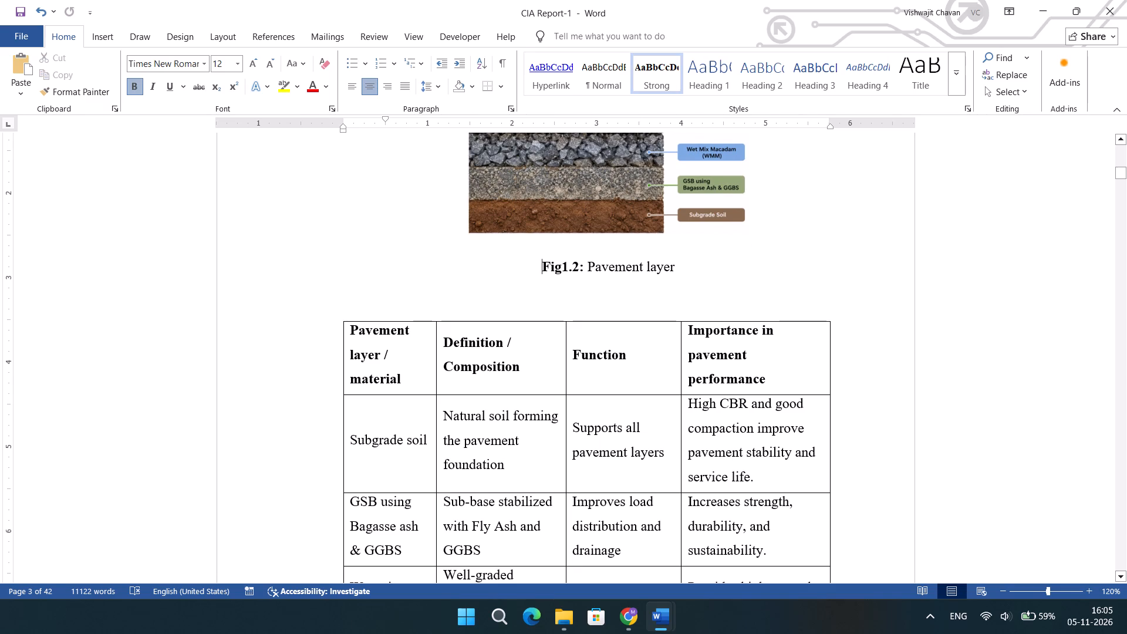
click(681, 272)
key(Return)
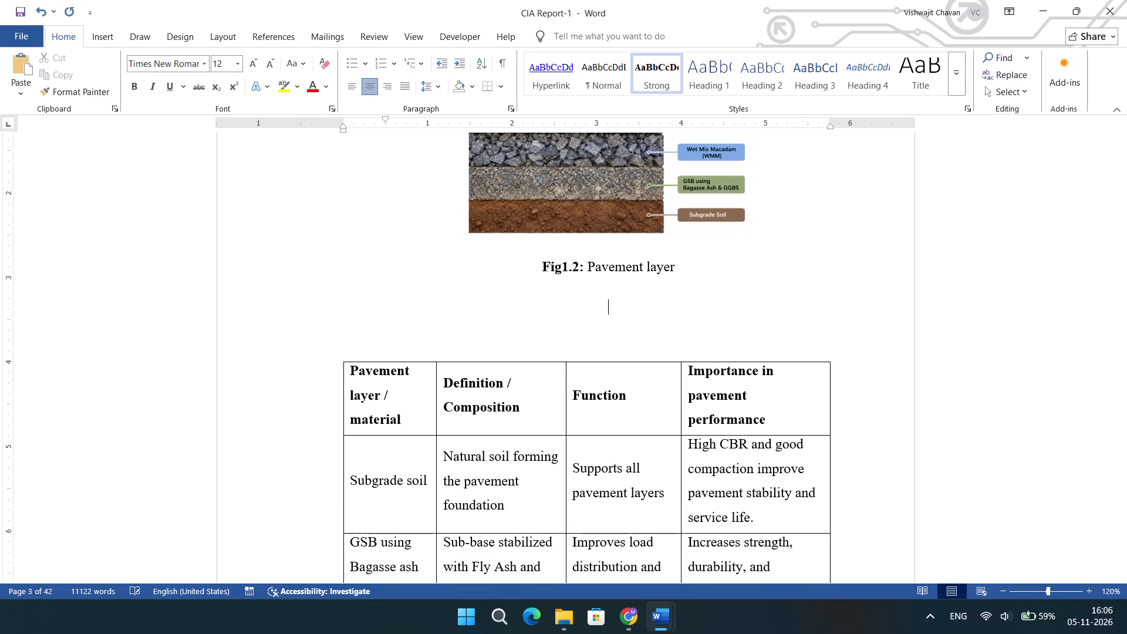
key(ctrl+v)
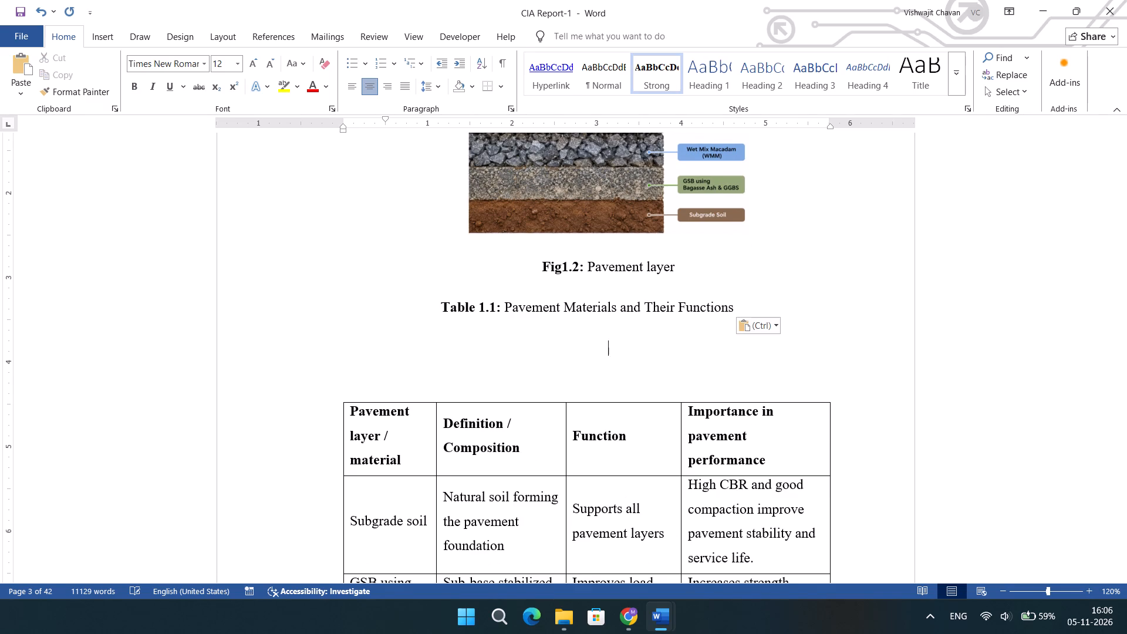
click(521, 386)
key(BackSpace)
key(BackSpace)
key(BackSpace)
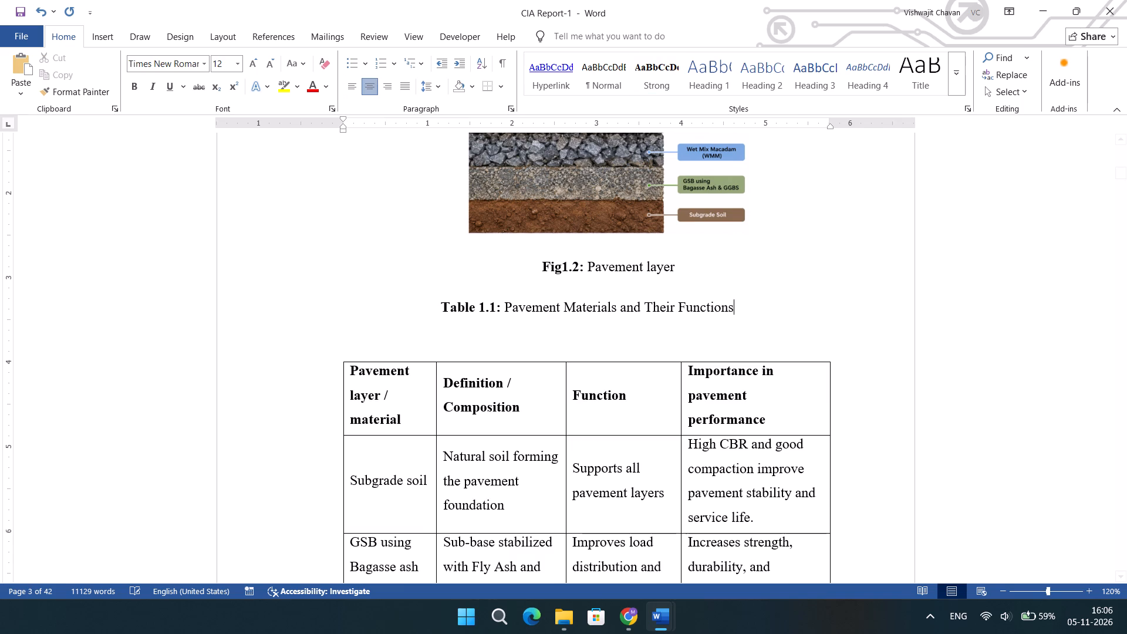
click(409, 350)
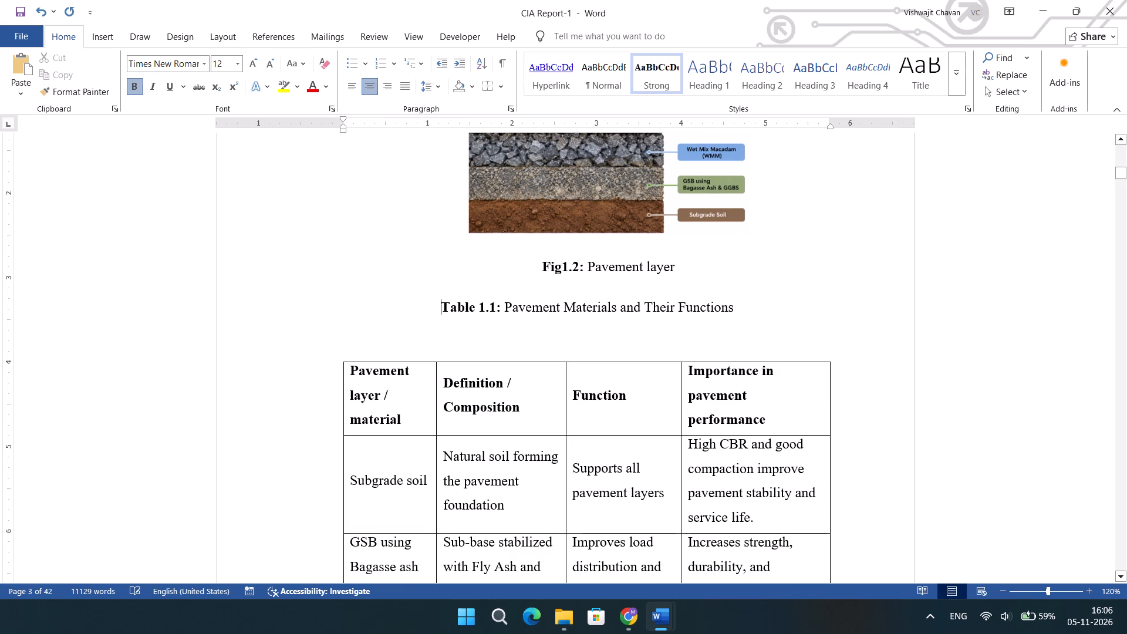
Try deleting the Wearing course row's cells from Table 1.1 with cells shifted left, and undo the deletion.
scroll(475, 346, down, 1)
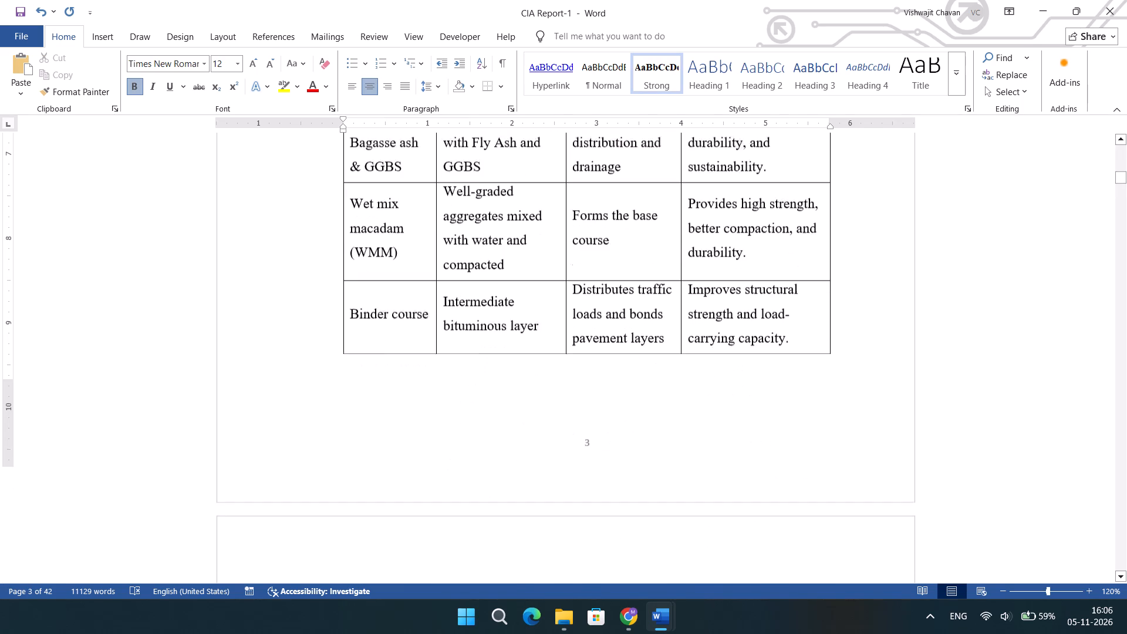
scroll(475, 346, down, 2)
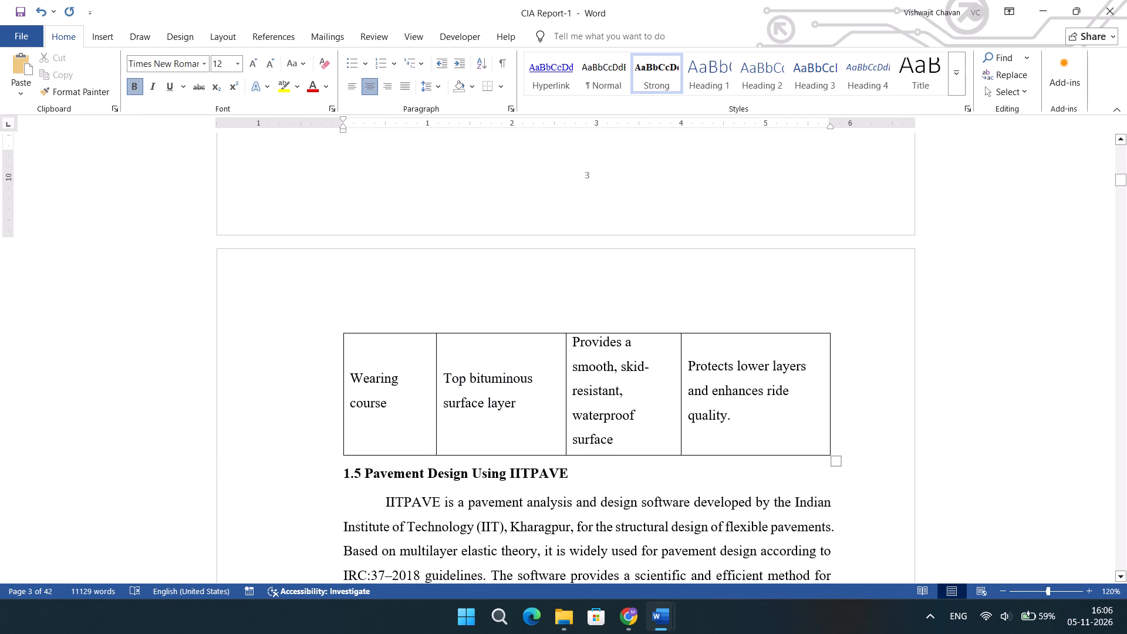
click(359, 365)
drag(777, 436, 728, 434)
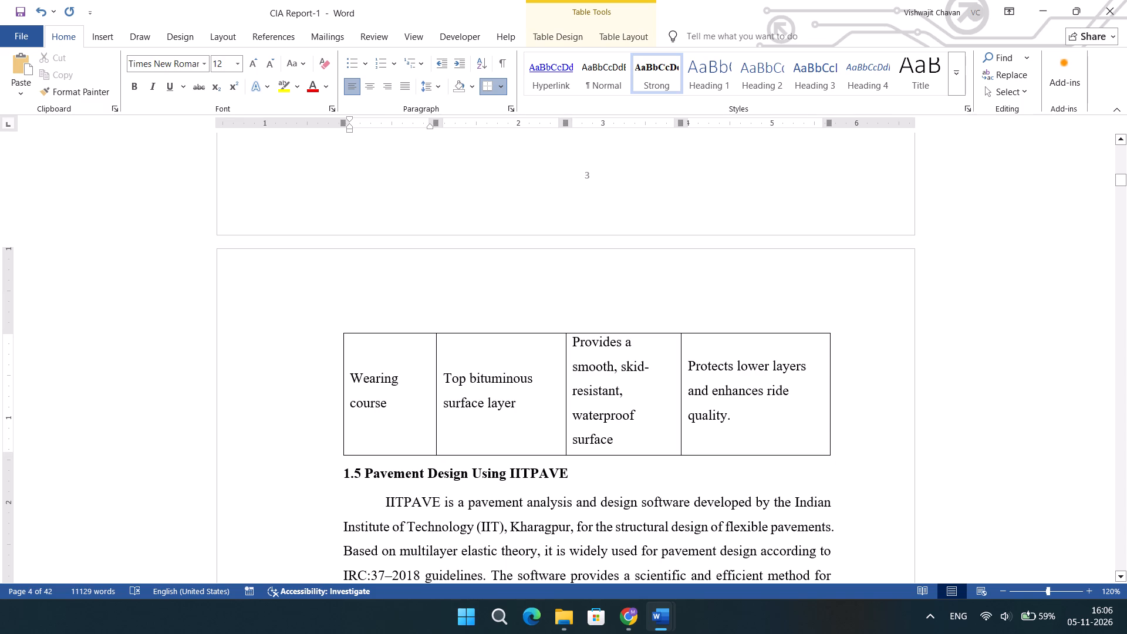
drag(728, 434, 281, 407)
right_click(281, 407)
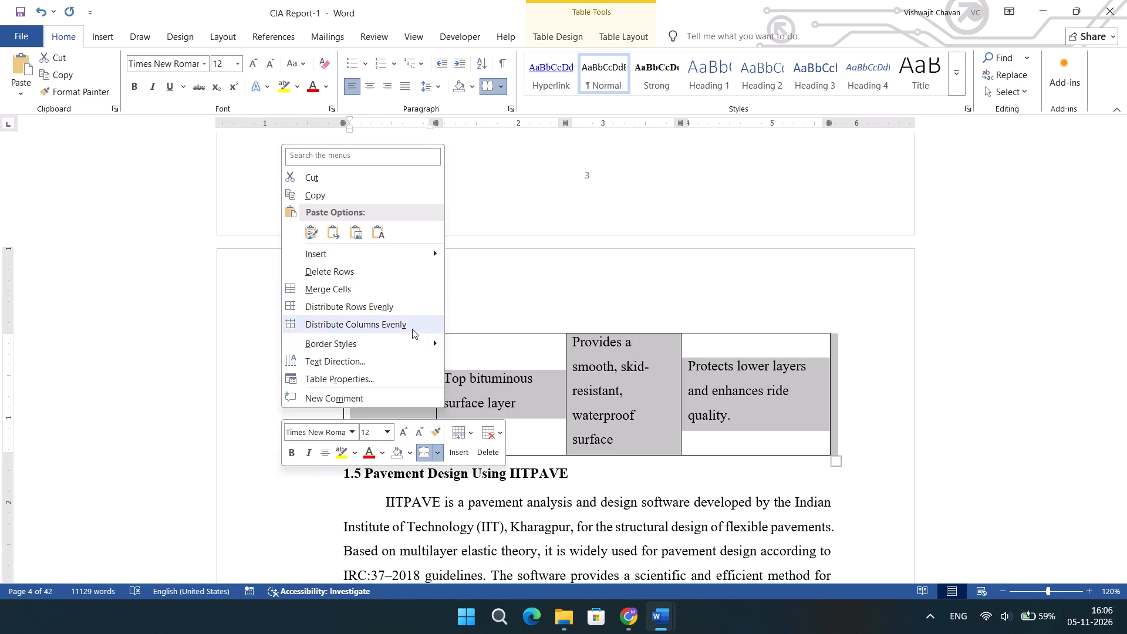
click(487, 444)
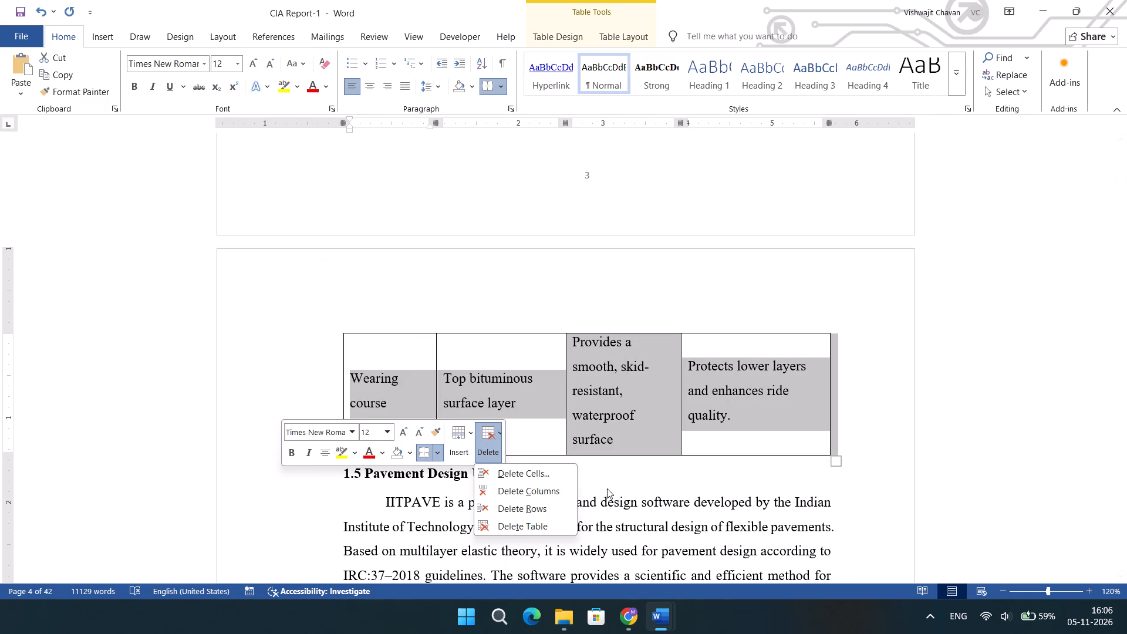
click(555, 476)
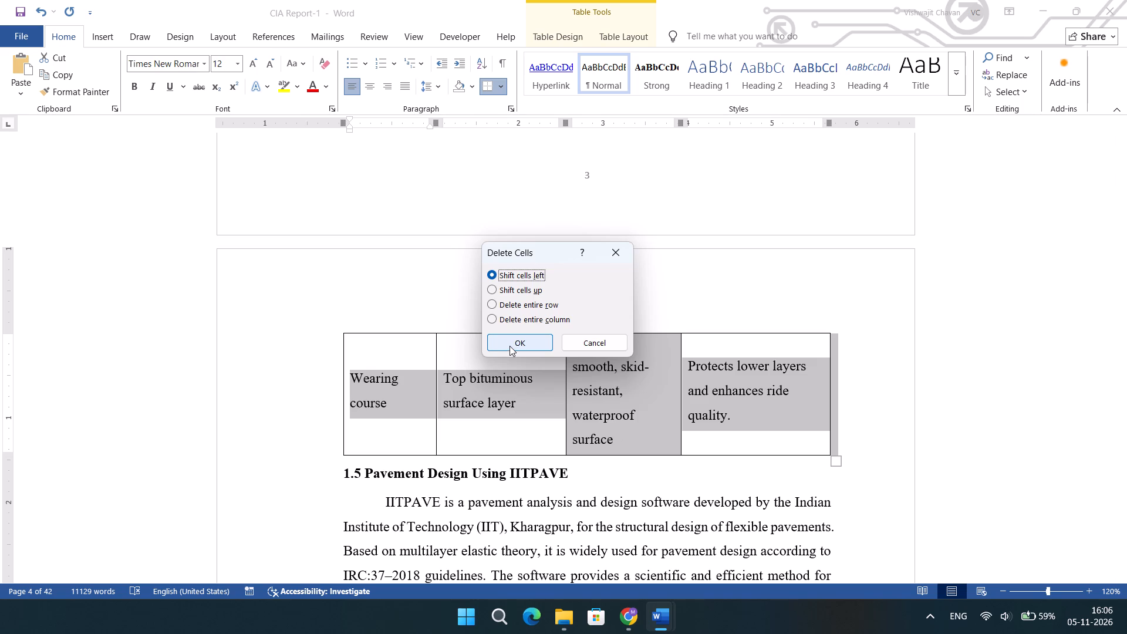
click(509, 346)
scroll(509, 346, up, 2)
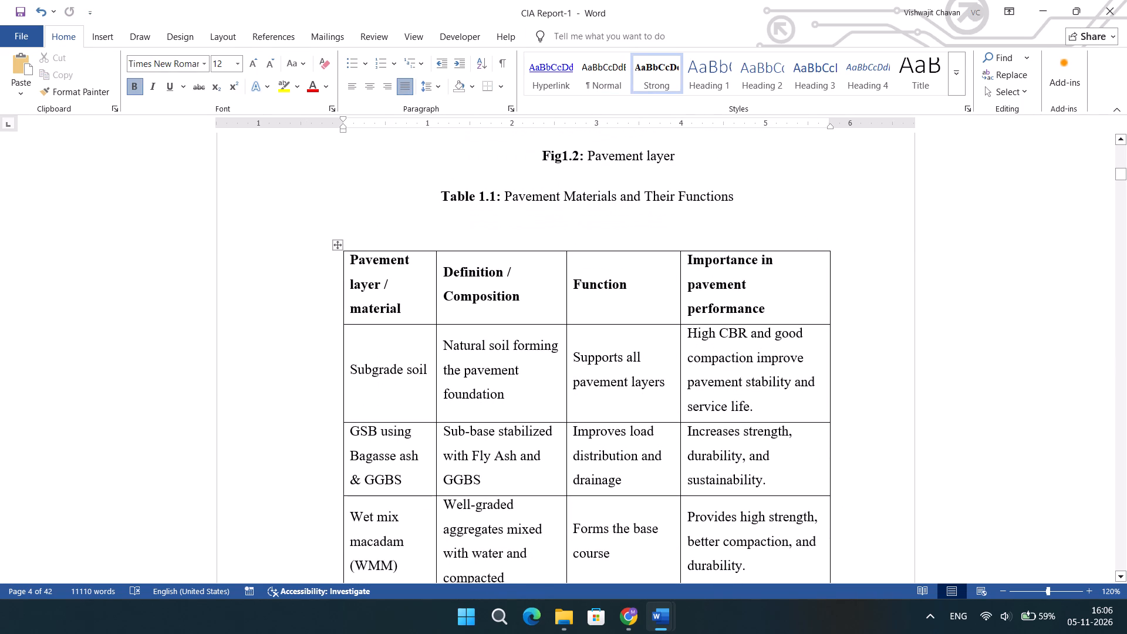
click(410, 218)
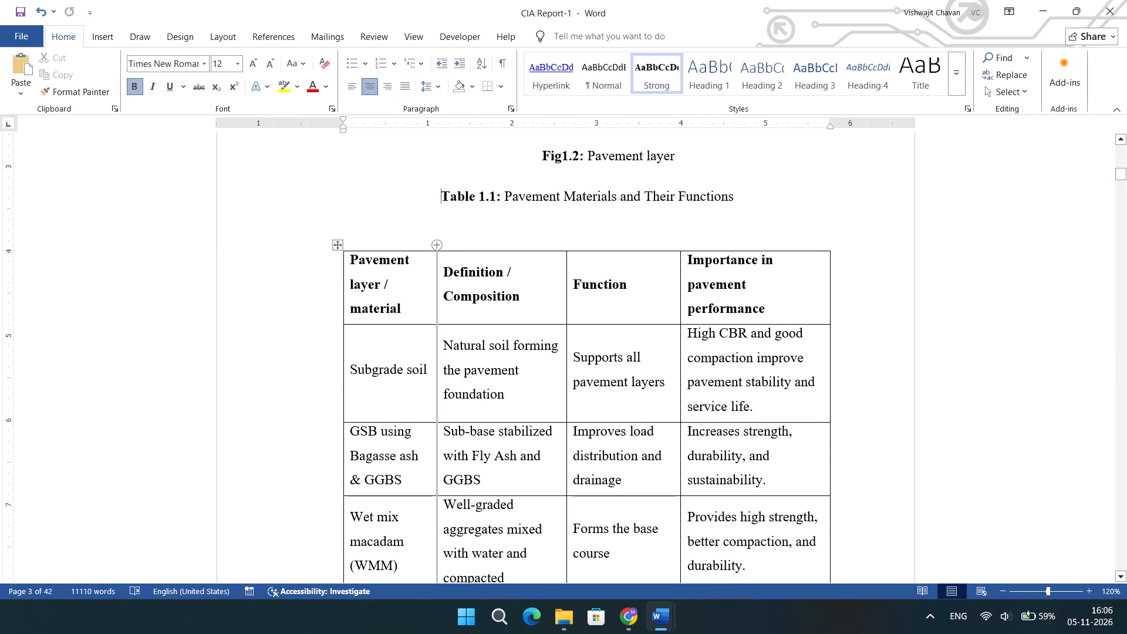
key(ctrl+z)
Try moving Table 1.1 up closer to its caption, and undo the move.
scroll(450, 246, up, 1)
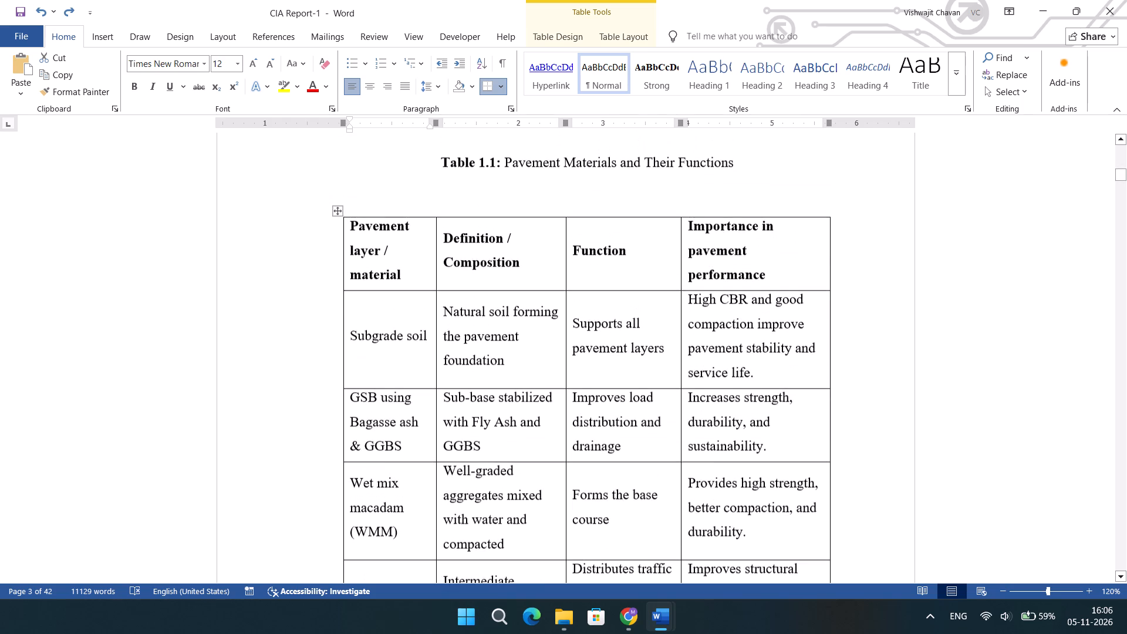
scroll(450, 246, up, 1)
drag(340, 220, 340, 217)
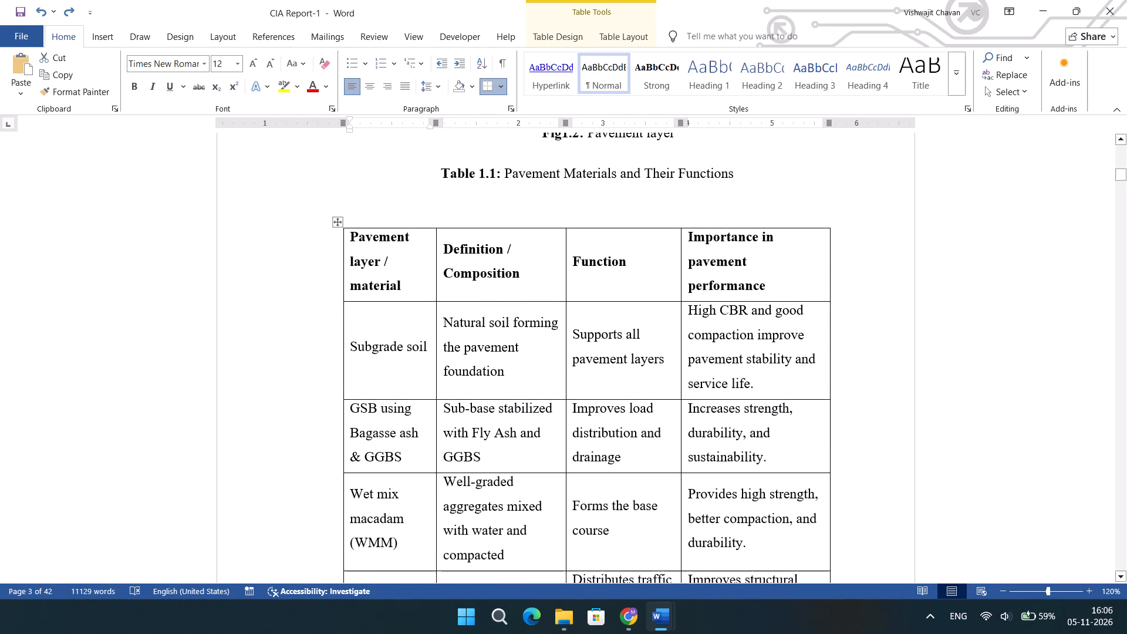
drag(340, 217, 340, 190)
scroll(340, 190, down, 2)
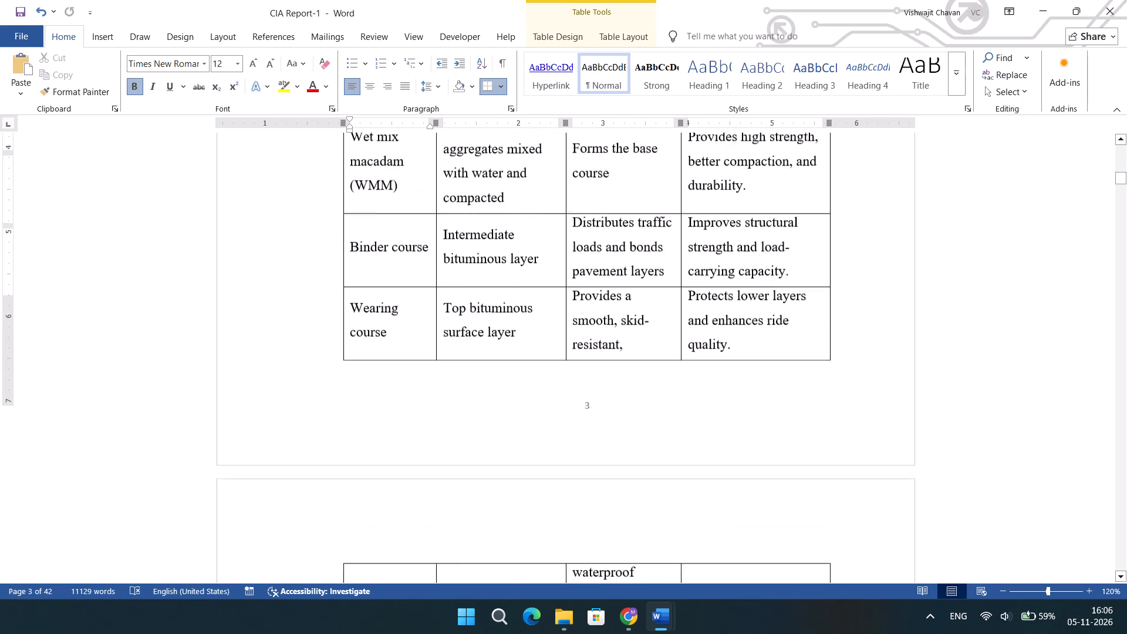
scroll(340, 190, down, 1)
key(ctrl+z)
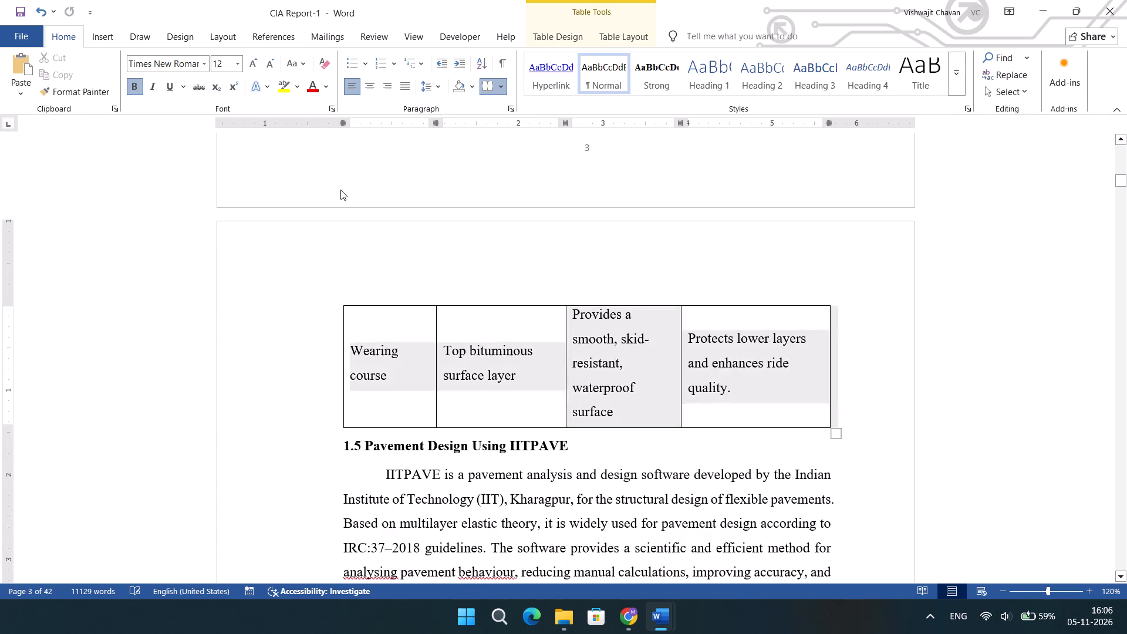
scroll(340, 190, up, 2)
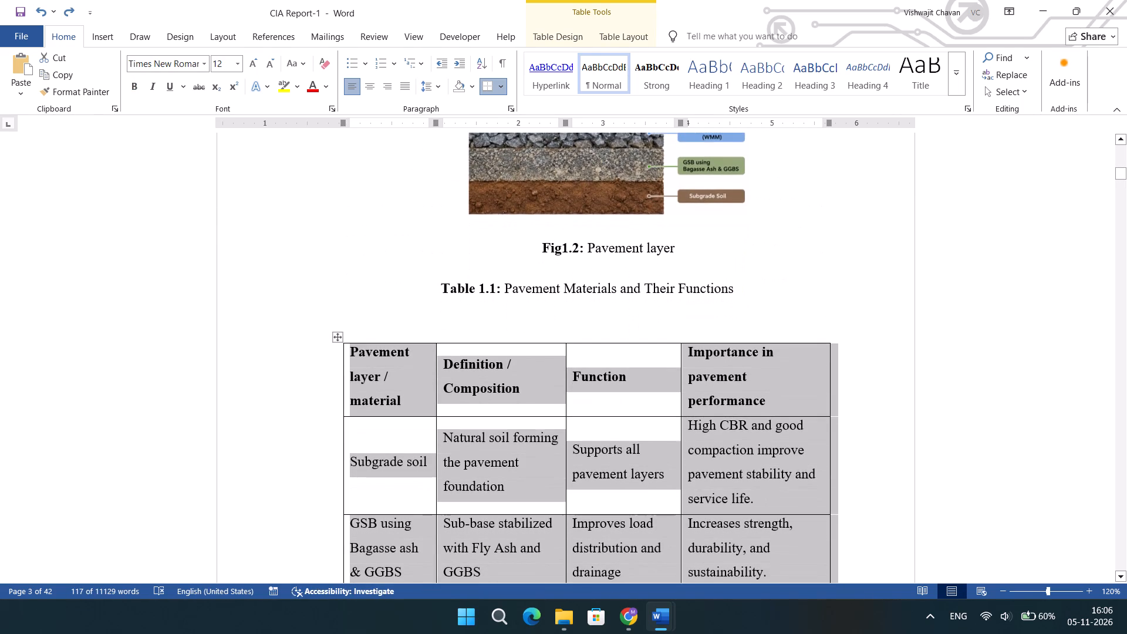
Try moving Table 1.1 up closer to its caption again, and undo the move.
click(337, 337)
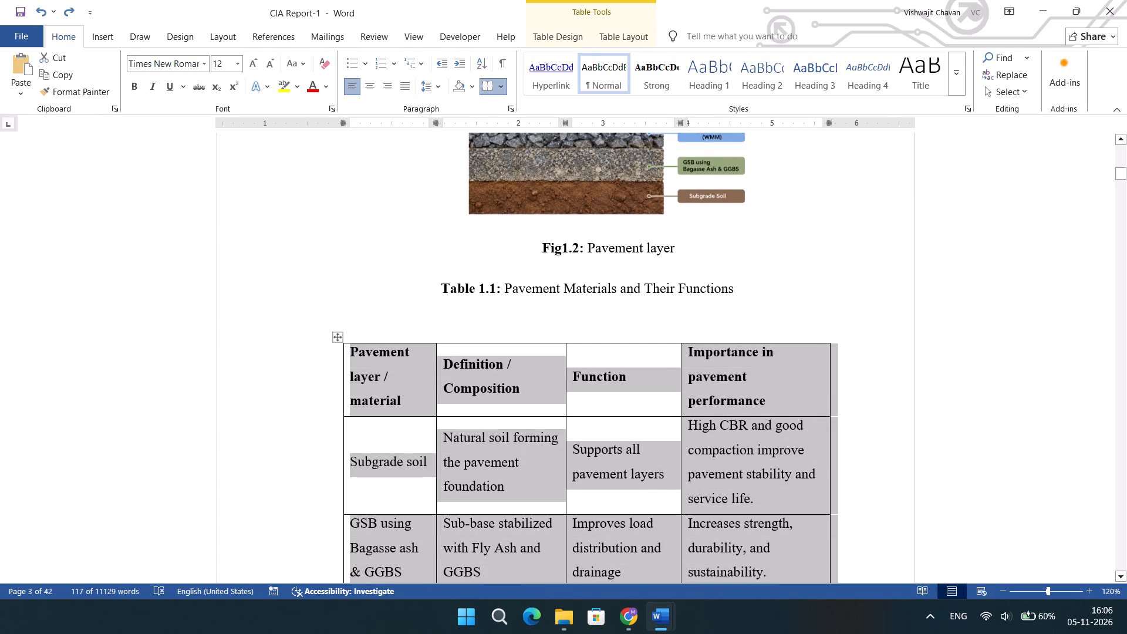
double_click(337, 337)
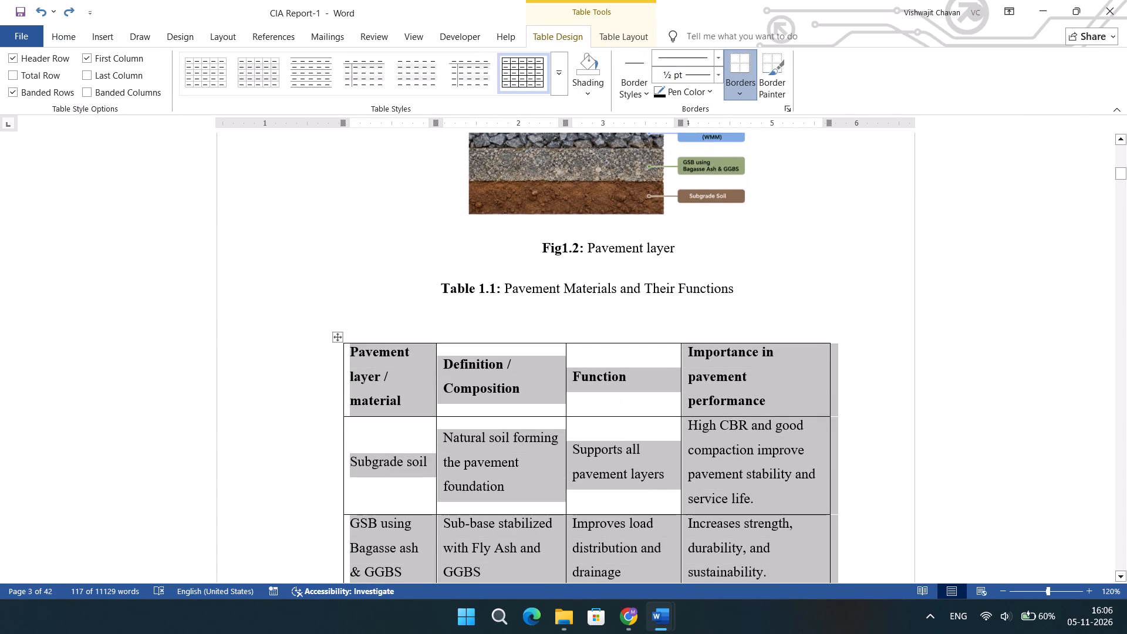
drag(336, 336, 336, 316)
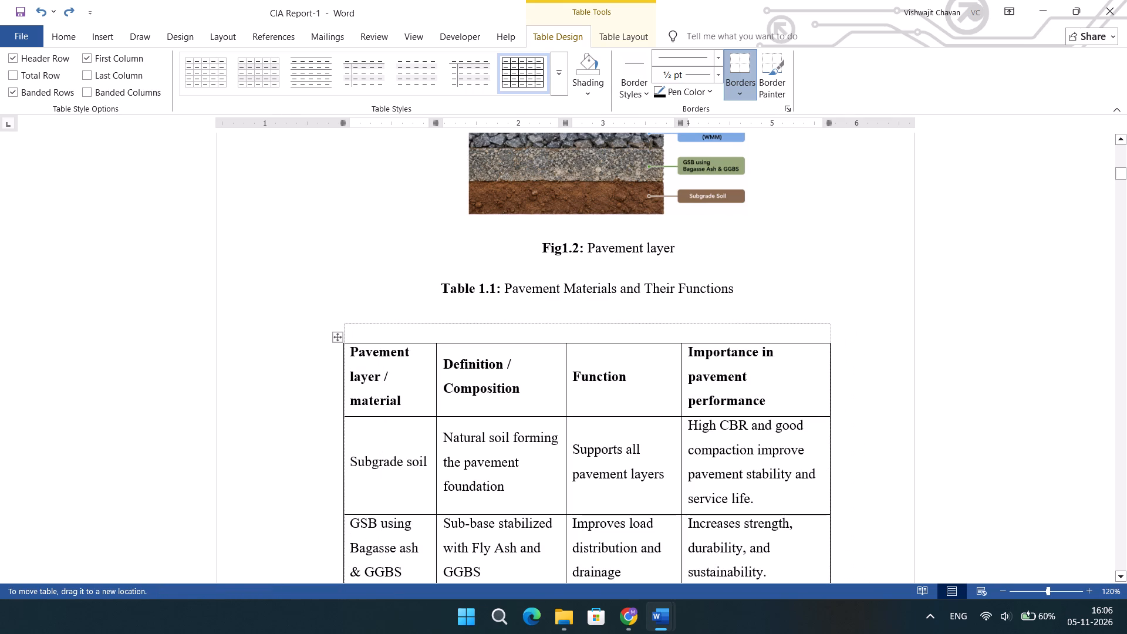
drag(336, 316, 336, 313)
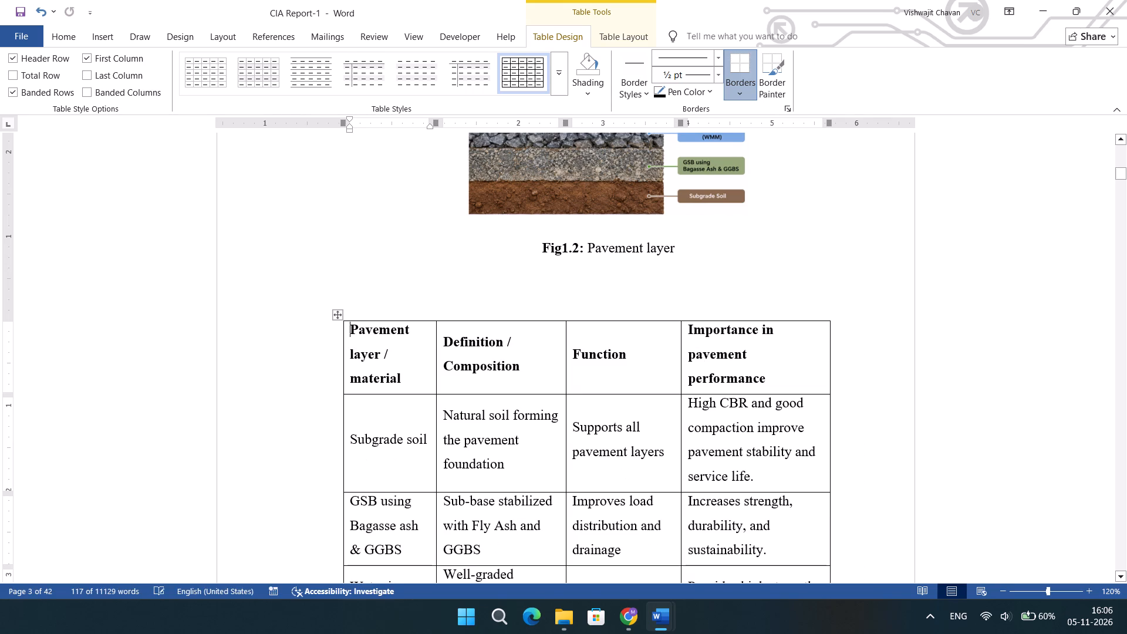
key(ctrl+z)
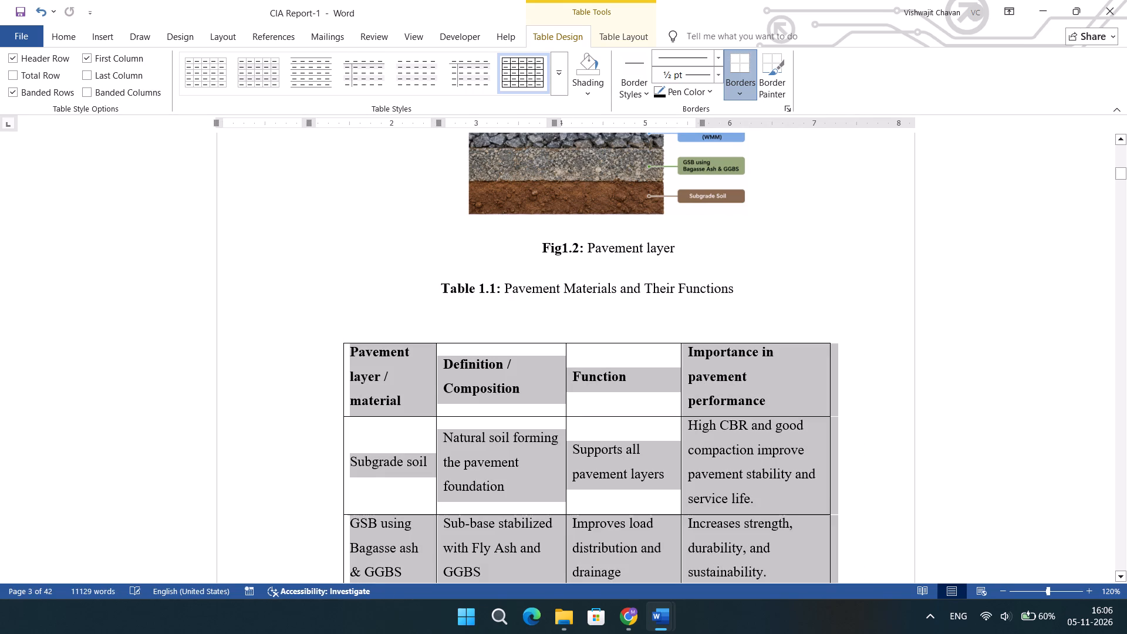
Review how Fig 1.2, the captions and Table 1.1 are laid out from page 2 to page 4.
scroll(663, 355, down, 2)
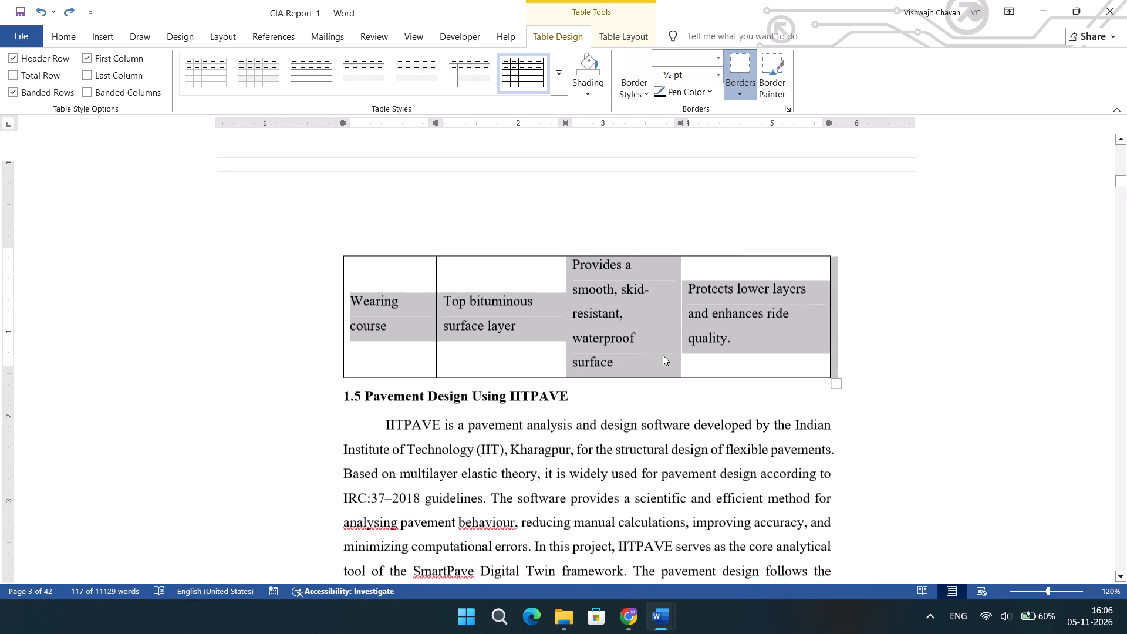
scroll(663, 355, up, 2)
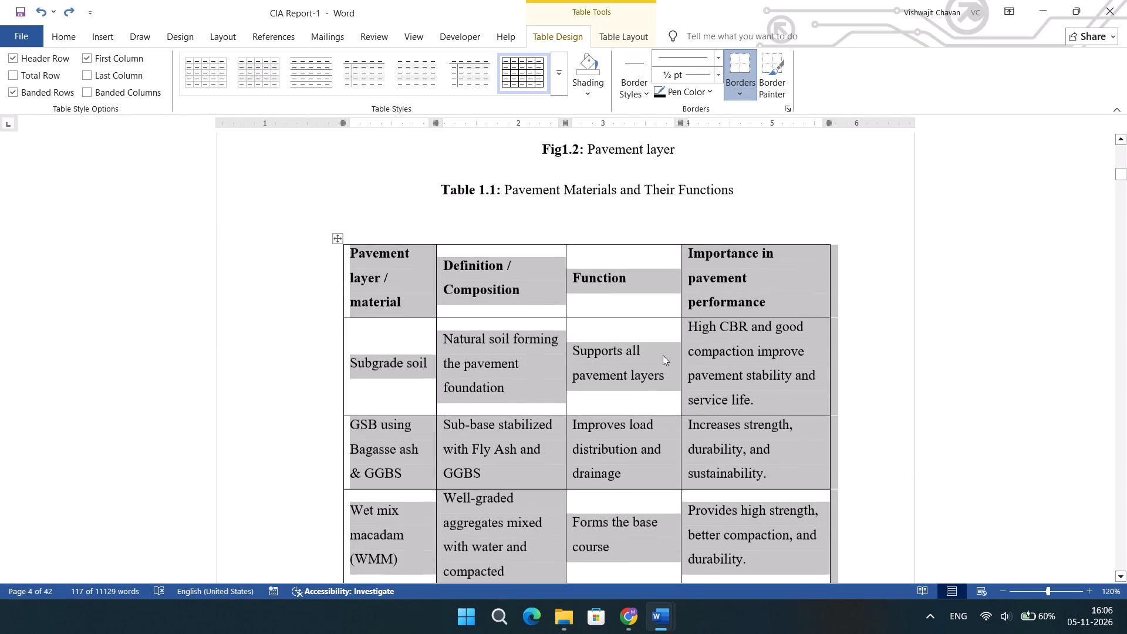
scroll(663, 355, up, 1)
click(532, 309)
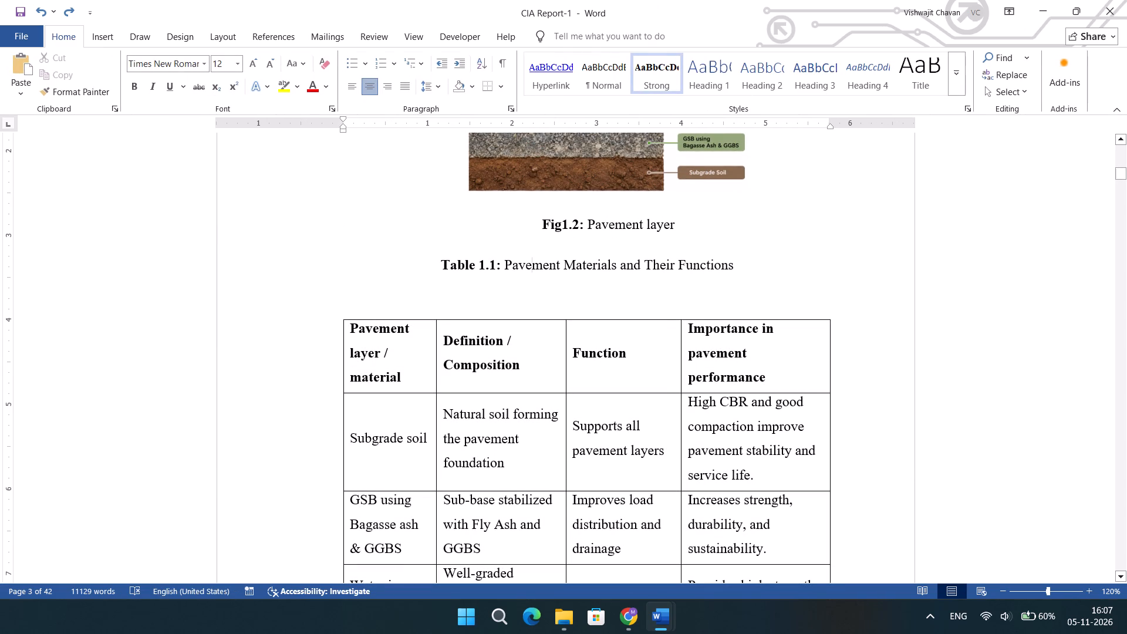
scroll(478, 319, up, 2)
scroll(478, 319, down, 1)
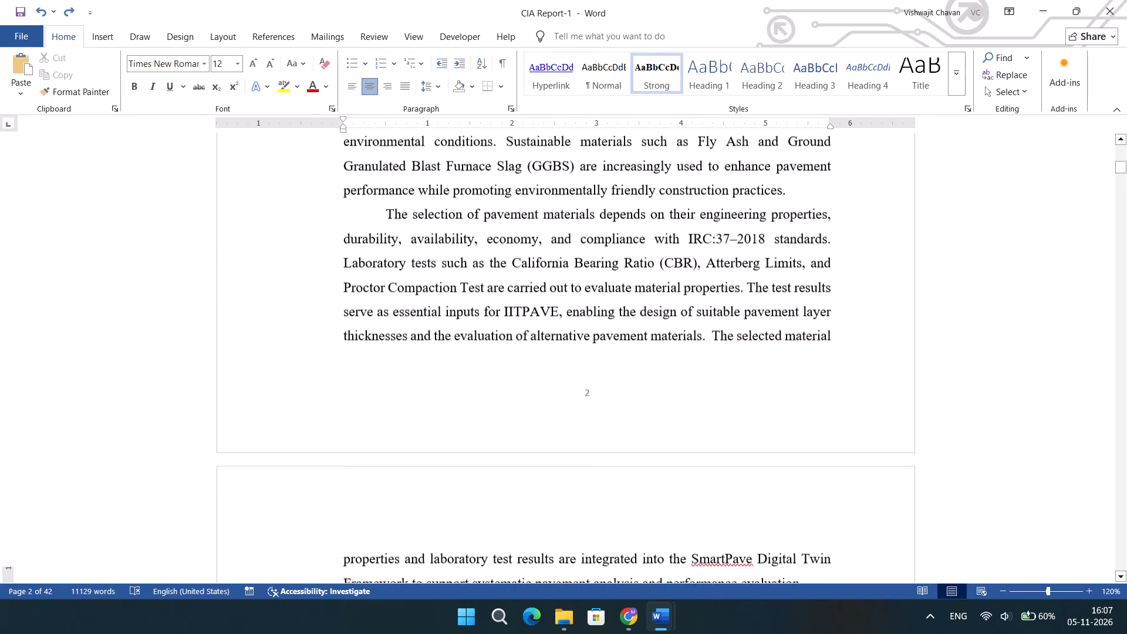
scroll(478, 319, down, 2)
scroll(478, 319, up, 2)
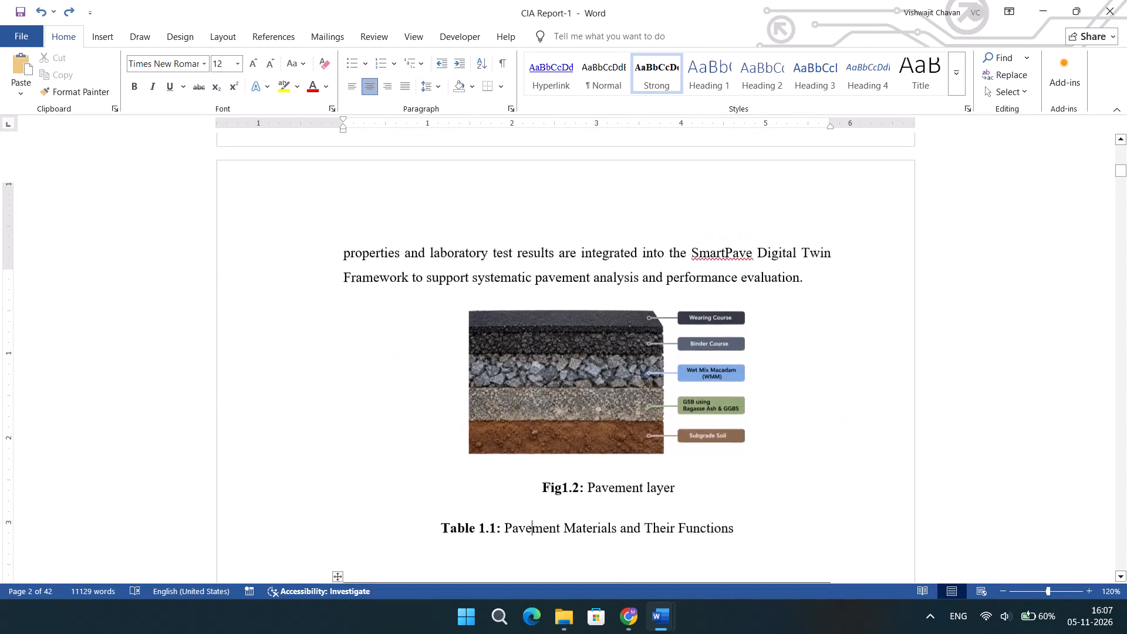
scroll(478, 319, down, 1)
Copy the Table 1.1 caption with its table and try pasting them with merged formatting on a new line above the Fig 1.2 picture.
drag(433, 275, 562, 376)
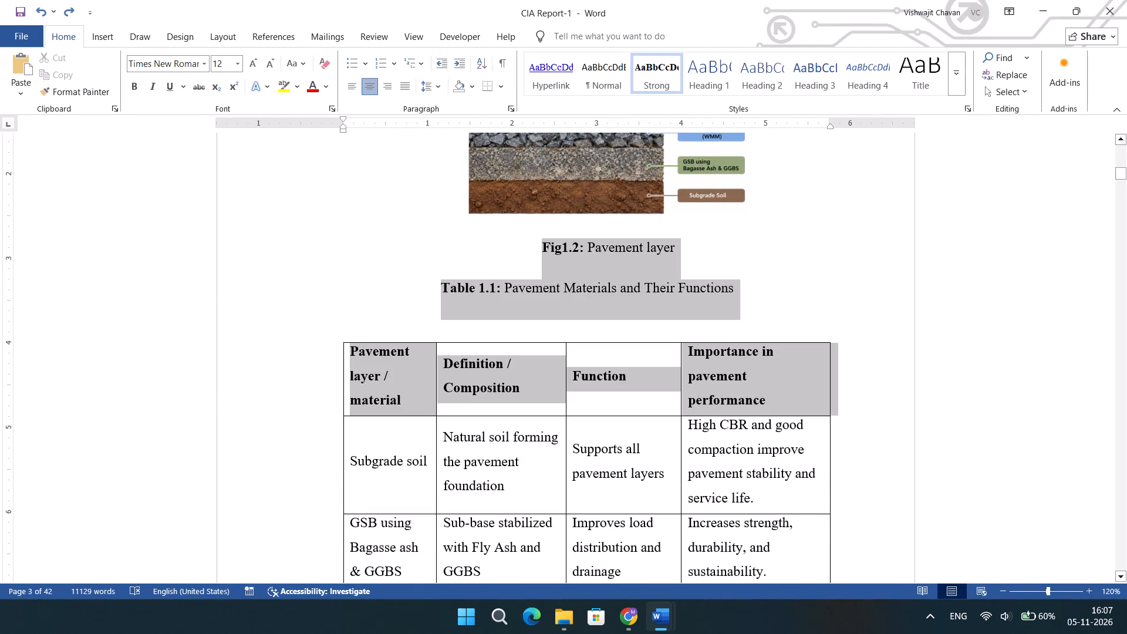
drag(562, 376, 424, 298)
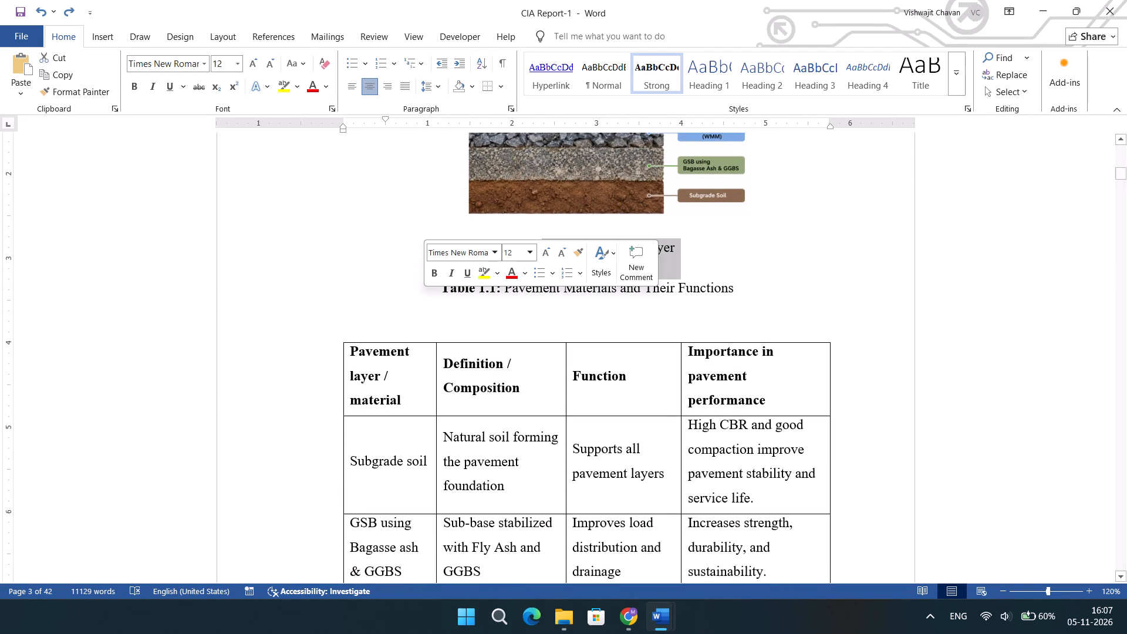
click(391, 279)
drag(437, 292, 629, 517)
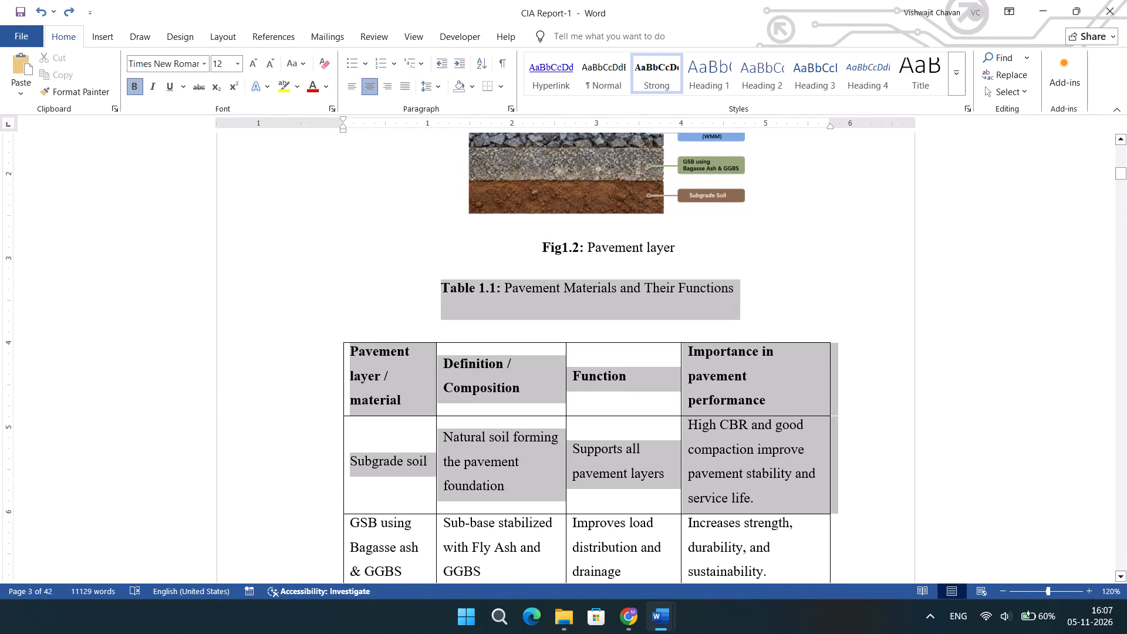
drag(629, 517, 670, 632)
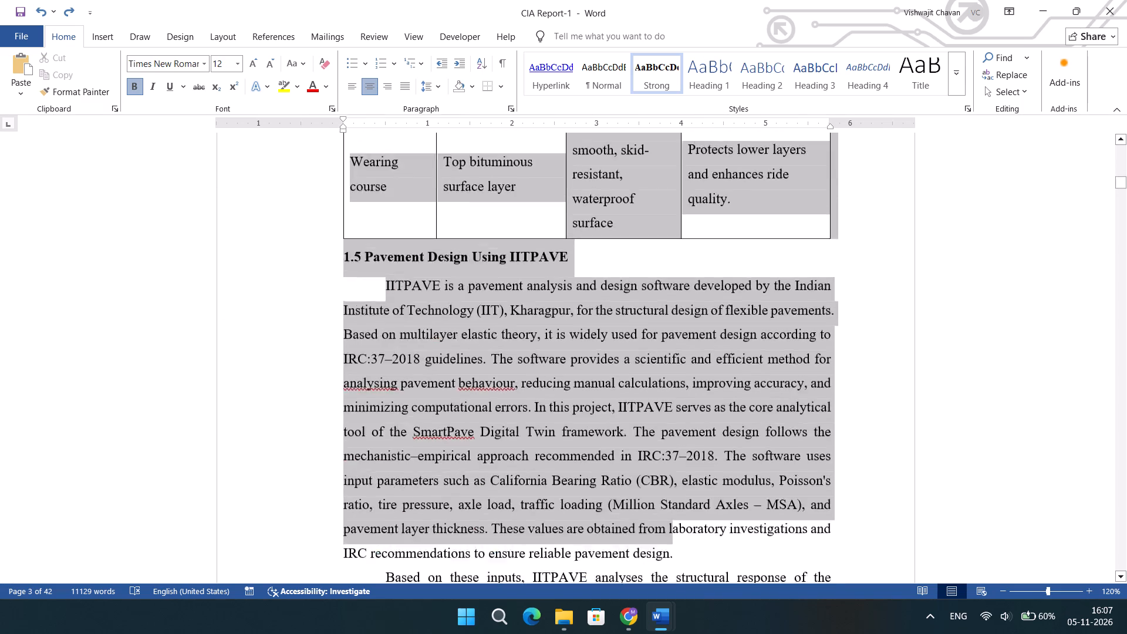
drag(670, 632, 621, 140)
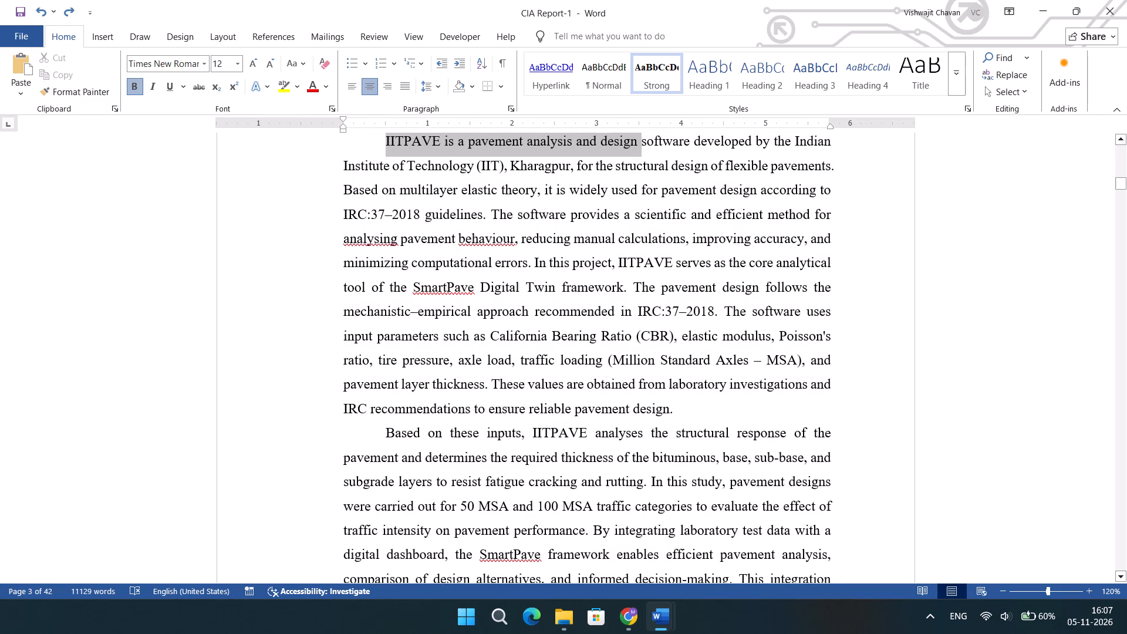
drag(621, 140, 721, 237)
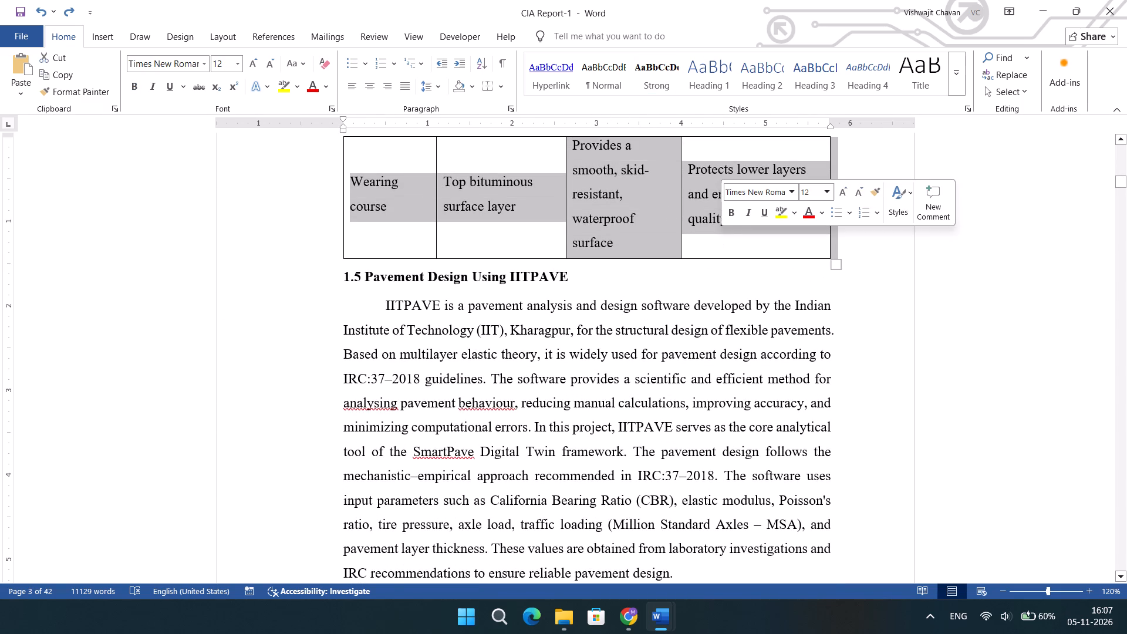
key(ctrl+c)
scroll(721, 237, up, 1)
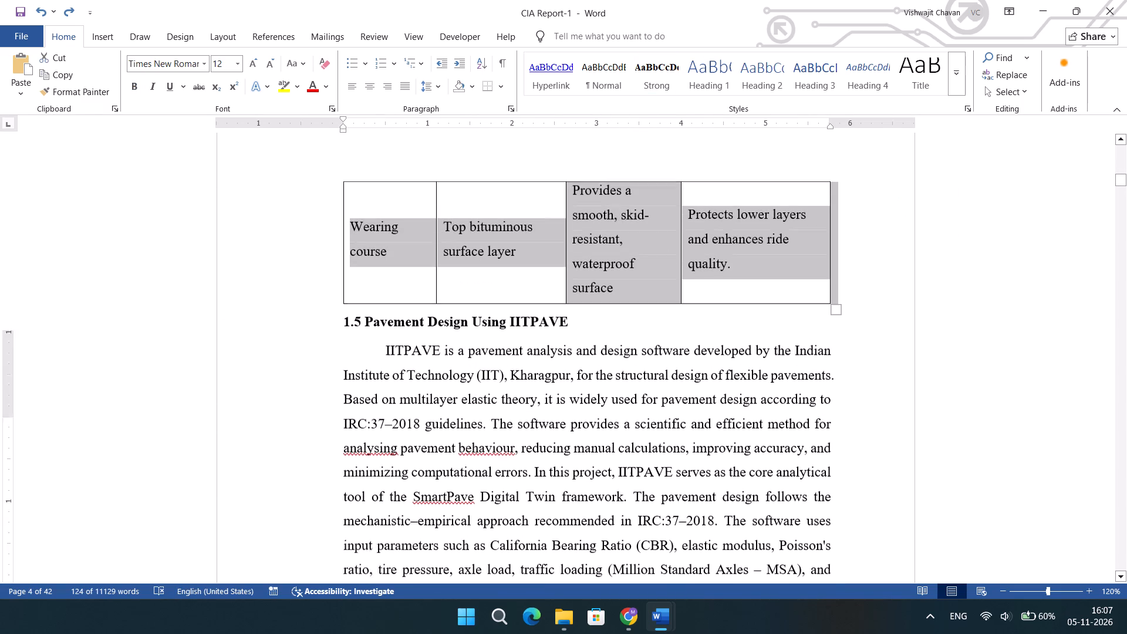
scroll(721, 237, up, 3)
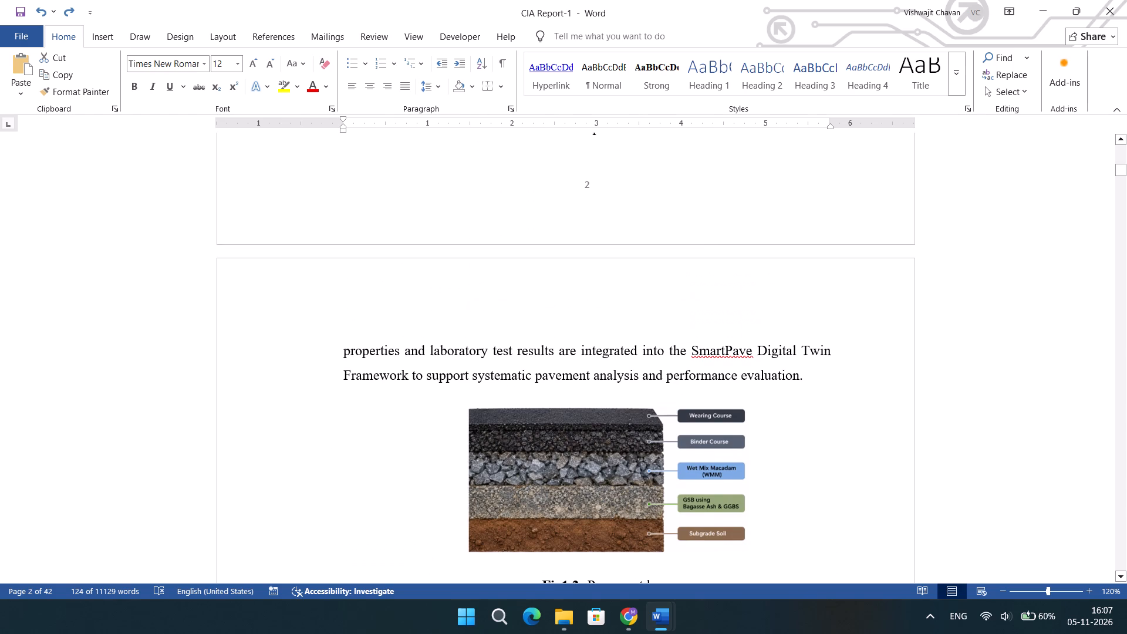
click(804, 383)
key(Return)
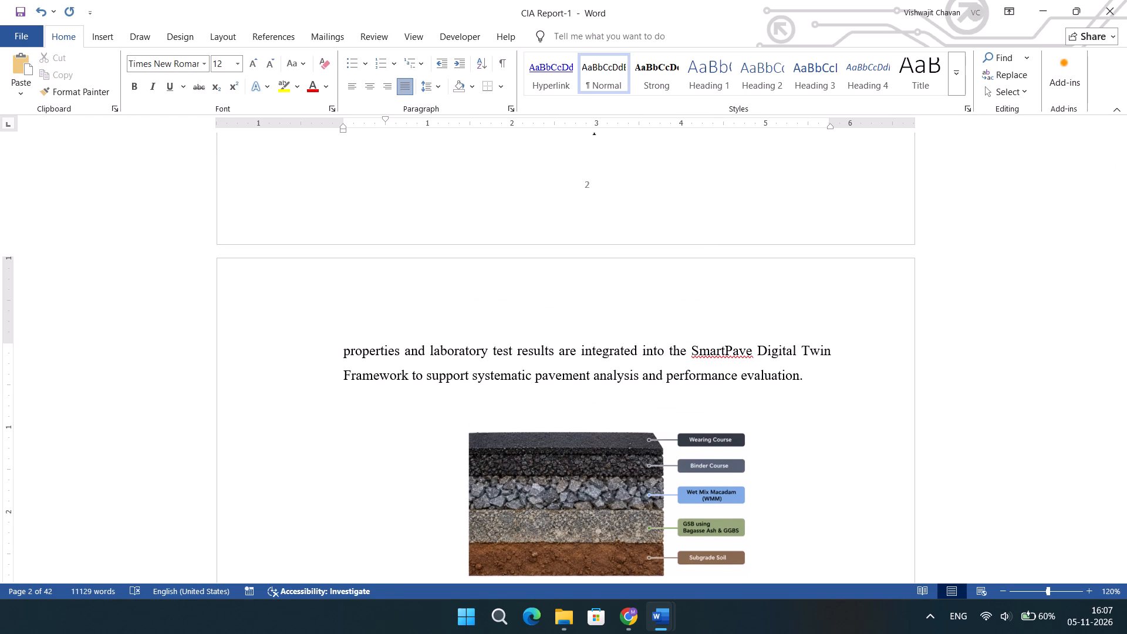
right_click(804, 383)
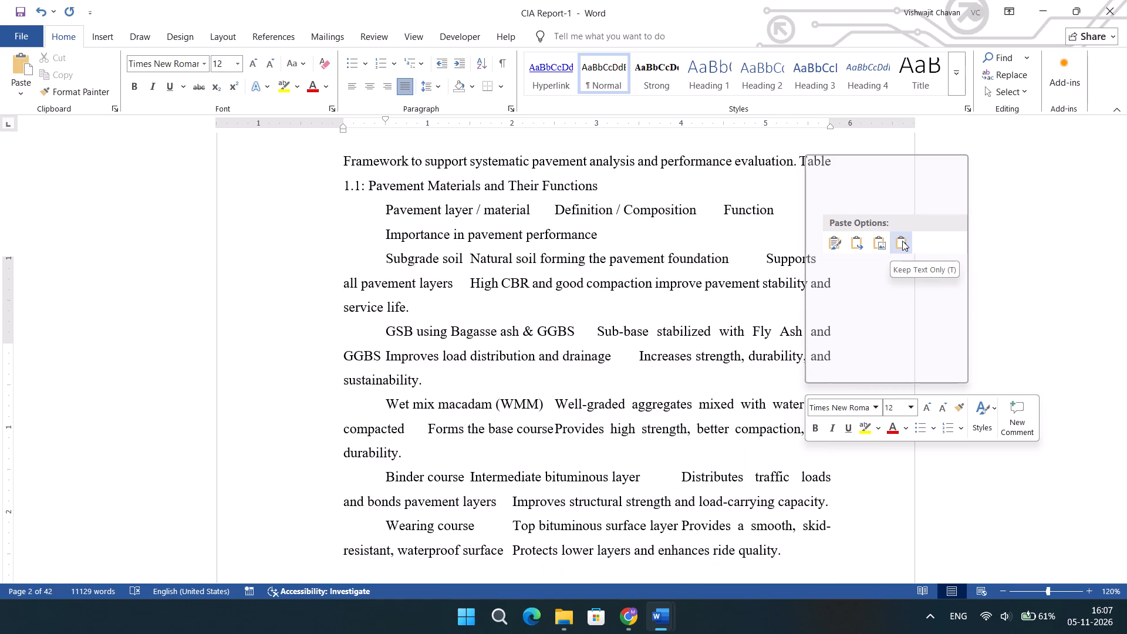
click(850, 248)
Undo the paste of the Table 1.1 caption and table at the end of the section 1.4 text.
scroll(458, 330, up, 2)
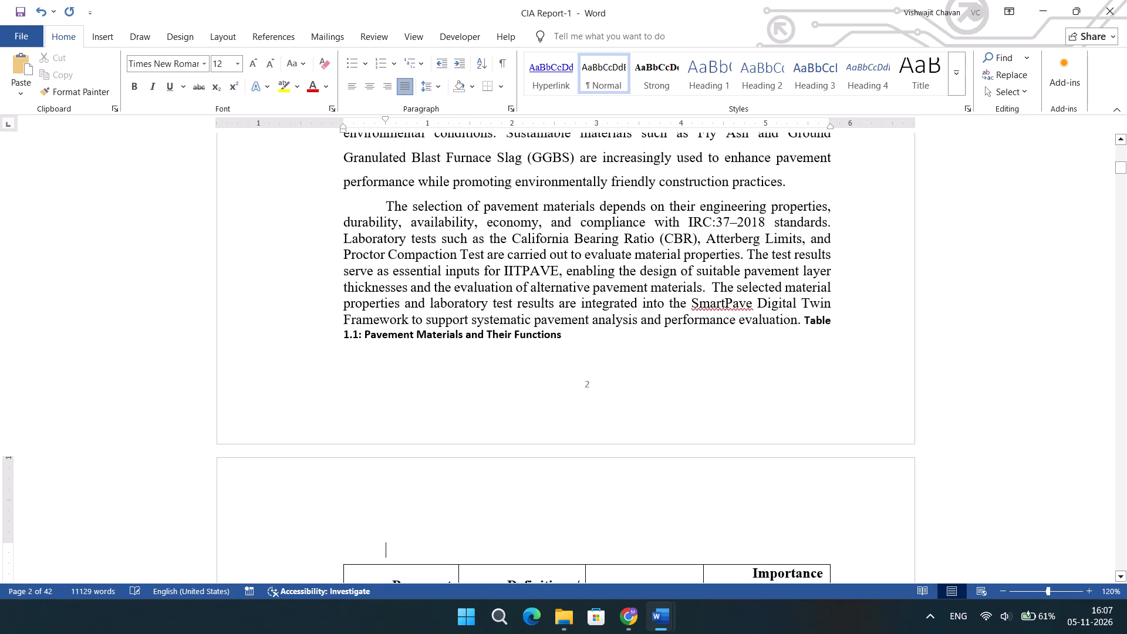
scroll(458, 330, up, 1)
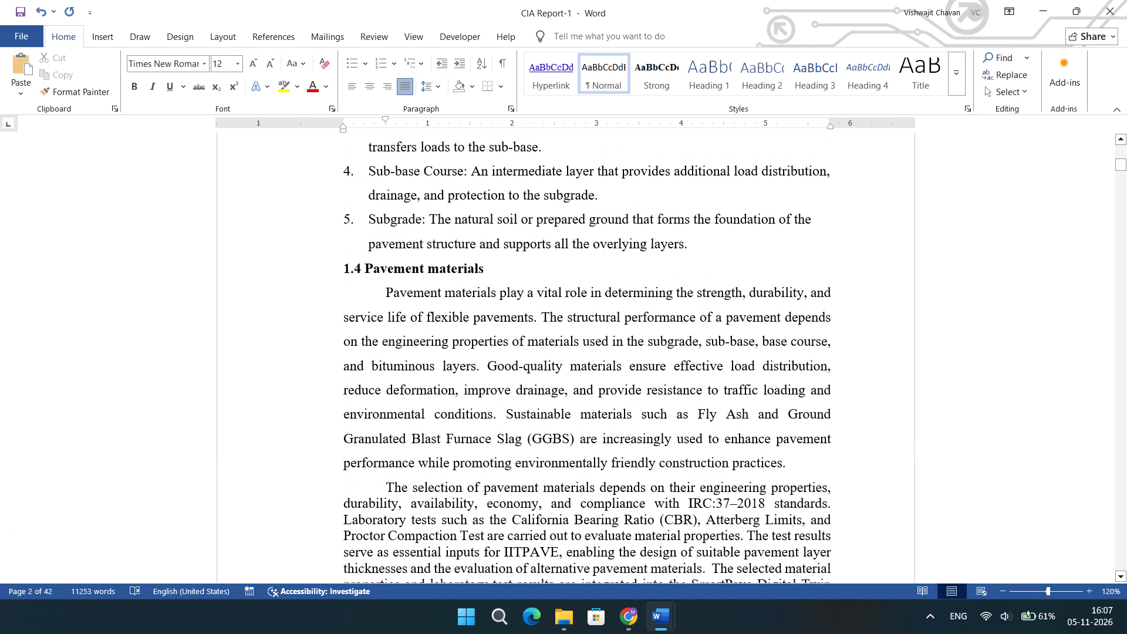
key(ctrl+z)
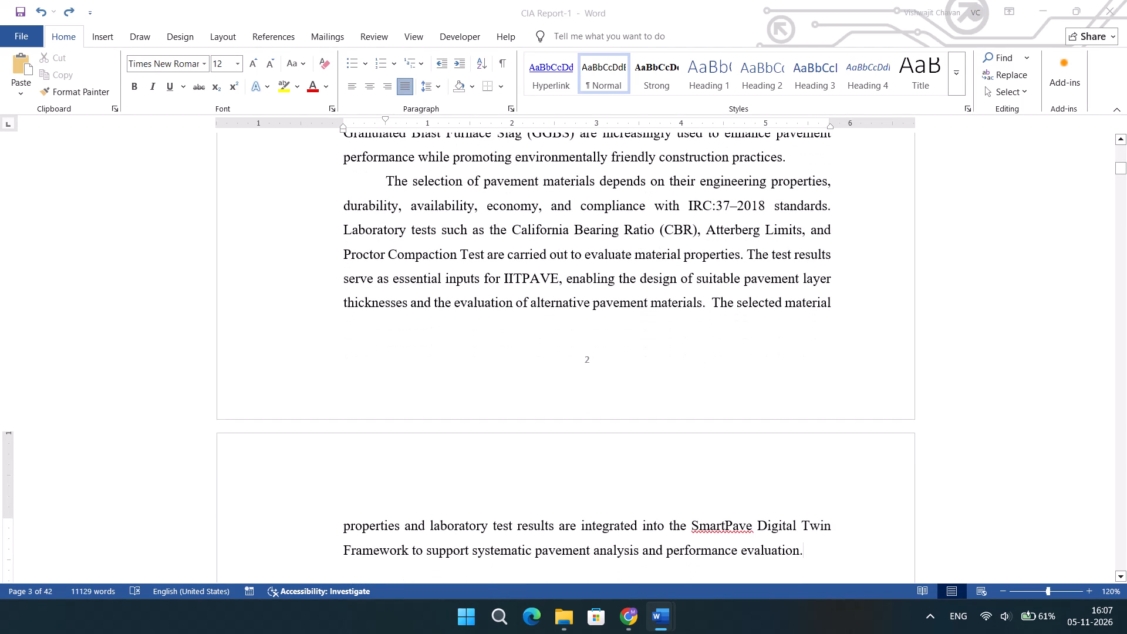
scroll(458, 330, down, 2)
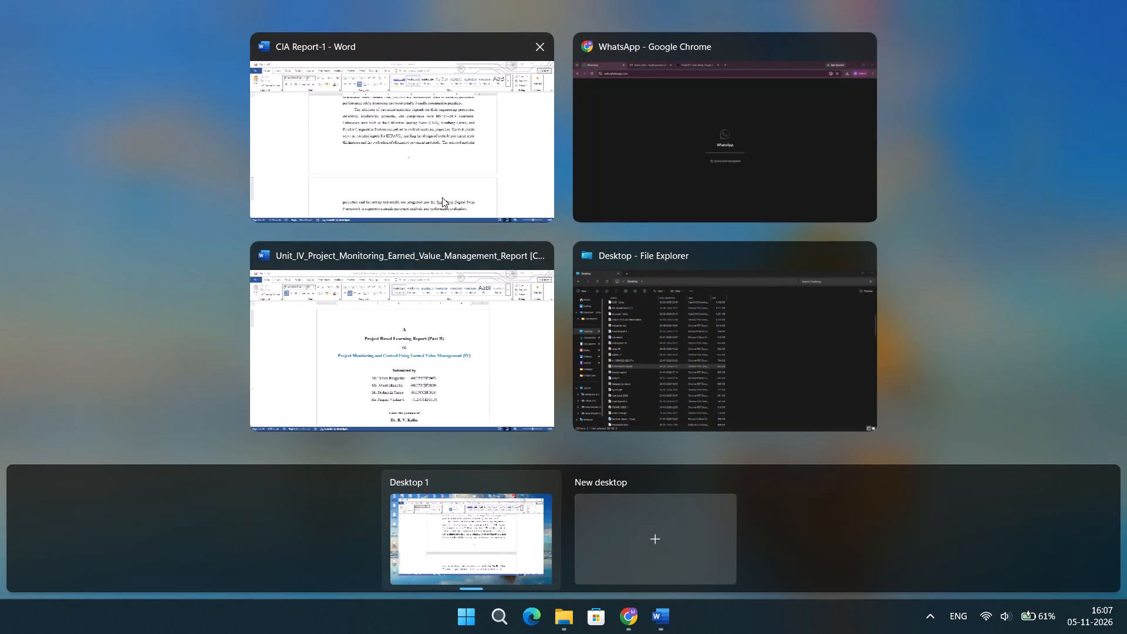
click(442, 197)
Try moving Table 1.1 slightly up to close the gap between it and its caption below Fig 1.2.
scroll(546, 426, down, 1)
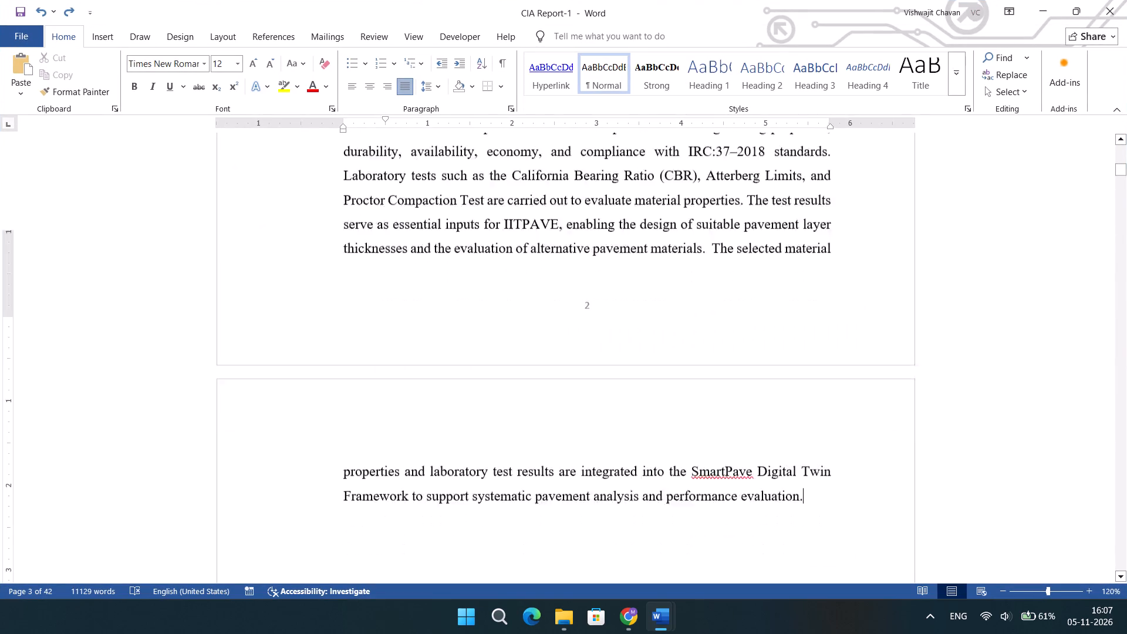
scroll(546, 426, down, 3)
scroll(546, 426, up, 1)
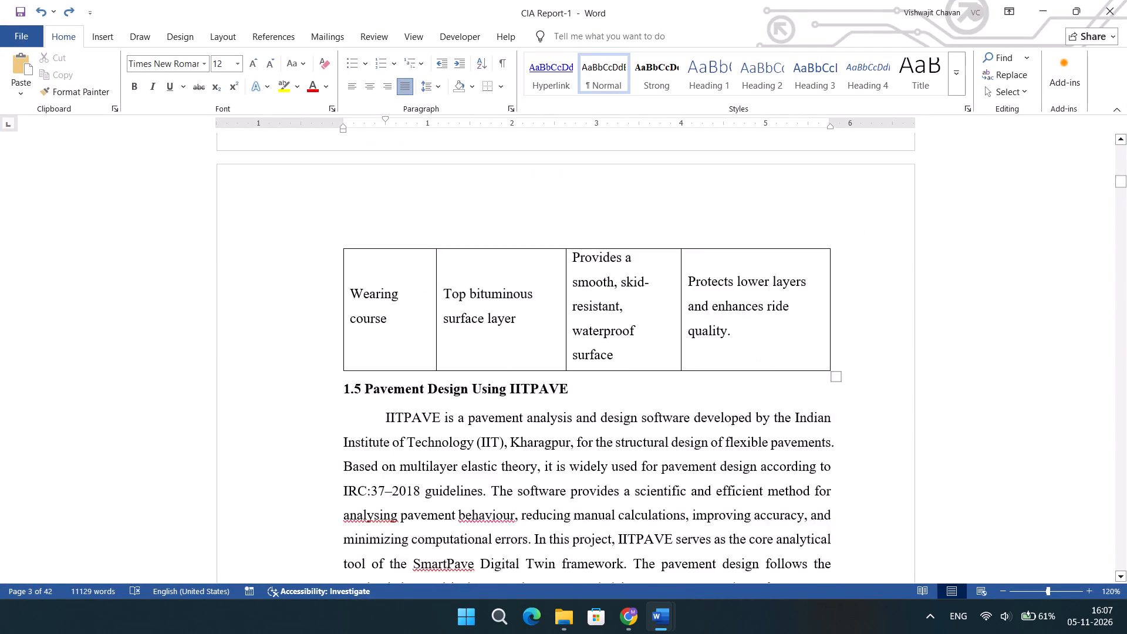
scroll(546, 426, up, 2)
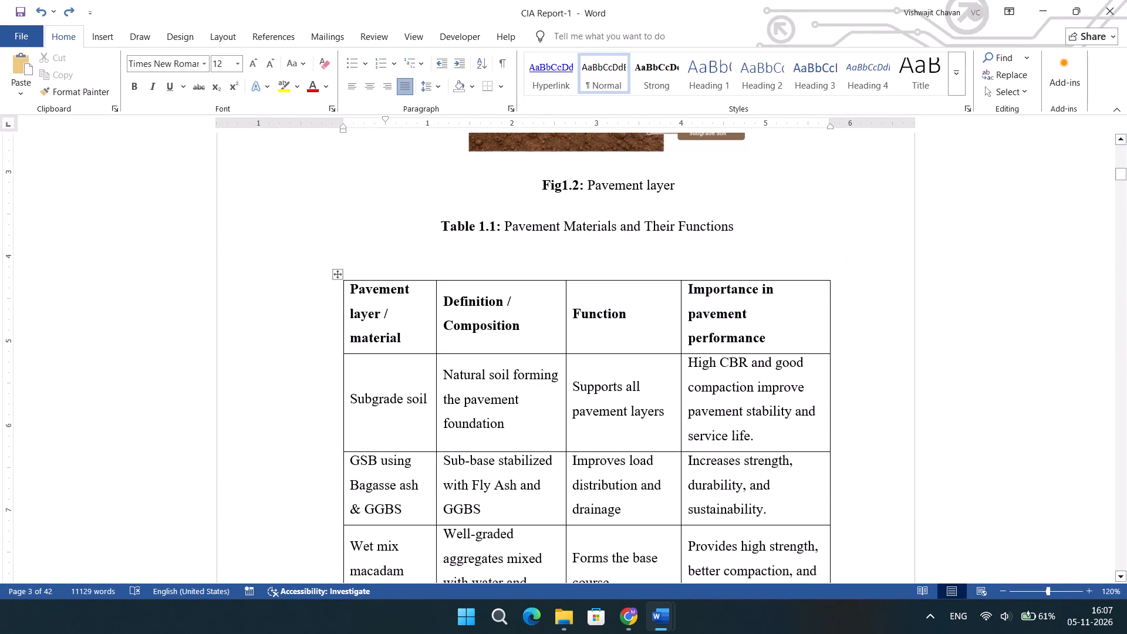
click(426, 270)
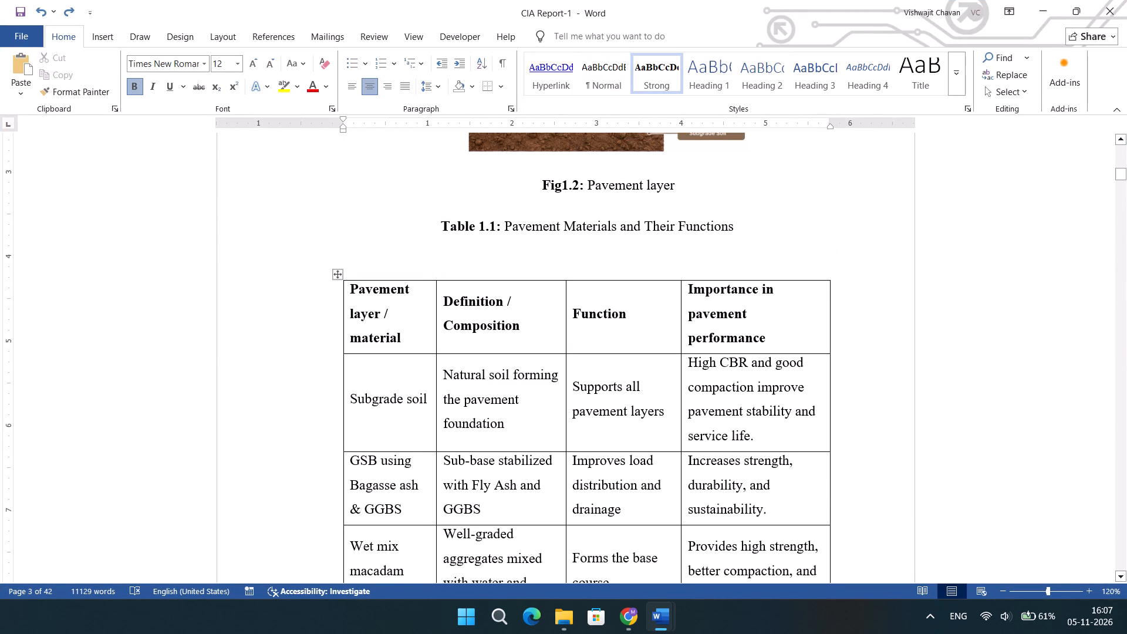
click(433, 287)
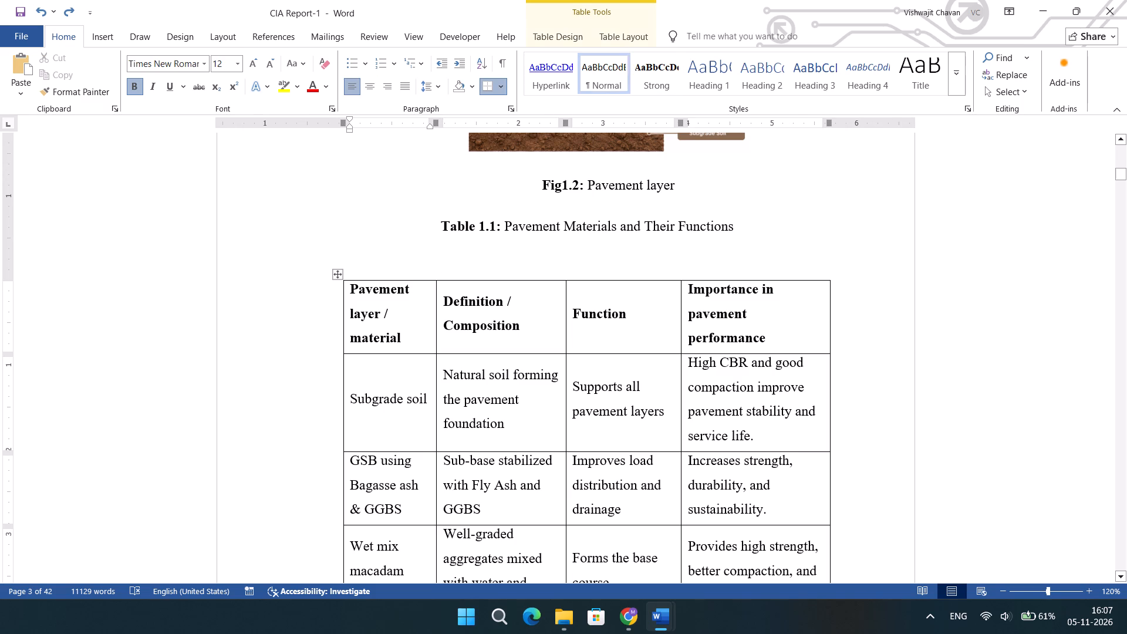
click(423, 262)
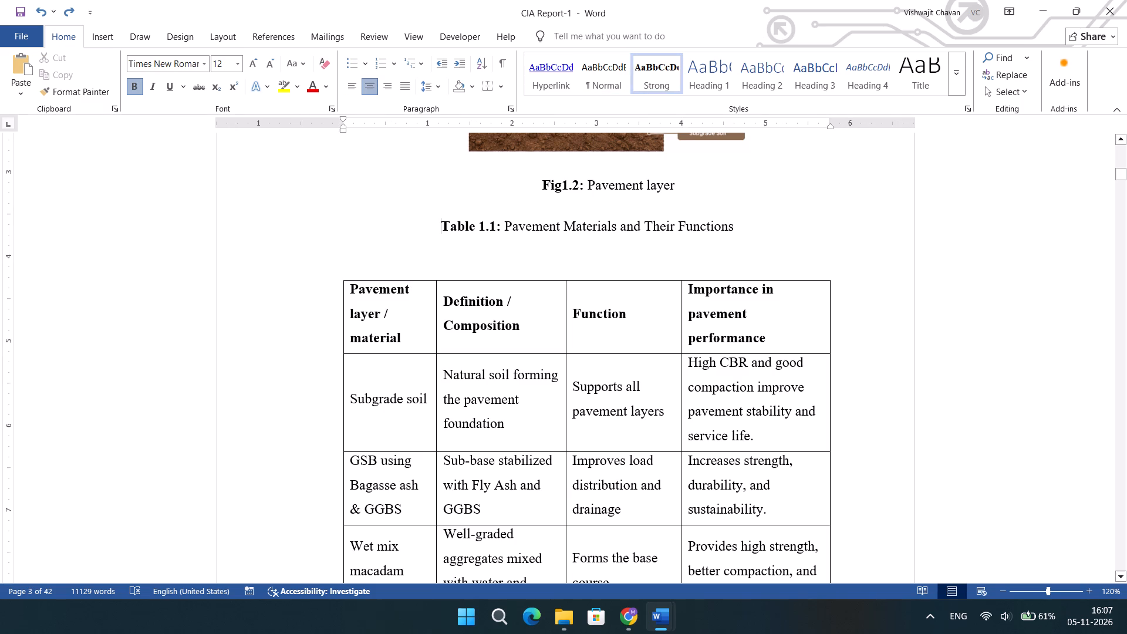
click(703, 265)
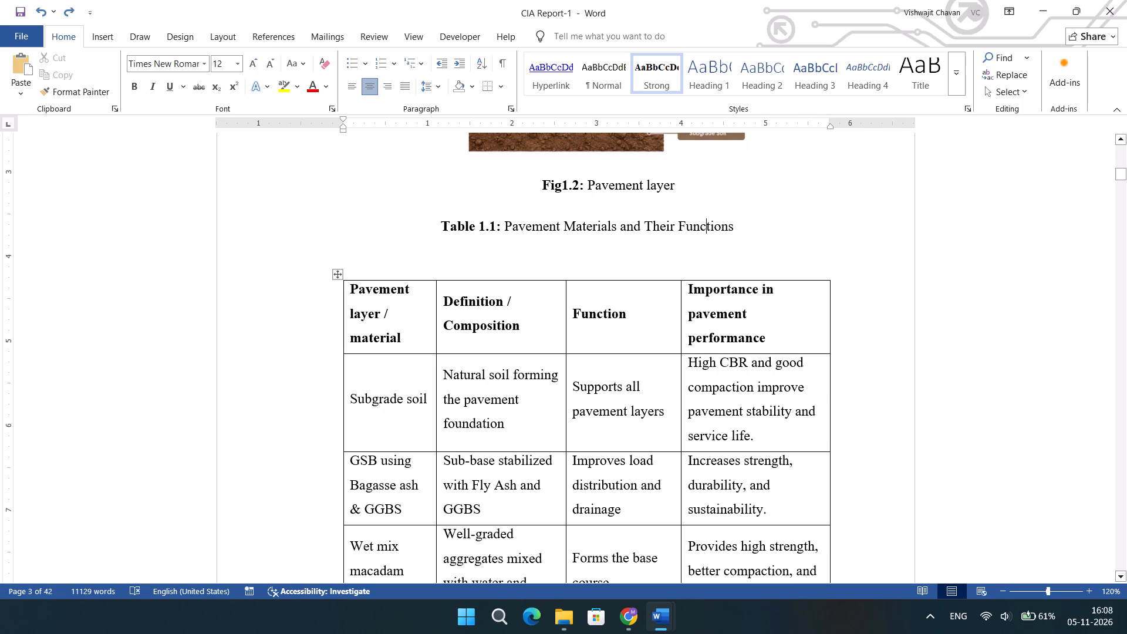
drag(335, 273, 335, 261)
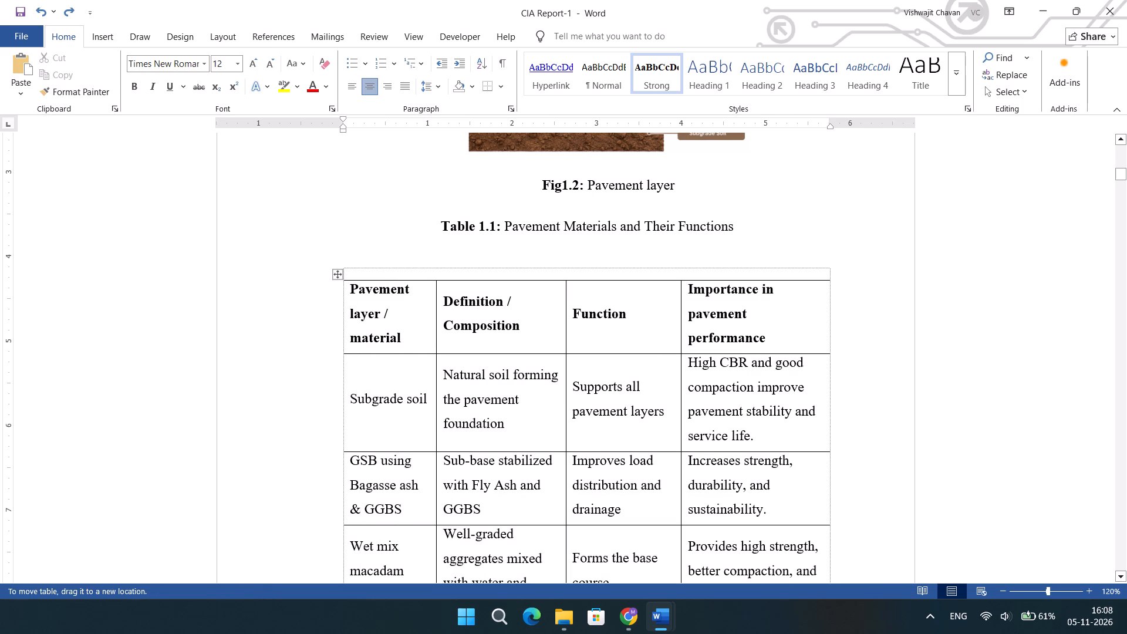
drag(335, 261, 336, 257)
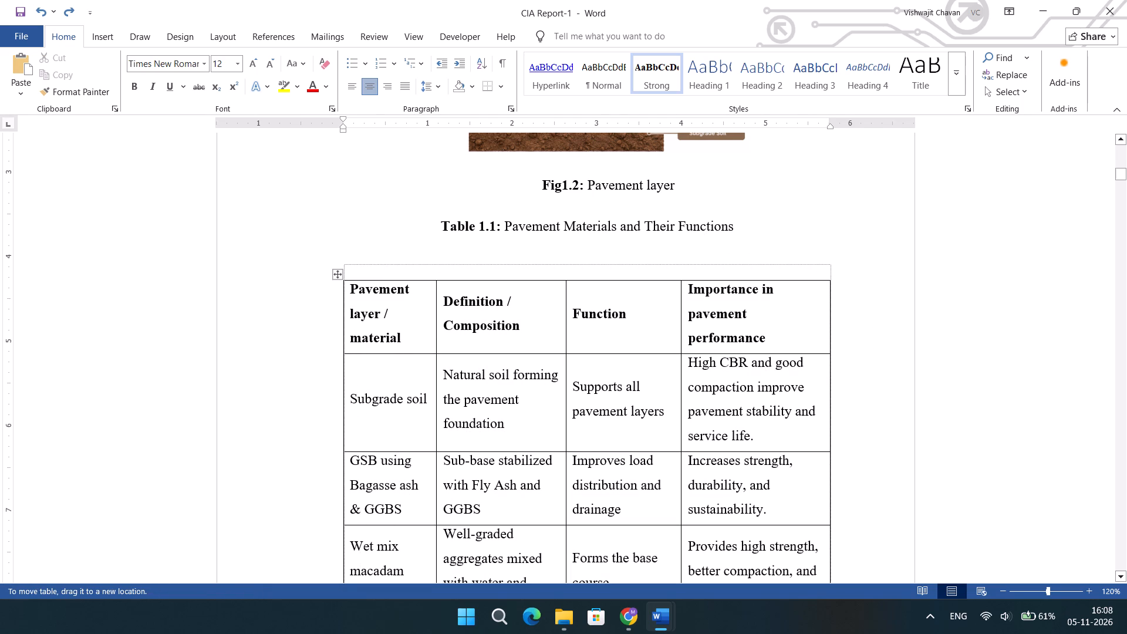
drag(336, 257, 336, 258)
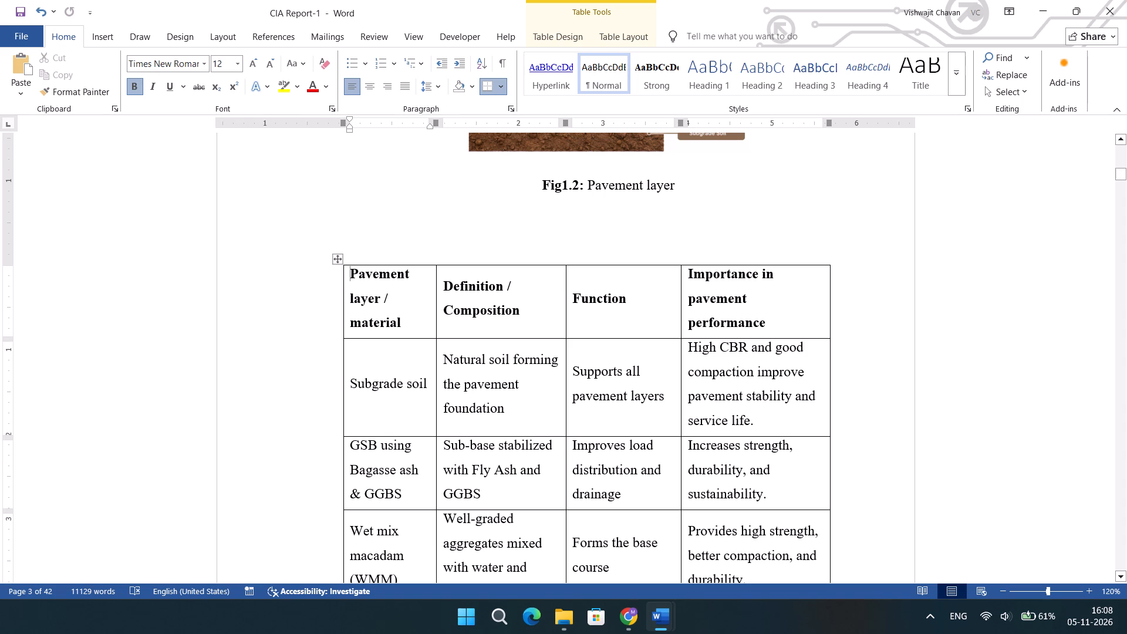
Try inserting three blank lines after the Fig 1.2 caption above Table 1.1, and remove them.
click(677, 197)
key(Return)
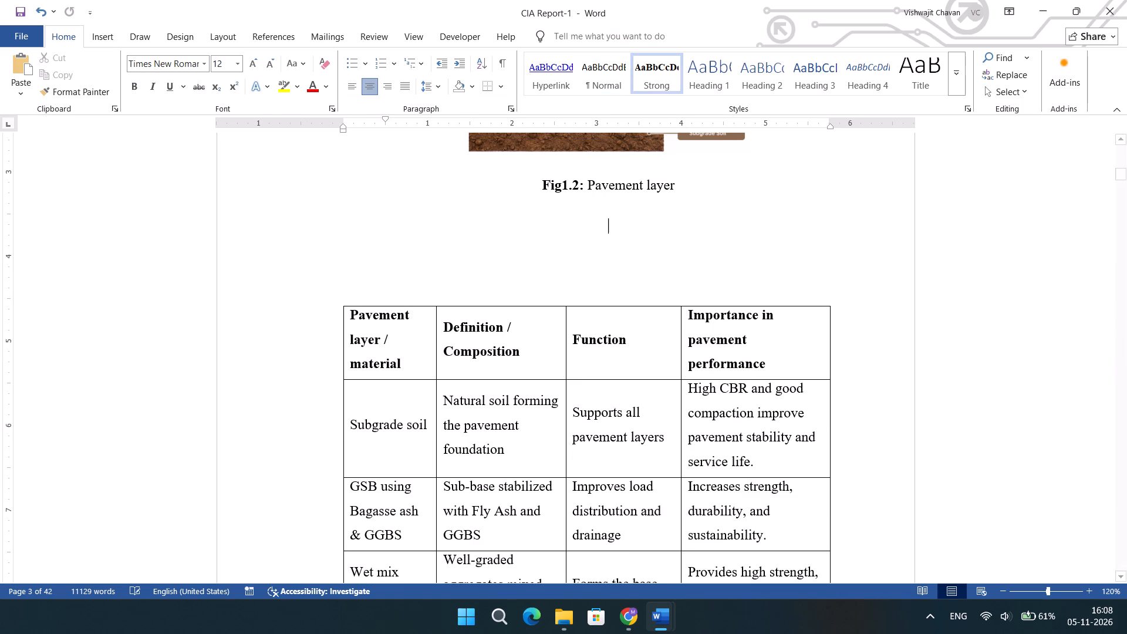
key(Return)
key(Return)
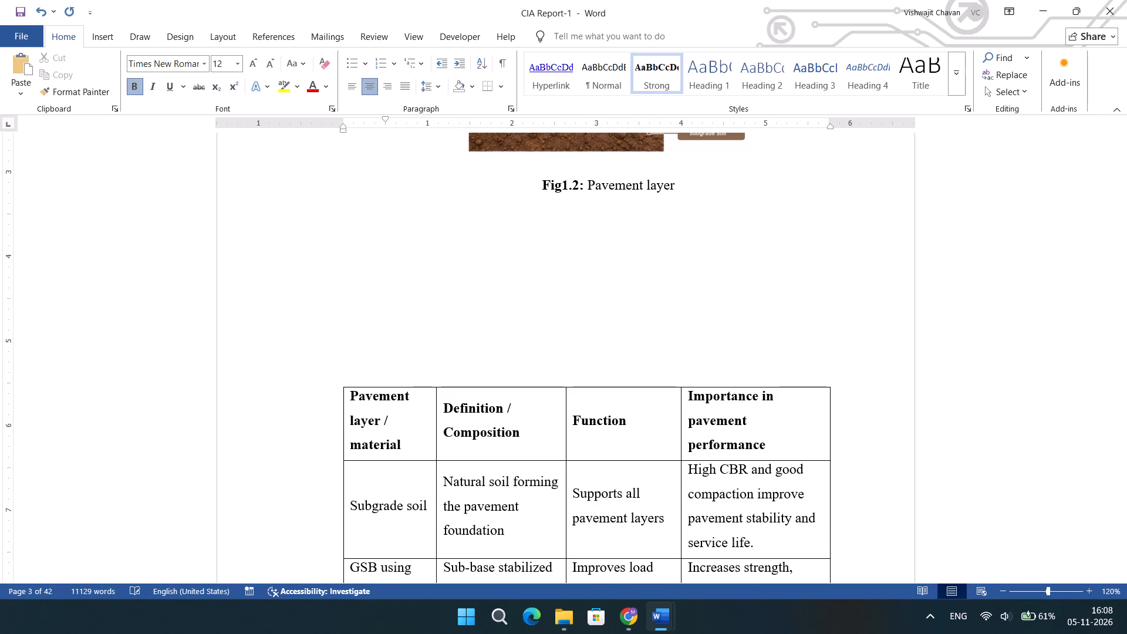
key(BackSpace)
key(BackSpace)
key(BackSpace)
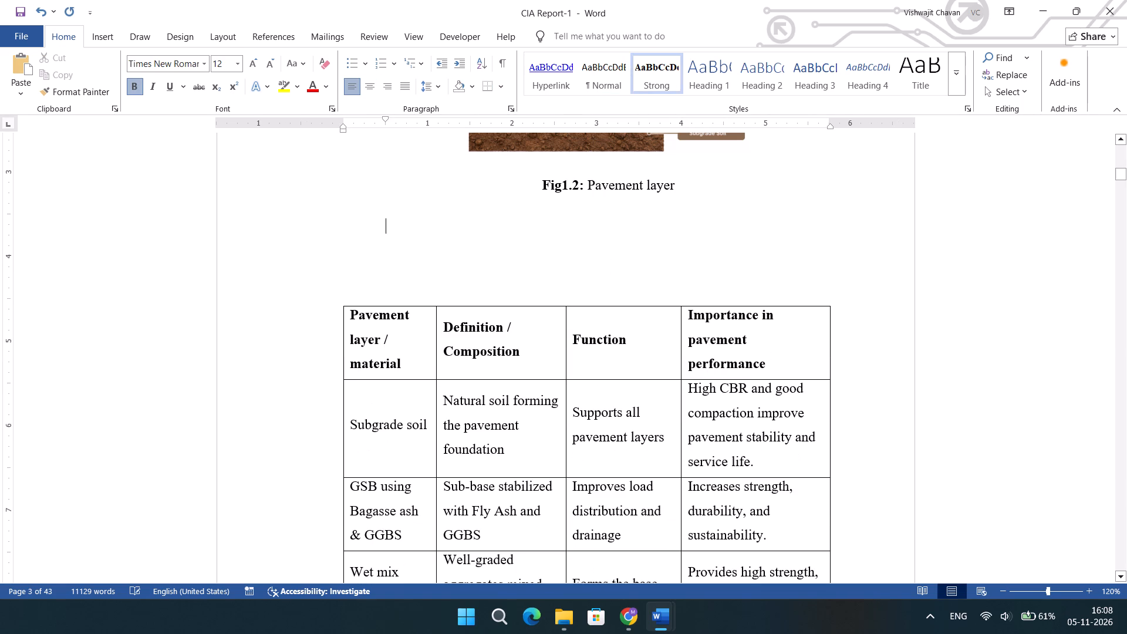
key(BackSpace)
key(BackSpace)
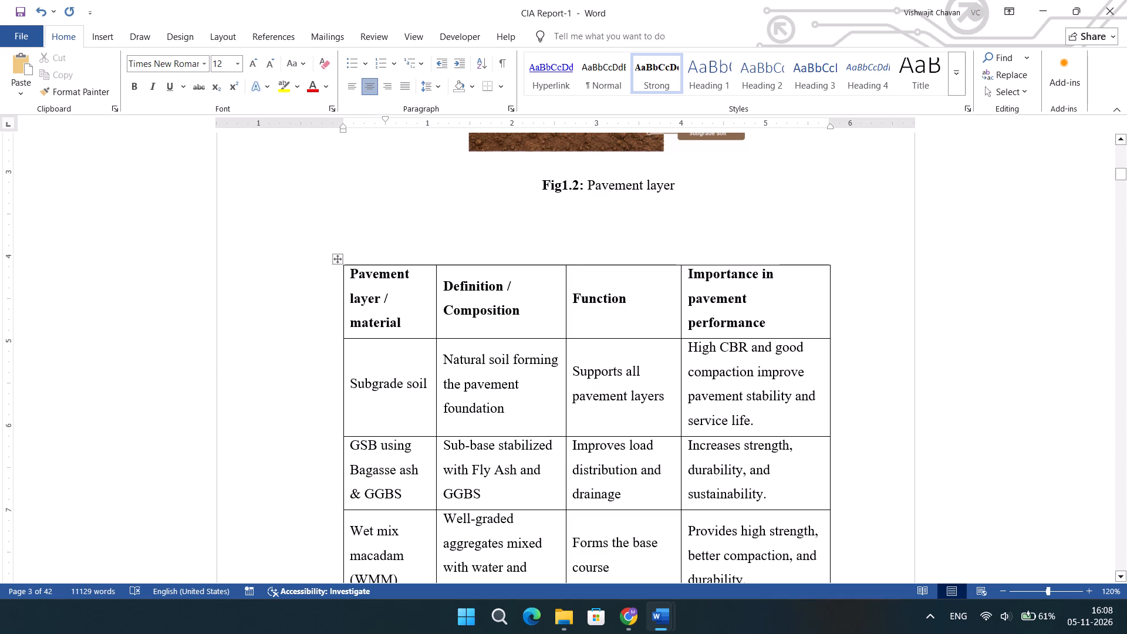
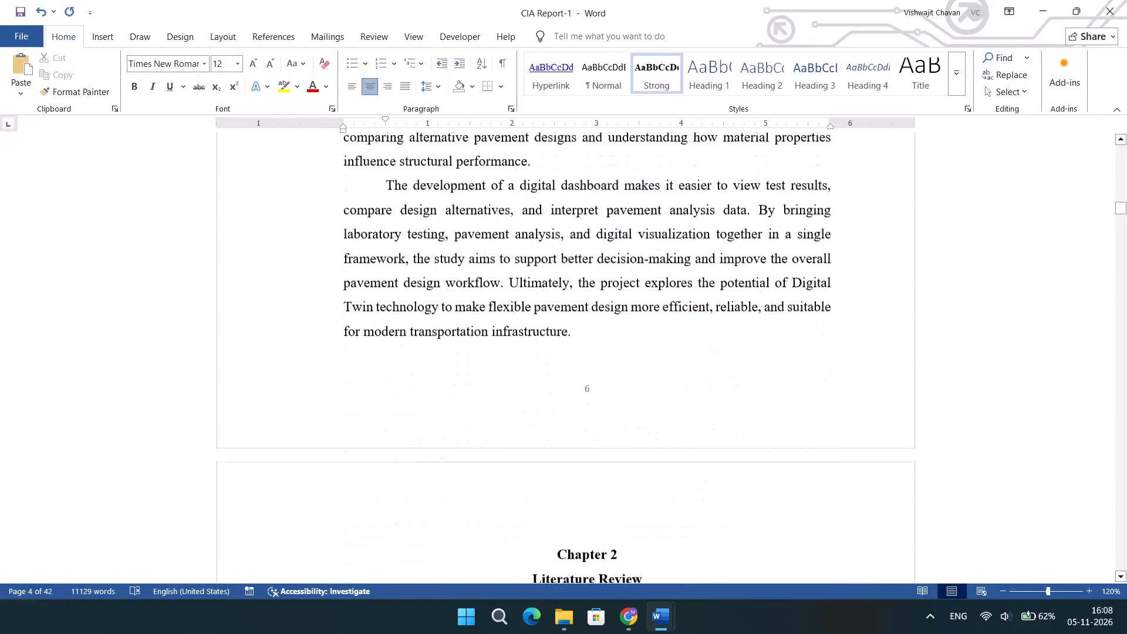
Review the page layout of the text, tables, figures and captions from the end of Chapter 1 to page 28 and just beyond.
scroll(599, 535, down, 12)
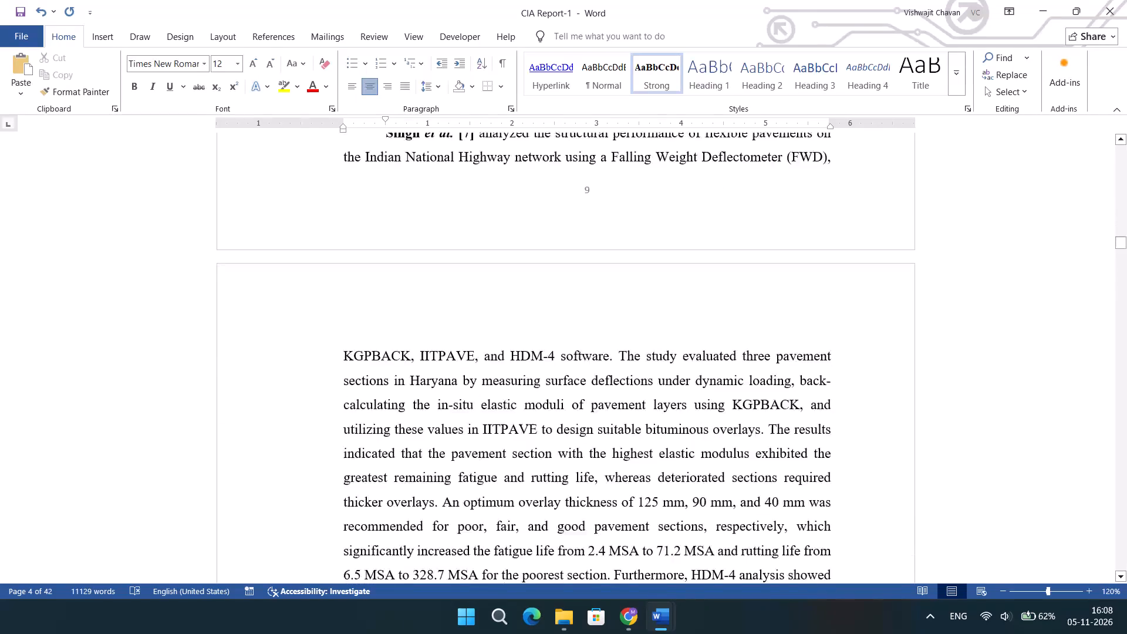
scroll(599, 535, down, 20)
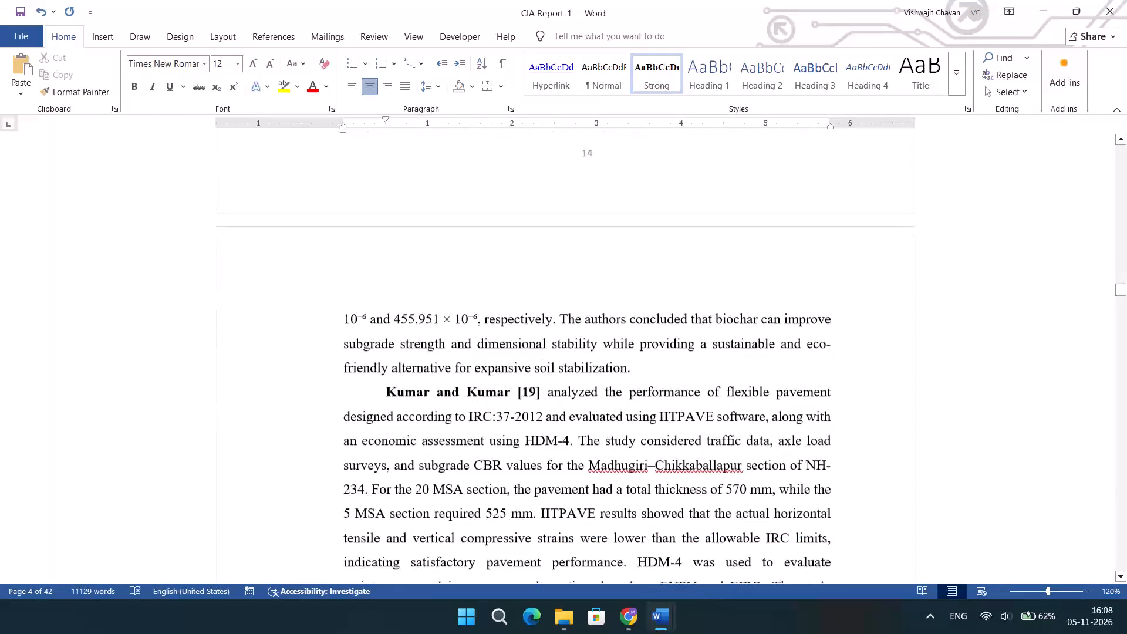
scroll(599, 535, down, 9)
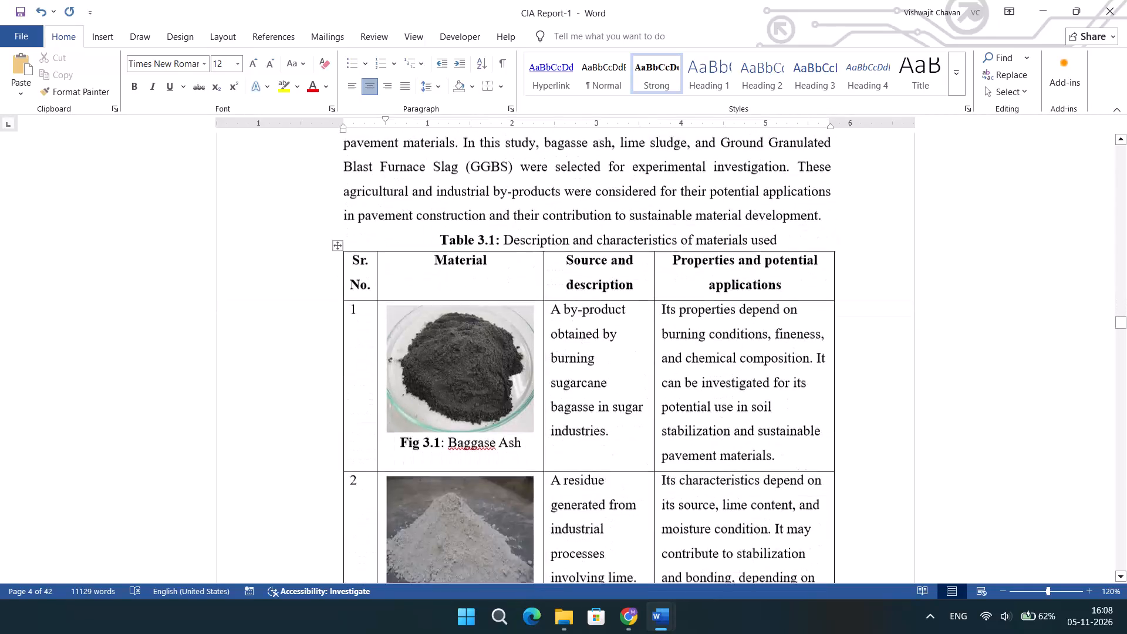
scroll(599, 535, down, 4)
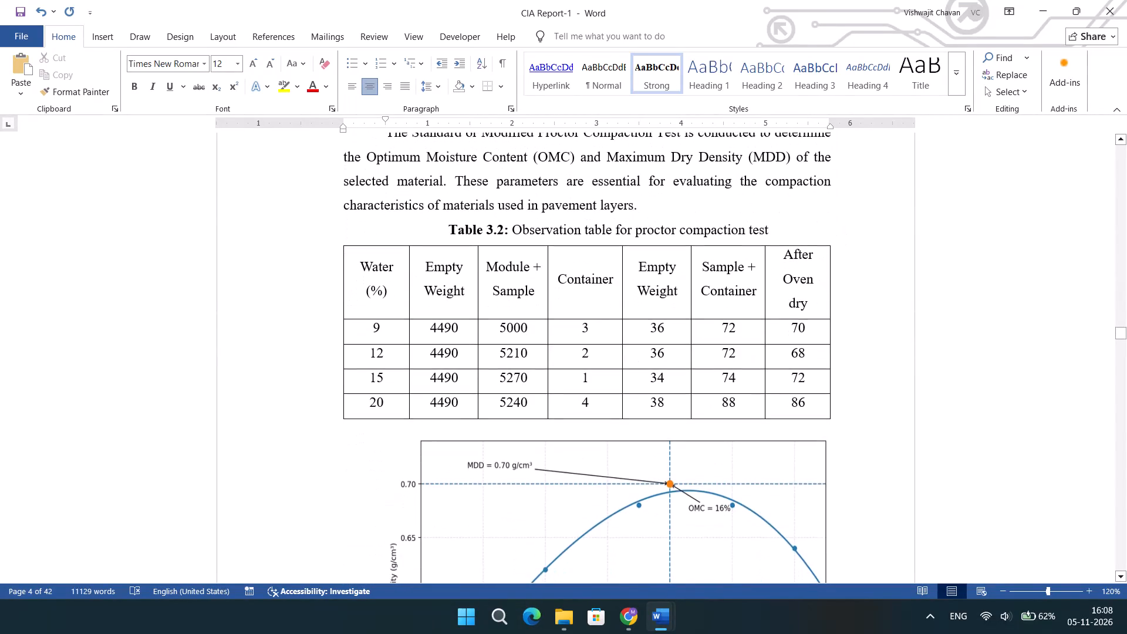
scroll(599, 535, down, 4)
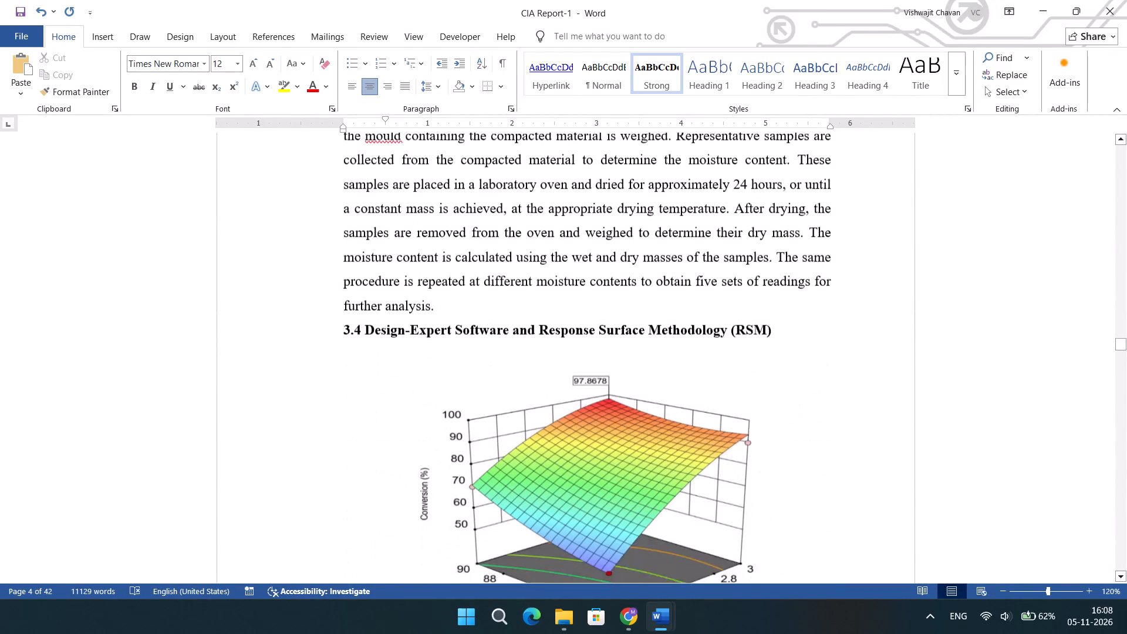
scroll(599, 535, down, 4)
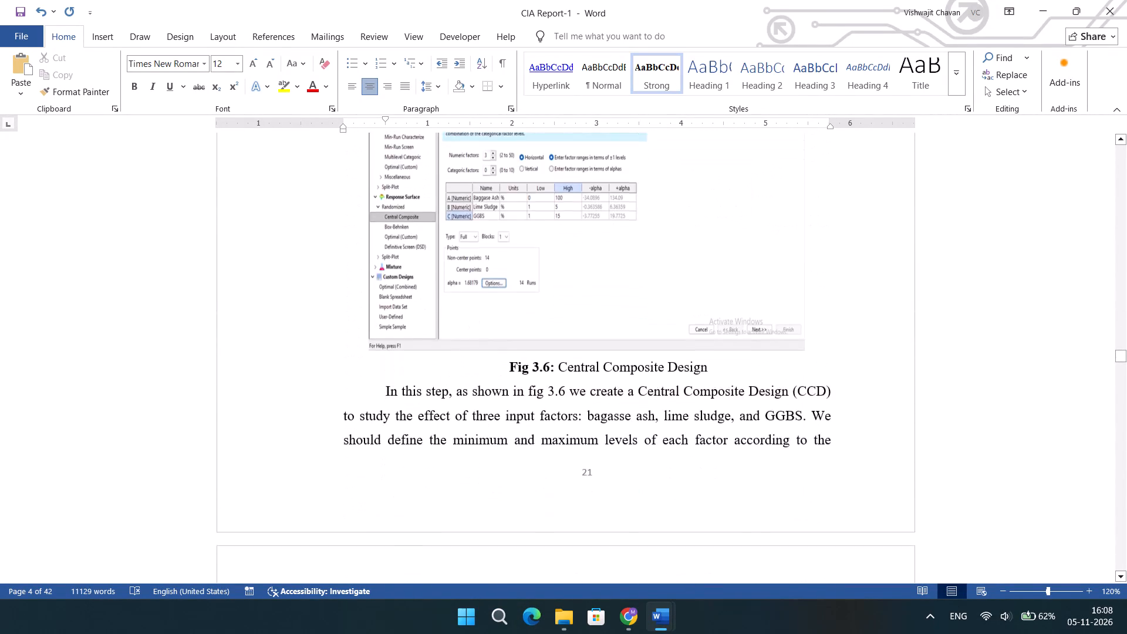
scroll(599, 535, down, 4)
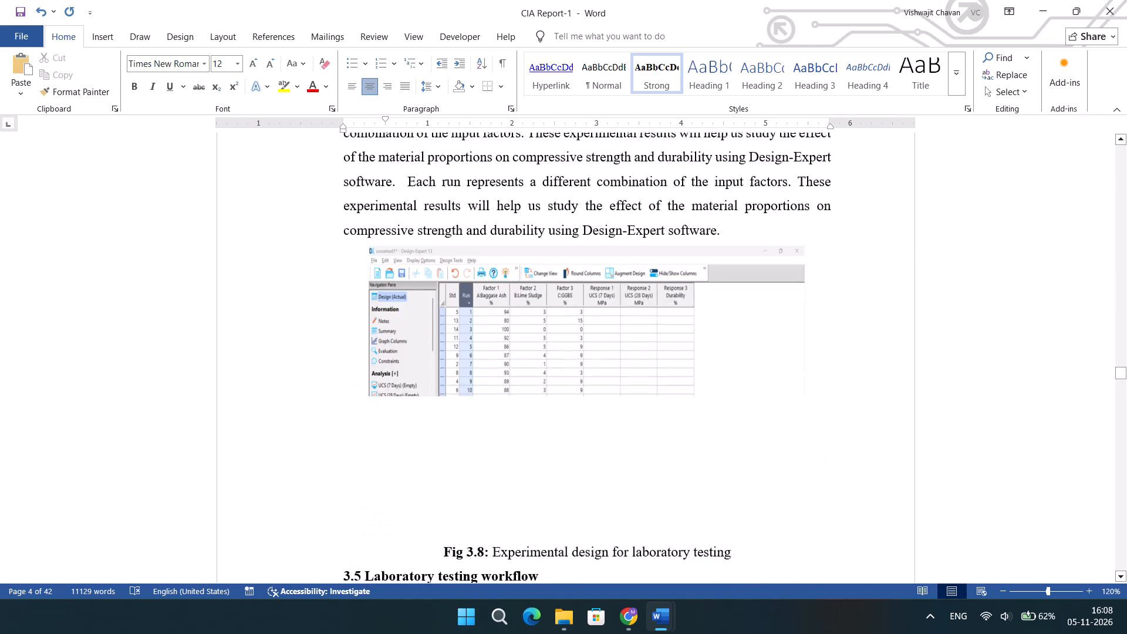
scroll(599, 535, down, 4)
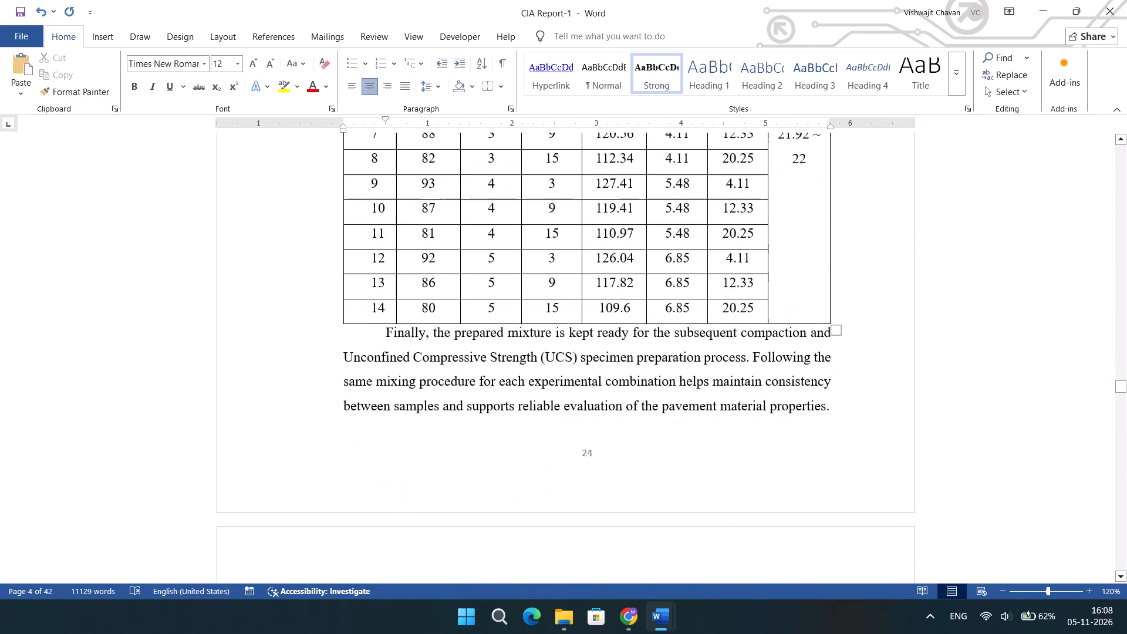
scroll(599, 535, down, 4)
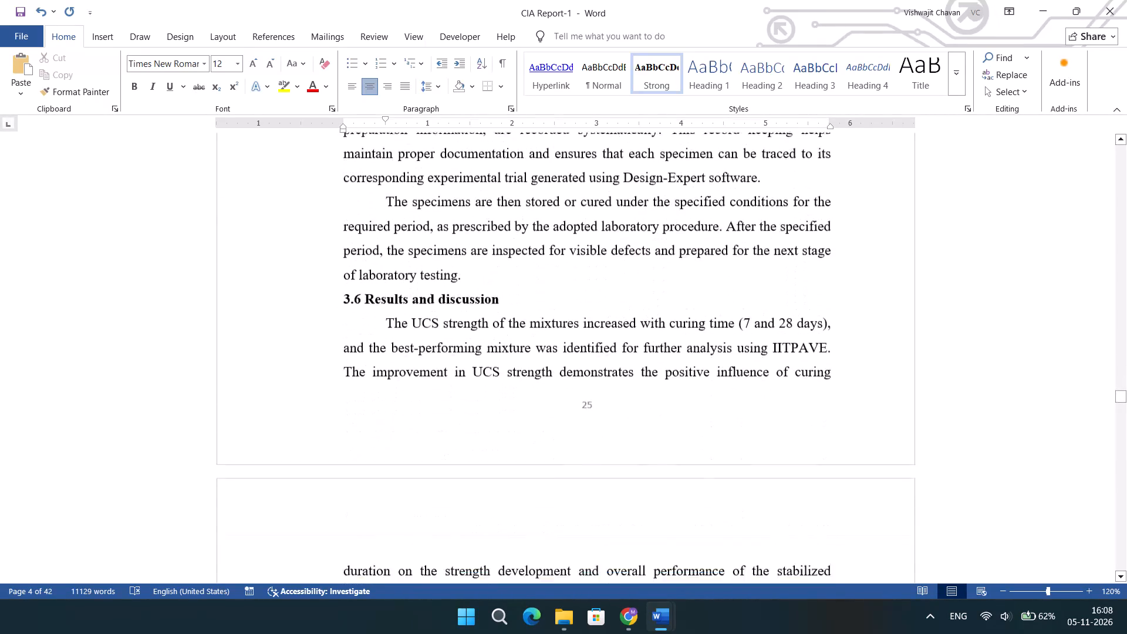
scroll(599, 535, down, 4)
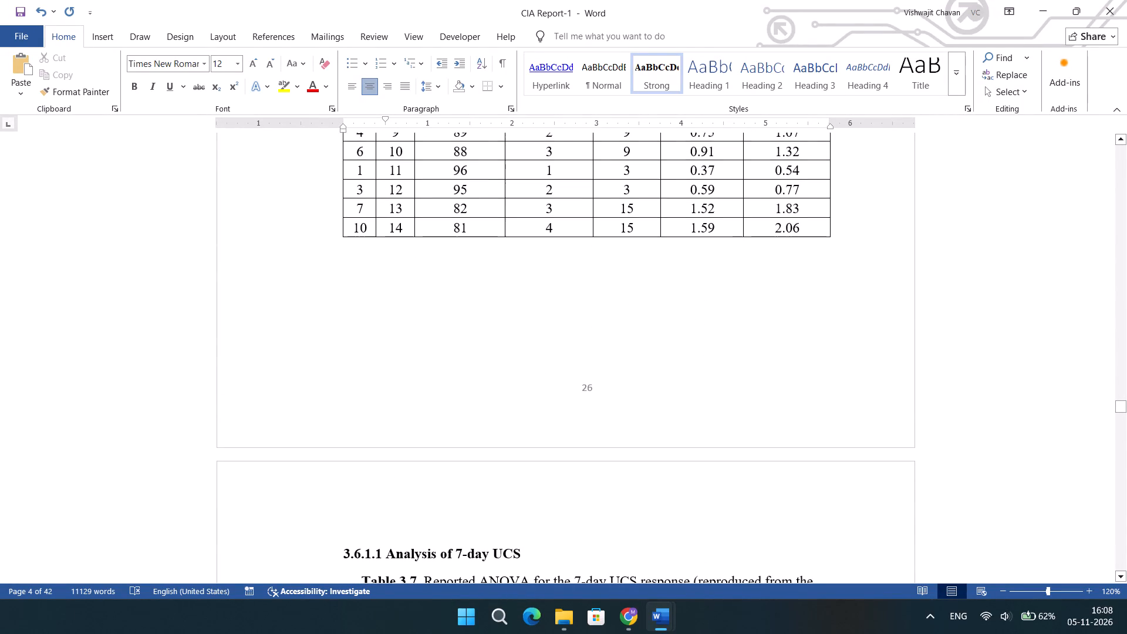
scroll(599, 535, up, 1)
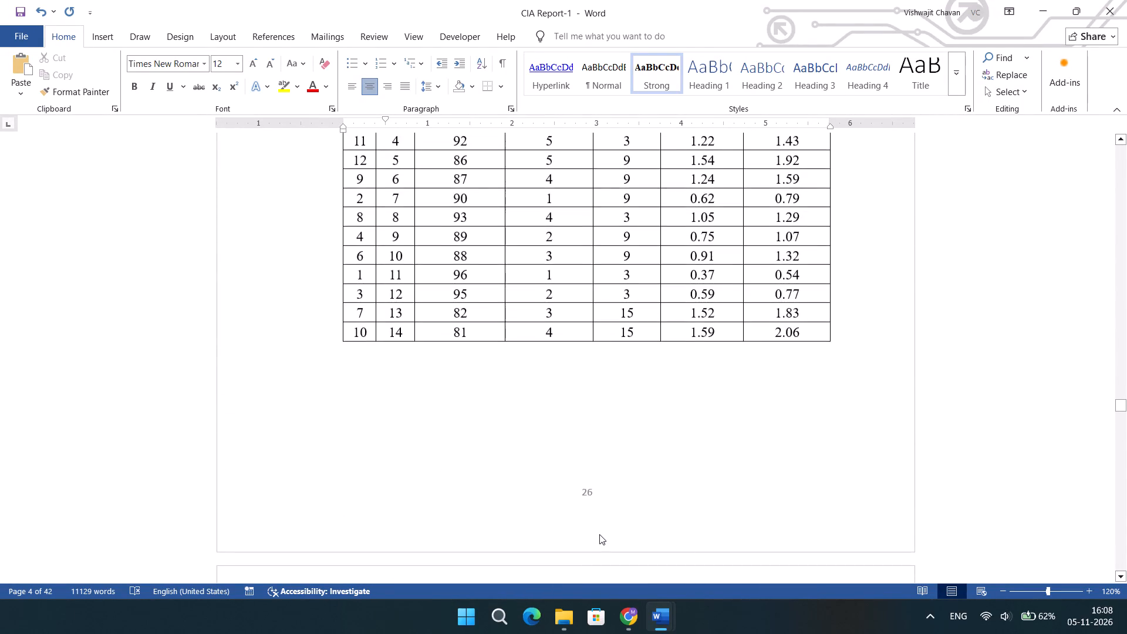
scroll(599, 534, up, 1)
scroll(599, 534, down, 2)
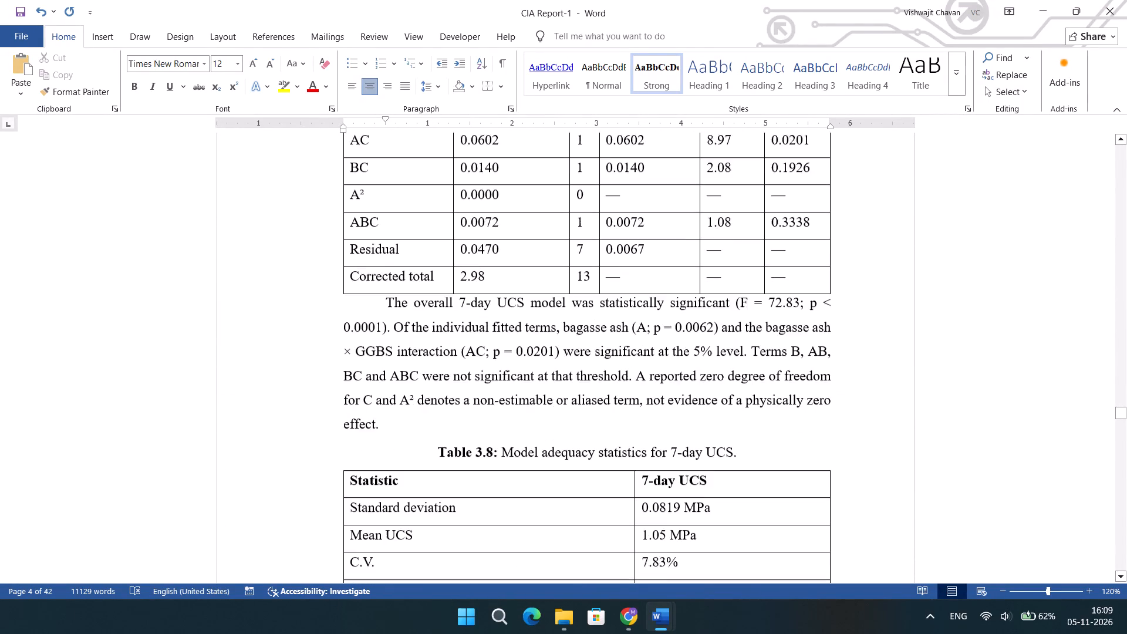
scroll(599, 534, down, 4)
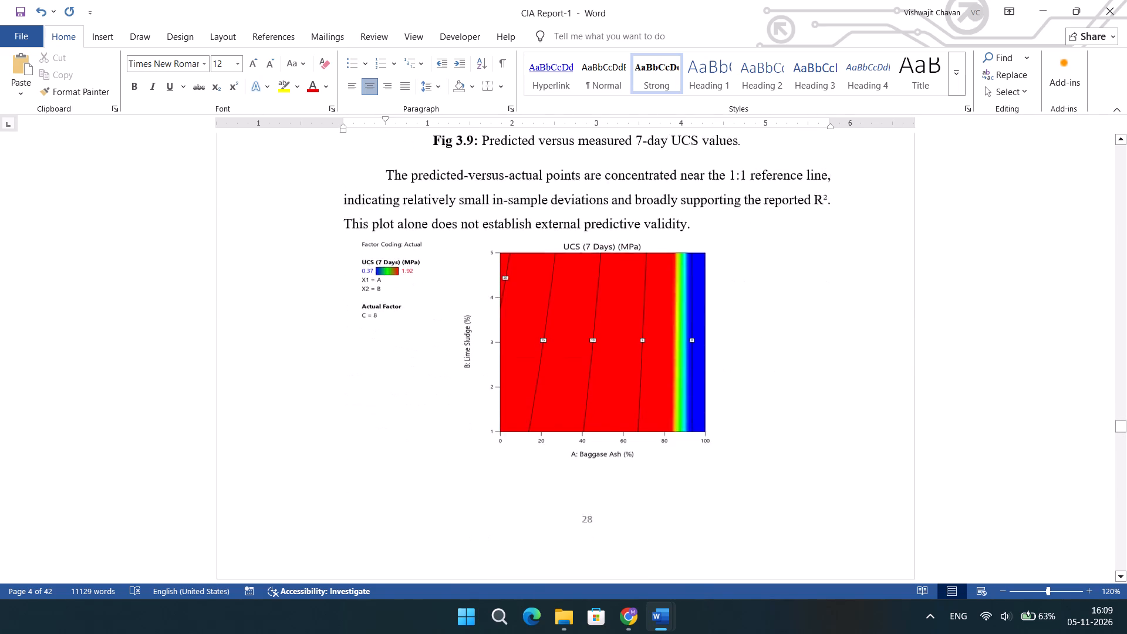
scroll(599, 534, down, 2)
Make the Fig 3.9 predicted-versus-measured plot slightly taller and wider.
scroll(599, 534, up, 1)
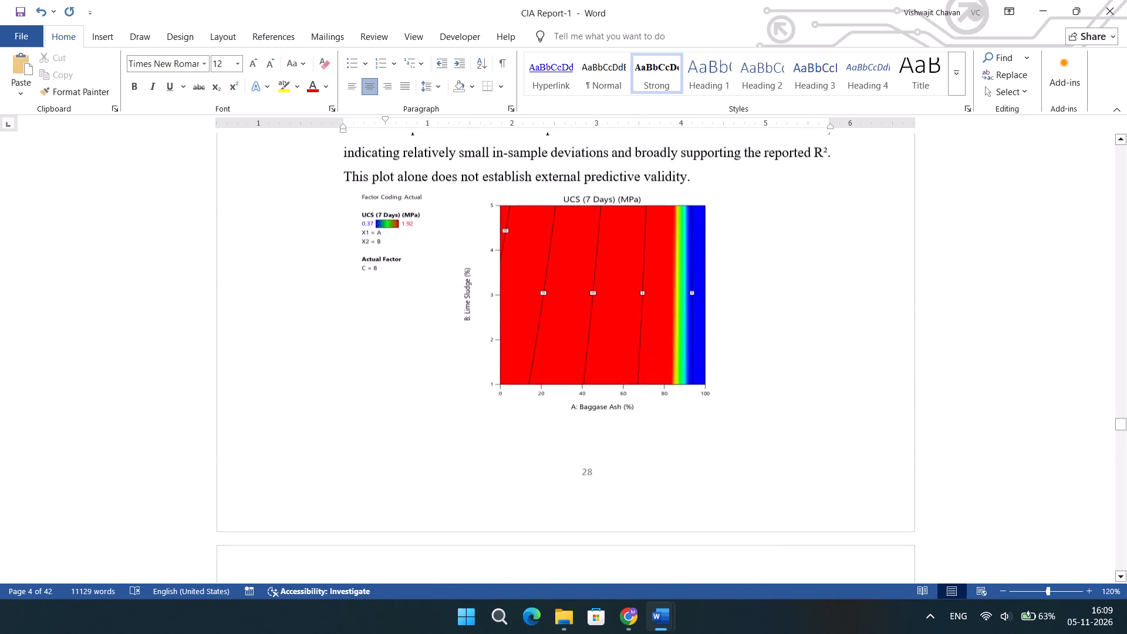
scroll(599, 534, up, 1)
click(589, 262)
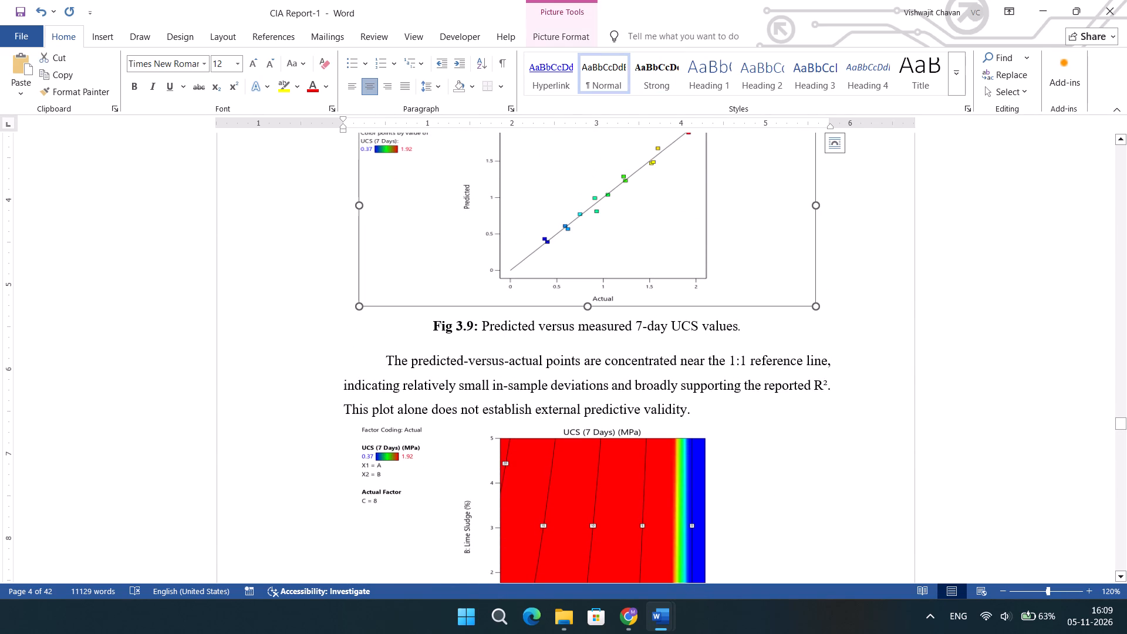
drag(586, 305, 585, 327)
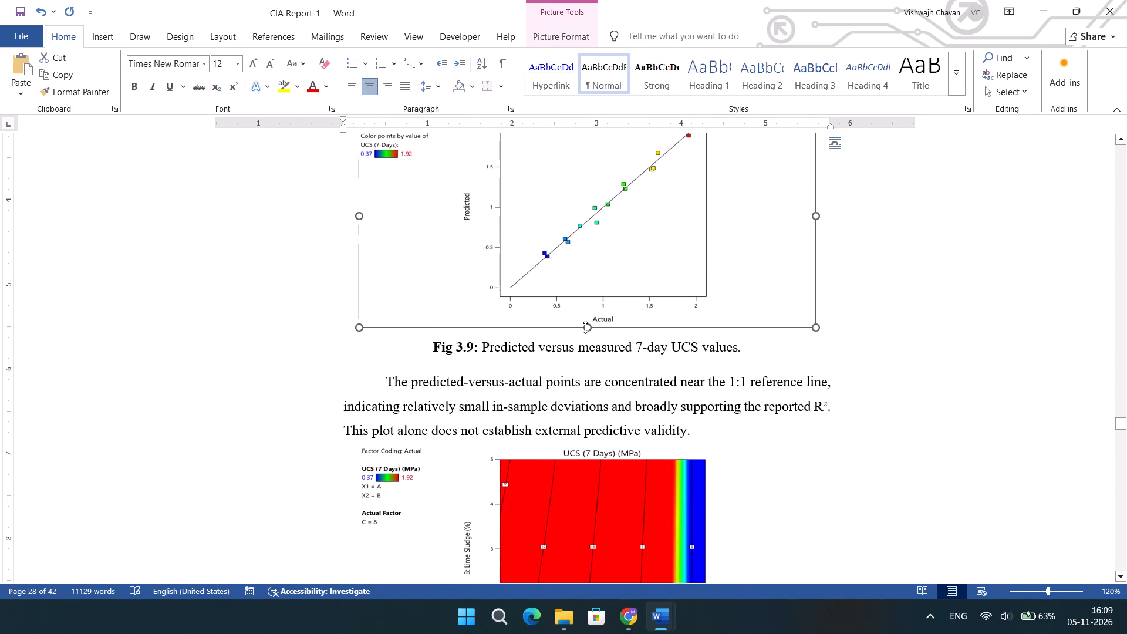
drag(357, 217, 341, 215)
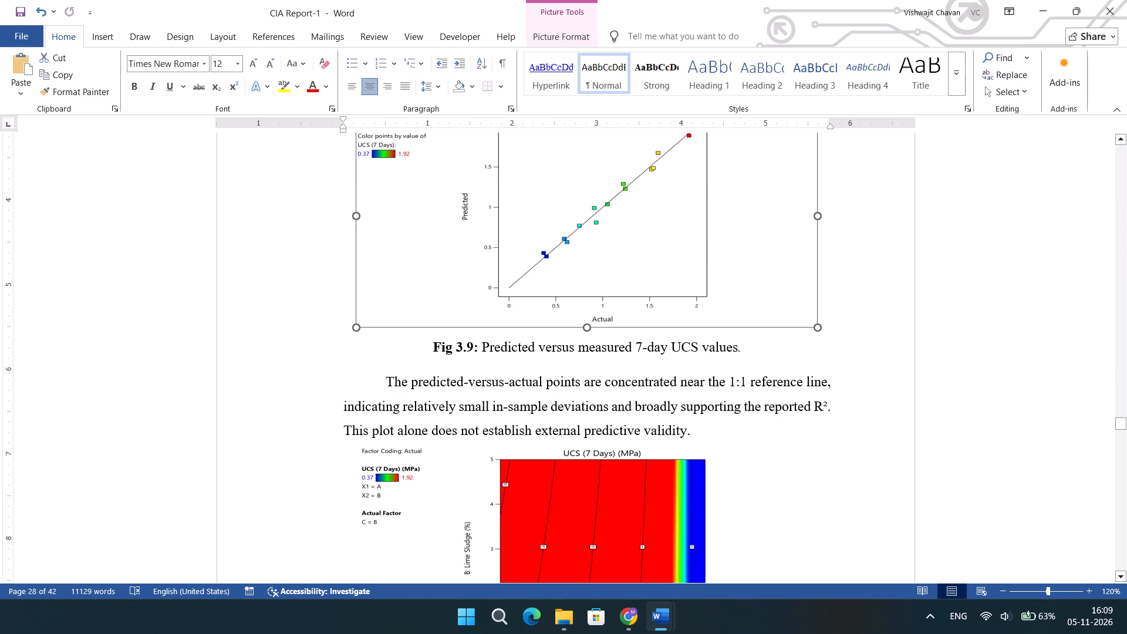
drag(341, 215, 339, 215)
Reduce the height and width of the Fig 3.10 contour plot so its caption fits below it on page 28.
scroll(636, 311, down, 1)
scroll(589, 284, up, 1)
click(589, 274)
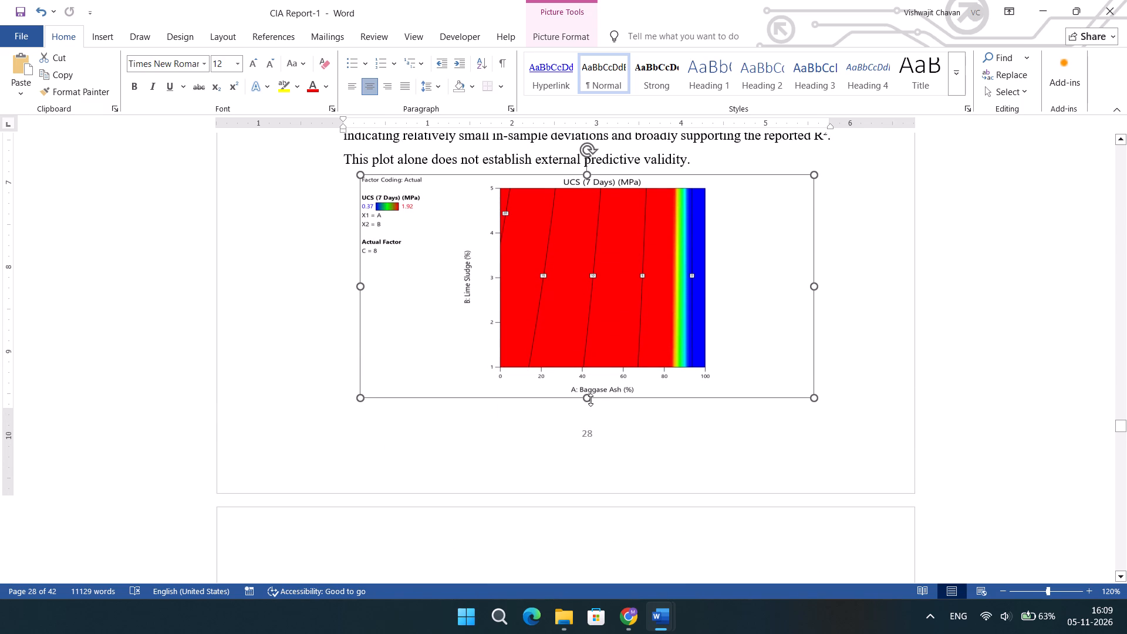
drag(591, 400, 592, 345)
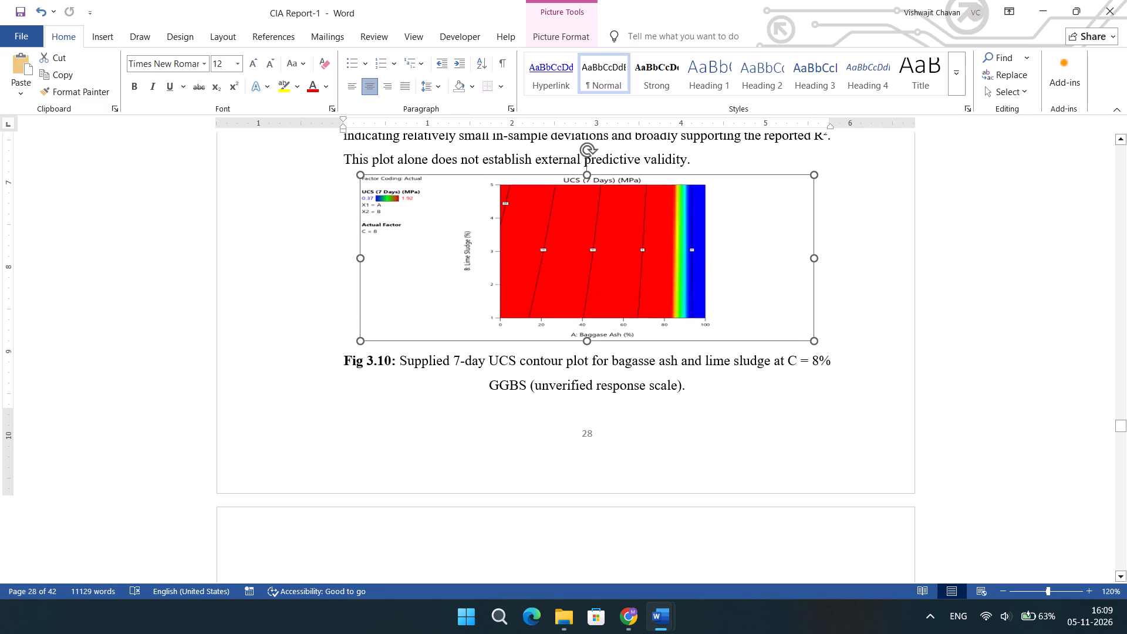
drag(592, 345, 589, 355)
drag(362, 268, 380, 267)
Reduce the height and width of the Fig 3.9 plot to free up space on page 28.
scroll(380, 267, up, 1)
click(534, 201)
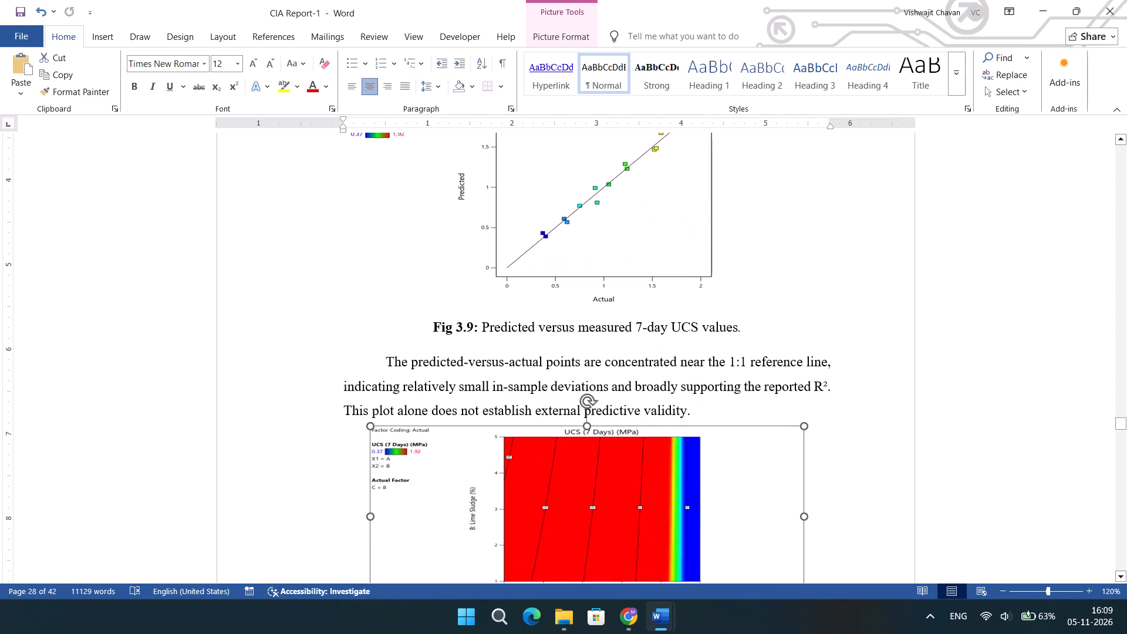
drag(590, 306, 592, 274)
drag(349, 228, 370, 230)
Make the Fig 3.10 contour plot slightly taller to use the free space on page 28.
scroll(370, 230, down, 2)
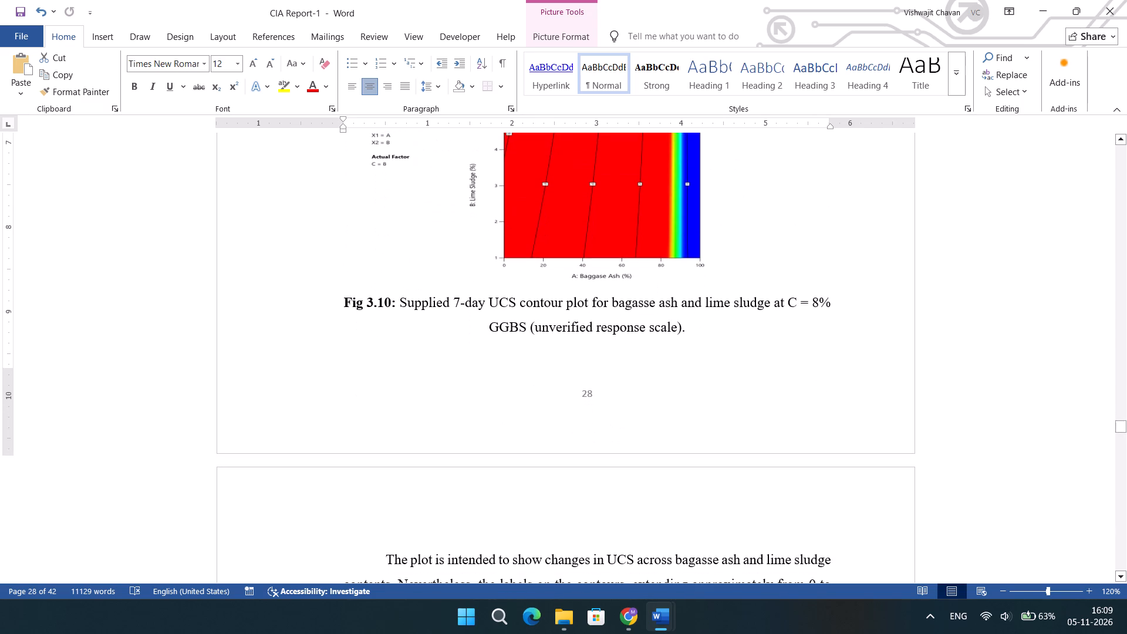
click(552, 208)
drag(584, 285, 583, 313)
Examine how Fig 3.11, Table 3.9 and Table 3.10 with their surrounding text are laid out across pages 29 and 30.
scroll(583, 313, down, 3)
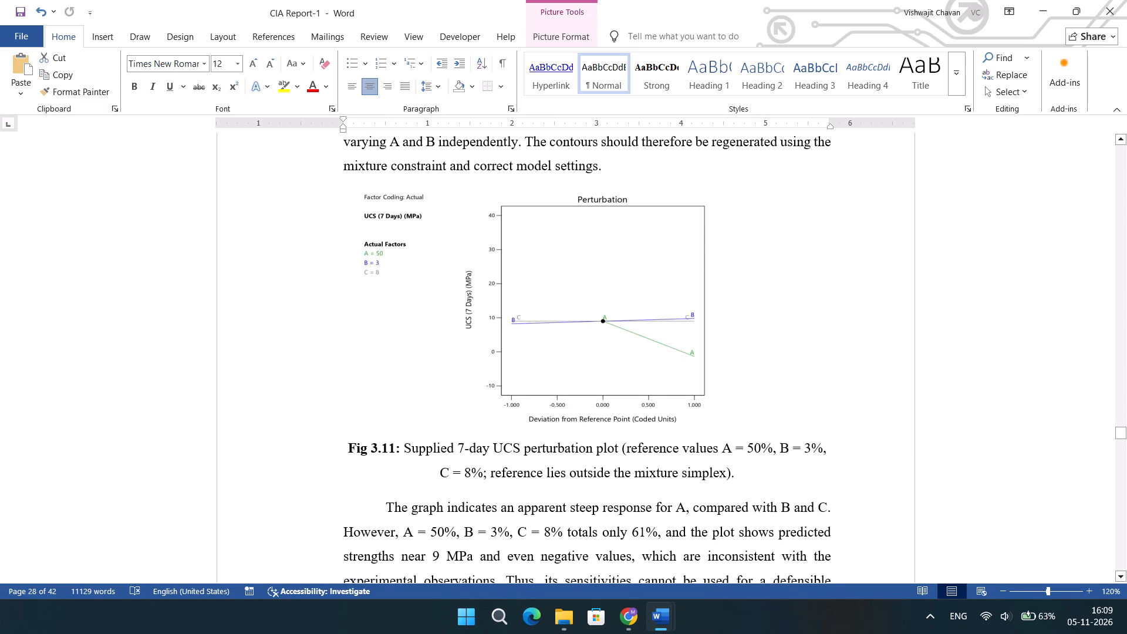
scroll(583, 313, down, 4)
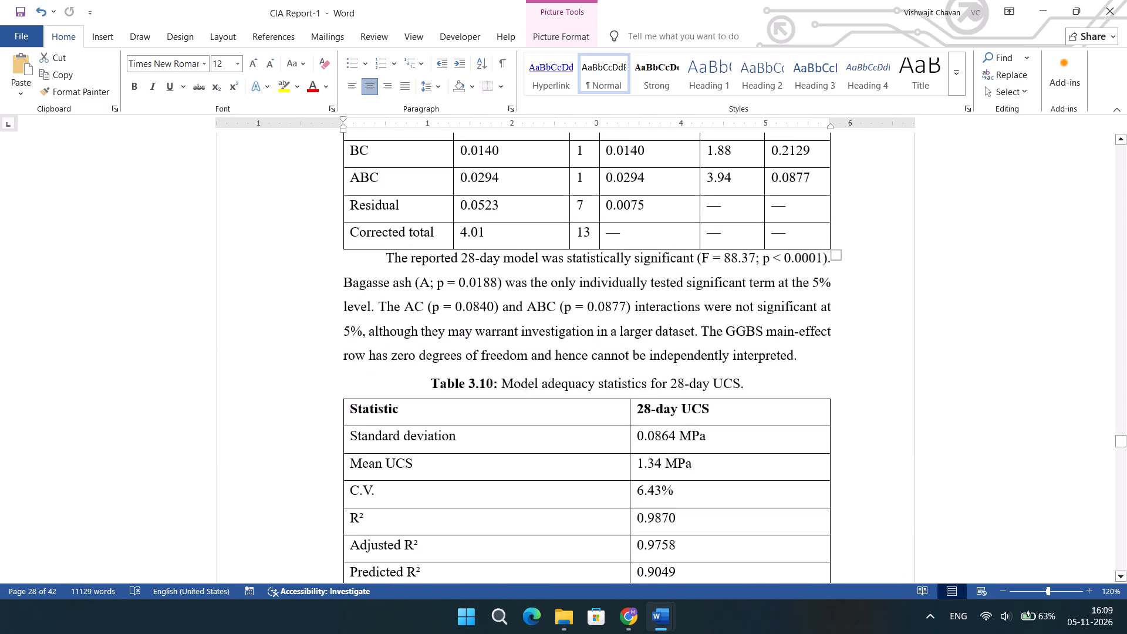
scroll(583, 313, up, 2)
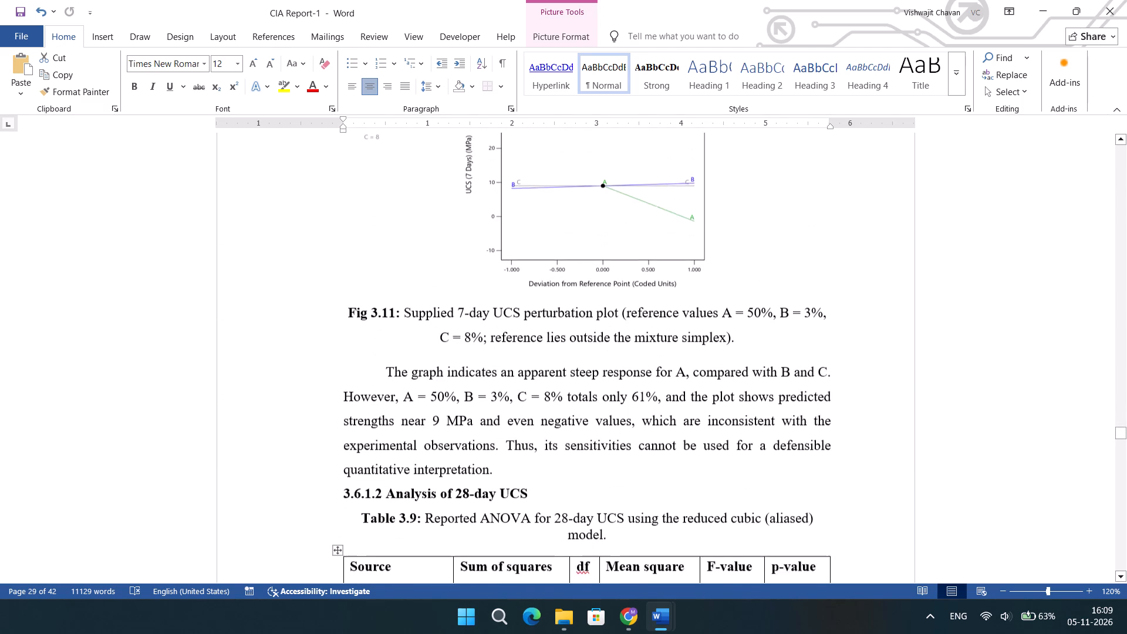
scroll(583, 313, up, 1)
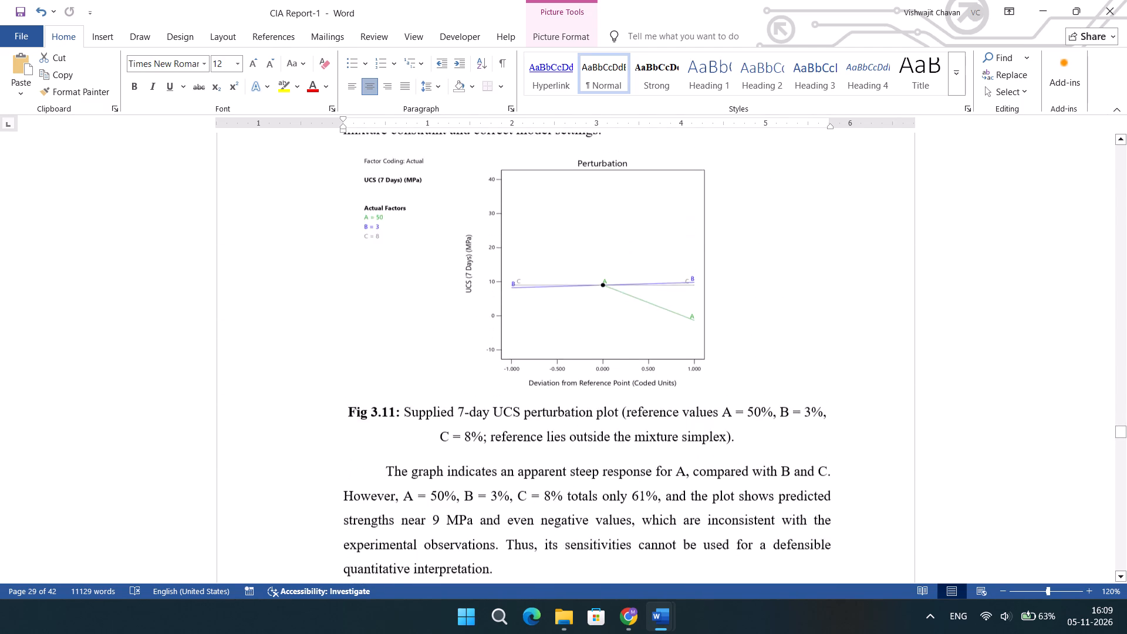
scroll(586, 241, down, 1)
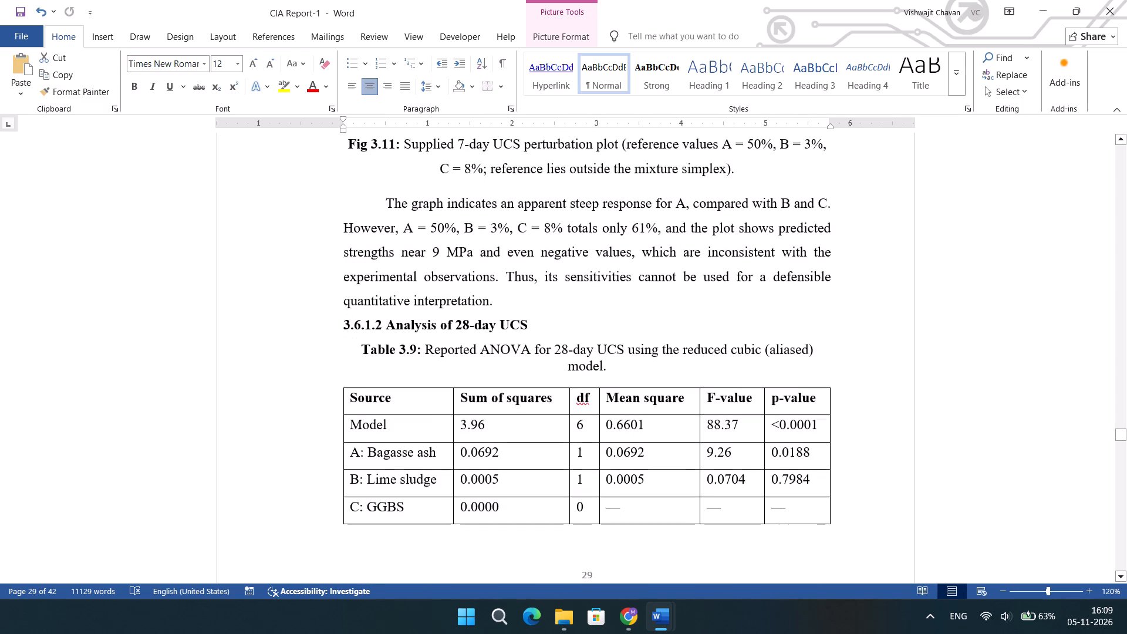
scroll(586, 241, down, 2)
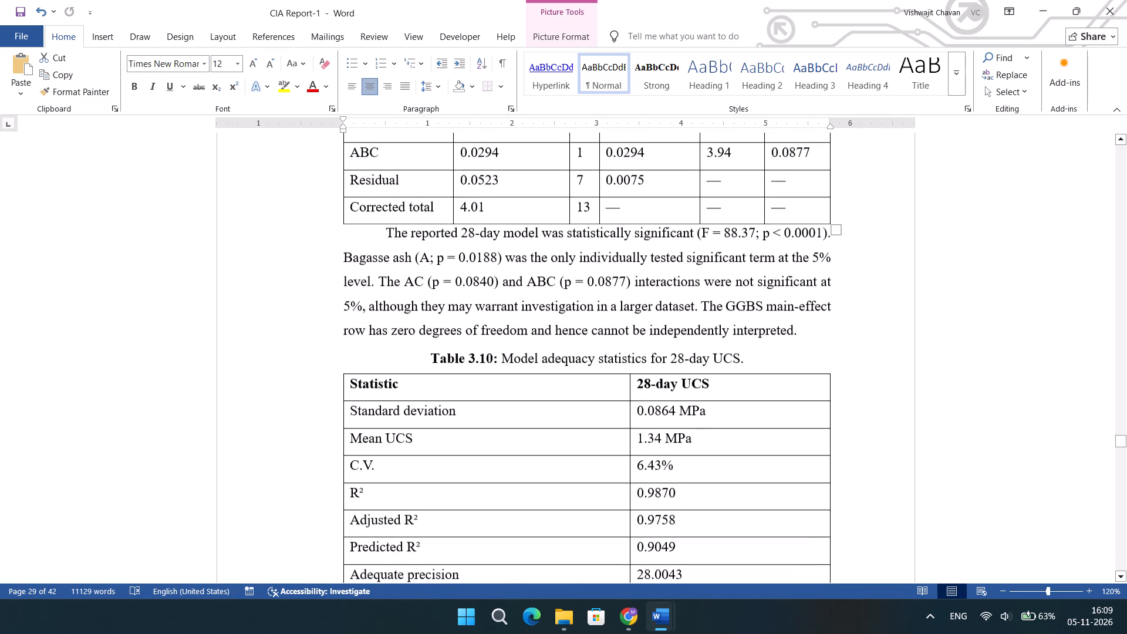
Copy the "The reported 28-day model was statistically significant" paragraph from below Table 3.9 and paste it on a new line under heading 3.6.1.2.
drag(385, 241, 849, 344)
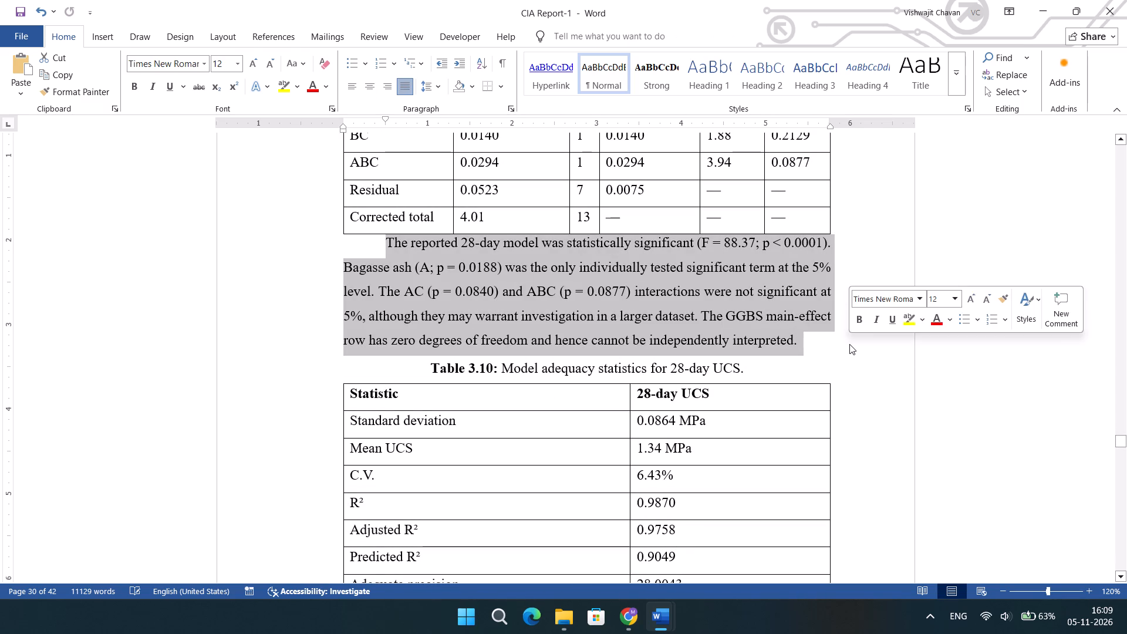
key(ctrl+c)
scroll(849, 344, up, 2)
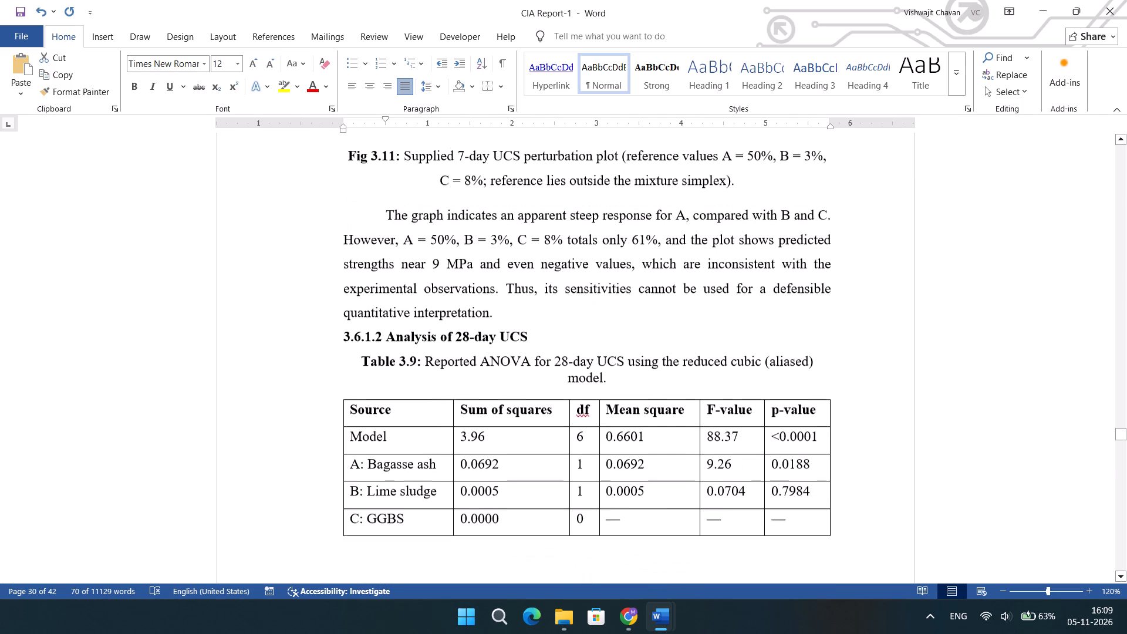
click(528, 349)
key(Return)
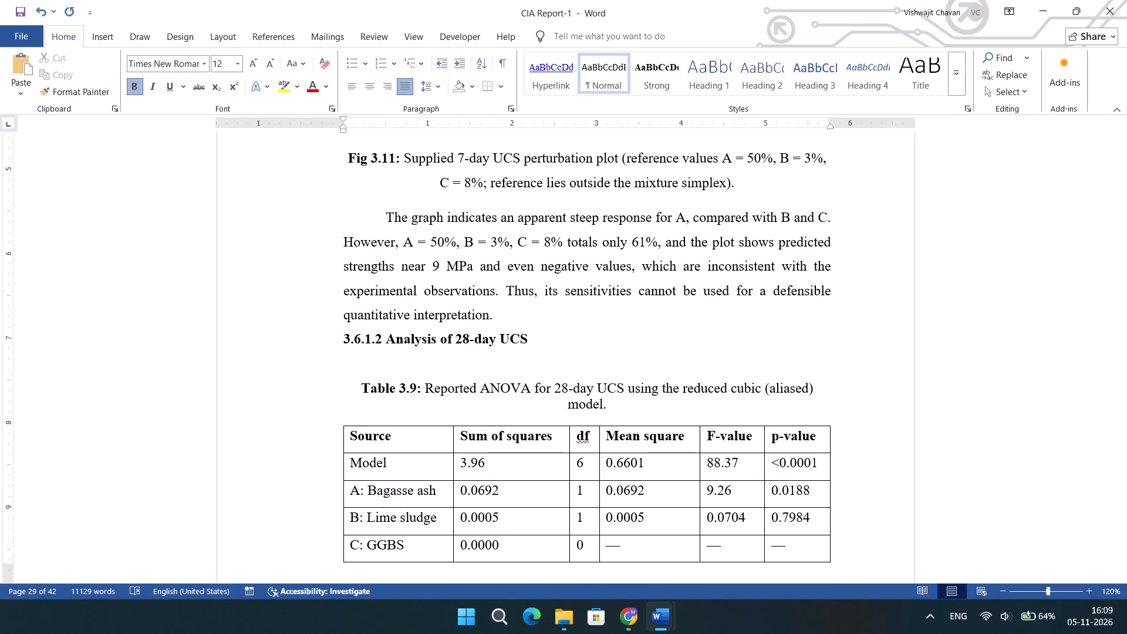
key(ctrl+v)
Insert two more blank lines above the Table 3.9 caption to move it onto page 30 with its table.
scroll(528, 349, down, 1)
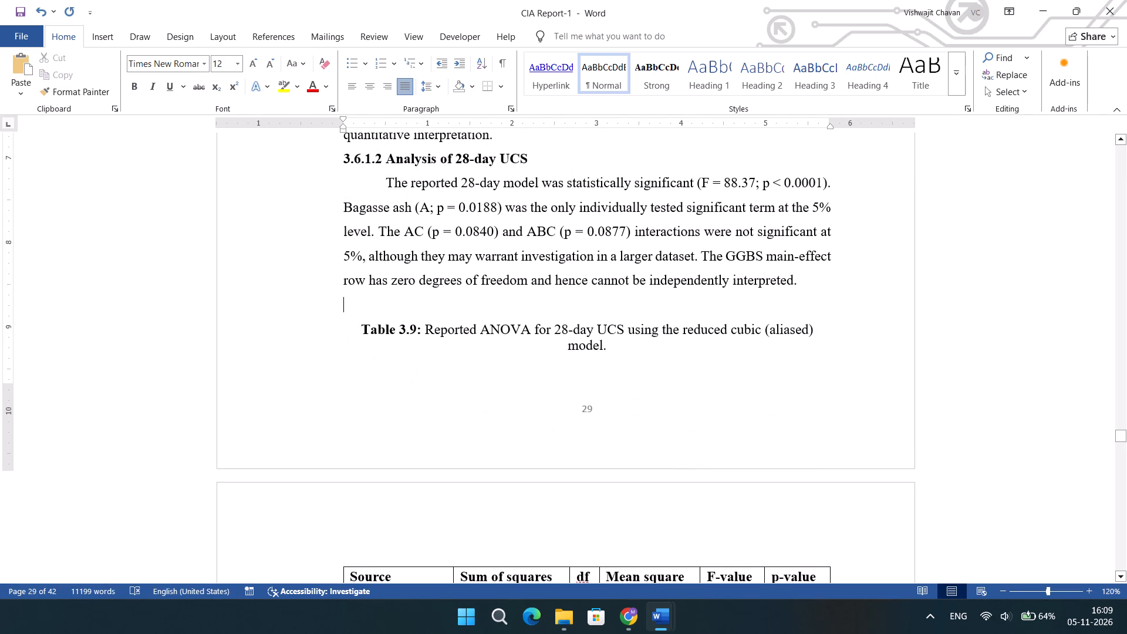
key(BackSpace)
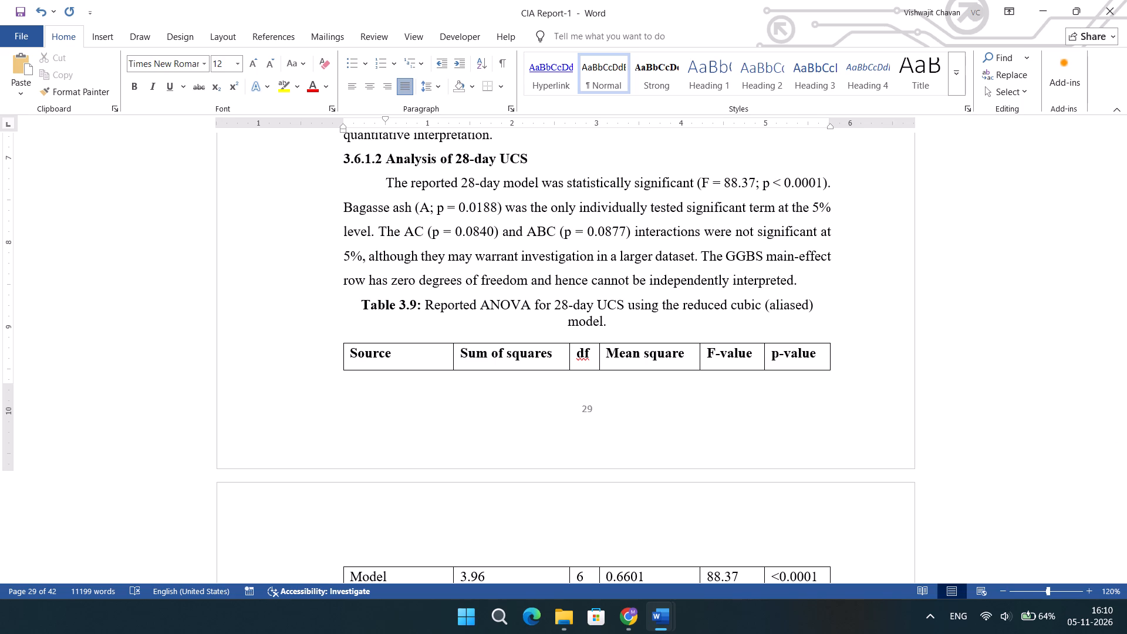
key(ctrl+z)
key(Return)
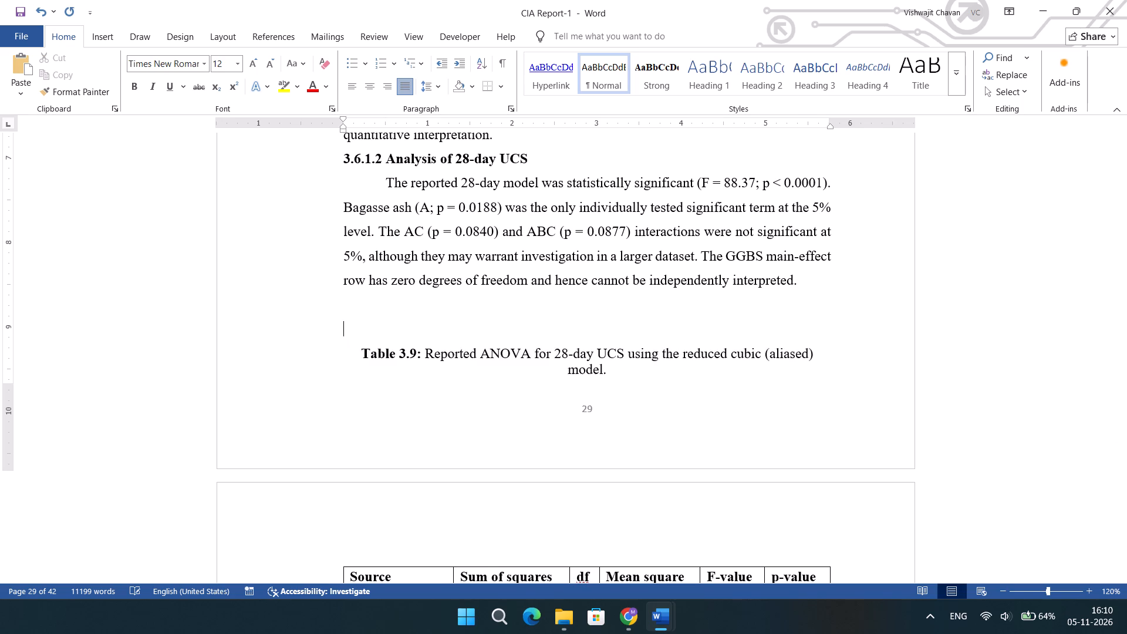
key(Return)
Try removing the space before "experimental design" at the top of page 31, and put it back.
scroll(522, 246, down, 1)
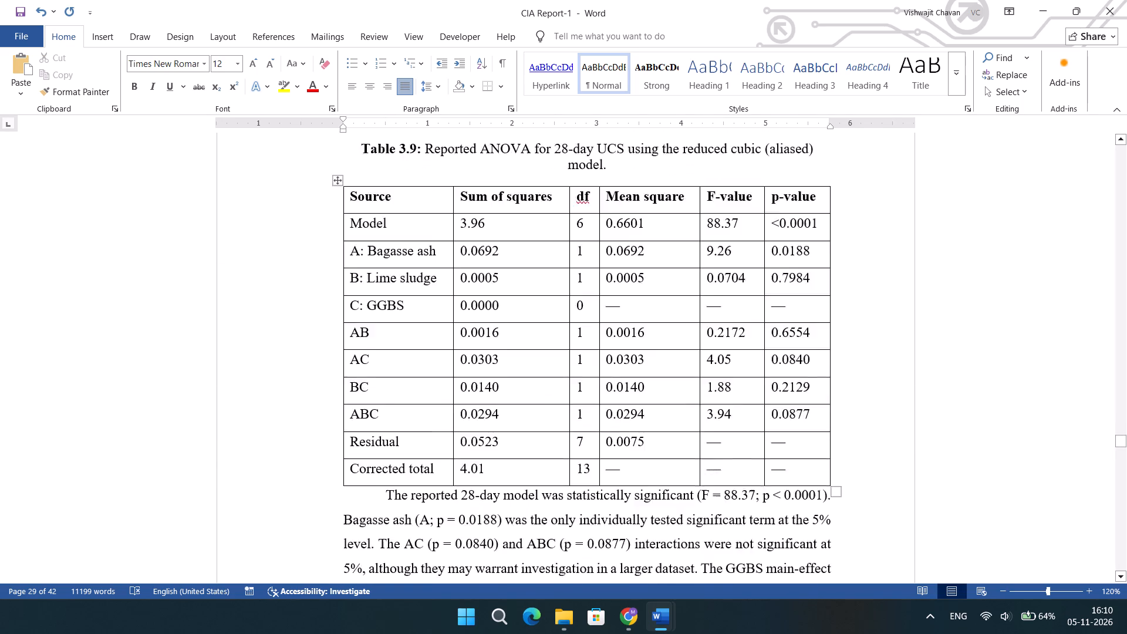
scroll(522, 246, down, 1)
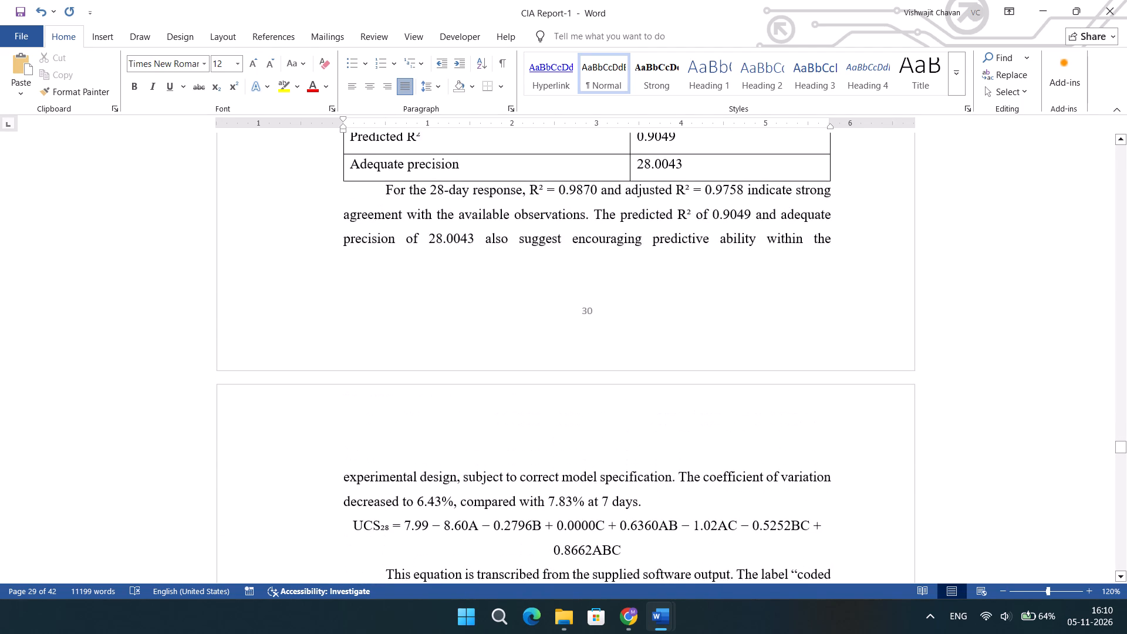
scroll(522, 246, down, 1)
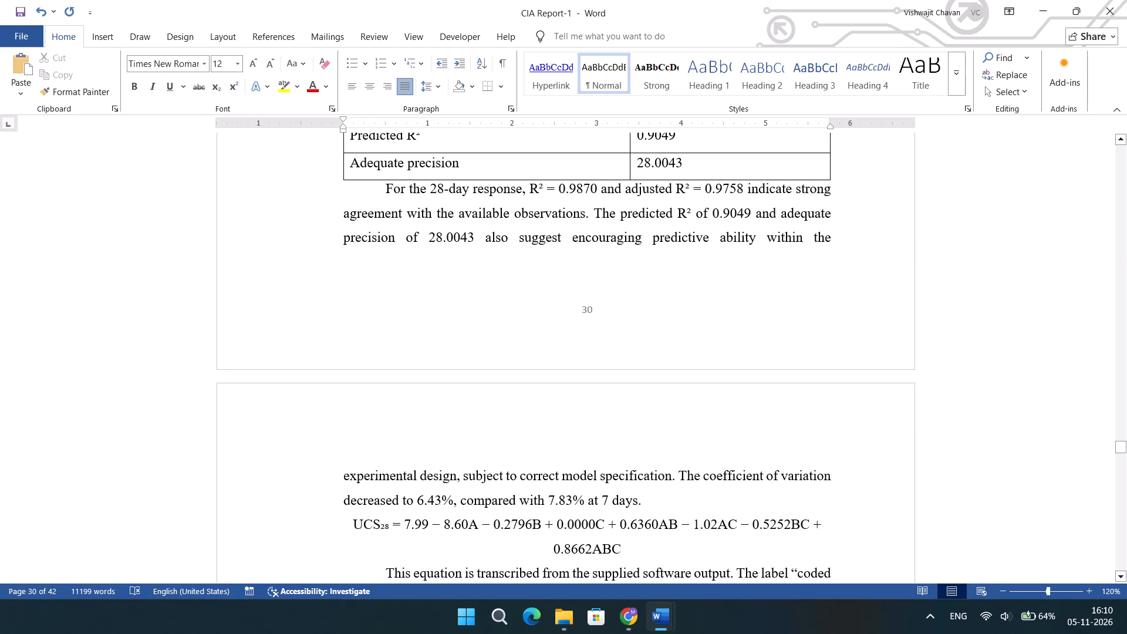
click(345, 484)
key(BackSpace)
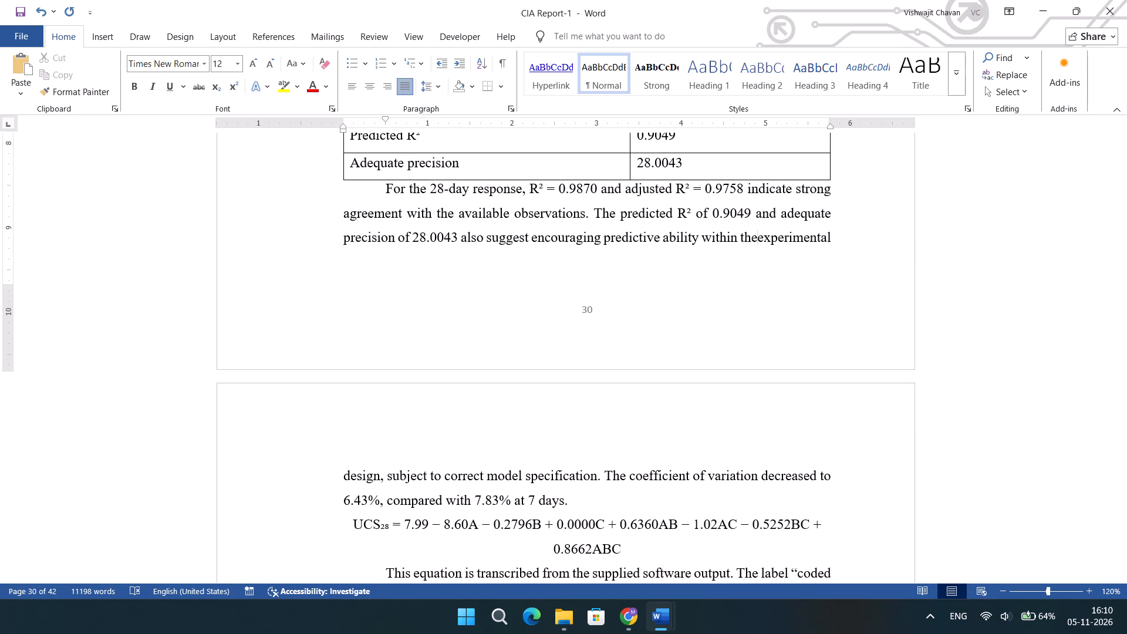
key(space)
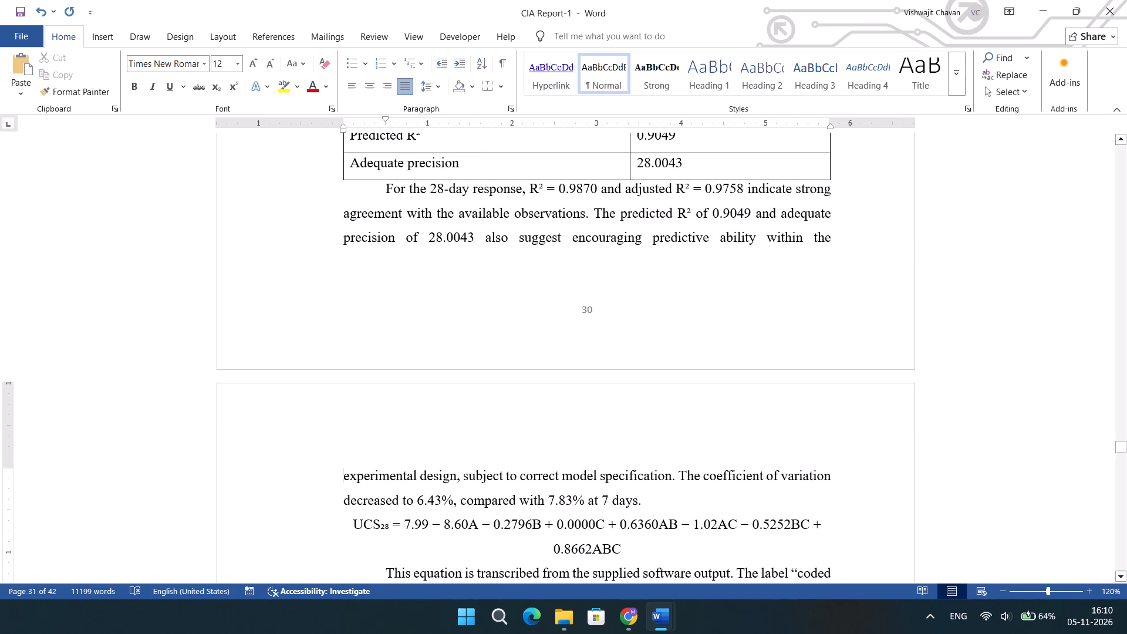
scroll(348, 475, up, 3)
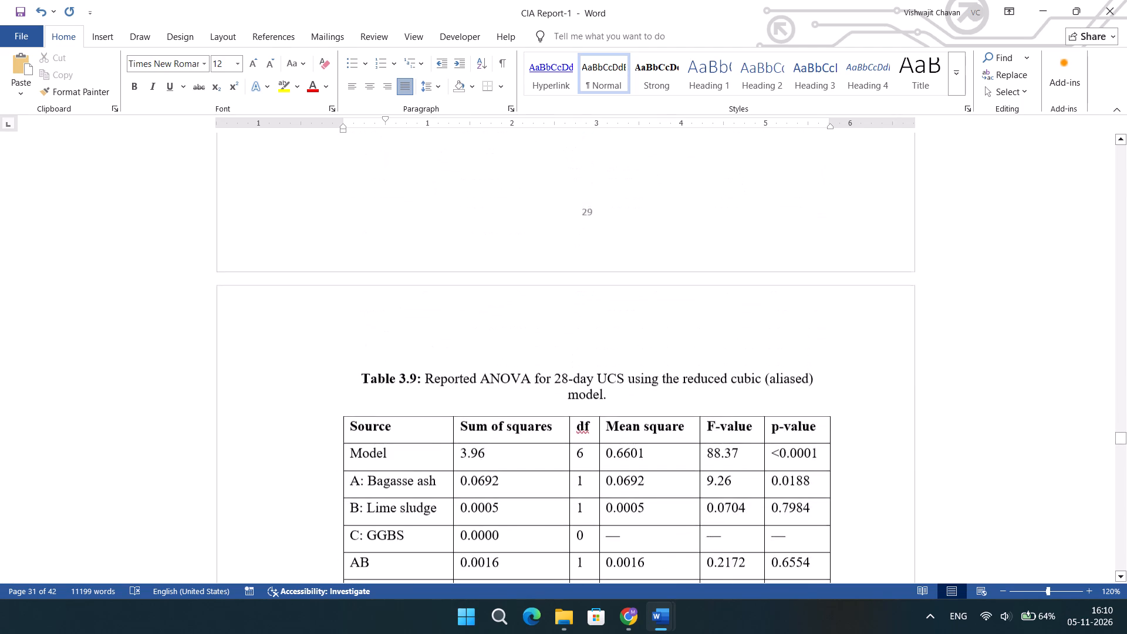
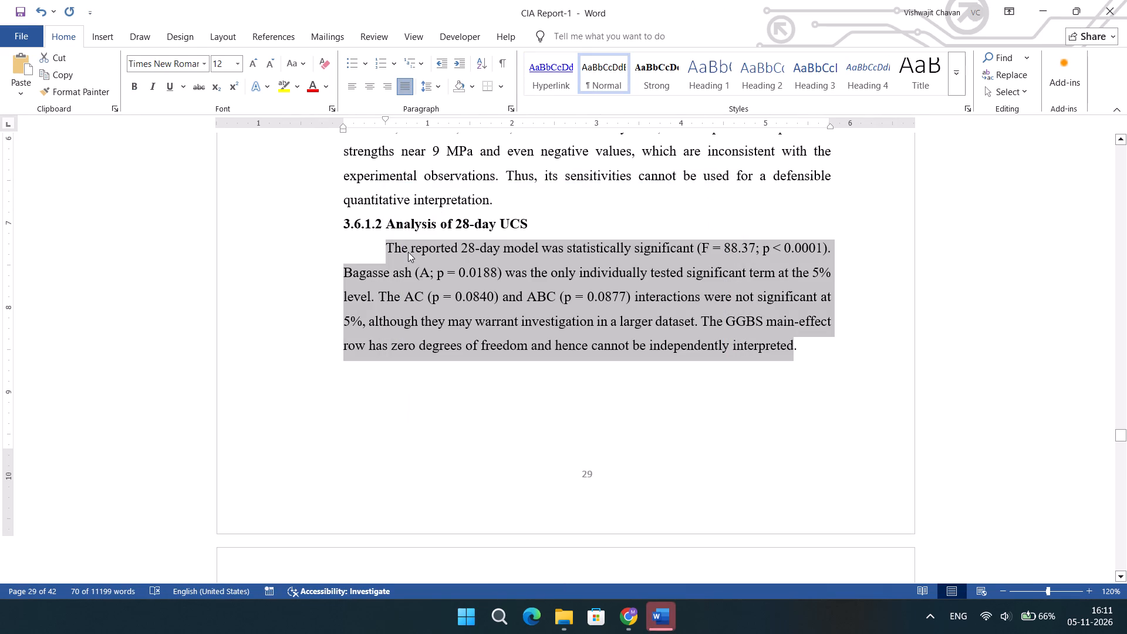
Replace the selected paragraph under heading 3.6.1.2 with the copied "The high F-value indicates" text.
key(ctrl+v)
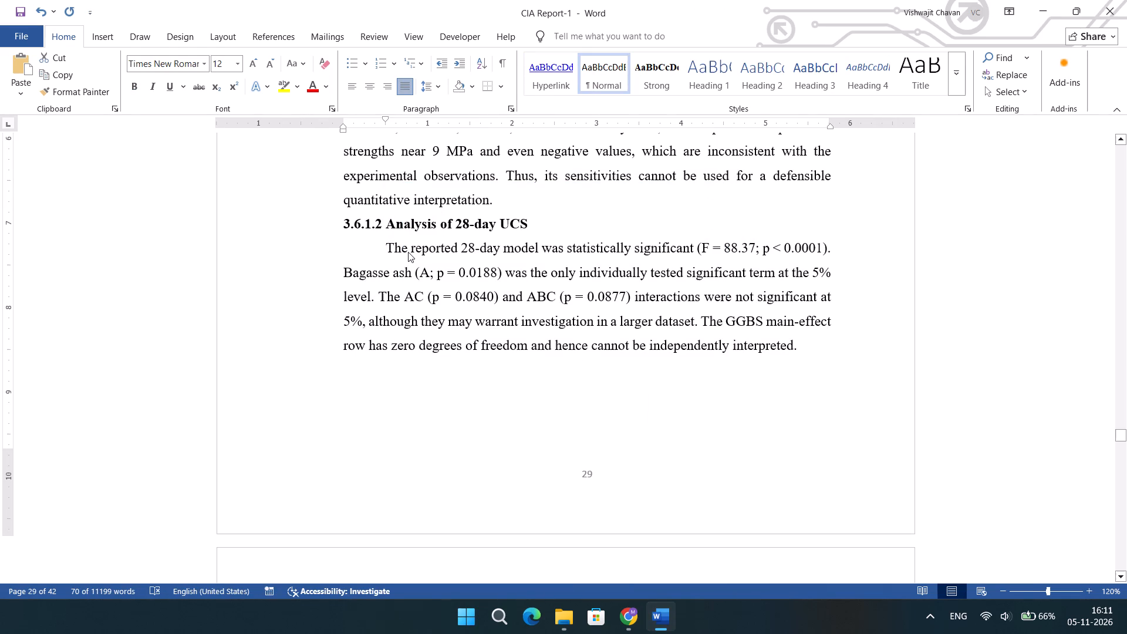
Delete the closing sentence "Further experimental validation would help confirm the model's predictive accuracy and reliability." from the pasted paragraph.
ctrl+scroll(408, 252, up, 1)
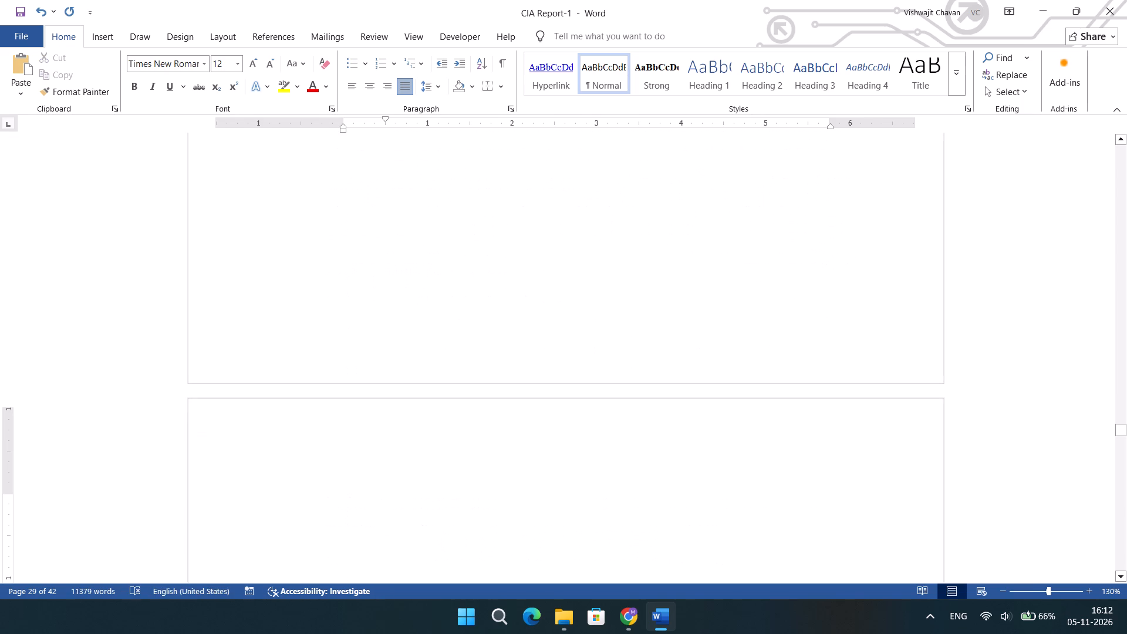
ctrl+scroll(408, 252, down, 1)
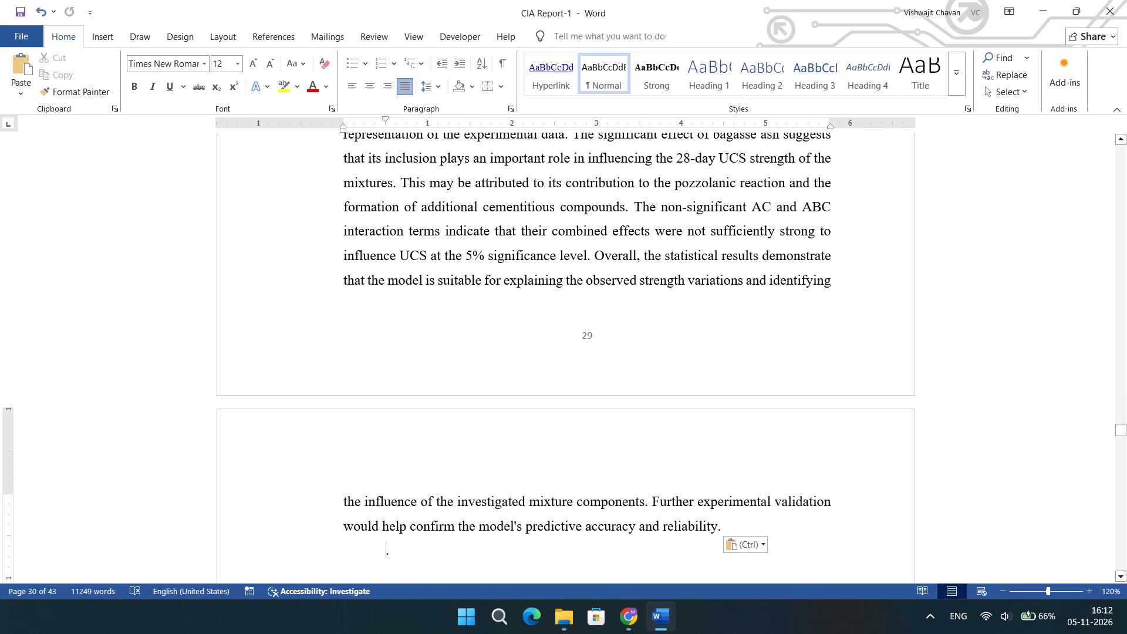
scroll(618, 323, down, 1)
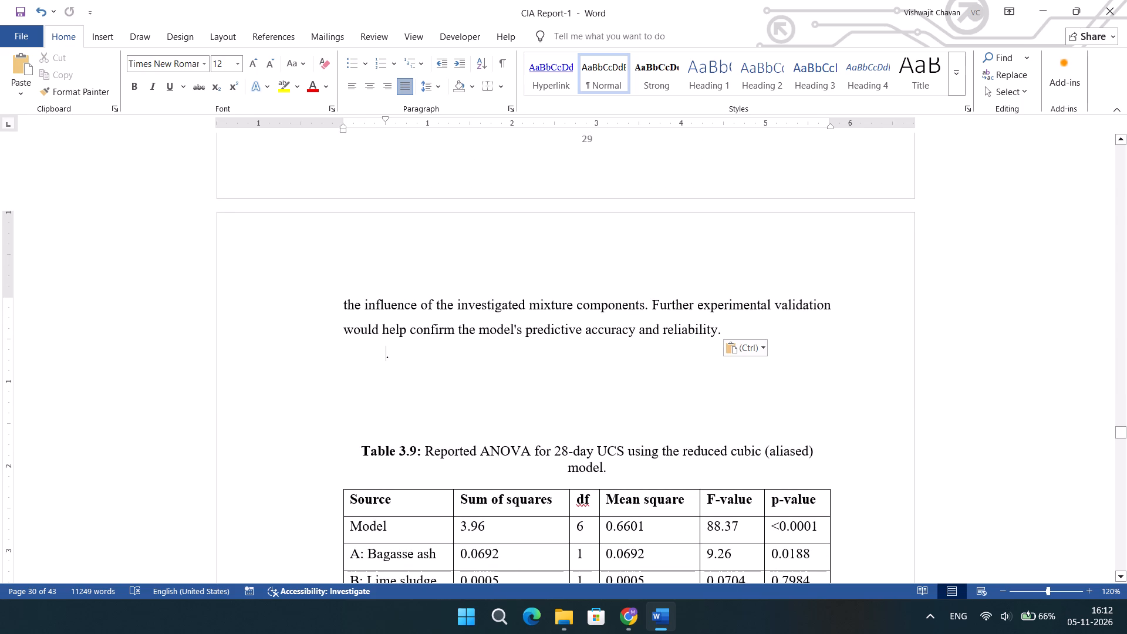
drag(722, 329, 656, 291)
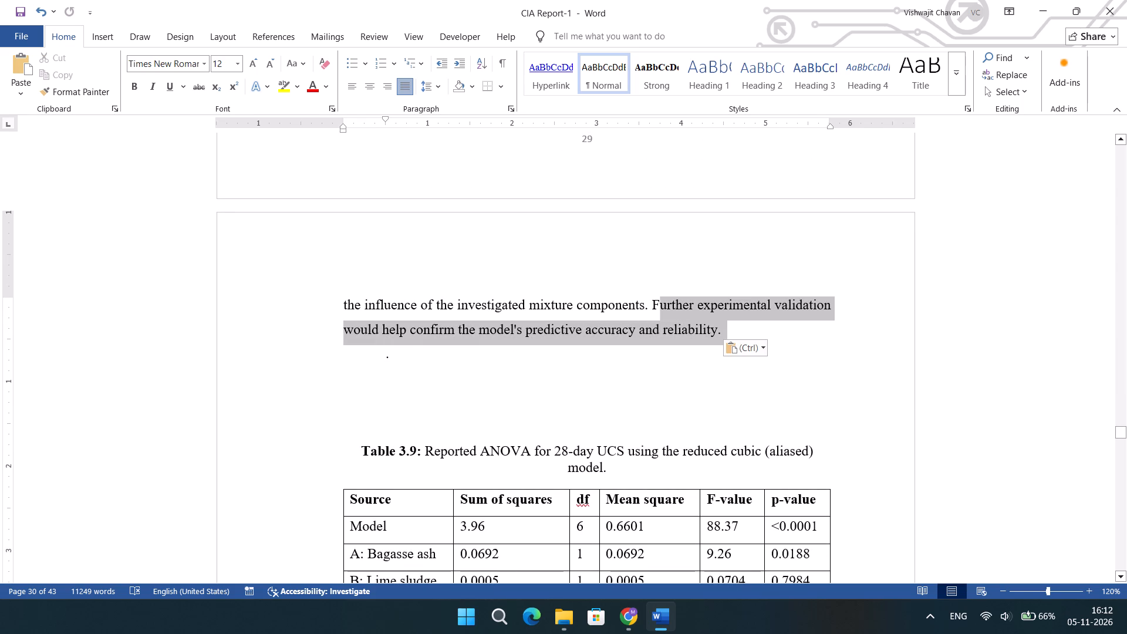
drag(656, 291, 650, 289)
key(BackSpace)
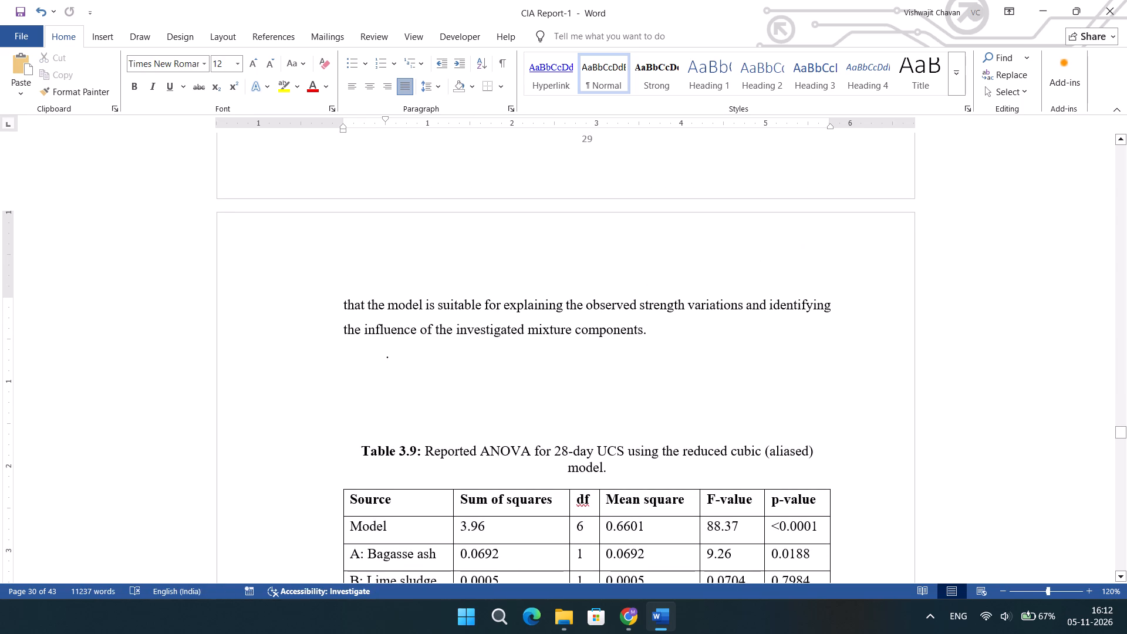
Remove the blank lines and the stray full stop between the pasted paragraph and the Table 3.9 caption.
click(368, 438)
key(BackSpace)
key(BackSpace)
key(BackSpace)
key(BackSpace)
key(BackSpace)
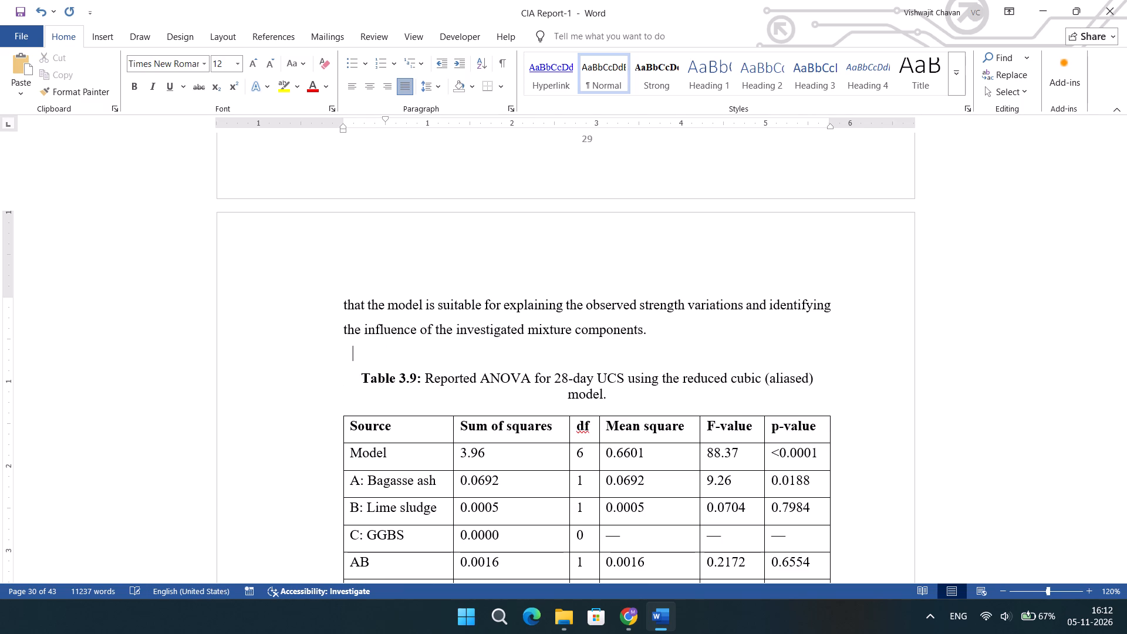
key(BackSpace)
Examine how the tables, text and Figs 3.12 to 3.14 and the 28-day cube plot are laid out across pages 30 to 33.
scroll(368, 438, down, 3)
scroll(370, 430, up, 1)
scroll(370, 430, down, 1)
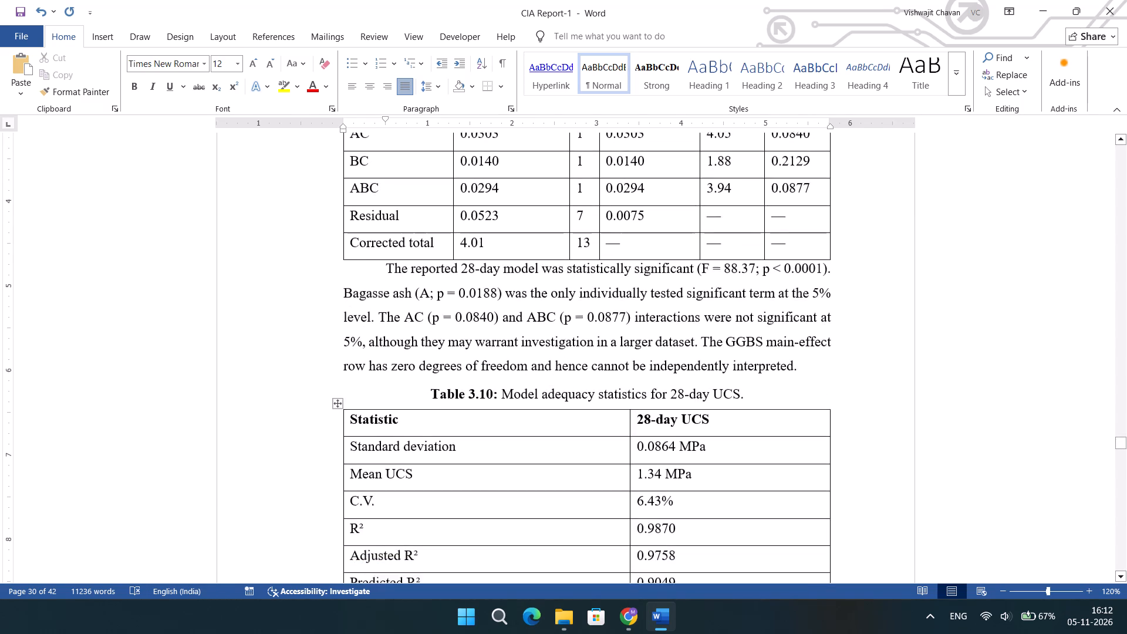
scroll(370, 430, down, 1)
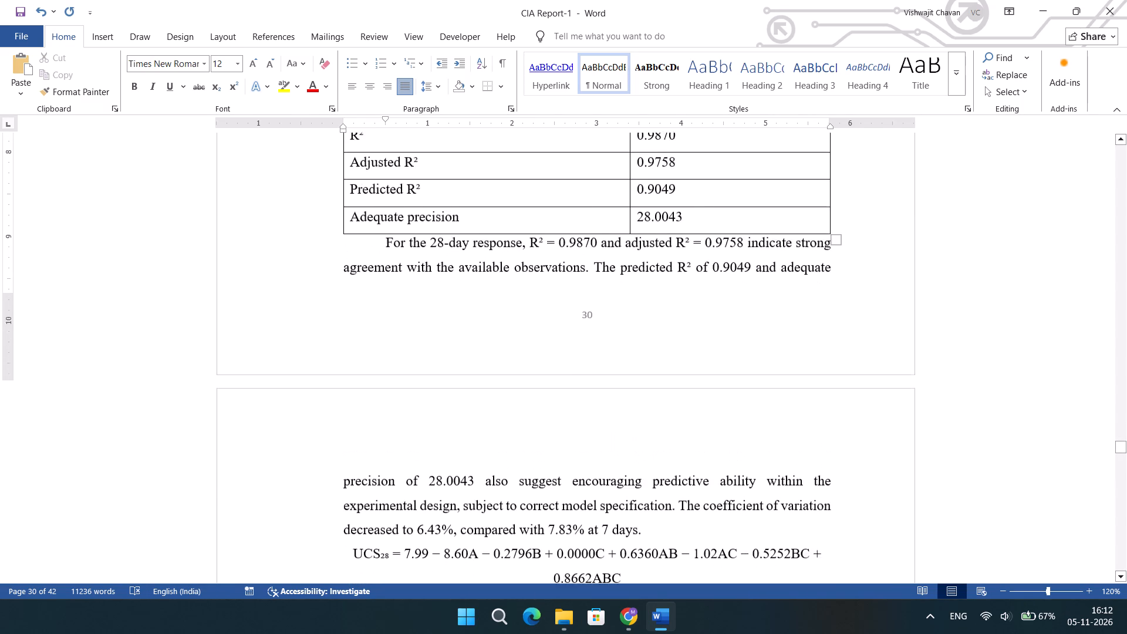
scroll(370, 430, down, 3)
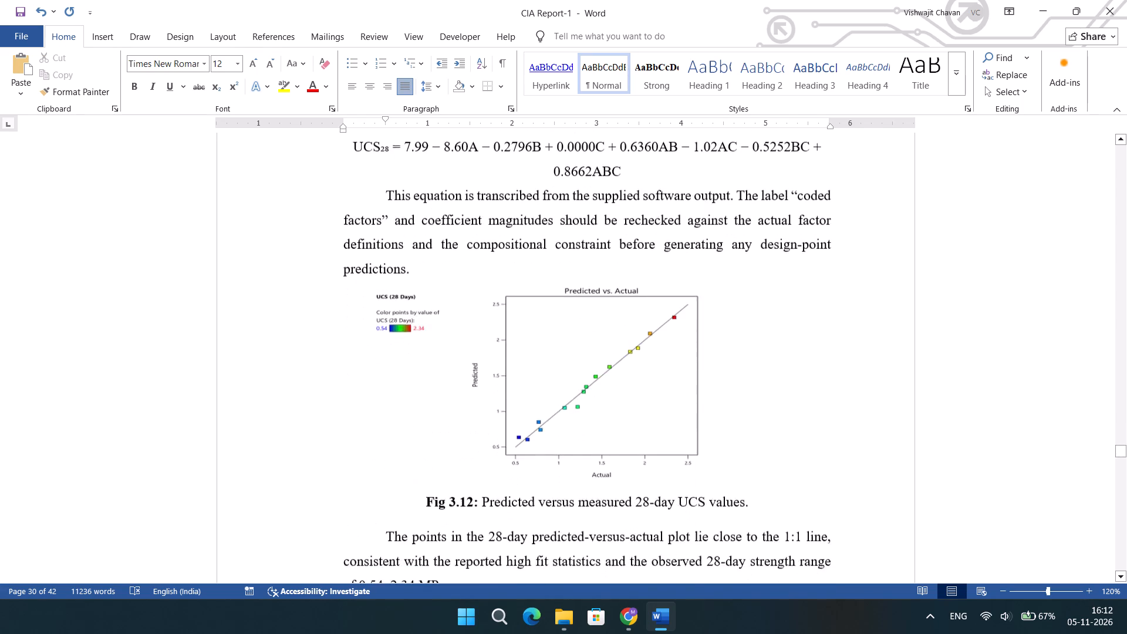
scroll(370, 430, down, 2)
scroll(370, 430, up, 1)
scroll(370, 430, down, 2)
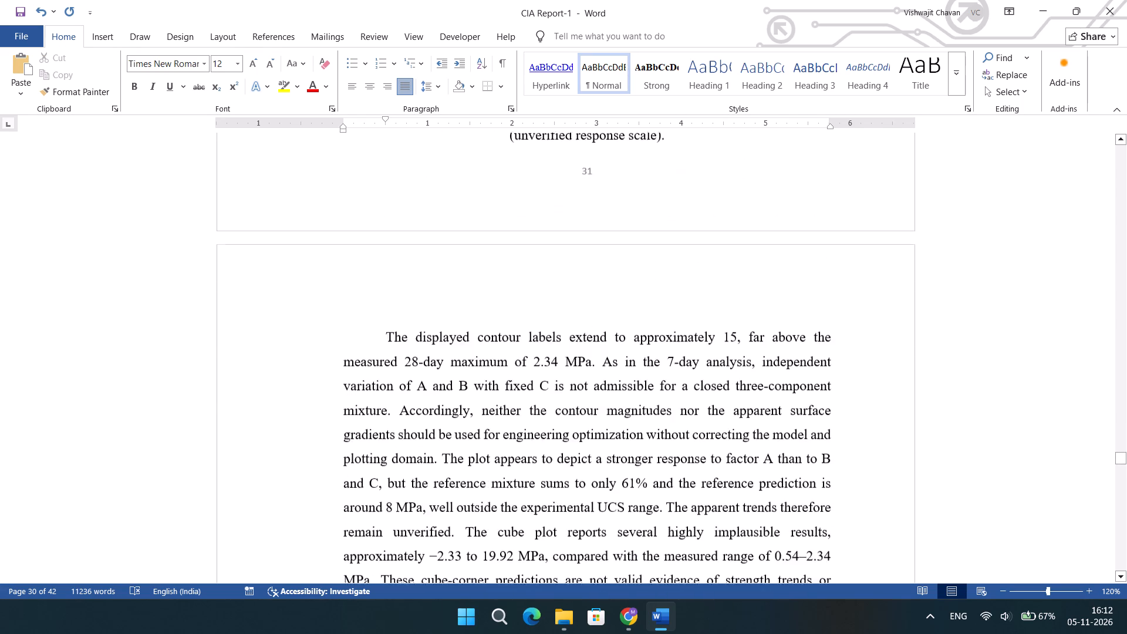
scroll(370, 430, down, 3)
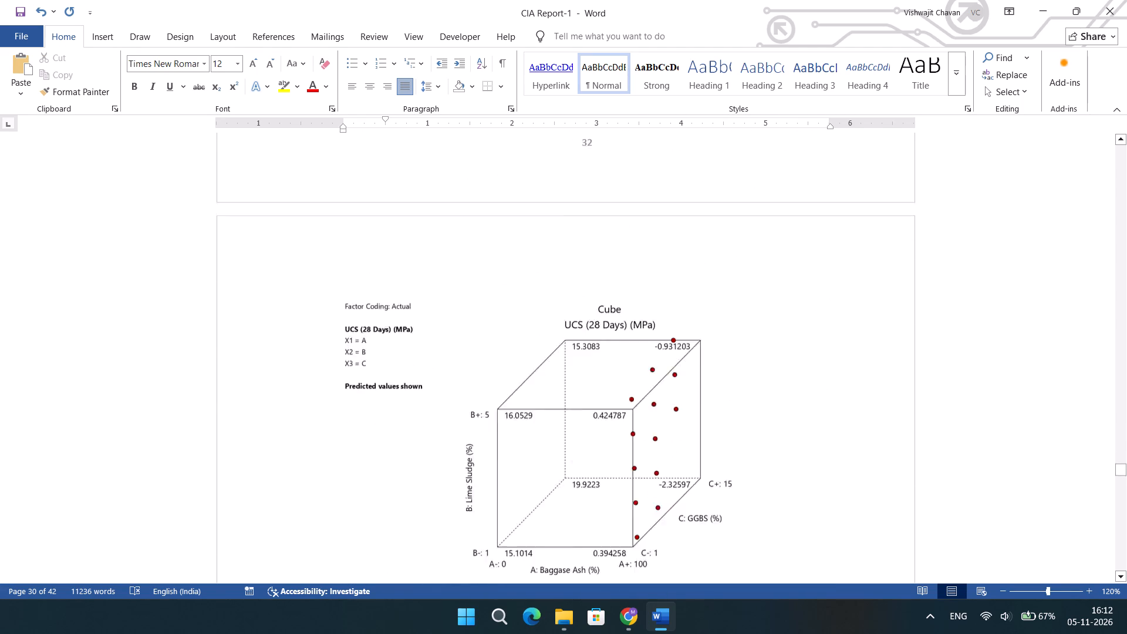
scroll(370, 430, up, 3)
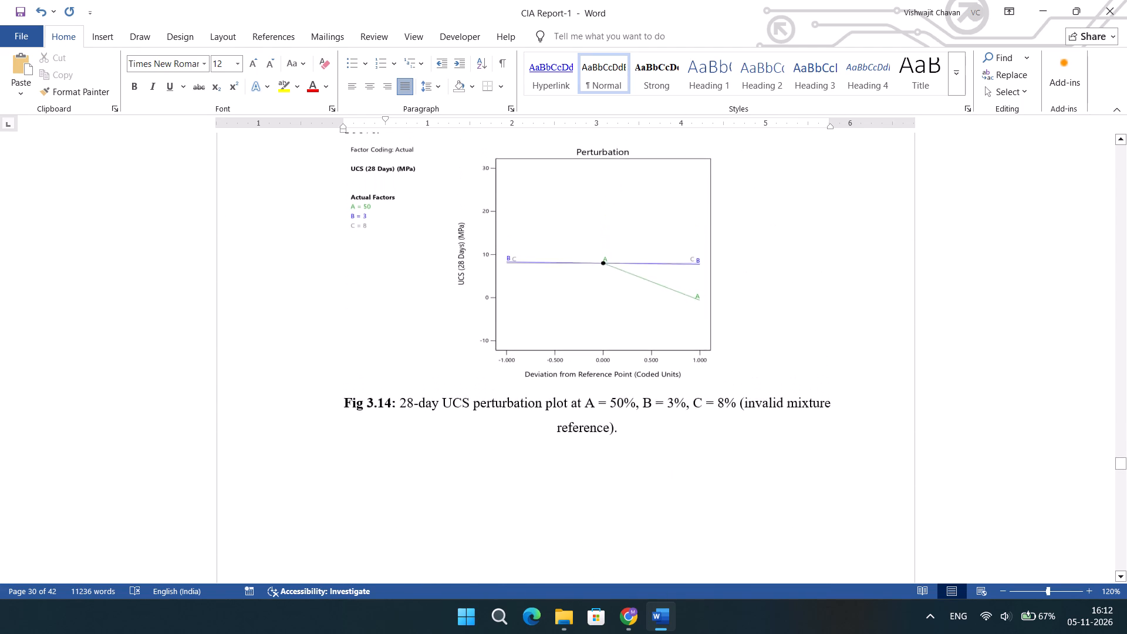
scroll(370, 430, up, 1)
scroll(370, 430, down, 2)
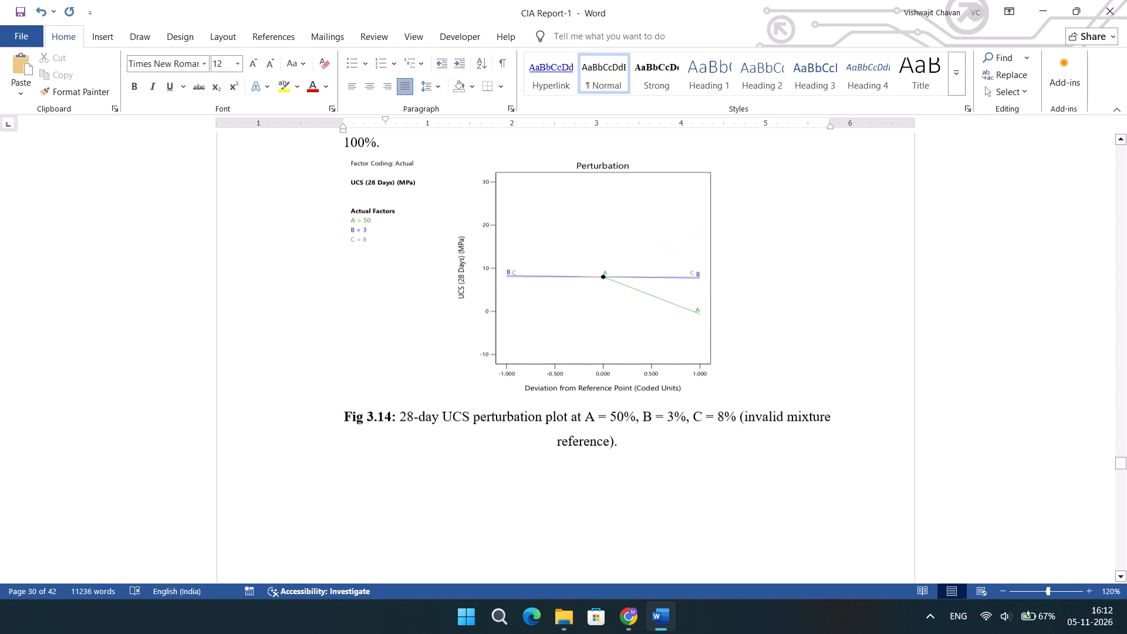
Shrink the Fig 3.14 perturbation plot by about a third in height and a fifth in width.
click(610, 308)
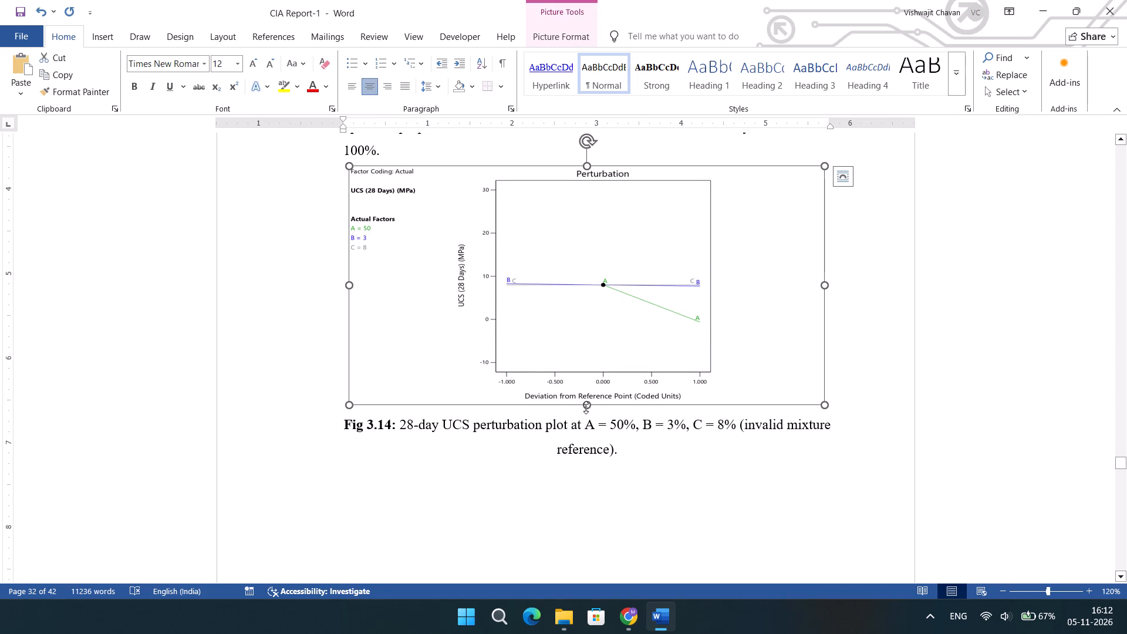
drag(586, 407, 611, 323)
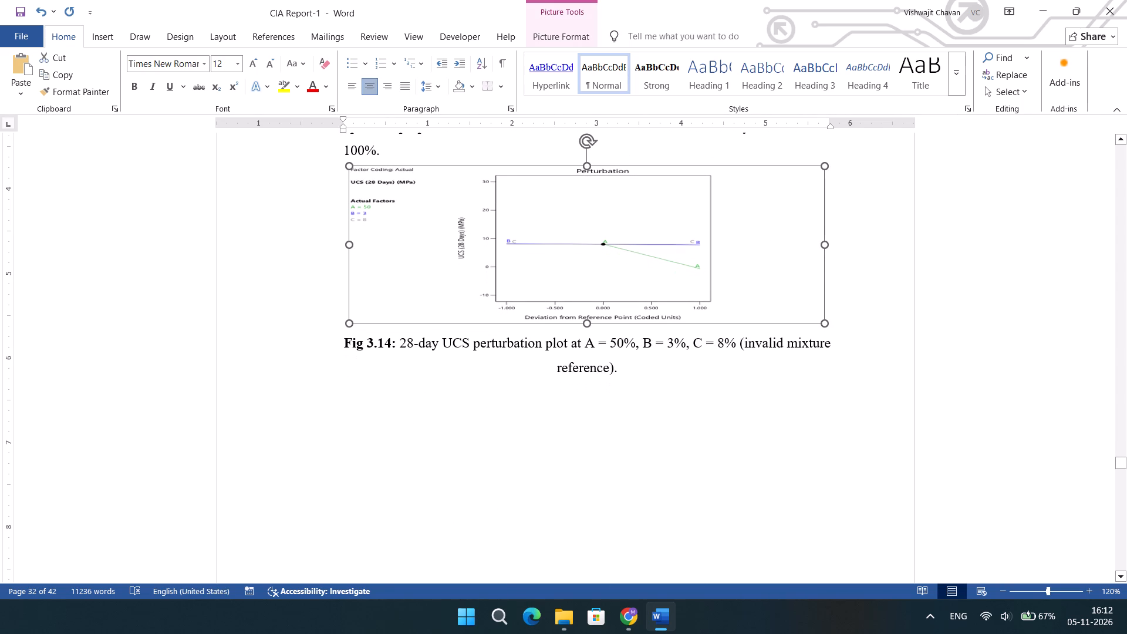
drag(349, 242, 440, 248)
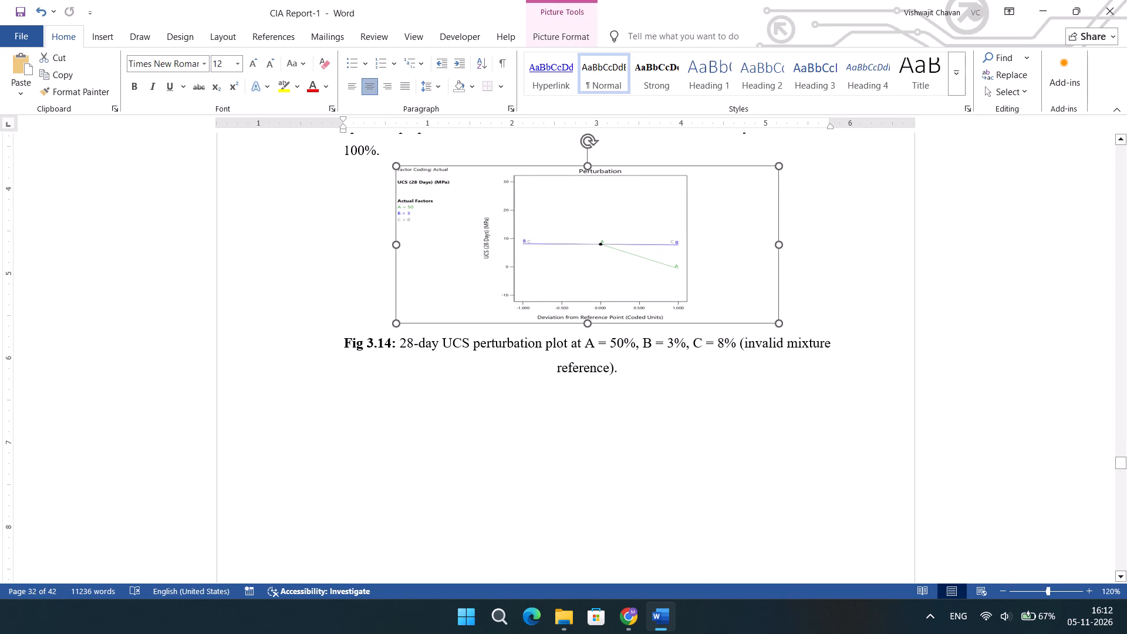
Reduce the height of the Fig 3.15 cube plot so it fits with its caption below Fig 3.14 on page 32.
scroll(440, 248, down, 2)
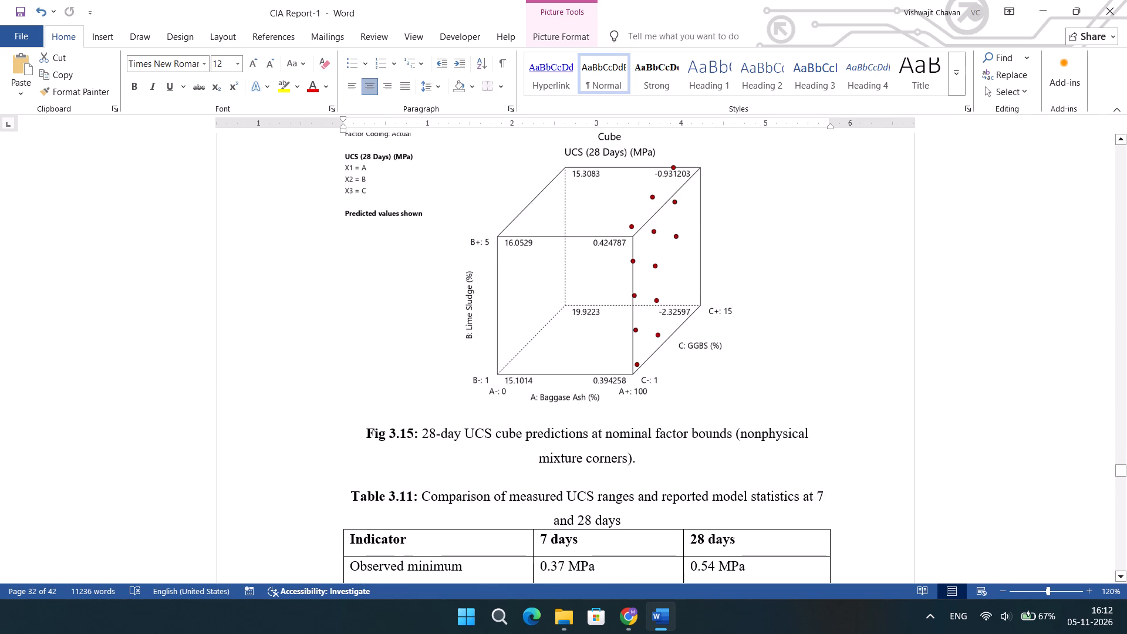
click(564, 261)
drag(593, 412, 598, 394)
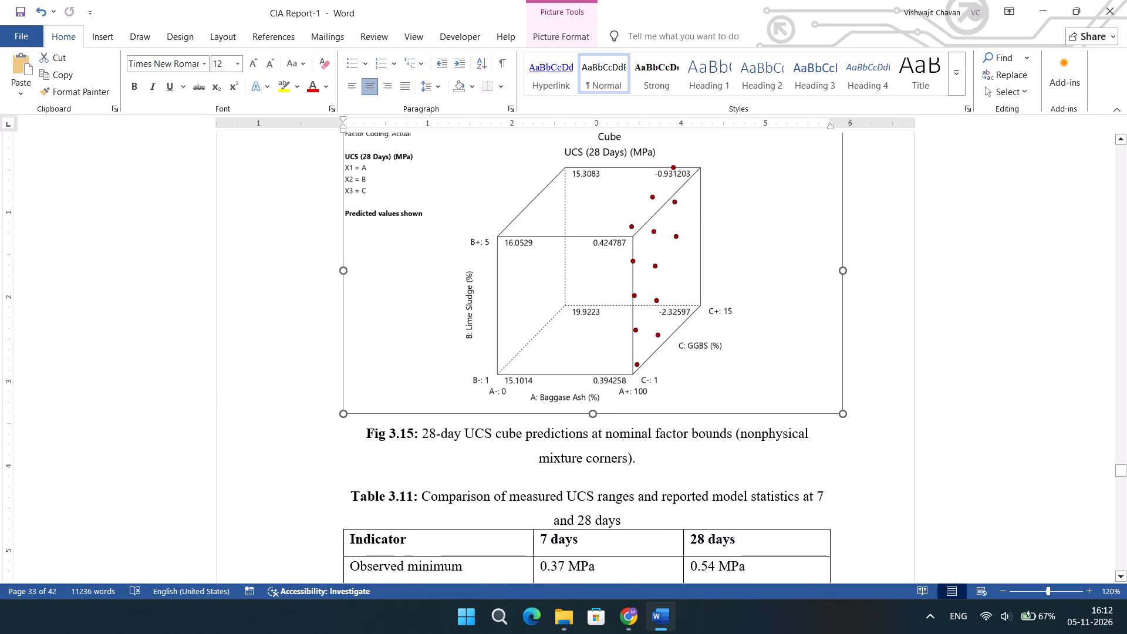
drag(598, 394, 608, 329)
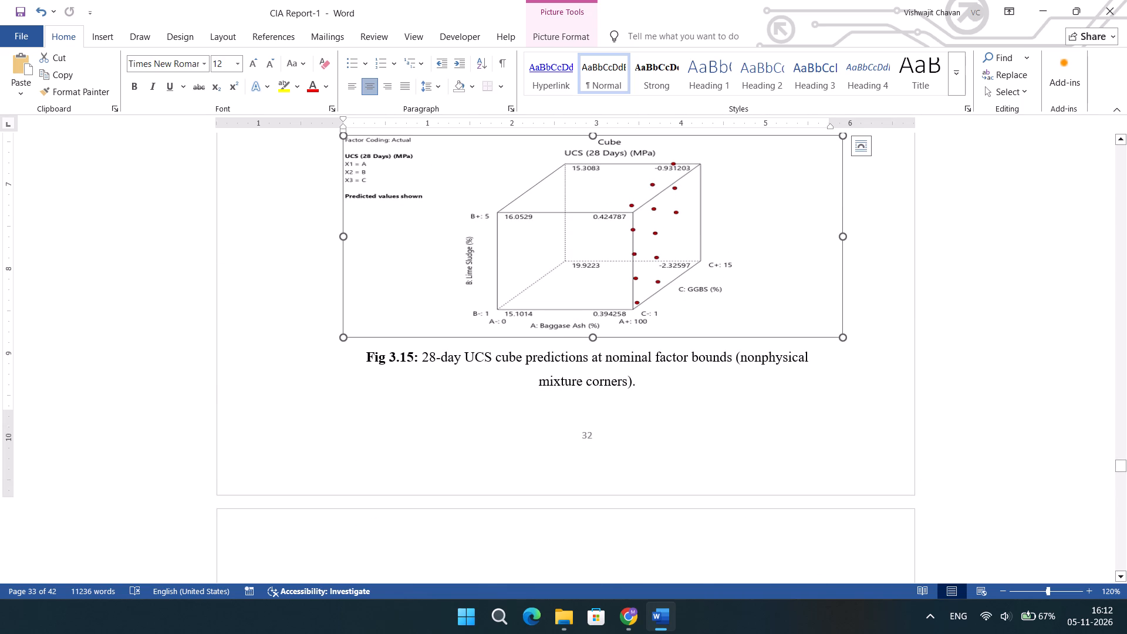
click(592, 340)
Make the Fig 3.14 perturbation plot slightly taller, adjusting its height to fill page 32 while keeping the Fig 3.15 caption on that page.
scroll(592, 340, up, 1)
click(598, 322)
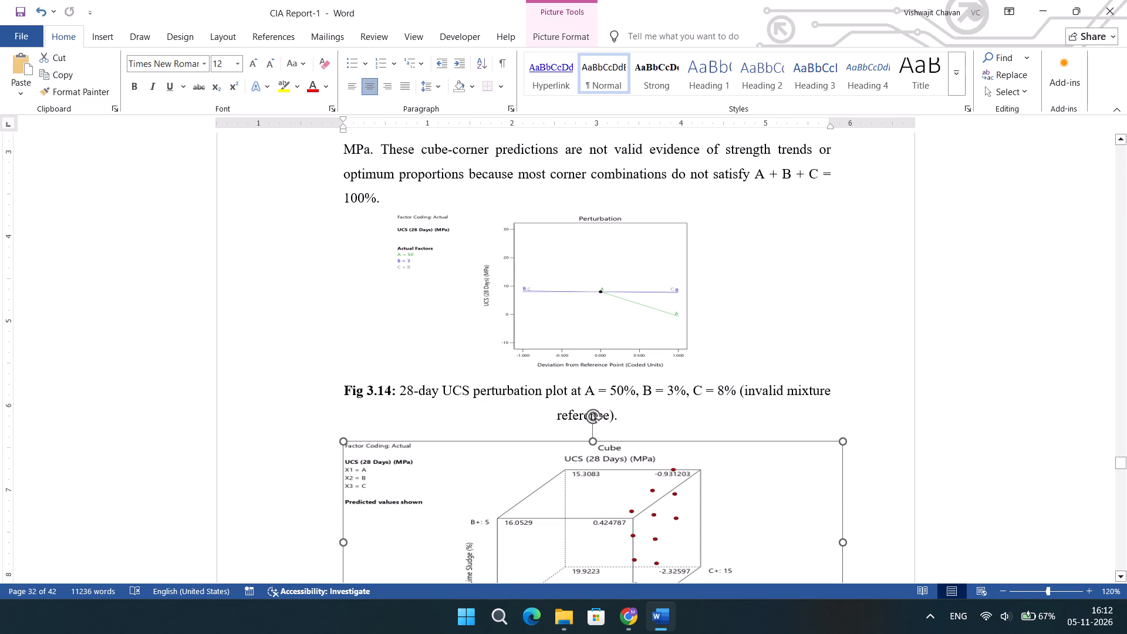
drag(589, 371, 587, 390)
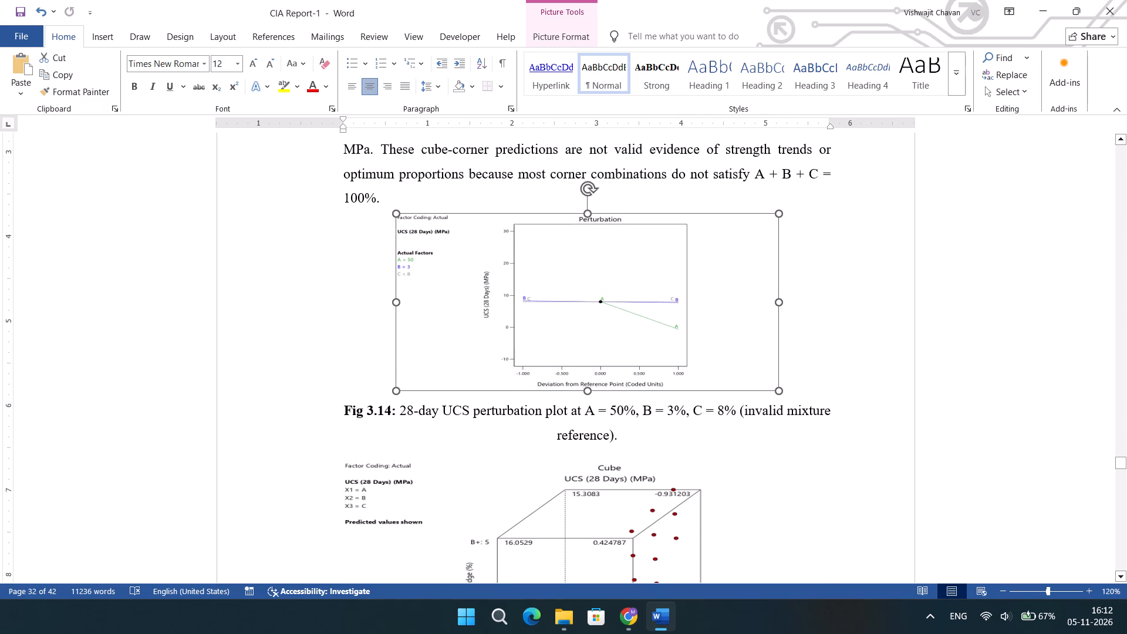
drag(587, 390, 589, 383)
scroll(589, 383, down, 1)
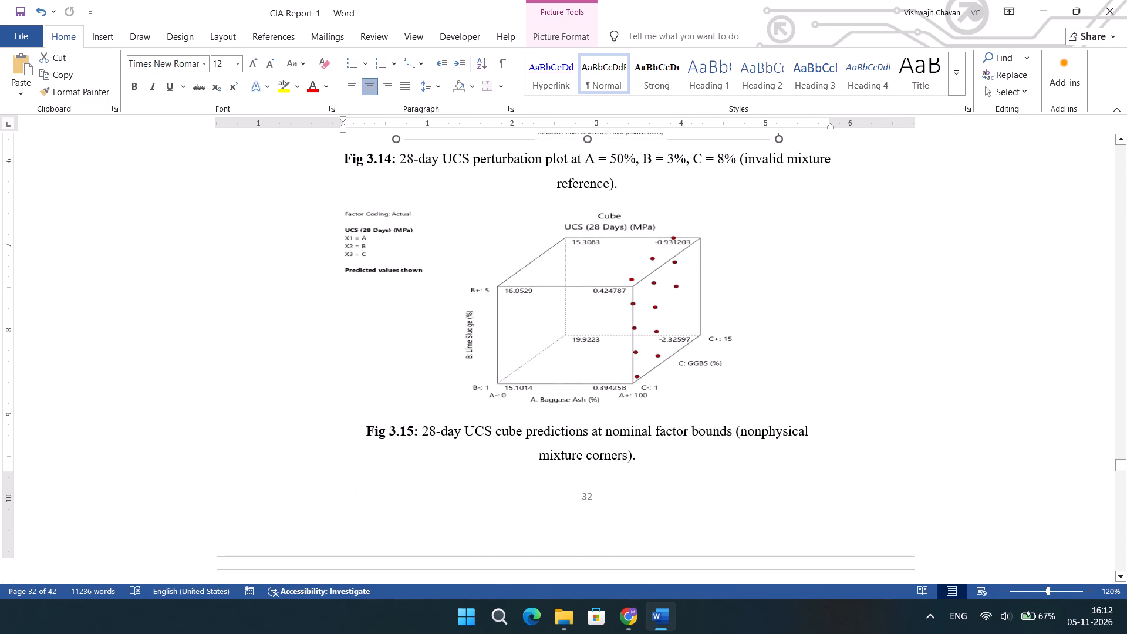
scroll(589, 383, up, 1)
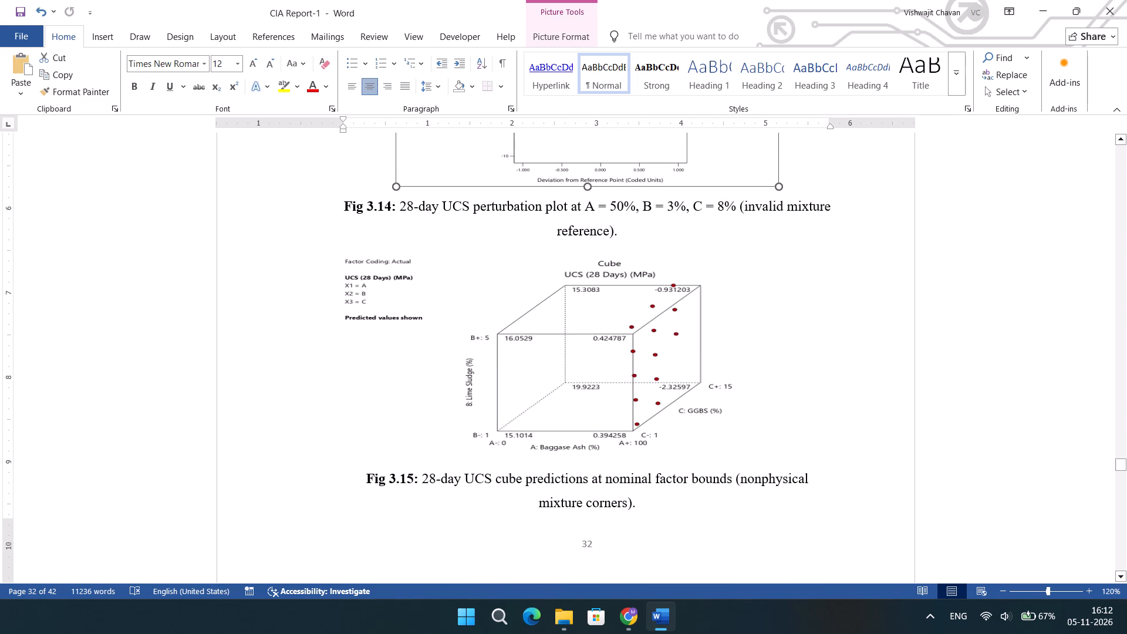
click(587, 189)
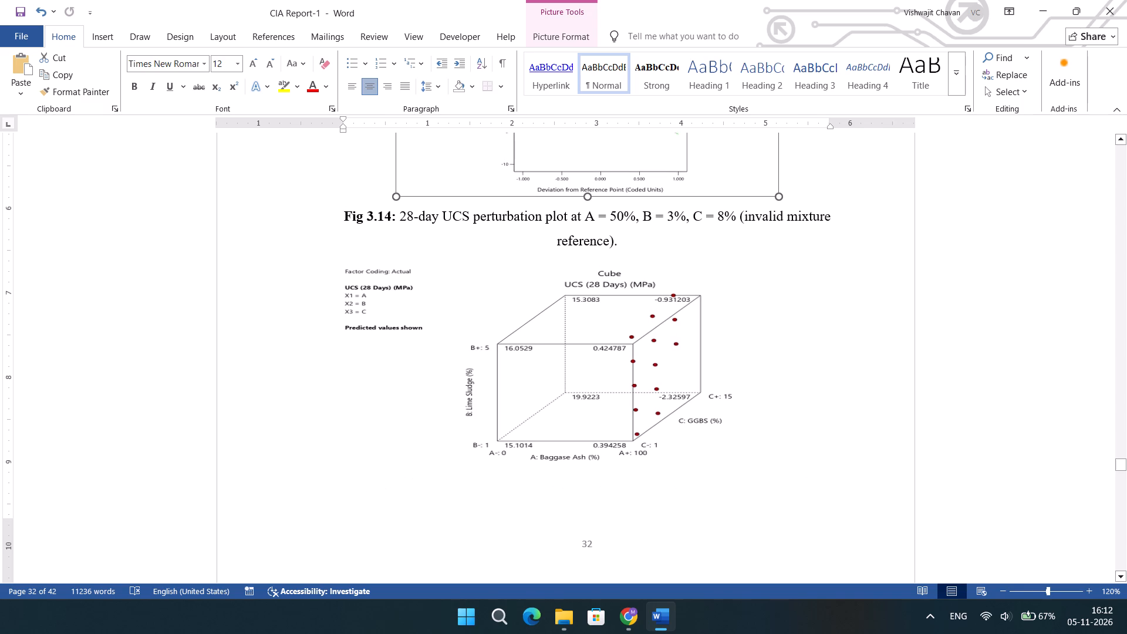
click(592, 193)
Examine how Table 3.11, its following paragraphs and Fig 3.16 are laid out across pages 33 and 34.
scroll(592, 193, down, 2)
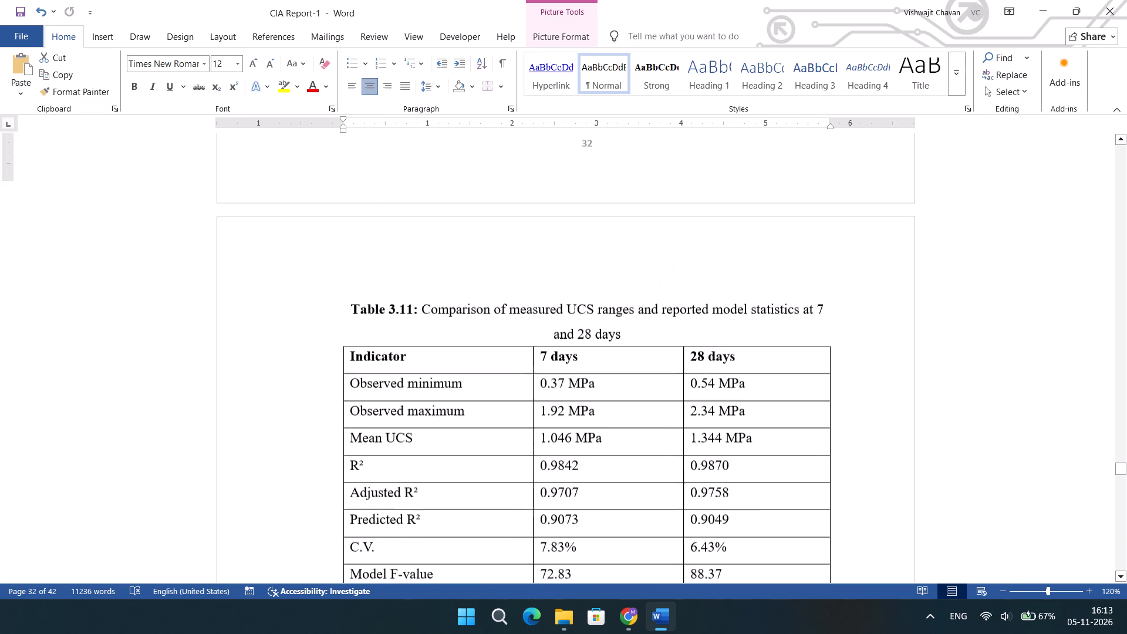
scroll(592, 193, down, 3)
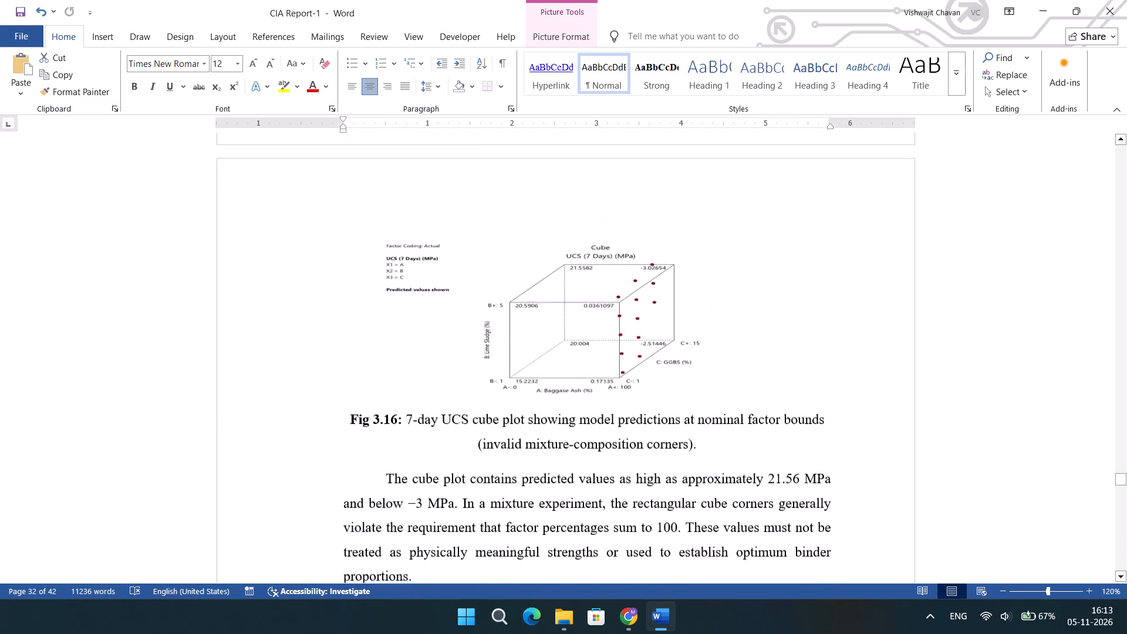
scroll(592, 193, down, 1)
scroll(571, 182, up, 1)
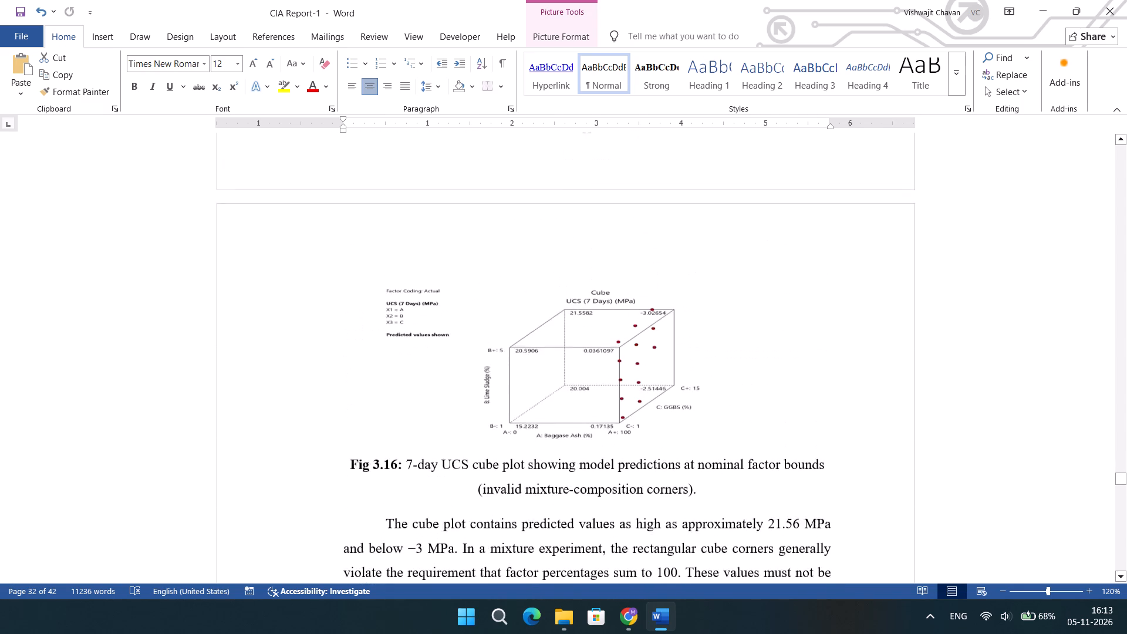
scroll(571, 182, up, 3)
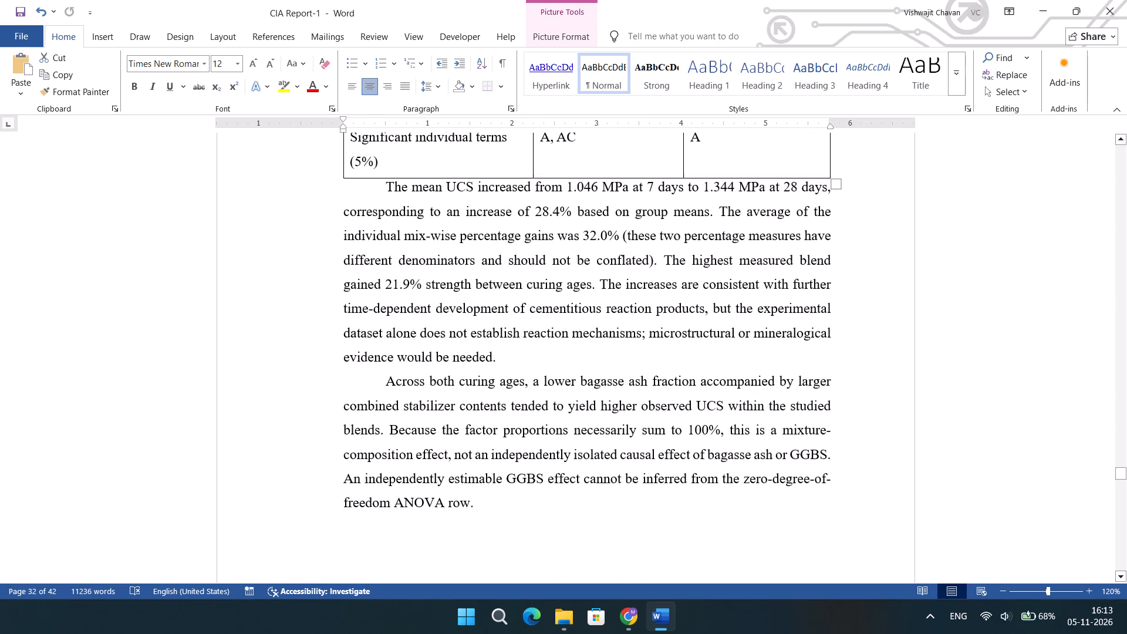
scroll(571, 182, up, 1)
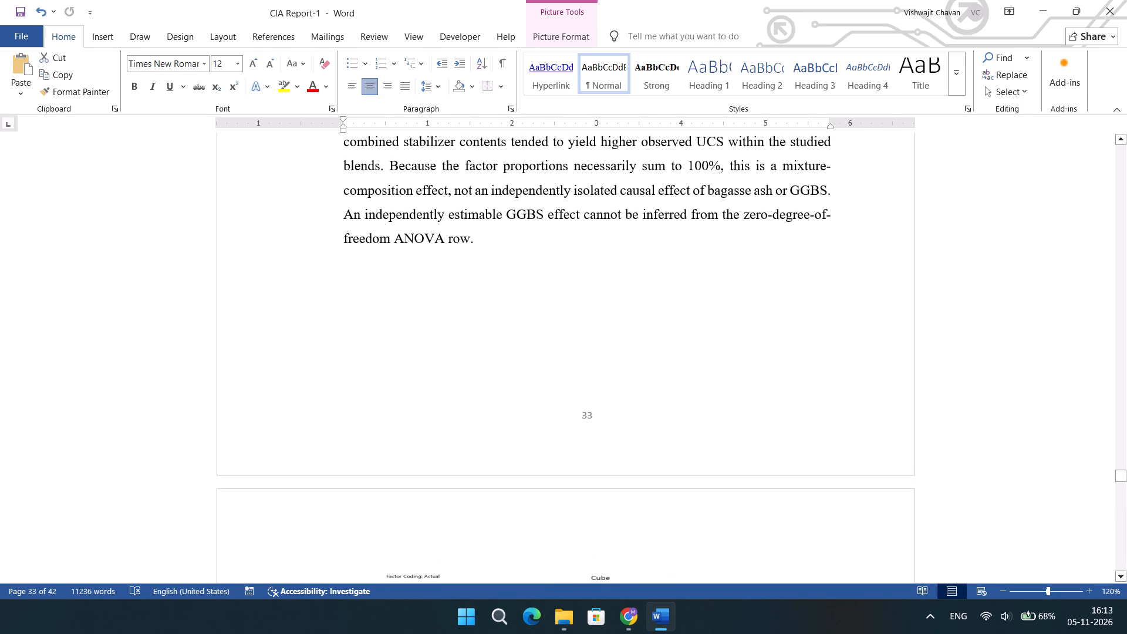
scroll(430, 274, up, 1)
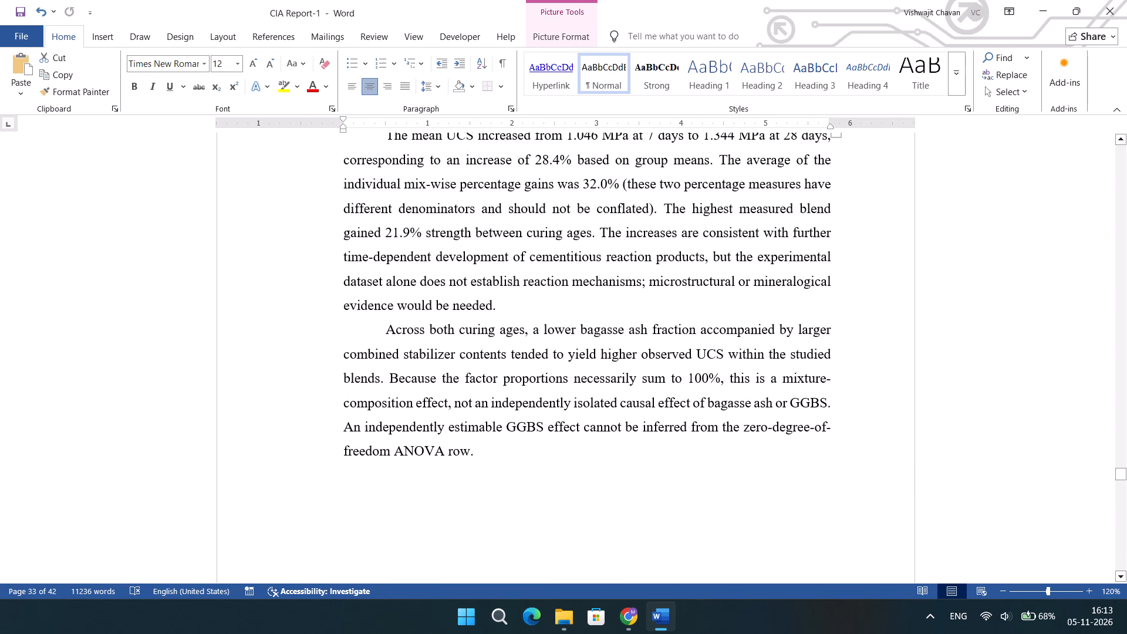
Copy the two paragraphs below Table 3.11, from "The mean UCS increased" to "zero-degree-of-freedom ANOVA row.".
drag(385, 136, 426, 232)
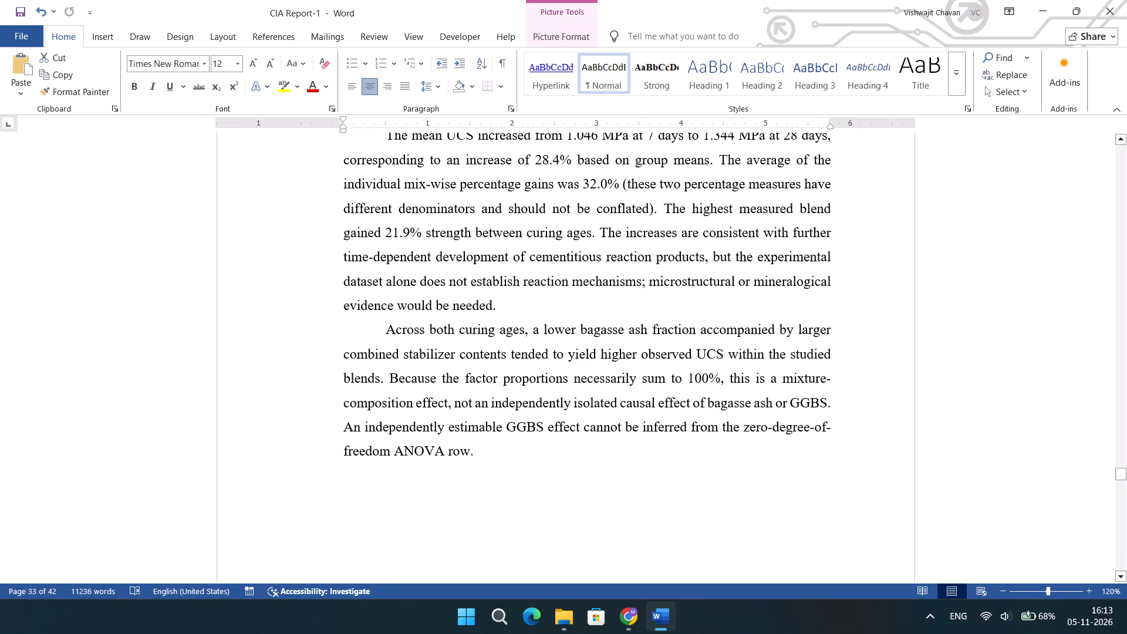
drag(426, 232, 455, 426)
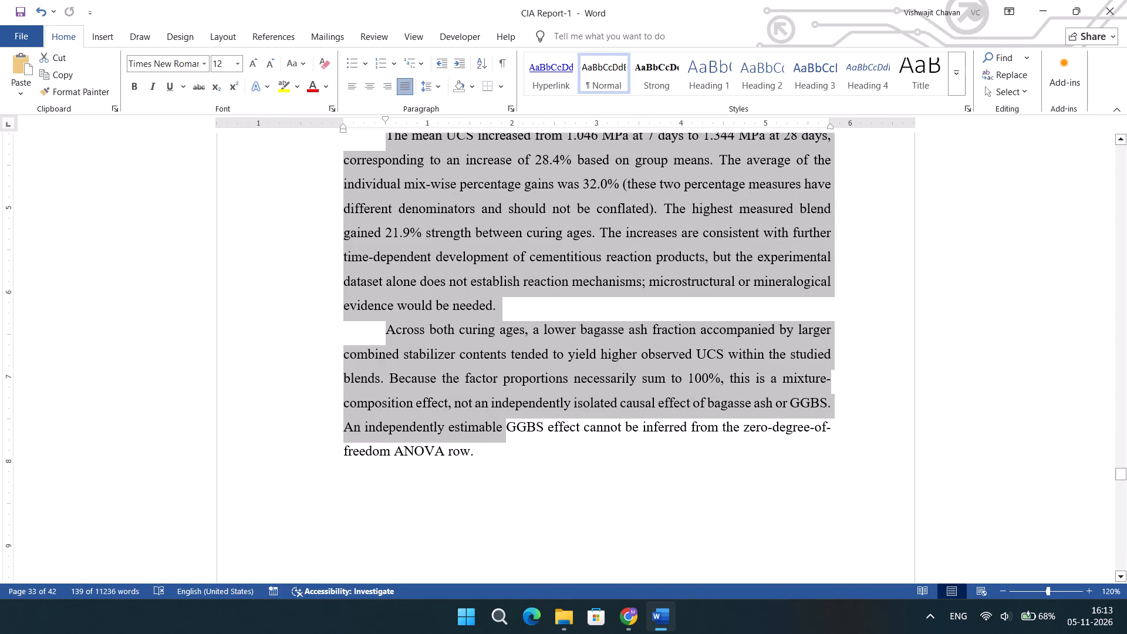
drag(475, 453, 378, 119)
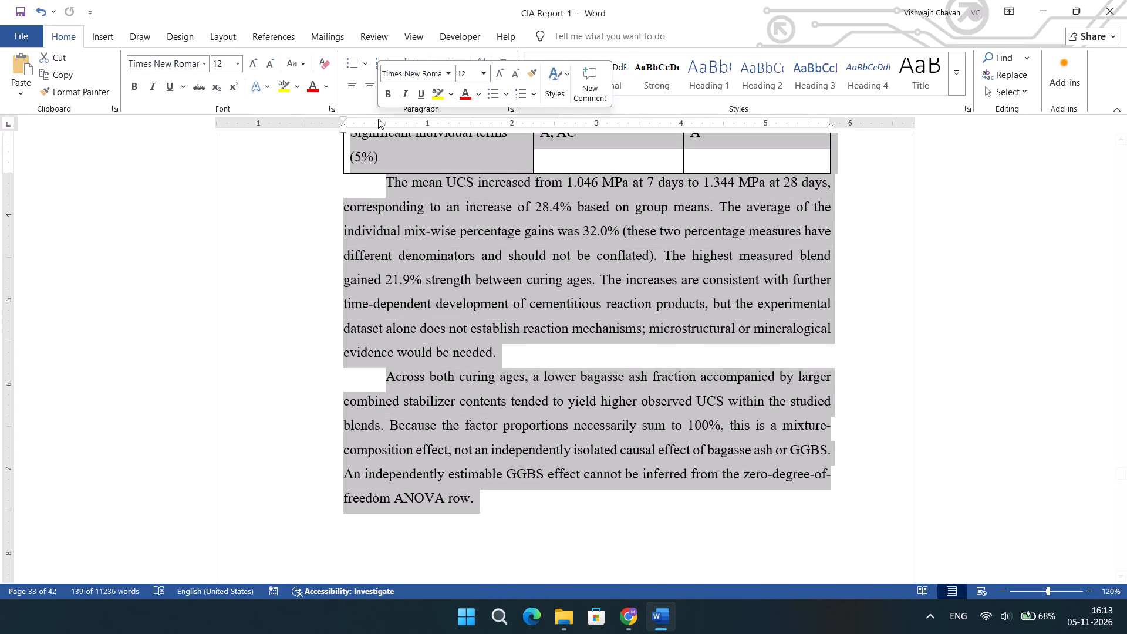
click(377, 188)
click(377, 188)
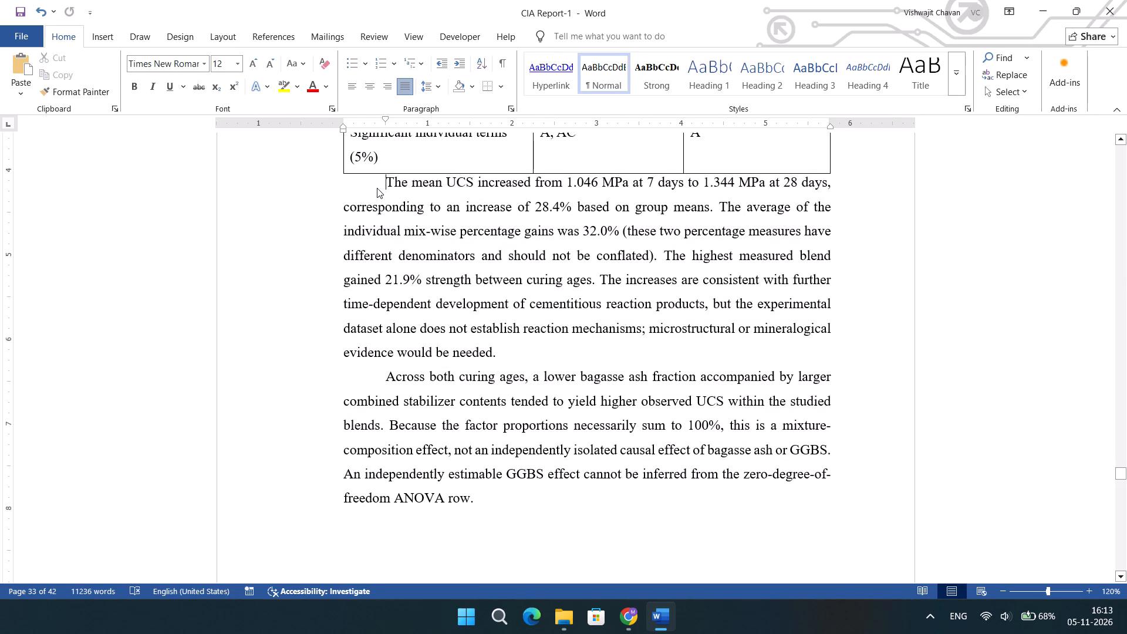
drag(377, 188, 467, 386)
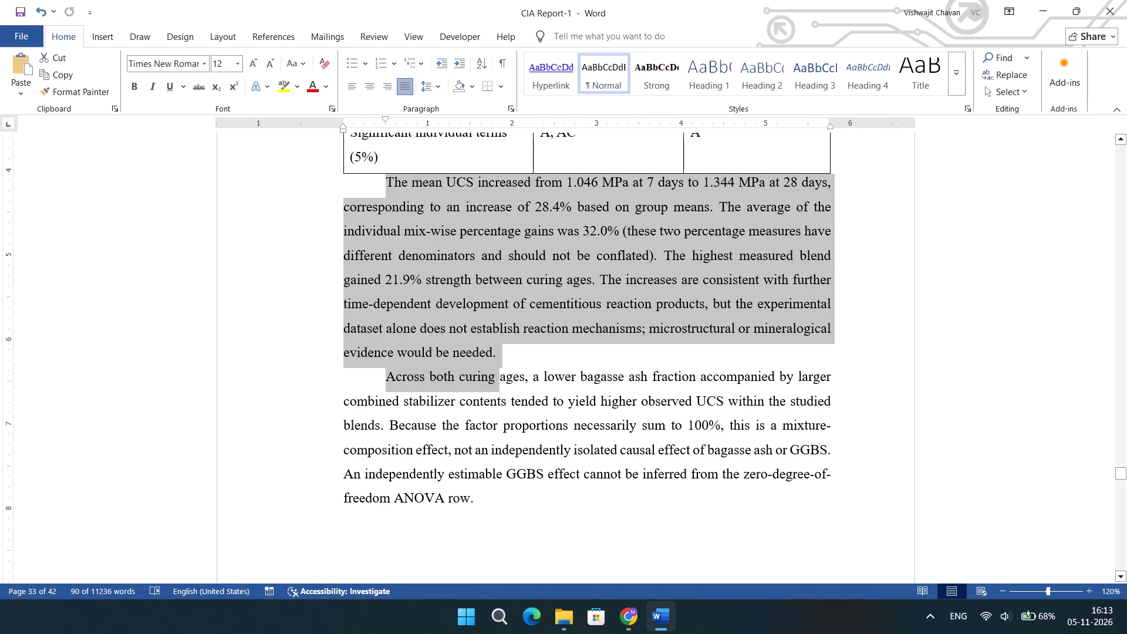
drag(480, 508, 363, 221)
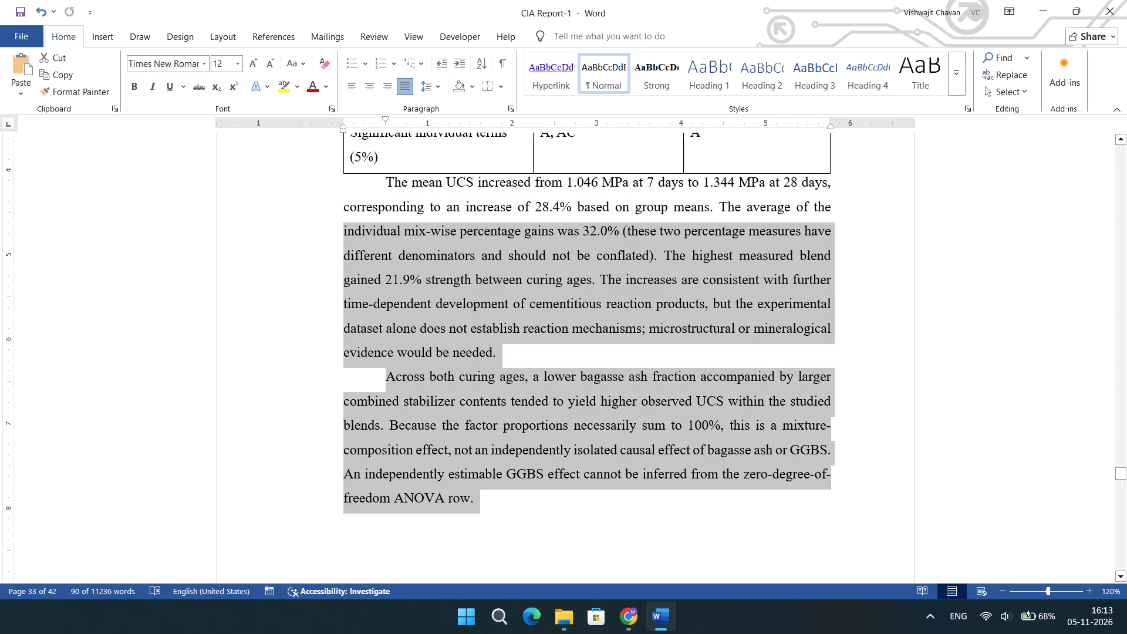
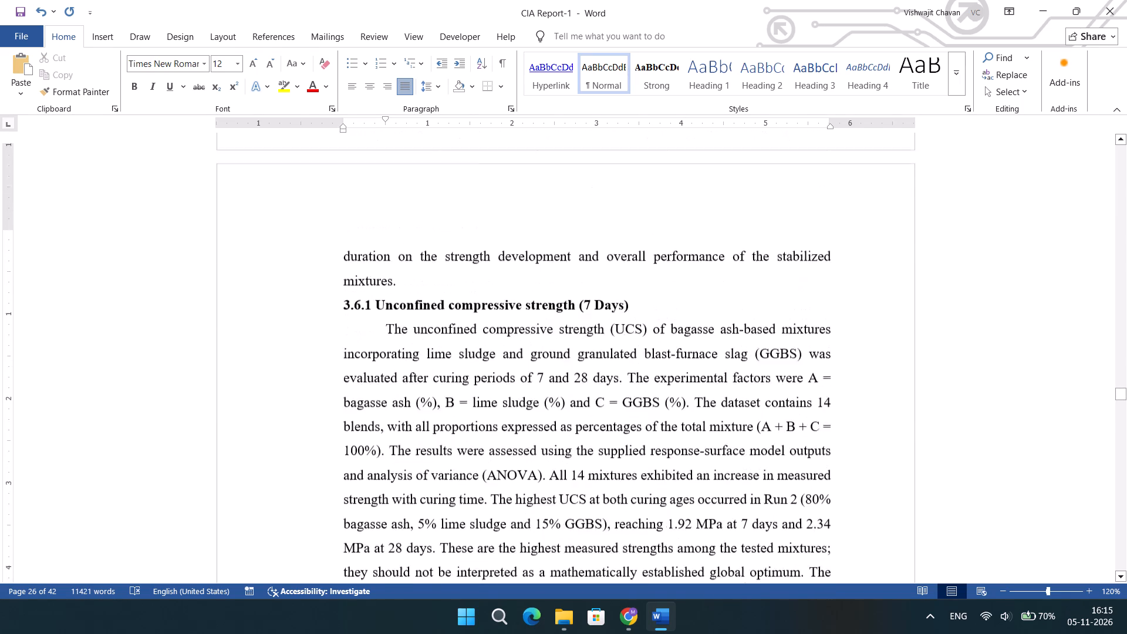
scroll(788, 302, down, 1)
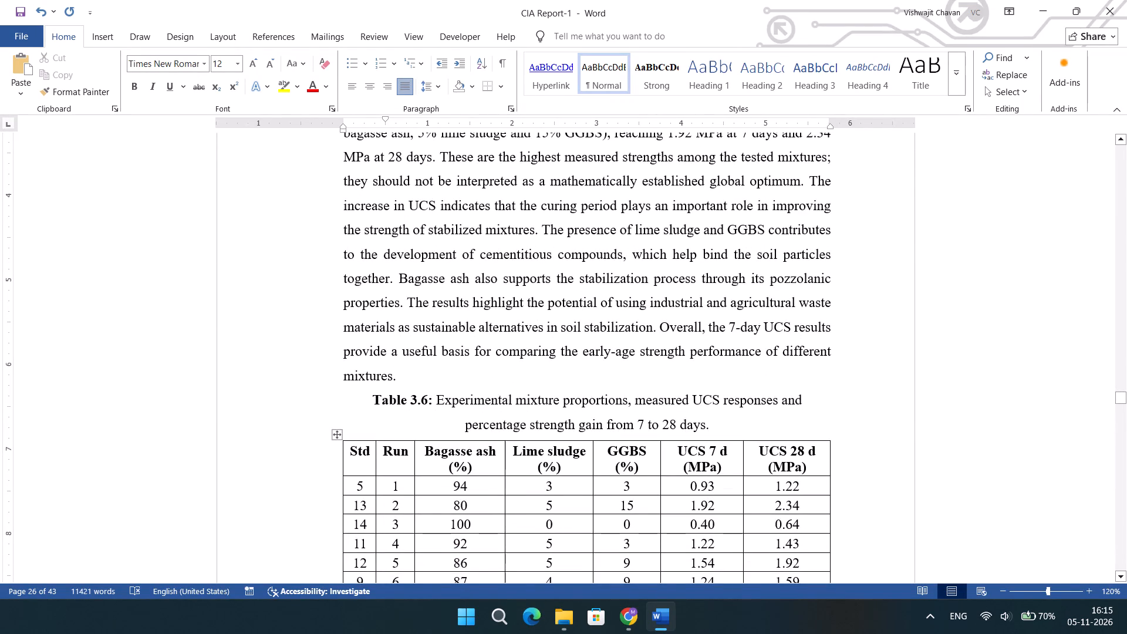
drag(412, 382, 331, 343)
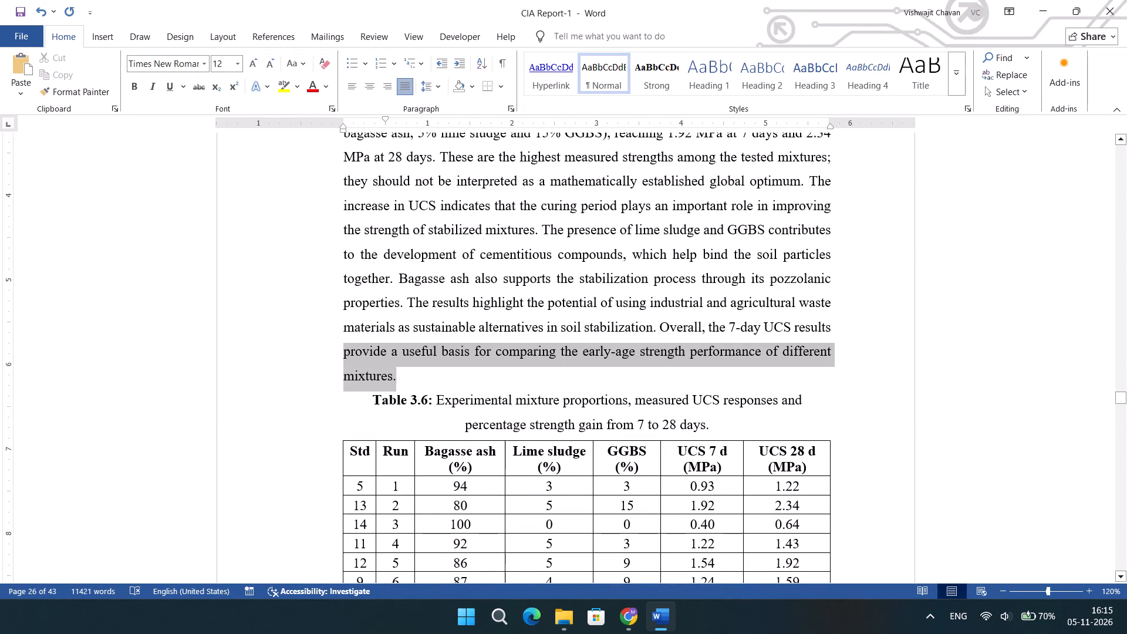
drag(331, 343, 404, 310)
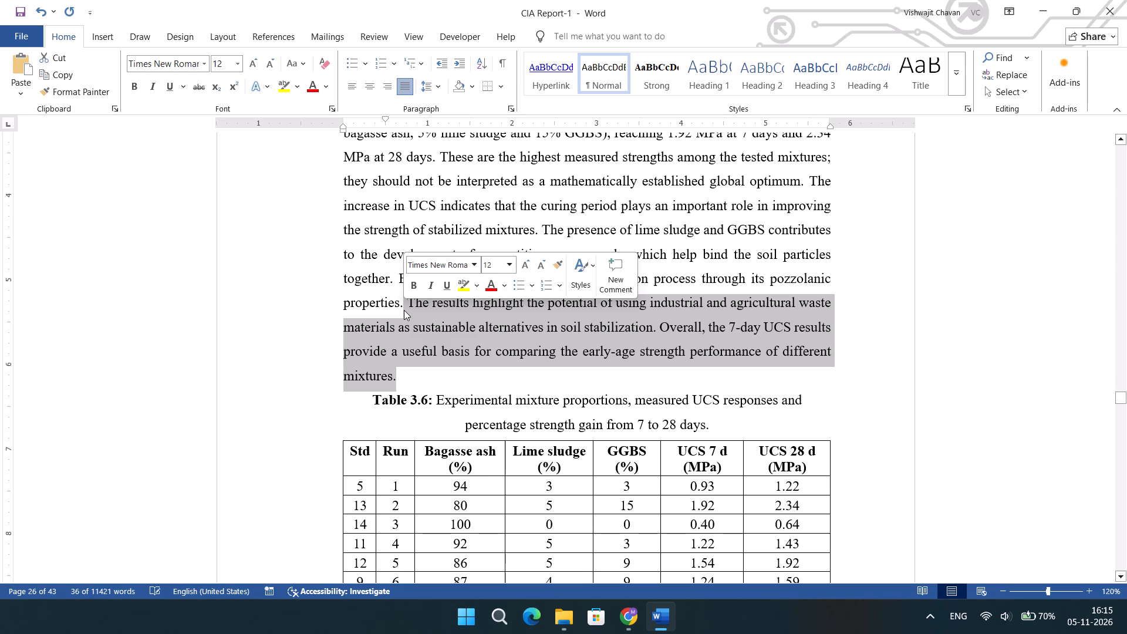
click(419, 310)
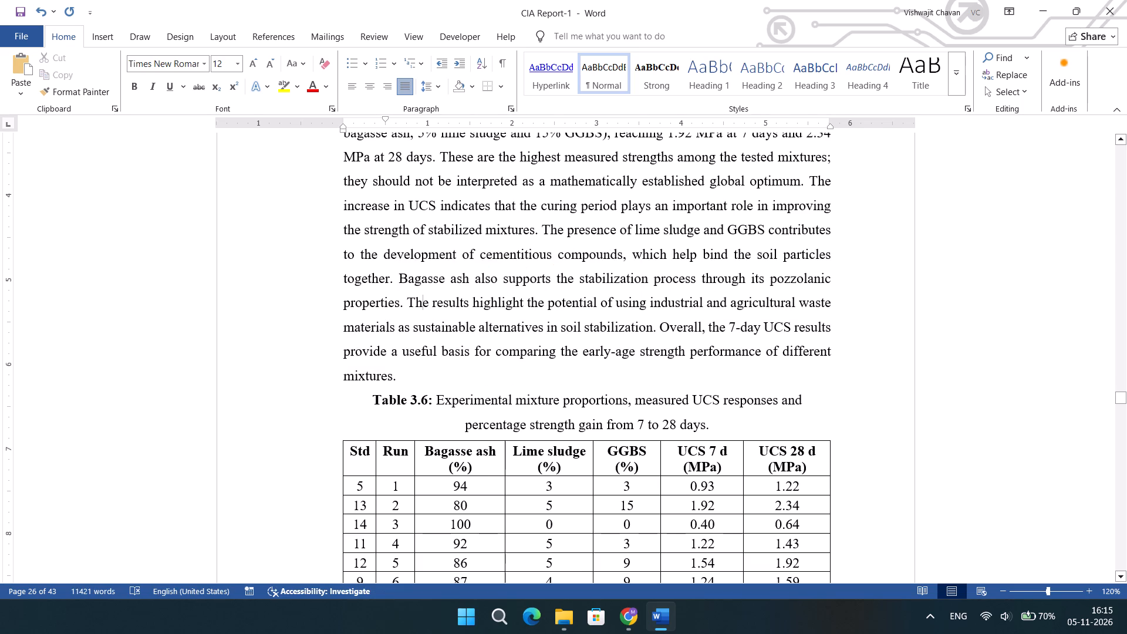
drag(410, 299, 407, 373)
key(BackSpace)
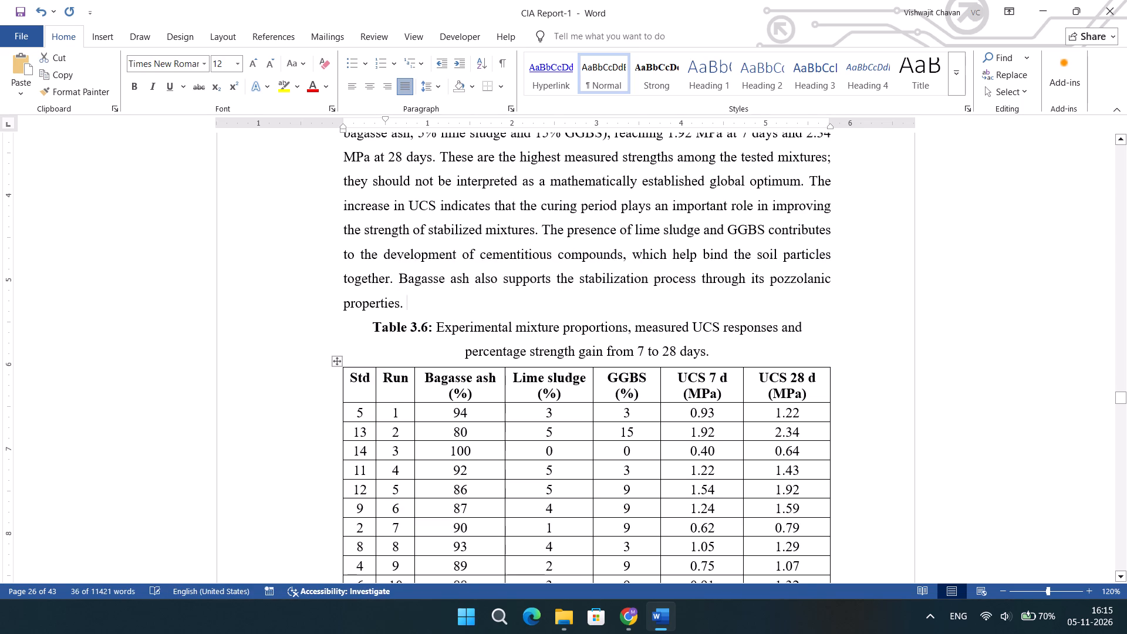
Remove the blank lines above the heading "3.6.1.1 Analysis of 7-day UCS" so it starts at the top of page 27.
scroll(407, 373, down, 2)
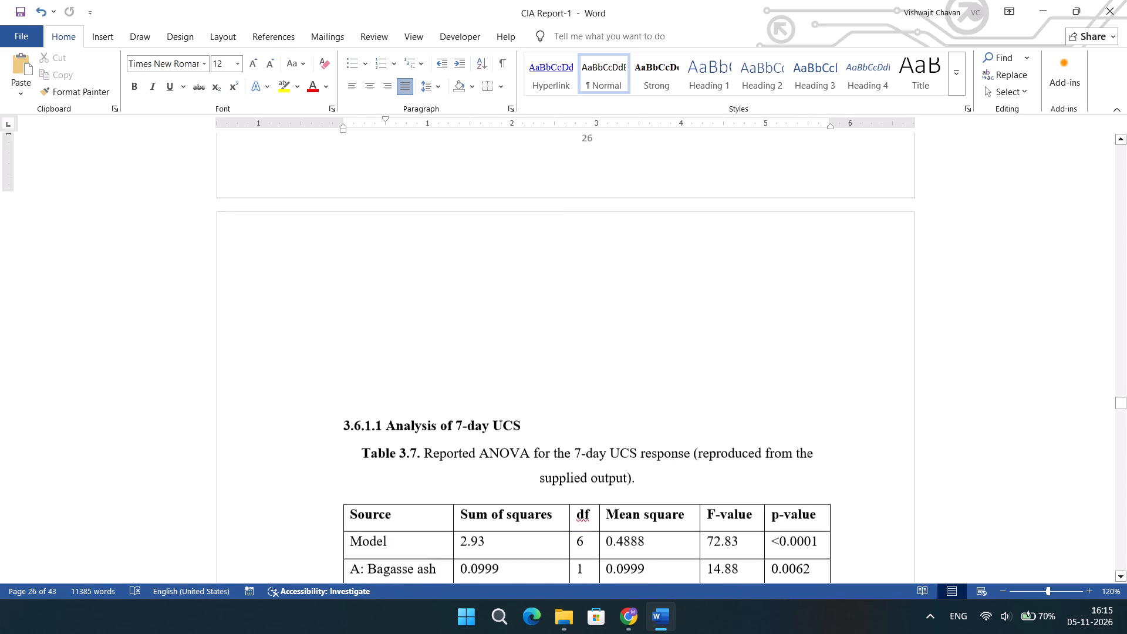
click(362, 400)
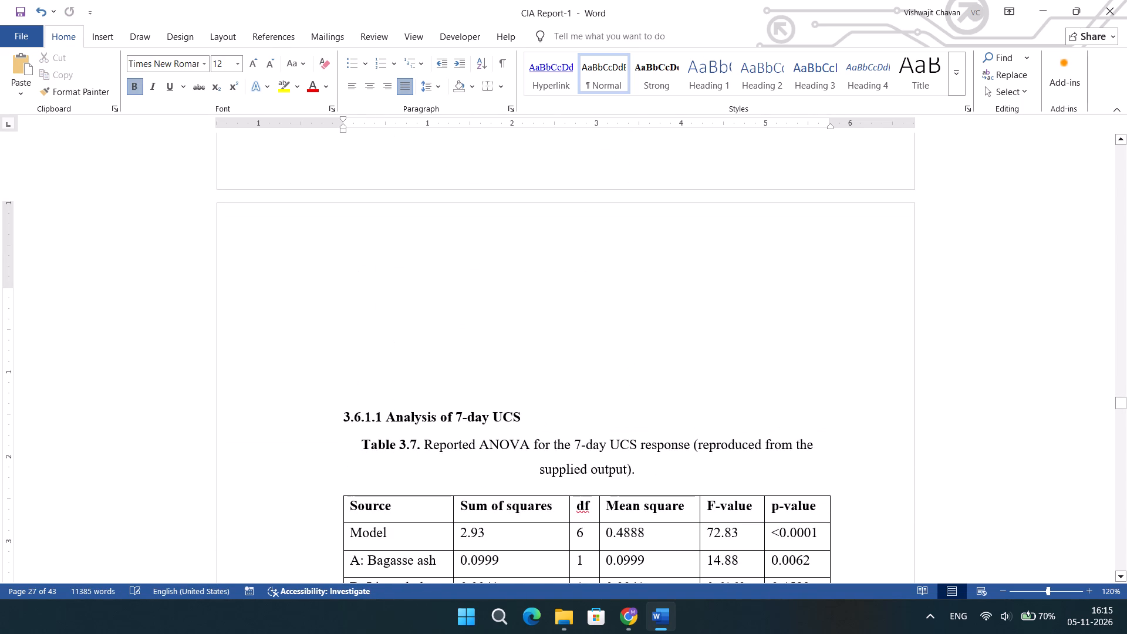
key(BackSpace)
key(BackSpace)
key(BackSpace)
key(BackSpace)
key(BackSpace)
key(BackSpace)
key(BackSpace)
key(BackSpace)
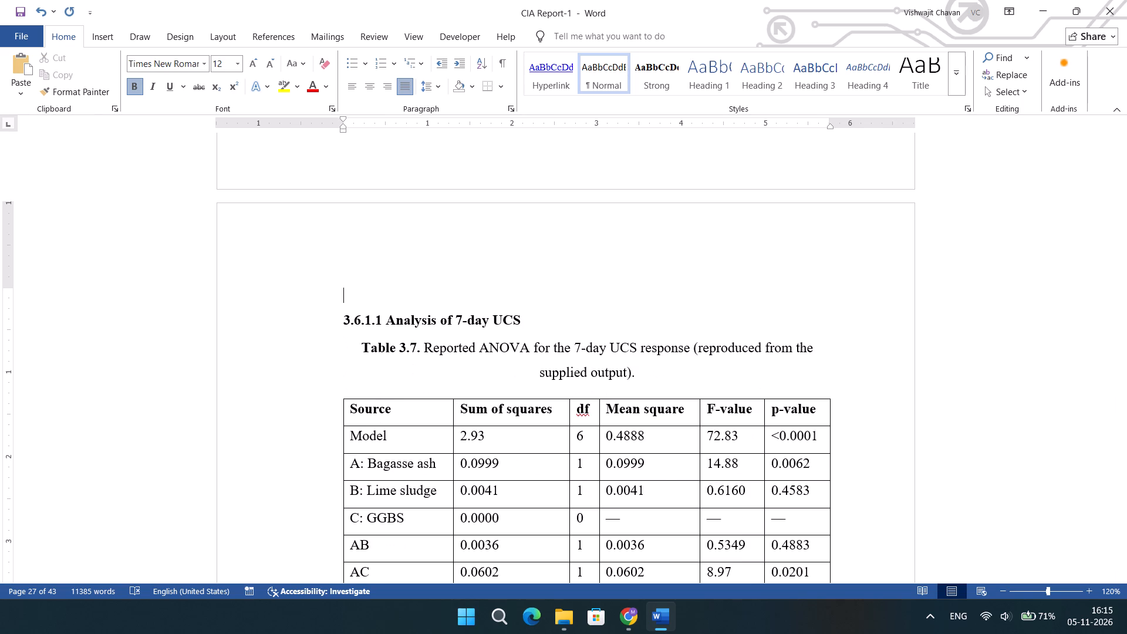
click(346, 313)
key(BackSpace)
key(BackSpace)
key(BackSpace)
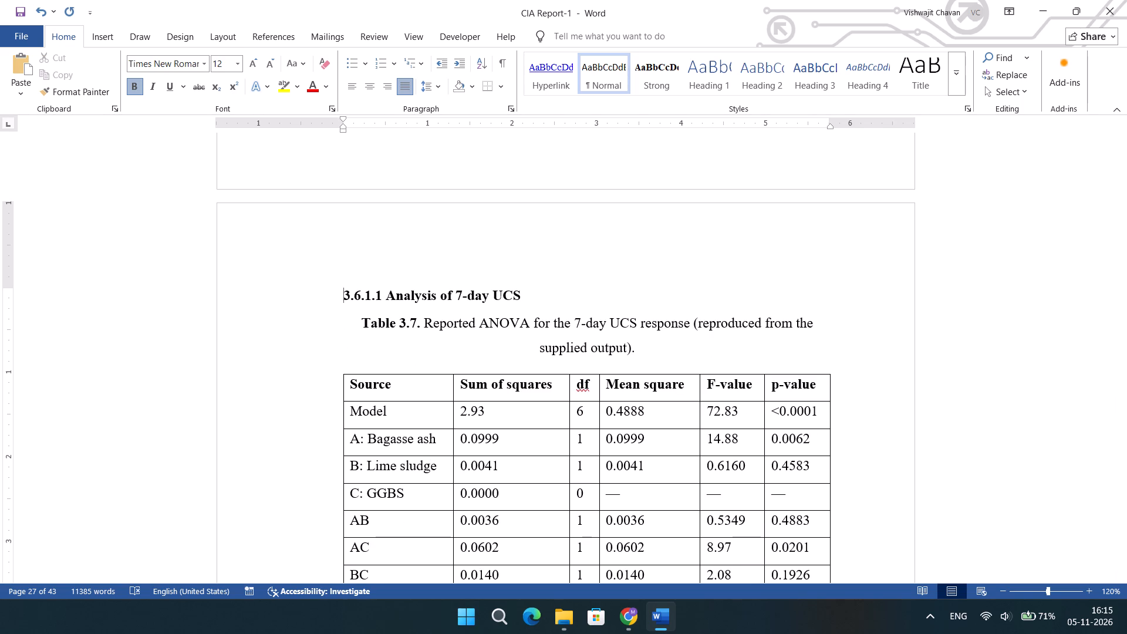
key(BackSpace)
key(BackSpace)
key(BackSpace)
Review the page layout from the 7-day UCS analysis tables through Chapter 4 to the SDG list in section 4.4.
scroll(545, 297, down, 3)
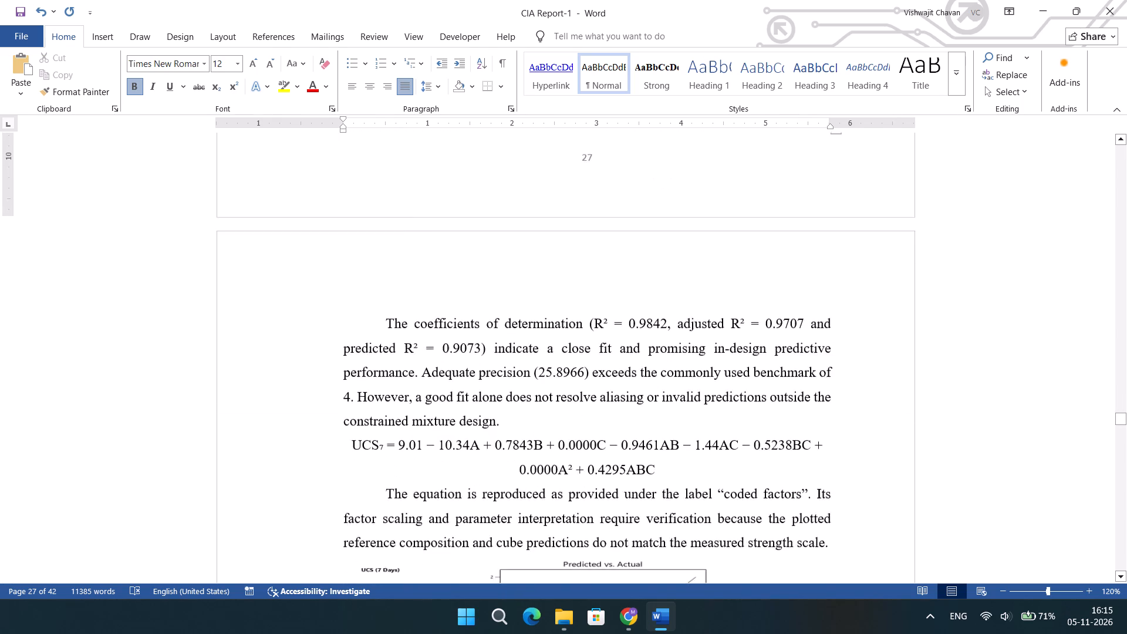
scroll(545, 297, down, 6)
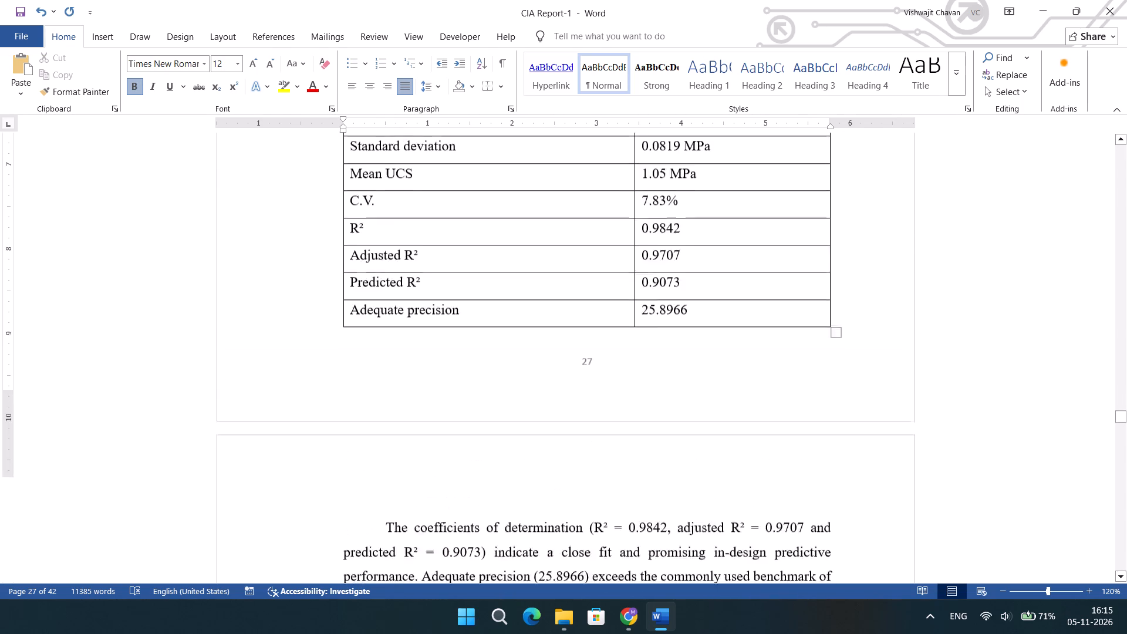
scroll(545, 297, down, 10)
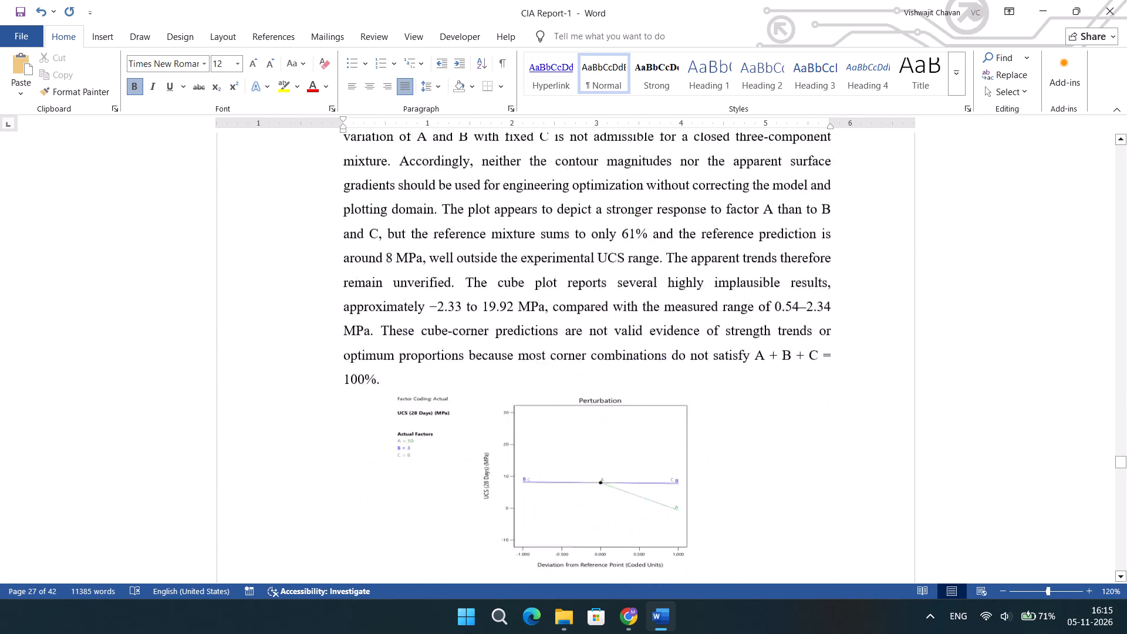
scroll(545, 297, up, 6)
scroll(545, 297, down, 14)
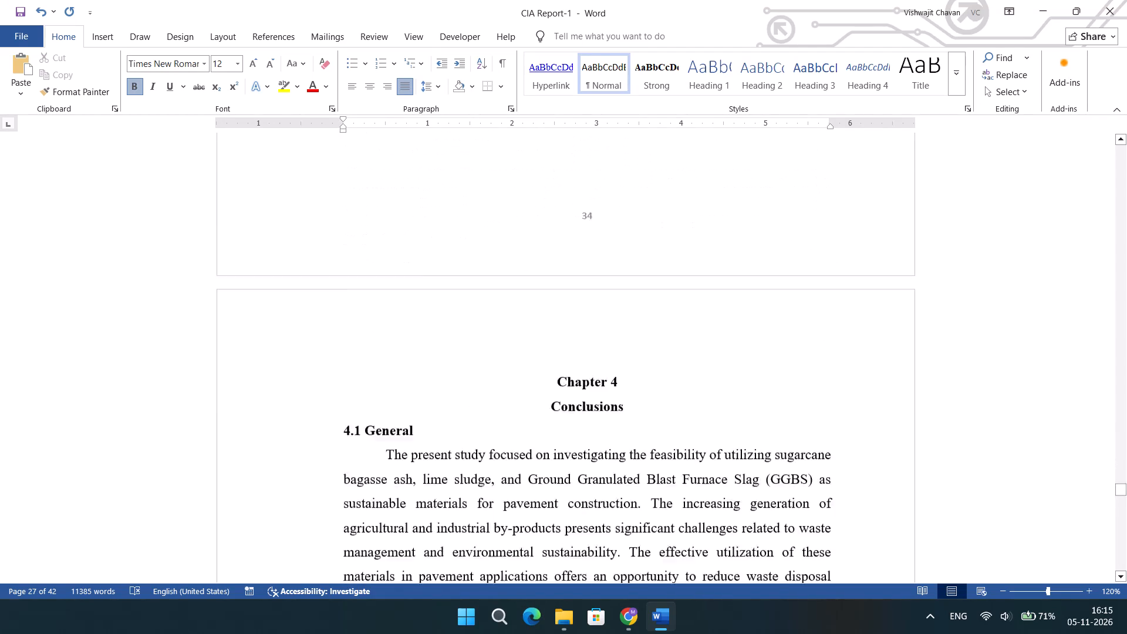
scroll(545, 297, down, 5)
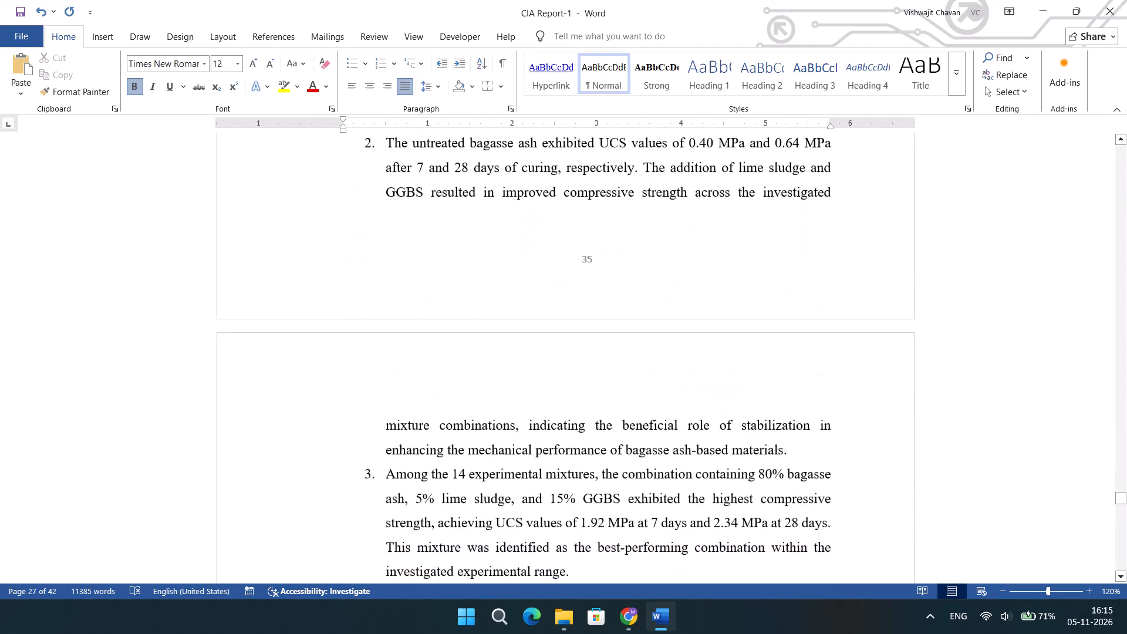
scroll(545, 297, down, 3)
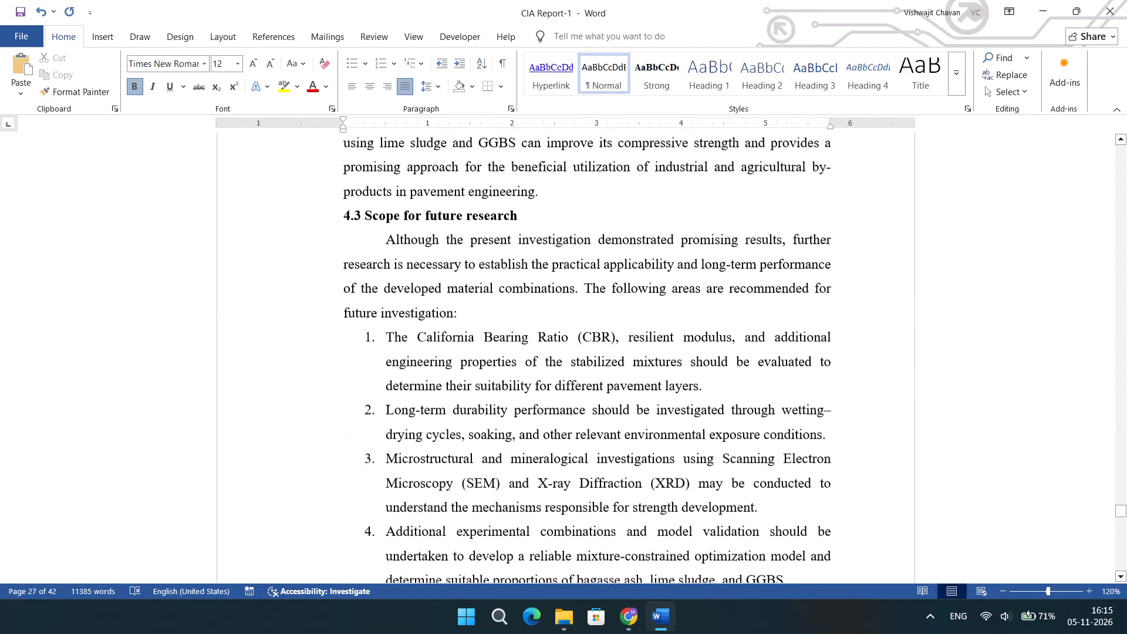
scroll(545, 297, down, 3)
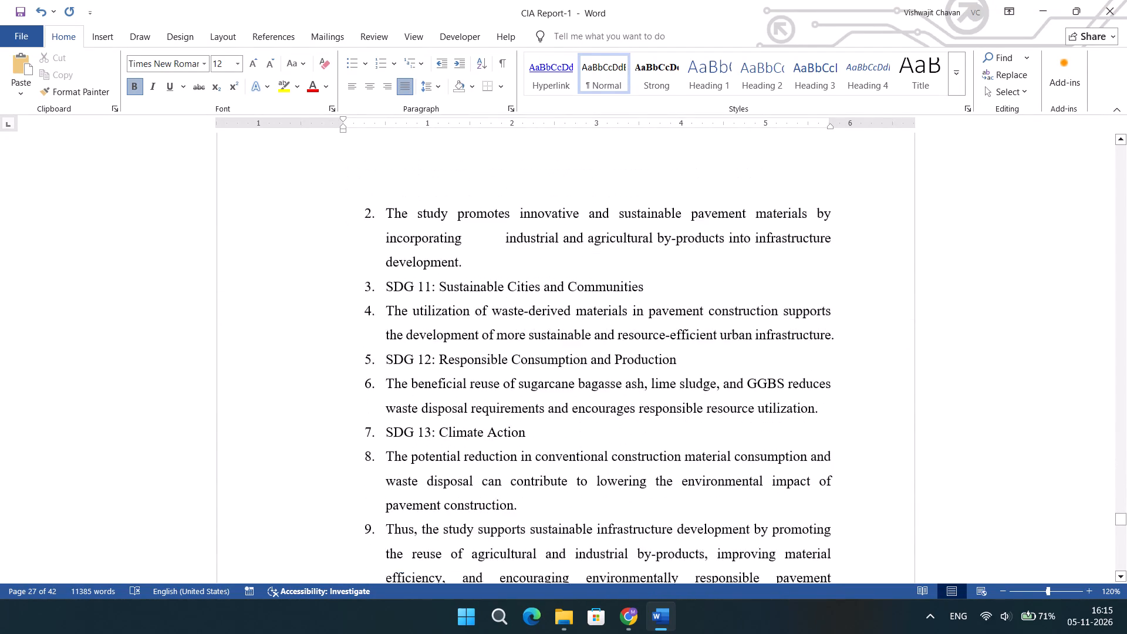
Insert blank lines after the last future-research item on page 37 to push the heading "4.4 Sustainable development goals (SDGs) addressed" onto the next page.
scroll(545, 297, up, 1)
scroll(545, 297, down, 1)
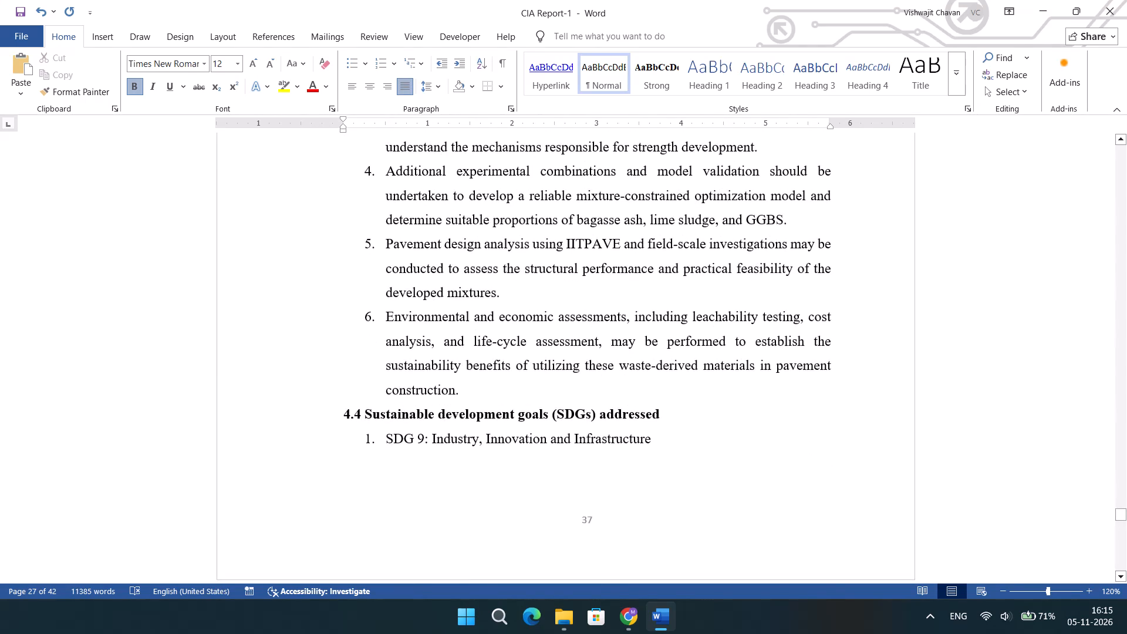
scroll(545, 297, down, 1)
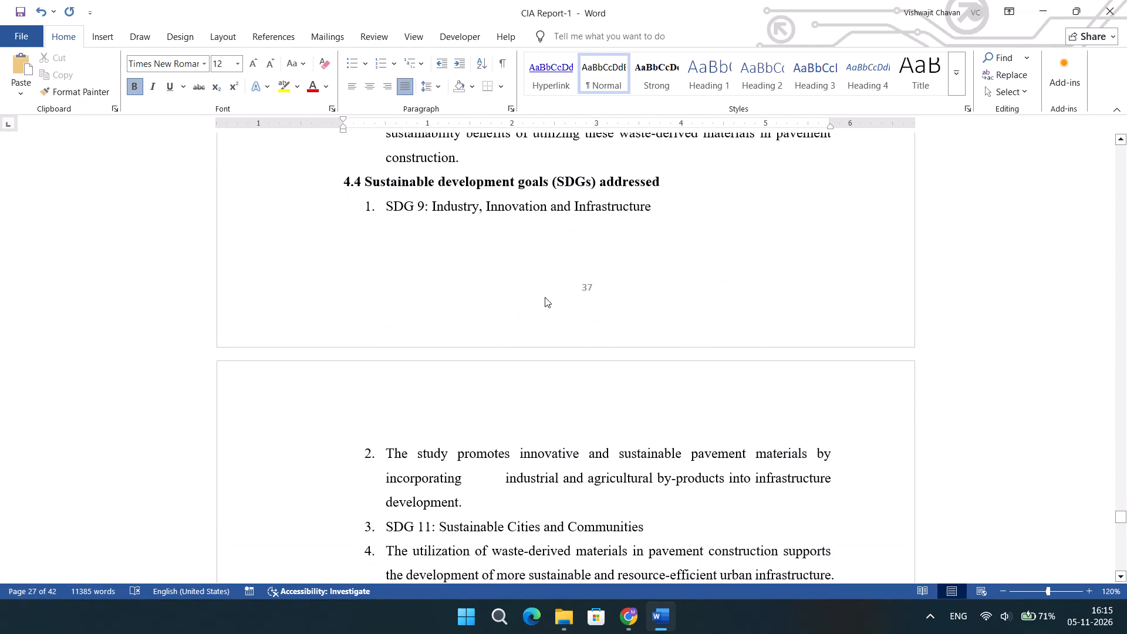
click(386, 459)
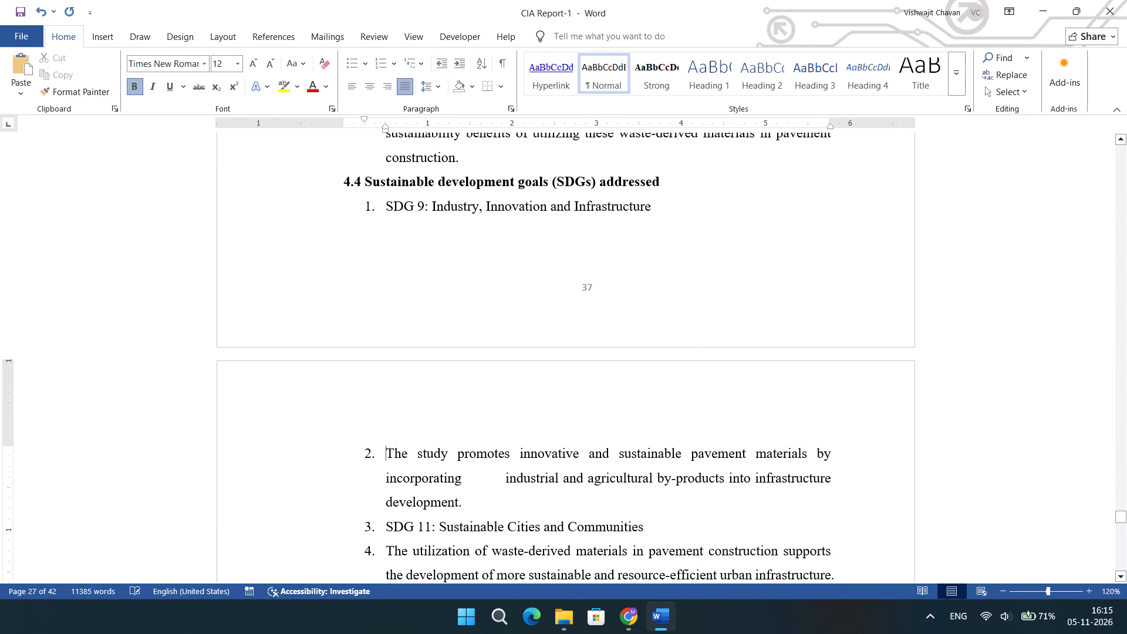
scroll(479, 245, up, 1)
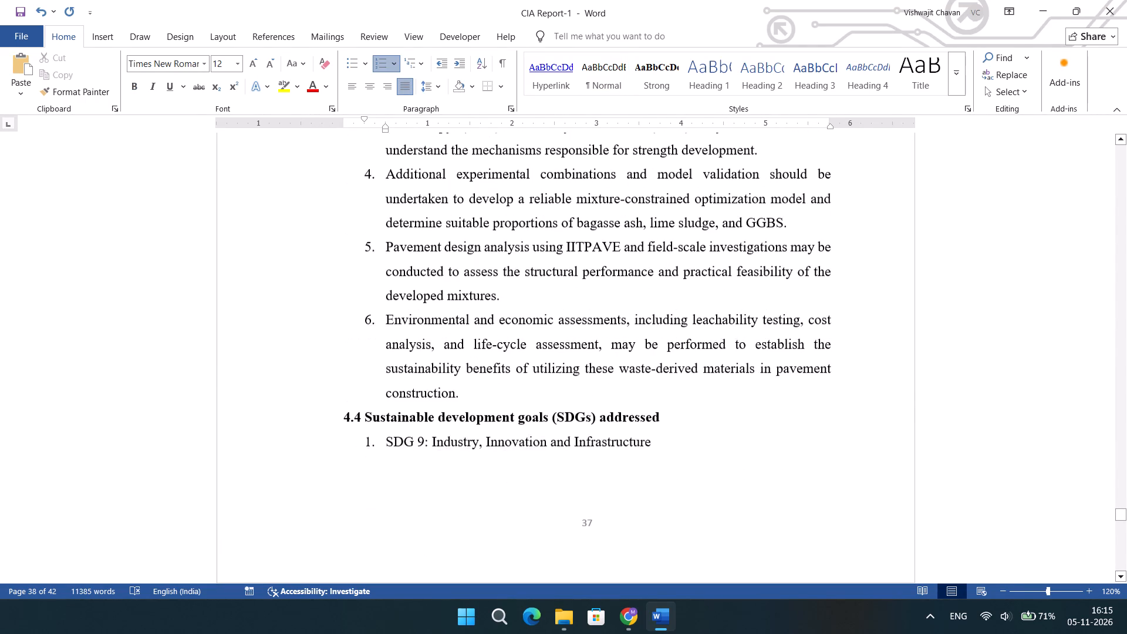
click(464, 394)
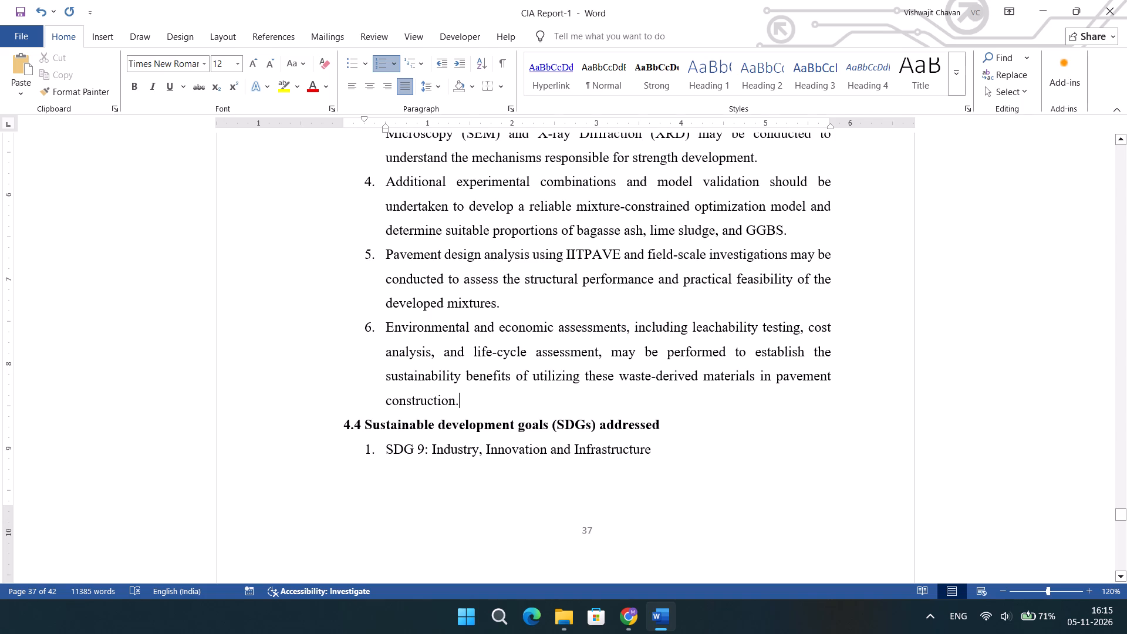
key(Return)
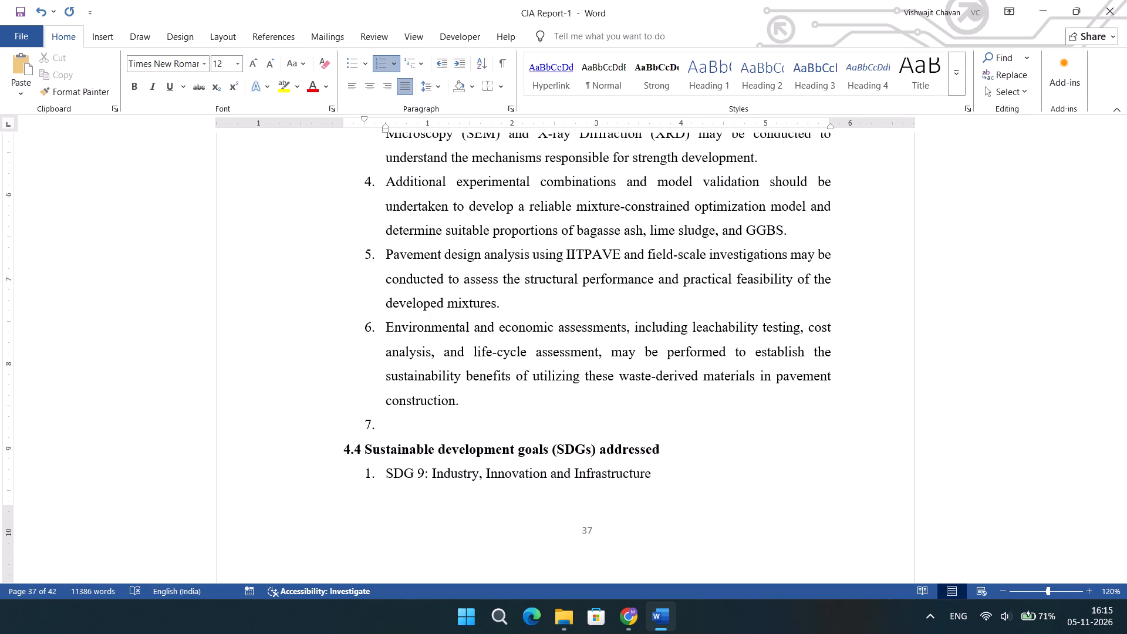
key(BackSpace)
key(Return)
key(Return)
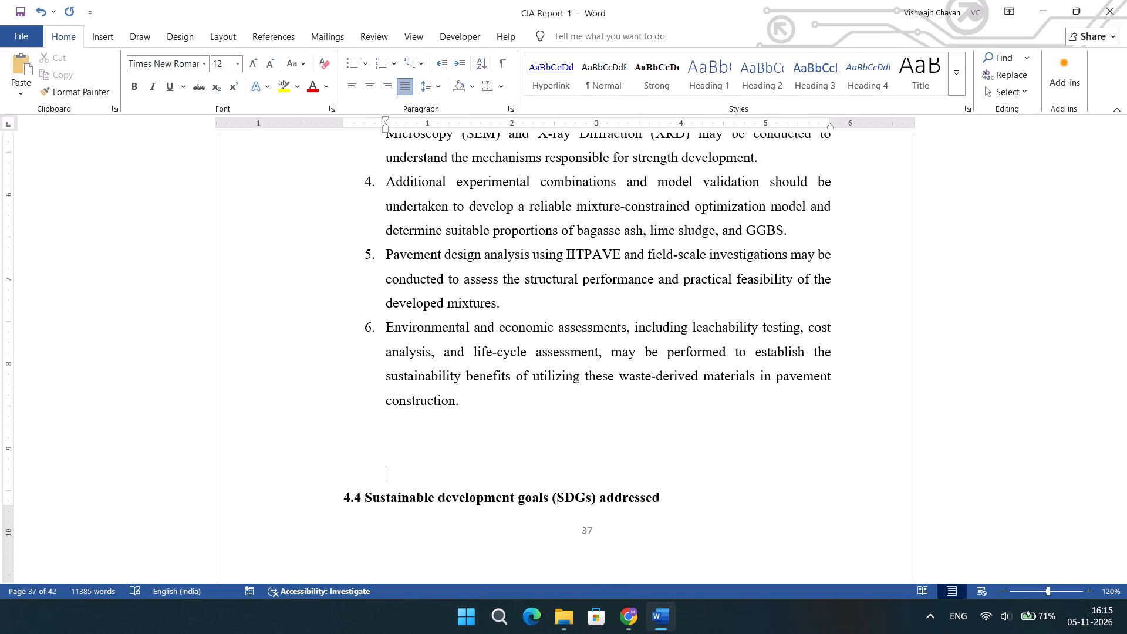
key(Return)
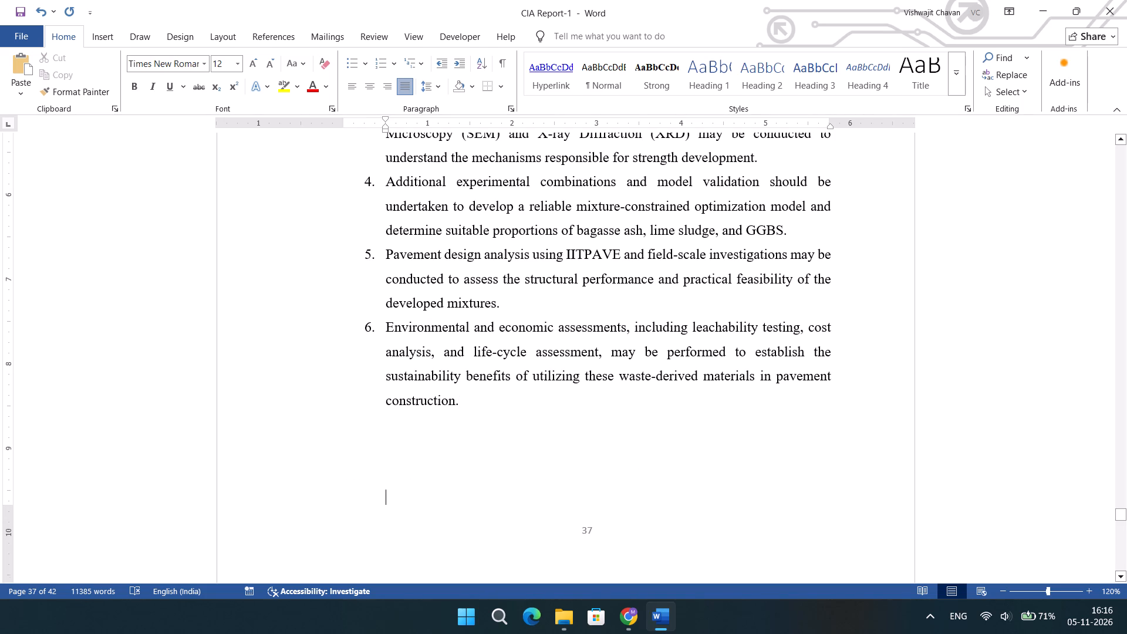
Select all six numbered future-research items in section 4.3, from "The California Bearing Ratio" through "materials in pavement construction.".
scroll(497, 370, up, 1)
scroll(427, 338, up, 1)
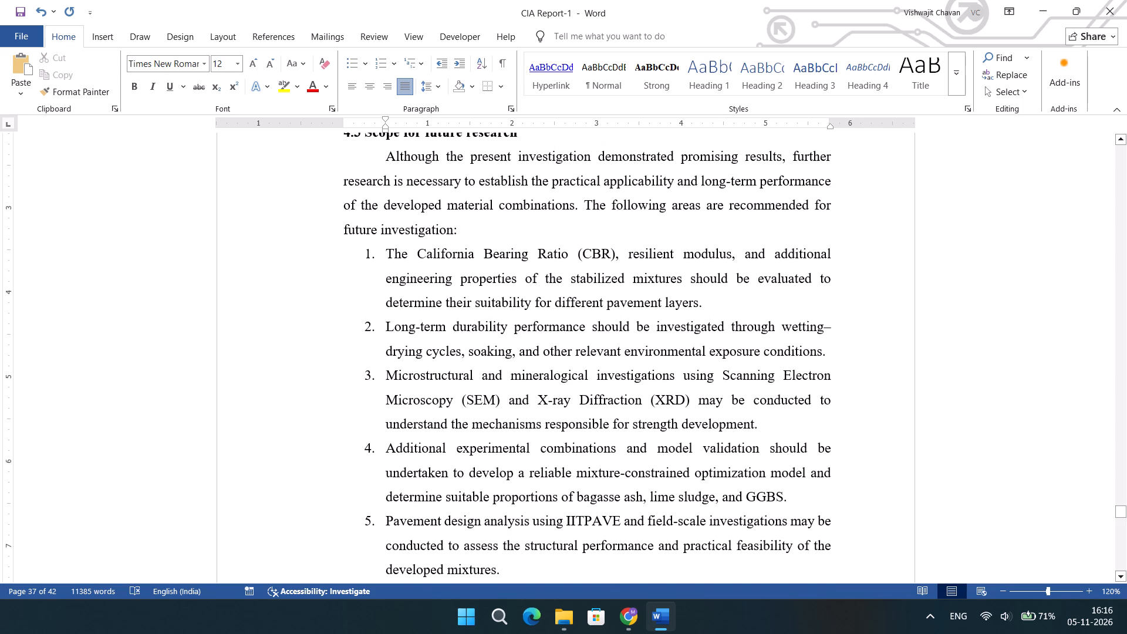
drag(384, 258, 527, 520)
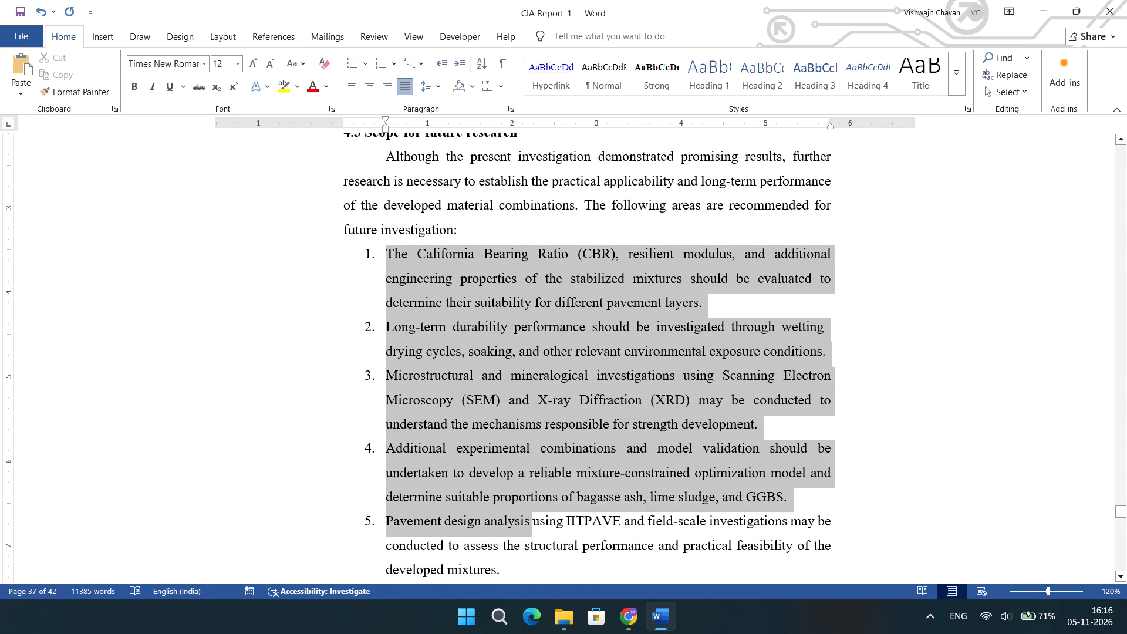
drag(527, 520, 528, 520)
scroll(528, 520, down, 2)
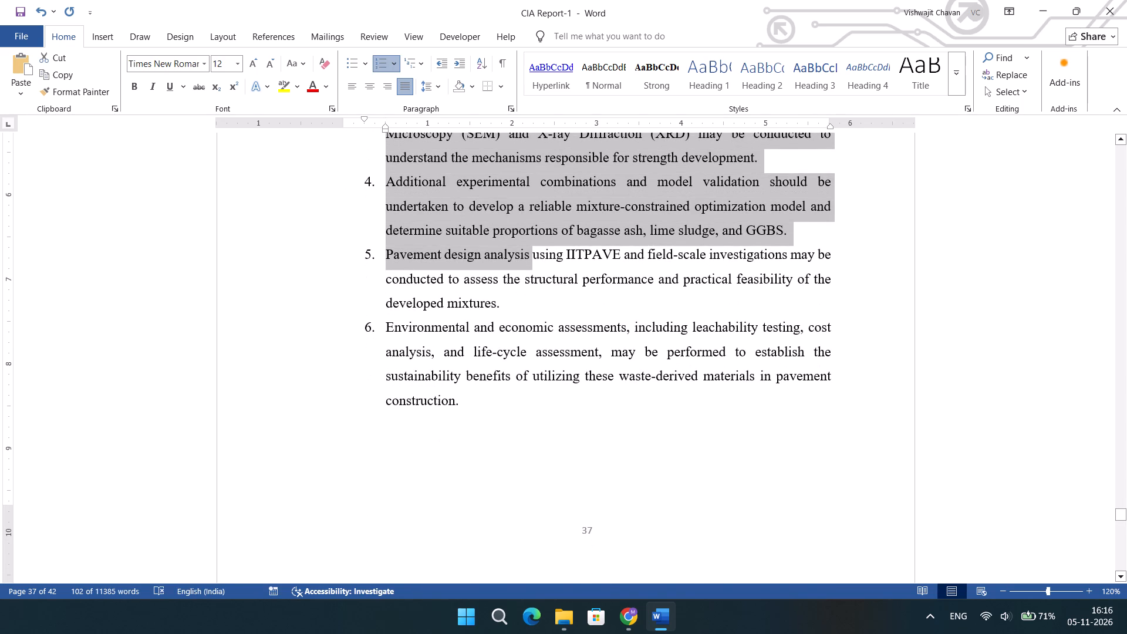
key(shift+Down)
key(shift+Down)
key(shift+Down)
key(shift+Down)
key(shift+Down)
key(shift+Down)
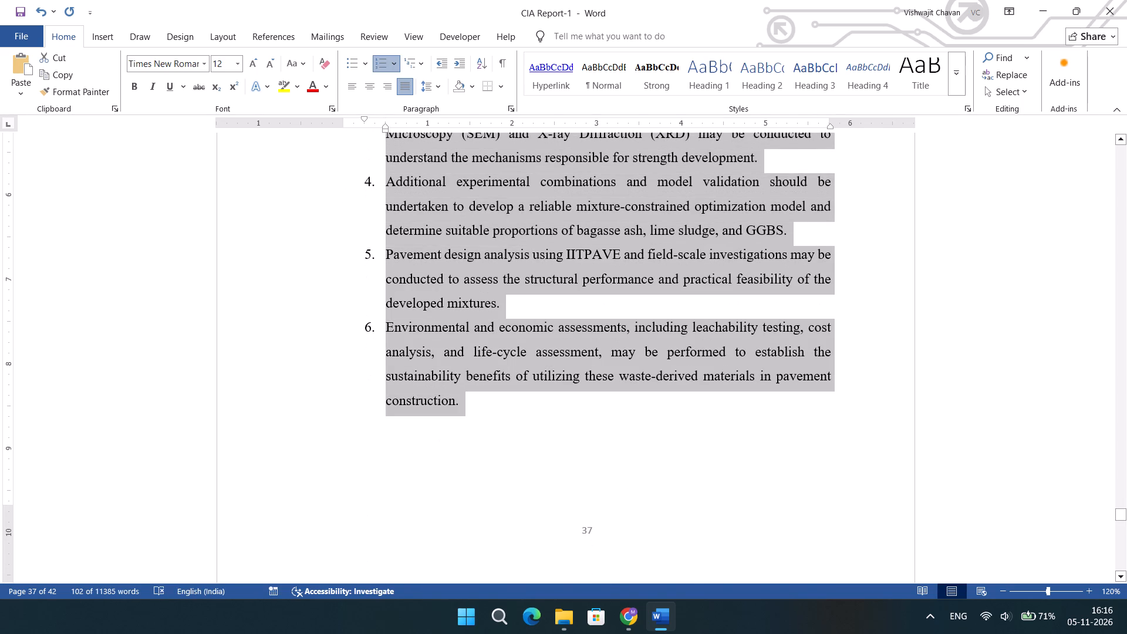
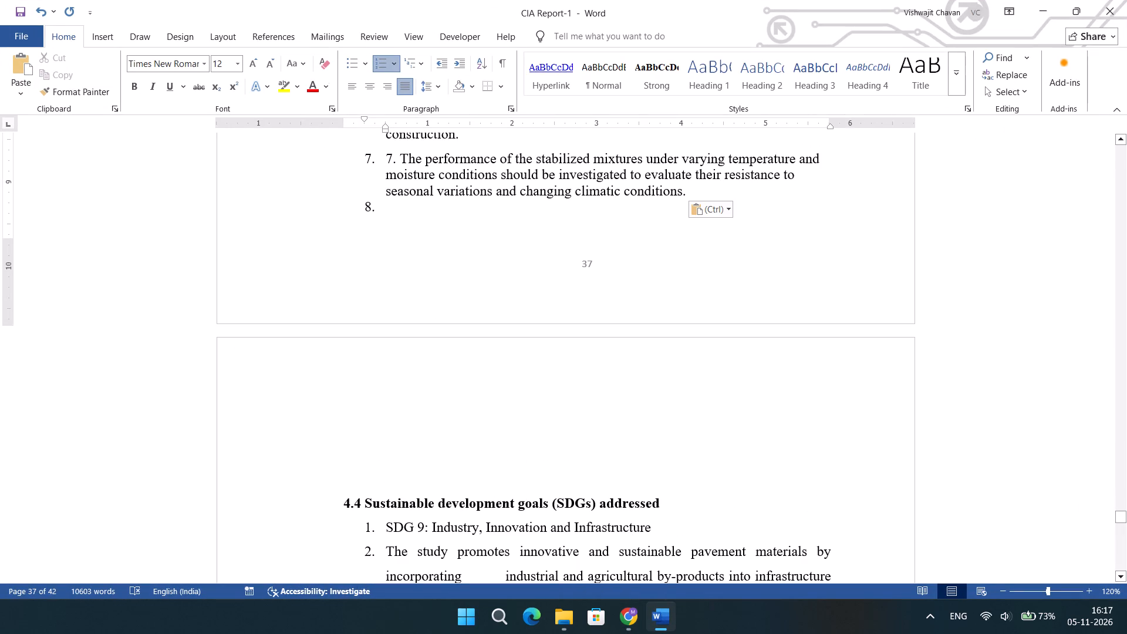
Delete the duplicate "7." at the start of the pasted item and remove the numbering from the empty item 8.
click(400, 156)
key(BackSpace)
key(BackSpace)
key(BackSpace)
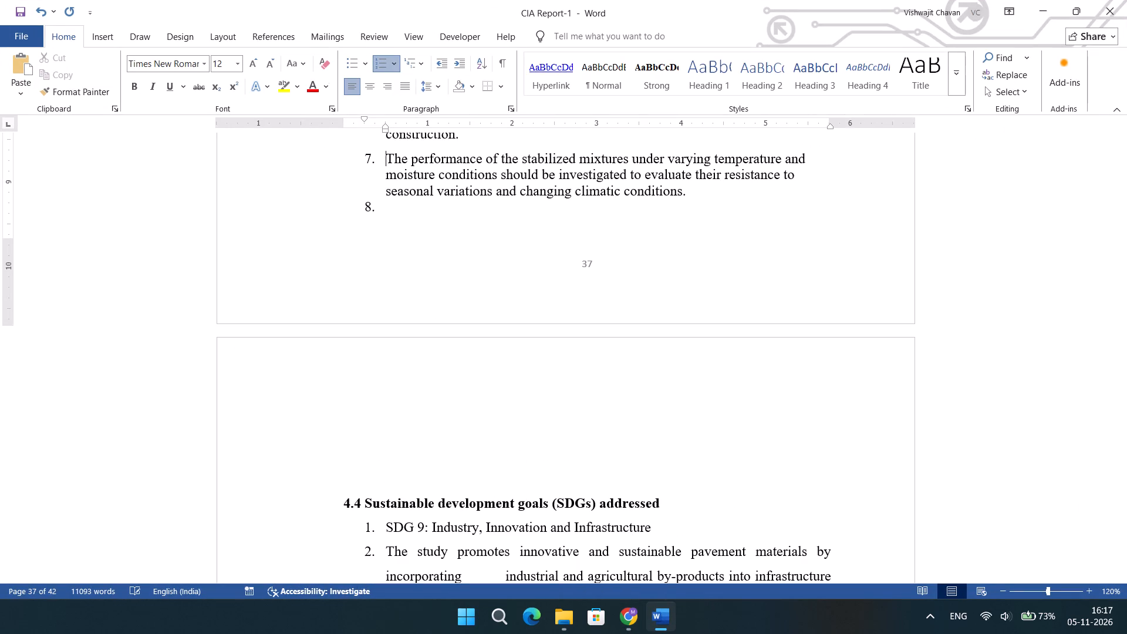
click(384, 206)
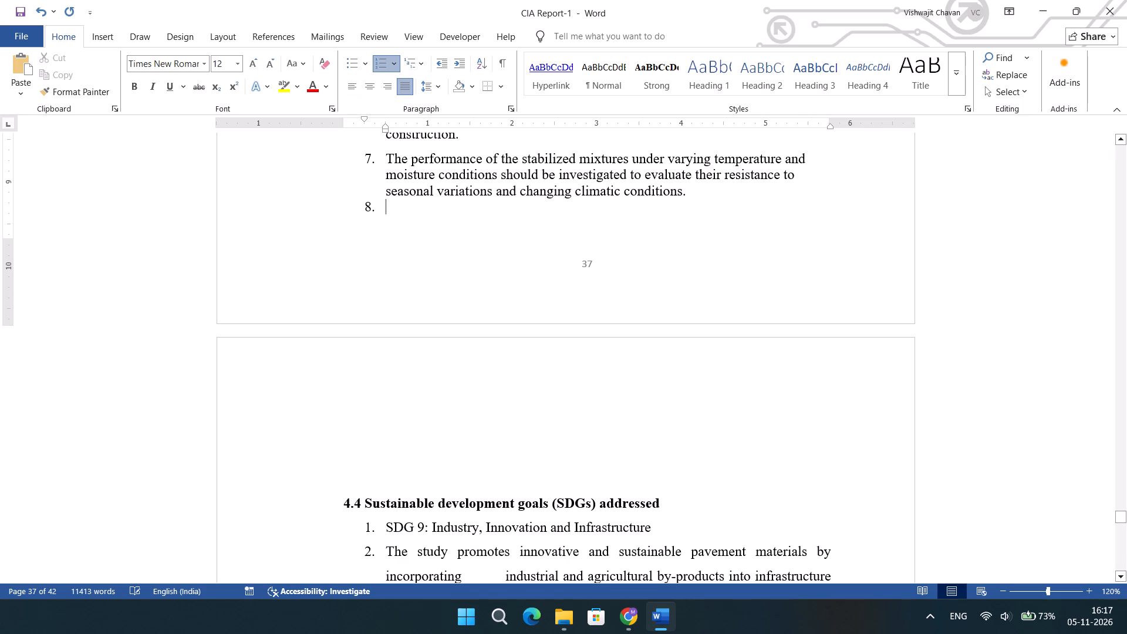
key(BackSpace)
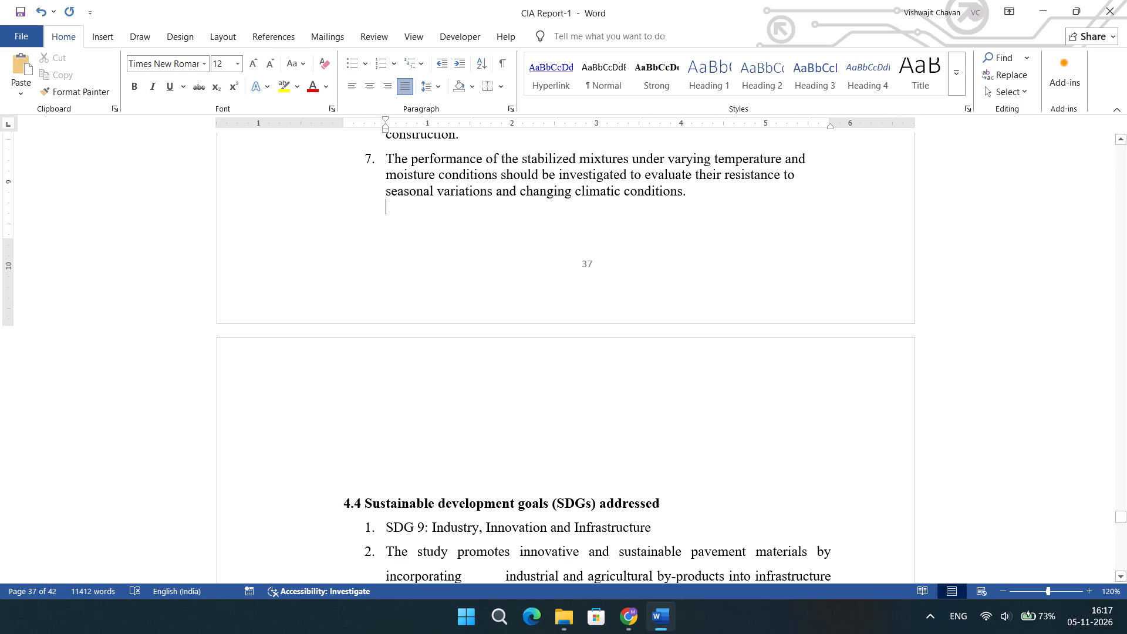
Set the line spacing of future-research item 7 to 1.5.
click(387, 162)
drag(689, 193, 394, 158)
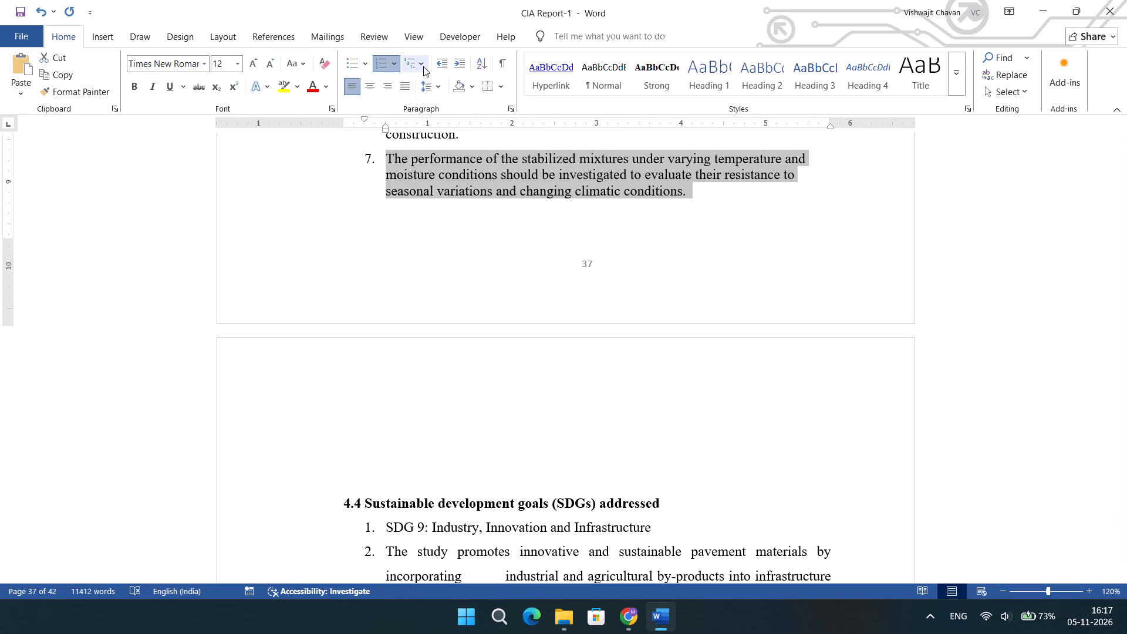
click(437, 86)
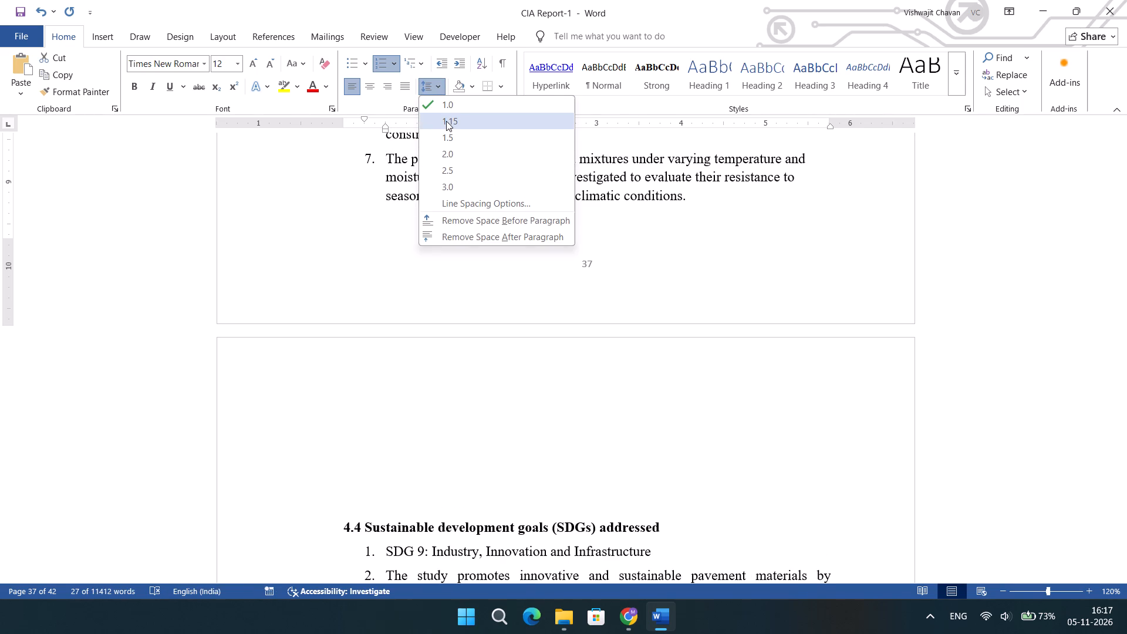
click(444, 138)
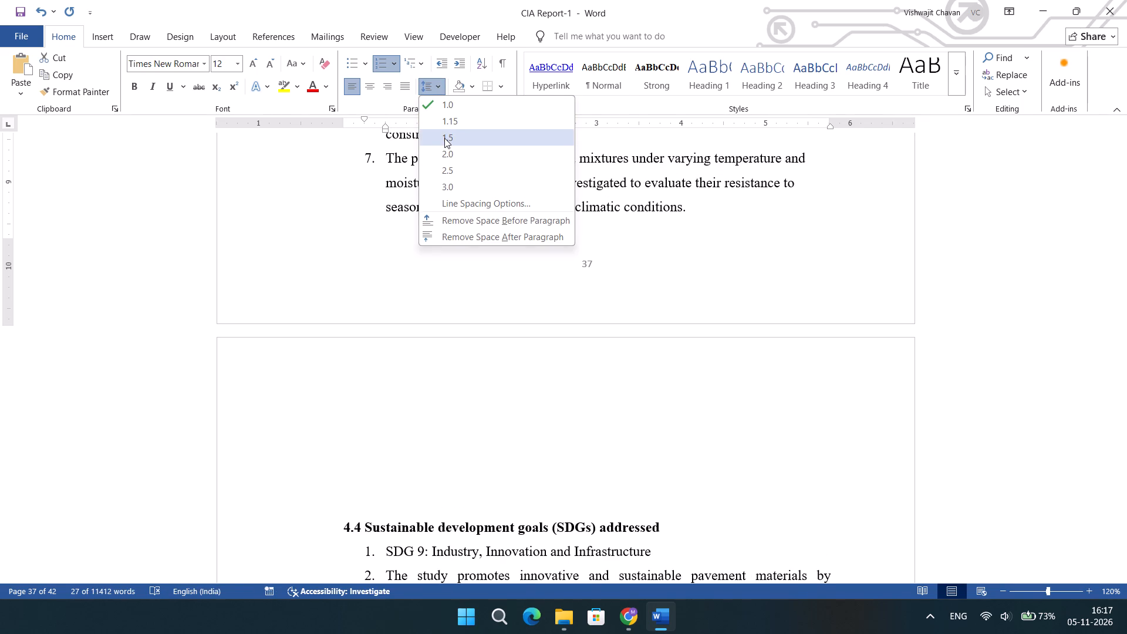
click(641, 211)
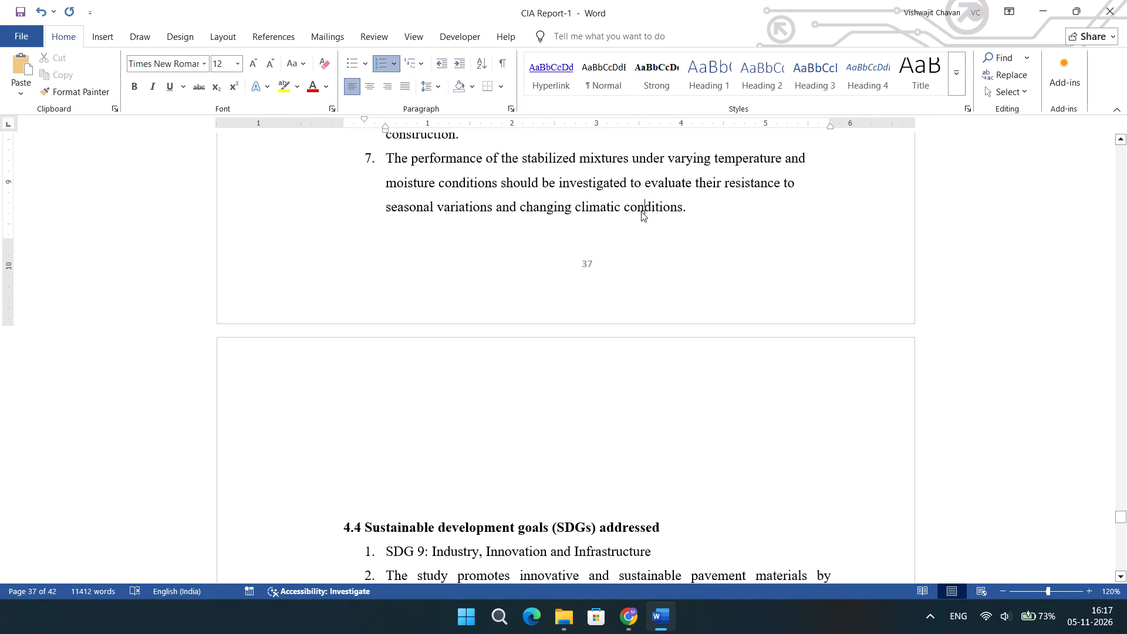
Compare the line spacing of future-research items 6 and 7 on page 37.
scroll(641, 211, down, 1)
scroll(641, 211, up, 1)
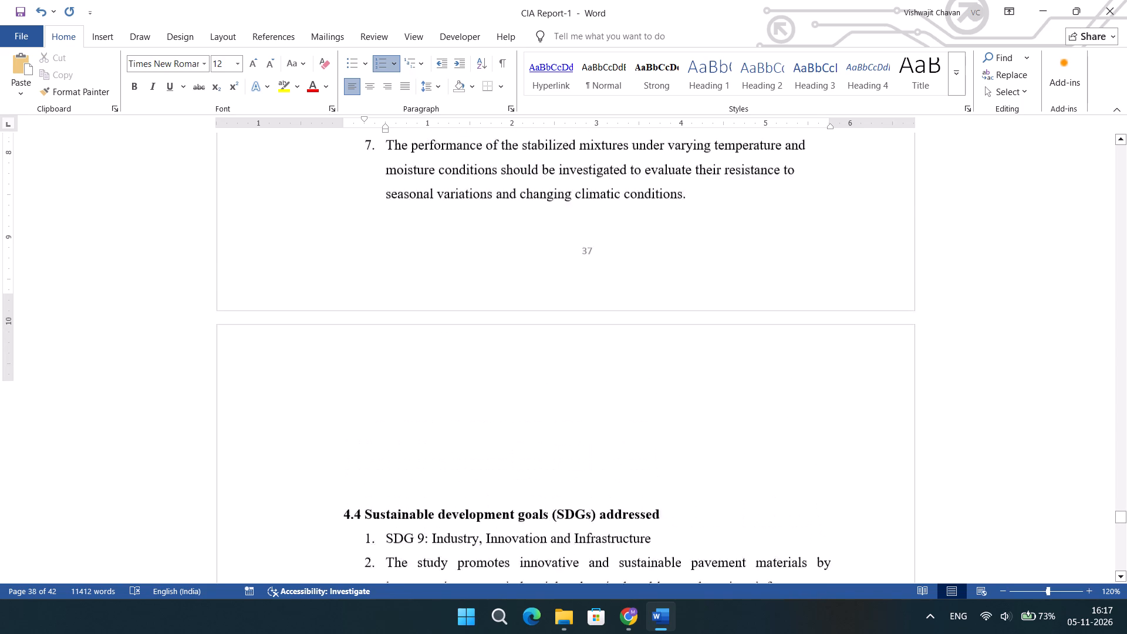
scroll(641, 211, up, 1)
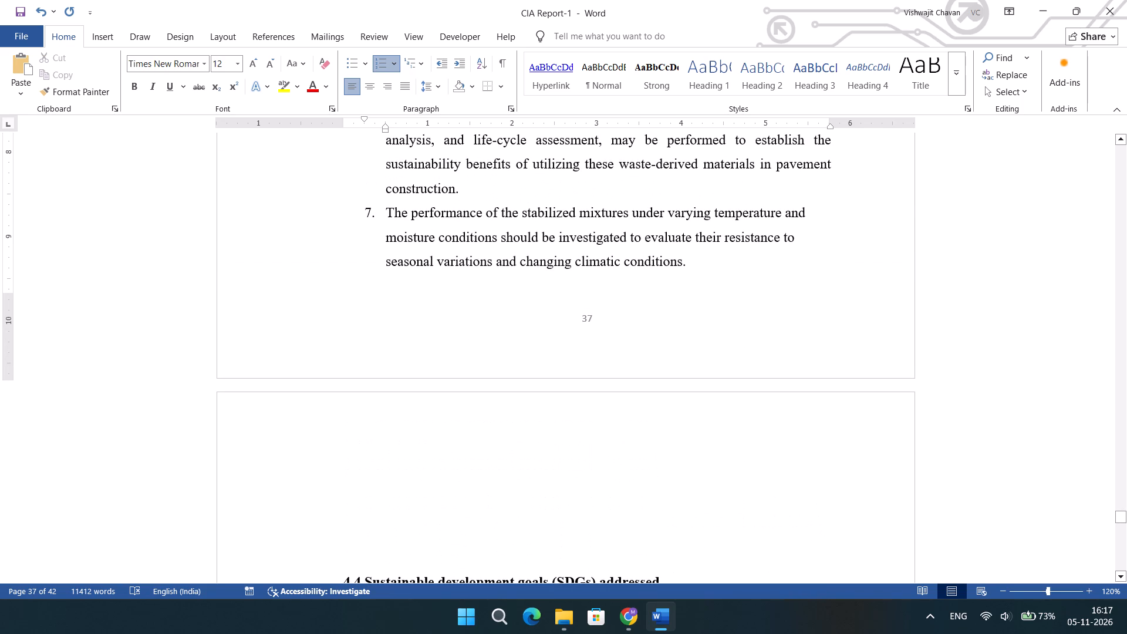
click(468, 202)
drag(468, 202, 359, 149)
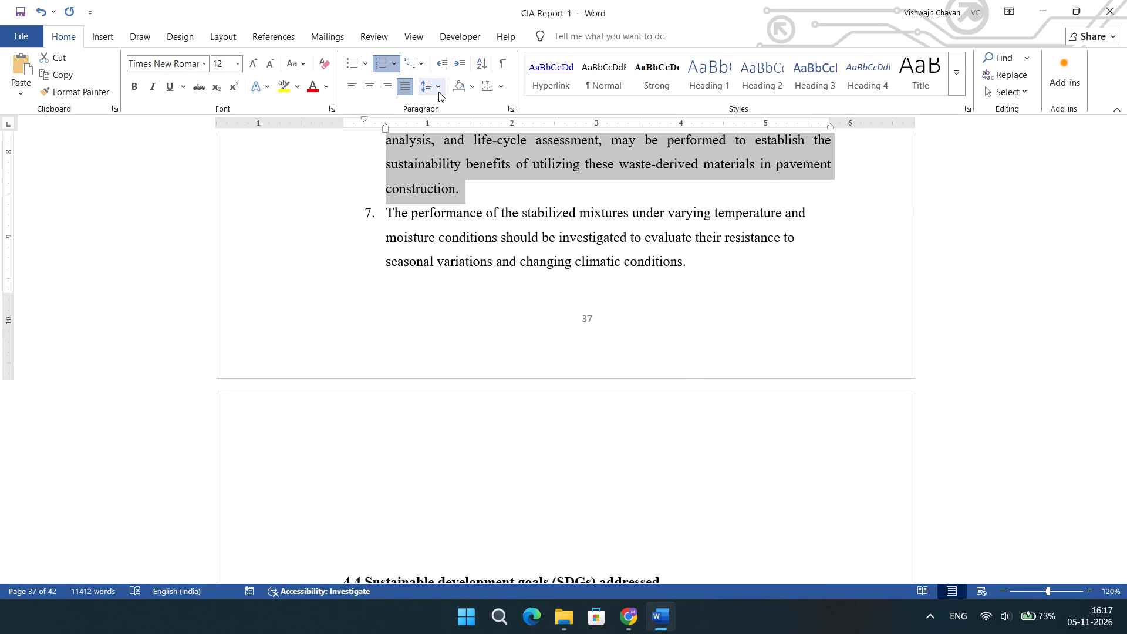
click(439, 92)
click(439, 92)
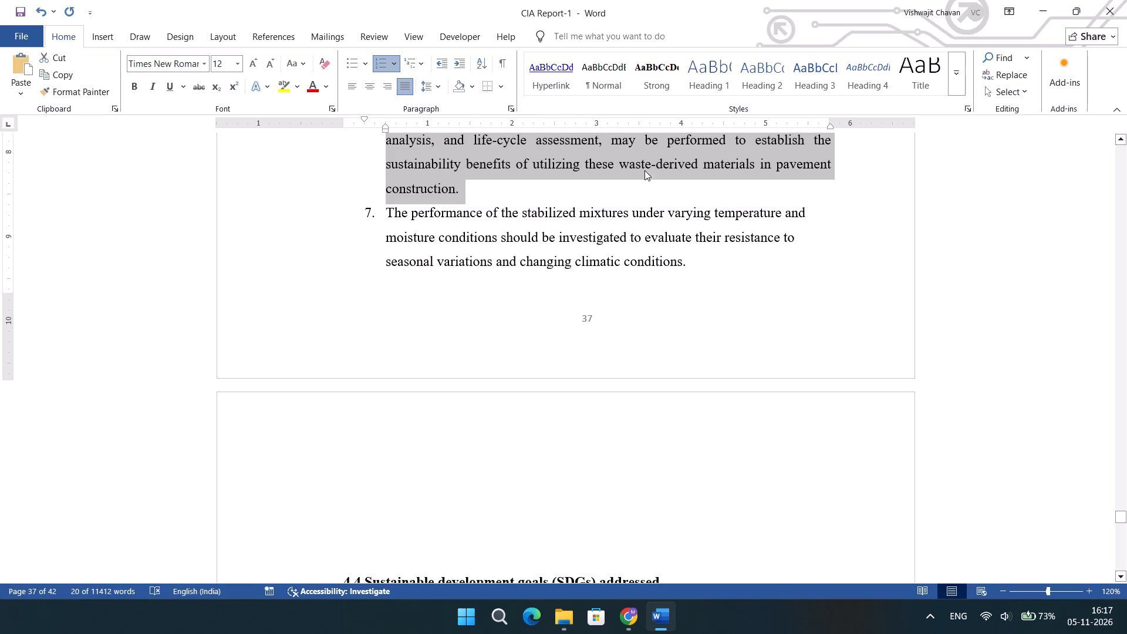
drag(688, 274, 447, 255)
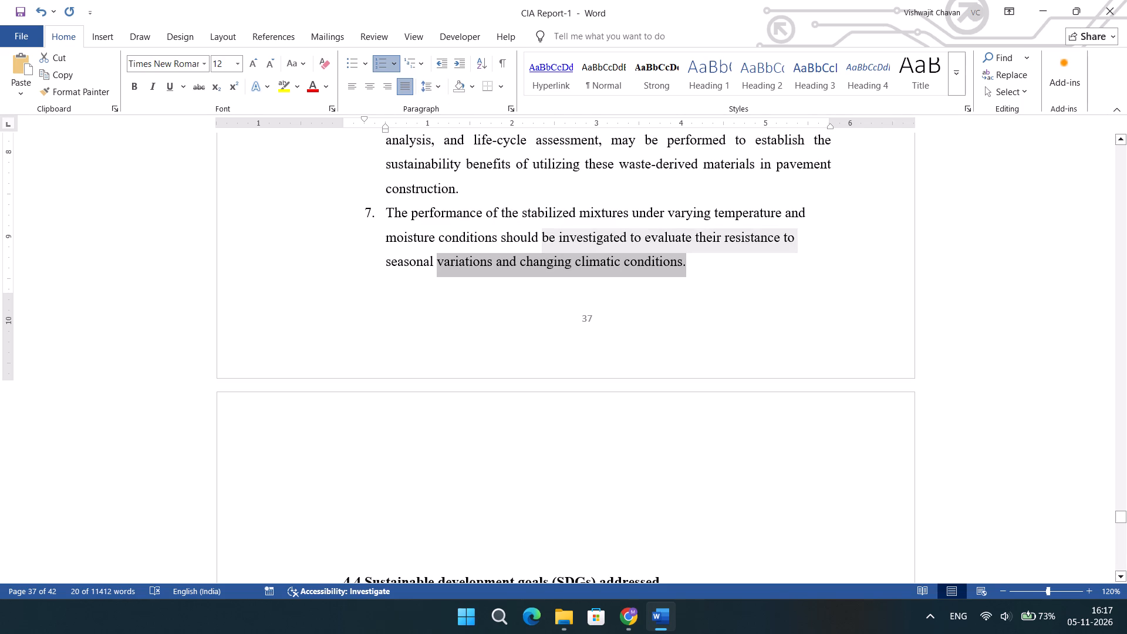
drag(447, 255, 392, 224)
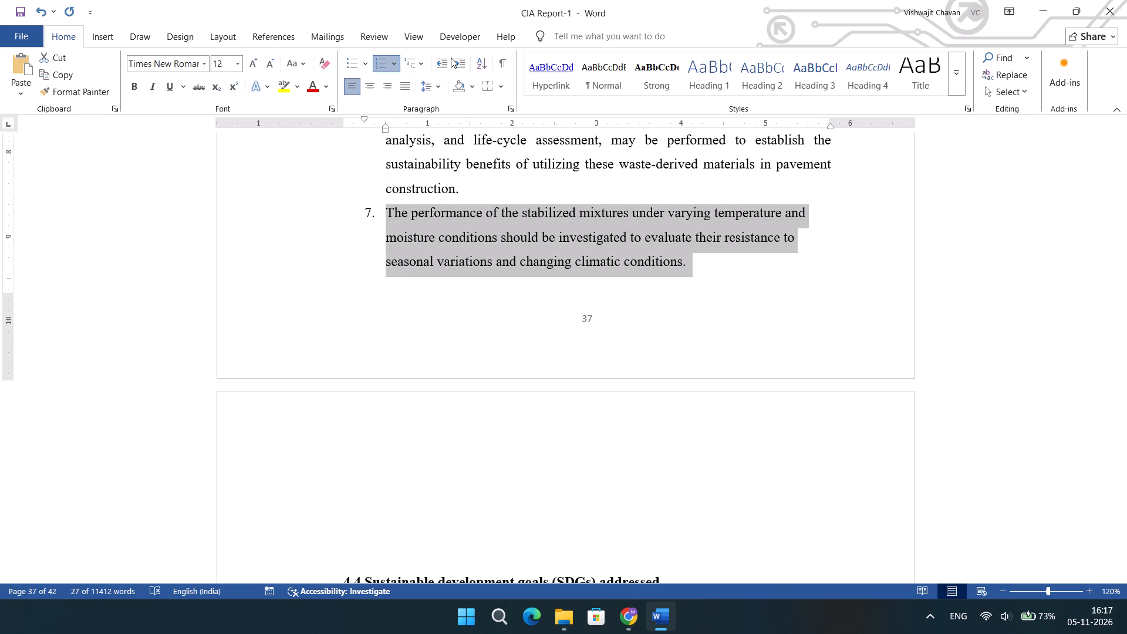
click(436, 89)
click(436, 89)
click(644, 308)
Remove the blank lines above the "4.4 Sustainable development goals (SDGs) addressed" heading on page 38.
scroll(644, 308, down, 1)
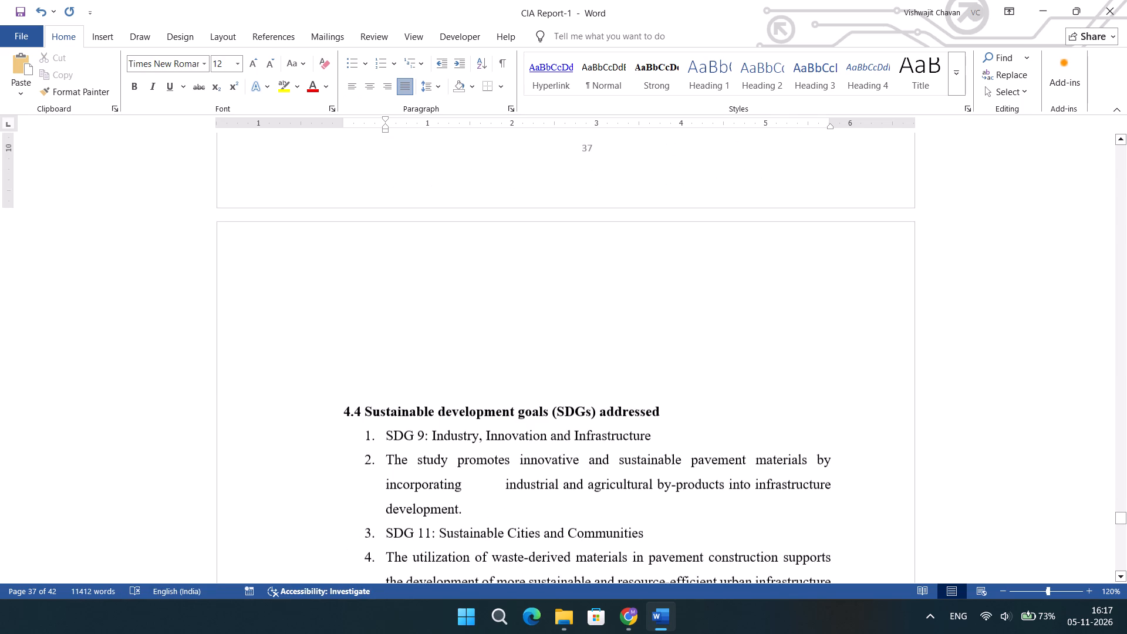
scroll(644, 308, down, 1)
click(339, 294)
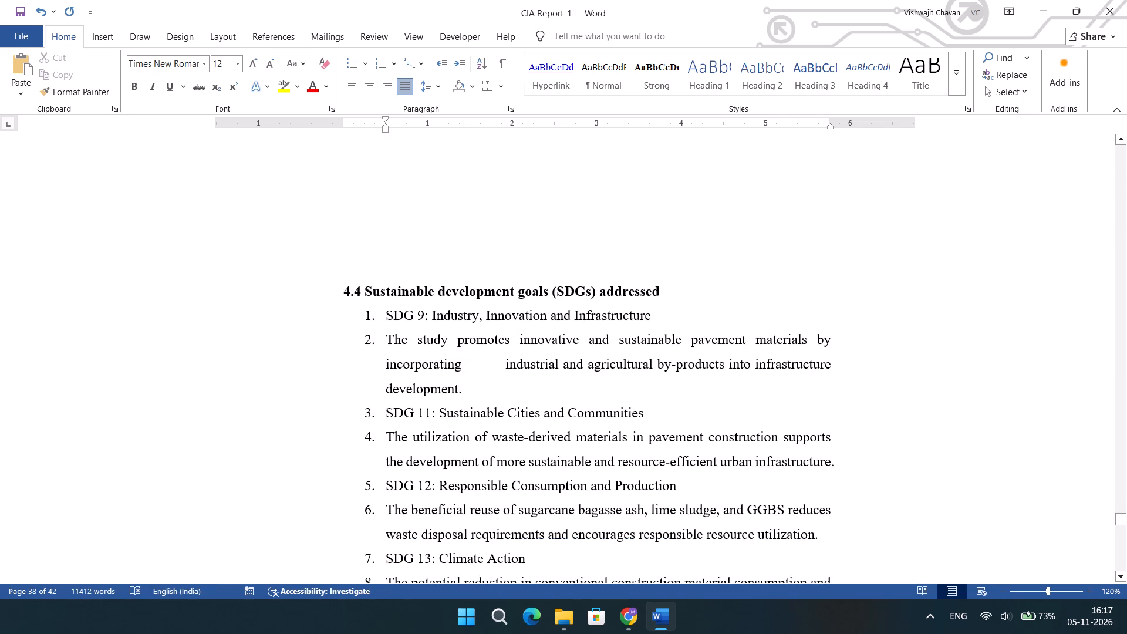
key(BackSpace)
key(BackSpace)
key(BackSpace)
key(BackSpace)
key(BackSpace)
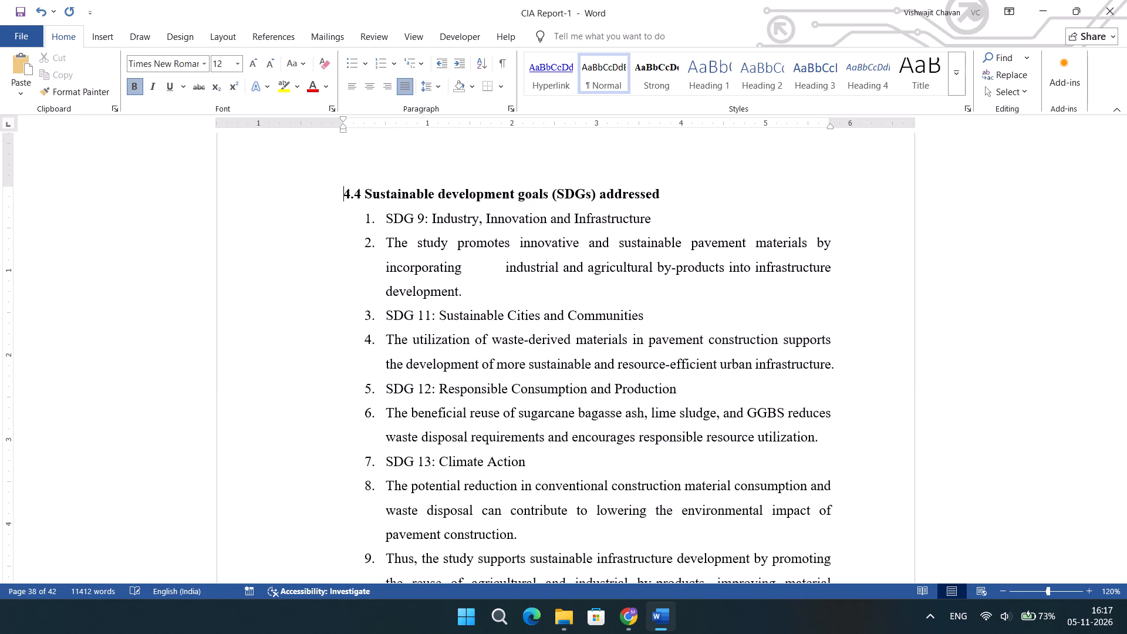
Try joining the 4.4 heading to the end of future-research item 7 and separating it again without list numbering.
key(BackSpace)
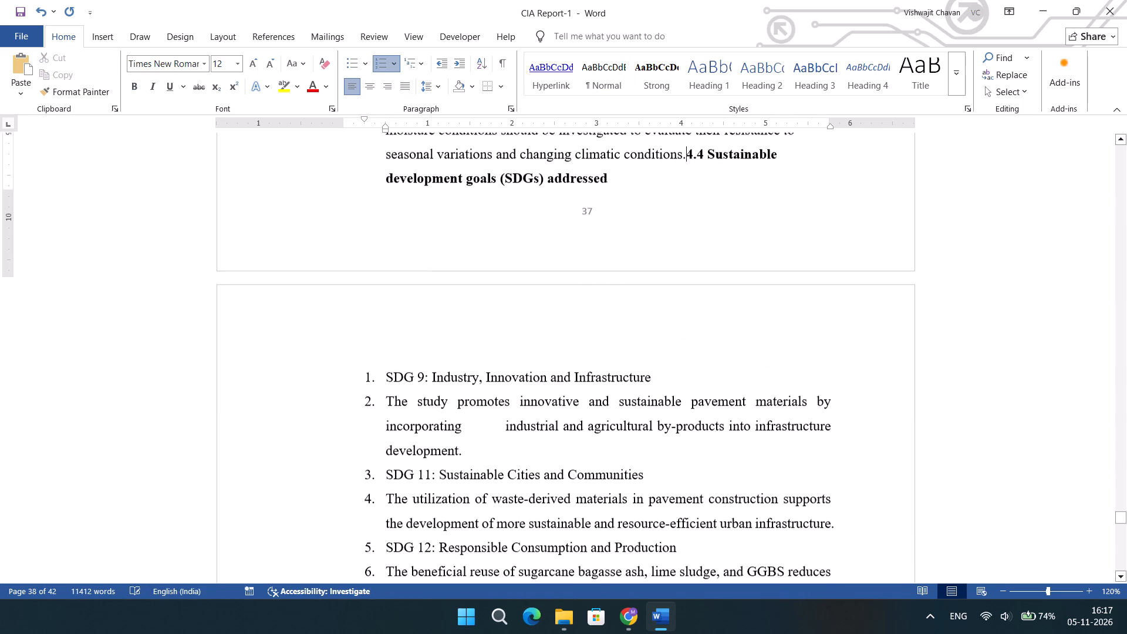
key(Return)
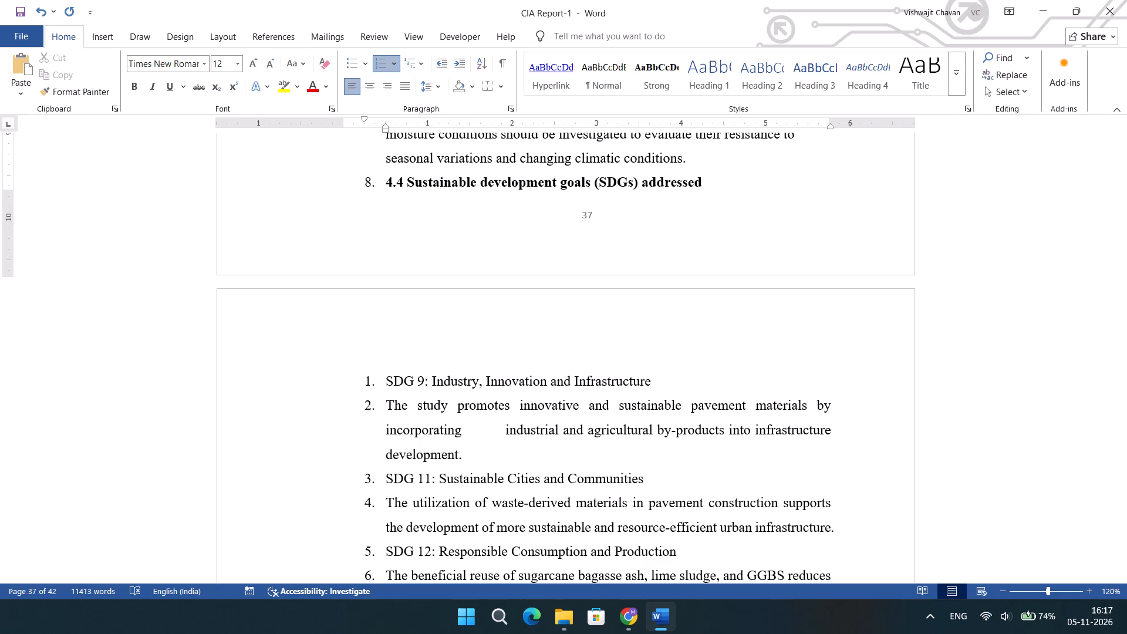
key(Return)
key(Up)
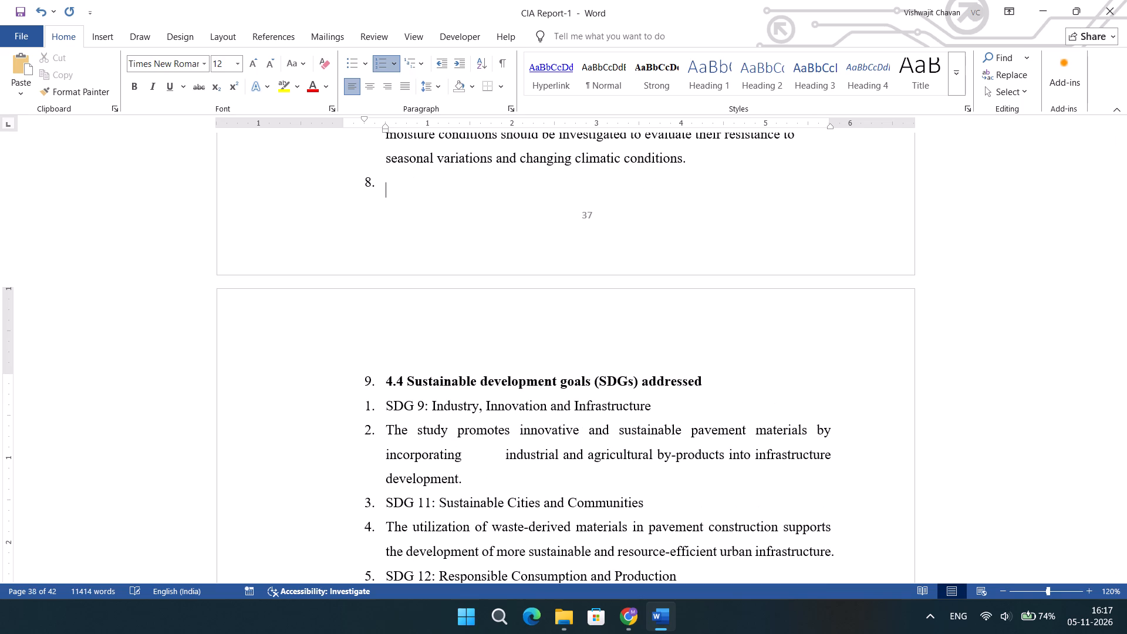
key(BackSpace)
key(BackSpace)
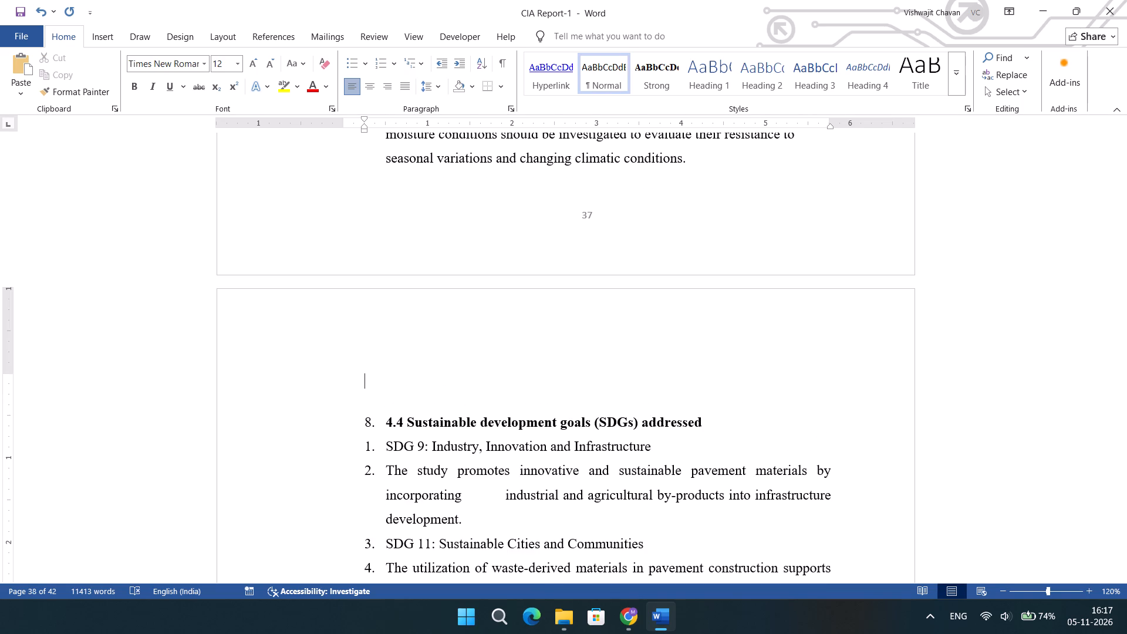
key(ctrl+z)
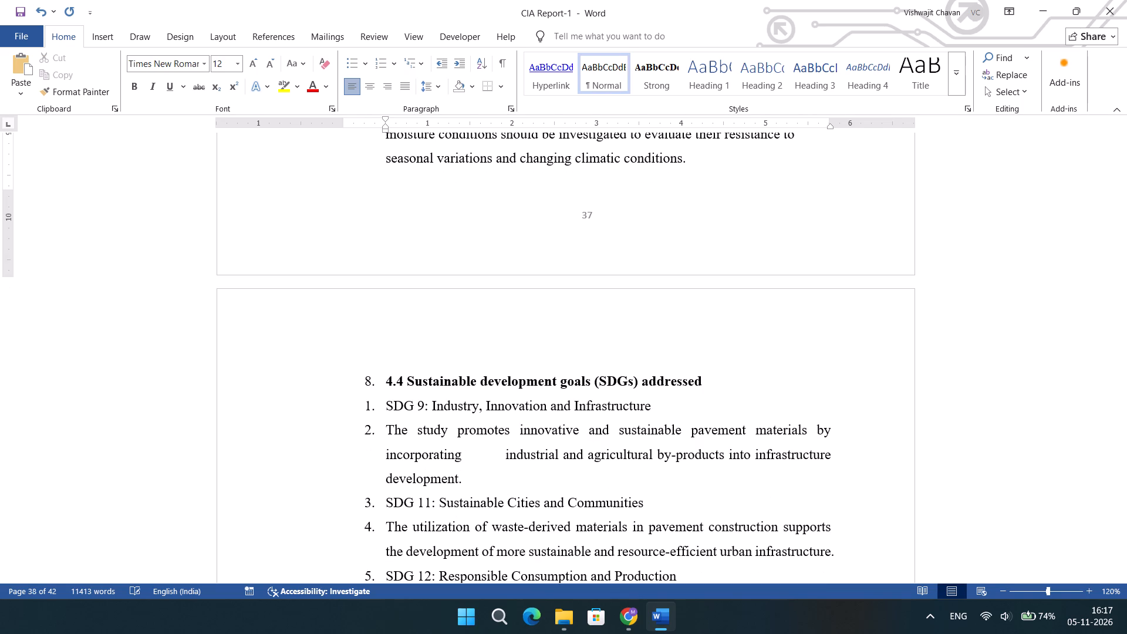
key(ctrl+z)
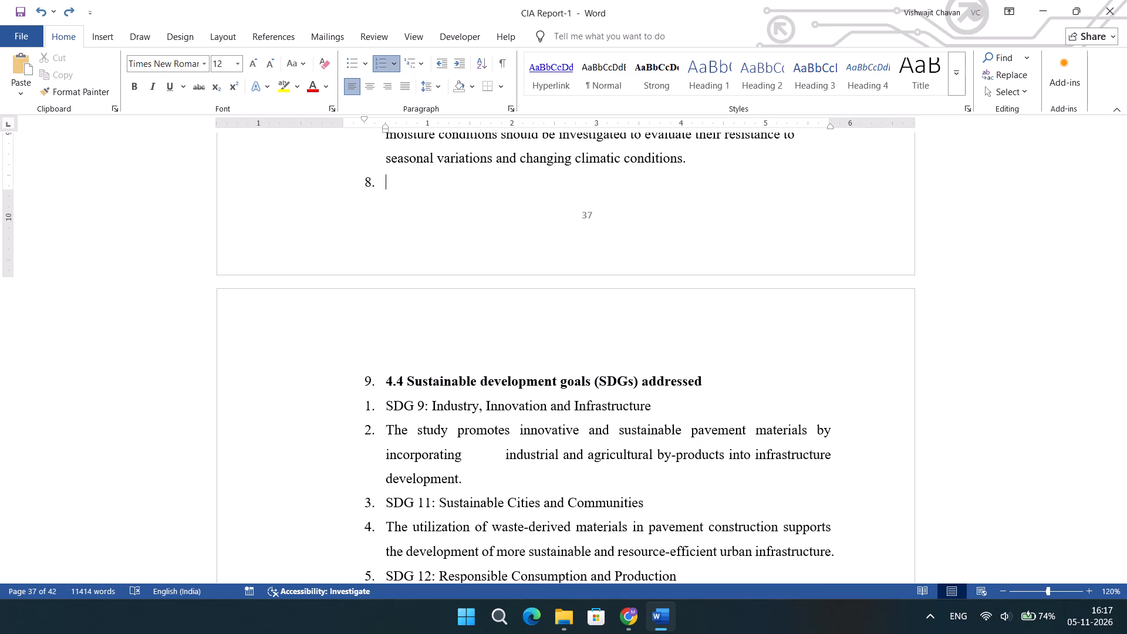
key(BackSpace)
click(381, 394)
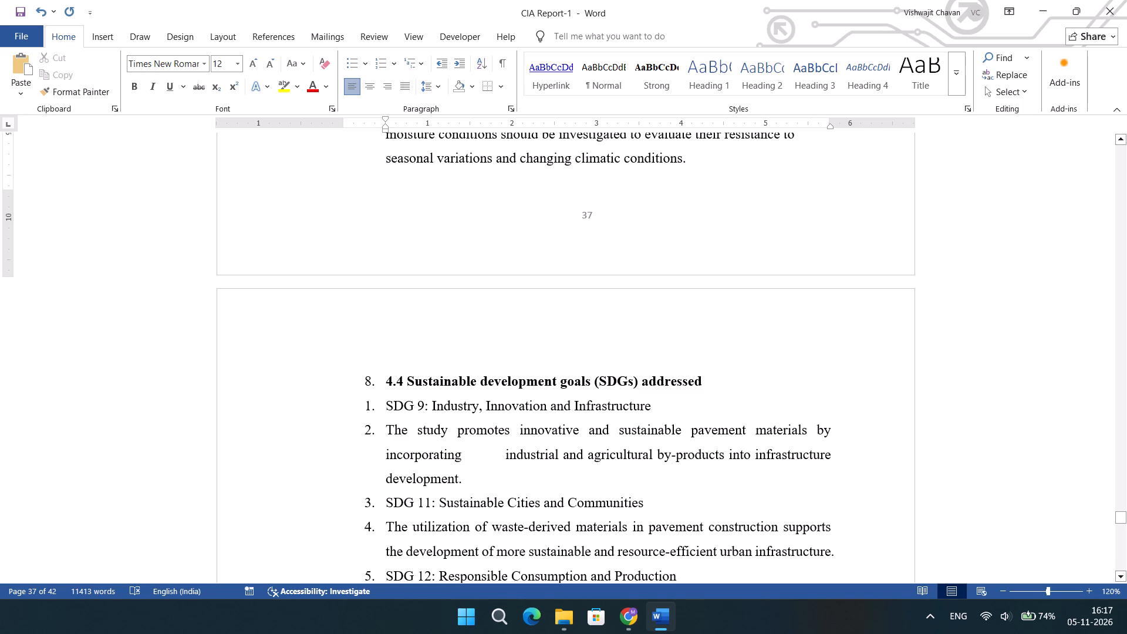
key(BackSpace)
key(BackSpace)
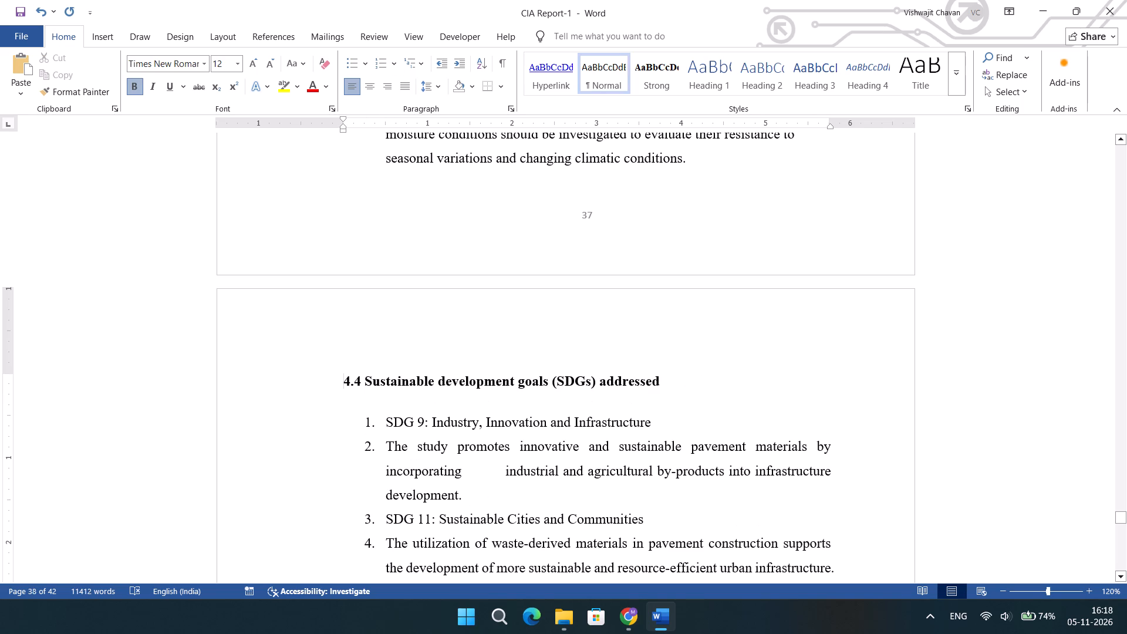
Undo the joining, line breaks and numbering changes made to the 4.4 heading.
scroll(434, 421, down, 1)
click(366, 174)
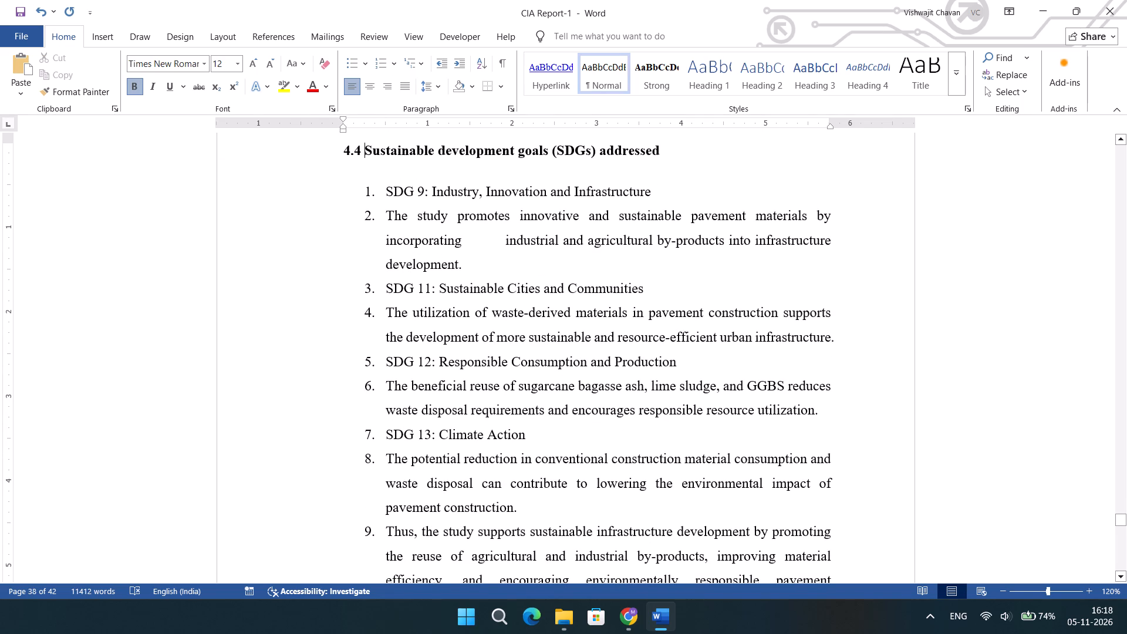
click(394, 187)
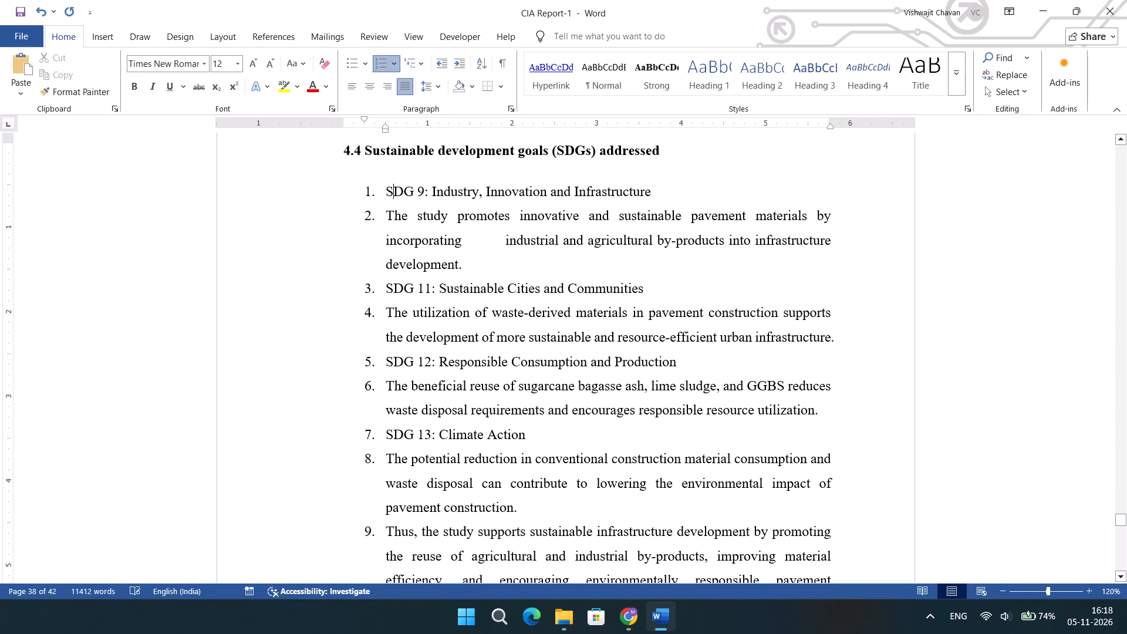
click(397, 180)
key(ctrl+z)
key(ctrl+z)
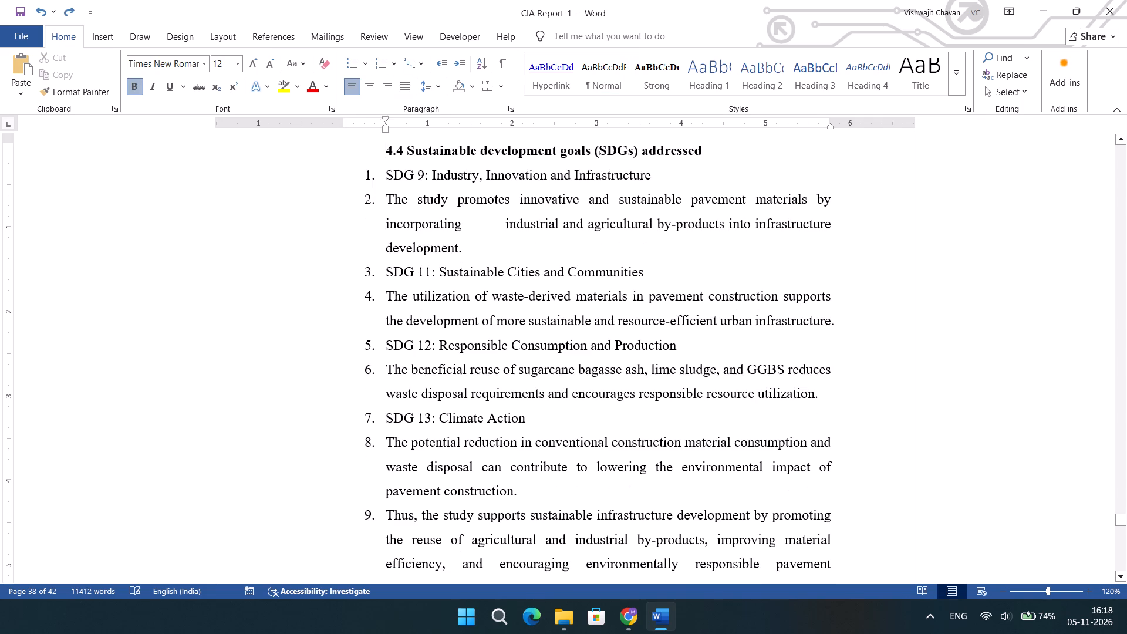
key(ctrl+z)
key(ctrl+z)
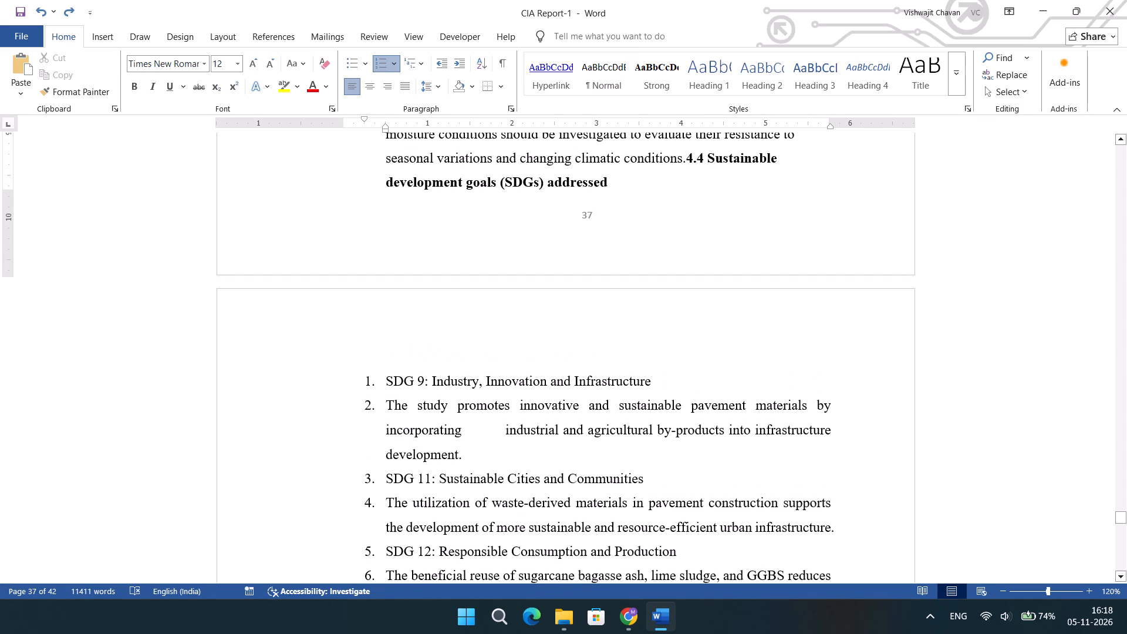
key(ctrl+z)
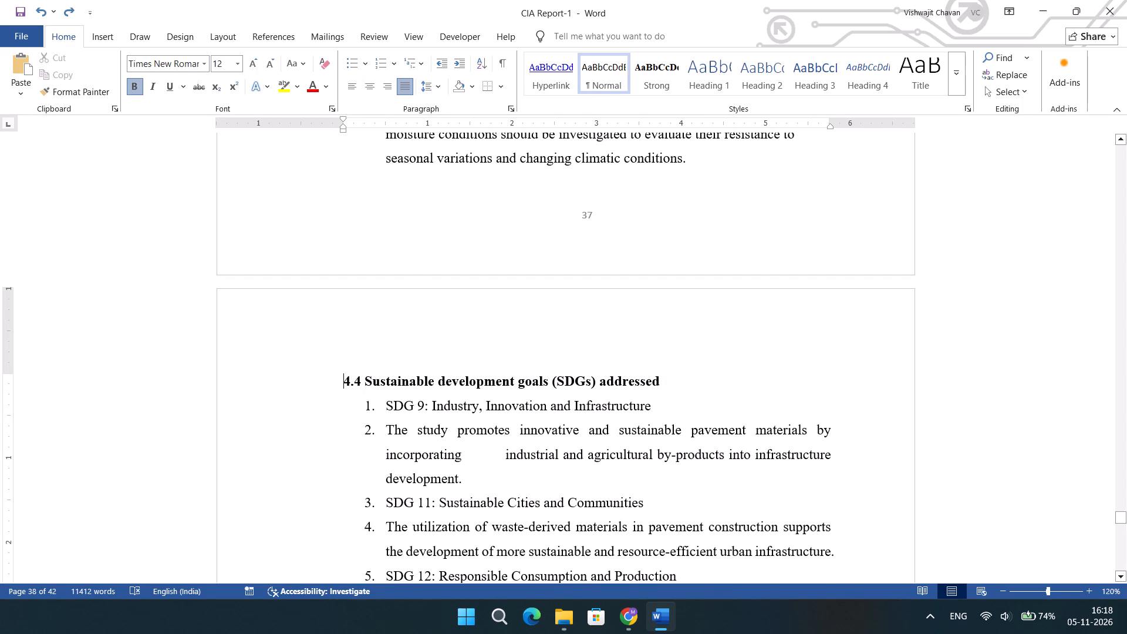
Remove the extra blank line above the References heading, keeping the heading at the top of its own page.
scroll(425, 153, down, 1)
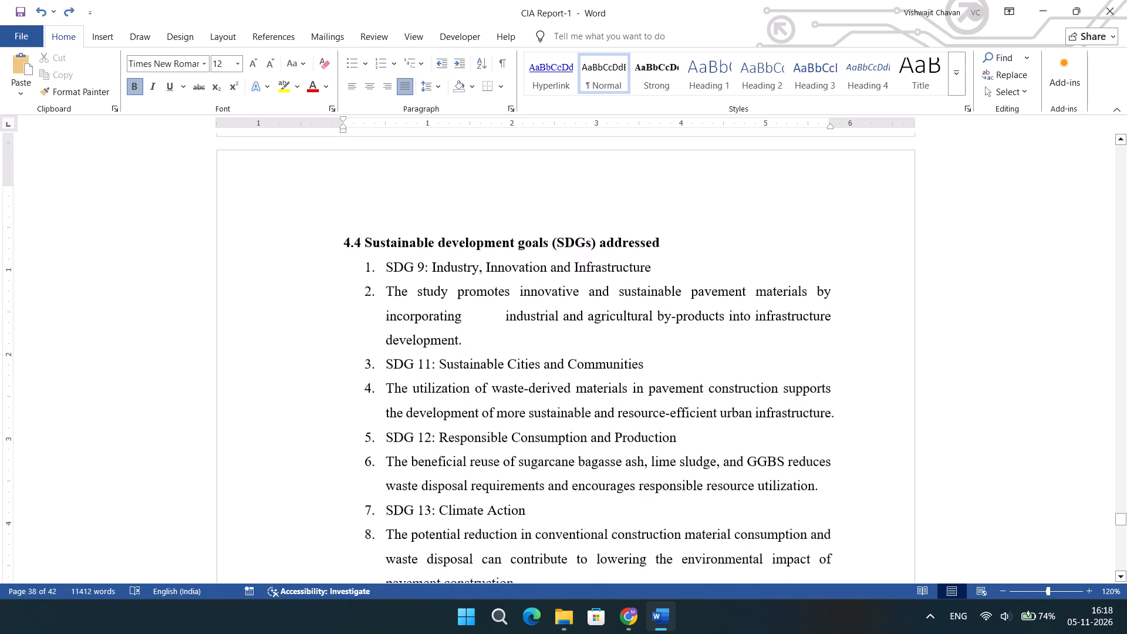
scroll(425, 153, down, 2)
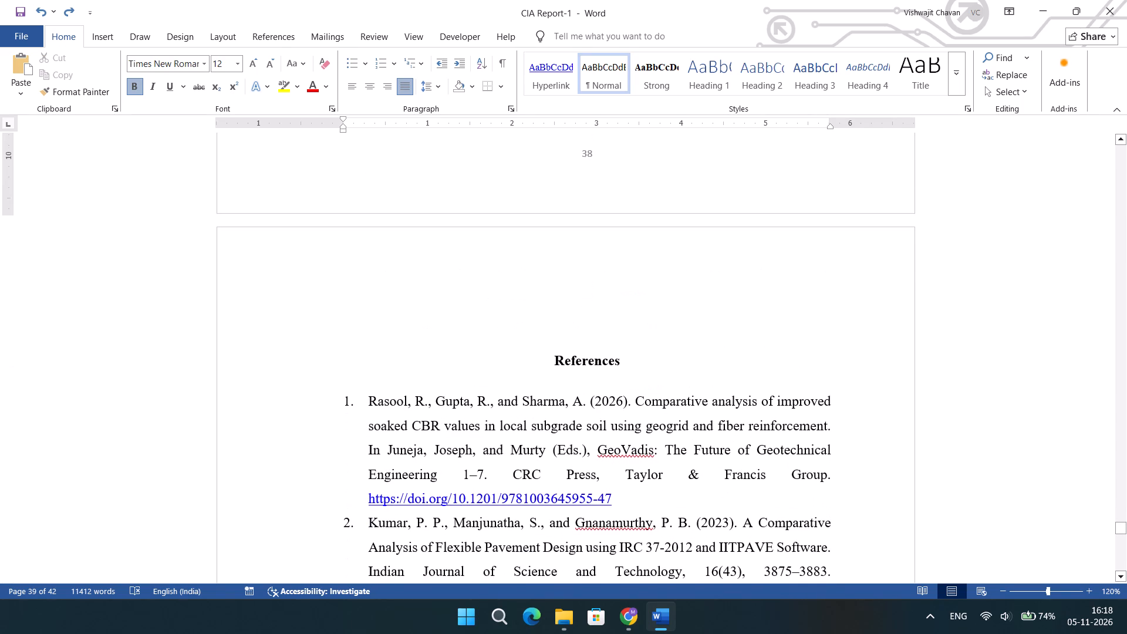
click(546, 350)
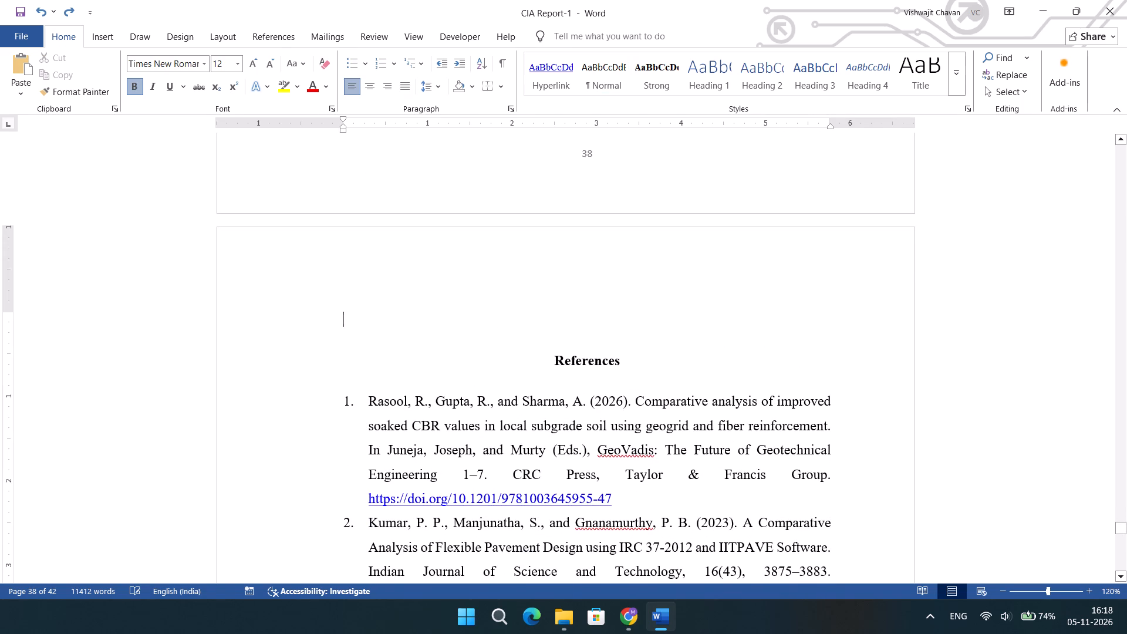
key(BackSpace)
key(BackSpace)
key(Return)
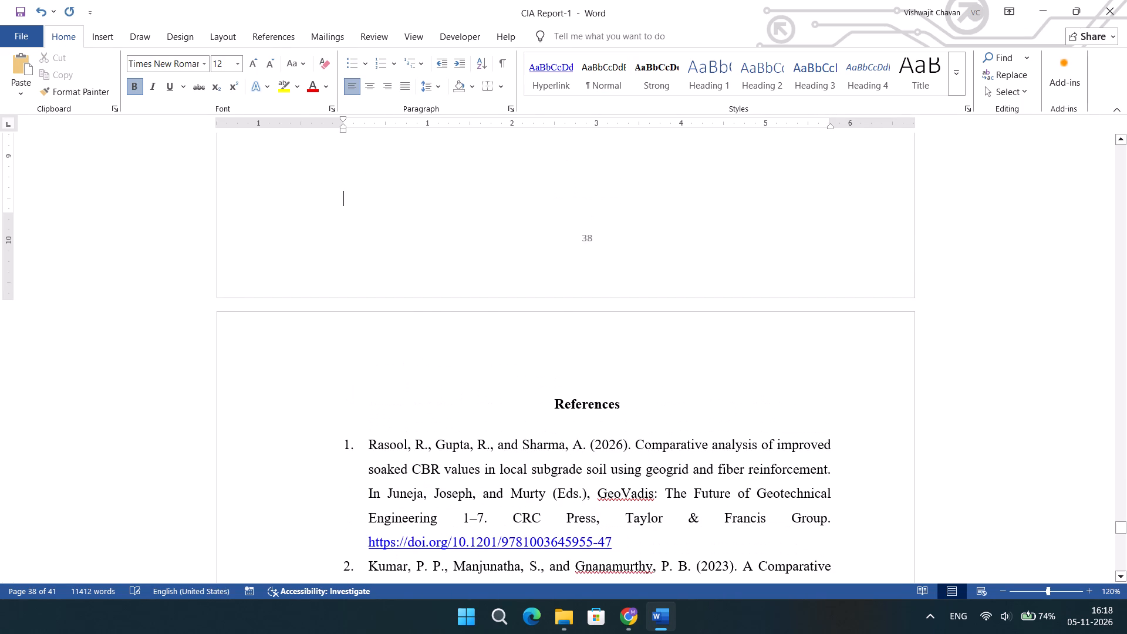
Look back through the report's pages from the References to the start of Chapter 1, checking the layout.
scroll(527, 443, up, 7)
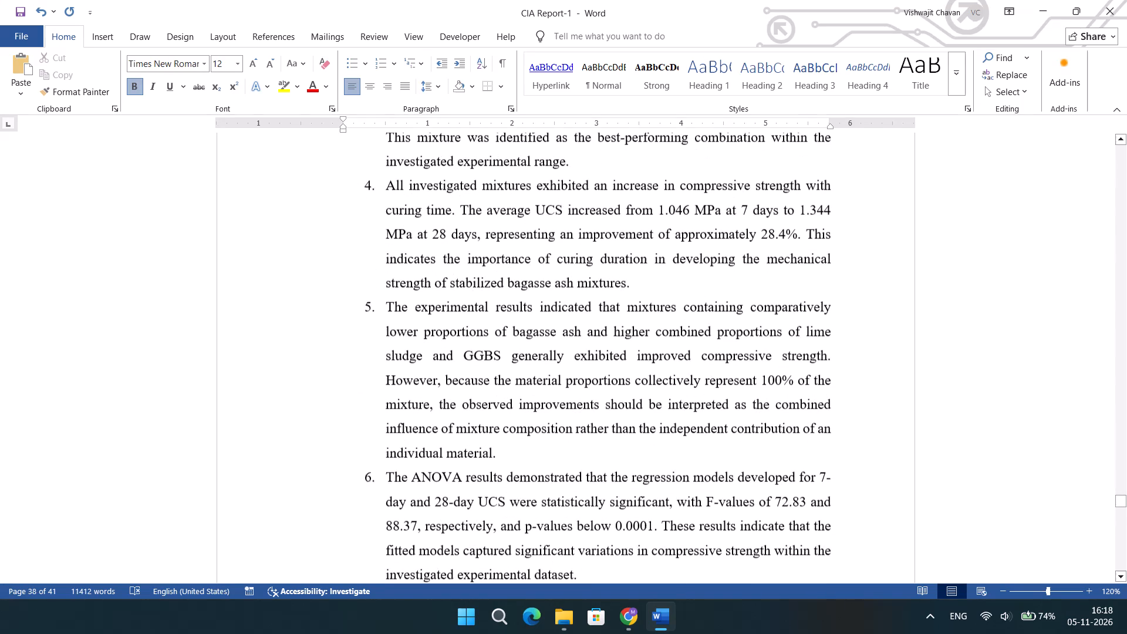
scroll(527, 443, up, 5)
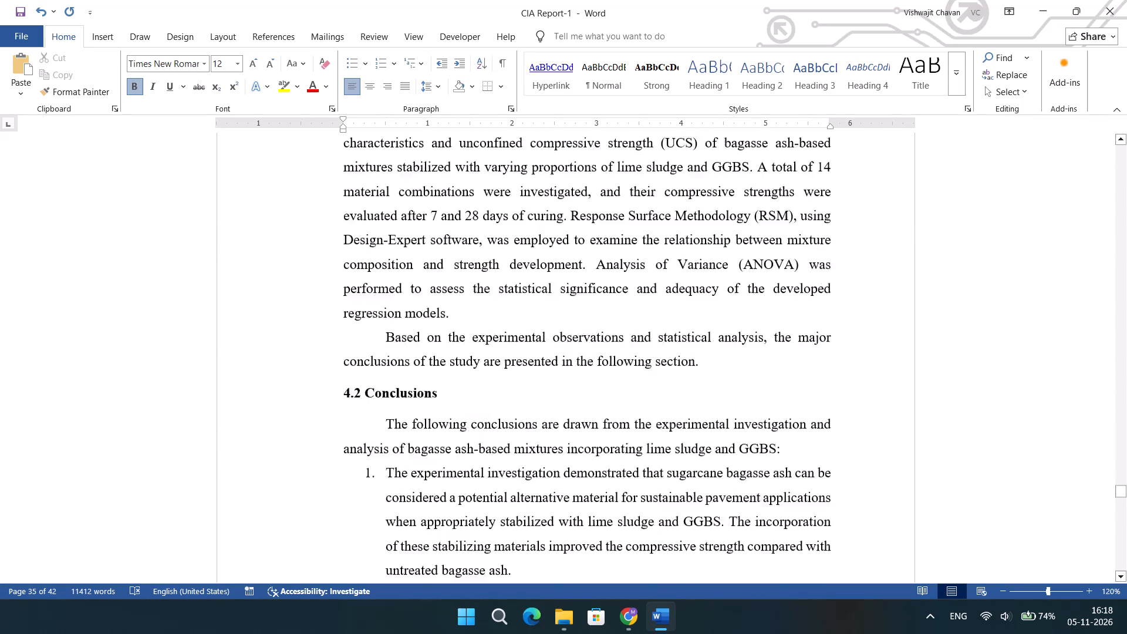
scroll(527, 443, up, 1)
scroll(527, 443, down, 1)
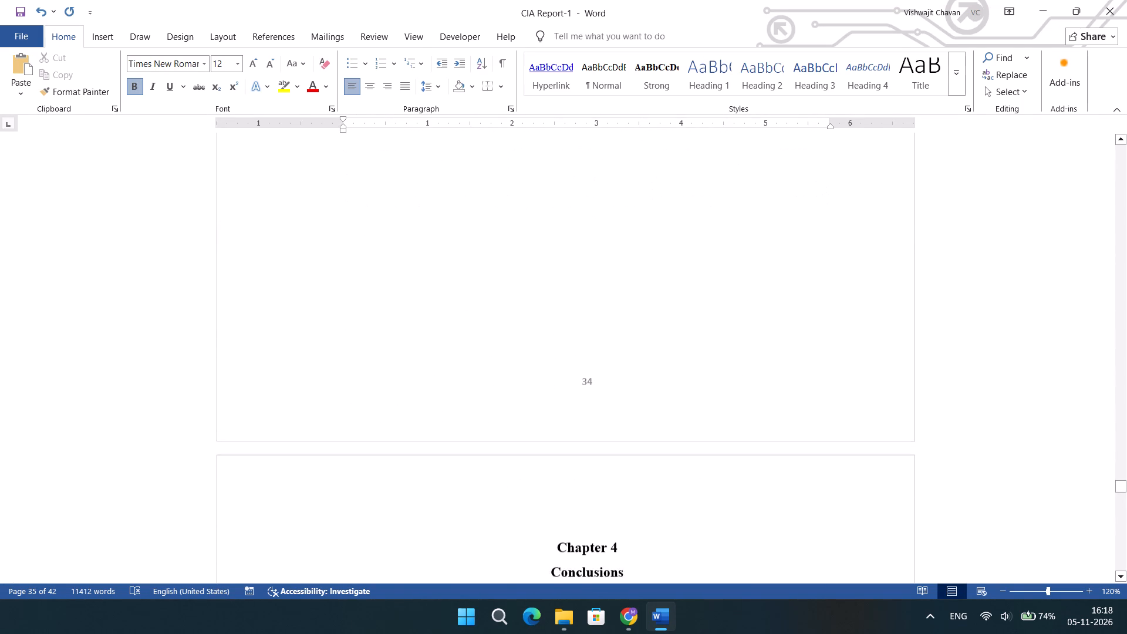
scroll(527, 443, up, 6)
scroll(527, 443, up, 20)
scroll(527, 443, up, 20)
scroll(527, 443, up, 10)
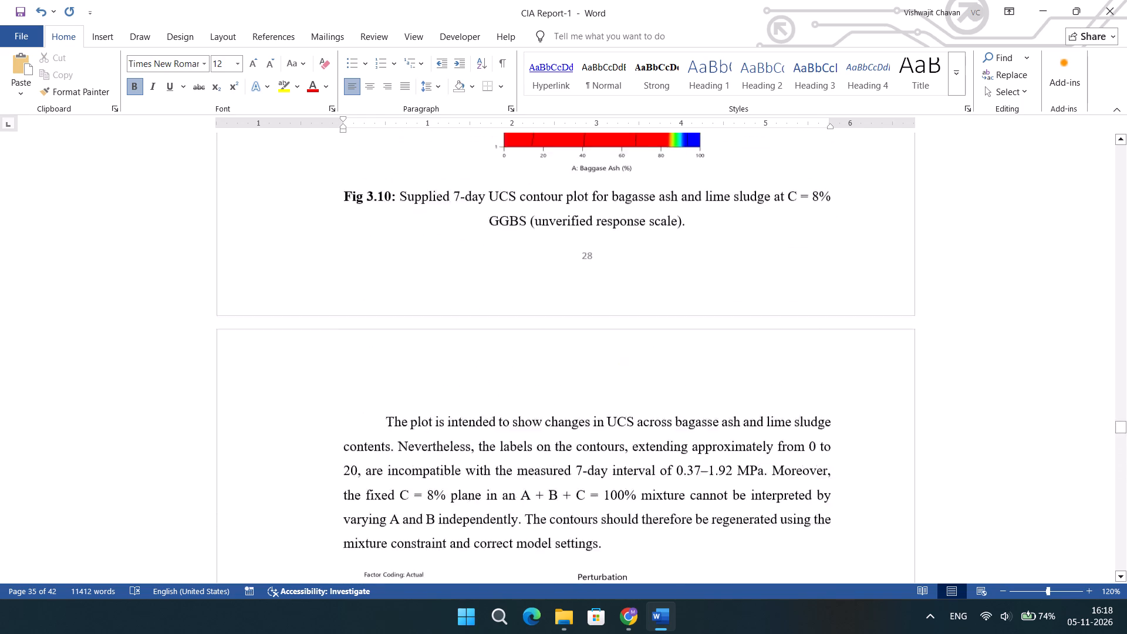
scroll(527, 443, up, 8)
scroll(527, 443, up, 20)
scroll(527, 443, up, 20)
scroll(527, 443, up, 20)
scroll(527, 443, up, 9)
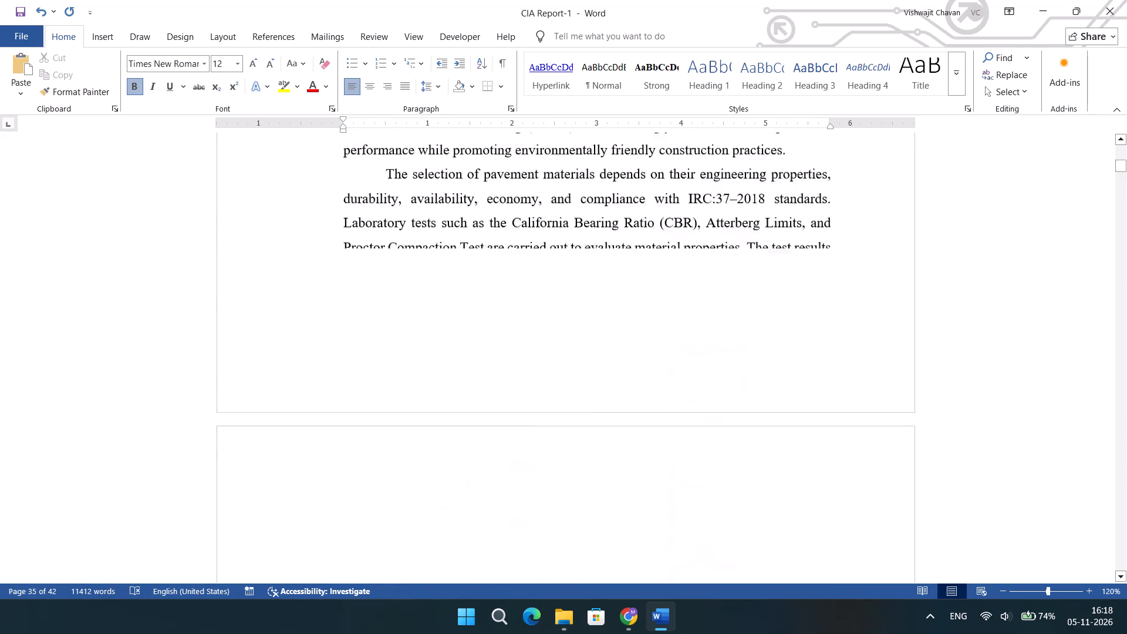
scroll(527, 443, up, 8)
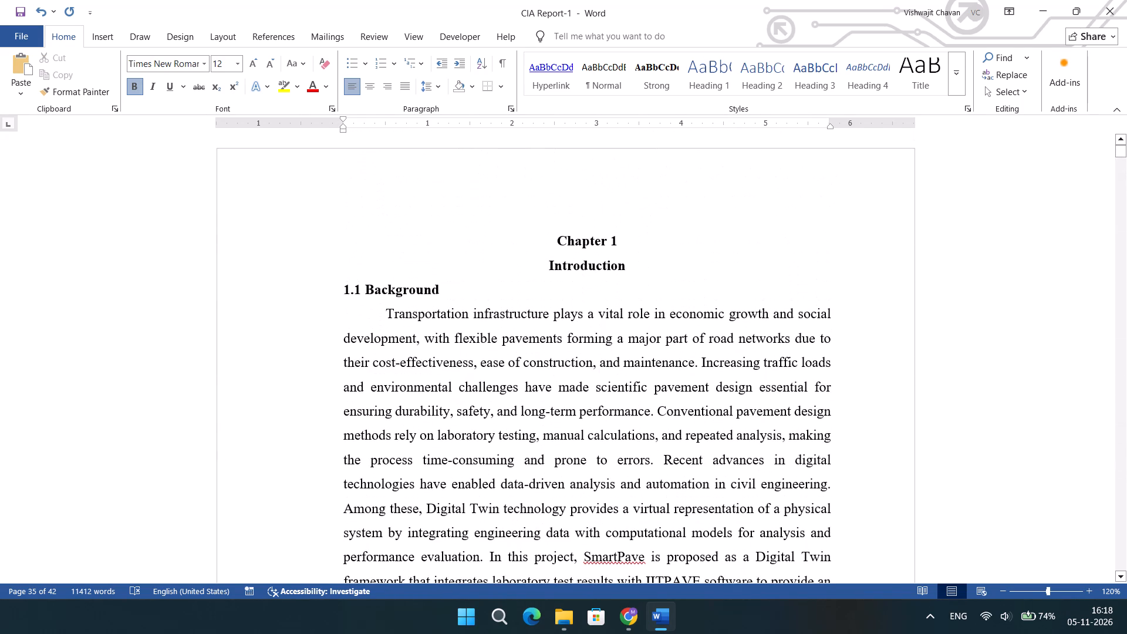
Save the report.
key(ctrl+s)
Look through Chapter 1 from 1.1 Background to section 1.5, checking the layout, figures and Table 1.1.
scroll(527, 443, down, 1)
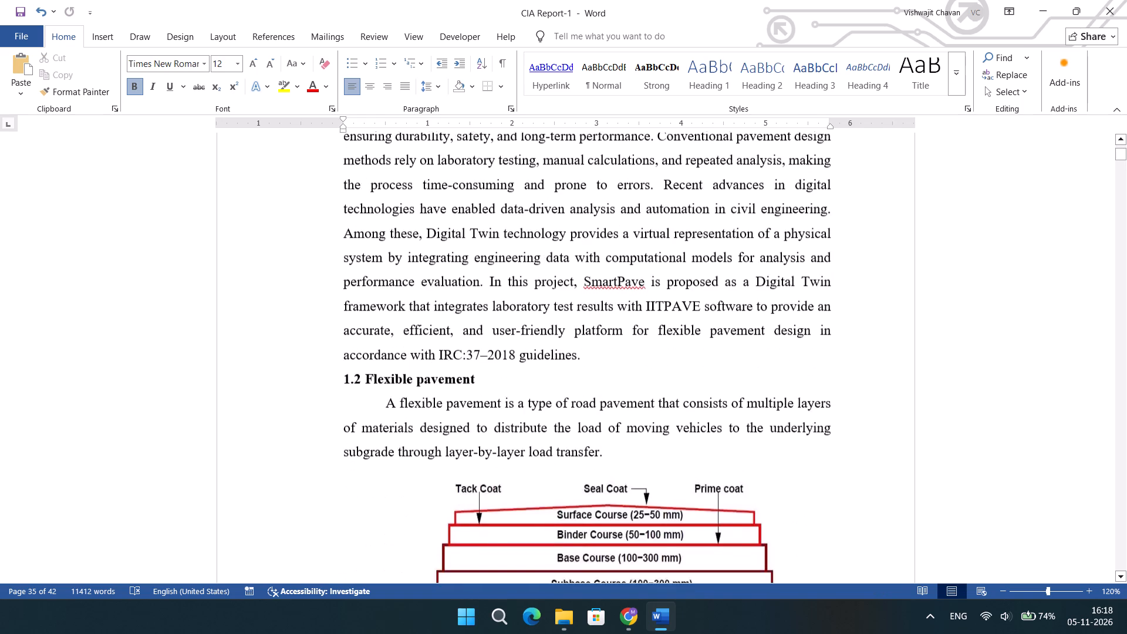
scroll(527, 443, down, 2)
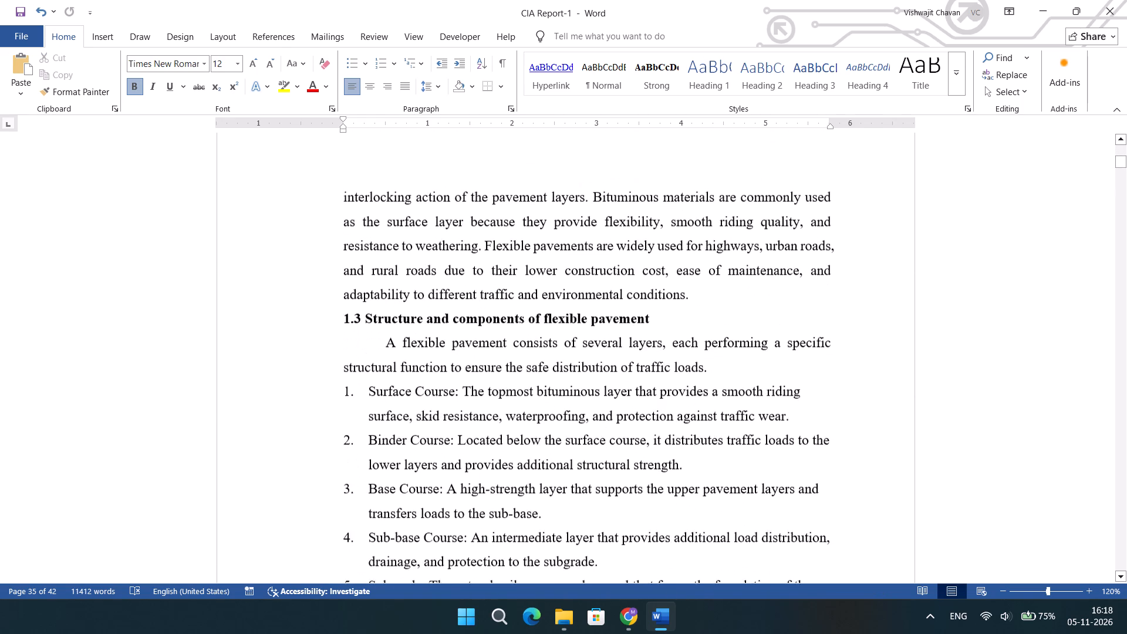
scroll(527, 443, down, 2)
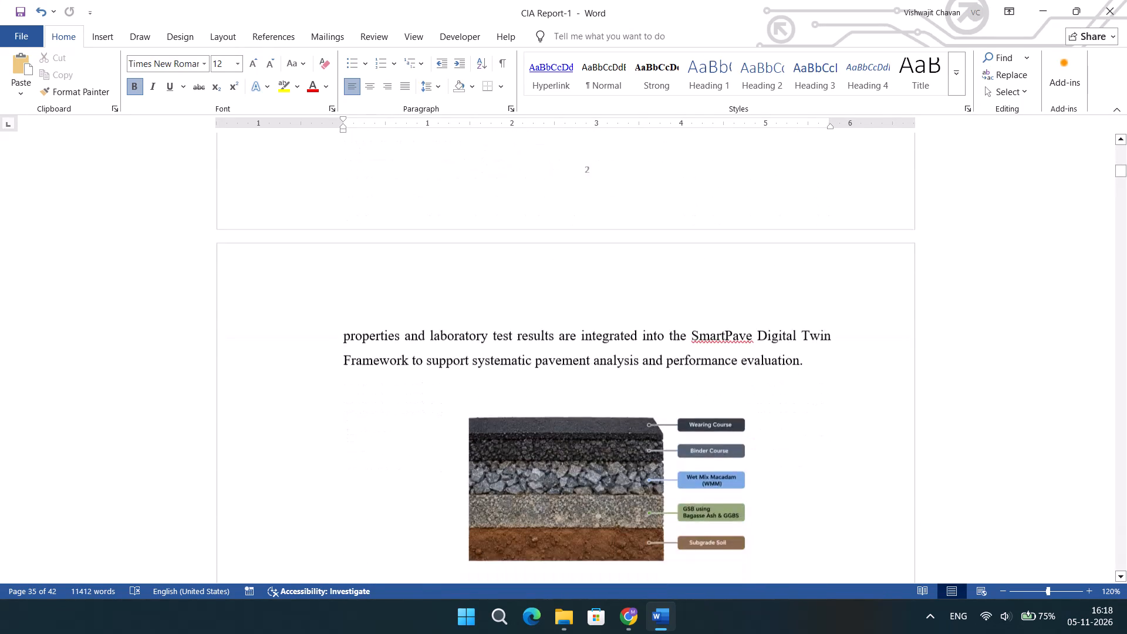
scroll(527, 443, down, 3)
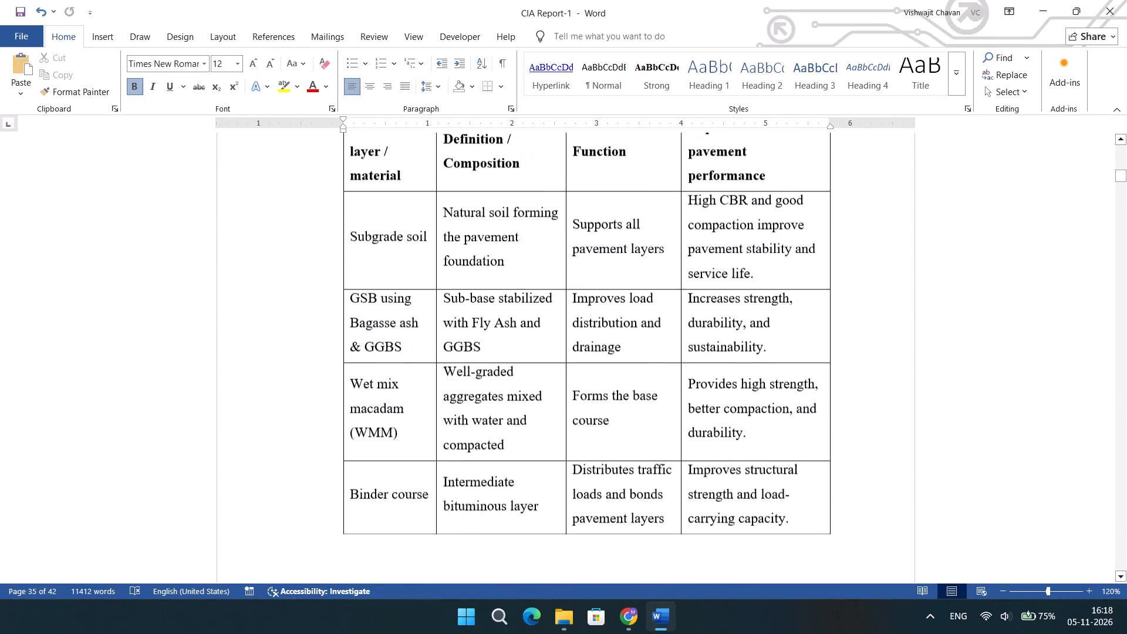
scroll(527, 443, down, 2)
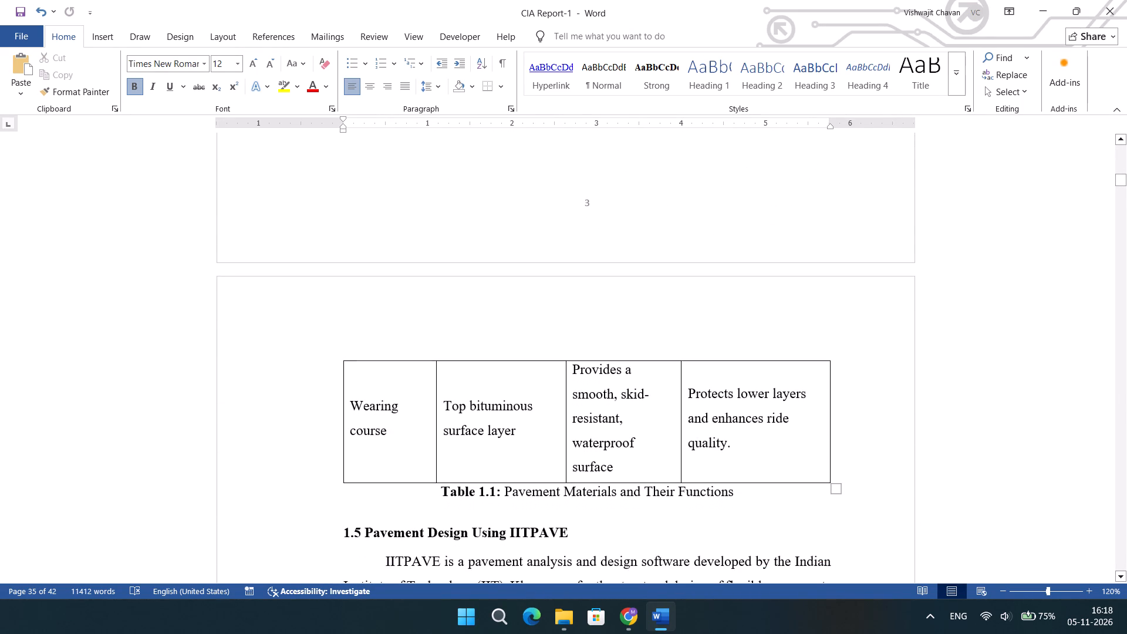
scroll(745, 490, down, 1)
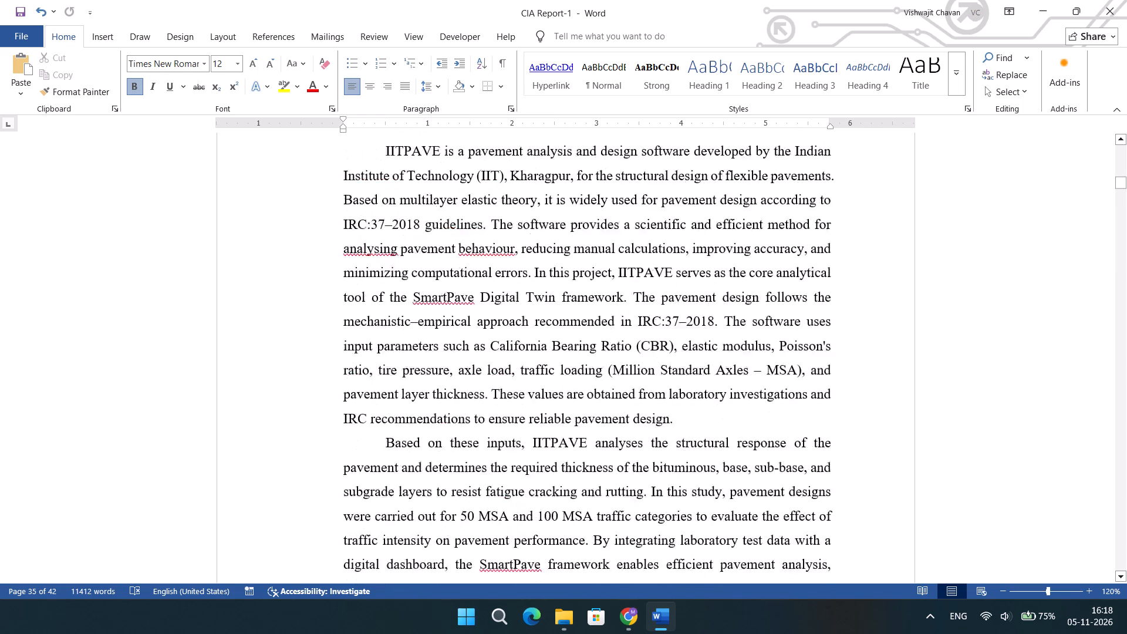
Copy the caption "Table 1.1: Pavement Materials and Their Functions" from below the table to a new line under the Fig1.2 caption.
scroll(745, 490, up, 1)
click(739, 322)
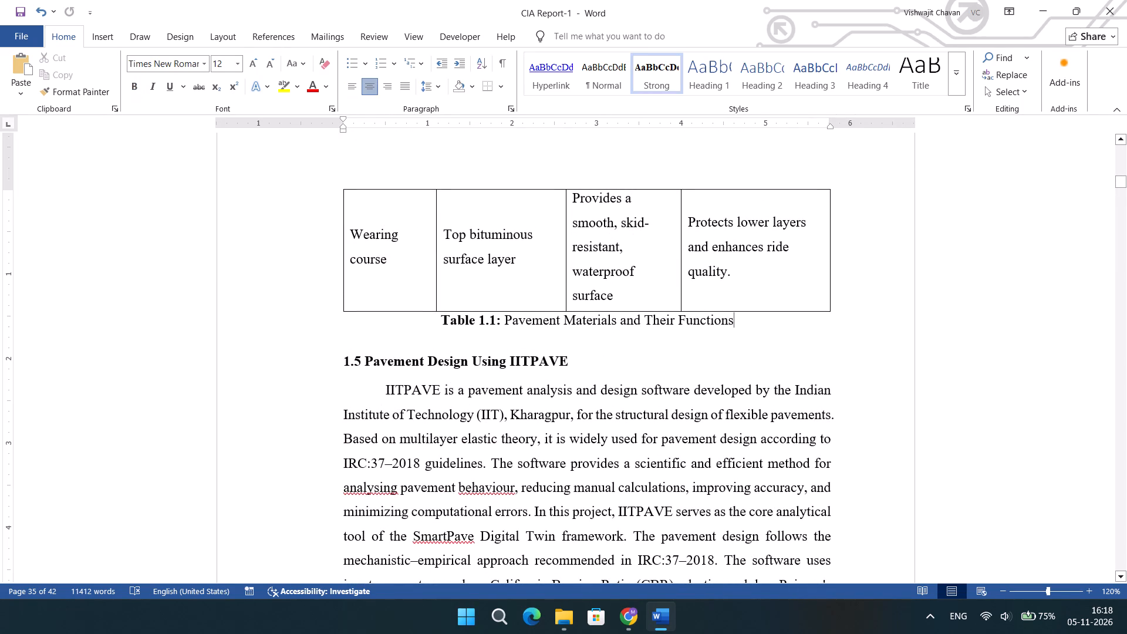
drag(434, 328, 738, 323)
click(738, 323)
drag(732, 325, 449, 320)
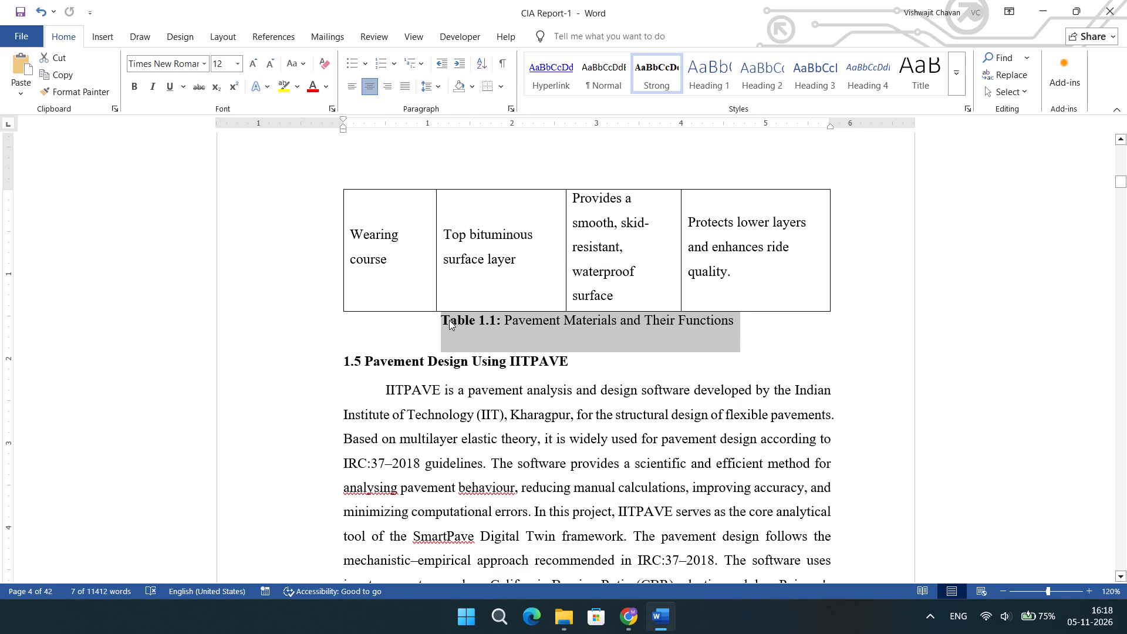
key(ctrl+c)
scroll(449, 320, up, 4)
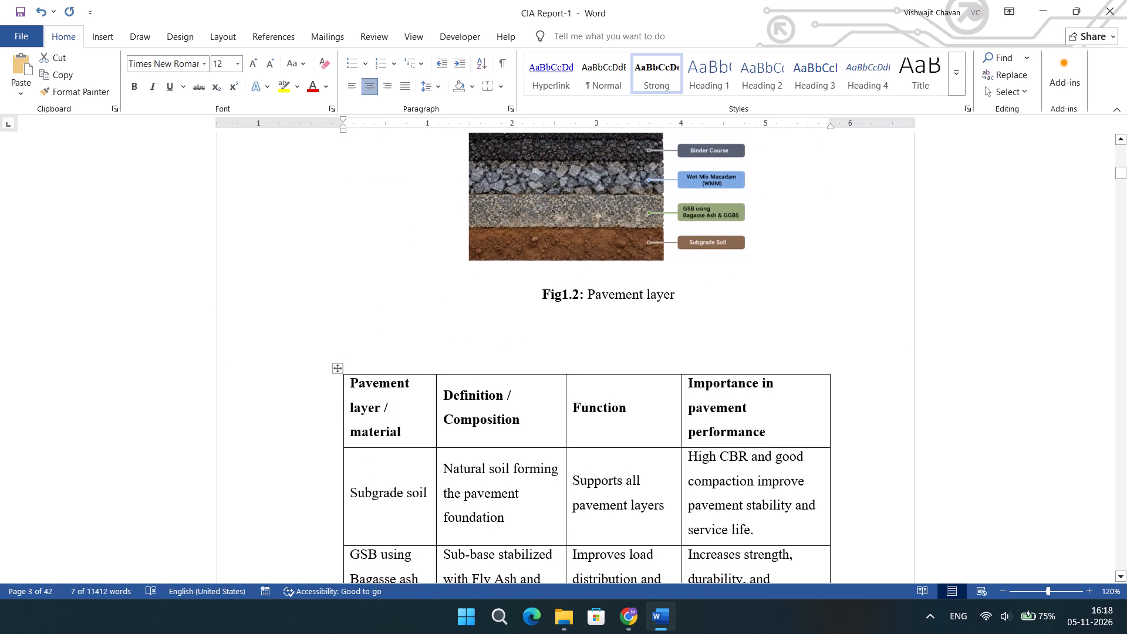
click(461, 361)
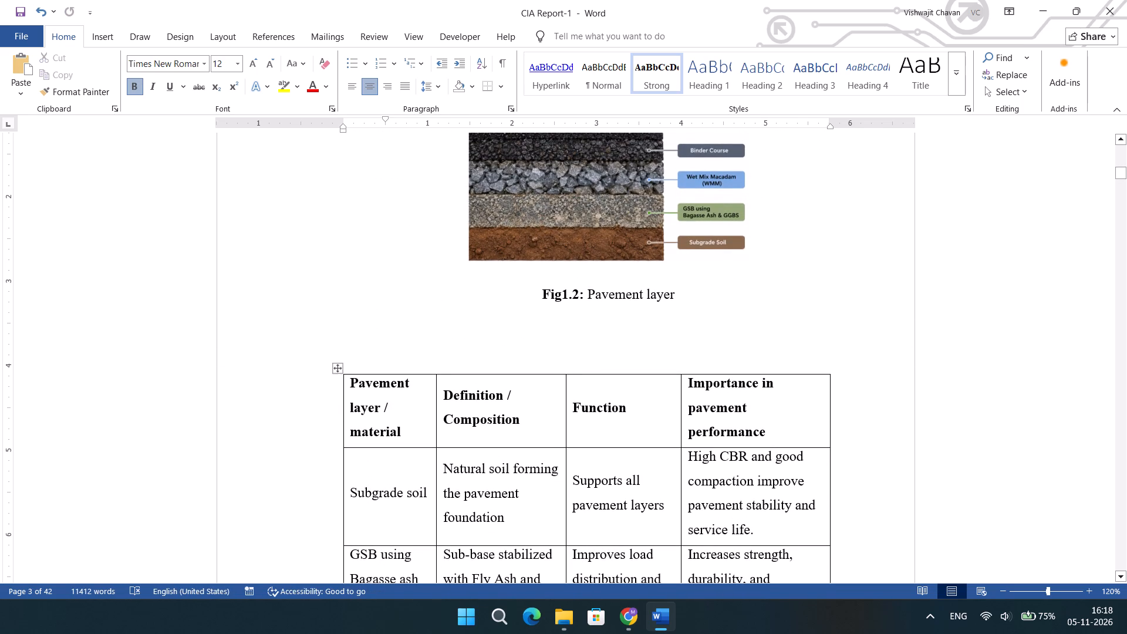
click(359, 359)
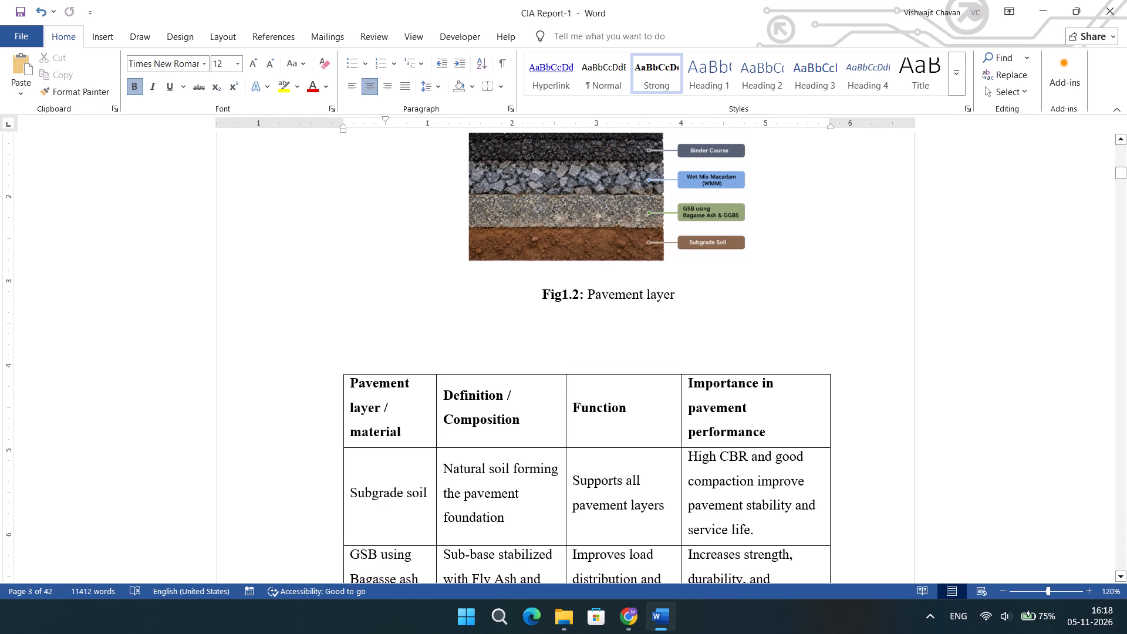
click(505, 354)
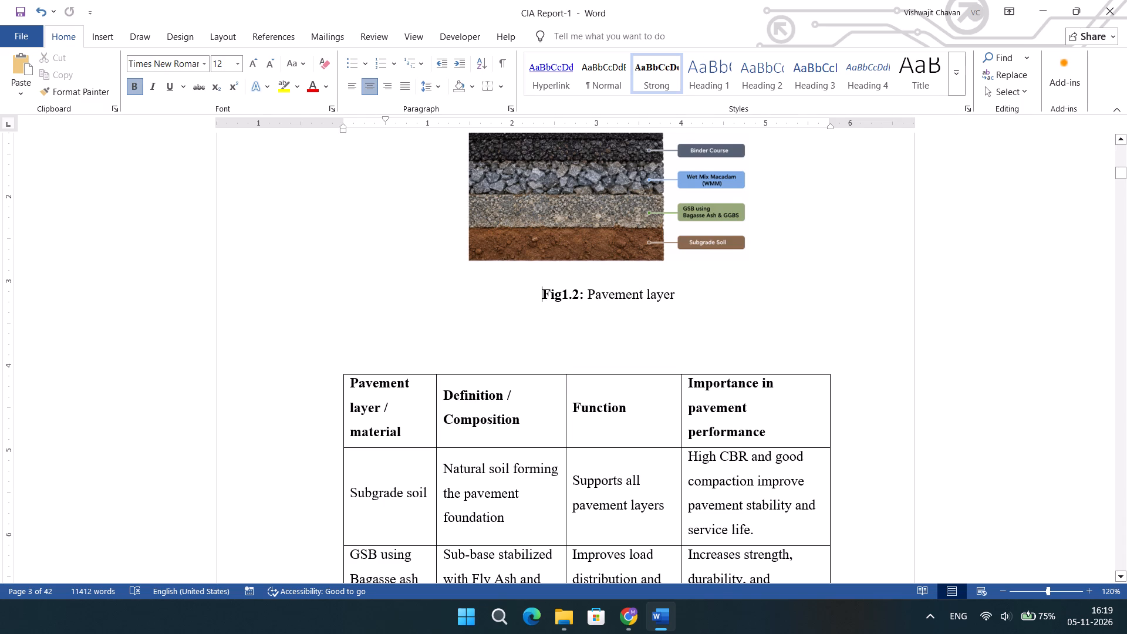
click(712, 302)
key(Return)
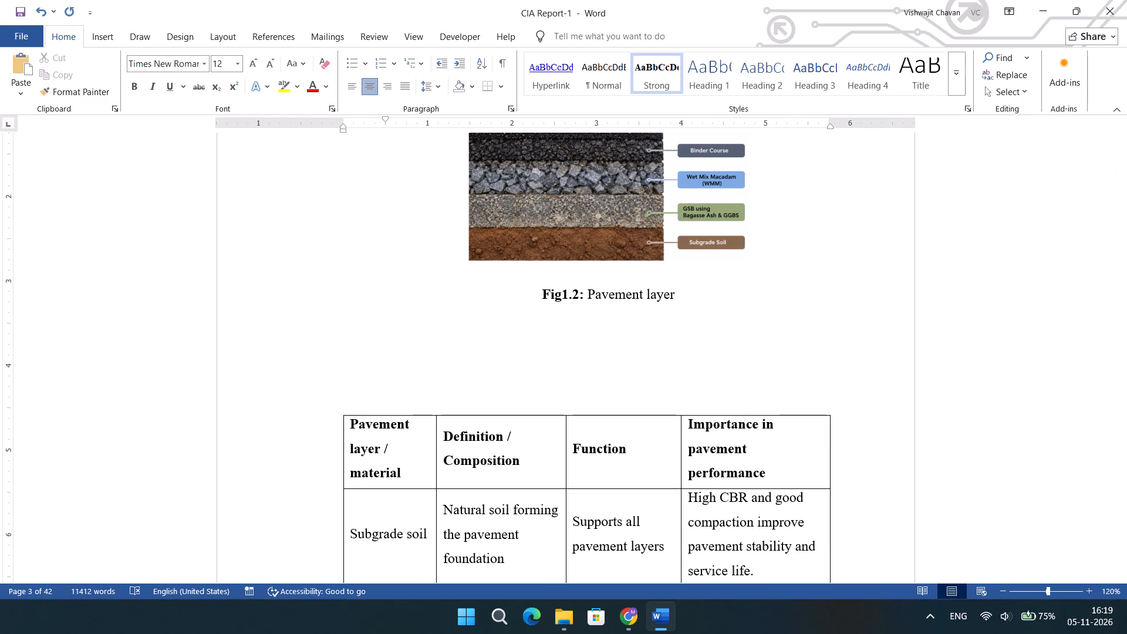
key(ctrl+v)
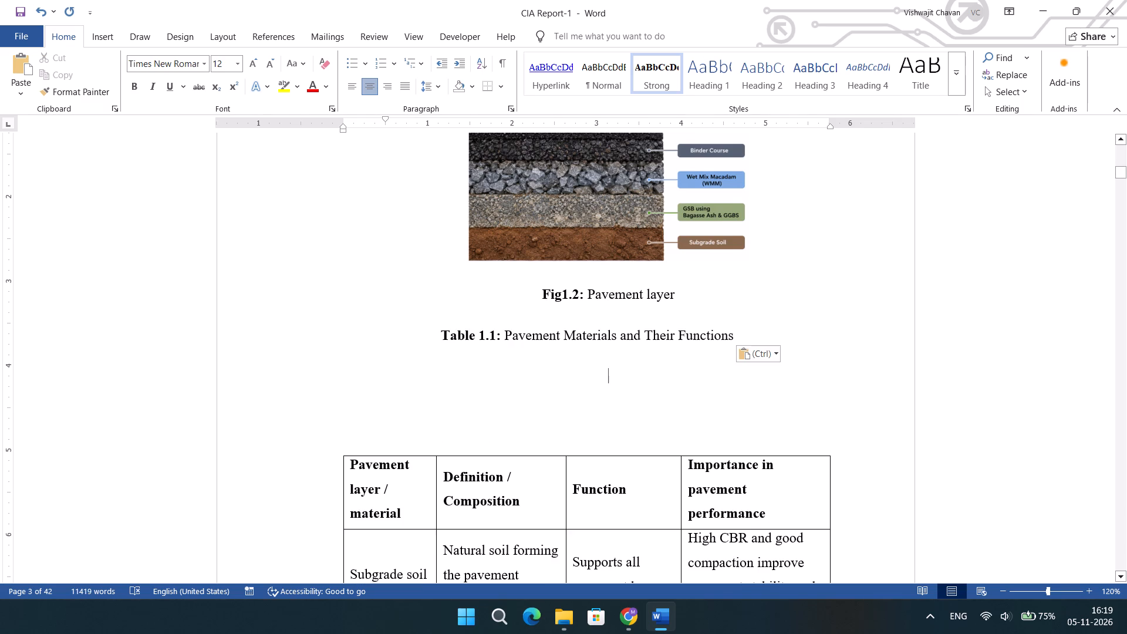
Move the pavement materials table up so it sits just beneath the copied Table 1.1 caption.
drag(338, 450, 340, 441)
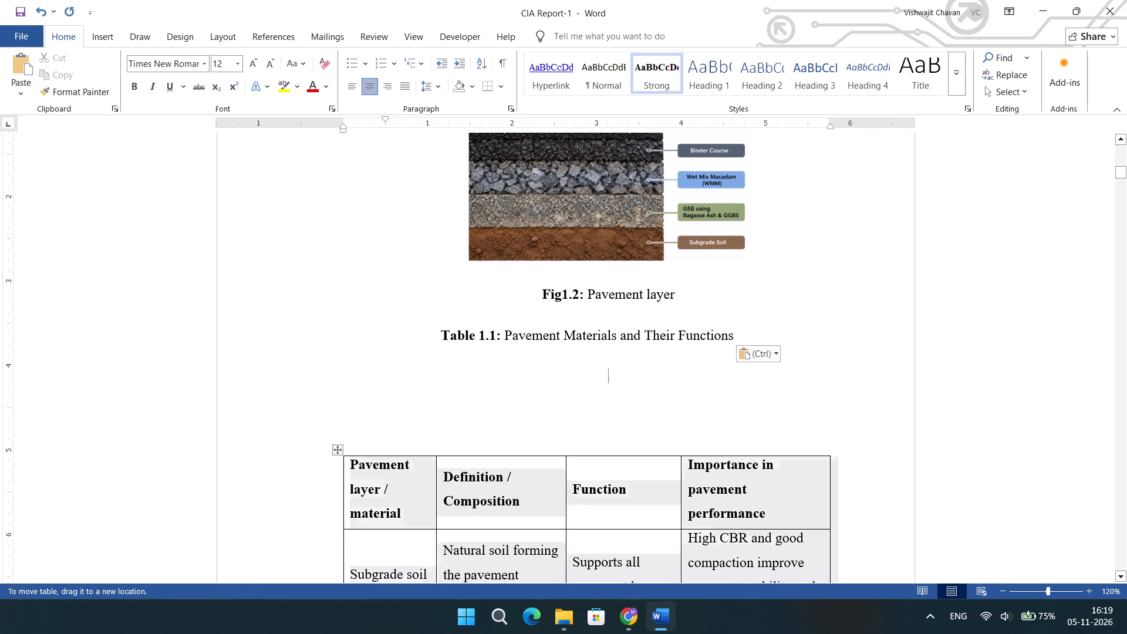
drag(340, 441, 335, 386)
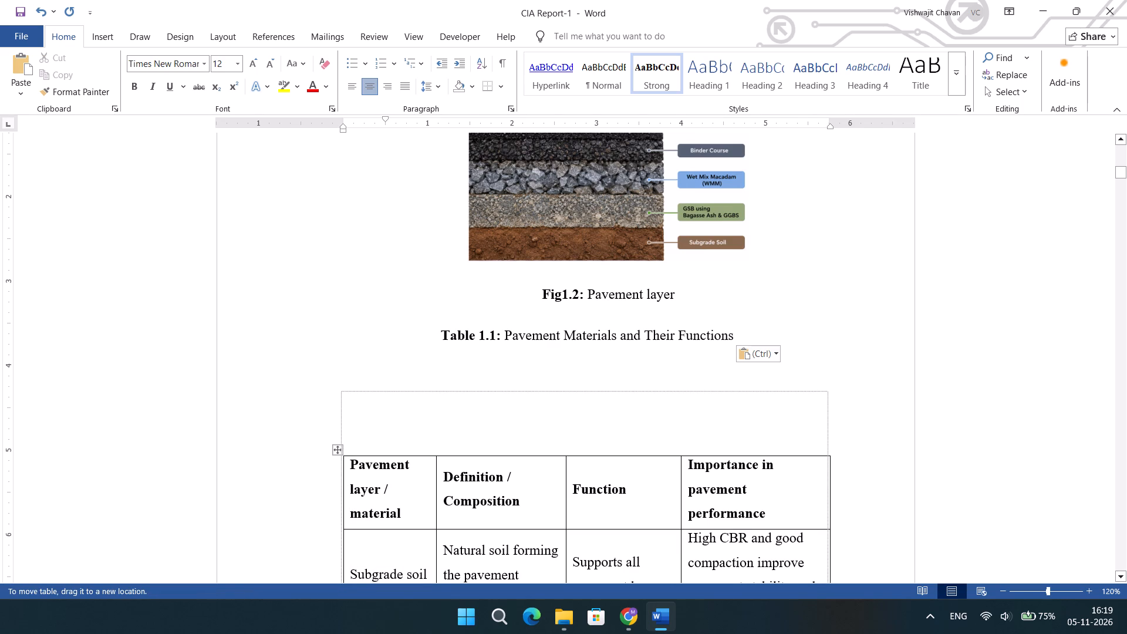
drag(335, 386, 337, 370)
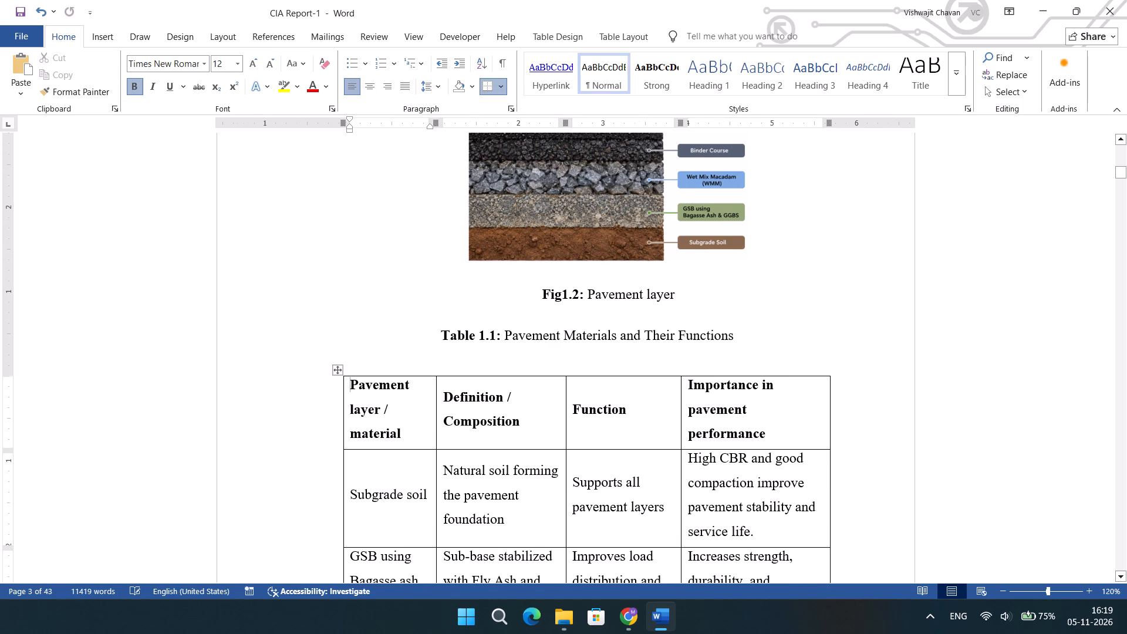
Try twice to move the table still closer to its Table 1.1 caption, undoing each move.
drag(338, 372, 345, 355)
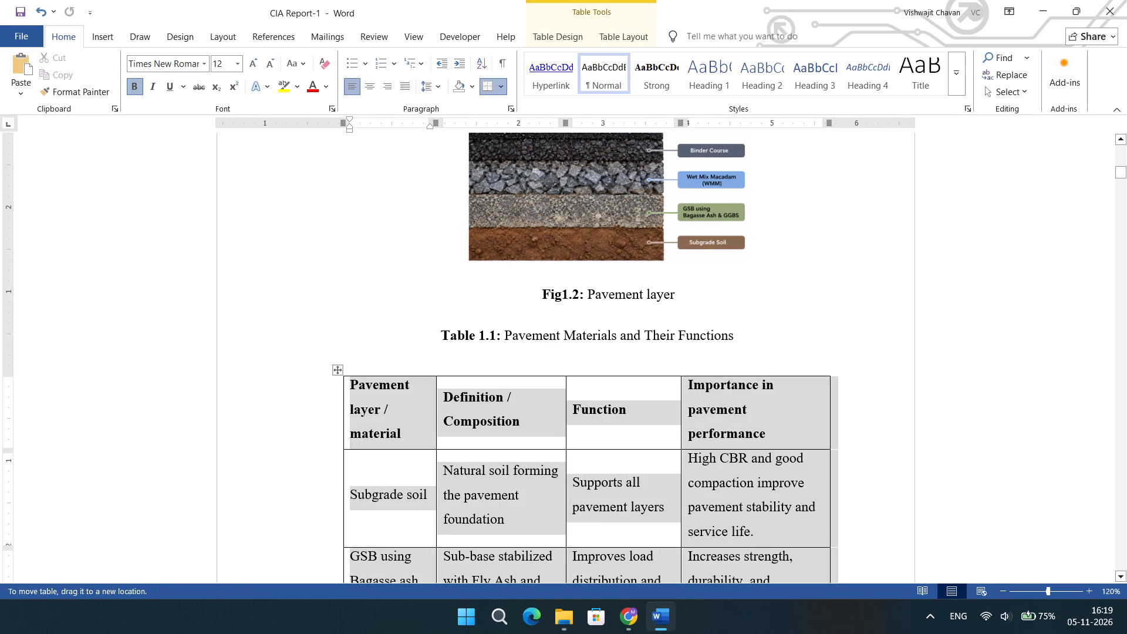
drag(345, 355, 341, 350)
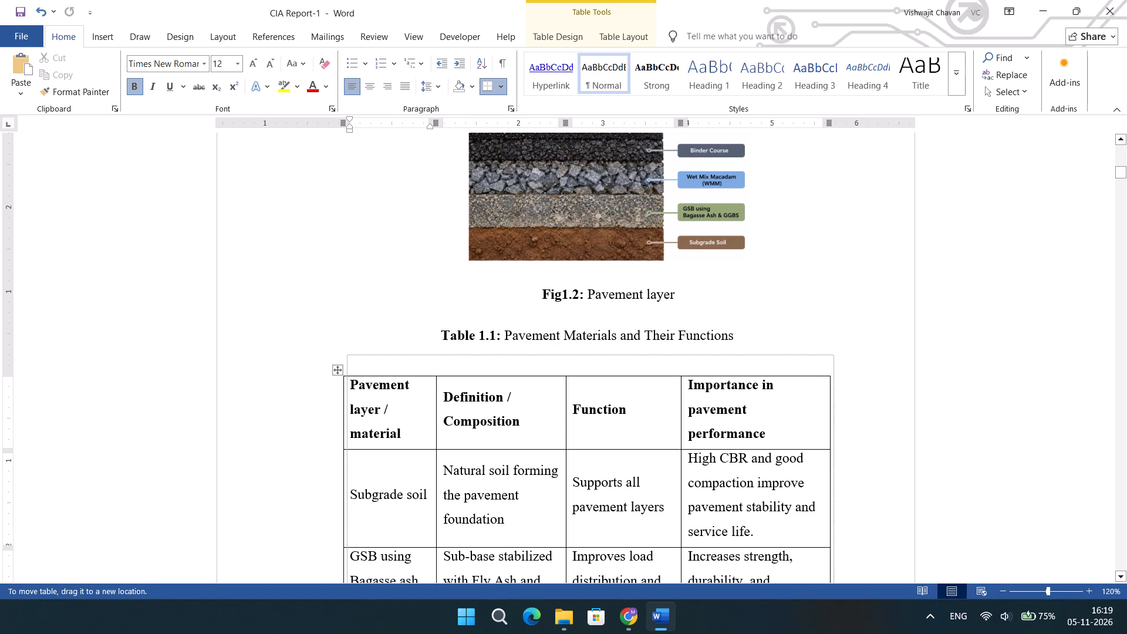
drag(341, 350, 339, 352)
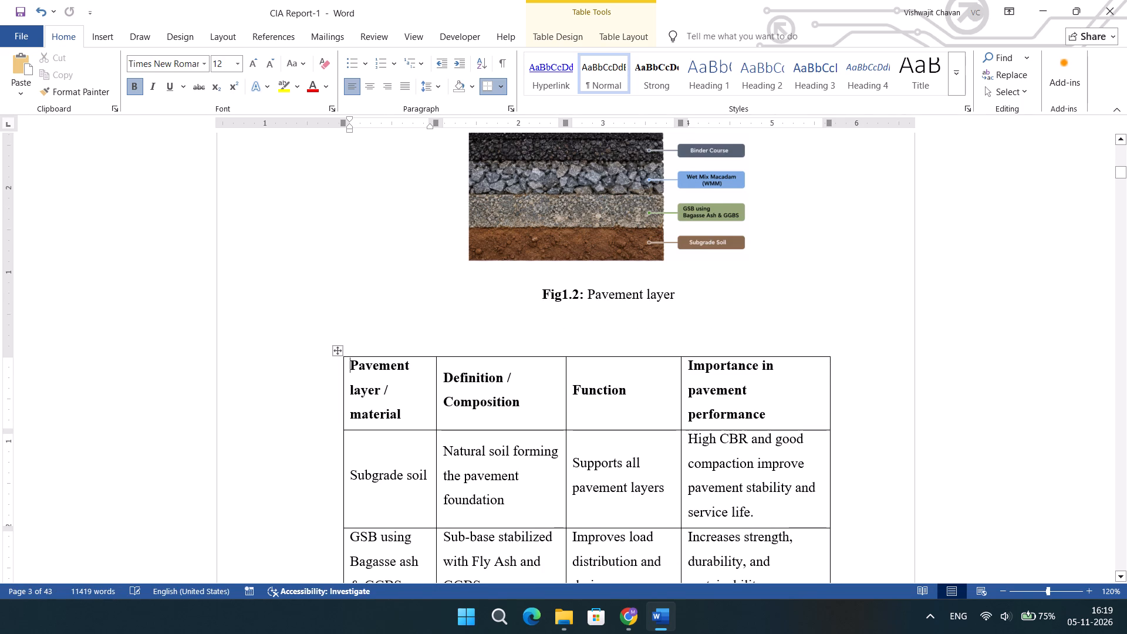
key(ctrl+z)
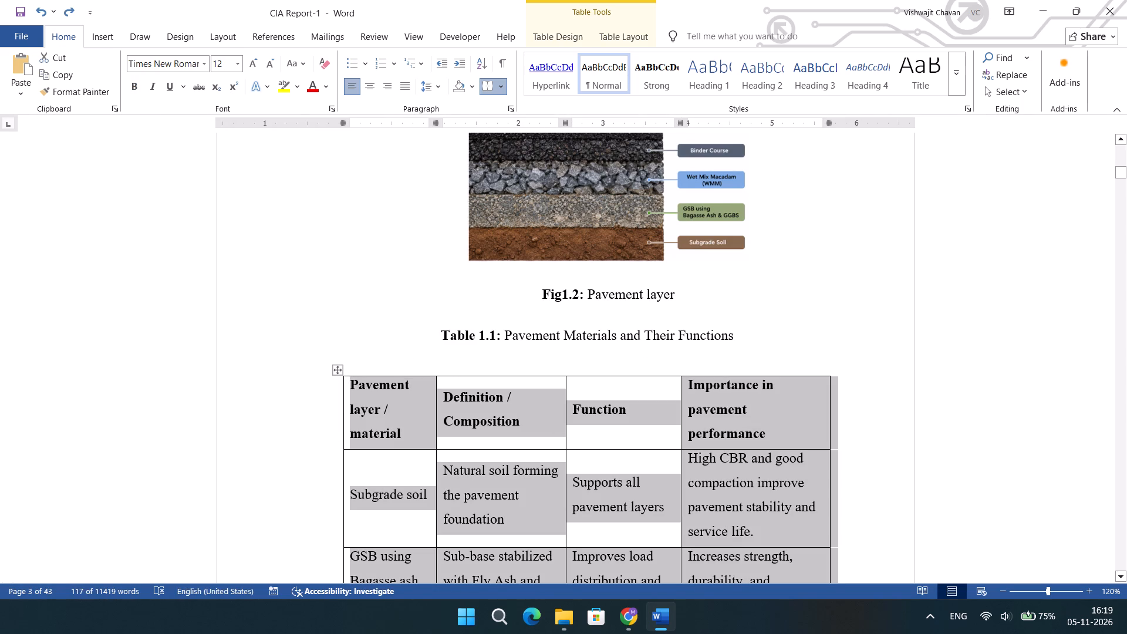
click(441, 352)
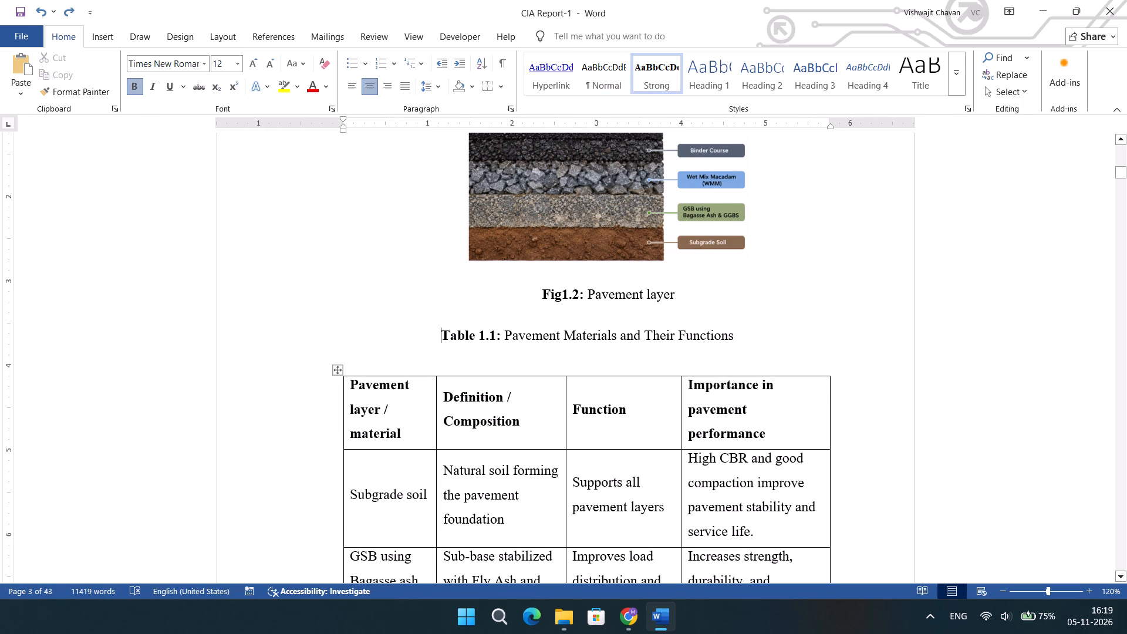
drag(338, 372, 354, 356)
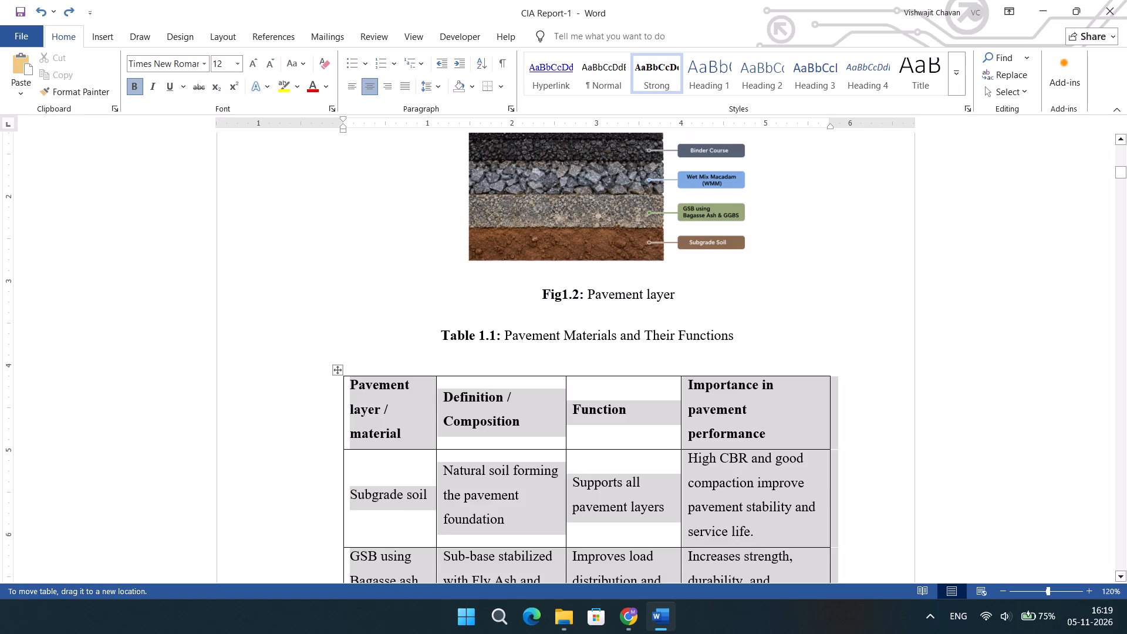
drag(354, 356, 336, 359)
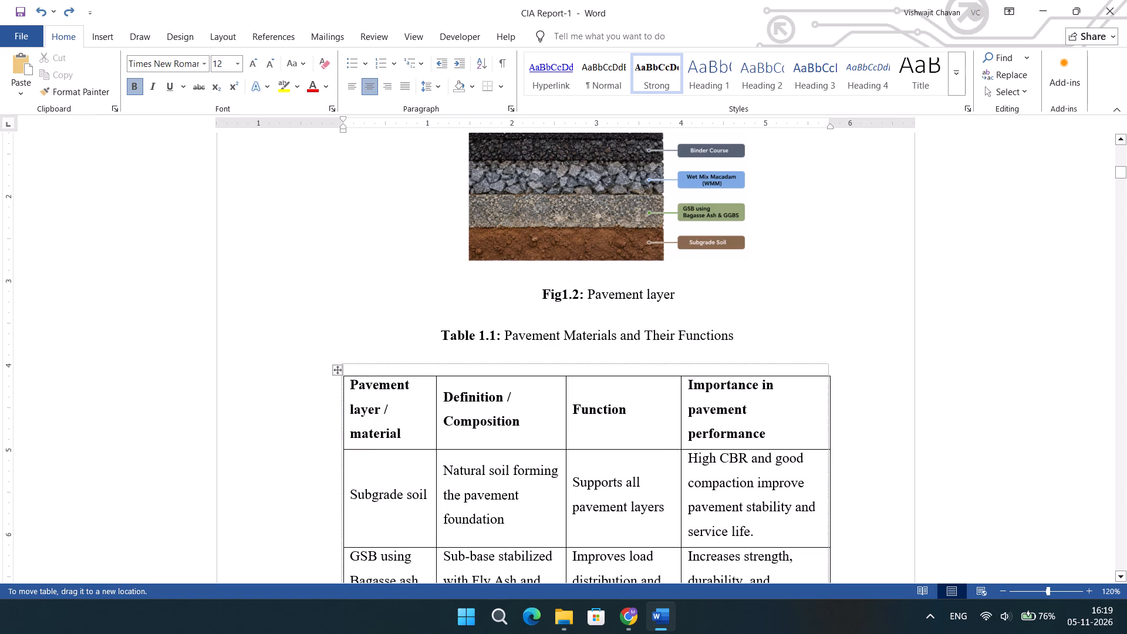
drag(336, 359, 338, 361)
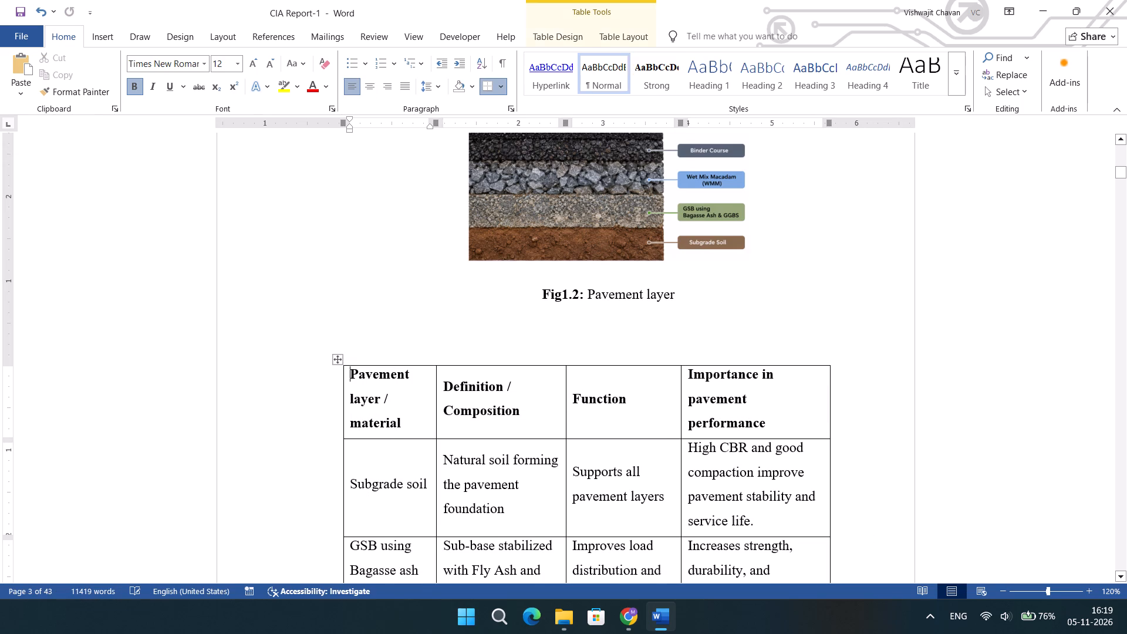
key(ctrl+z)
Delete the cells of the Wearing course row that spills onto the following page, using the Shift cells left option.
scroll(338, 361, down, 4)
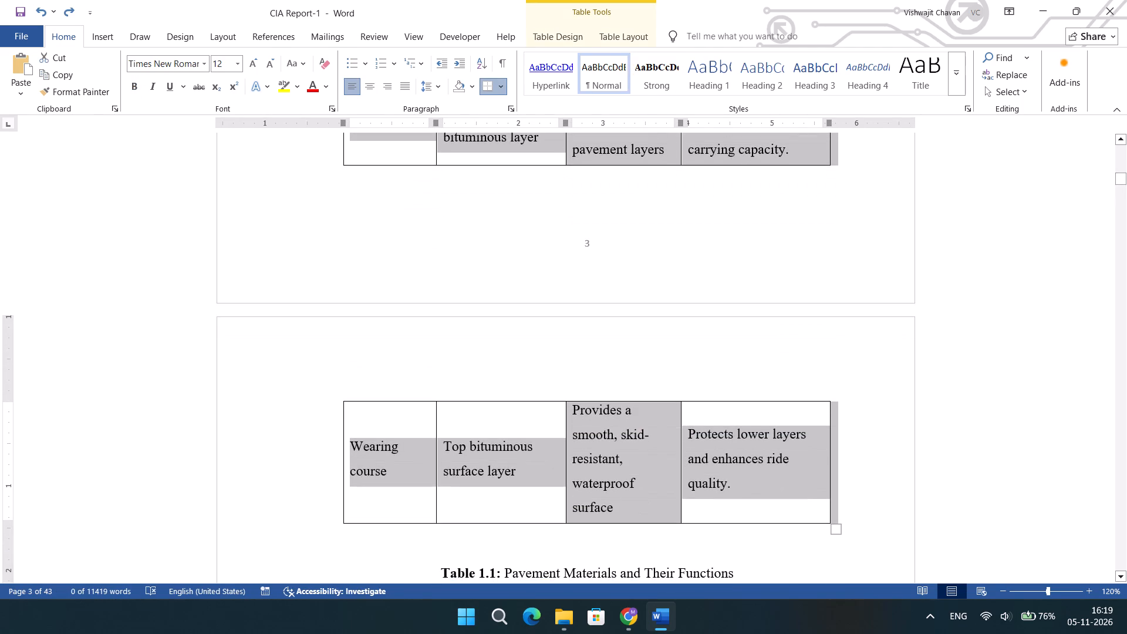
scroll(338, 361, down, 1)
drag(745, 443, 629, 427)
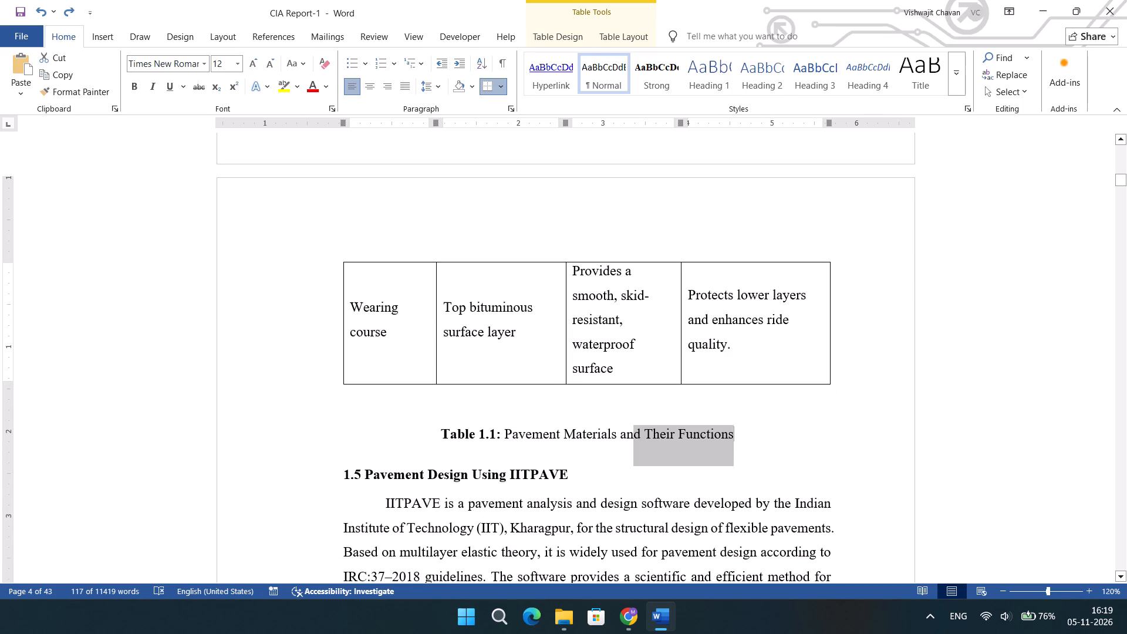
drag(629, 427, 374, 348)
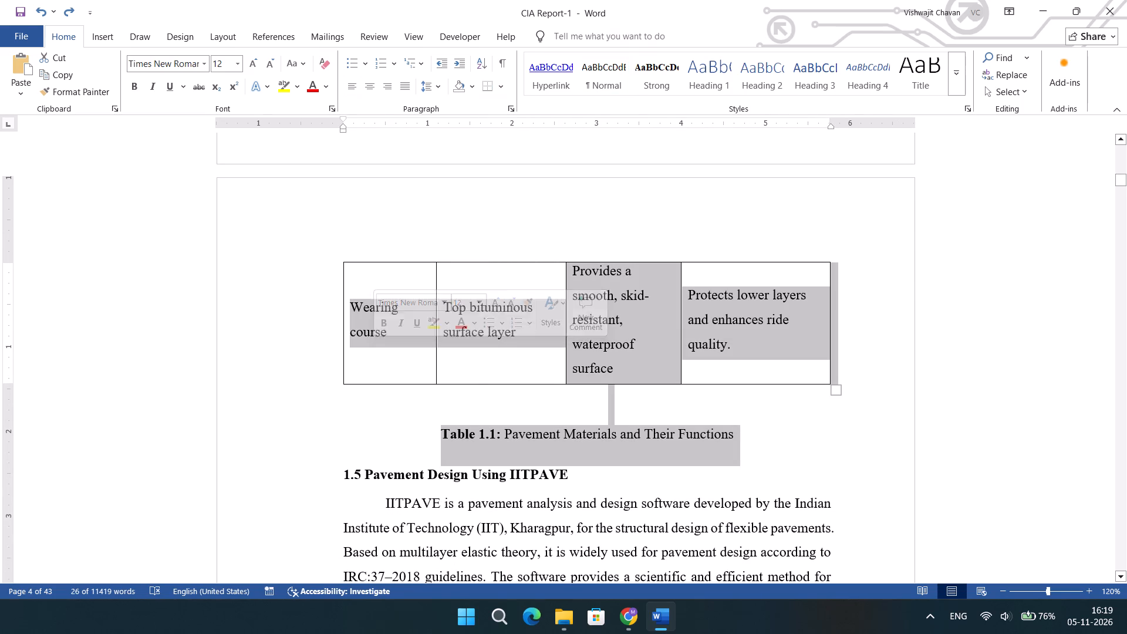
click(487, 392)
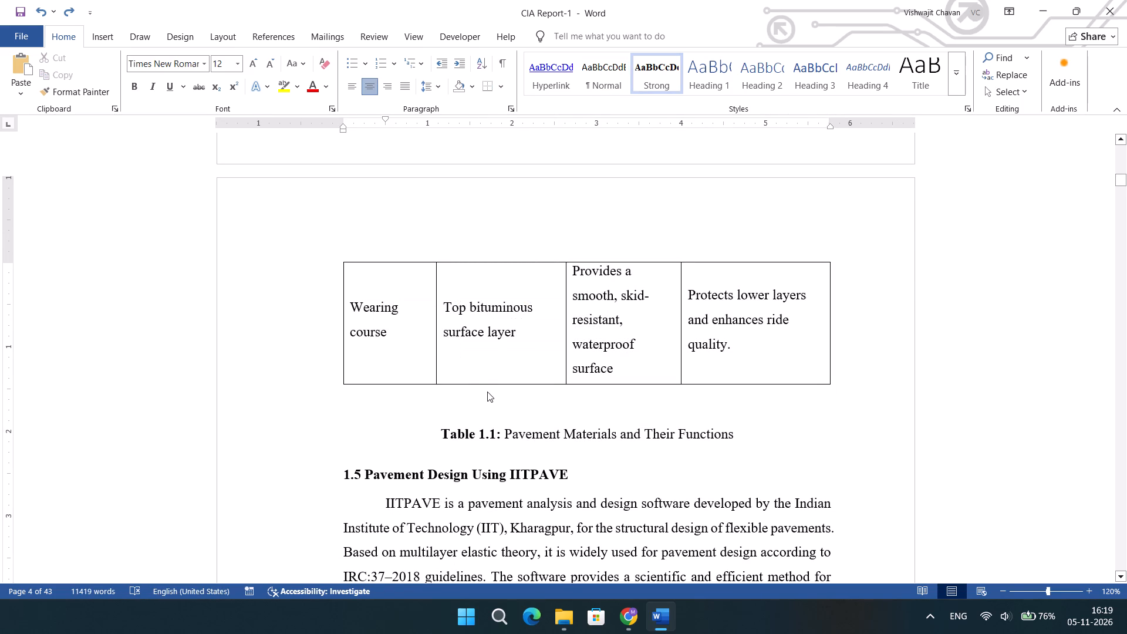
drag(791, 333, 366, 326)
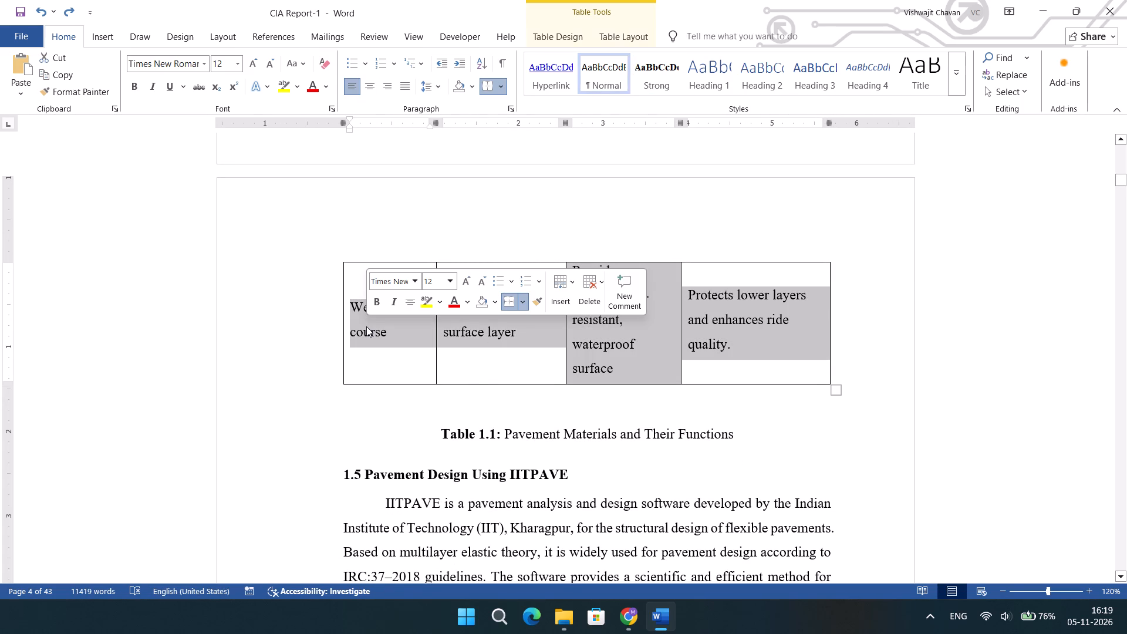
click(586, 294)
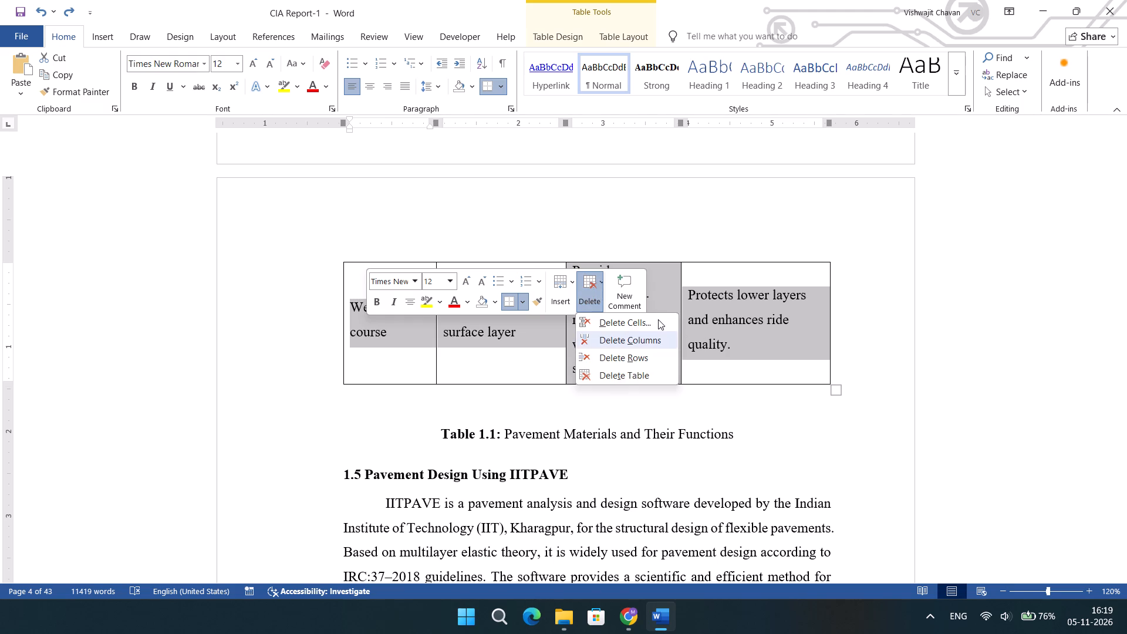
click(658, 319)
click(515, 336)
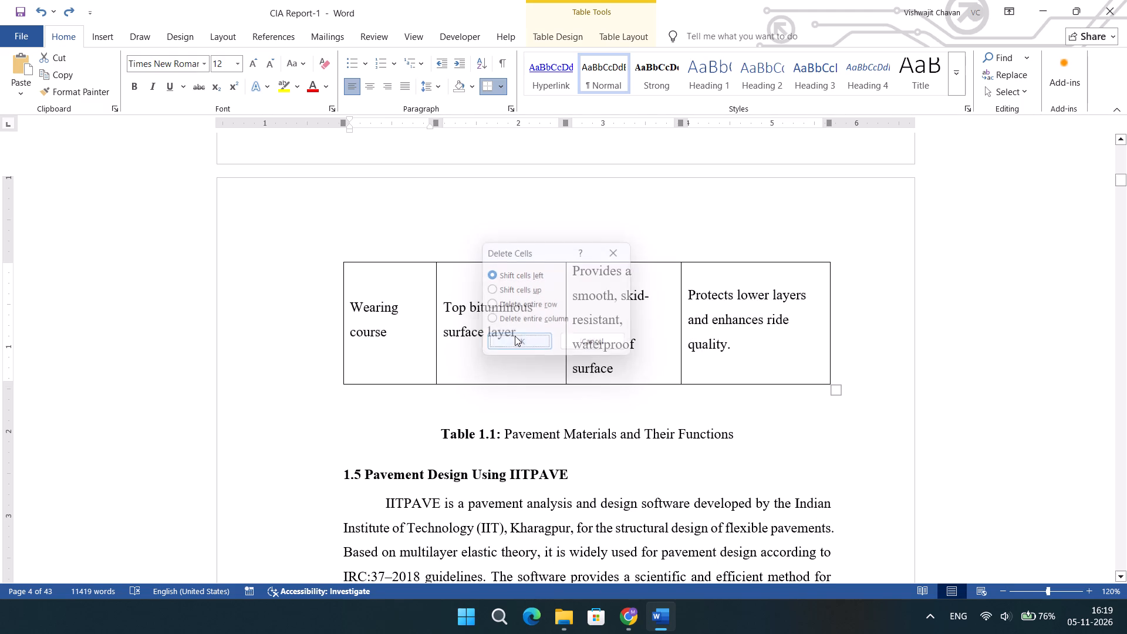
Delete the duplicate Table 1.1 caption above the 1.5 Pavement Design Using IITPAVE heading.
drag(750, 279, 583, 258)
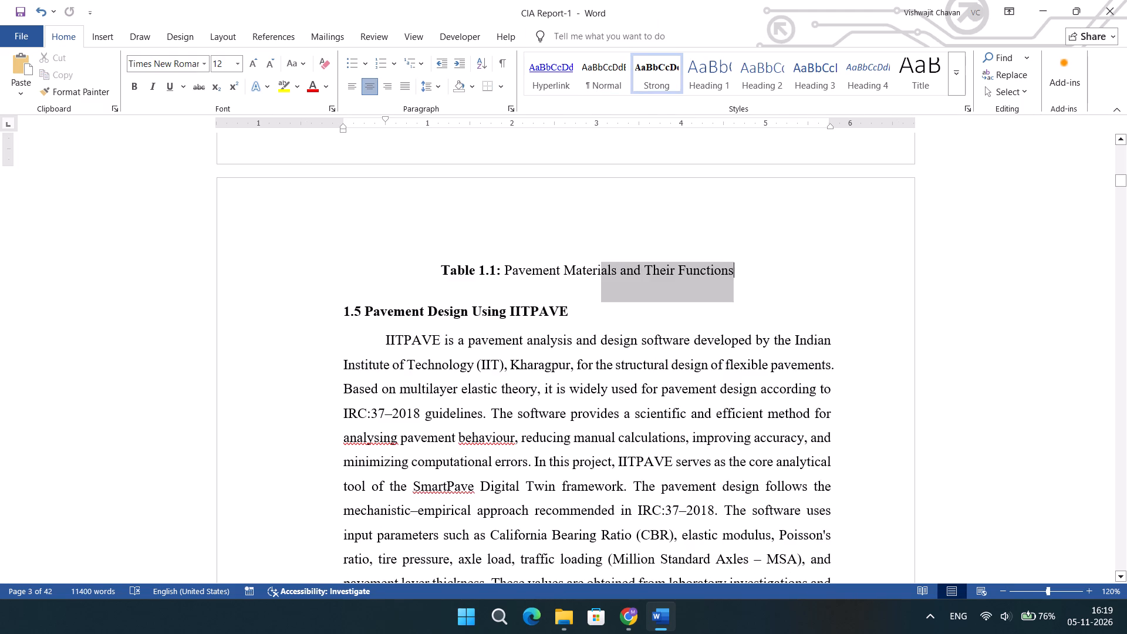
drag(583, 258, 417, 281)
key(BackSpace)
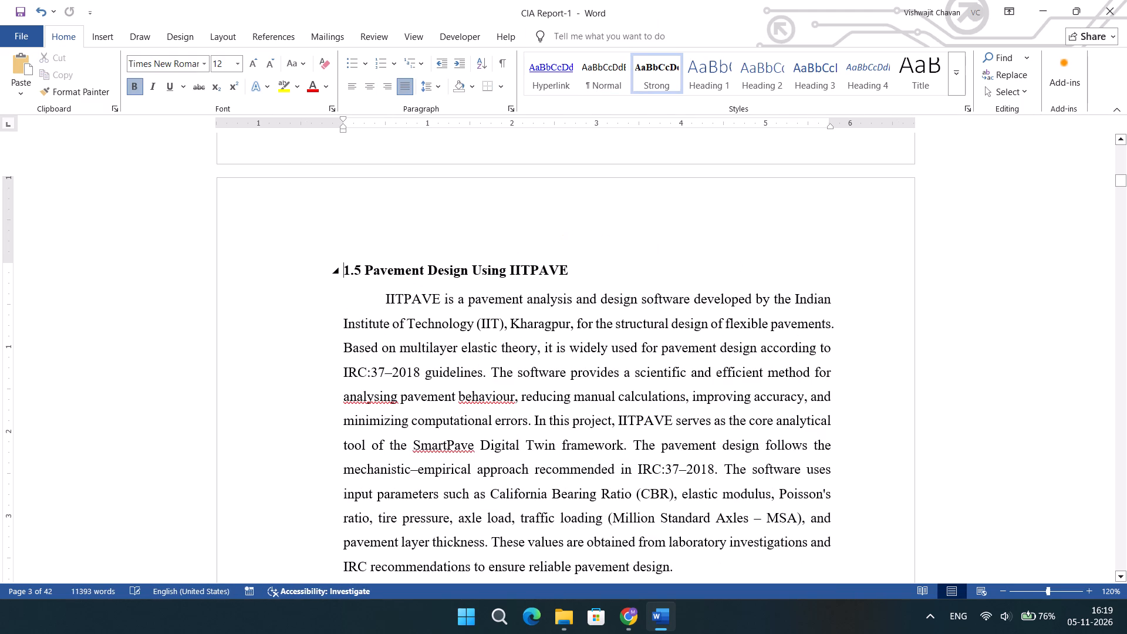
Insert eight blank lines above the Chapter 2 Literature Review heading so the chapter starts on a new page.
scroll(417, 281, down, 3)
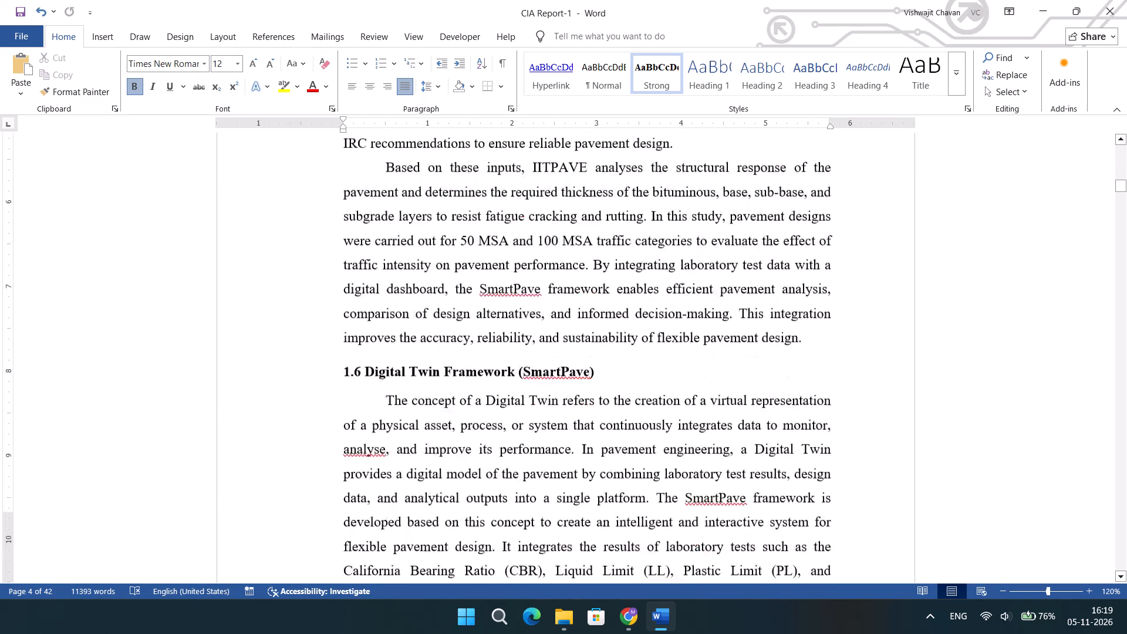
scroll(417, 281, down, 13)
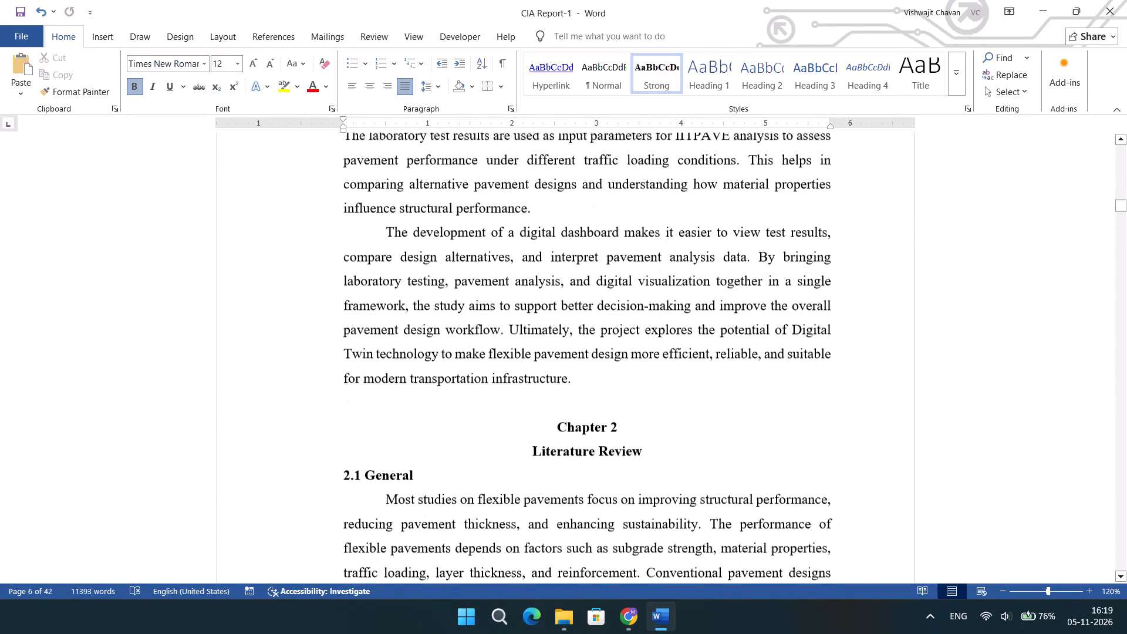
scroll(417, 281, down, 1)
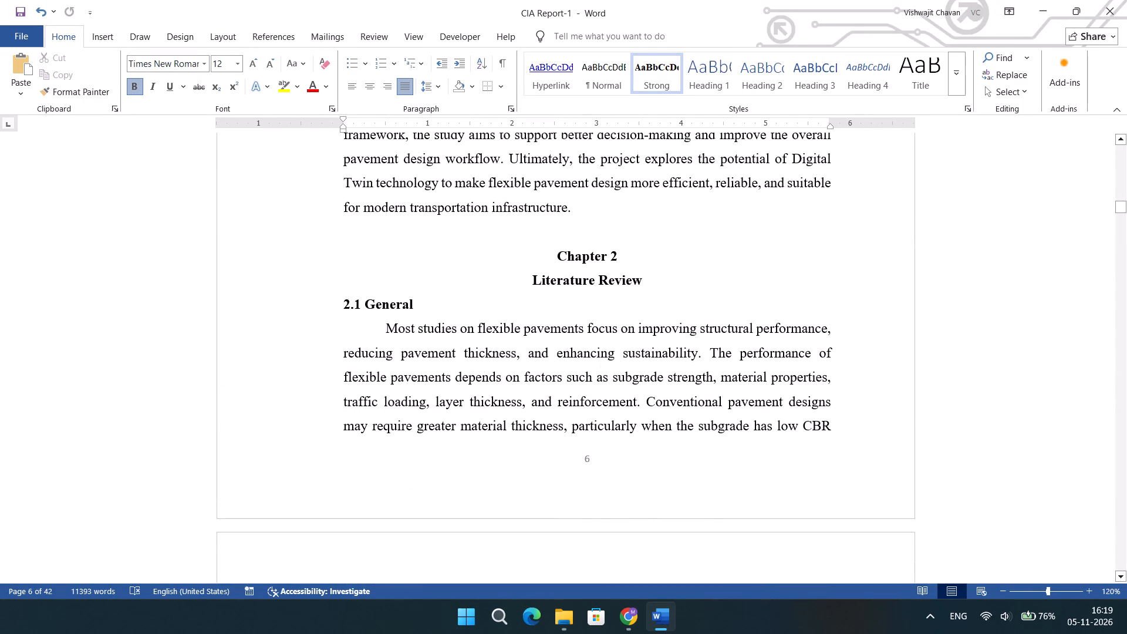
click(555, 237)
key(Return)
key(Return)
key(Return)
key(Return)
key(Return)
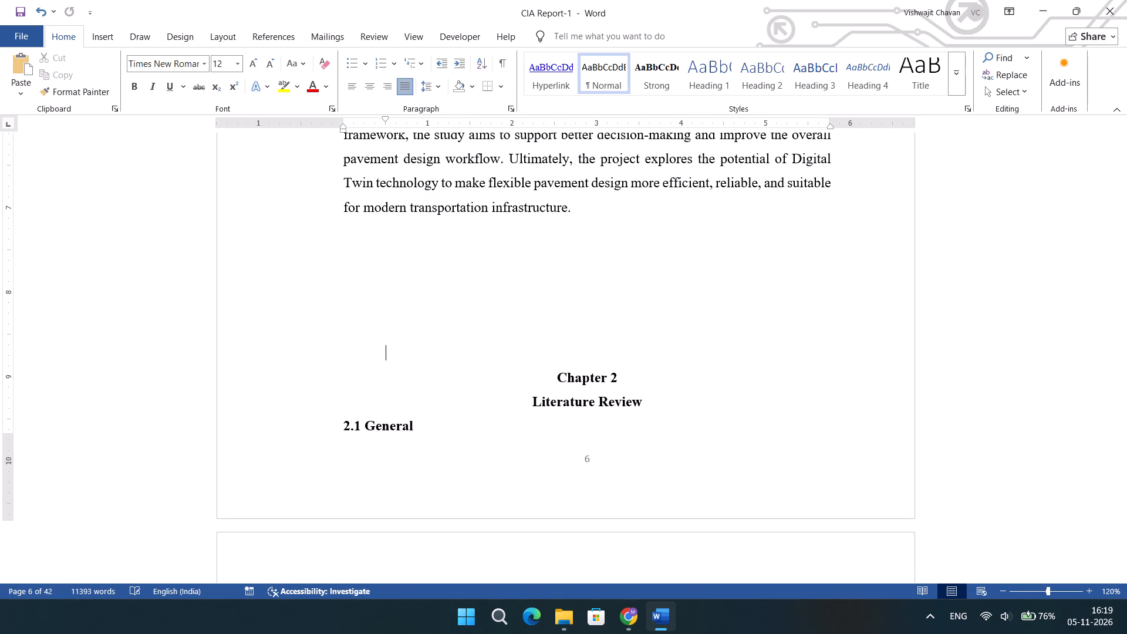
key(Return)
key(Return)
key(Return)
Review the page layout of the Chapter 2 literature review, from 2.1 General through the Kommanamanchi et al. [26] paragraph.
scroll(555, 237, down, 2)
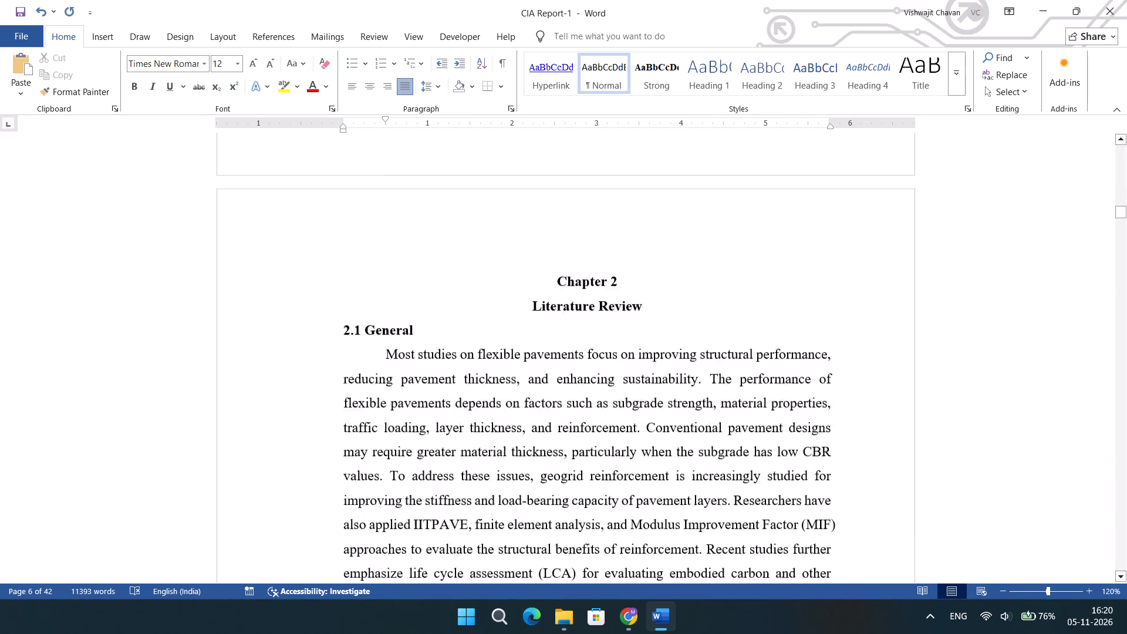
scroll(555, 237, down, 10)
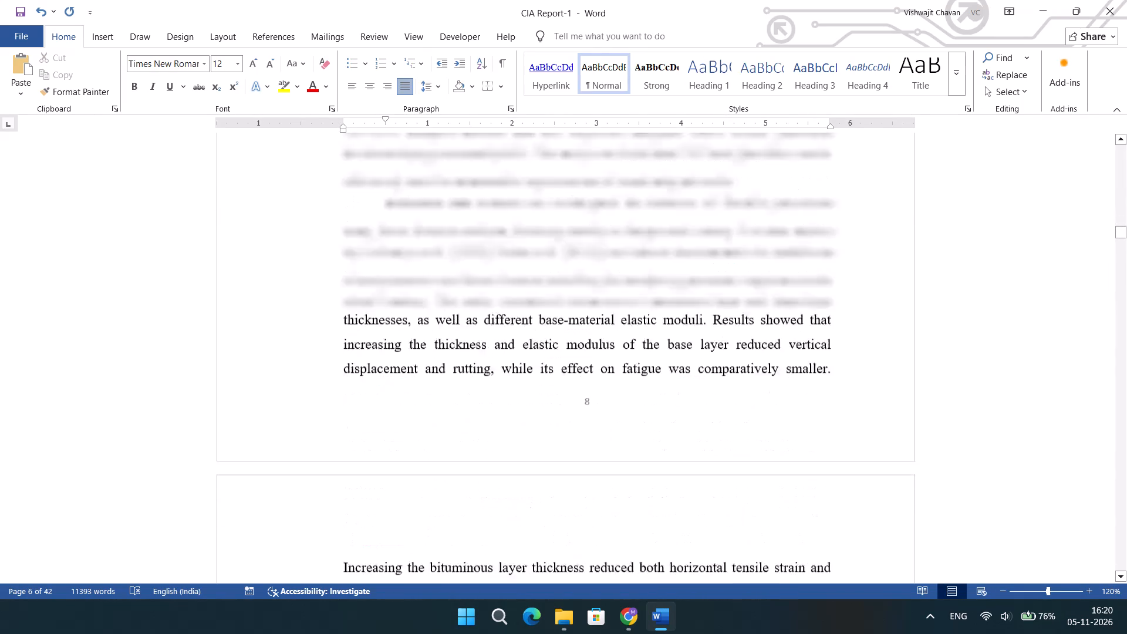
scroll(555, 237, down, 3)
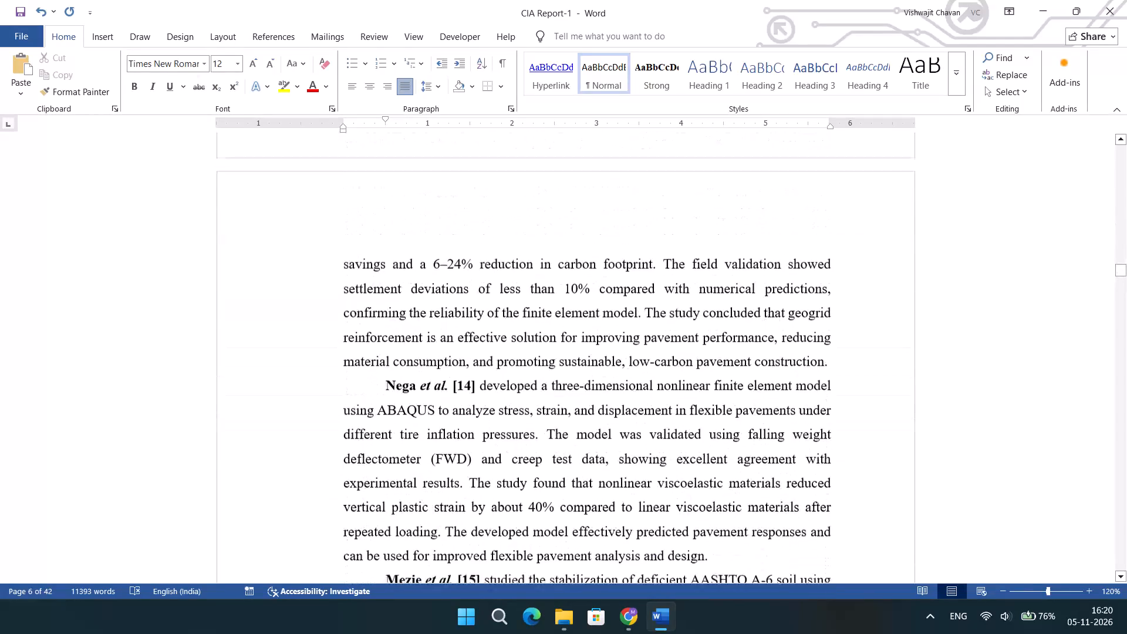
scroll(555, 237, down, 3)
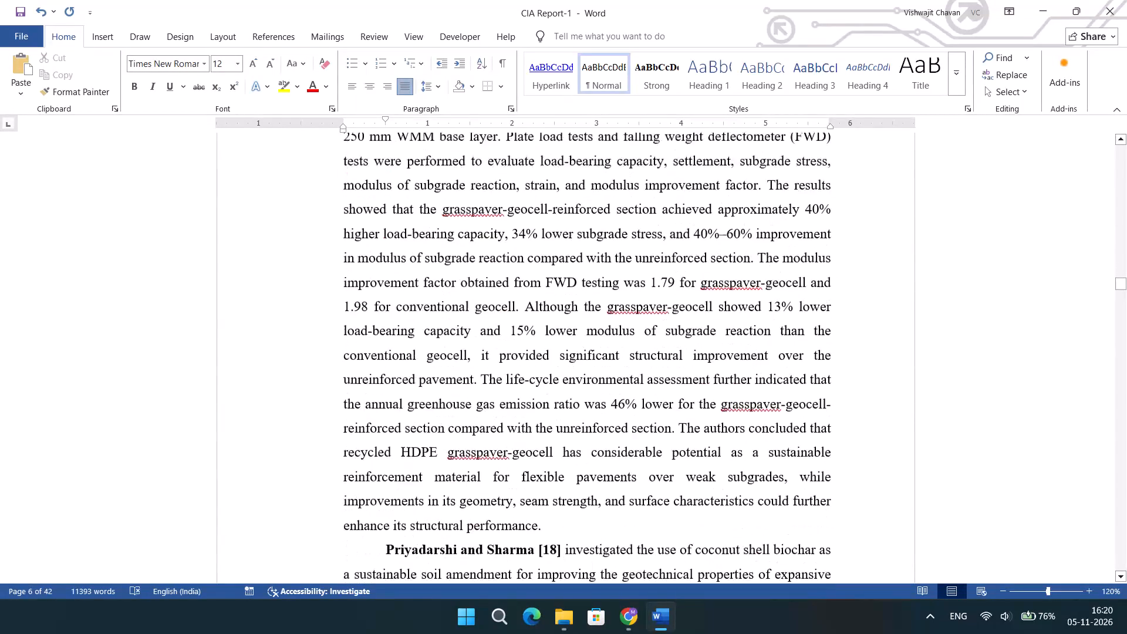
scroll(555, 237, down, 4)
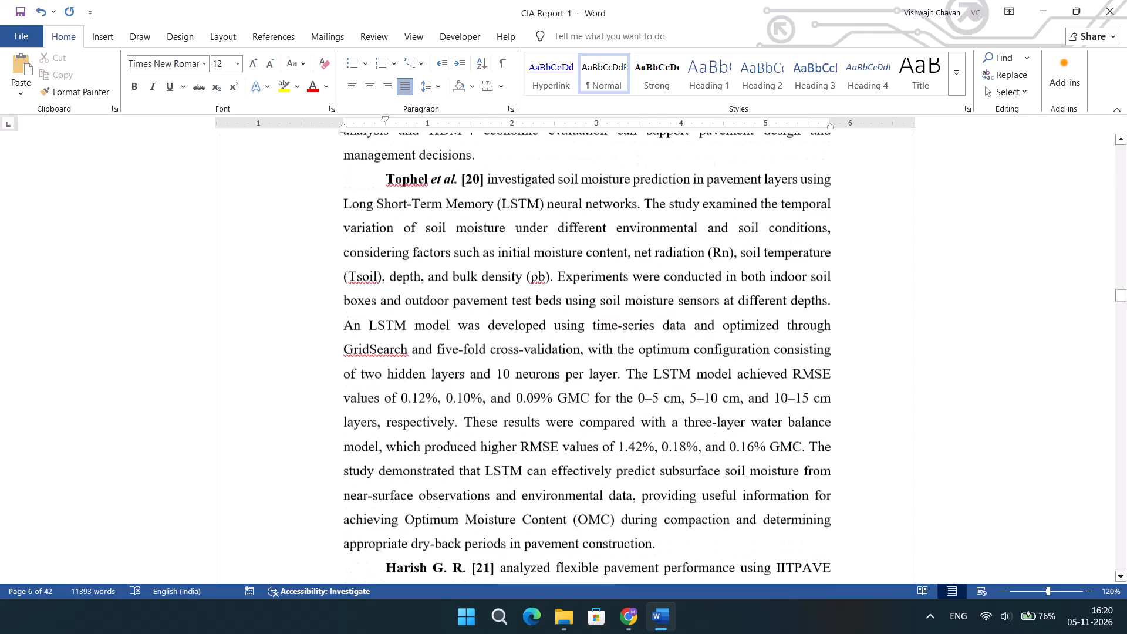
scroll(555, 237, down, 3)
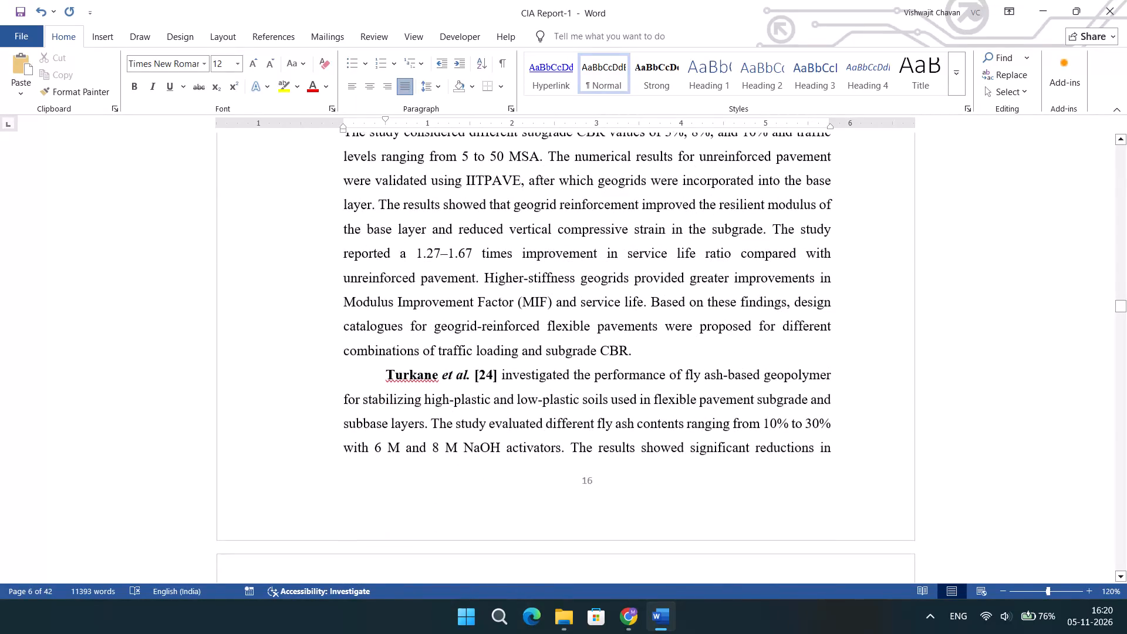
scroll(555, 237, down, 4)
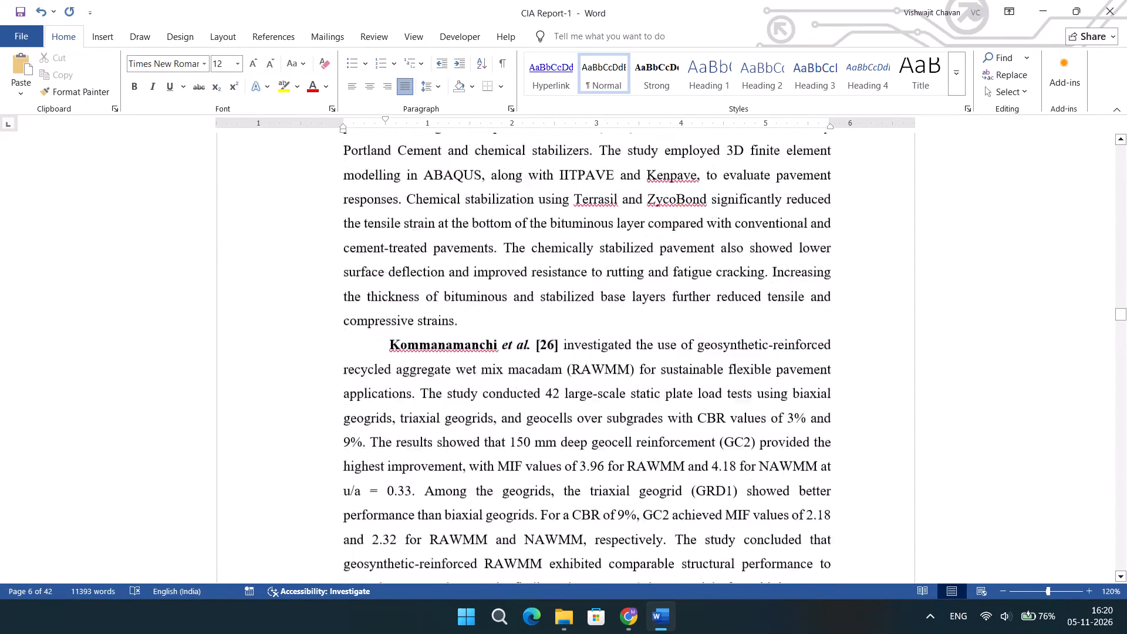
Review how Chapter 3's tables, figures, captions and headings fall across the pages, from Table 3.1 through Table 3.9.
scroll(555, 237, down, 3)
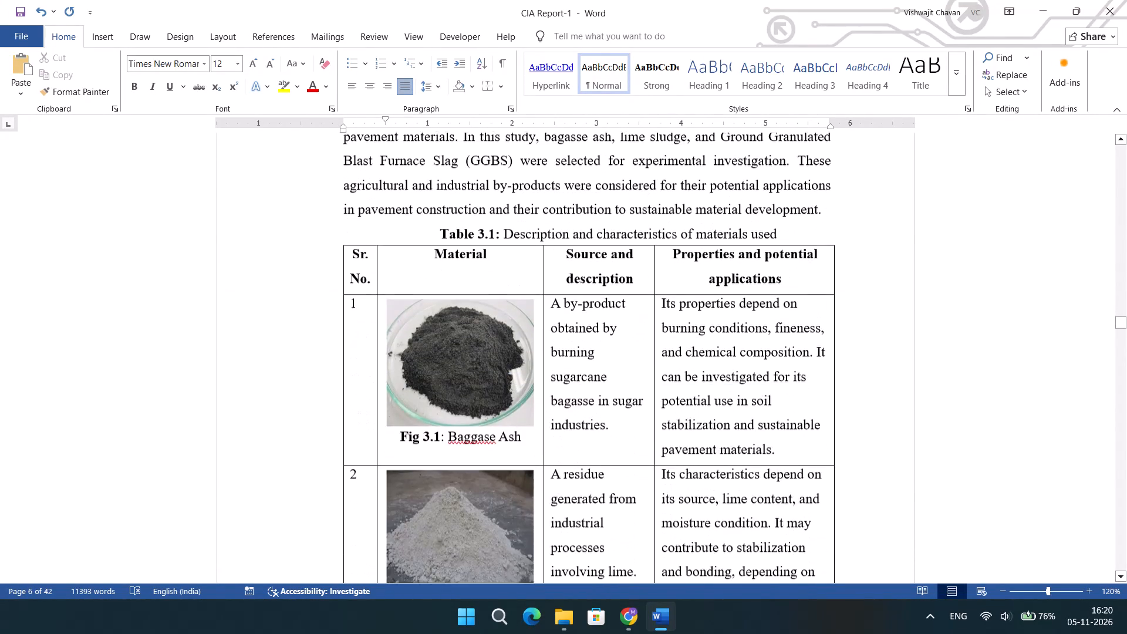
scroll(555, 237, down, 1)
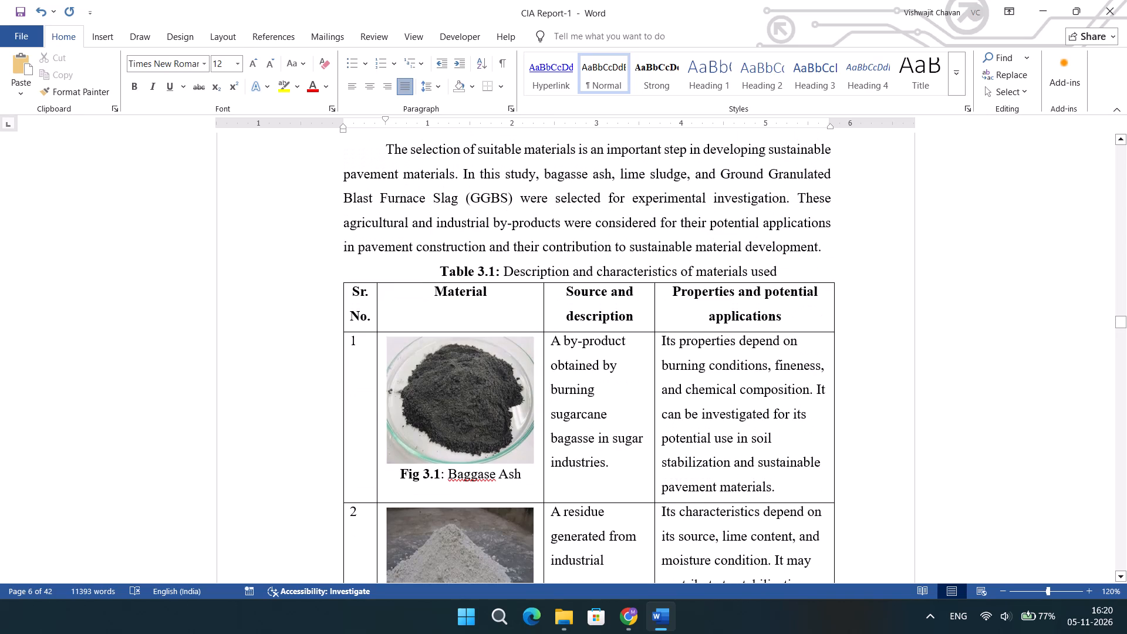
scroll(555, 237, down, 1)
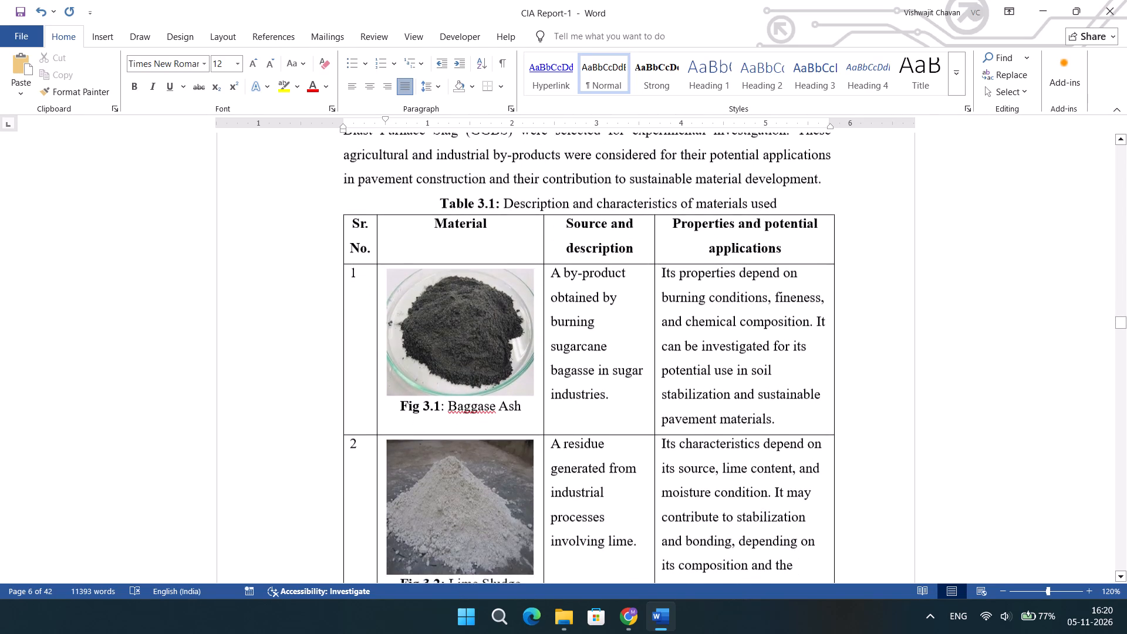
scroll(555, 237, down, 1)
scroll(555, 237, up, 1)
scroll(555, 237, down, 1)
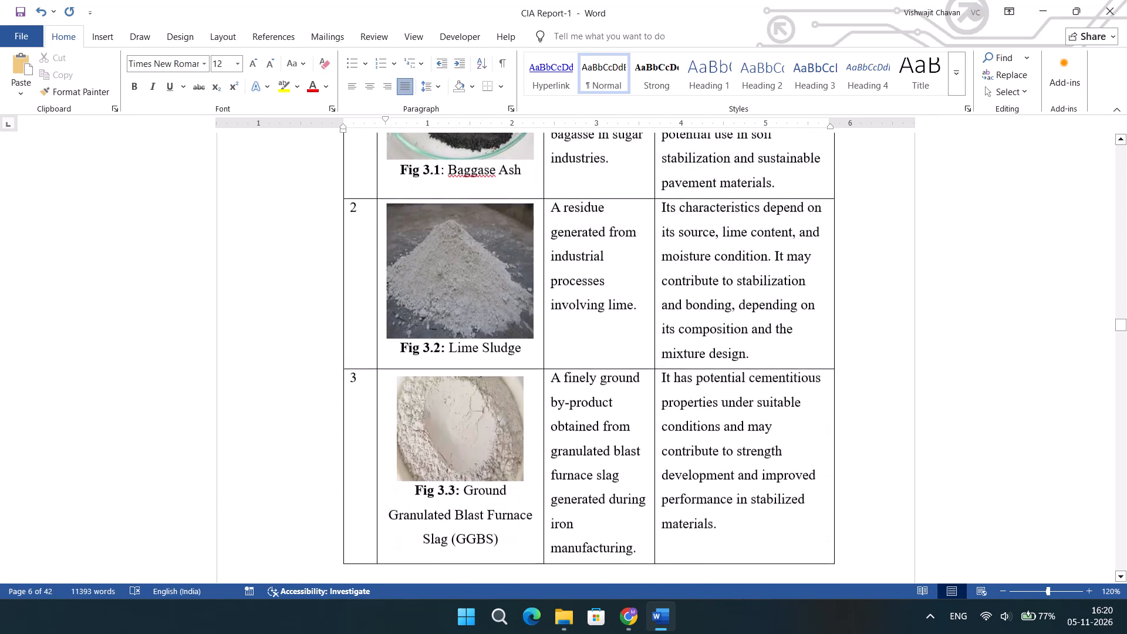
scroll(555, 237, down, 2)
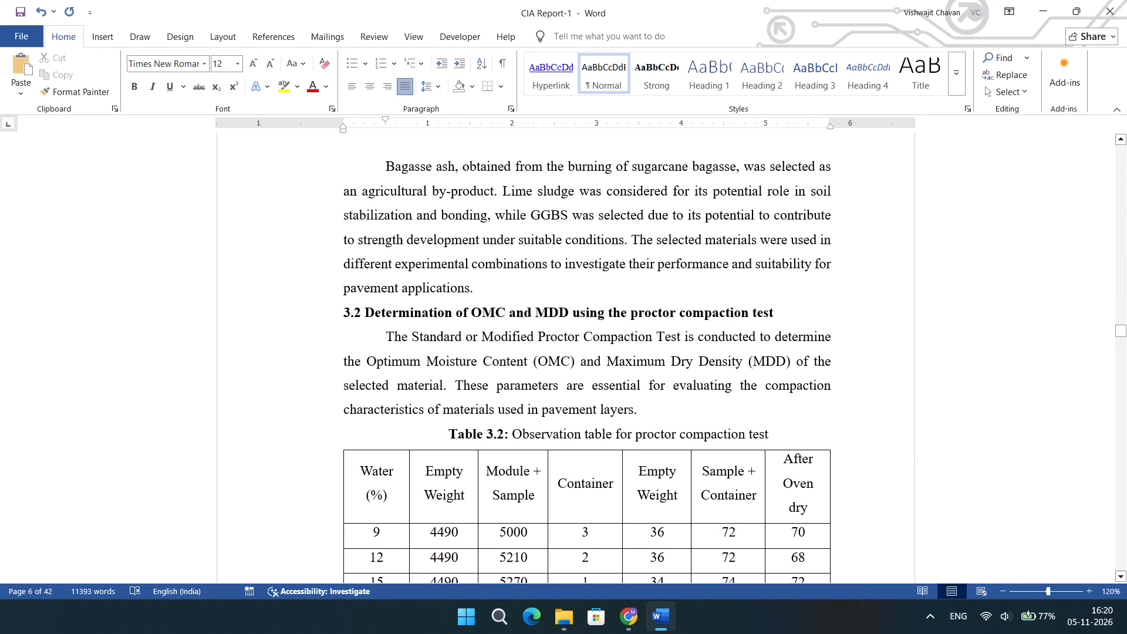
scroll(555, 237, down, 2)
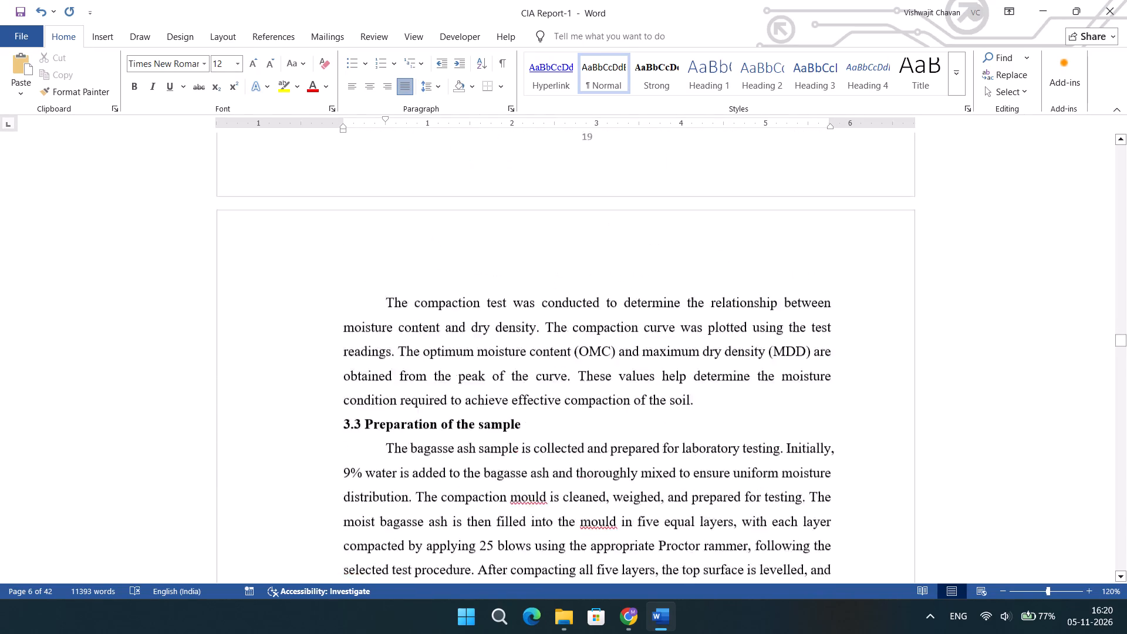
scroll(555, 237, down, 3)
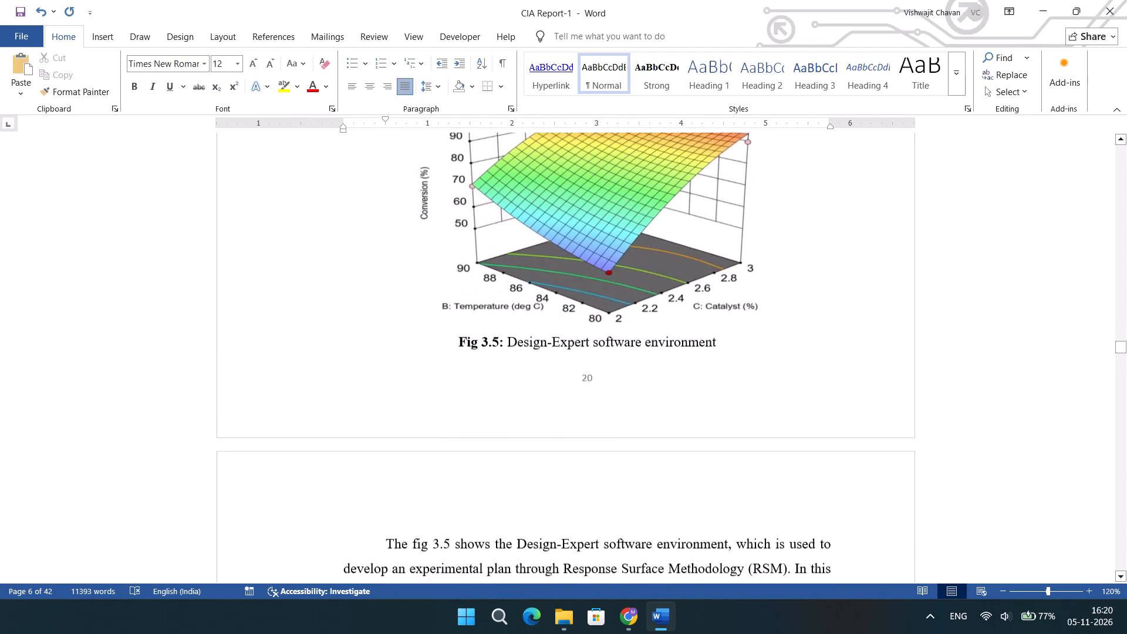
scroll(555, 237, down, 2)
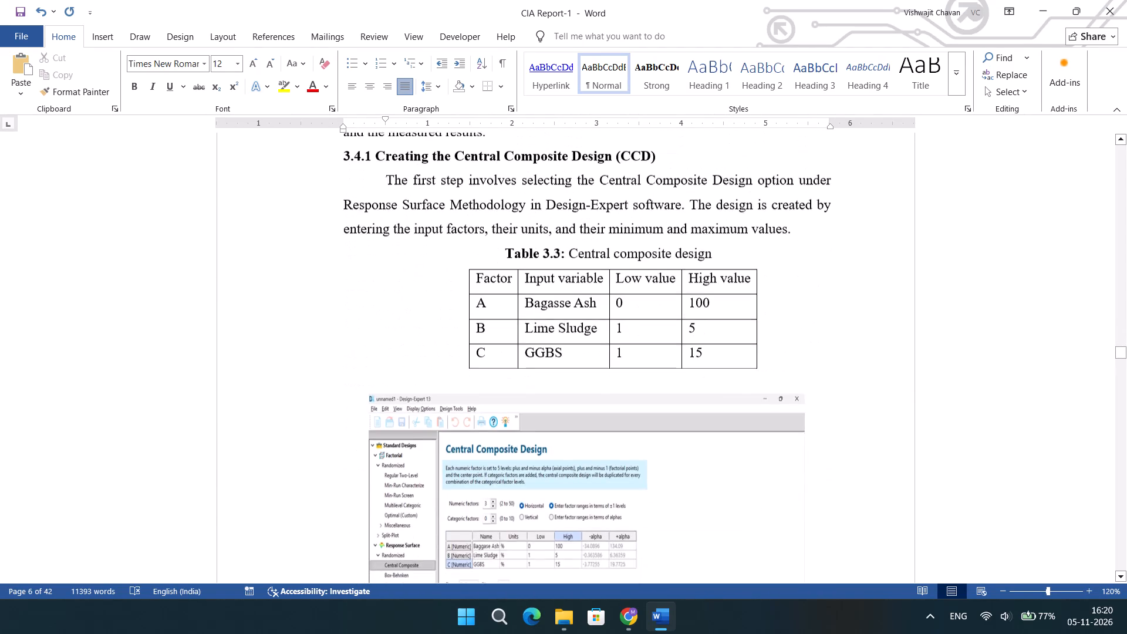
scroll(555, 237, down, 2)
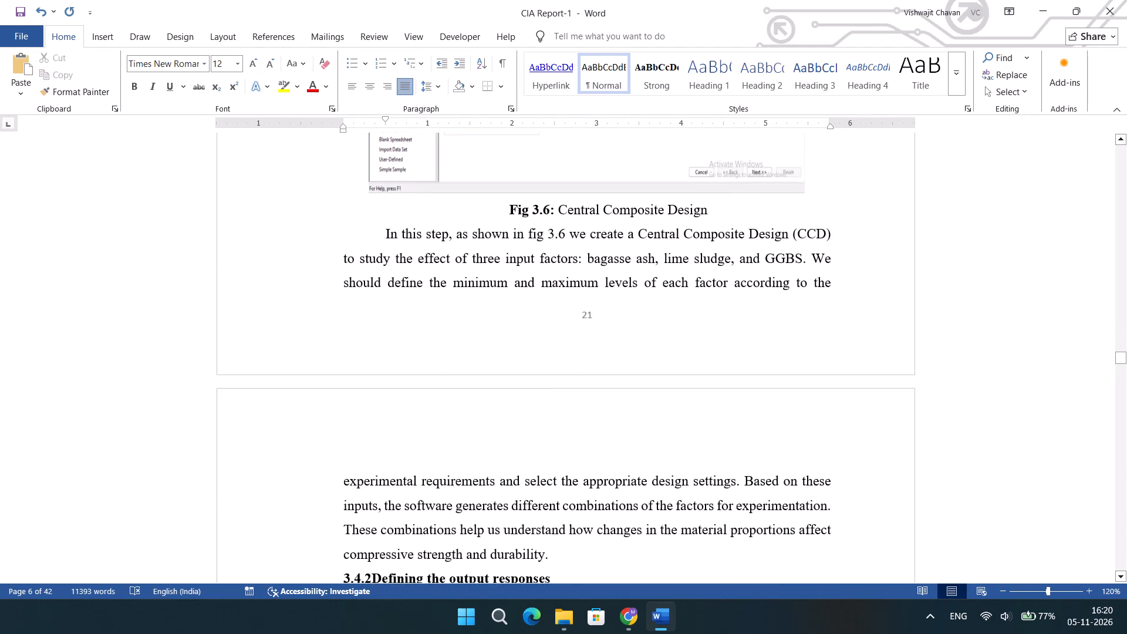
scroll(555, 237, down, 2)
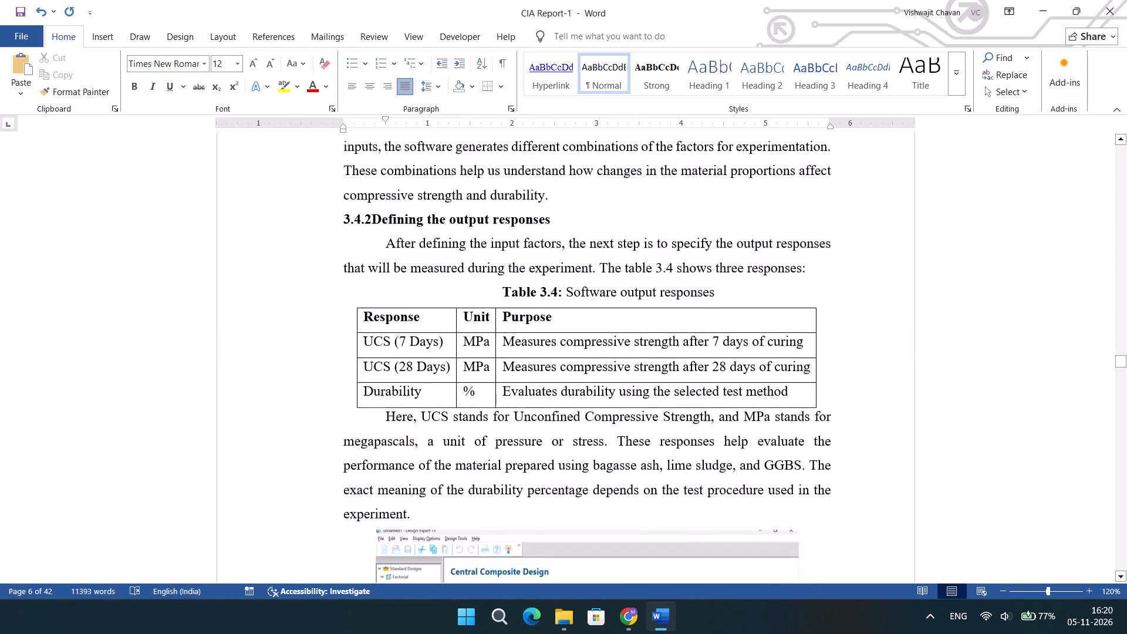
scroll(555, 237, down, 2)
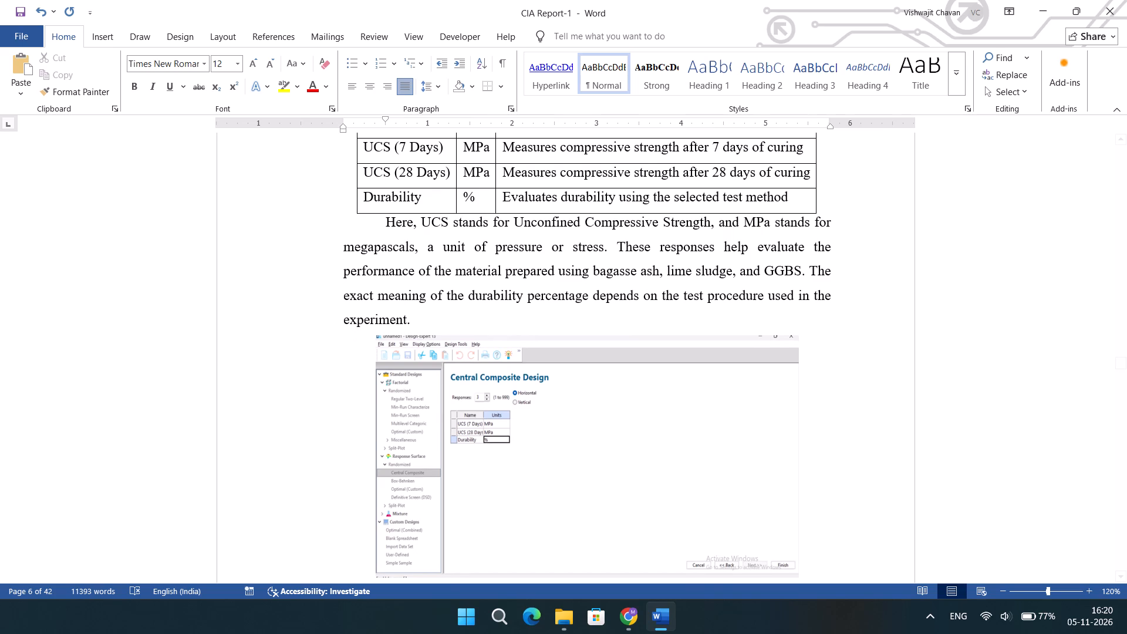
scroll(555, 237, down, 1)
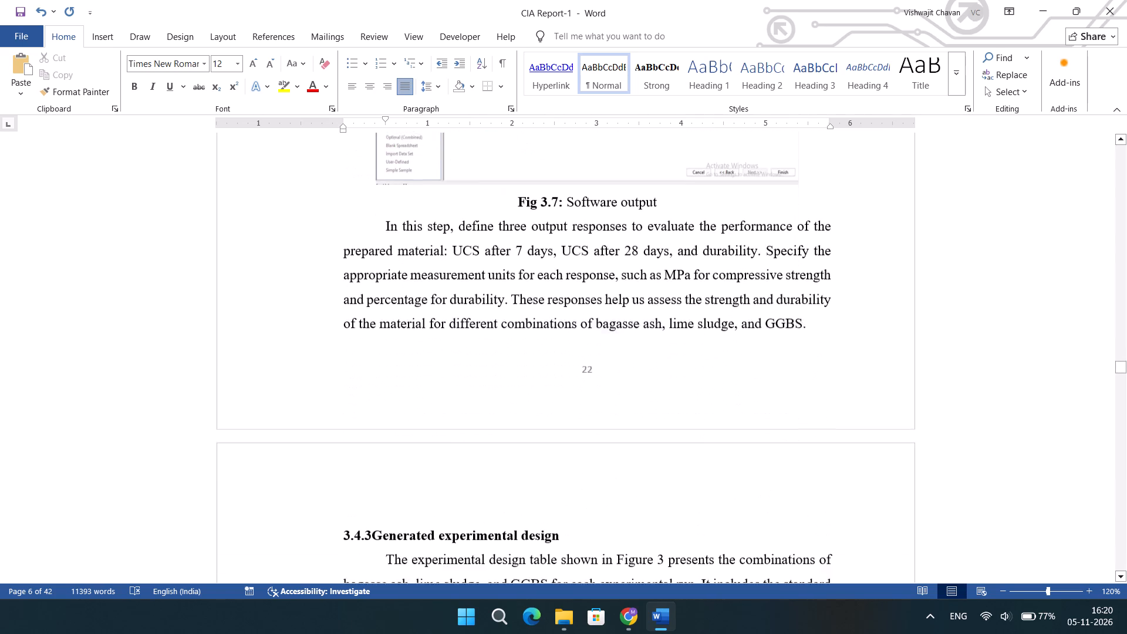
scroll(555, 237, down, 1)
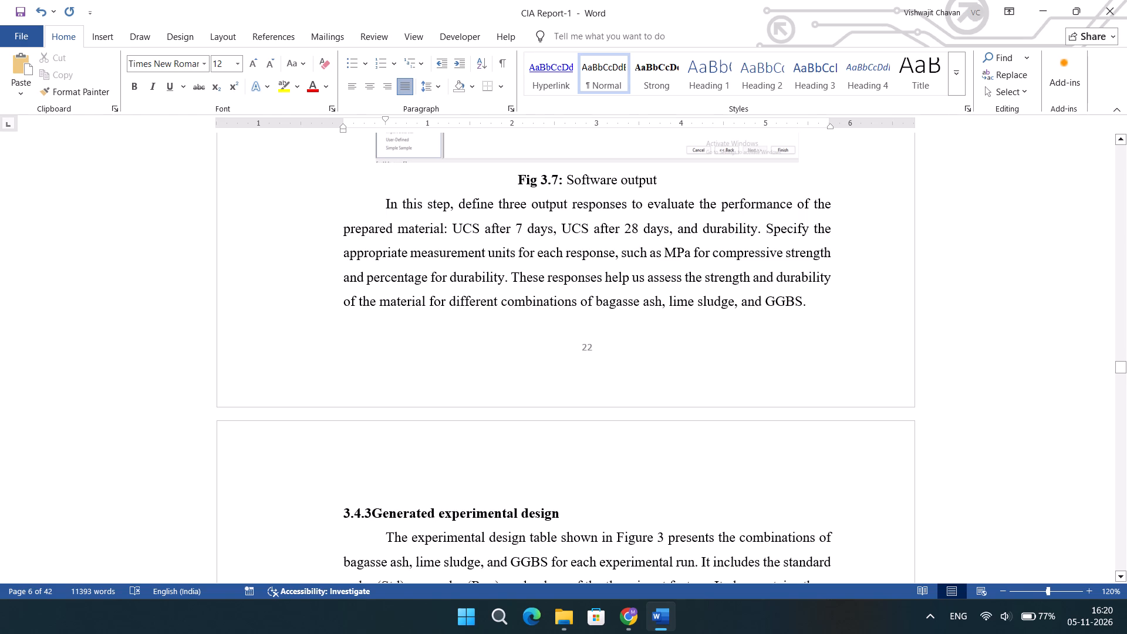
scroll(555, 237, down, 2)
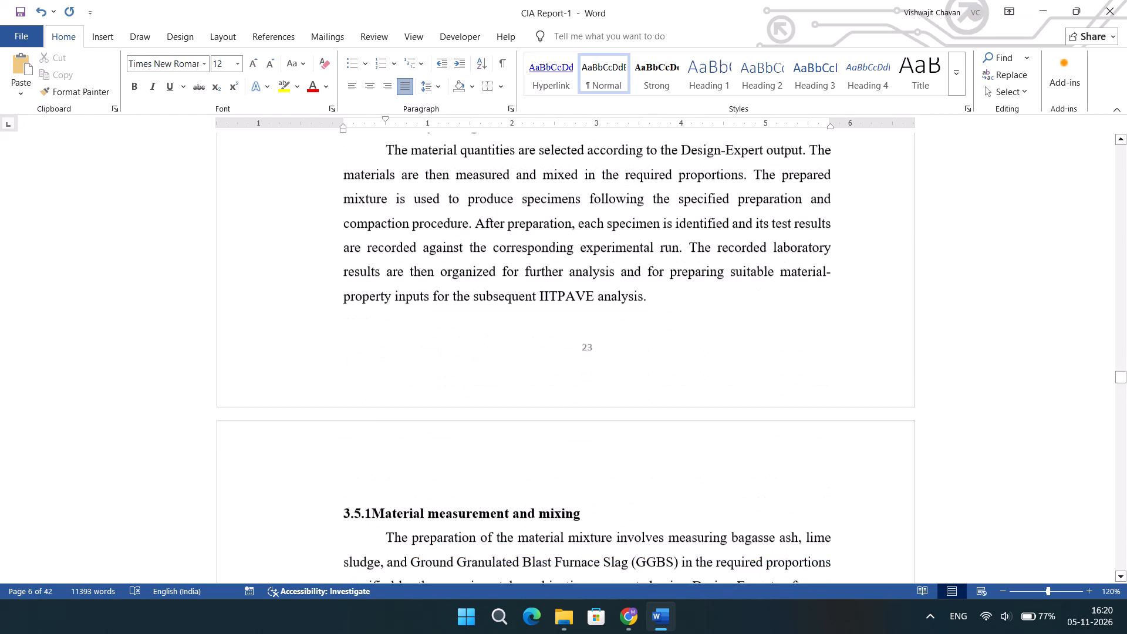
scroll(555, 237, down, 3)
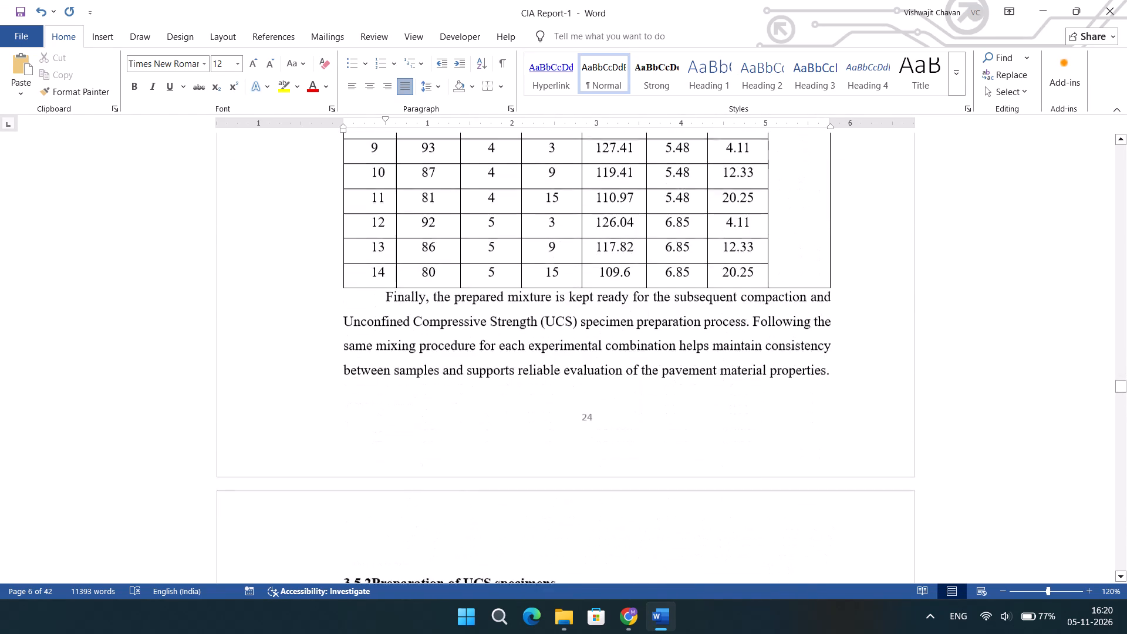
scroll(555, 237, down, 3)
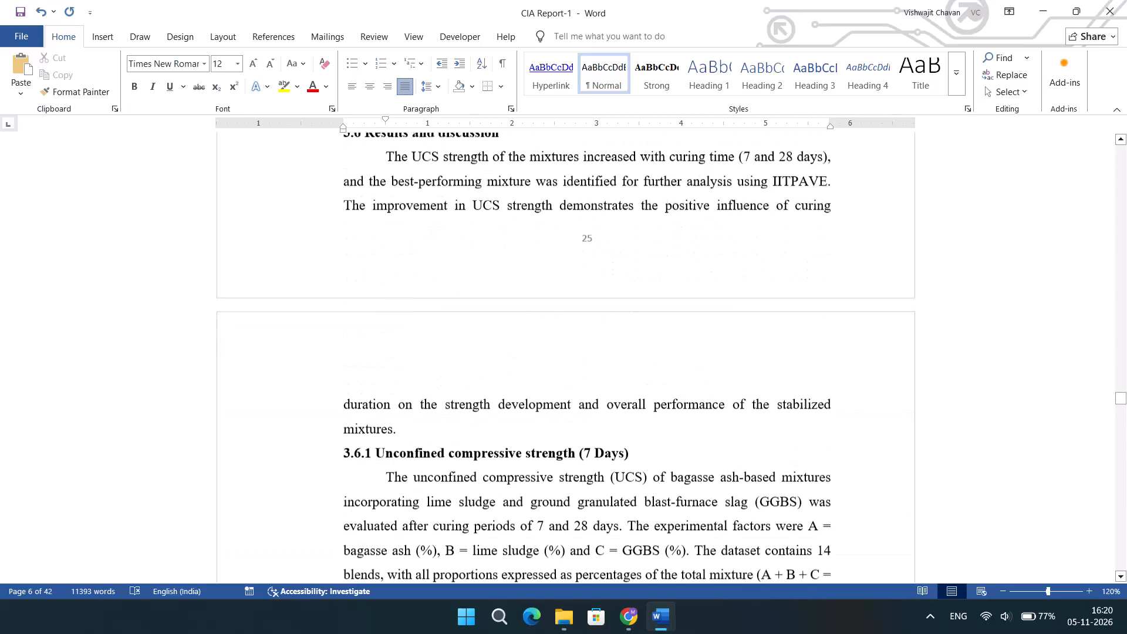
scroll(555, 237, down, 3)
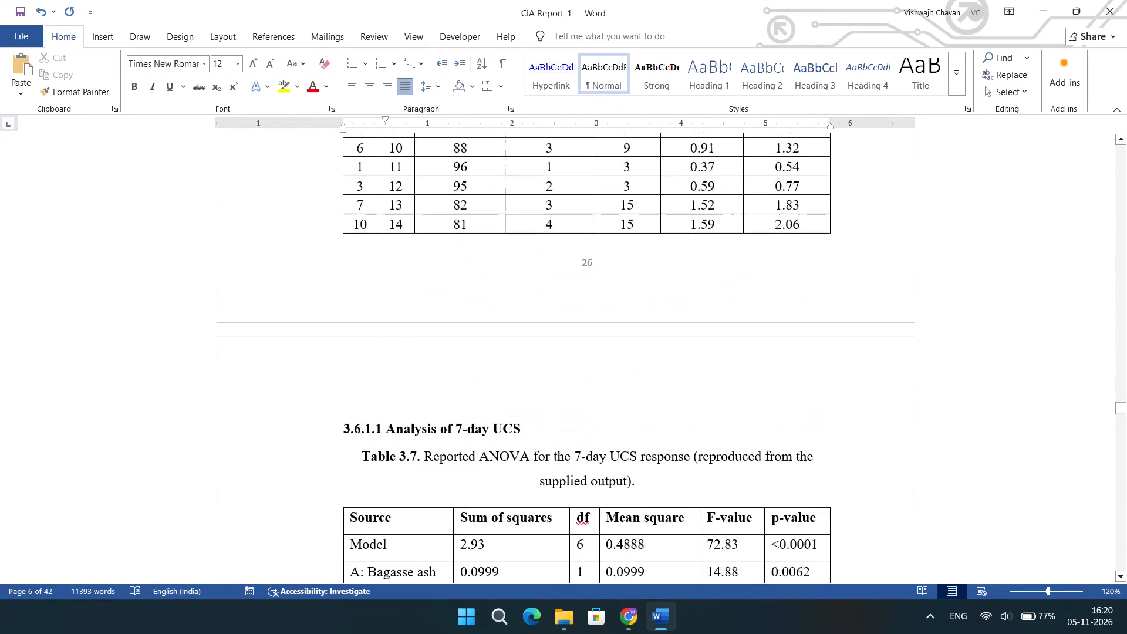
scroll(555, 237, down, 2)
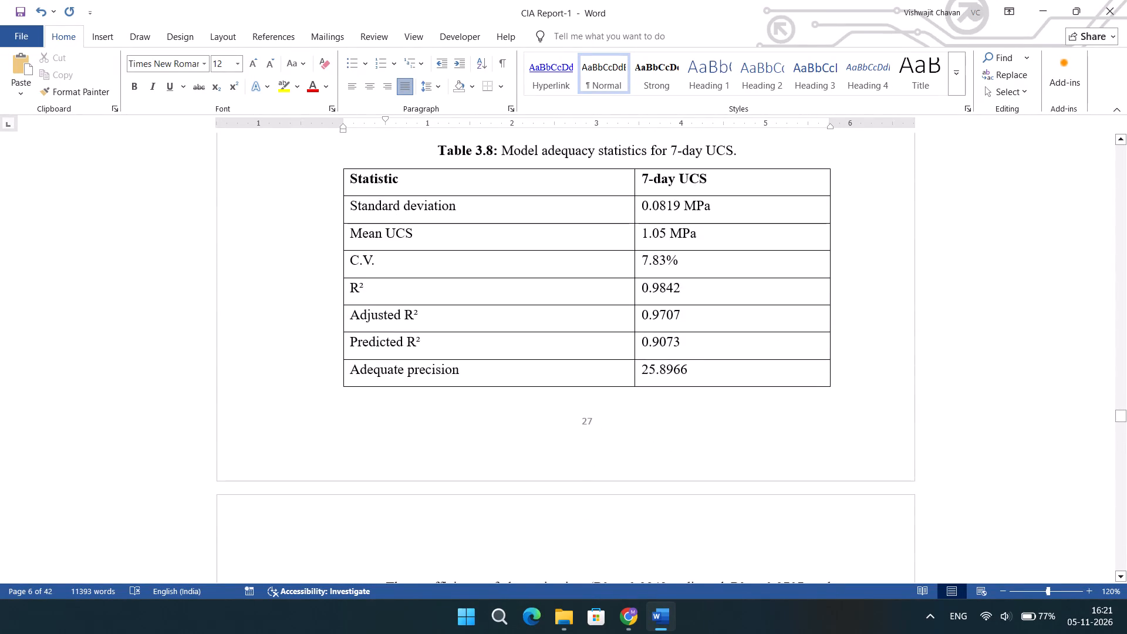
scroll(555, 237, down, 2)
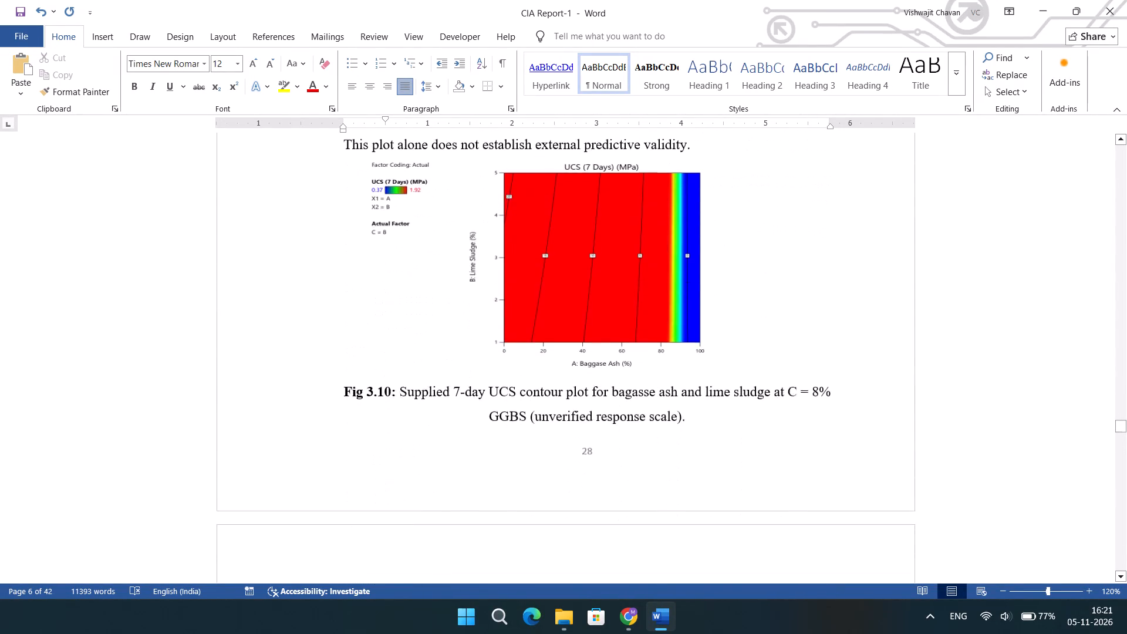
scroll(555, 237, down, 2)
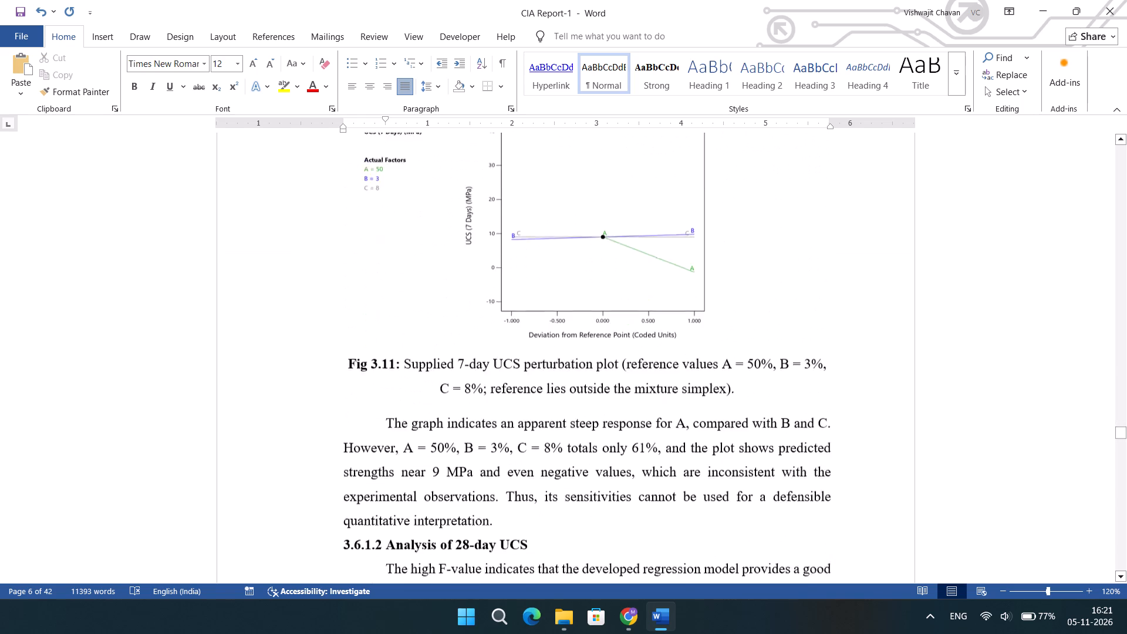
scroll(555, 237, down, 2)
scroll(555, 237, up, 1)
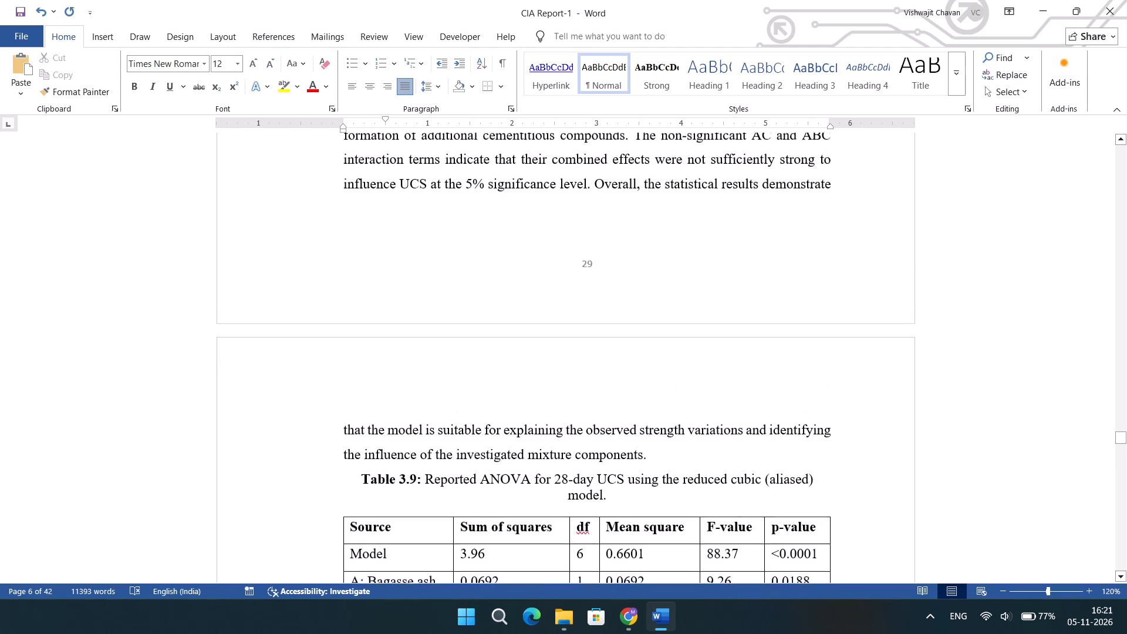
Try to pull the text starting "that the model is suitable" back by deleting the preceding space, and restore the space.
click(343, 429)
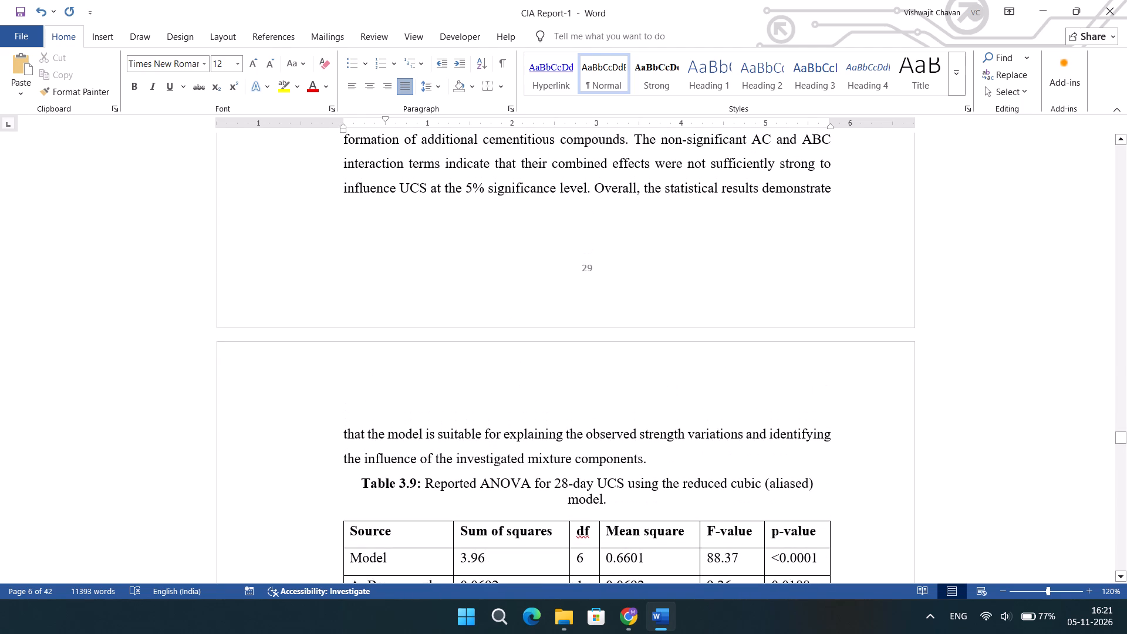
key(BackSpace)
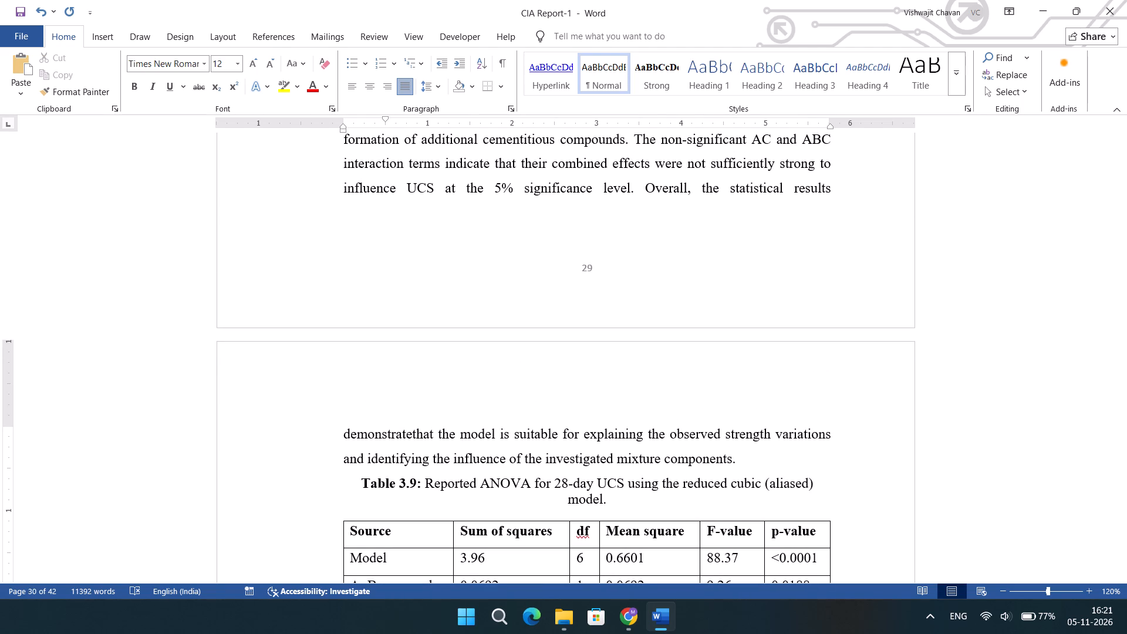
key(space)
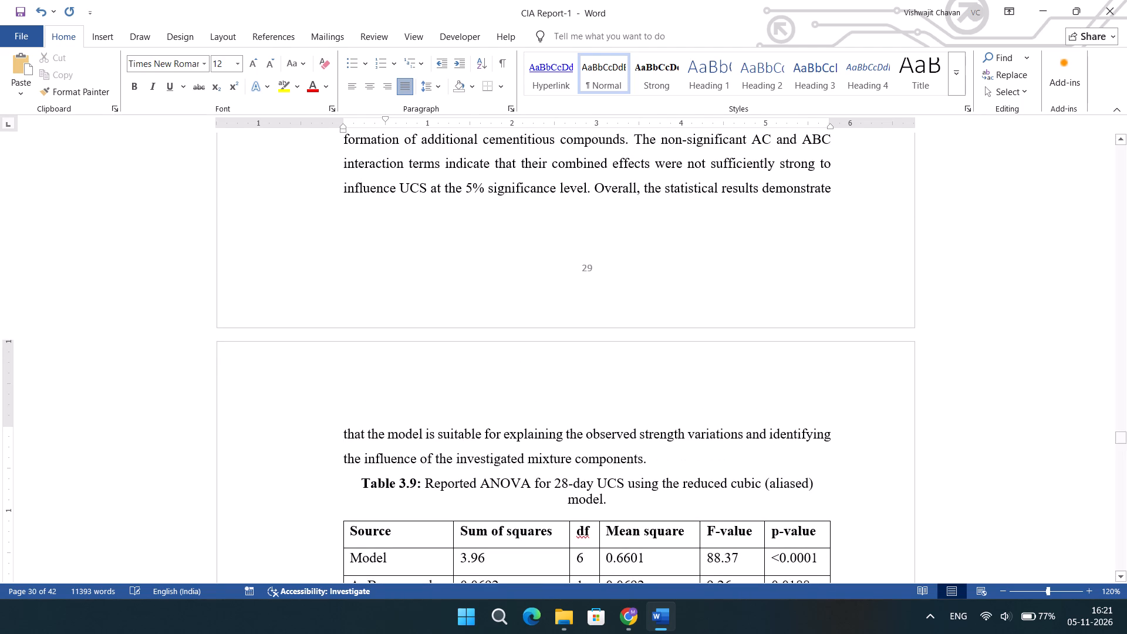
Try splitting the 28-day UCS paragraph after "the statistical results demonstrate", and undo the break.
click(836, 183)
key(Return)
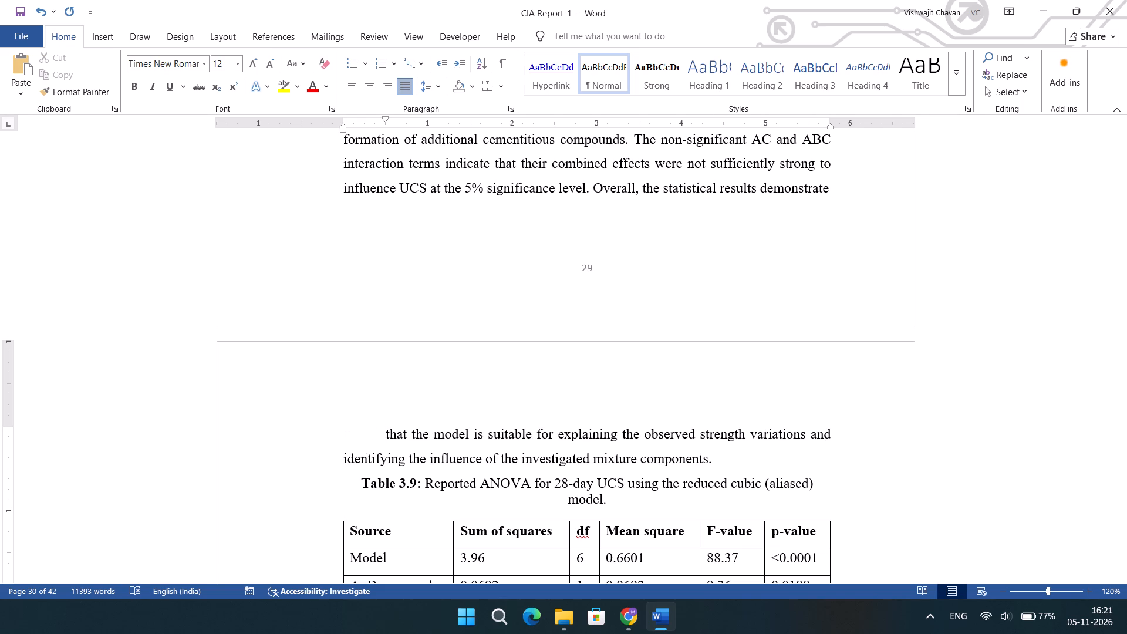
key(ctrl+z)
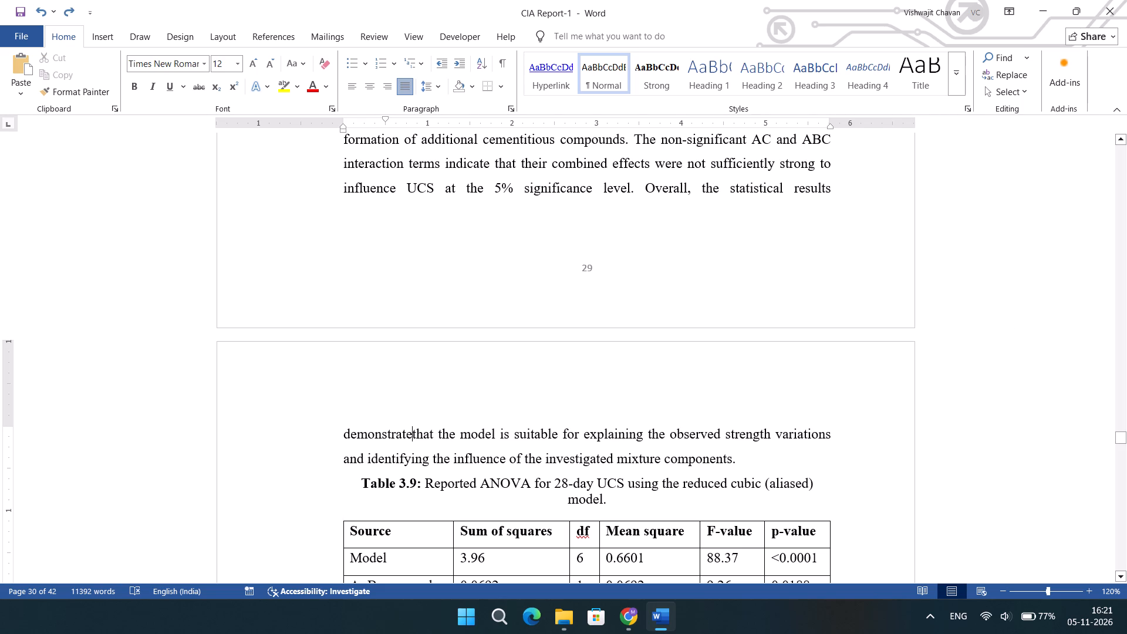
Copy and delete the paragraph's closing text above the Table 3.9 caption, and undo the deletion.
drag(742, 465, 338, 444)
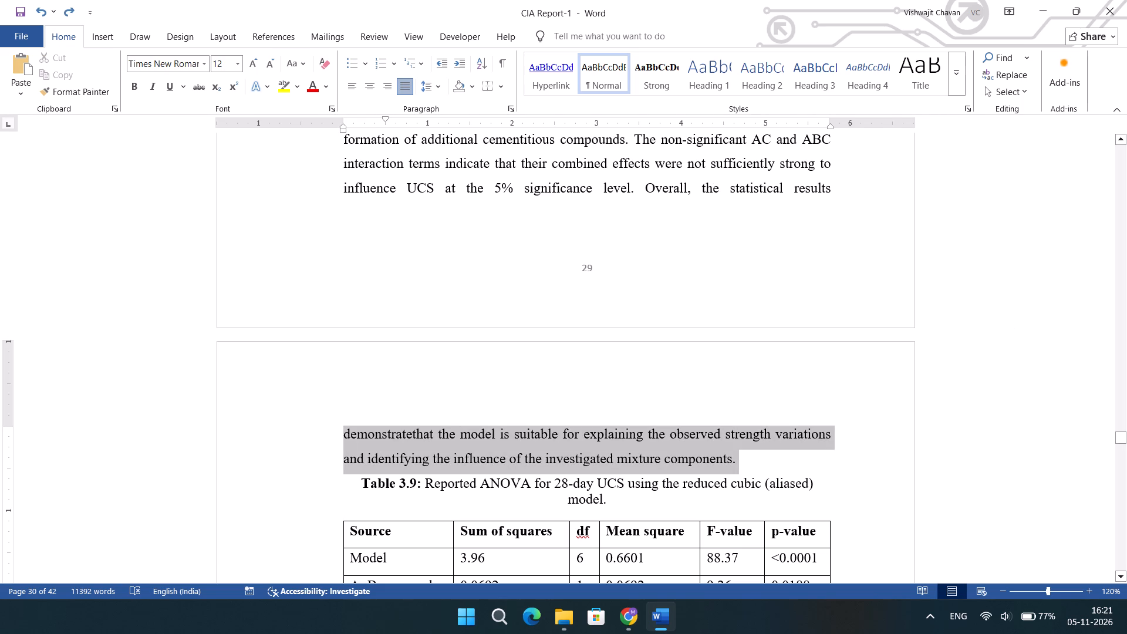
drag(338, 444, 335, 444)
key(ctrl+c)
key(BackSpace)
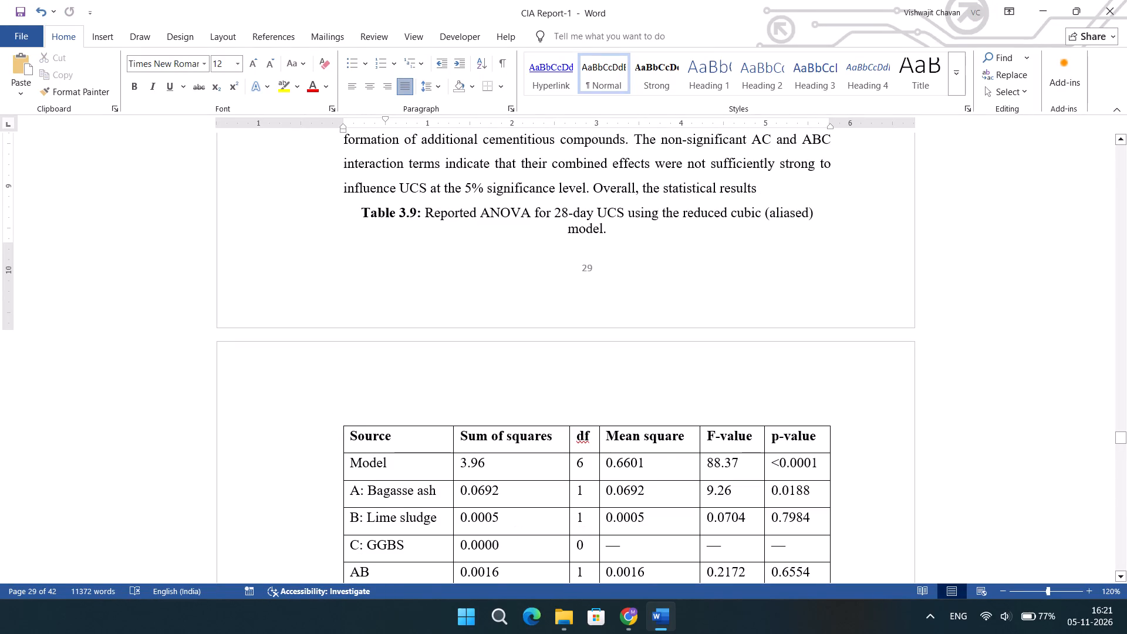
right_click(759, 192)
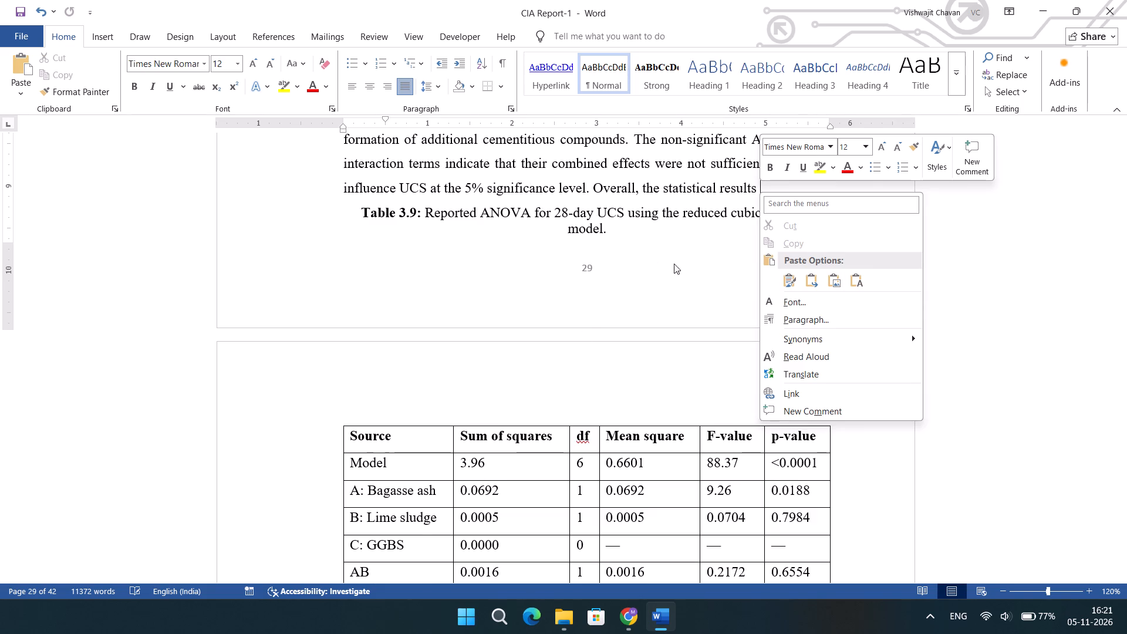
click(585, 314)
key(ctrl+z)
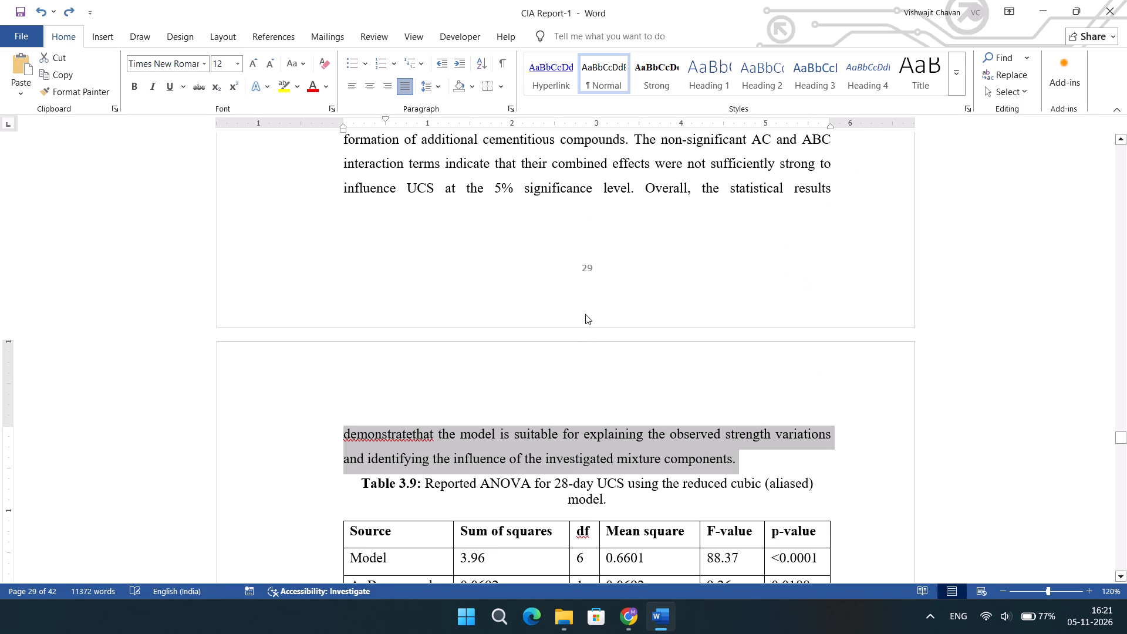
Open the page 29 footer area, examine the page layout from Table 3.9 through Fig 3.12, and close the footer.
double_click(610, 259)
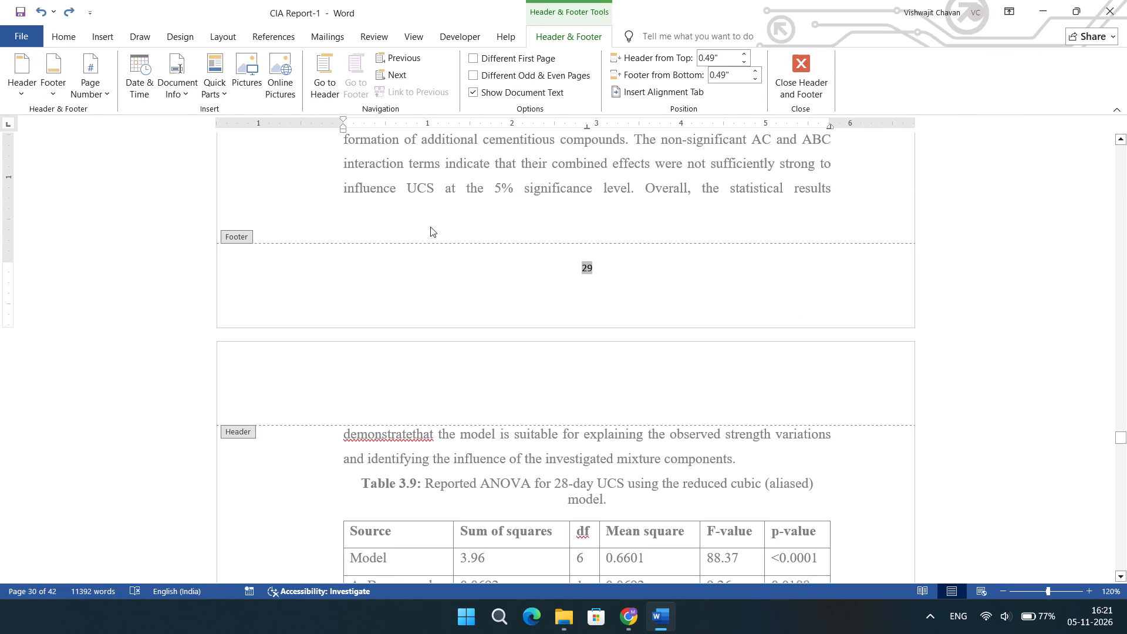
click(391, 205)
scroll(640, 444, down, 1)
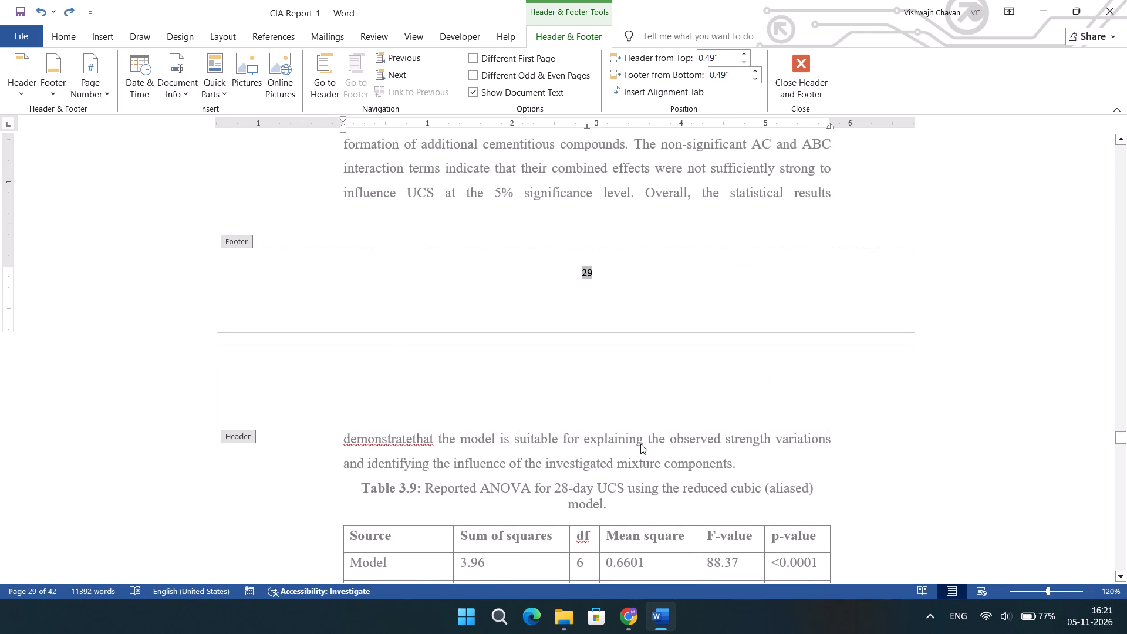
scroll(640, 444, down, 2)
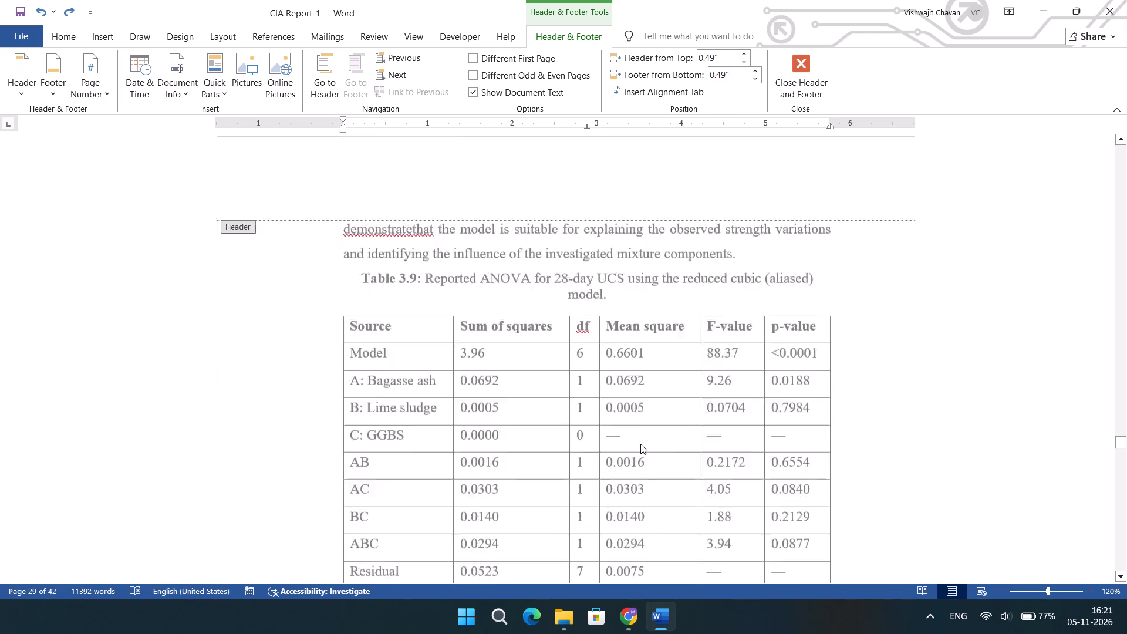
scroll(640, 444, down, 3)
scroll(640, 444, up, 2)
scroll(640, 444, down, 2)
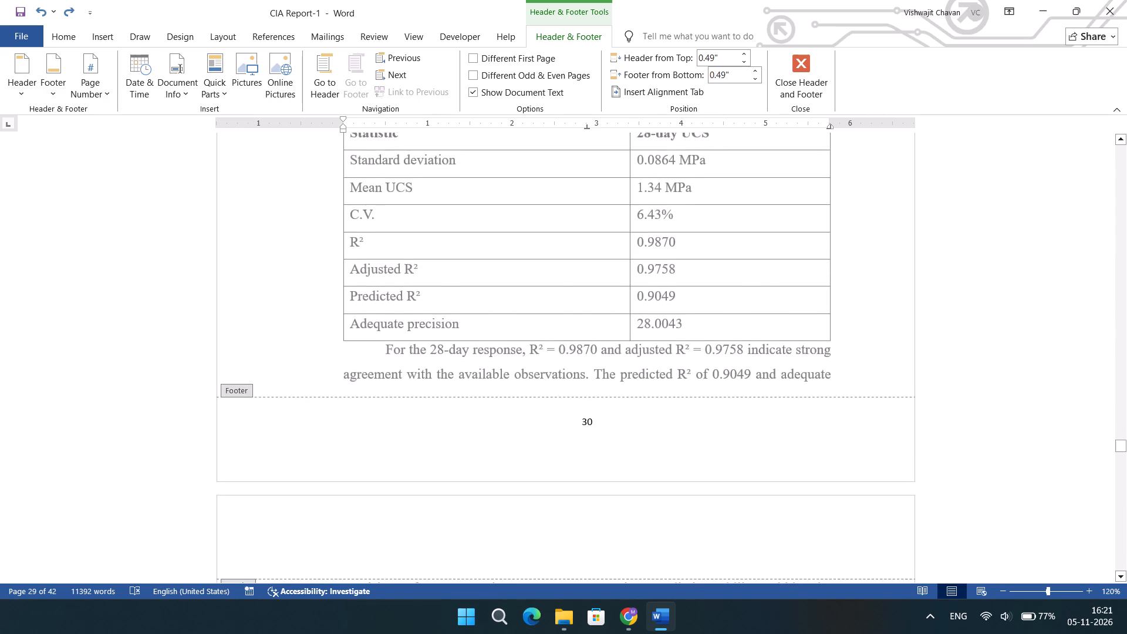
scroll(640, 444, down, 3)
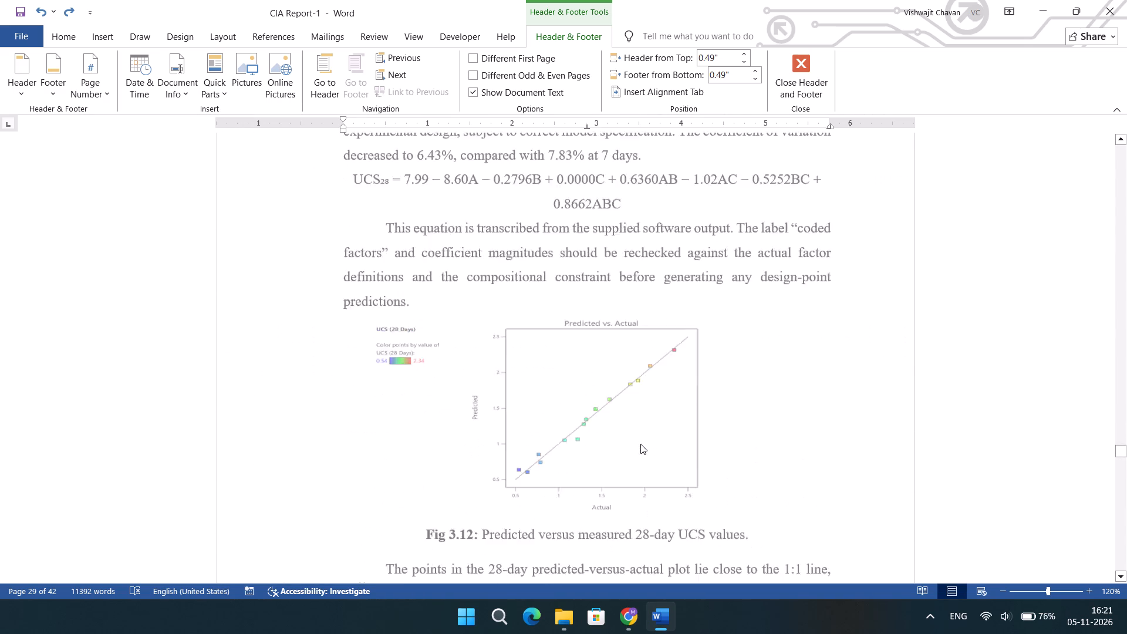
scroll(640, 444, up, 2)
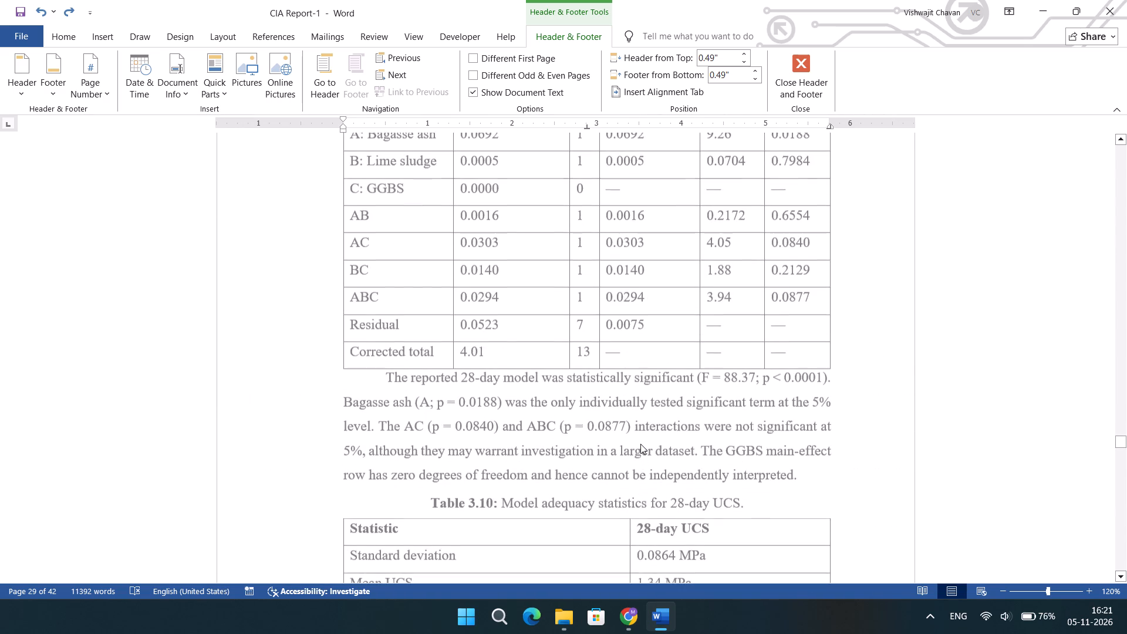
scroll(640, 444, up, 2)
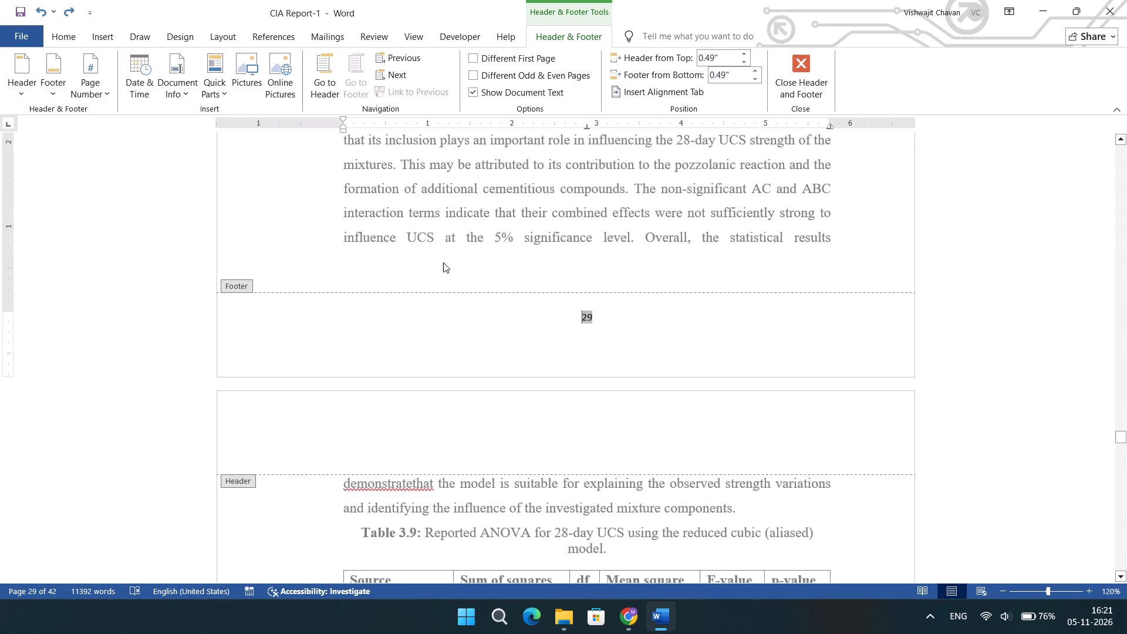
click(780, 66)
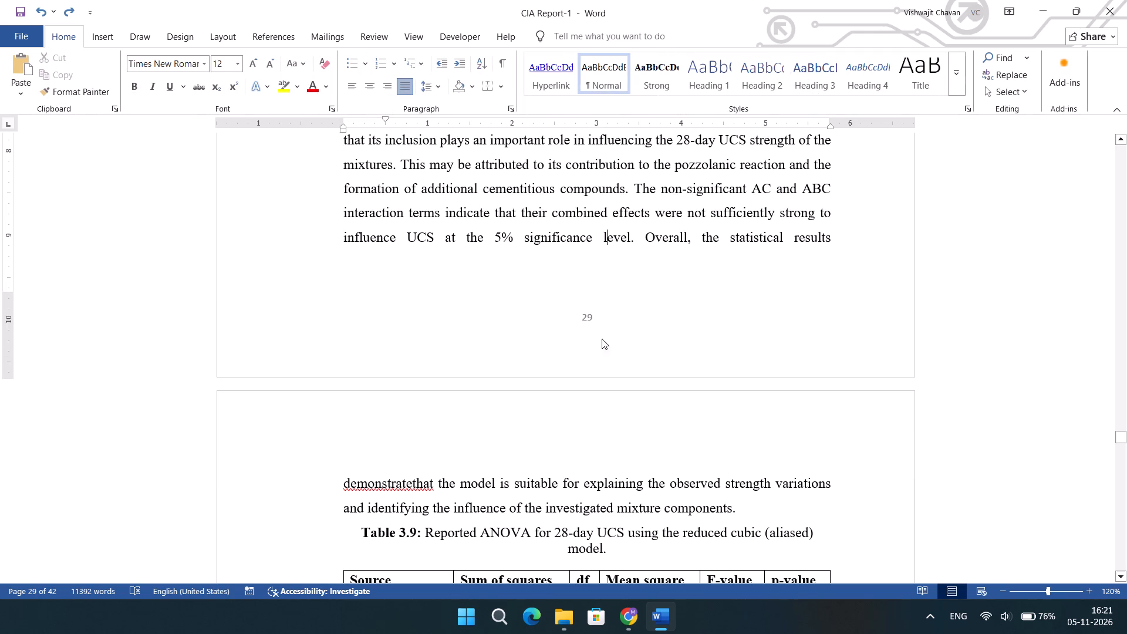
click(592, 302)
Insert the missing space between "demonstrate" and "that" in the 28-day UCS analysis paragraph.
click(411, 487)
key(space)
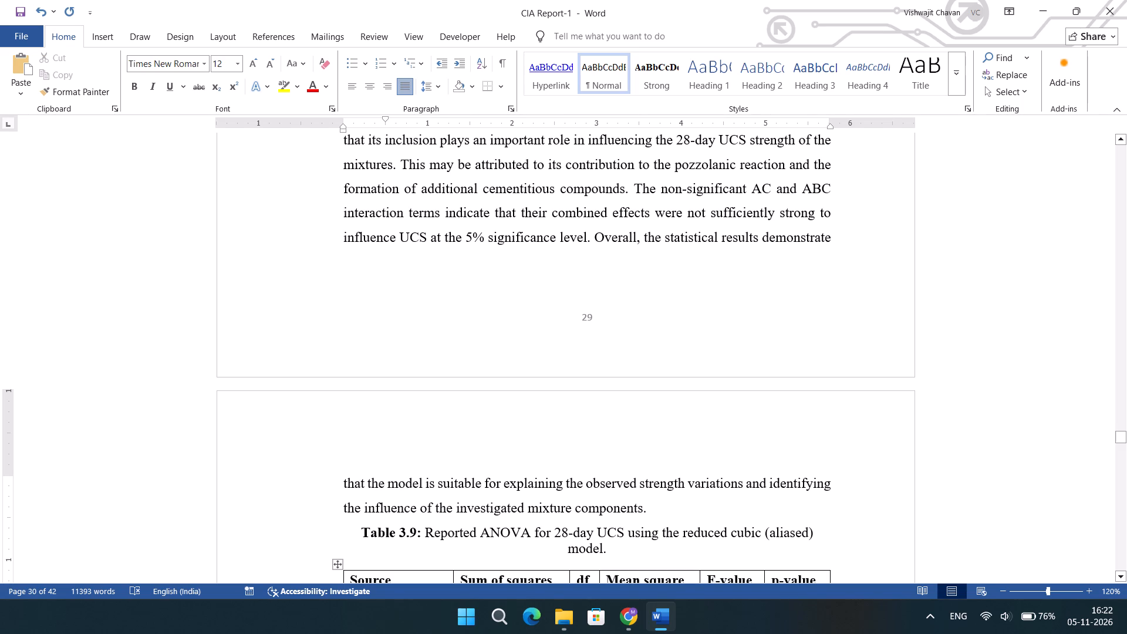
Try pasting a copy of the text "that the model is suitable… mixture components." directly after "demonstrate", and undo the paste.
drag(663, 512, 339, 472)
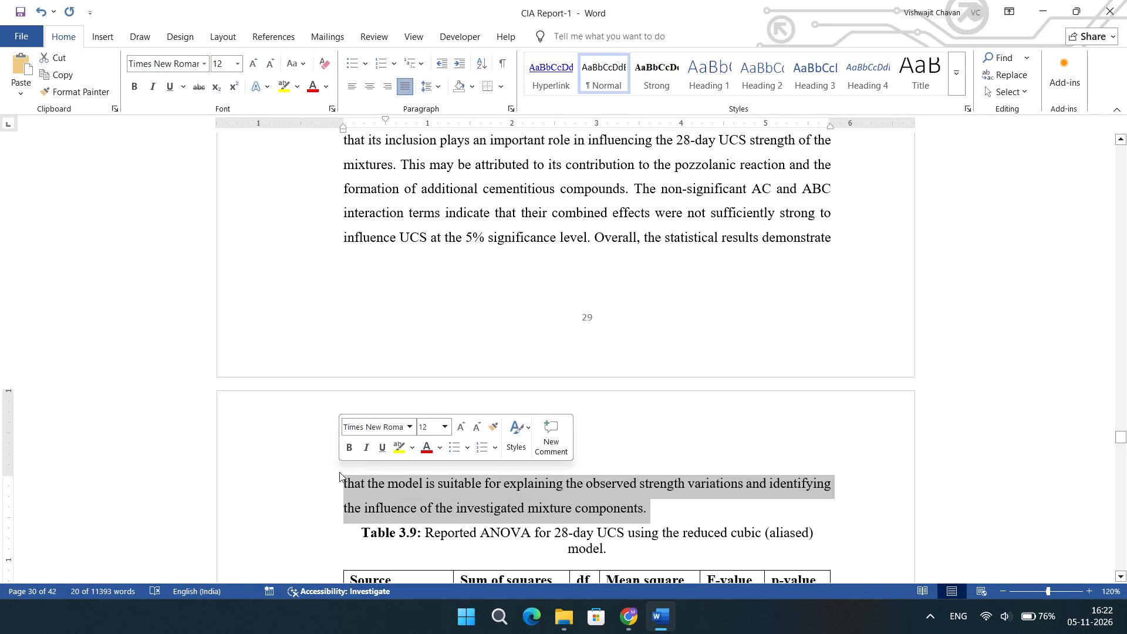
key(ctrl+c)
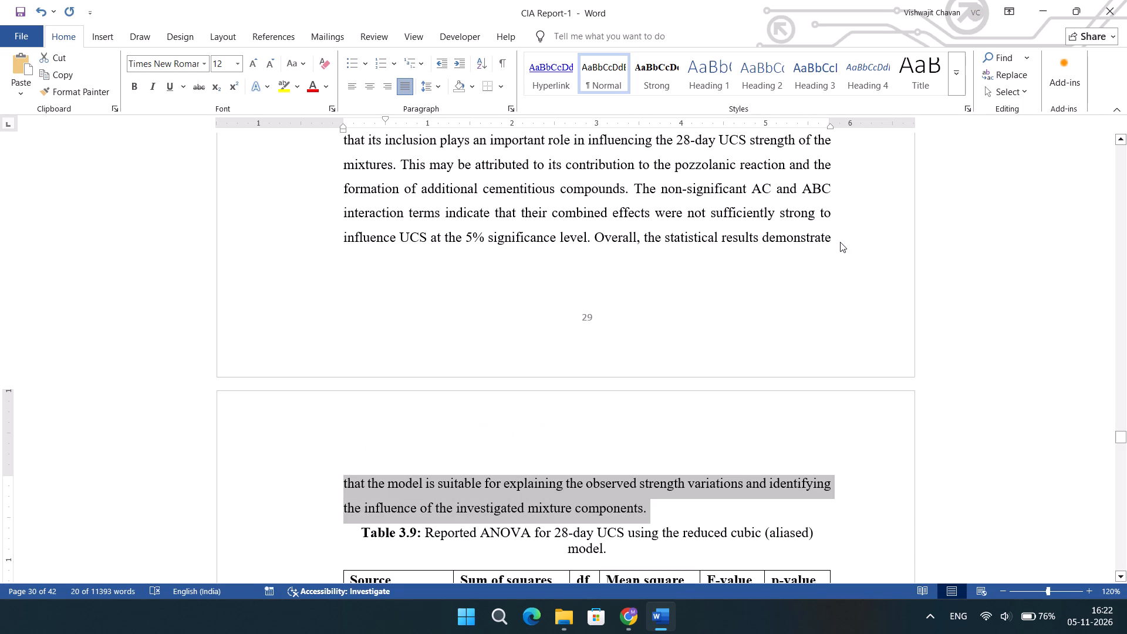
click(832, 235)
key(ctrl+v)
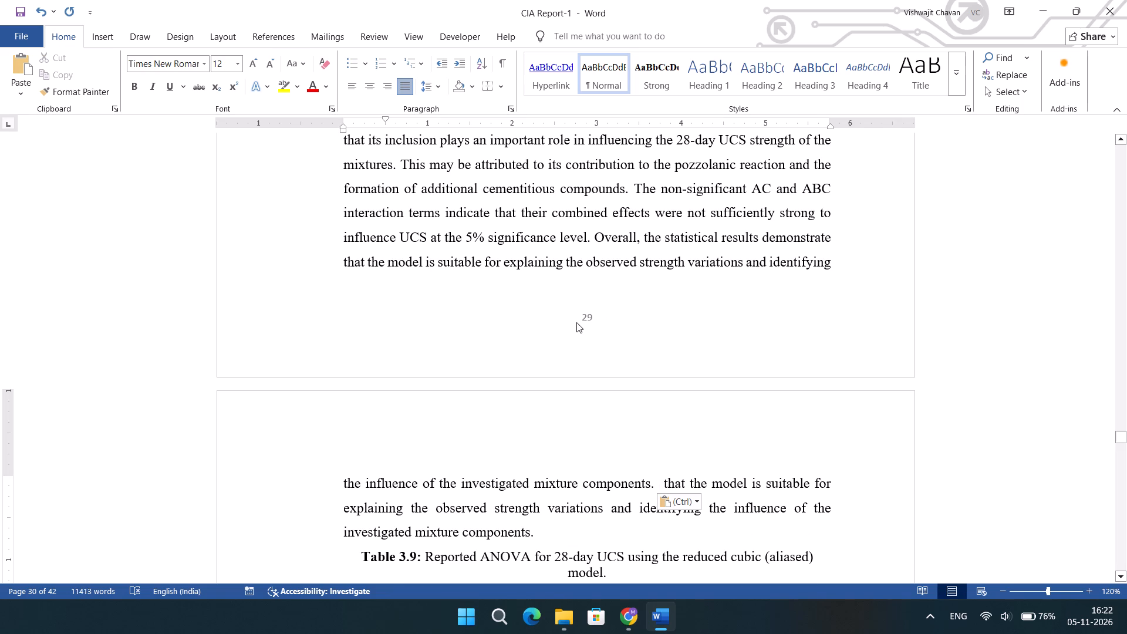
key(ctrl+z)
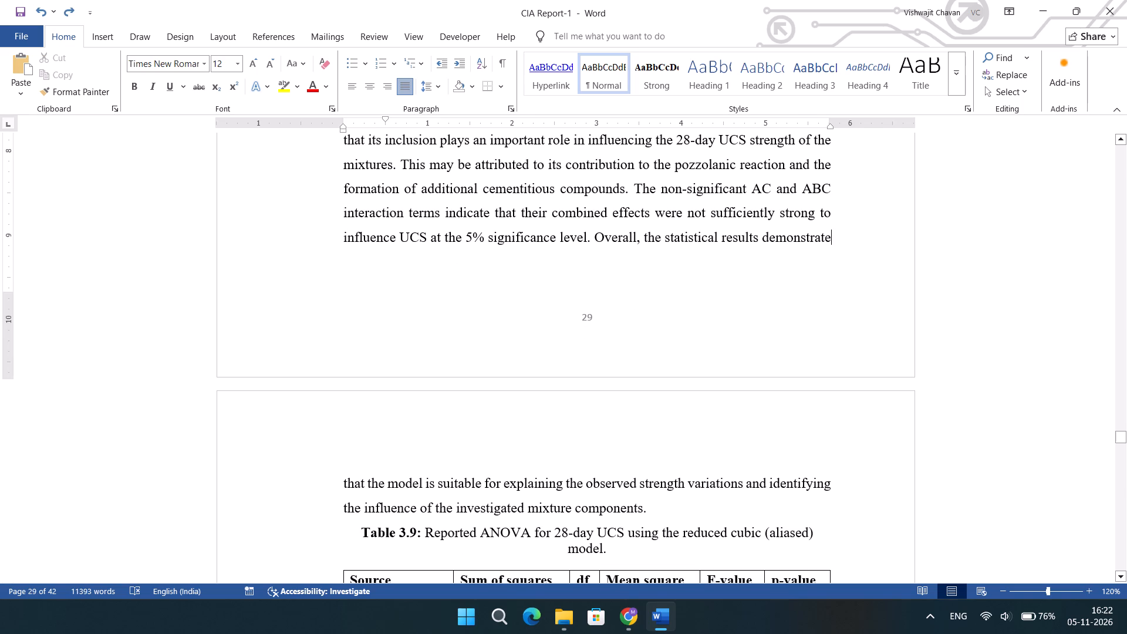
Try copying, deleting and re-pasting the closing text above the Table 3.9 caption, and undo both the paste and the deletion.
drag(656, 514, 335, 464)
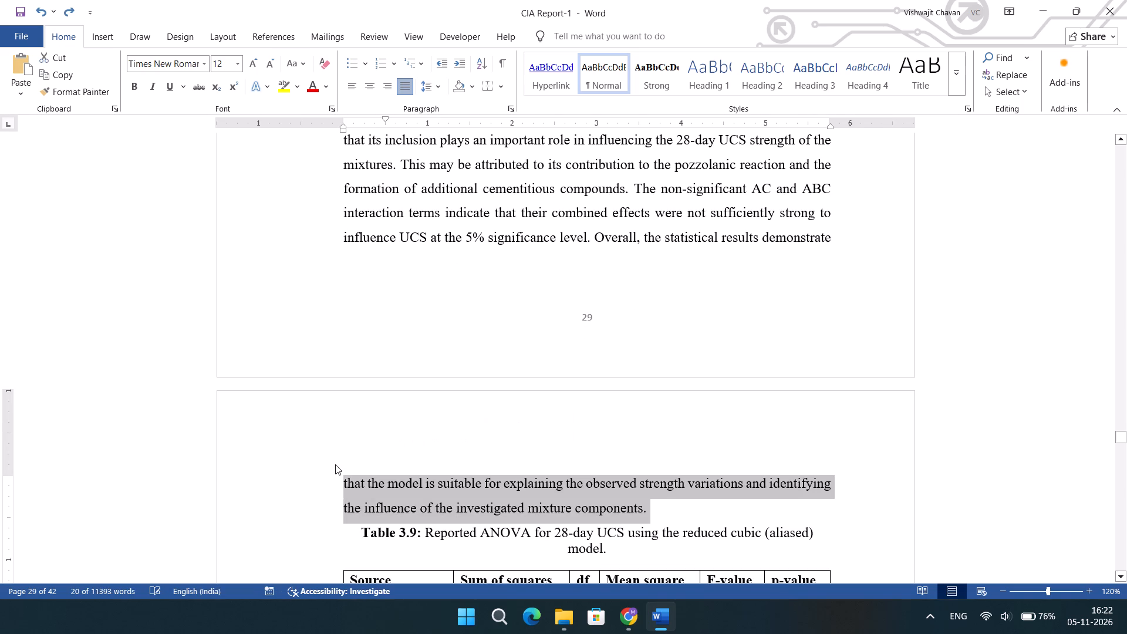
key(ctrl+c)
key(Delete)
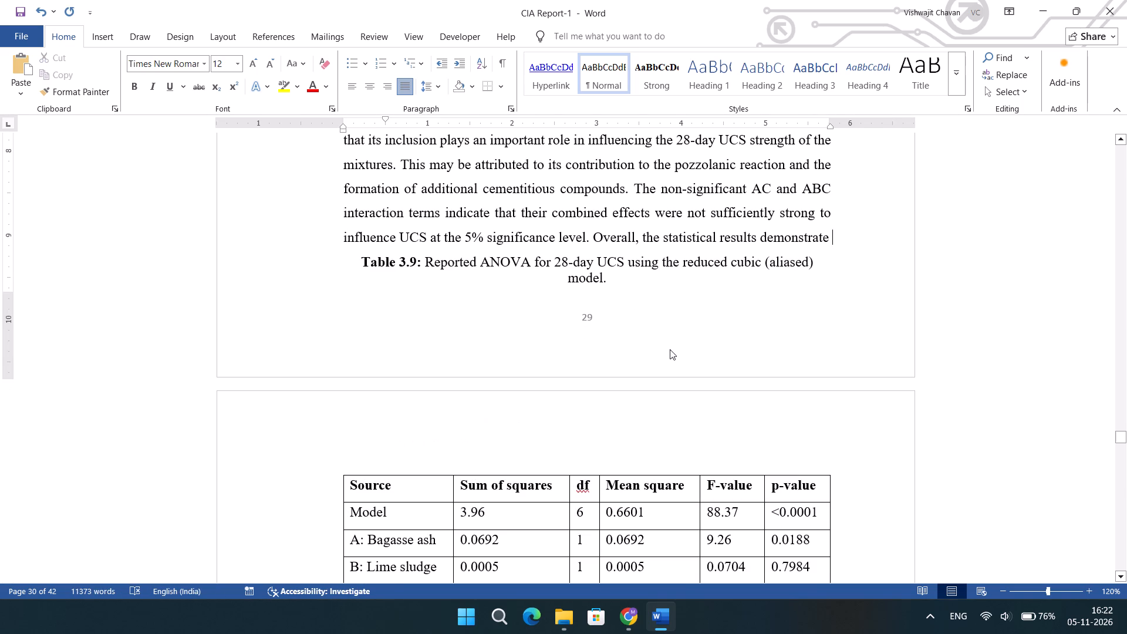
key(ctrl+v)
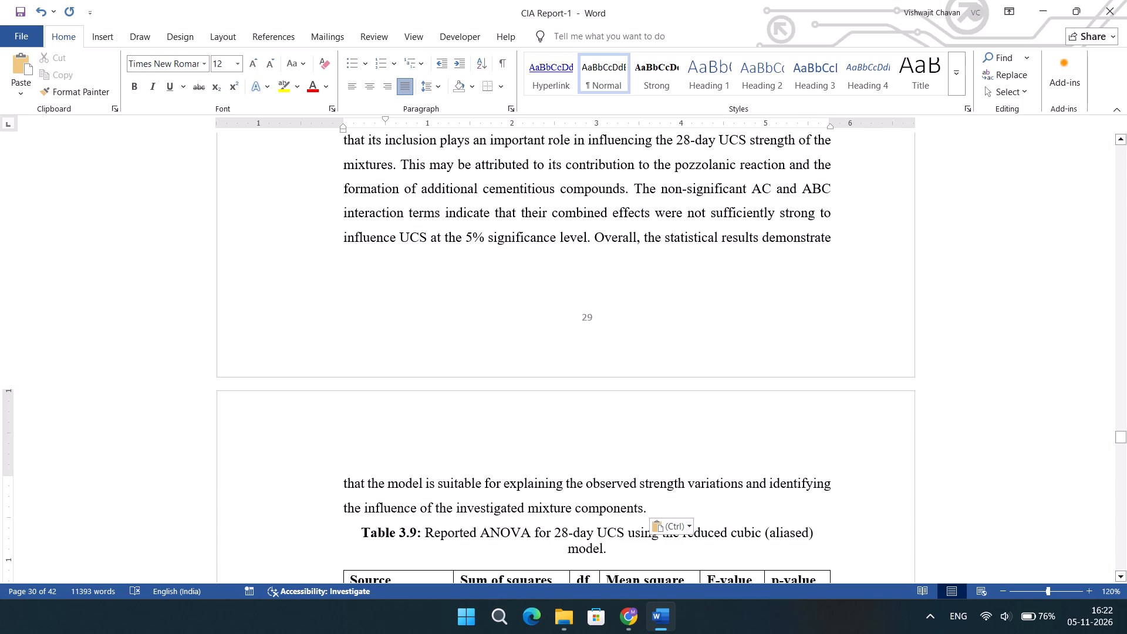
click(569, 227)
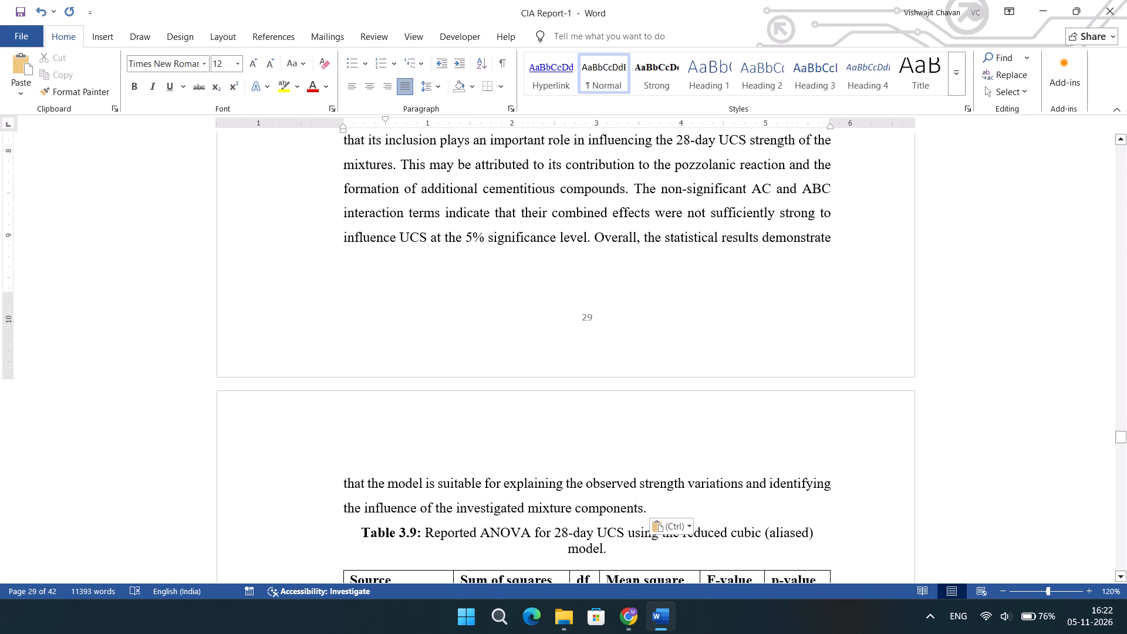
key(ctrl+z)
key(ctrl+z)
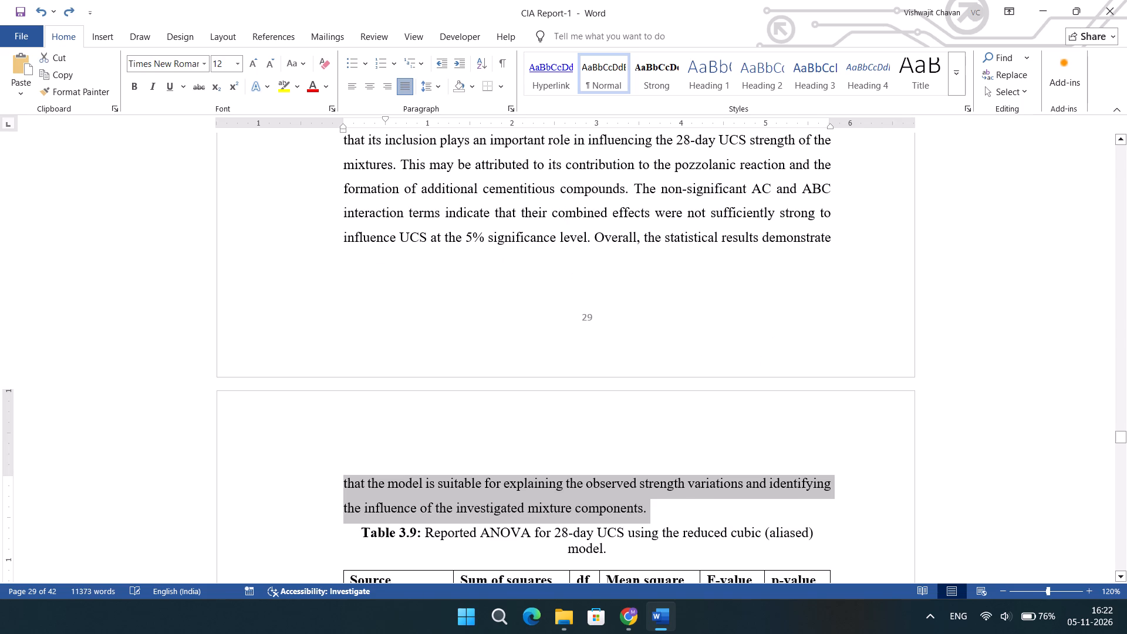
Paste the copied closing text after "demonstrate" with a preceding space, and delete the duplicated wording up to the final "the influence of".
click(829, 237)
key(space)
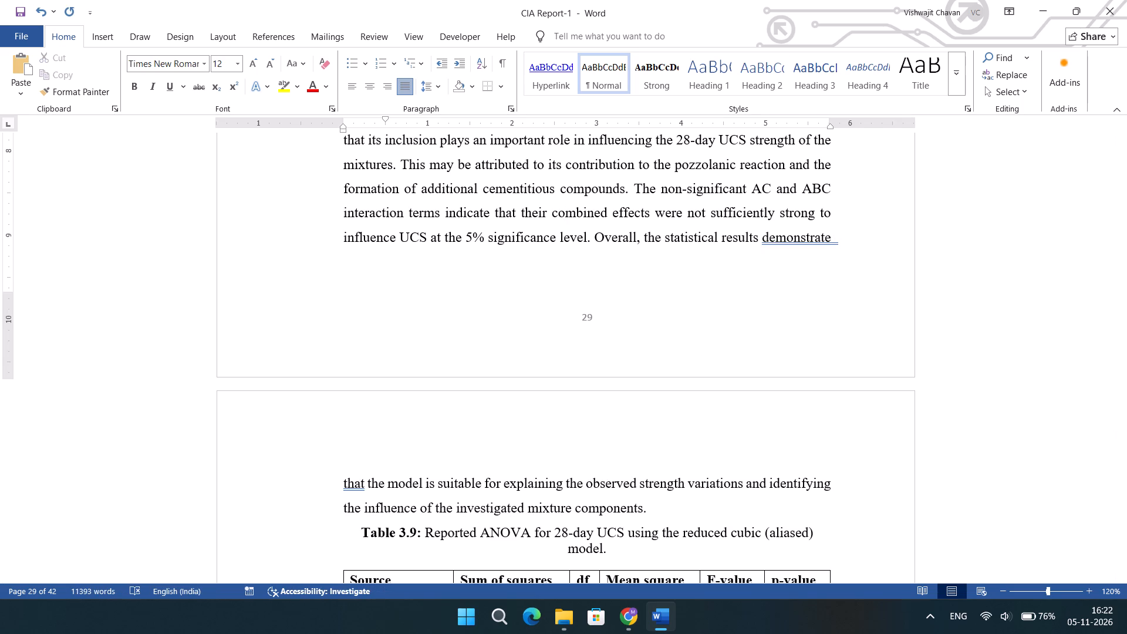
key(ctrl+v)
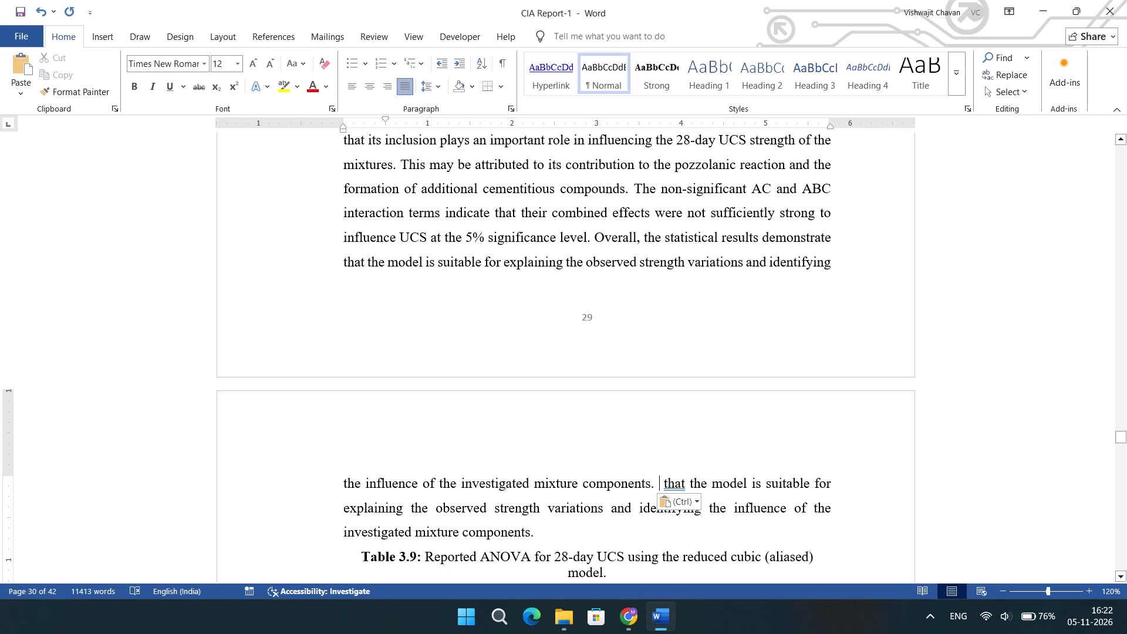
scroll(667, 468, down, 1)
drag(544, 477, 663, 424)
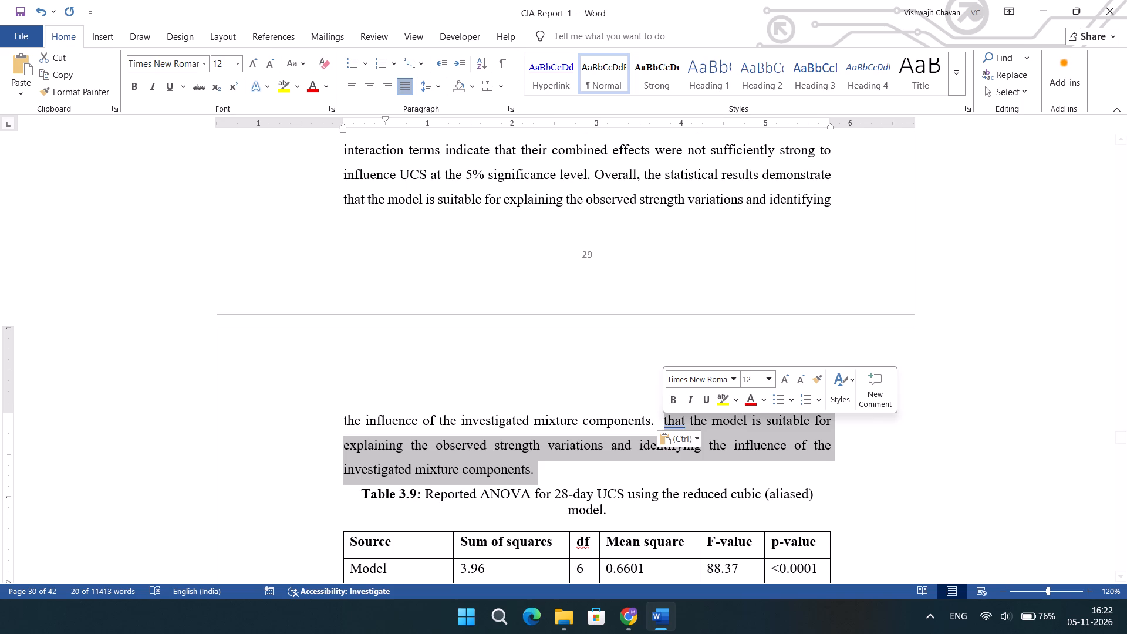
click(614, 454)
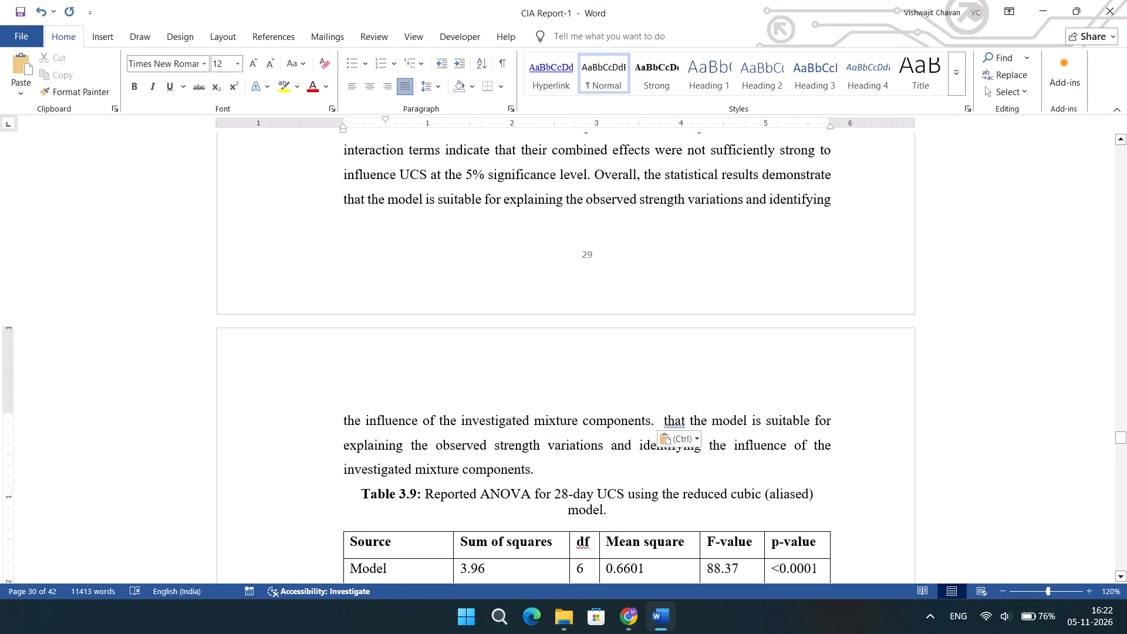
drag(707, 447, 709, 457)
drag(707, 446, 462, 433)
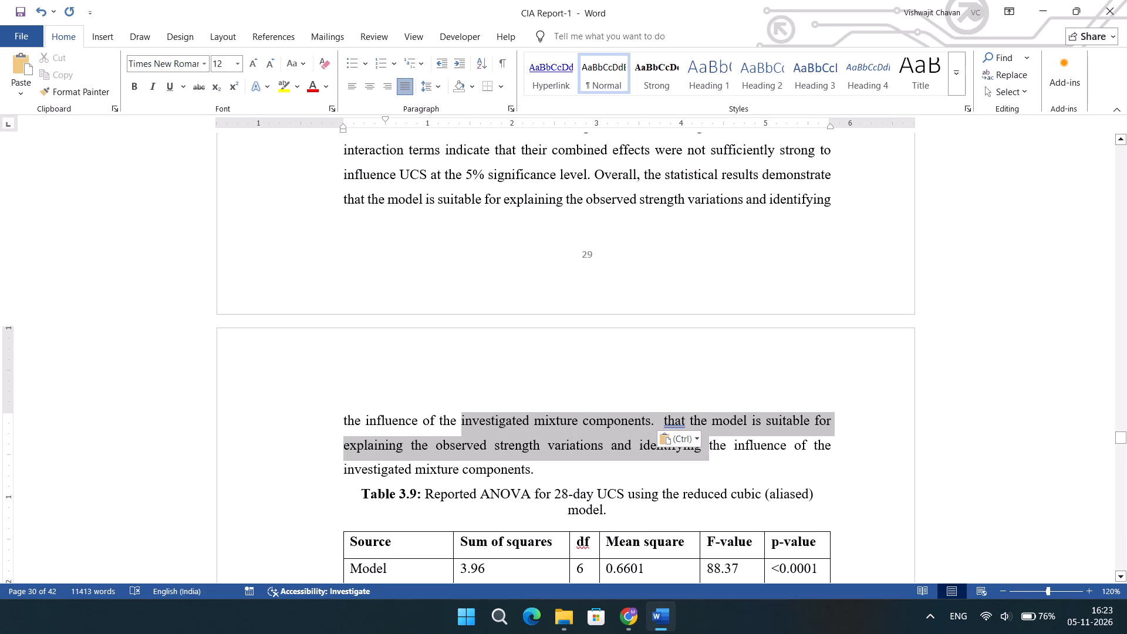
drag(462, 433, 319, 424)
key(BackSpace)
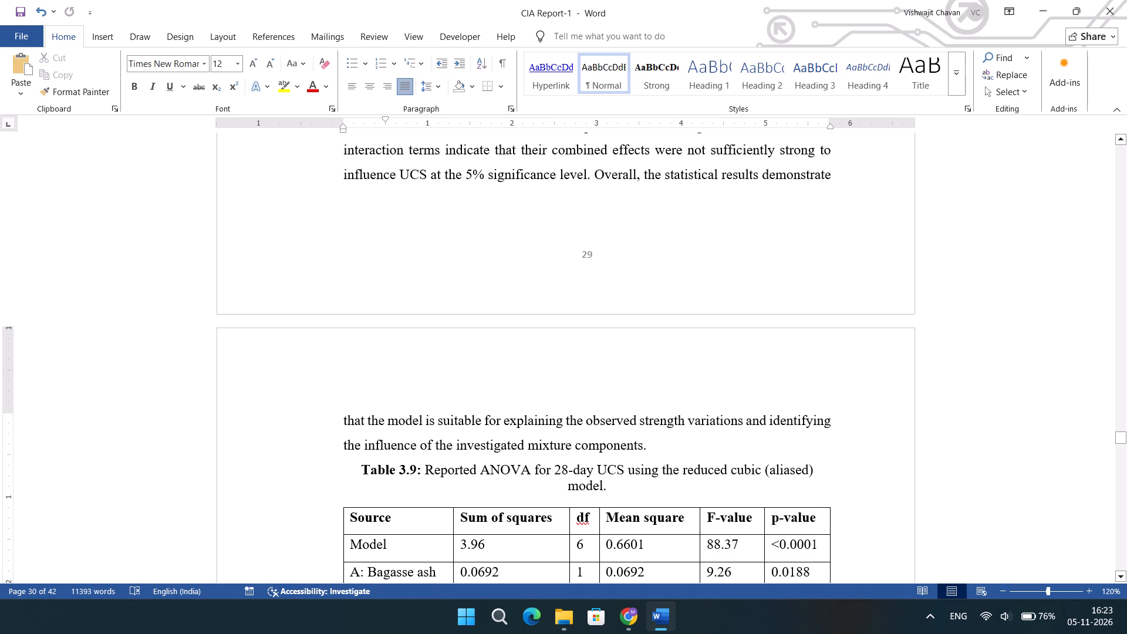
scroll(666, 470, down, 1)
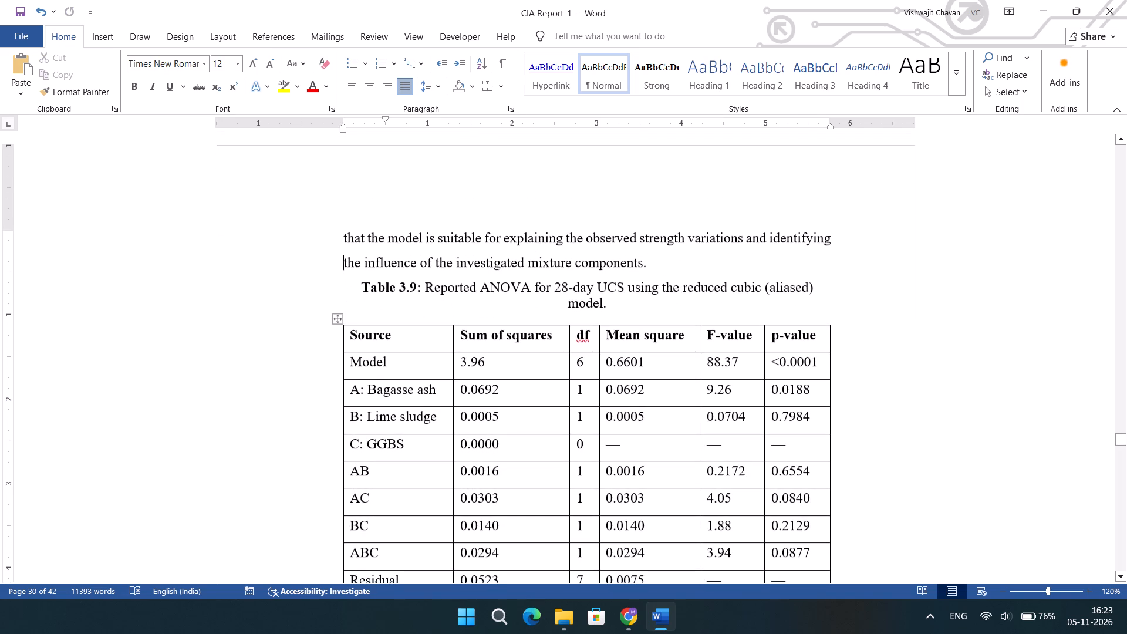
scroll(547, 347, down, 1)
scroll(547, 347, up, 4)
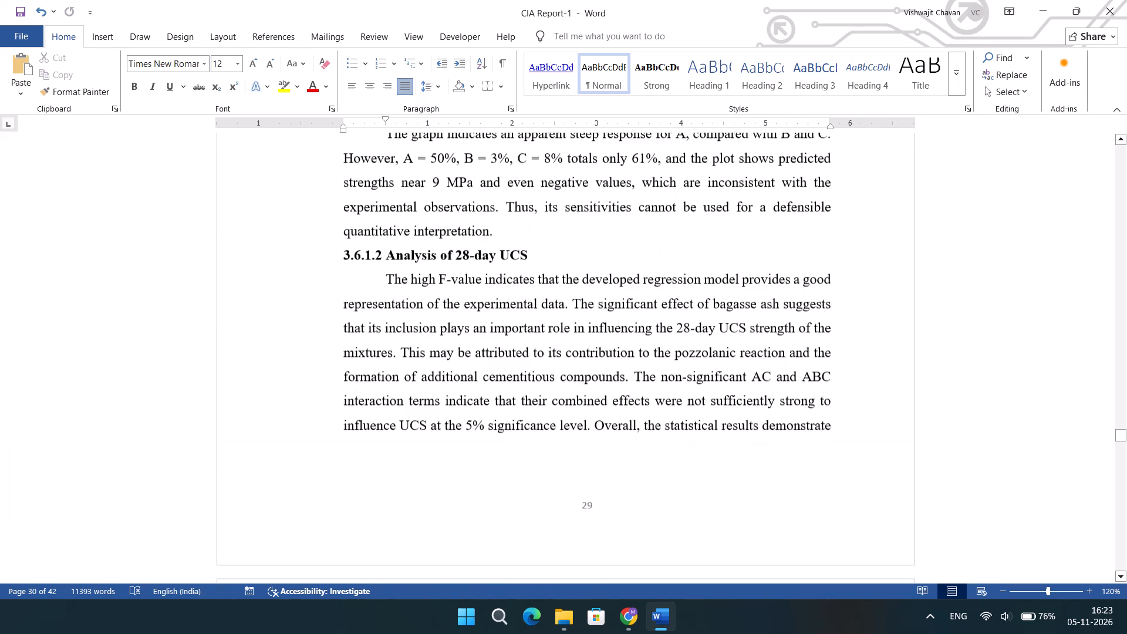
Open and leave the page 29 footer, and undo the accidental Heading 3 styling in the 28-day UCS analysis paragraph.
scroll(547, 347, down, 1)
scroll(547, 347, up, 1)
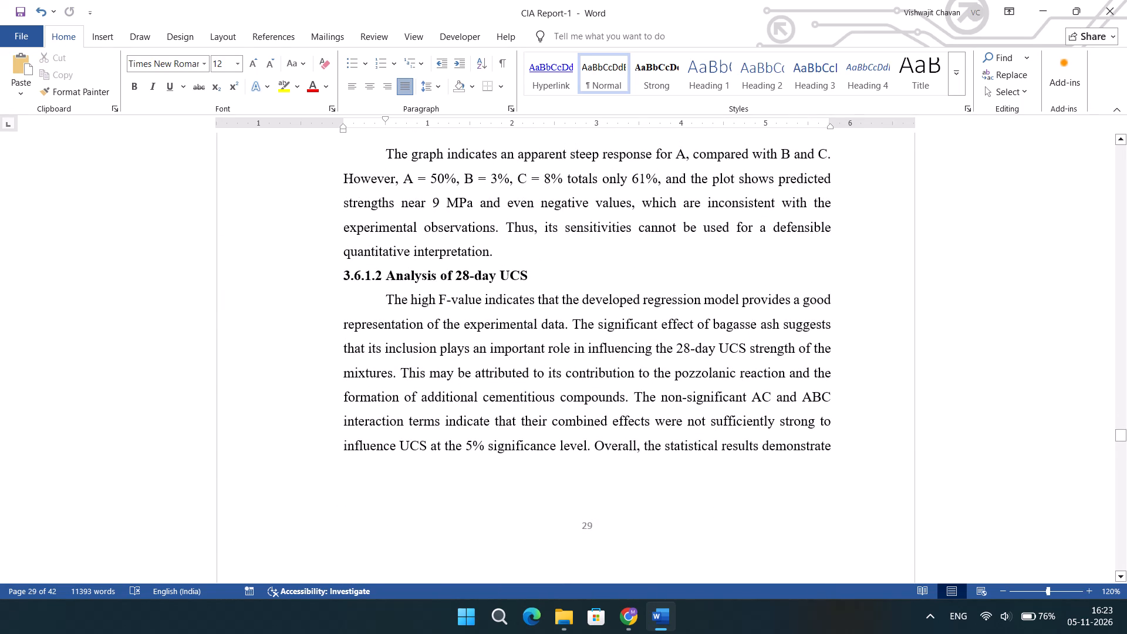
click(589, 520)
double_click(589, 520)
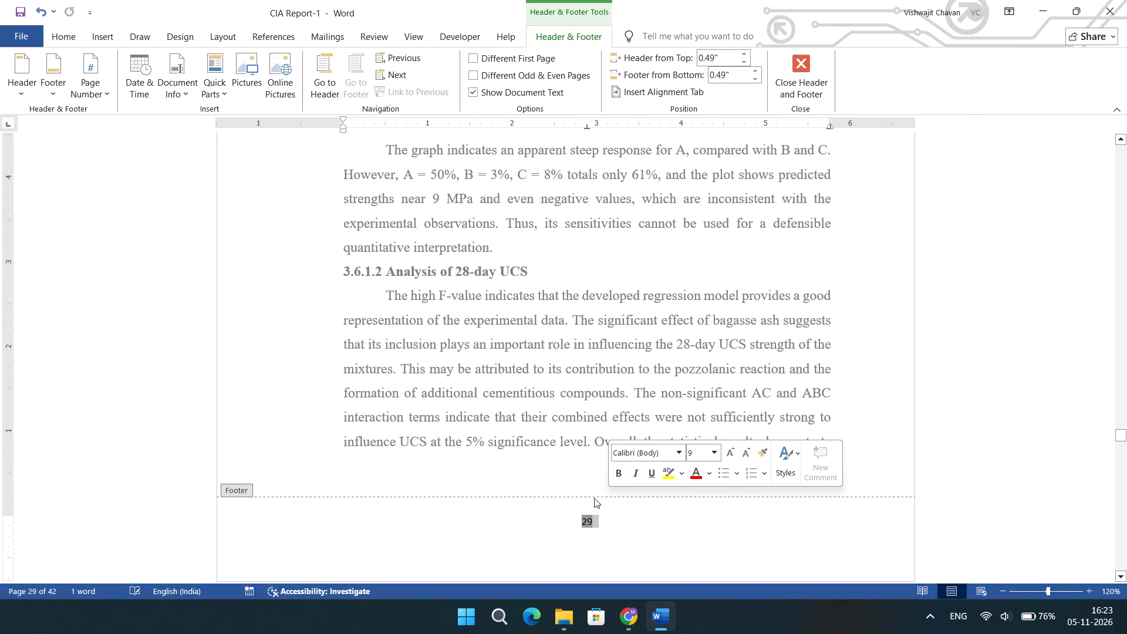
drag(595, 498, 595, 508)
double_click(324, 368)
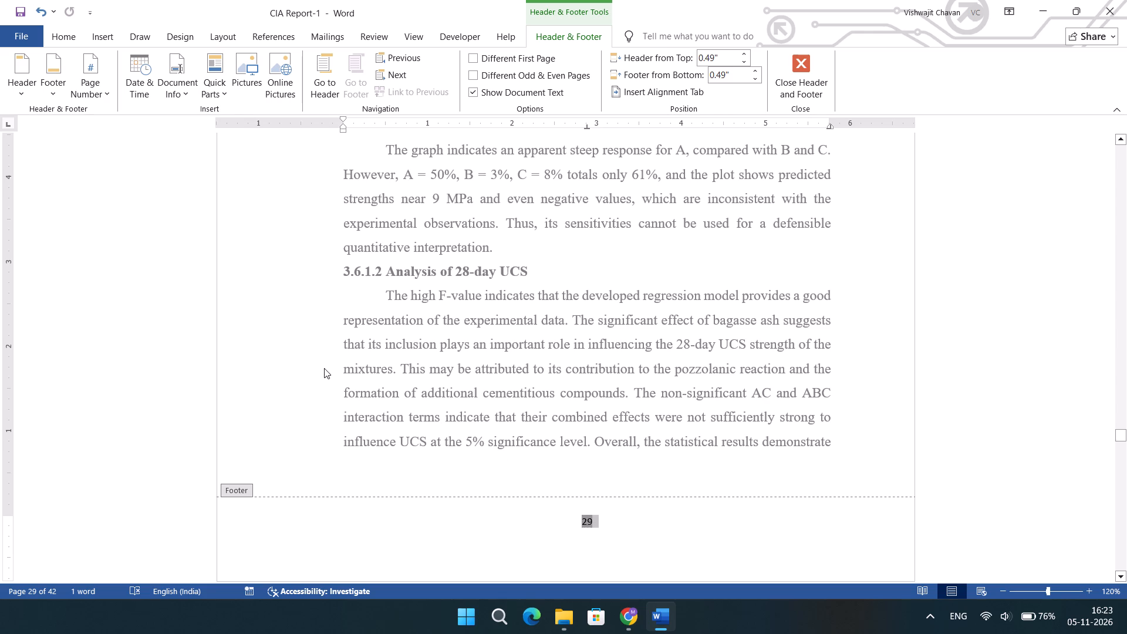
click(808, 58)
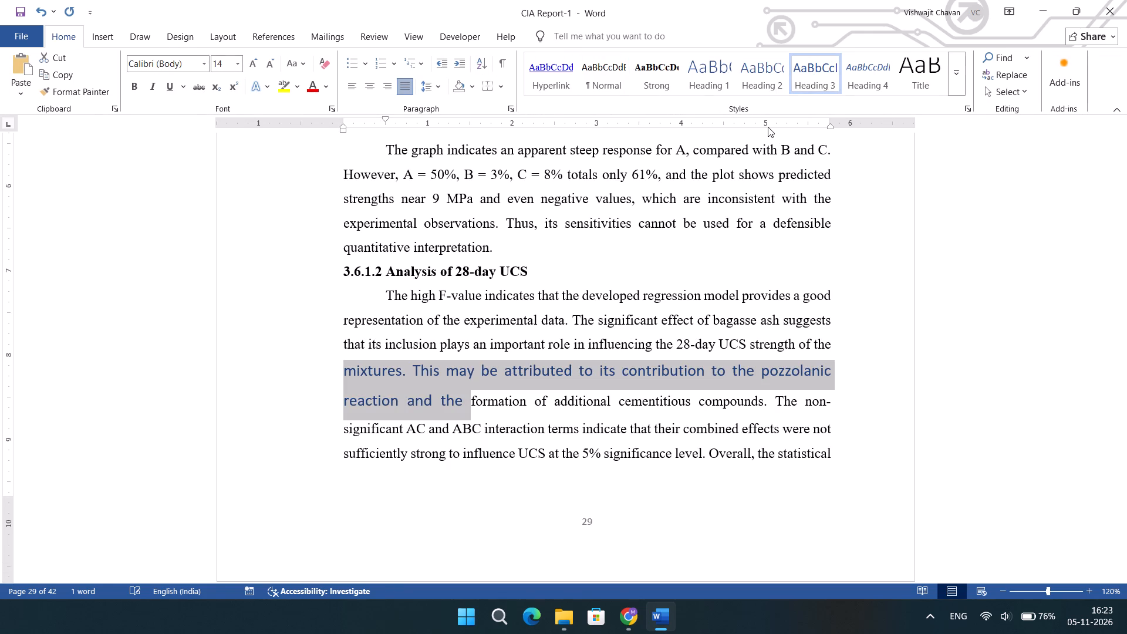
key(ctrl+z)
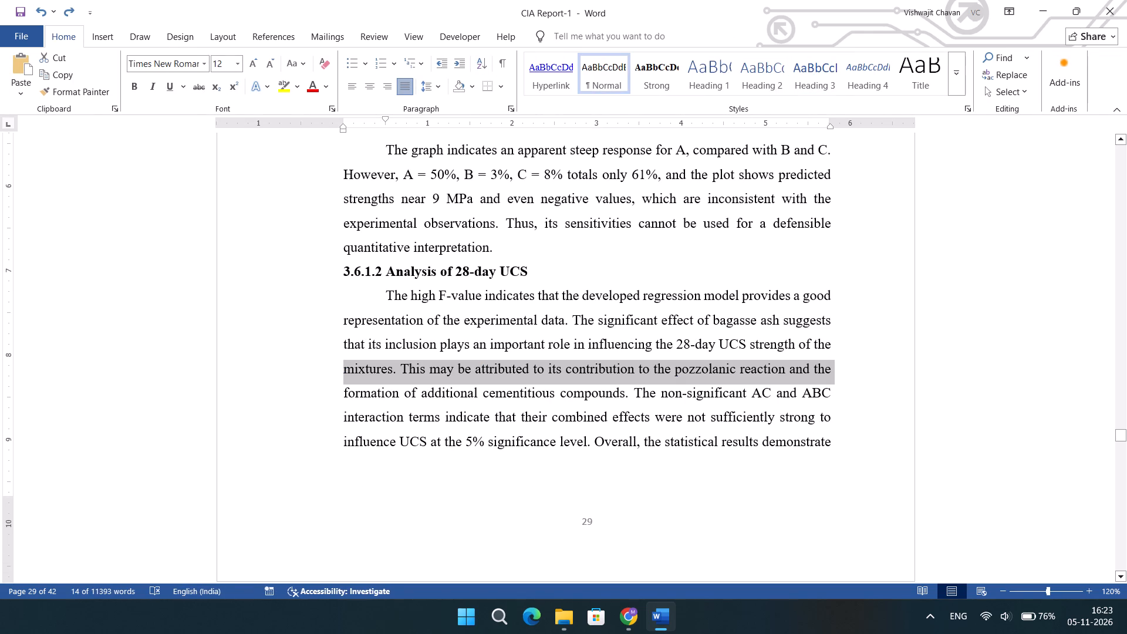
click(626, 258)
Review the page layout from Table 3.9 through the 28-day UCS figures and Table 3.11 to the start of Chapter 4.
scroll(679, 288, down, 3)
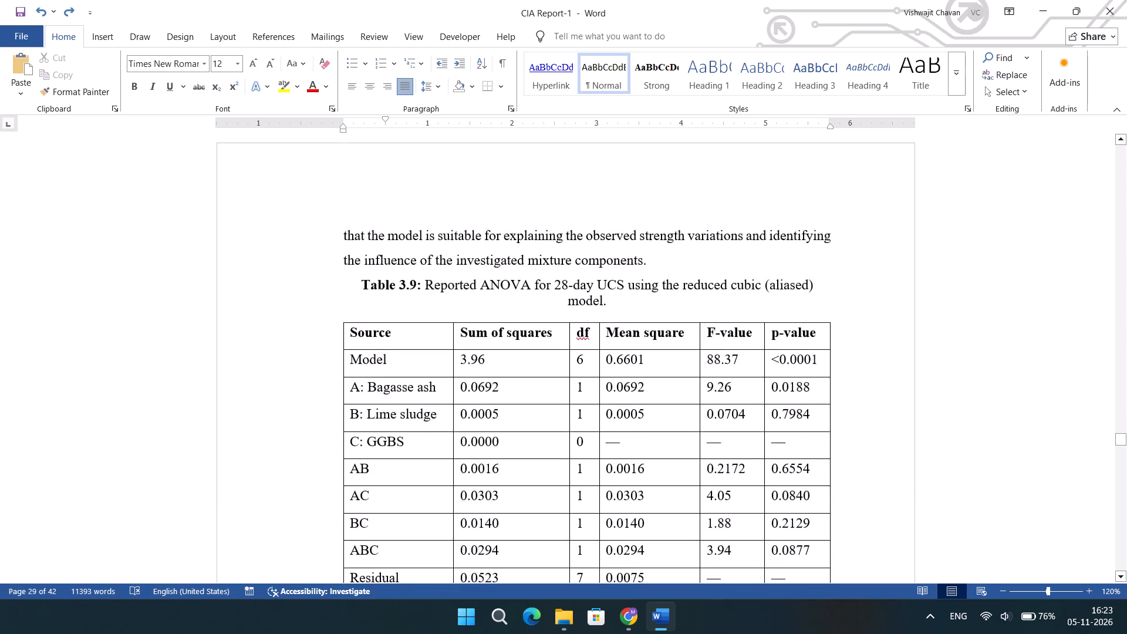
scroll(679, 288, down, 3)
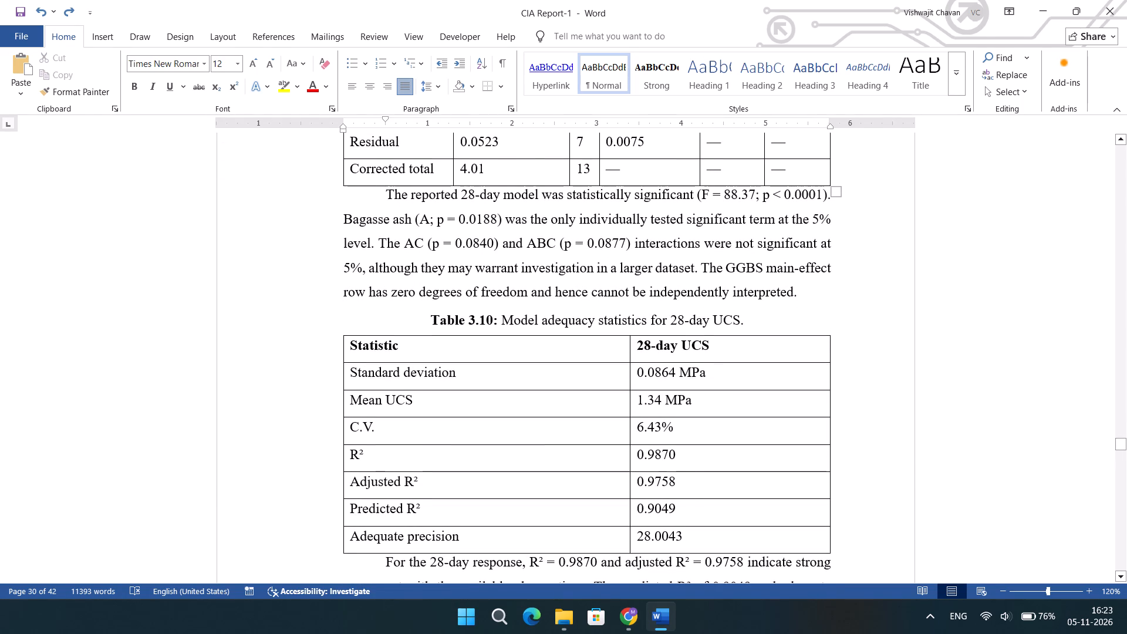
scroll(801, 433, down, 2)
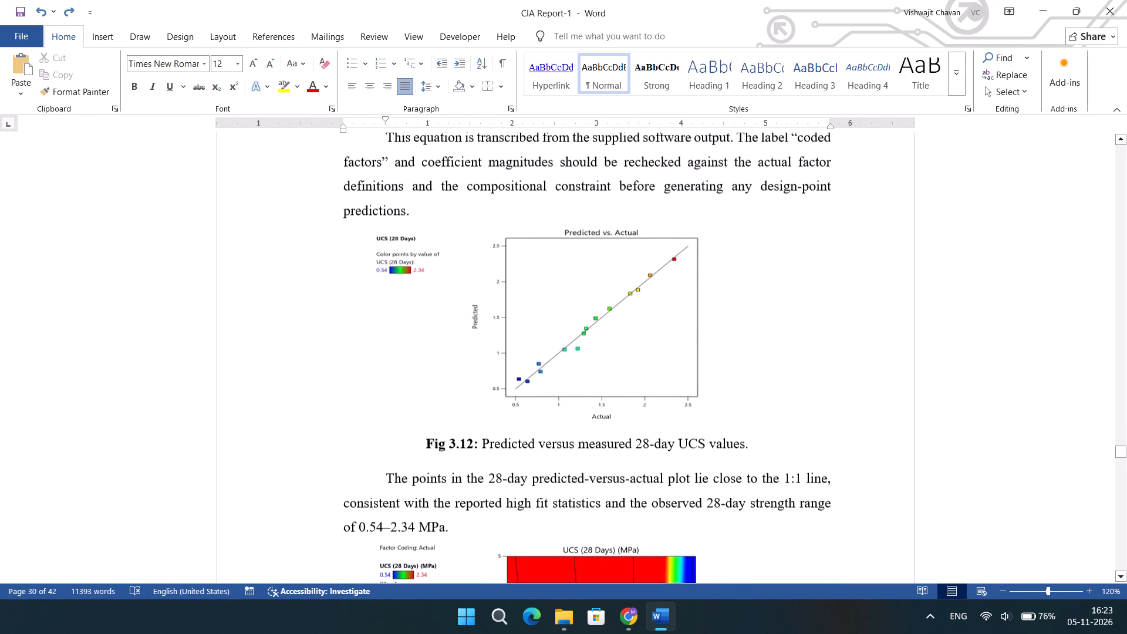
scroll(801, 433, down, 4)
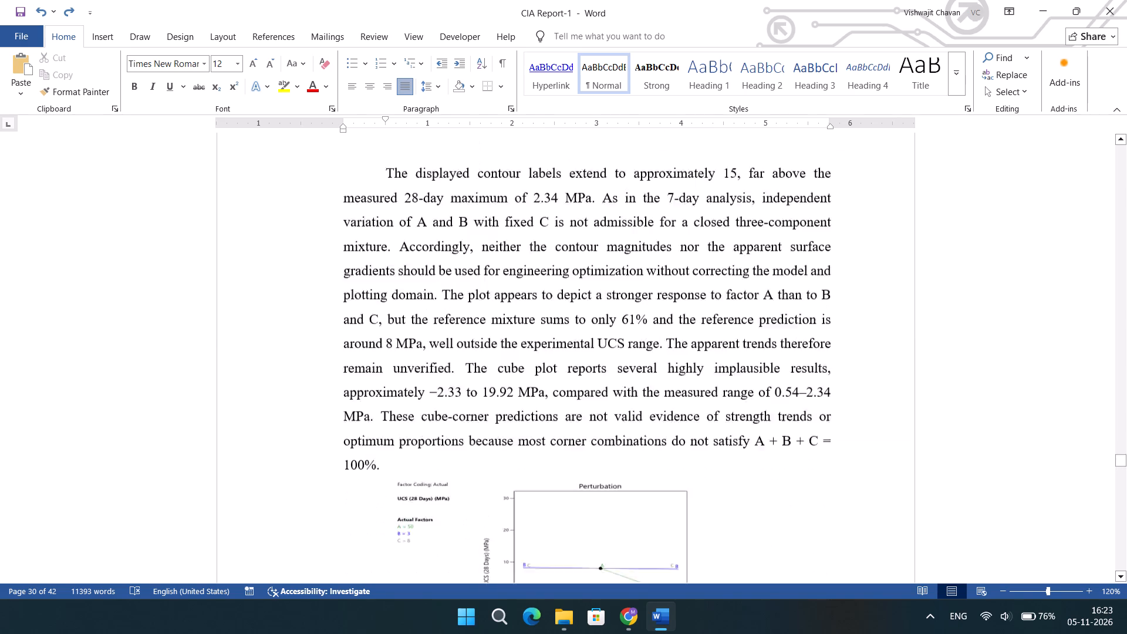
scroll(801, 433, down, 3)
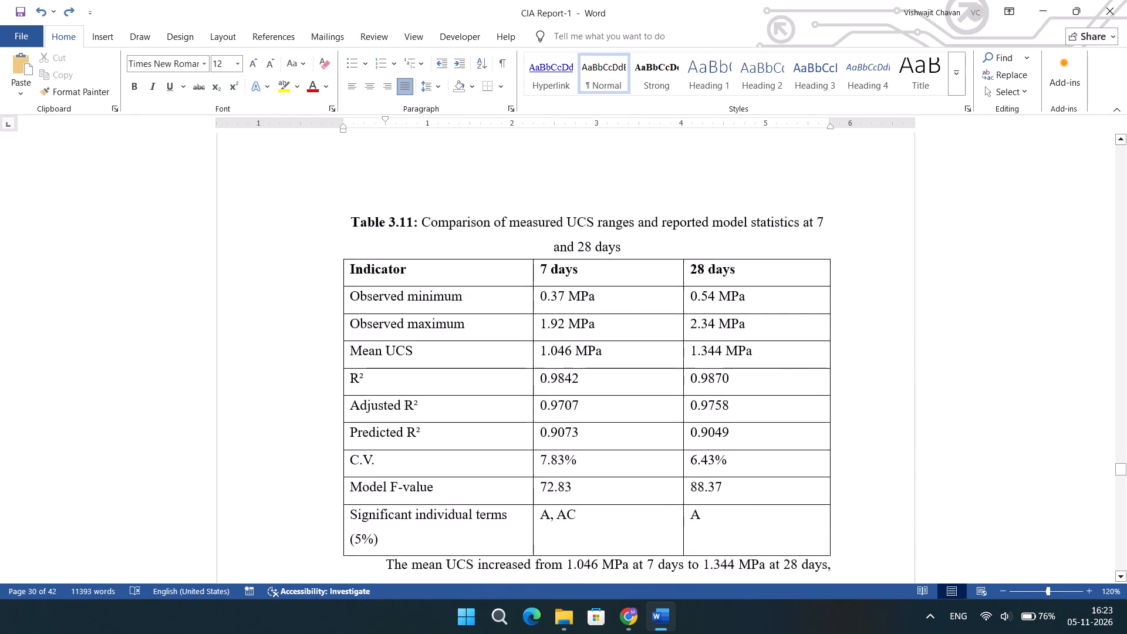
scroll(801, 433, down, 2)
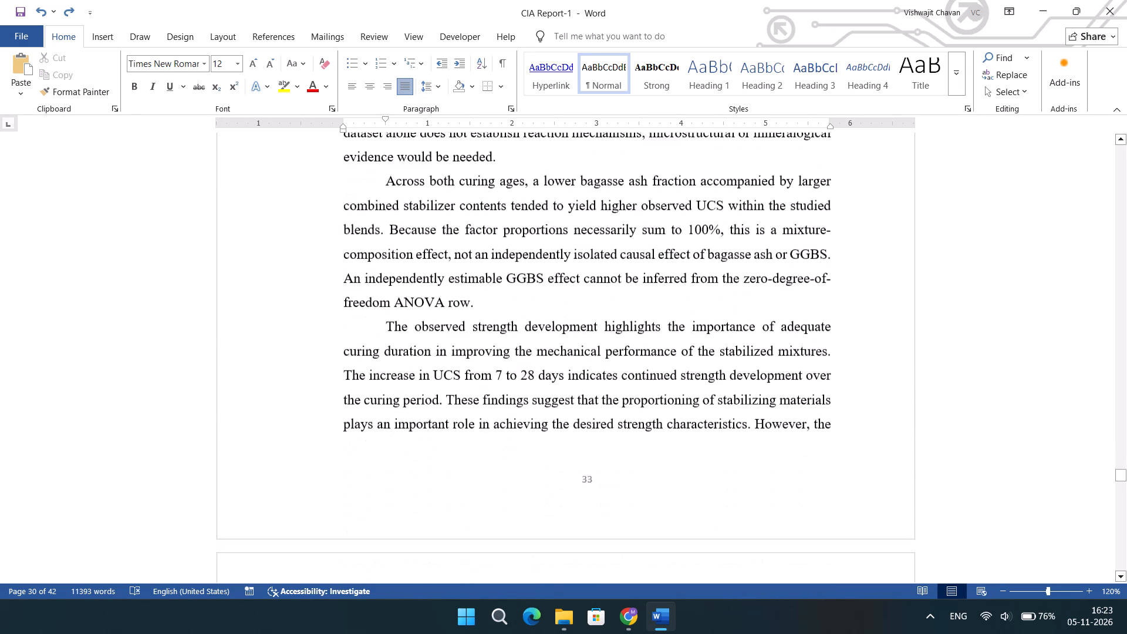
scroll(801, 433, down, 4)
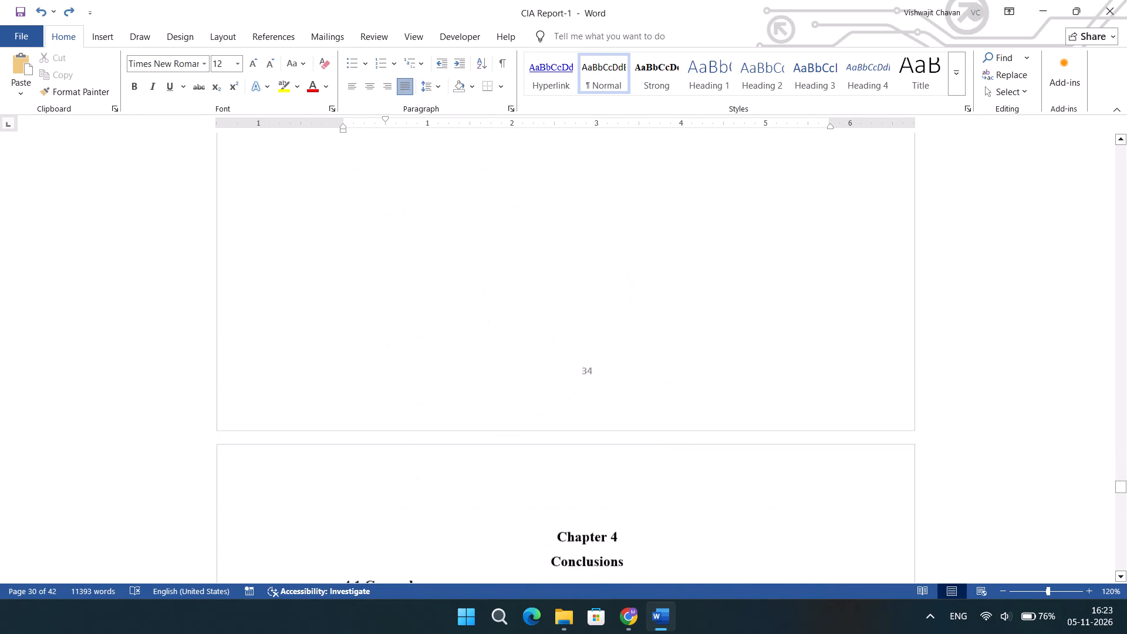
scroll(801, 433, down, 1)
scroll(801, 433, up, 2)
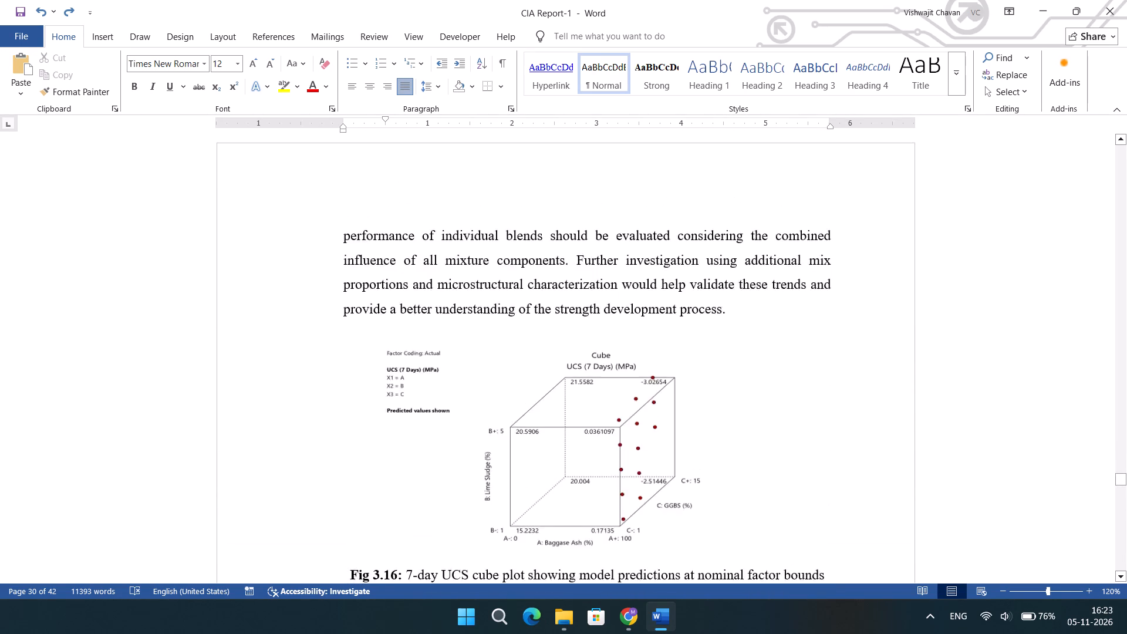
scroll(801, 433, up, 1)
scroll(801, 433, down, 2)
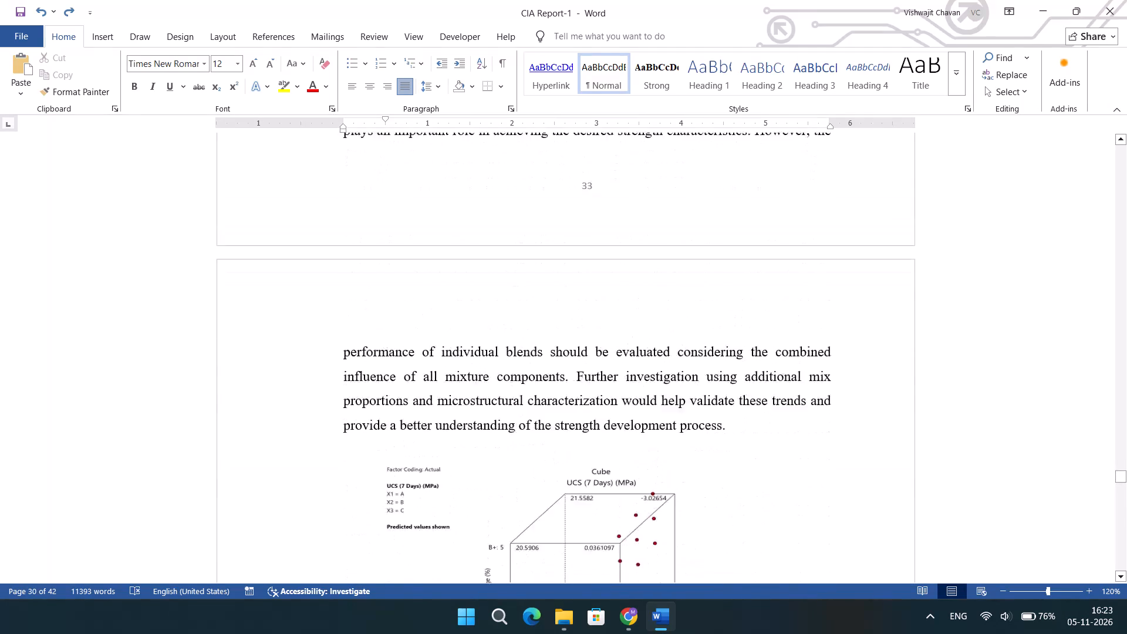
Review the page layout backwards from the Fig 3.16 cube plot through the UCS analysis sections to Table 3.5, Material mixing measurements.
scroll(801, 433, up, 15)
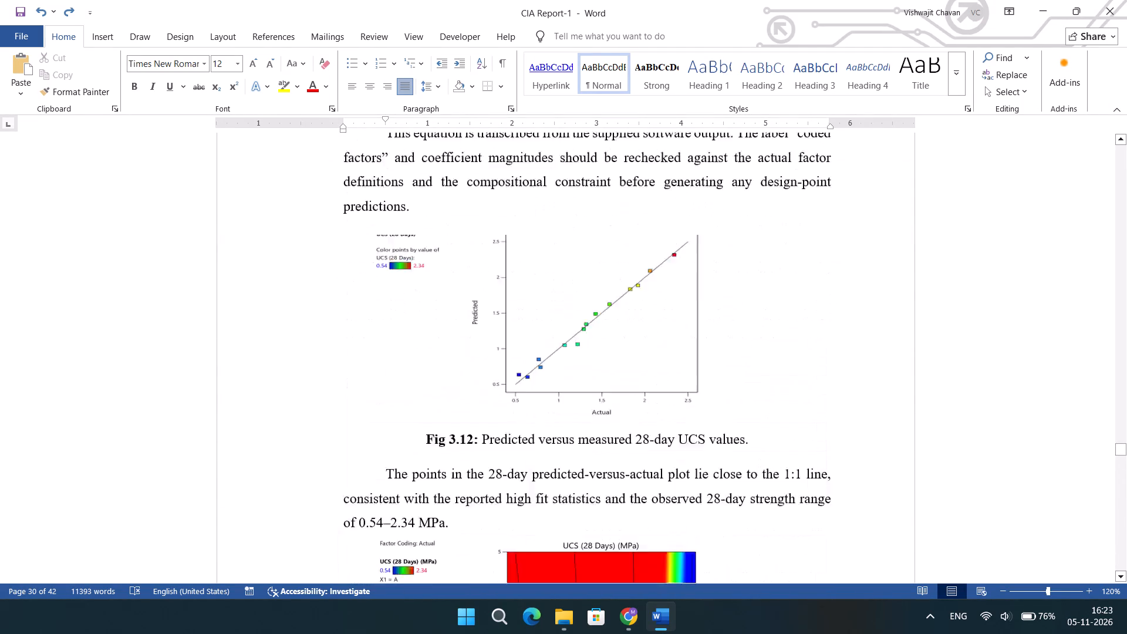
scroll(801, 433, up, 5)
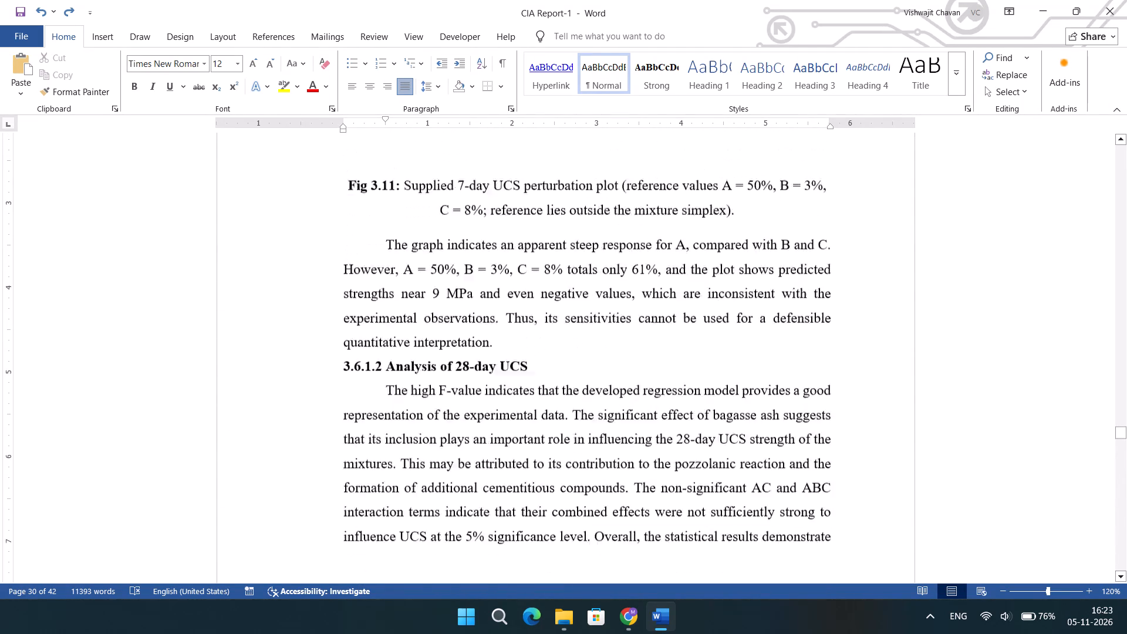
scroll(801, 433, up, 1)
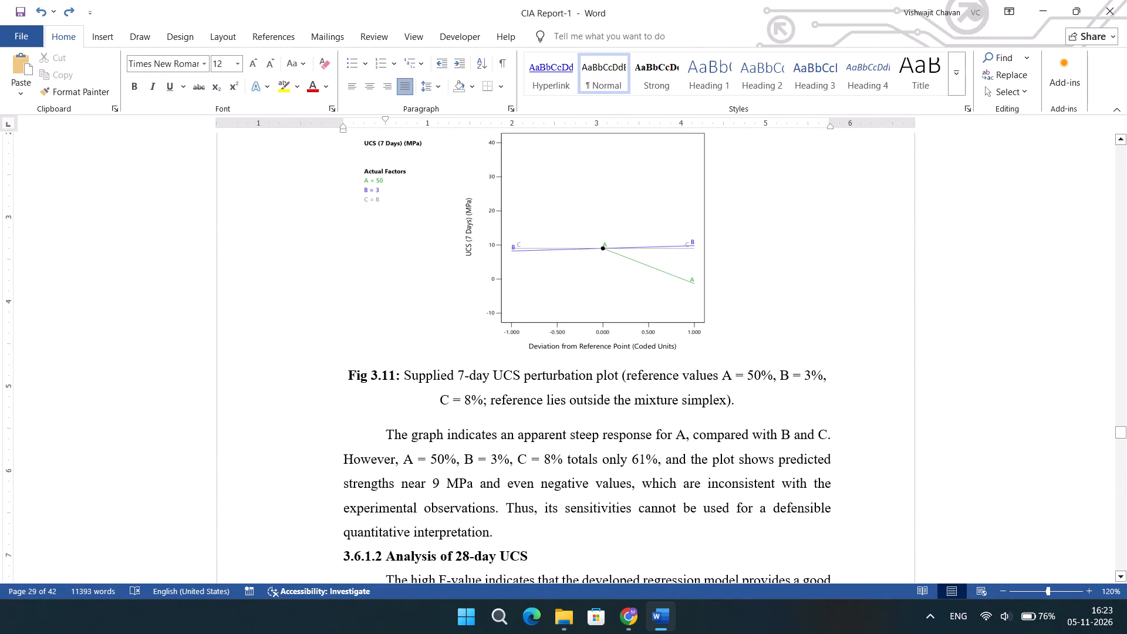
scroll(801, 433, up, 2)
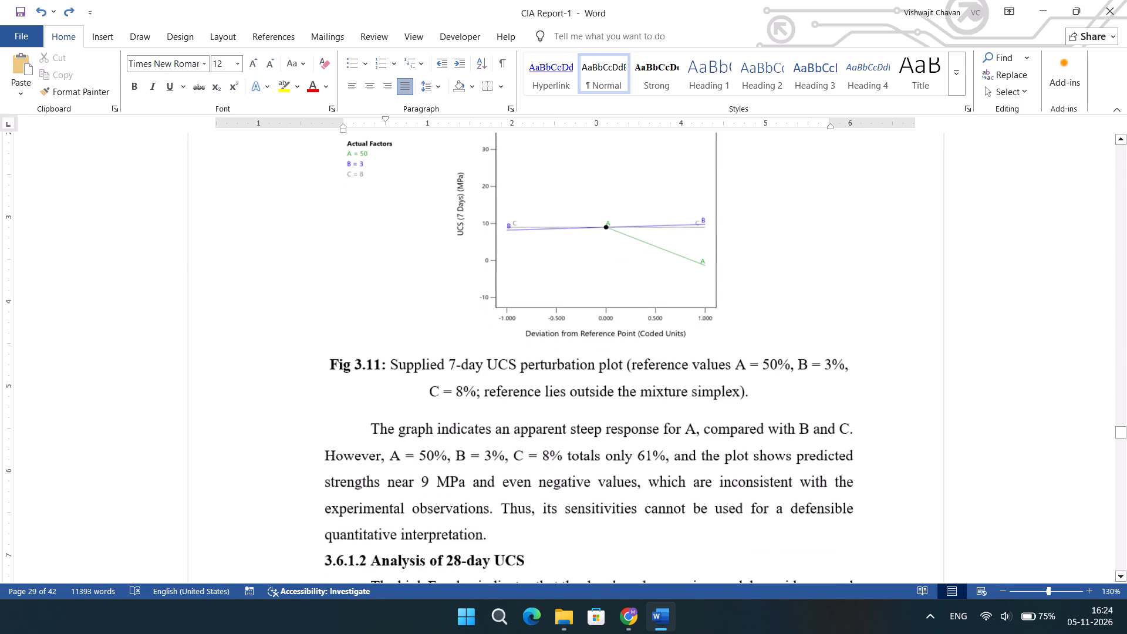
scroll(801, 433, up, 5)
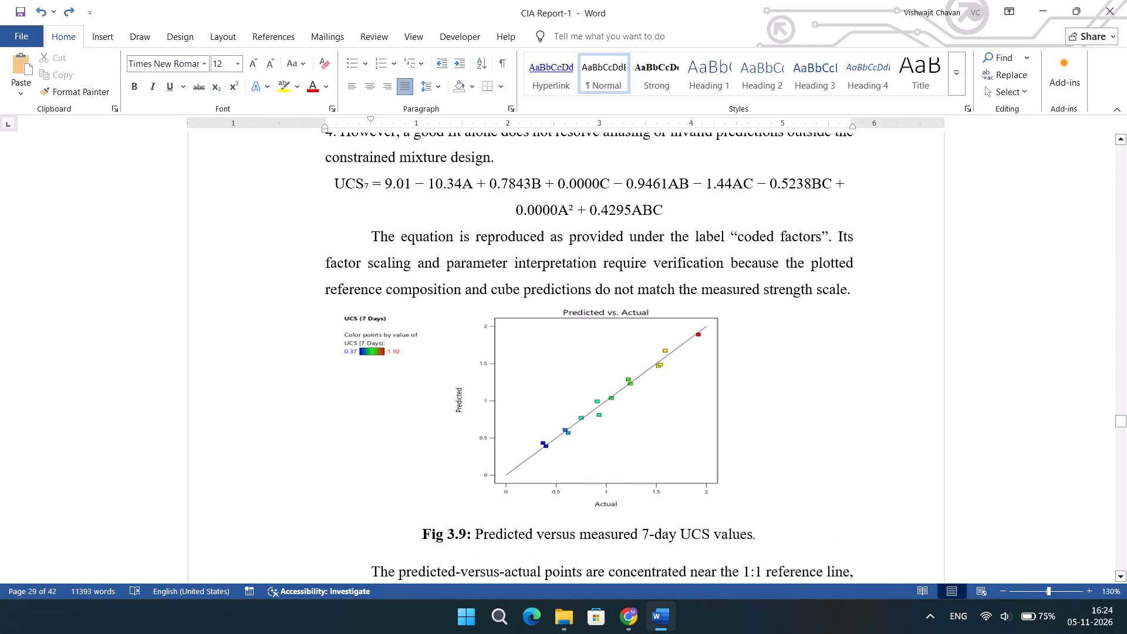
scroll(801, 433, up, 5)
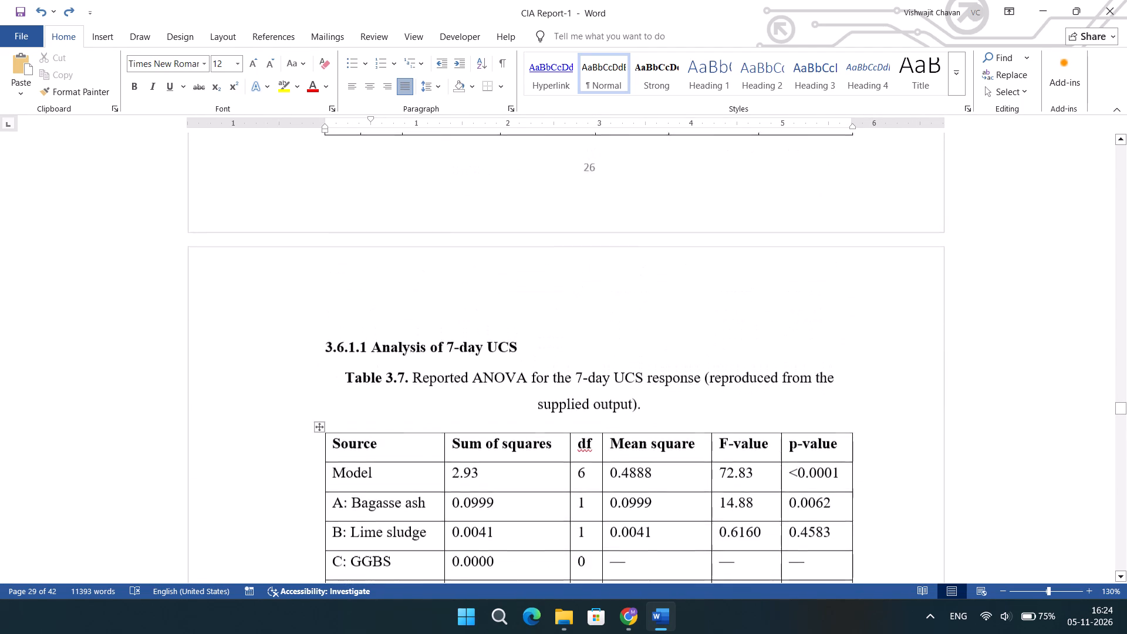
scroll(801, 433, up, 6)
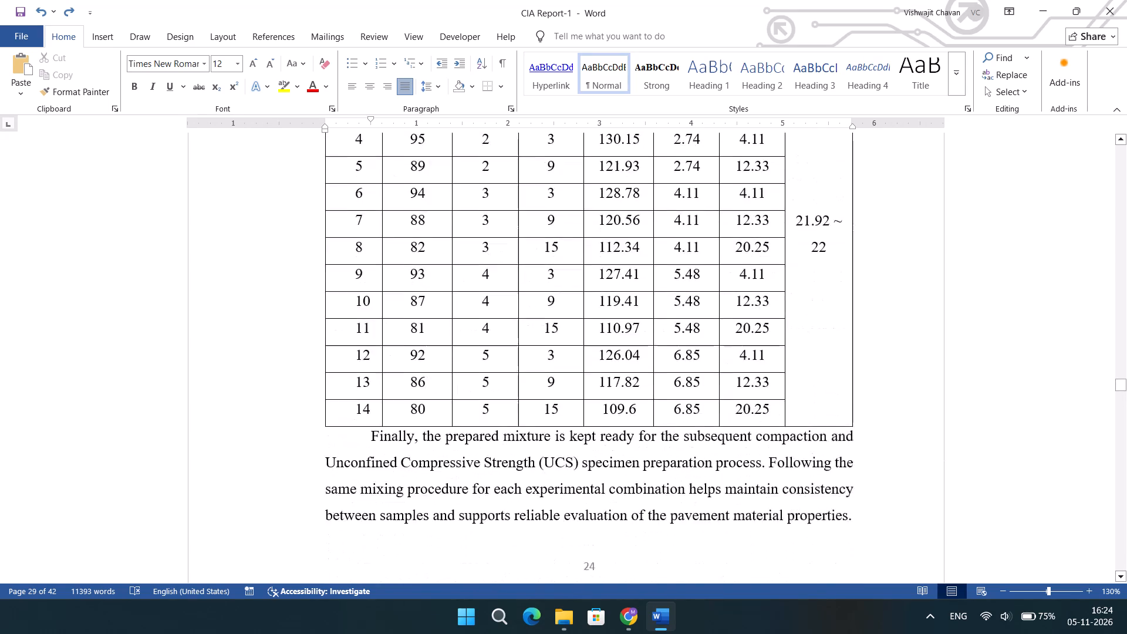
scroll(801, 433, up, 2)
ctrl+scroll(801, 433, down, 1)
ctrl+scroll(801, 433, up, 2)
scroll(801, 433, up, 1)
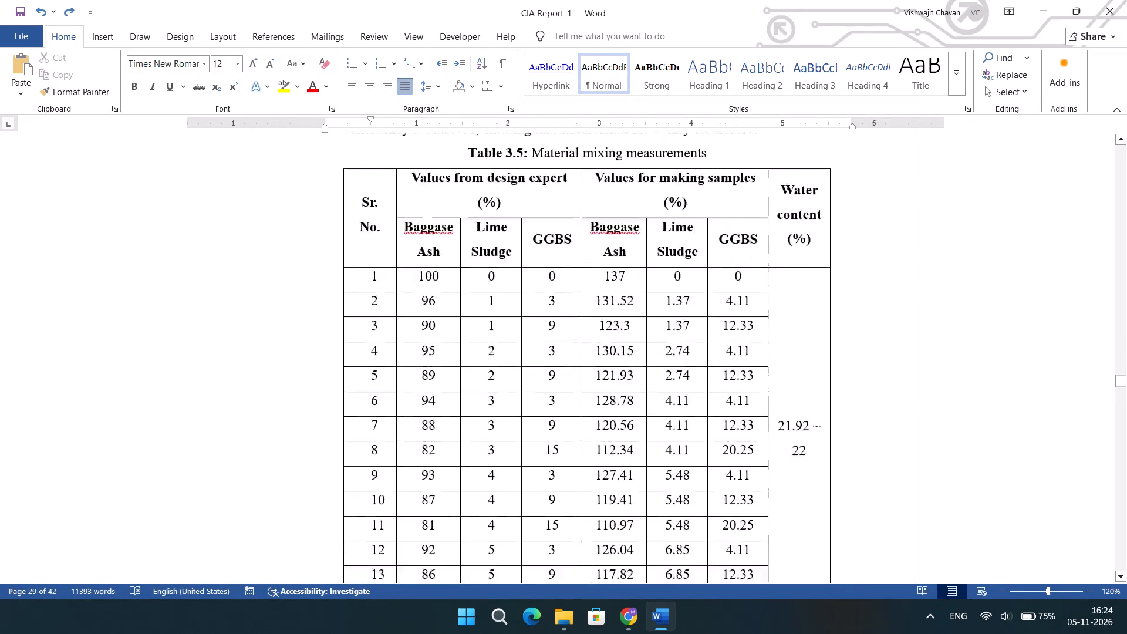
scroll(801, 433, up, 1)
scroll(801, 433, down, 6)
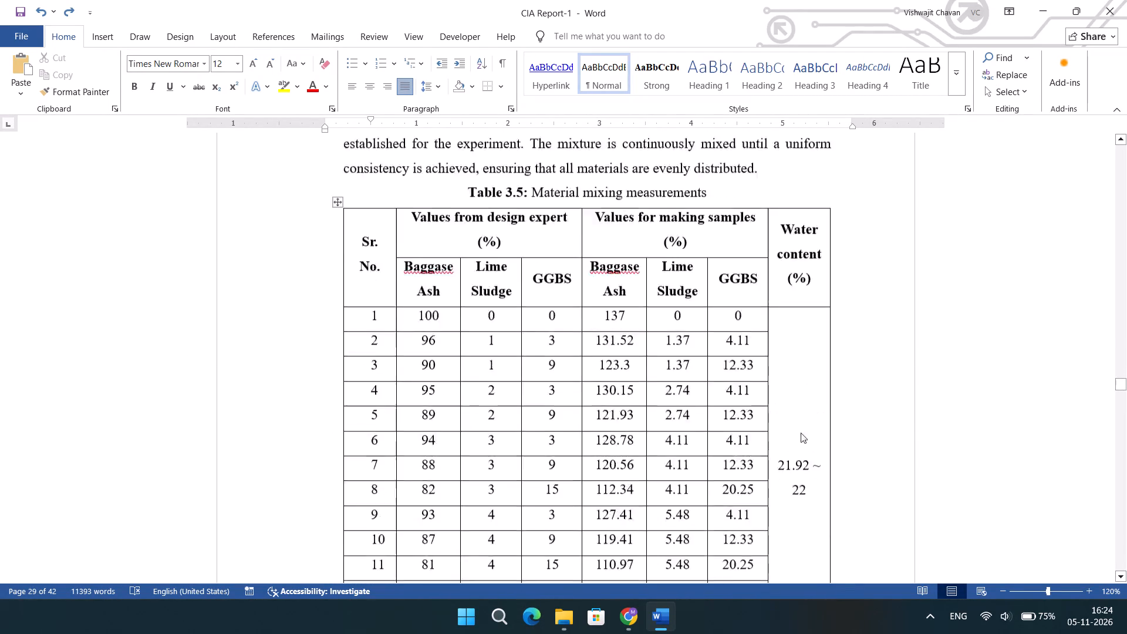
Copy the text "that the model is suitable… mixture components." above the Table 3.9 caption and paste it after "demonstrate" on page 29.
scroll(801, 433, down, 18)
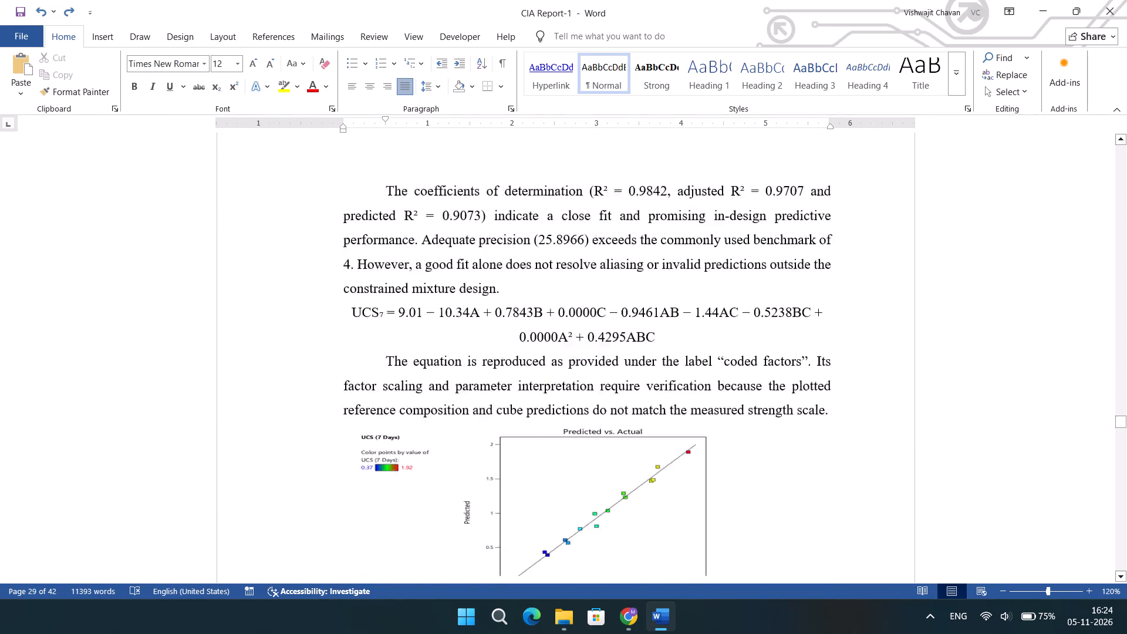
scroll(801, 433, down, 4)
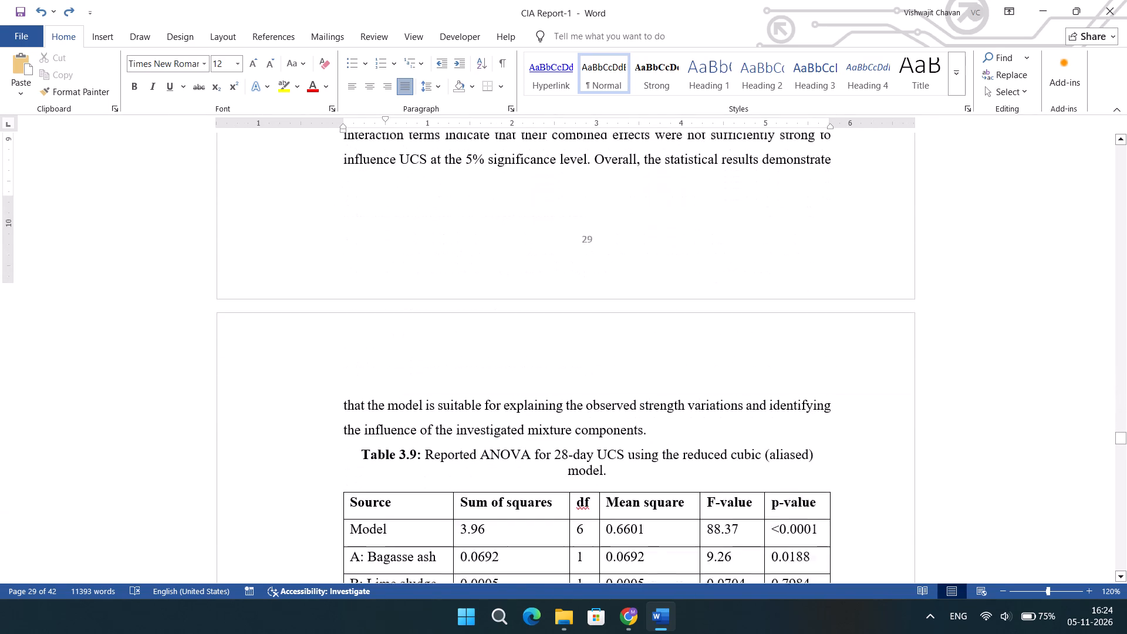
scroll(801, 433, down, 1)
scroll(801, 433, up, 1)
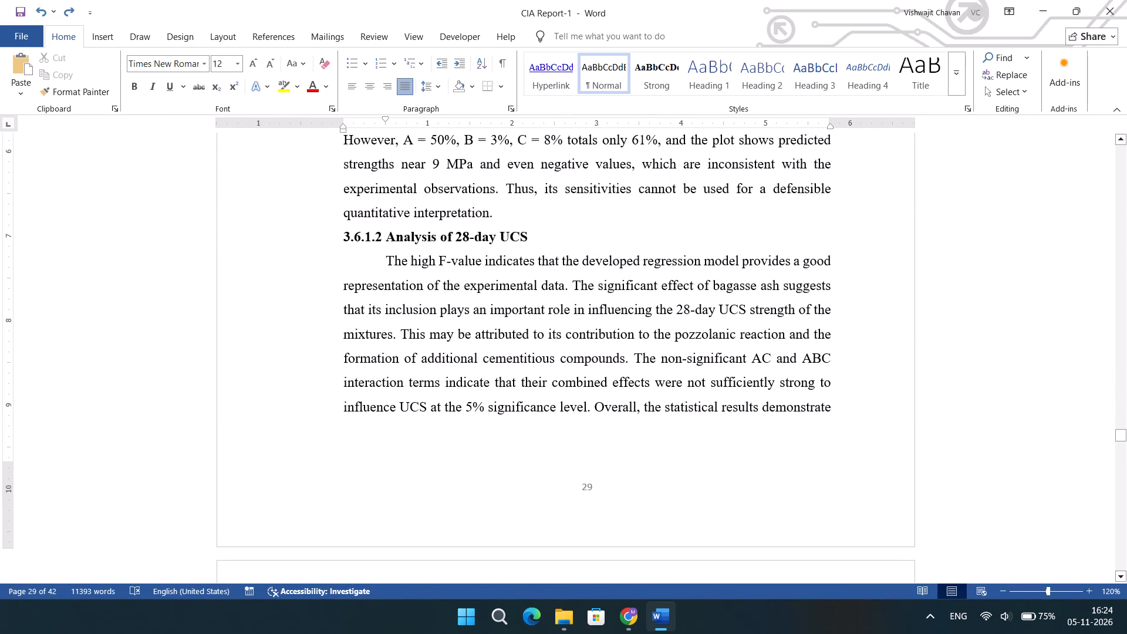
scroll(593, 406, down, 1)
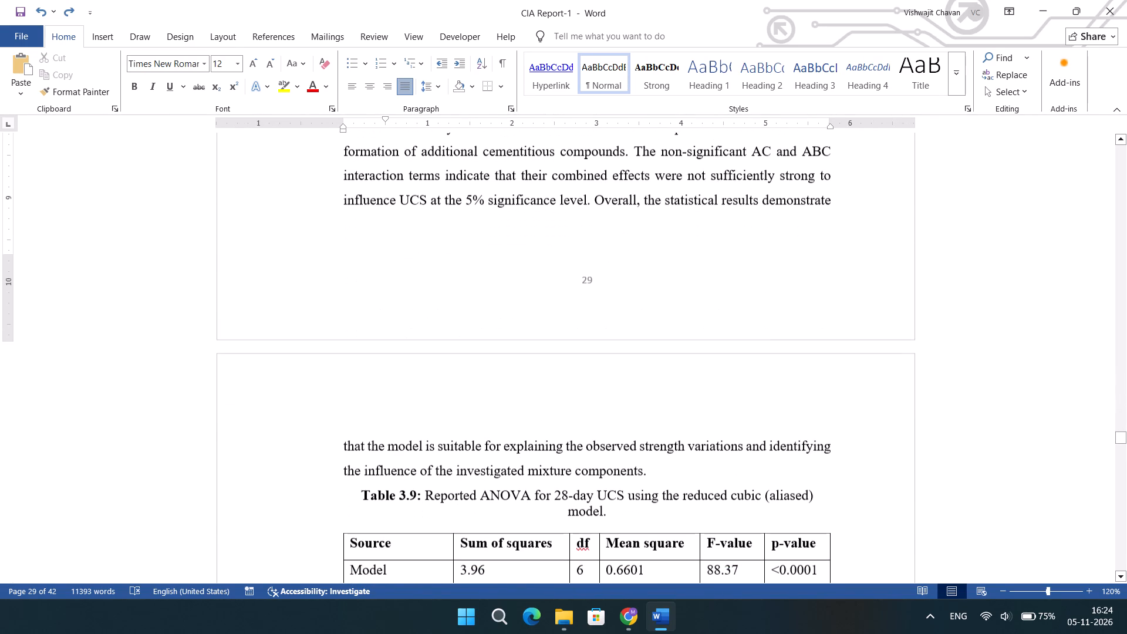
drag(648, 475, 347, 454)
key(ctrl+c)
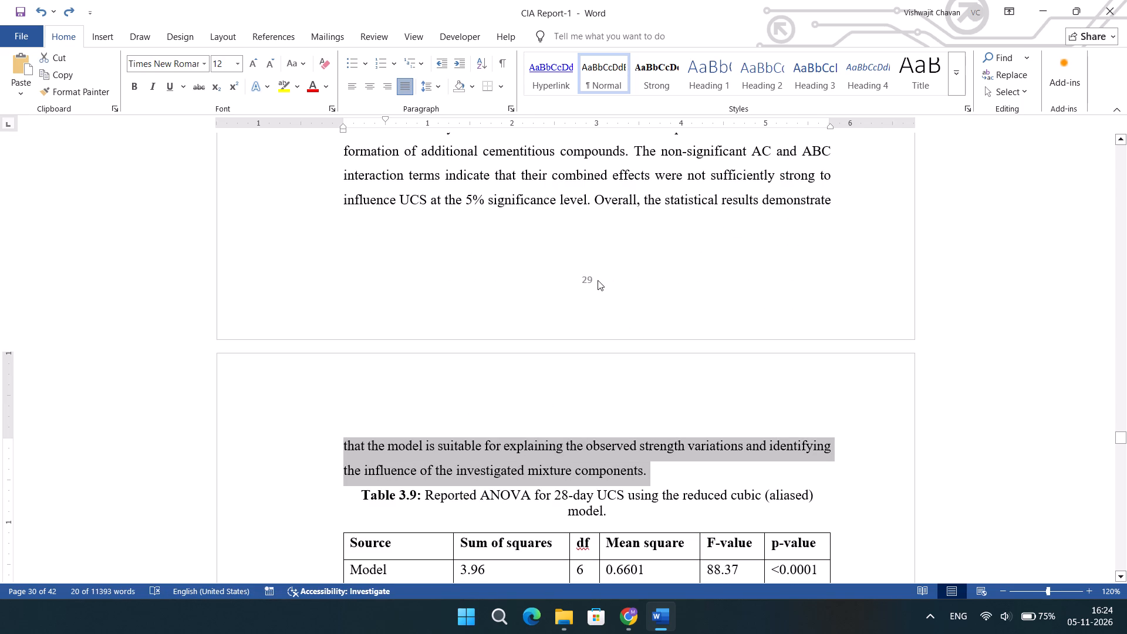
click(578, 256)
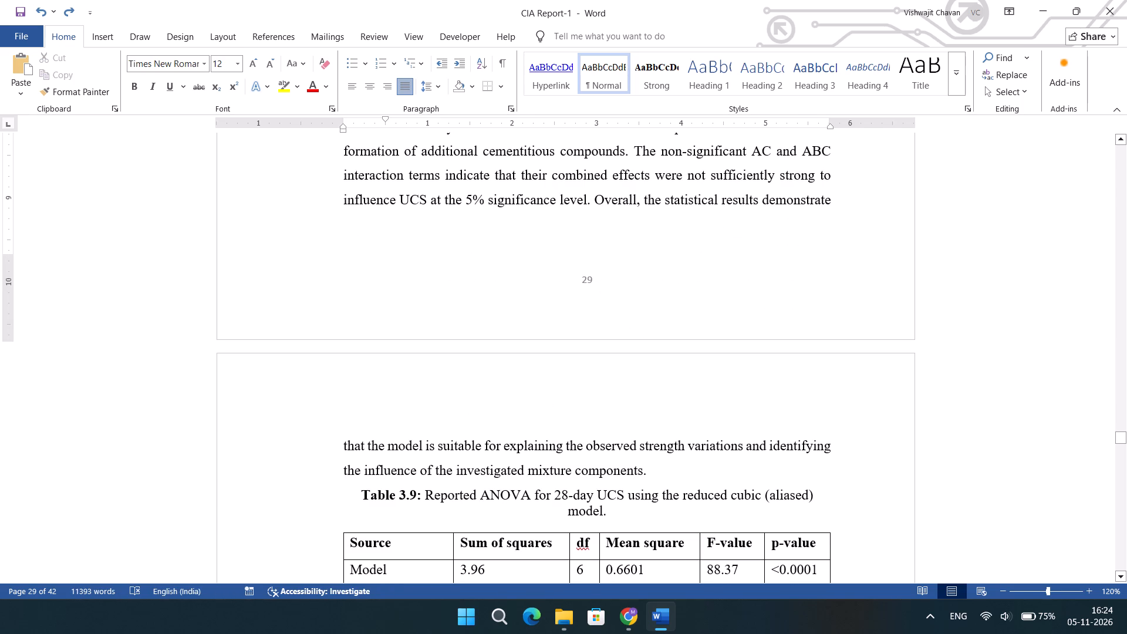
click(834, 206)
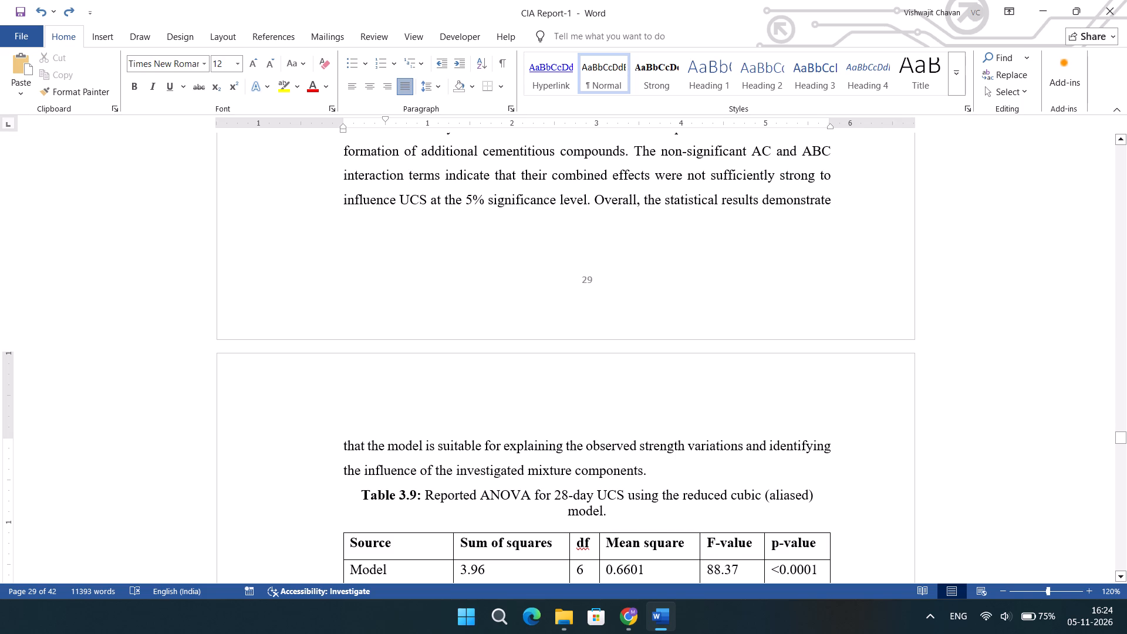
key(ctrl+v)
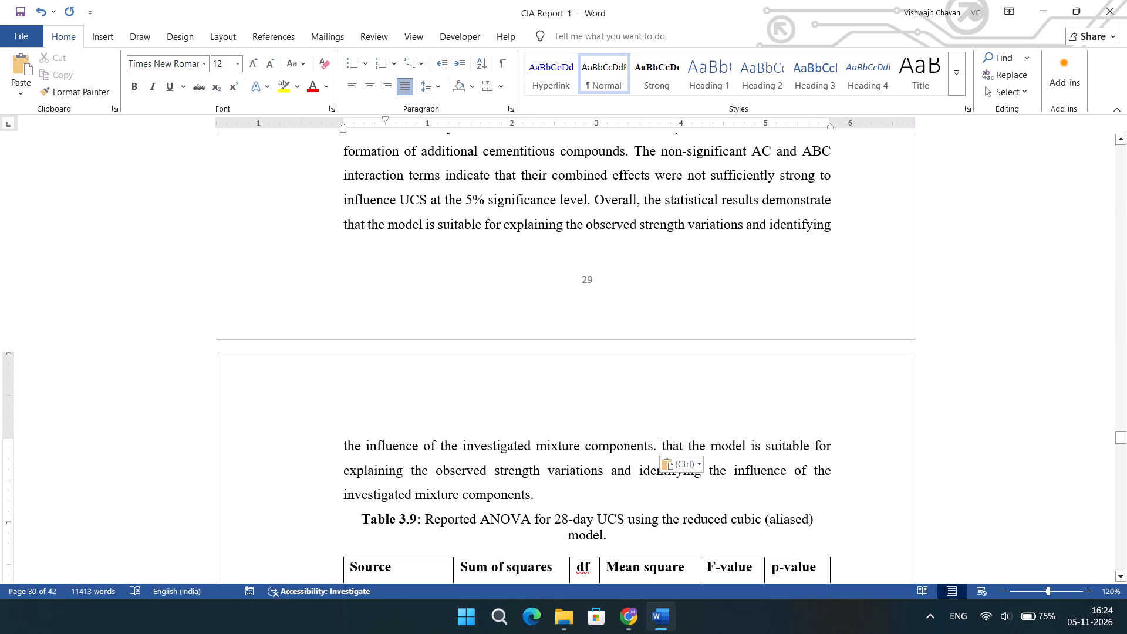
Slightly reduce the height of the Fig 3.12 predicted-versus-actual plot on page 31, keeping its width.
scroll(602, 477, down, 3)
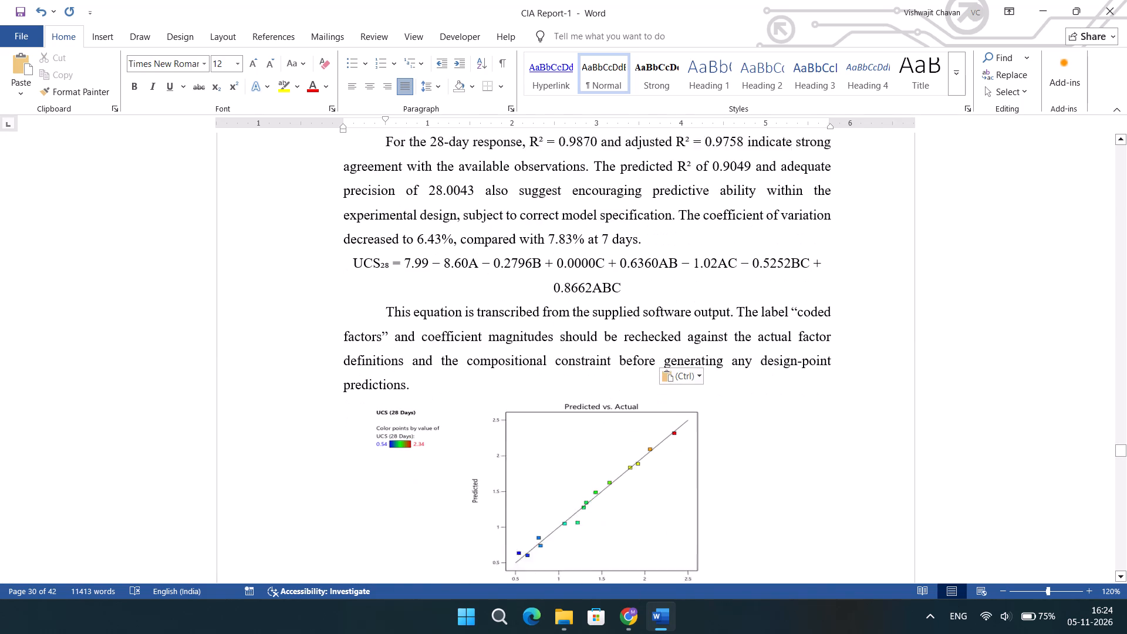
scroll(602, 477, up, 1)
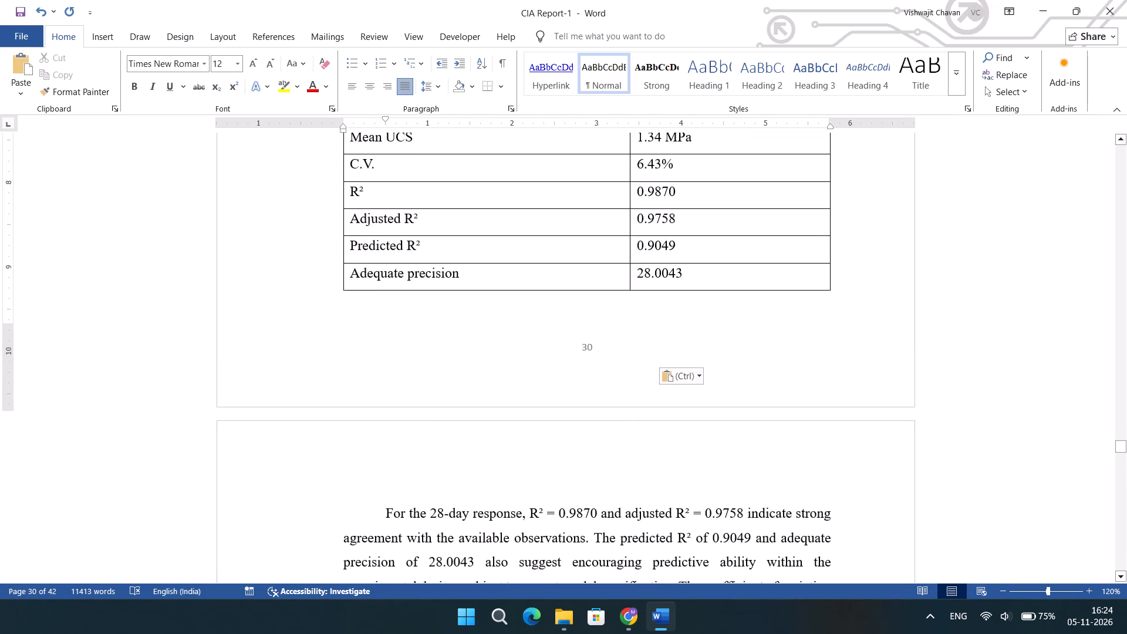
scroll(602, 477, down, 5)
scroll(602, 477, up, 3)
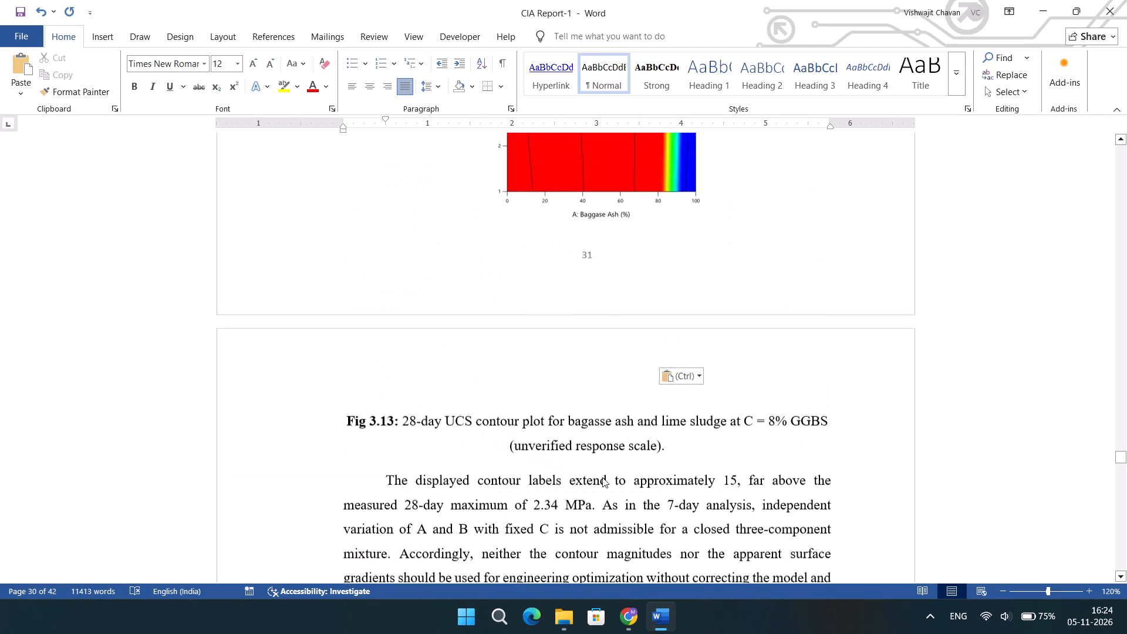
scroll(602, 477, up, 1)
click(587, 246)
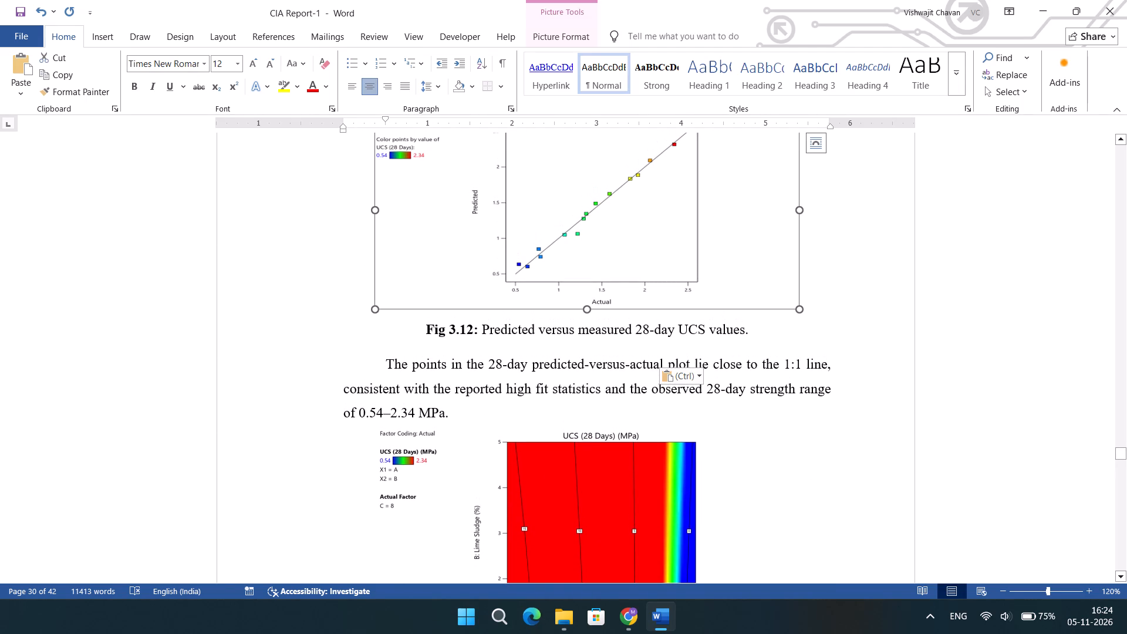
drag(585, 313, 593, 290)
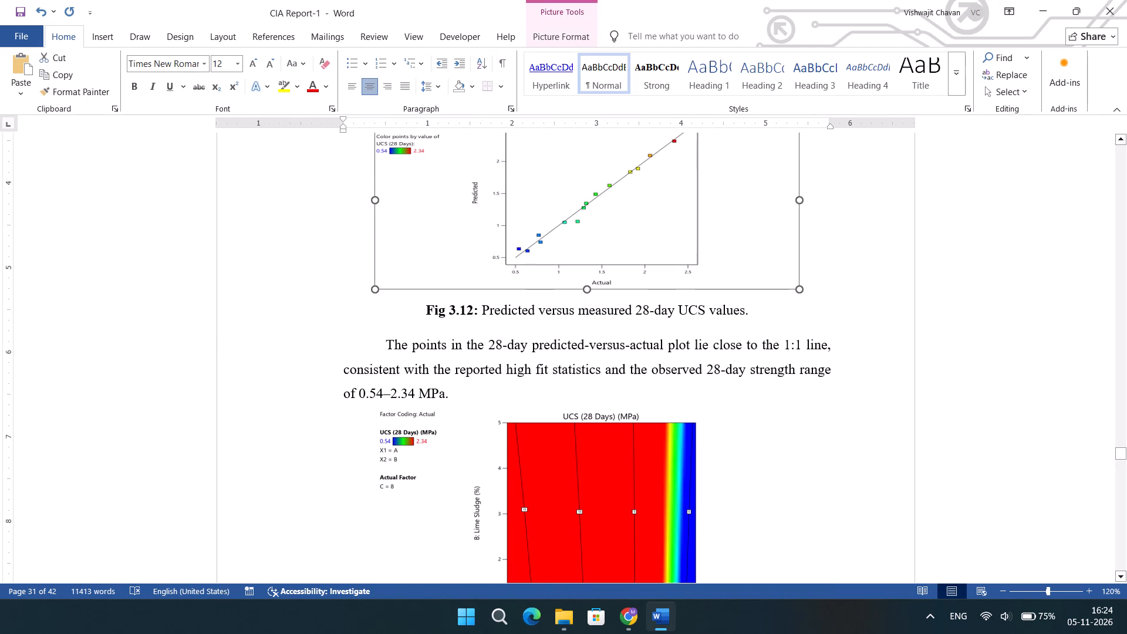
Reduce the height of the 28-day UCS contour plot until its Fig 3.13 caption fits beneath it on page 31.
scroll(592, 460, down, 1)
scroll(592, 460, up, 1)
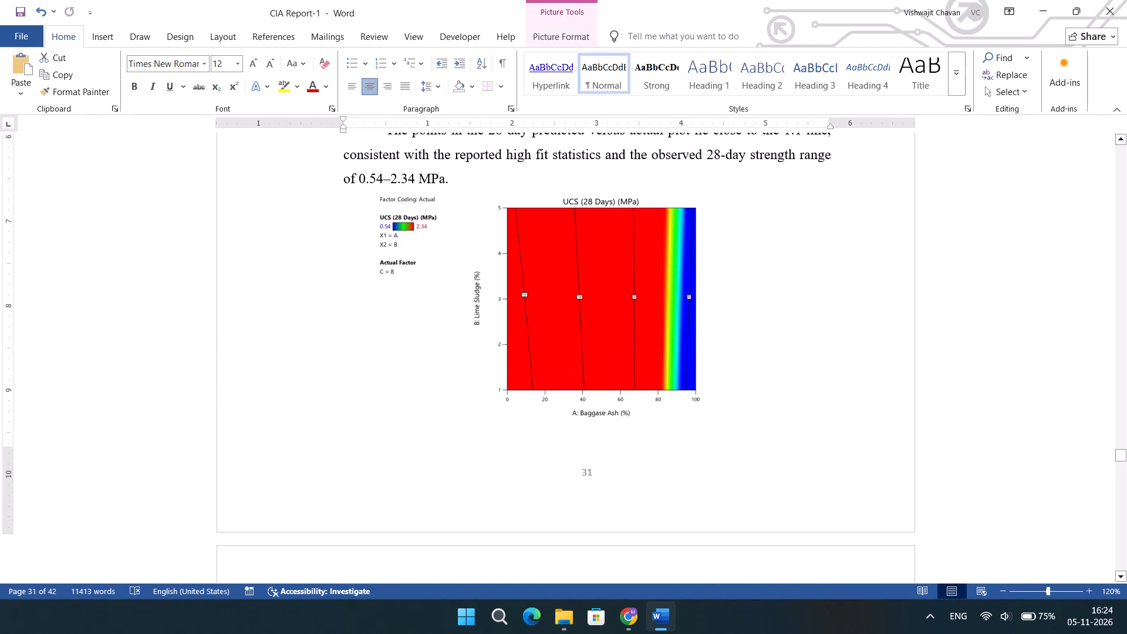
click(586, 395)
drag(589, 424, 591, 414)
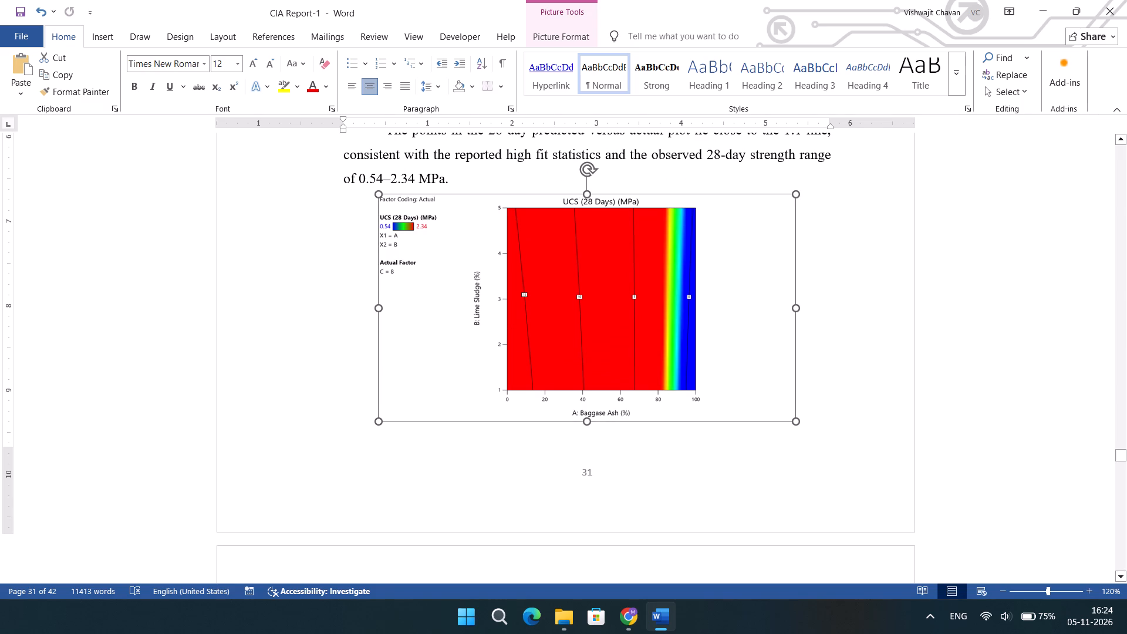
drag(591, 414, 597, 394)
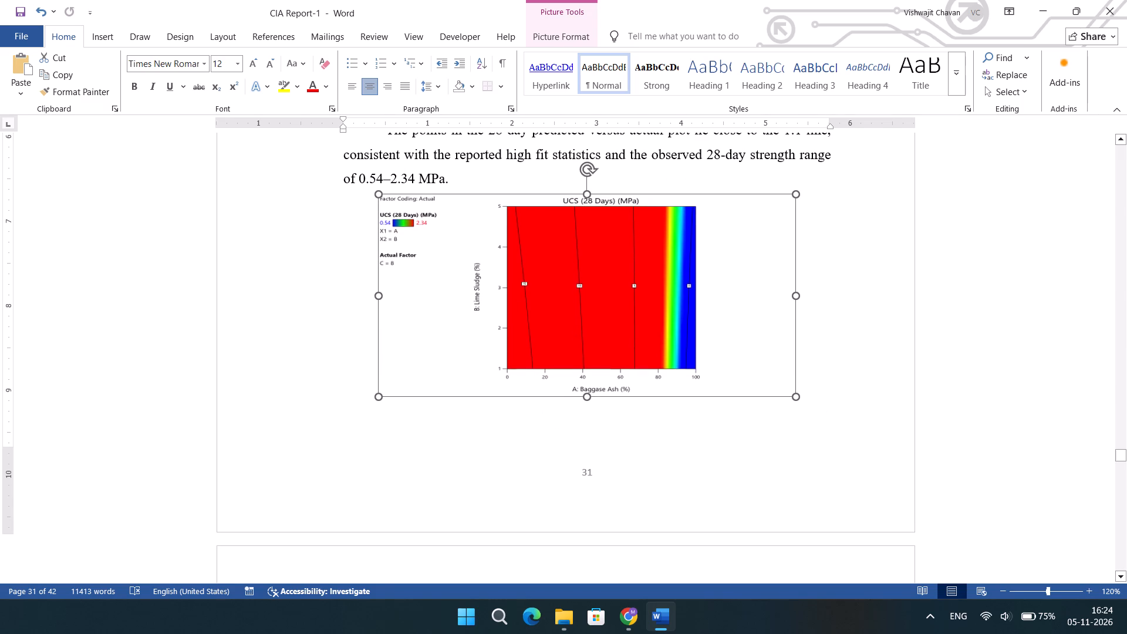
drag(597, 394, 598, 394)
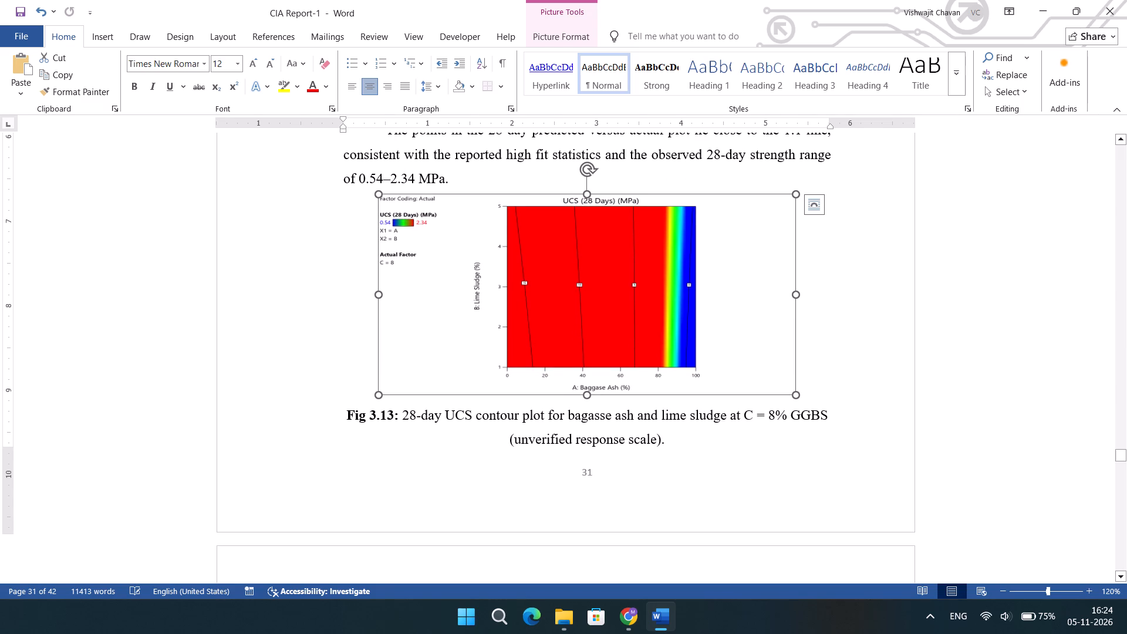
Review the page layout from Fig 3.13 through Table 3.11 and the cube plots to the start of Chapter 4.
scroll(625, 360, down, 6)
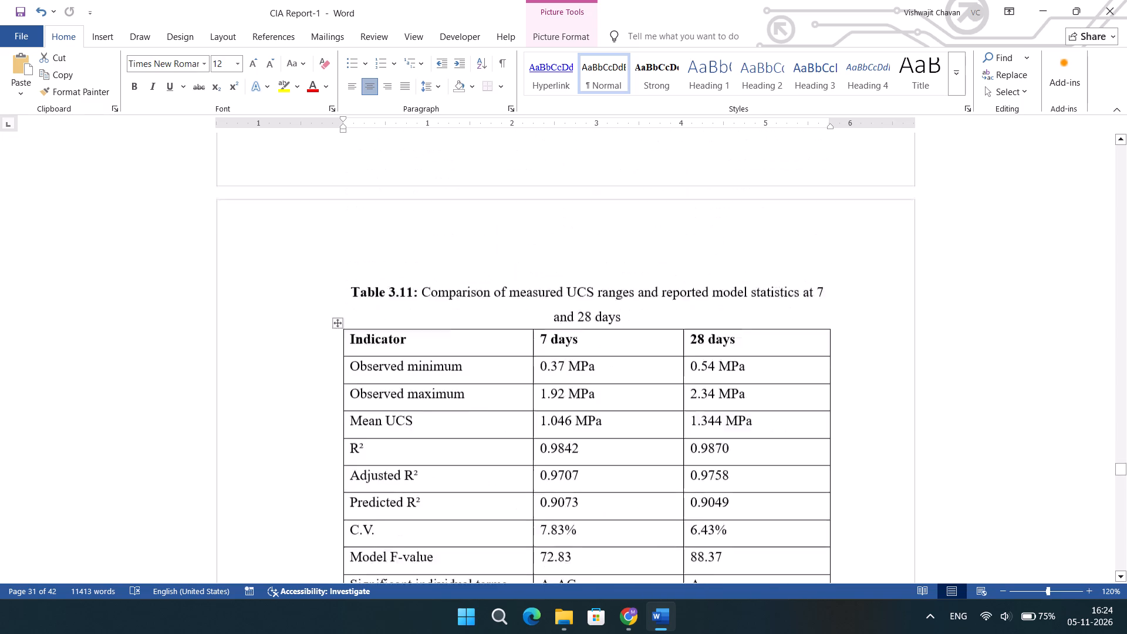
scroll(625, 360, up, 1)
scroll(625, 360, down, 1)
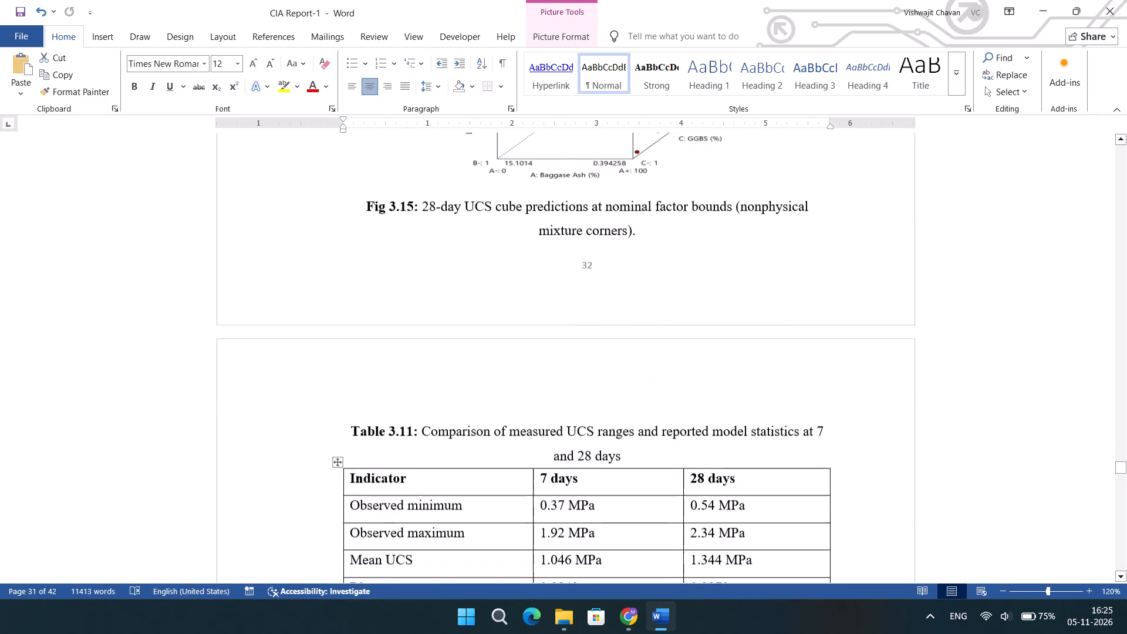
scroll(625, 360, down, 6)
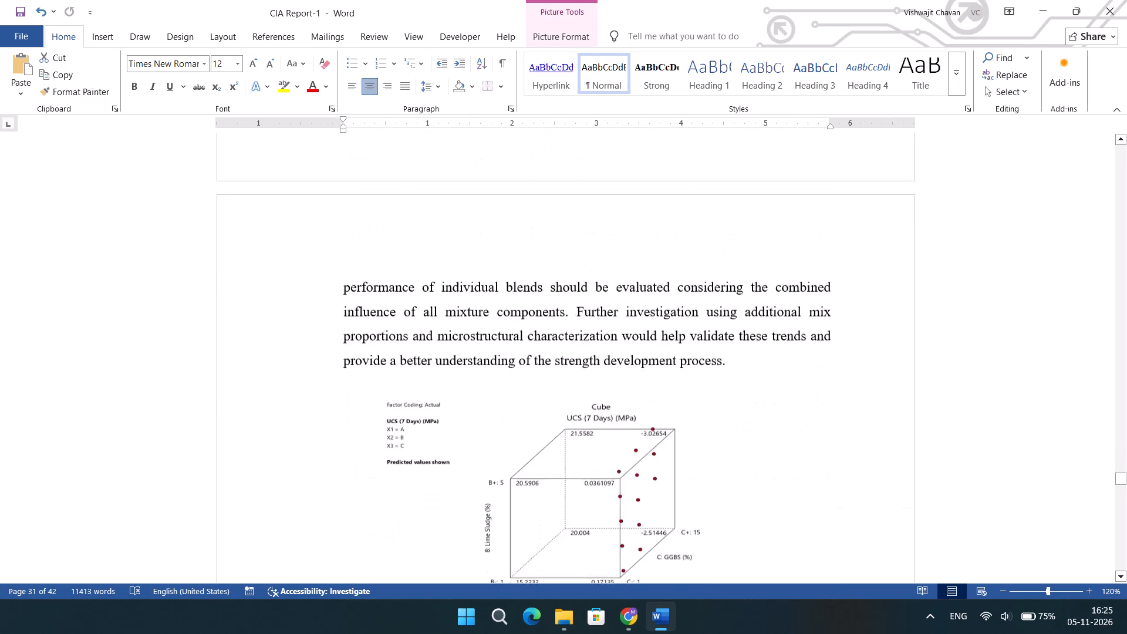
scroll(625, 360, down, 2)
scroll(625, 360, up, 2)
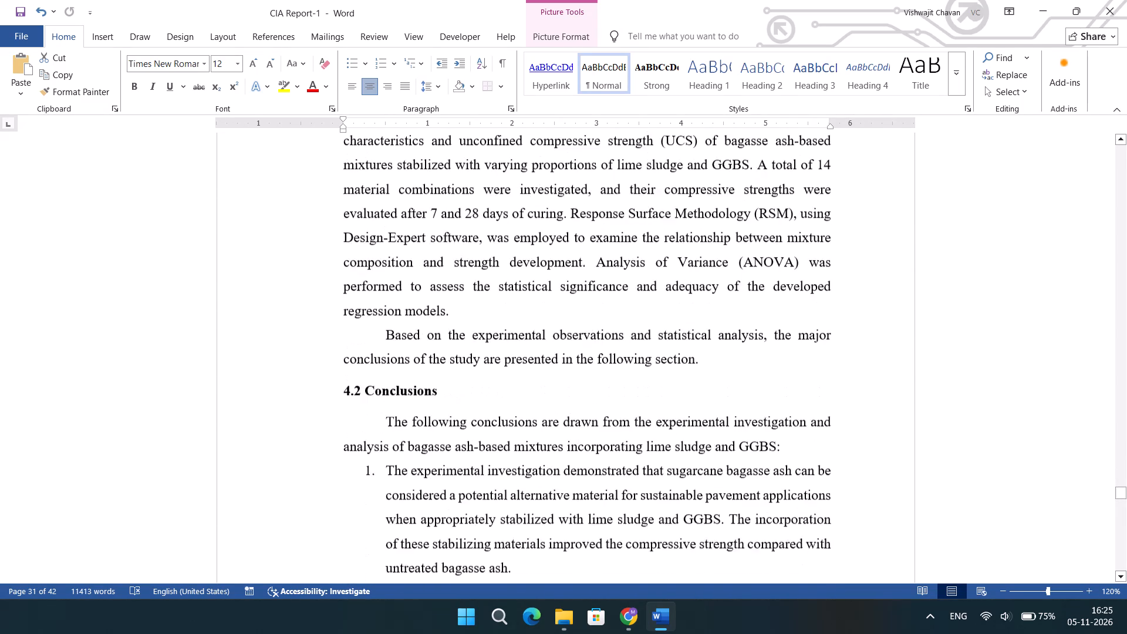
scroll(625, 360, up, 2)
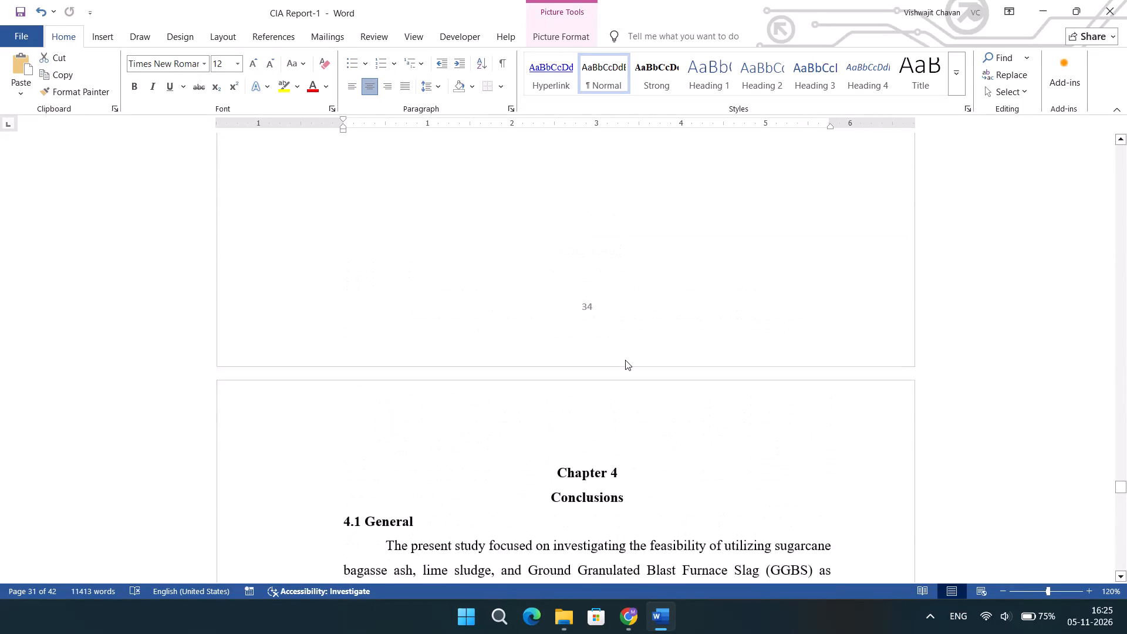
Save the CIA Report-1 document with the adjusted figure sizes and page layout.
scroll(625, 360, up, 2)
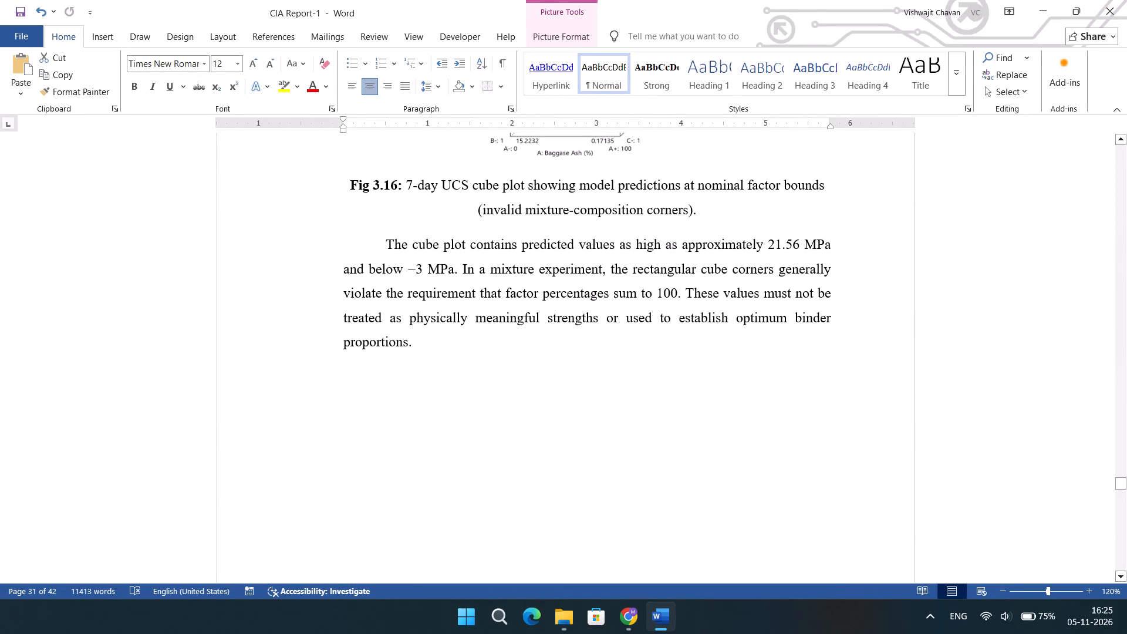
key(ctrl+s)
key(ctrl+s)
key(ctrl+s)
key(ctrl+s)
key(ctrl+s)
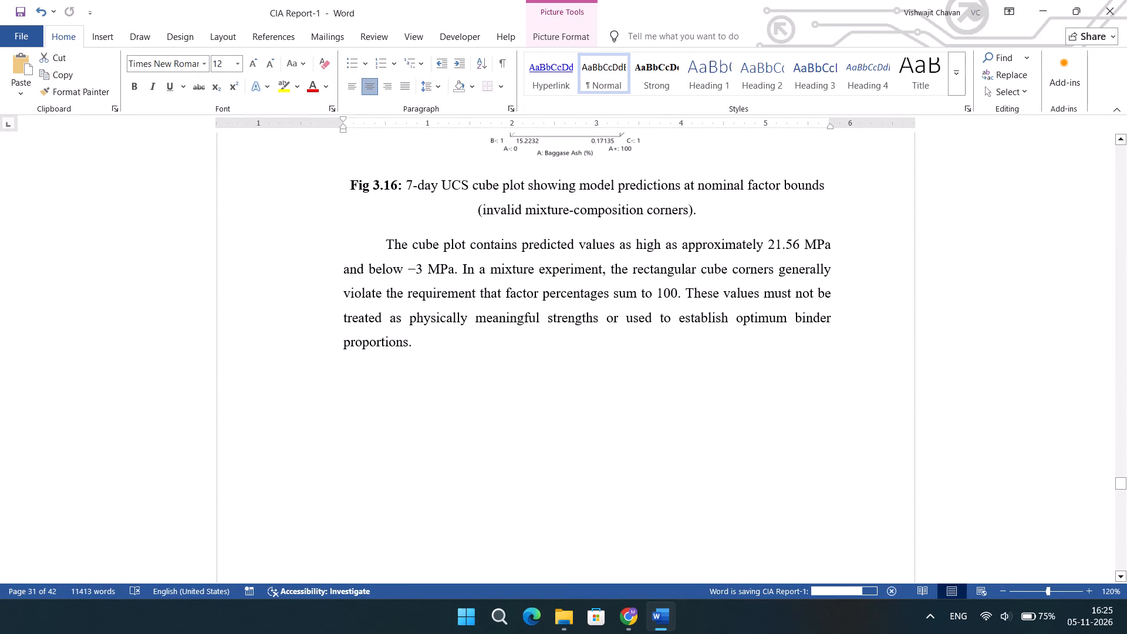
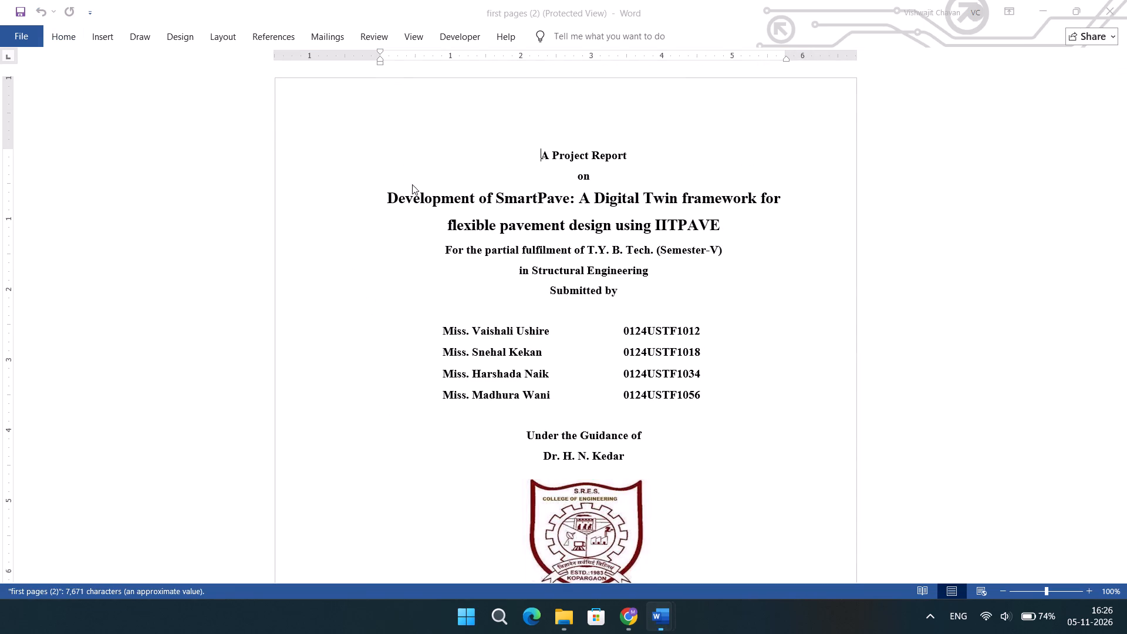
Change "Semester-V" to "Semester-I" in the partial fulfilment line of the title page.
scroll(542, 235, down, 1)
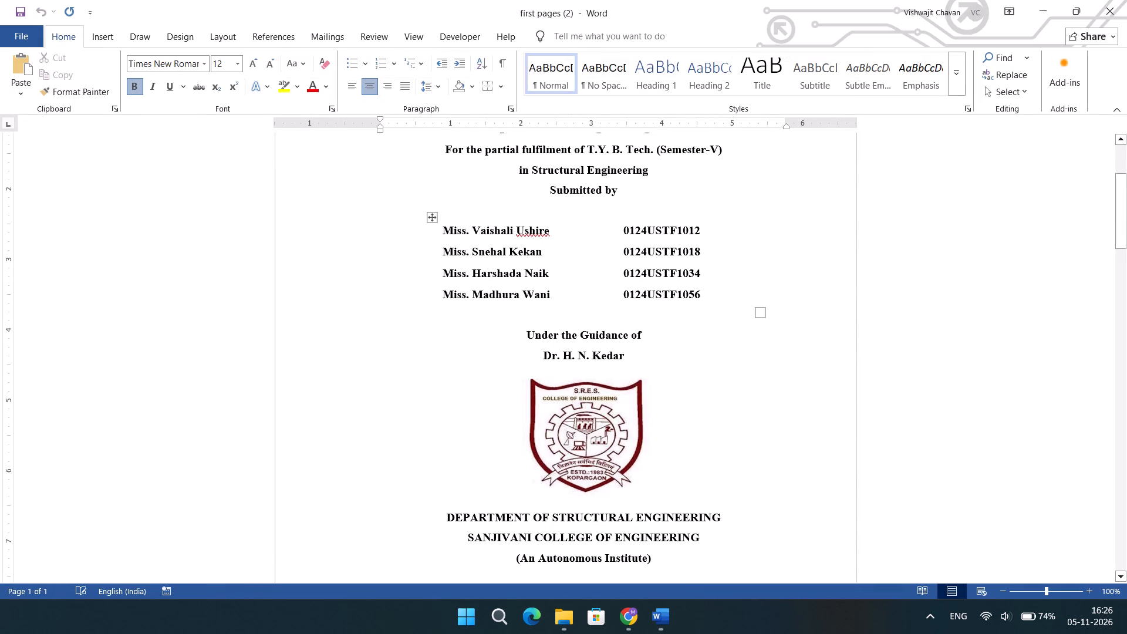
click(717, 153)
key(BackSpace)
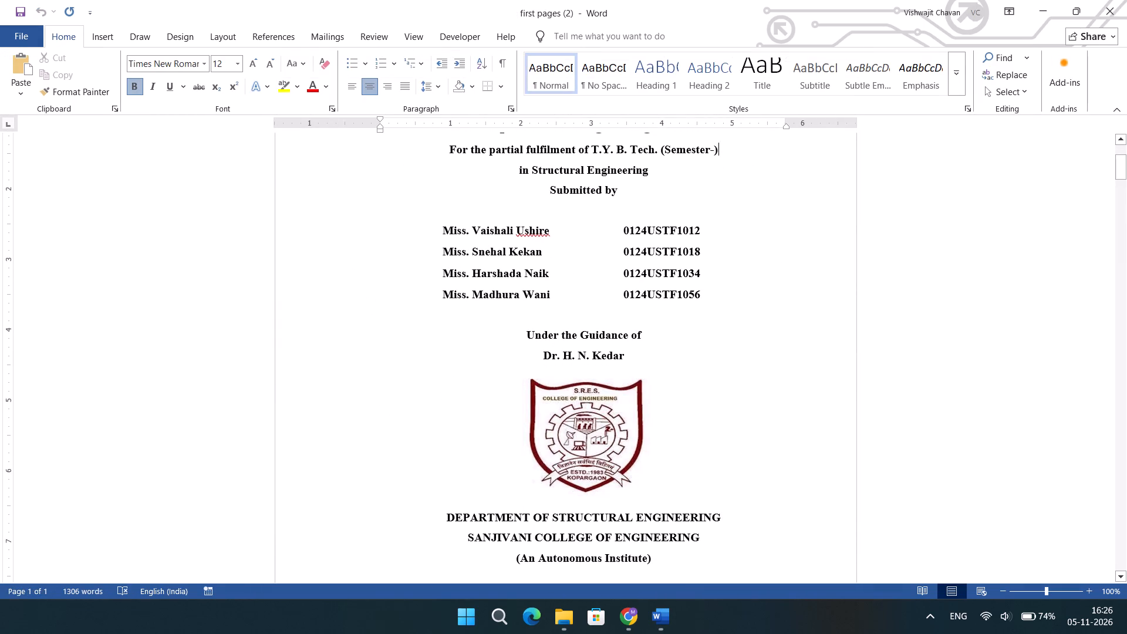
key(shift+i)
Change the semester in the title page's "Academic Year 2026-27" line to "Semester-I".
scroll(717, 153, down, 1)
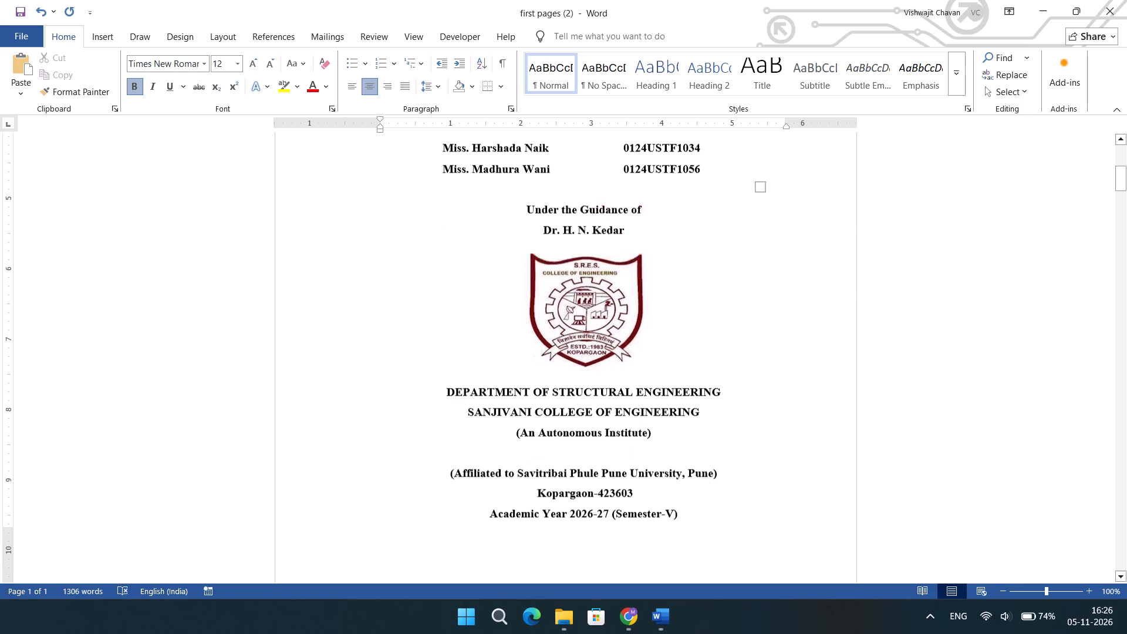
scroll(717, 153, down, 1)
click(675, 439)
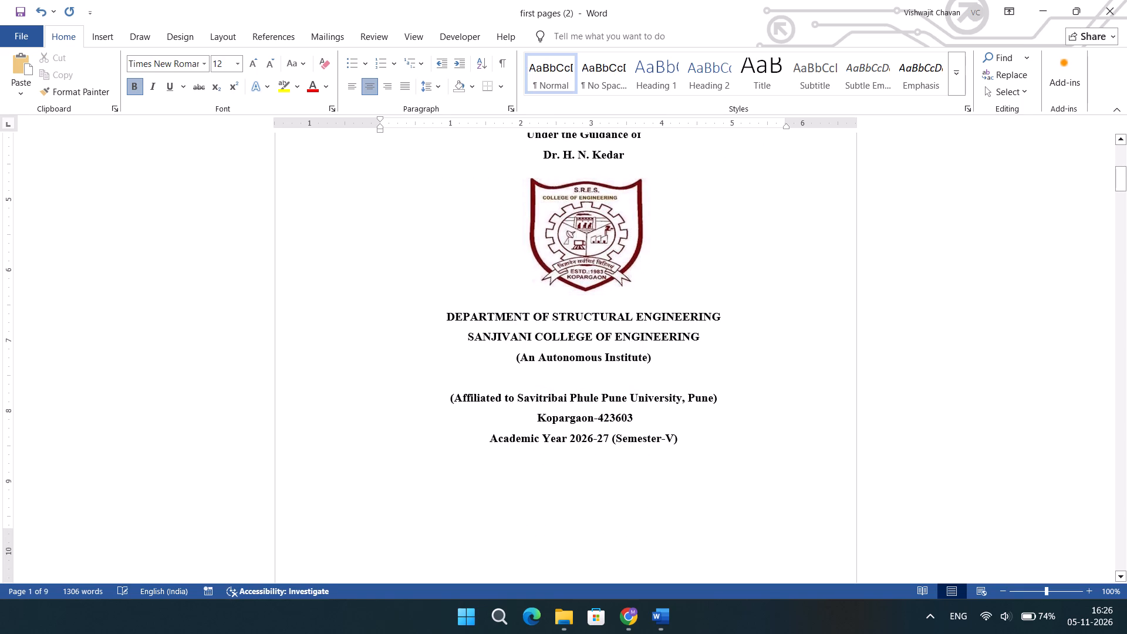
key(BackSpace)
key(shift+i)
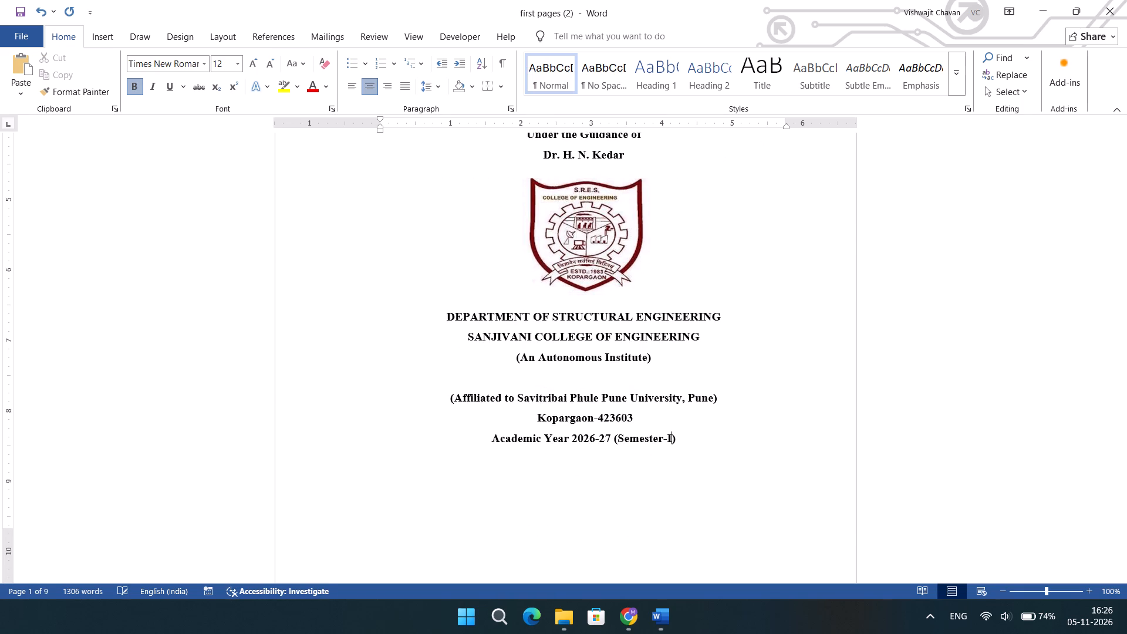
Insert a space before the "D" of "H.O.D" in the signature block of the Certificate page.
scroll(675, 439, down, 2)
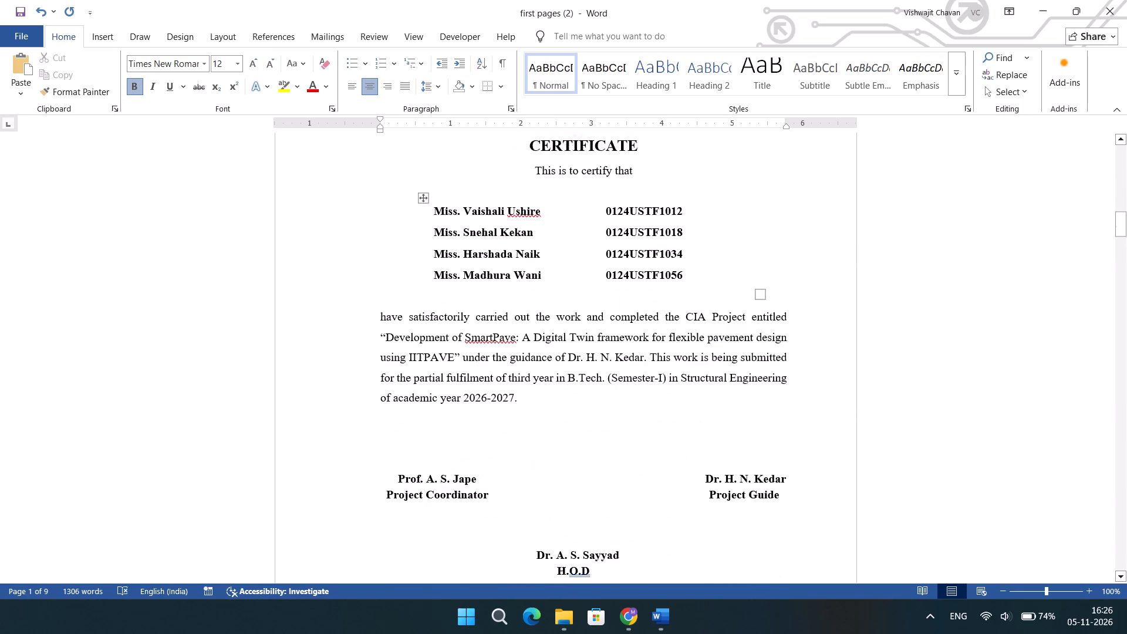
scroll(675, 439, down, 2)
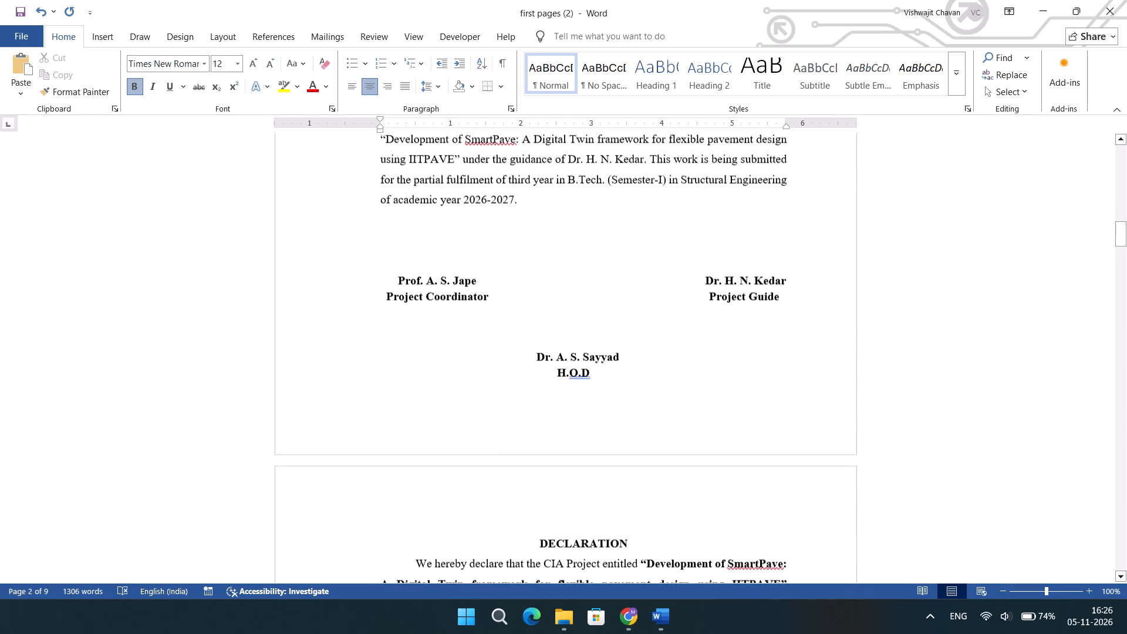
scroll(675, 439, down, 1)
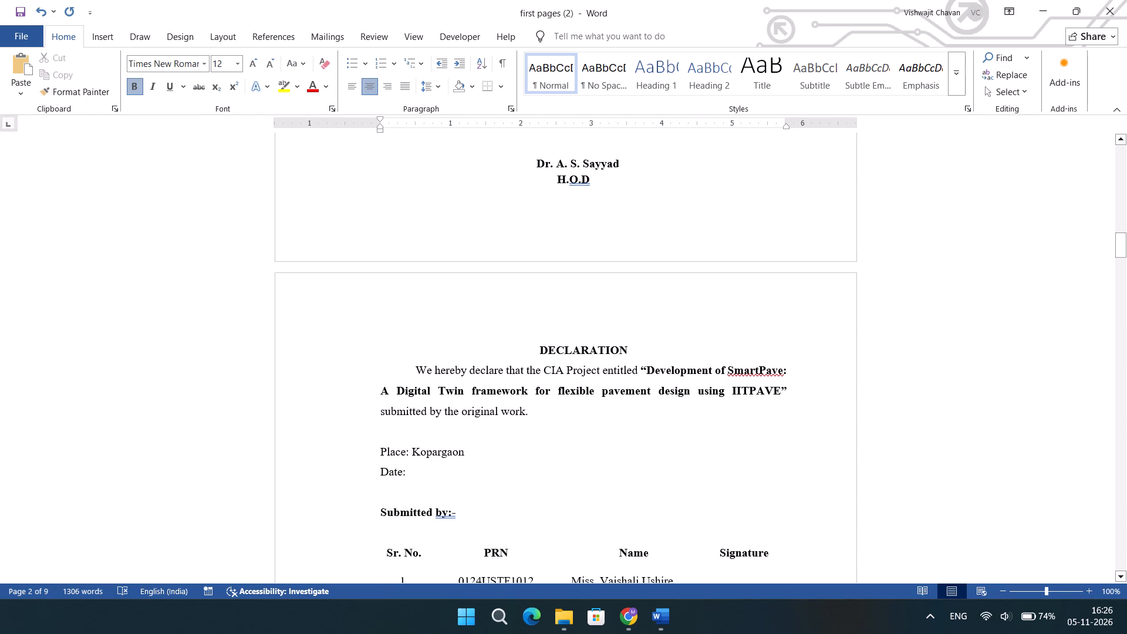
click(582, 187)
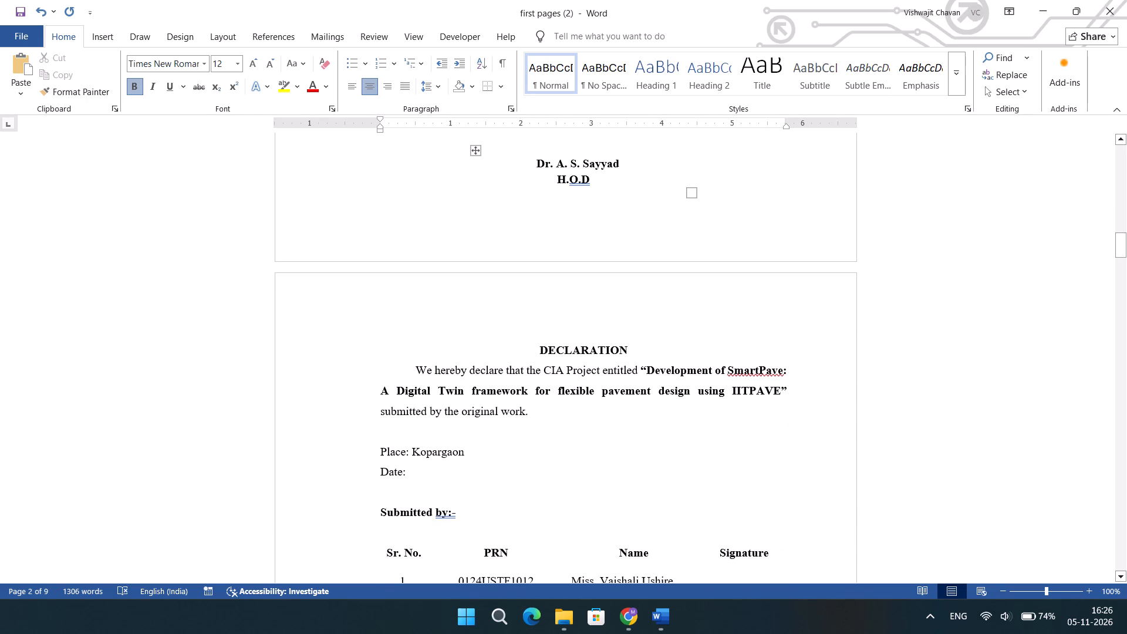
click(582, 176)
key(space)
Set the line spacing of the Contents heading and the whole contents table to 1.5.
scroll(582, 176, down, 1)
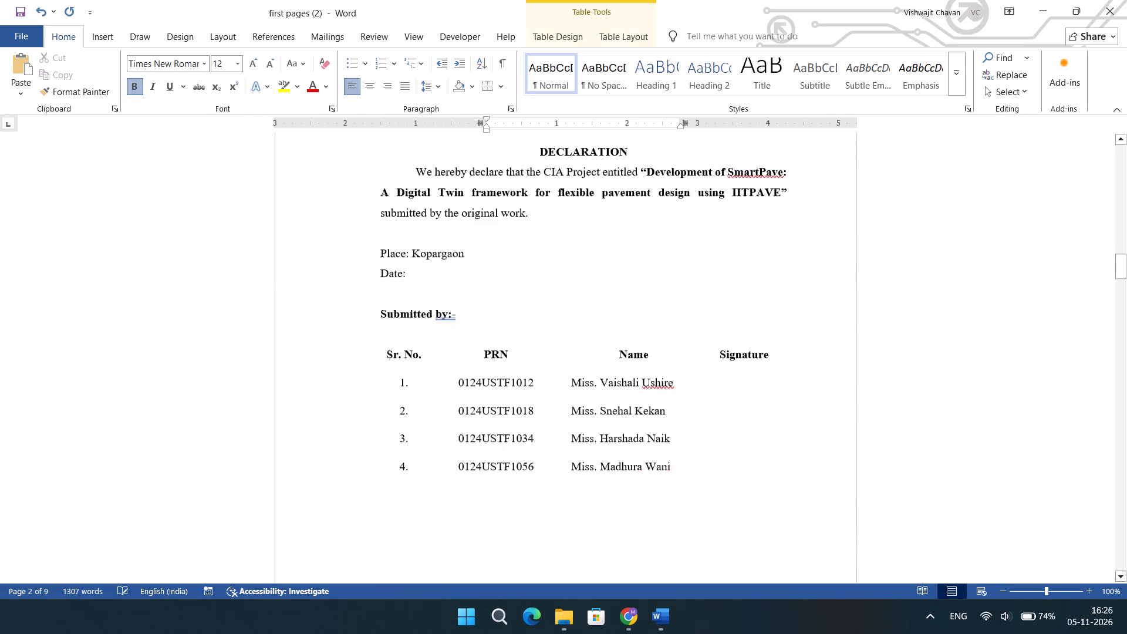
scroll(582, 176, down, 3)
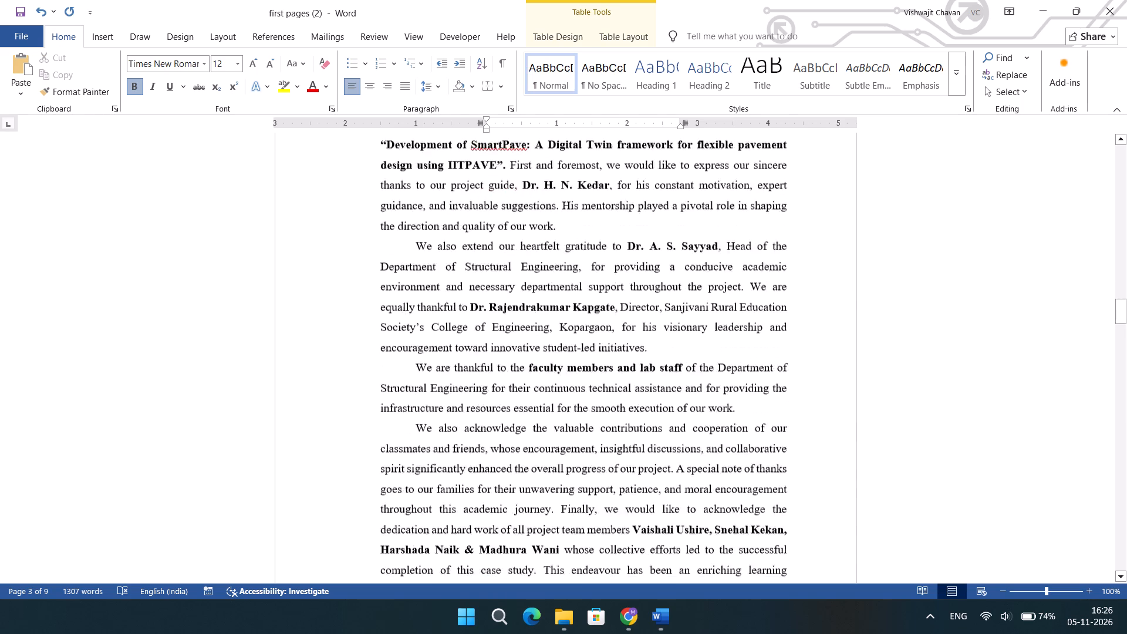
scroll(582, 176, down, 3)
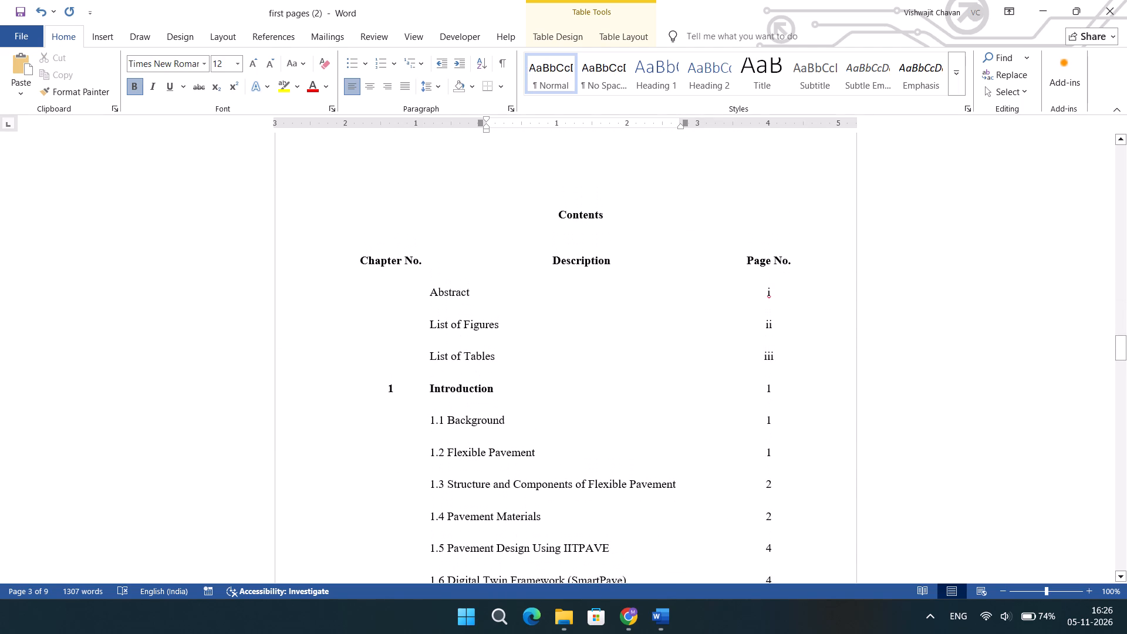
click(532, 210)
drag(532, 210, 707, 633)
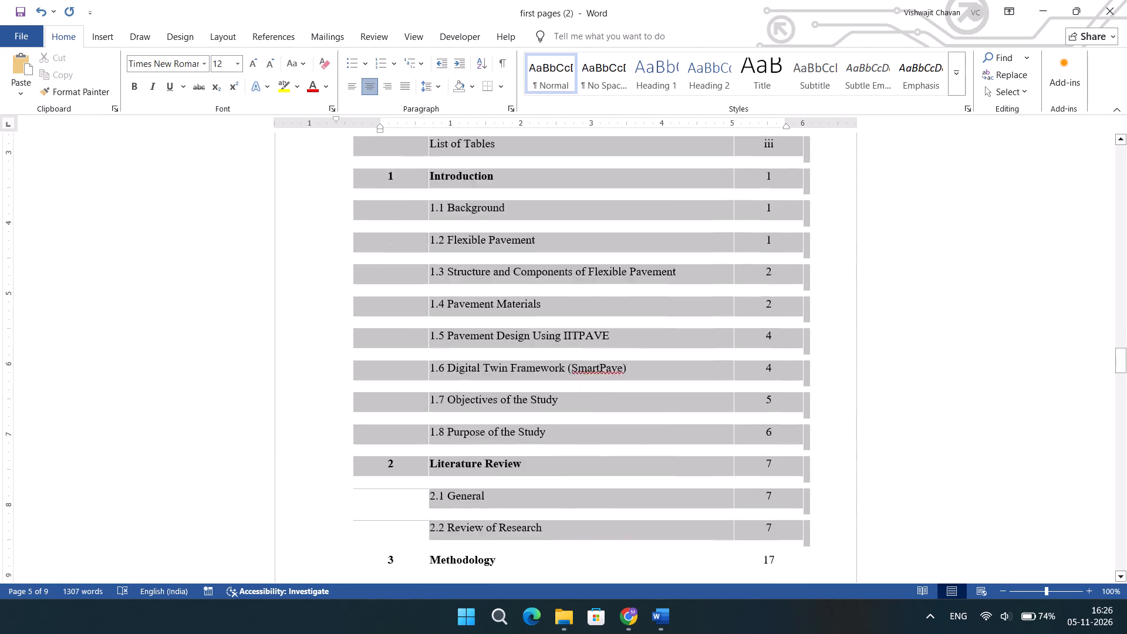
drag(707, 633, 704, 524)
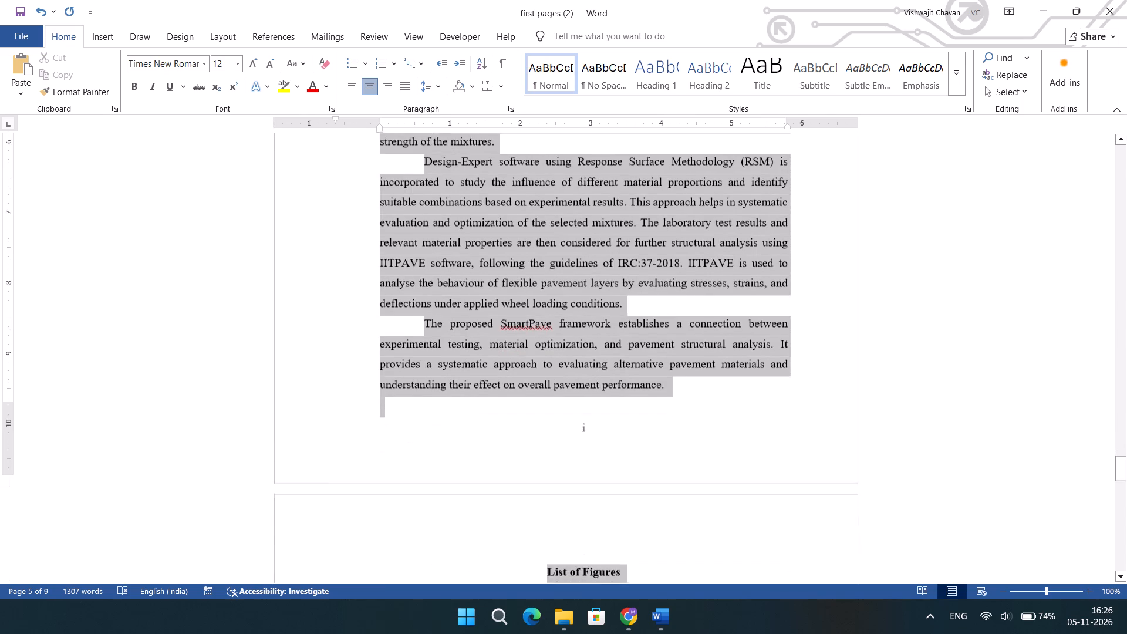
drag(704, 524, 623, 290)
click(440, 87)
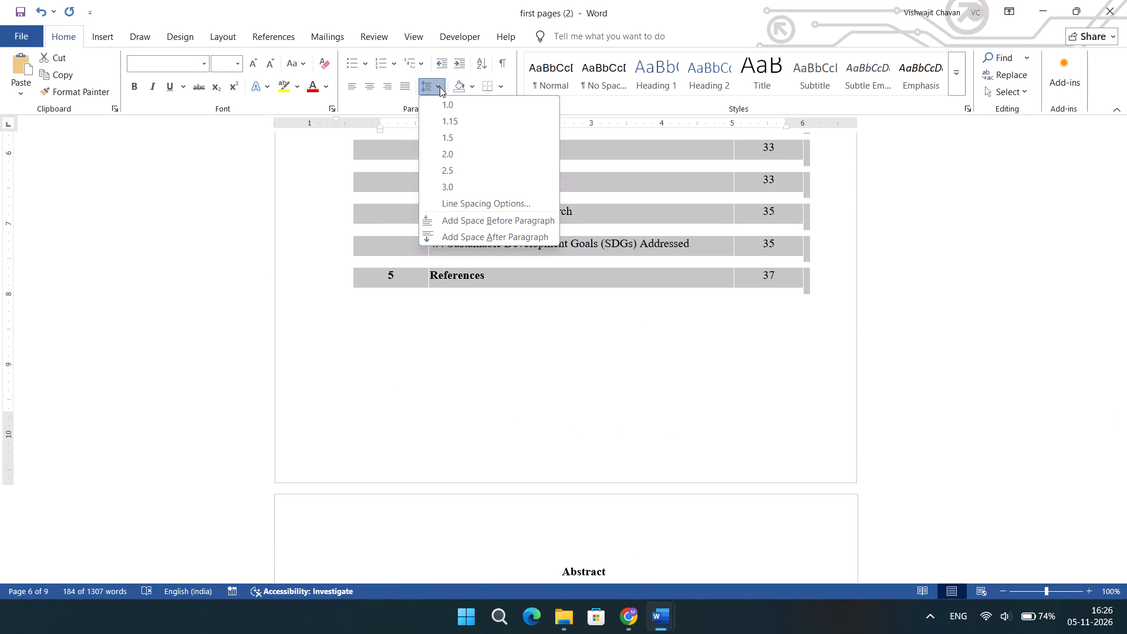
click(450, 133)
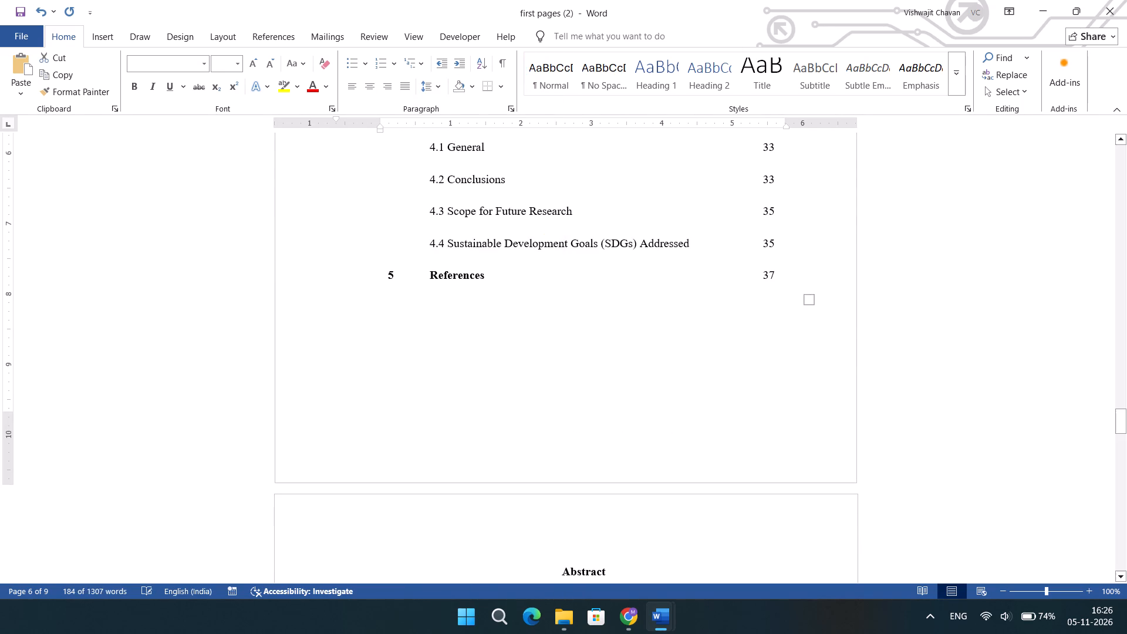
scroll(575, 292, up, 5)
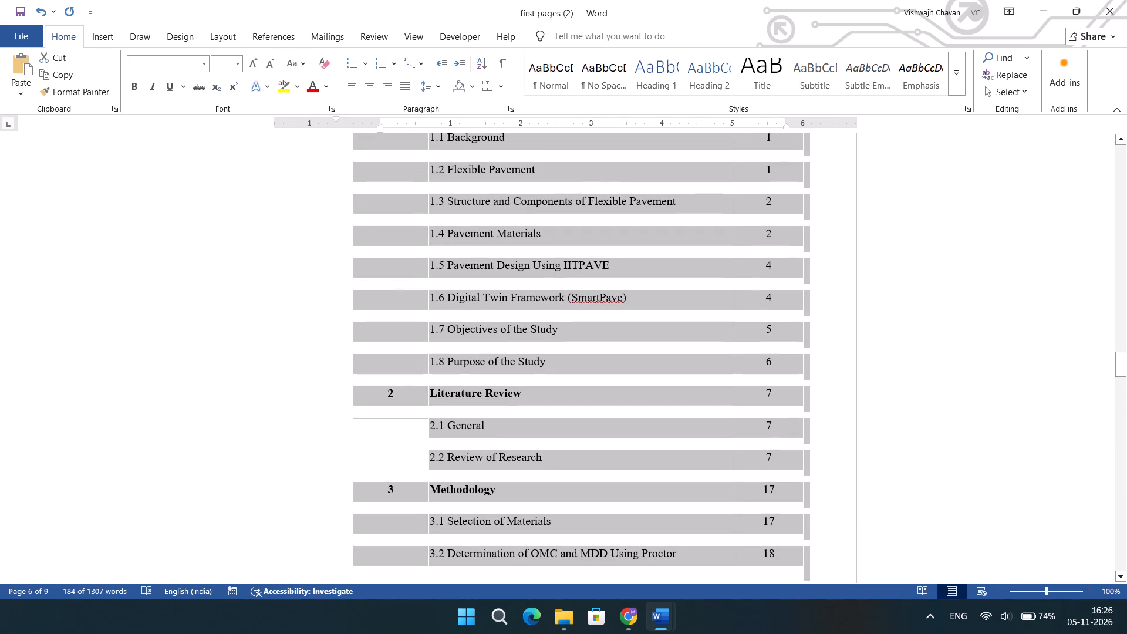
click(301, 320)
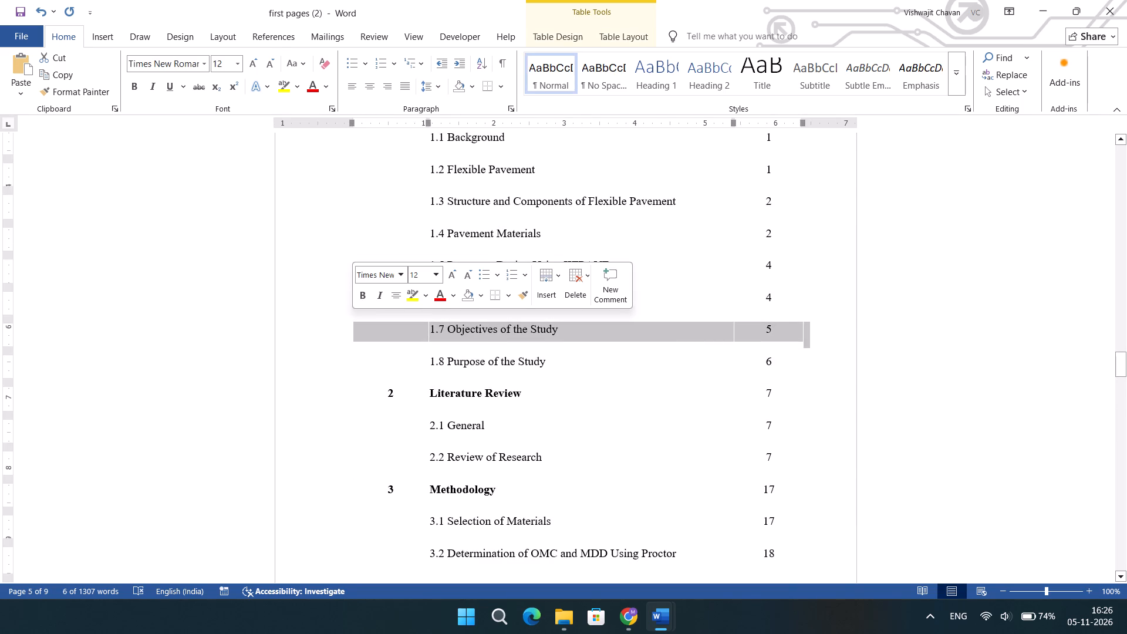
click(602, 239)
Set the line spacing of the entire Contents table to 1.0.
scroll(602, 239, up, 2)
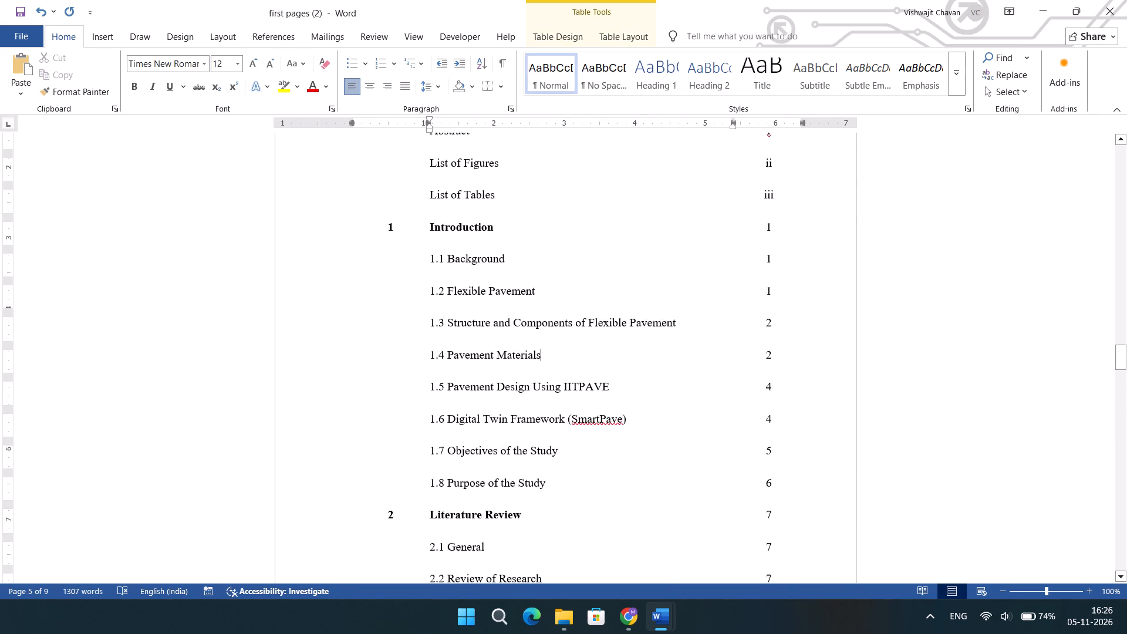
scroll(602, 239, up, 1)
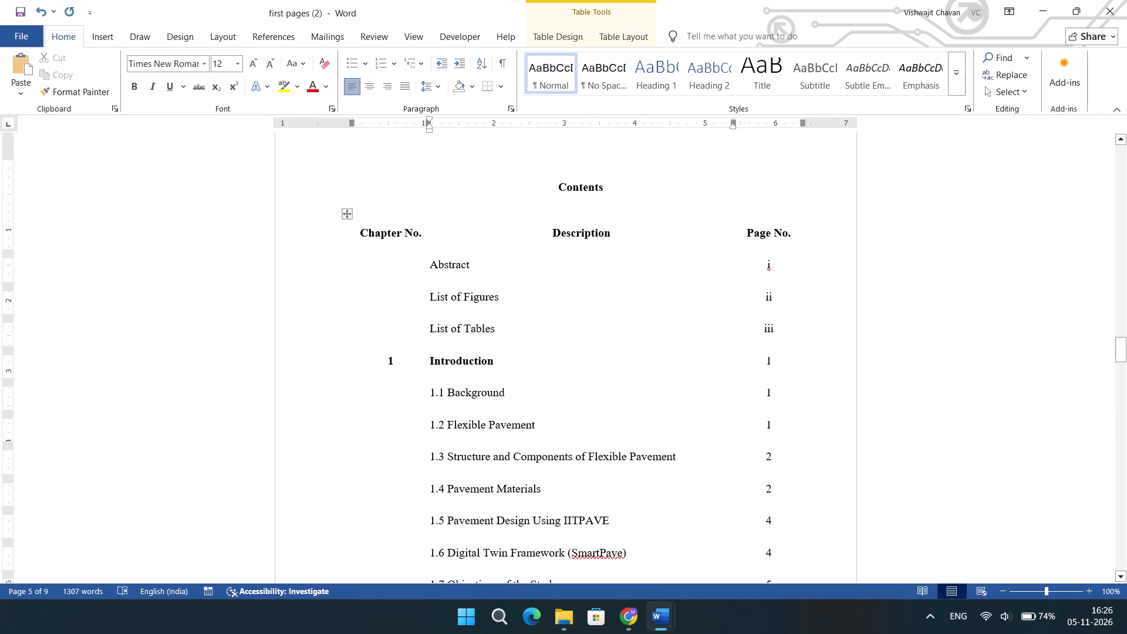
click(350, 213)
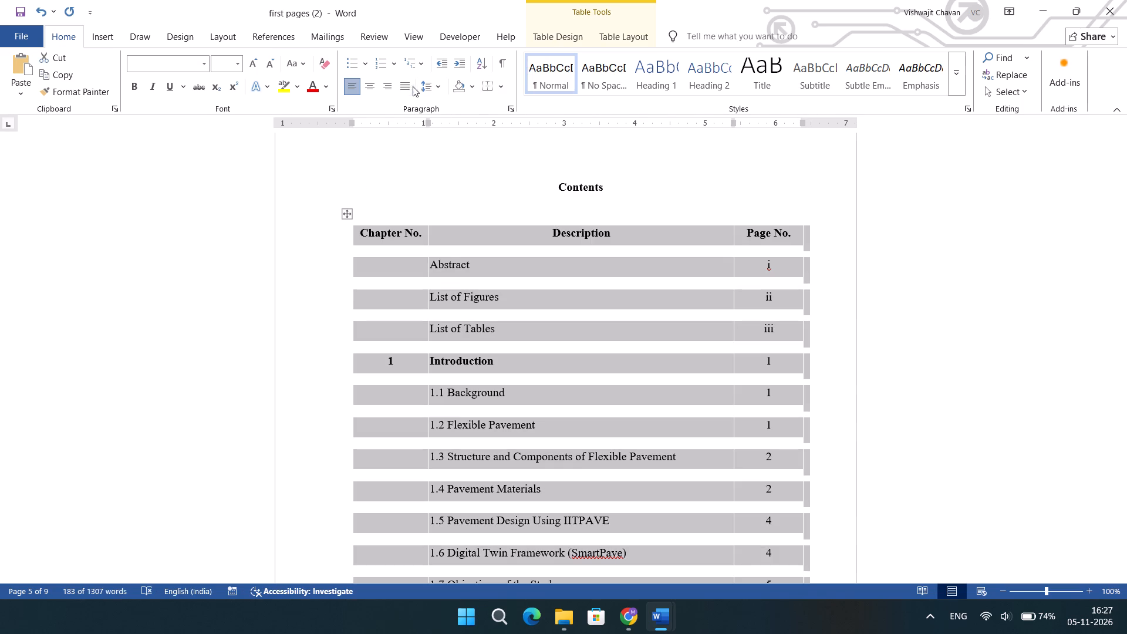
click(436, 89)
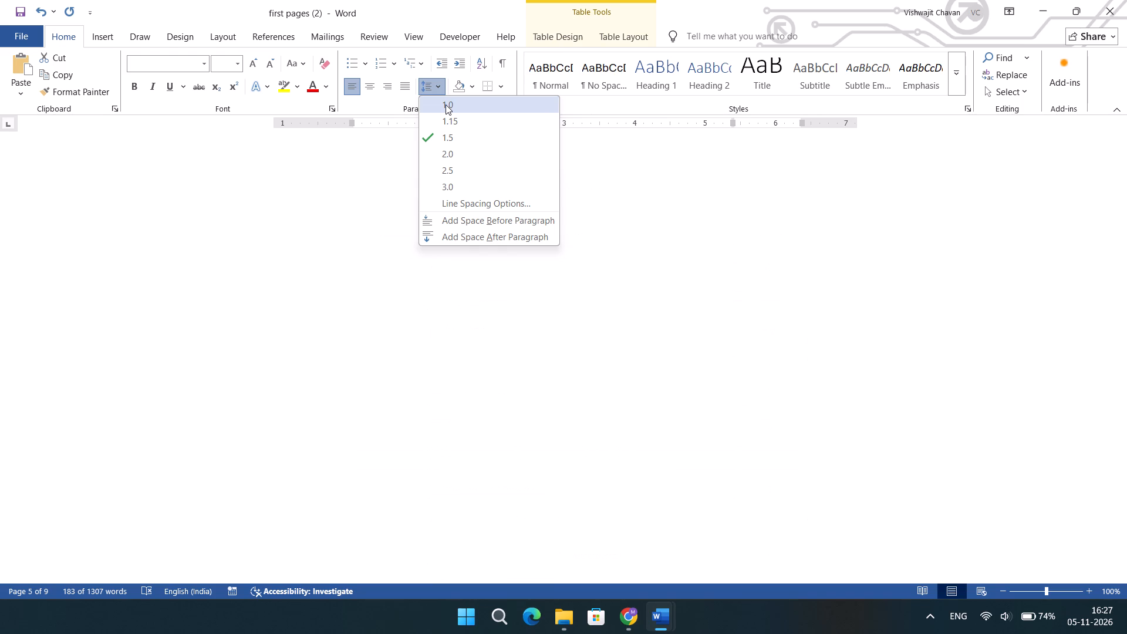
click(446, 104)
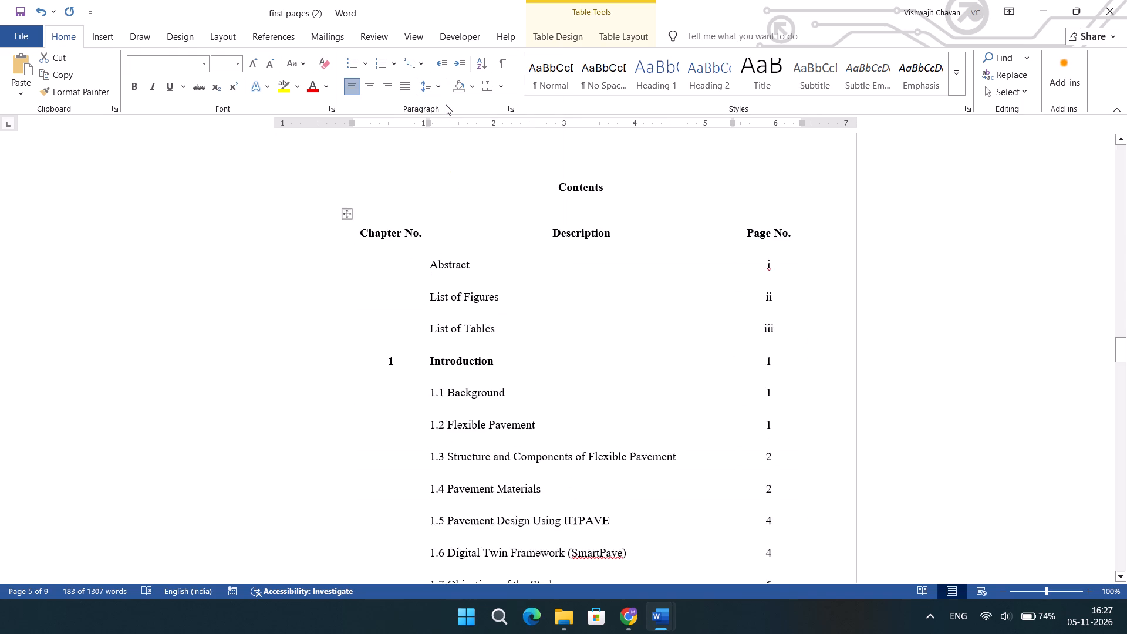
click(537, 213)
Examine how the Contents table entries and their page break are laid out across its two pages.
scroll(537, 213, down, 1)
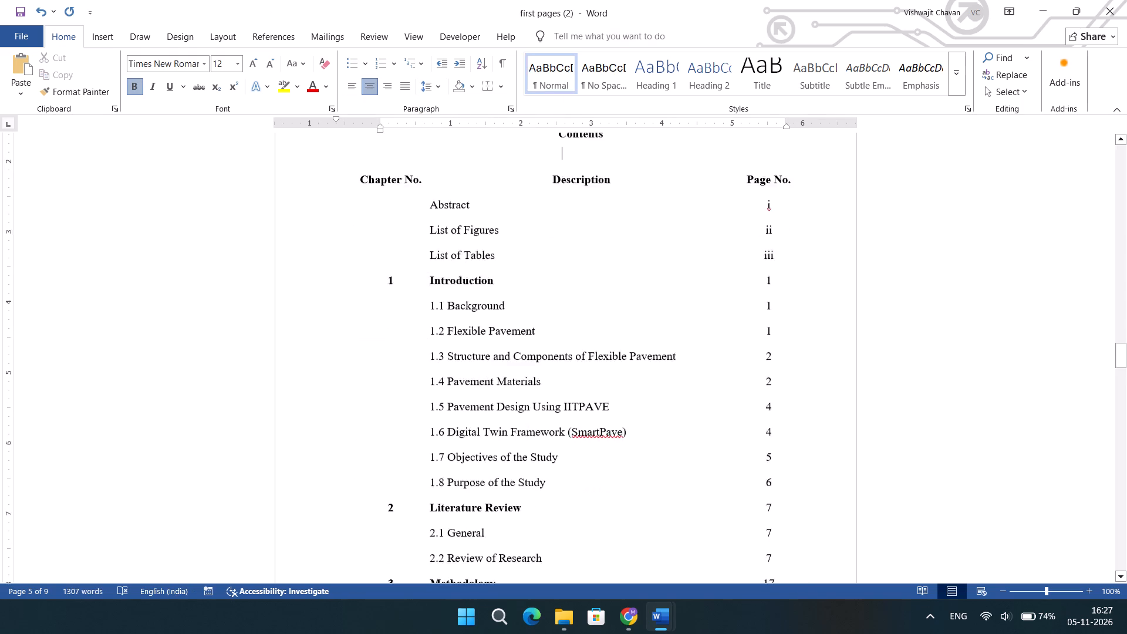
scroll(537, 213, down, 1)
scroll(537, 213, up, 1)
scroll(537, 213, down, 1)
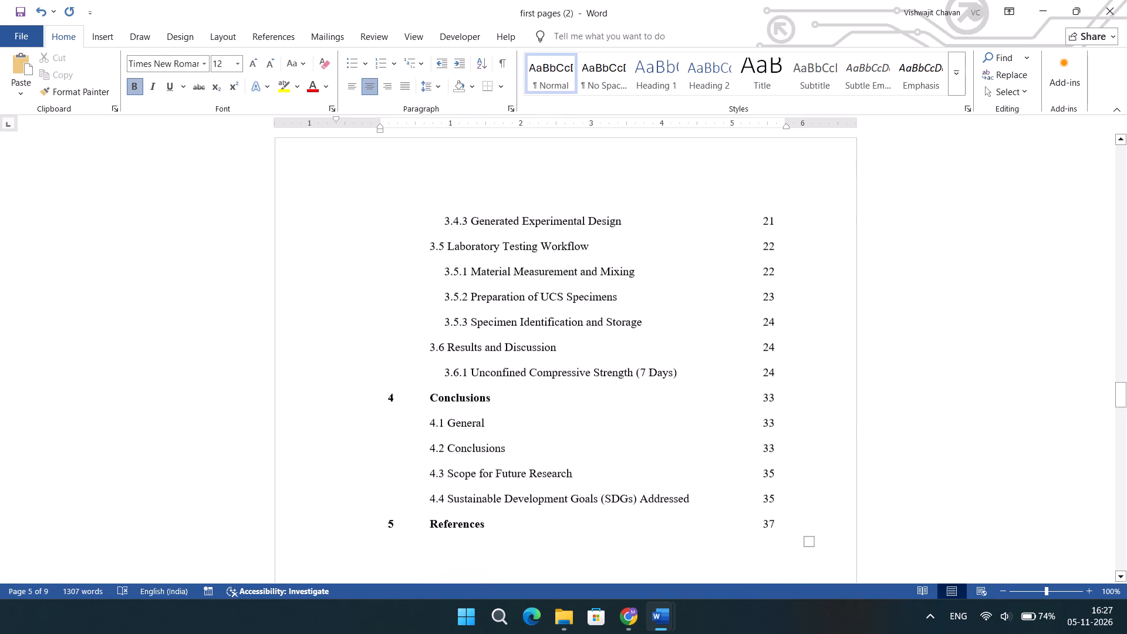
scroll(537, 213, down, 1)
scroll(537, 213, up, 1)
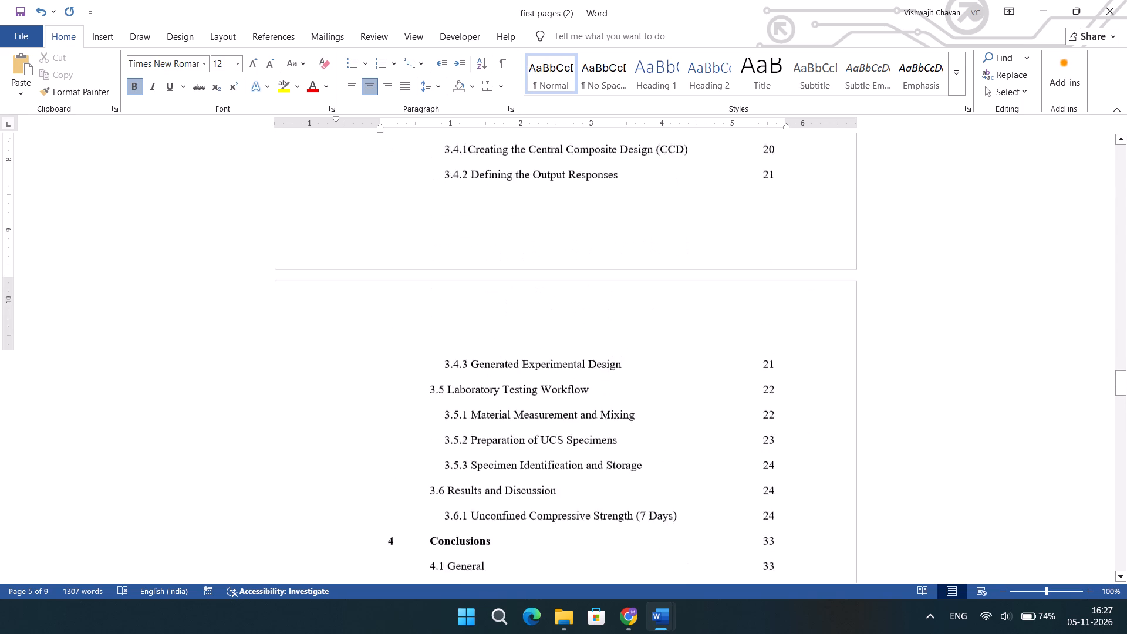
scroll(537, 213, up, 1)
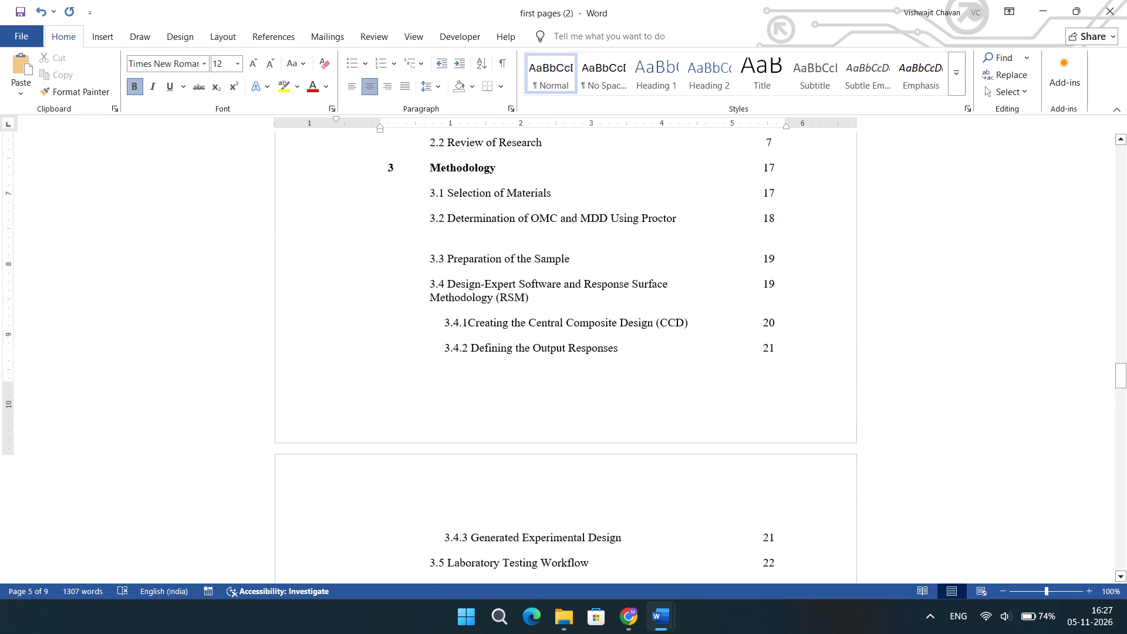
scroll(537, 213, up, 2)
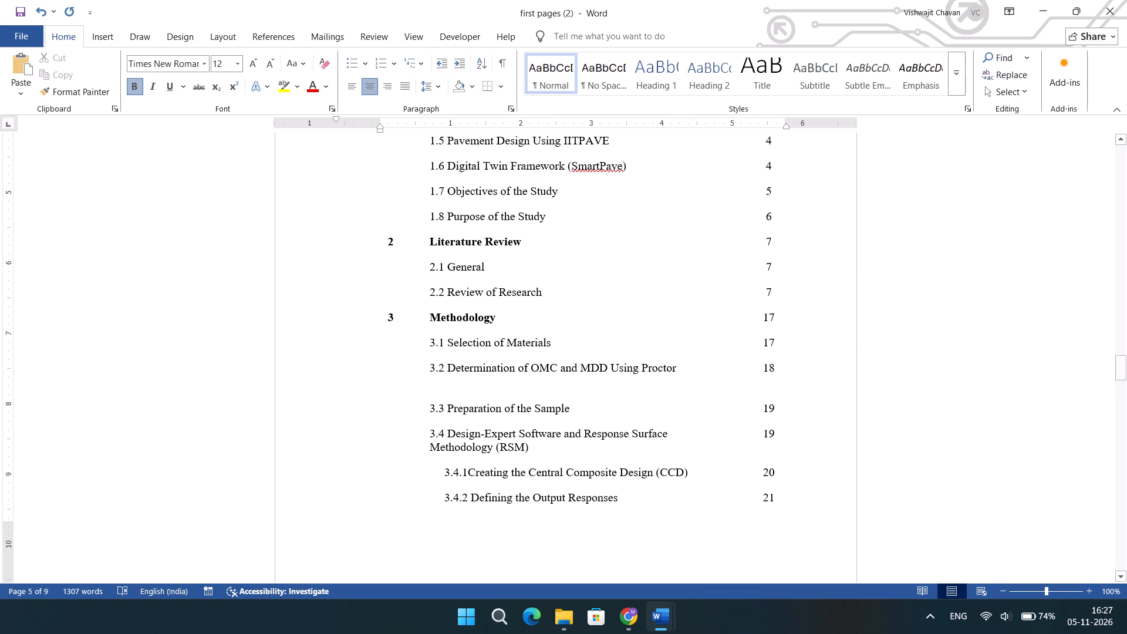
scroll(489, 197, up, 1)
scroll(489, 197, down, 1)
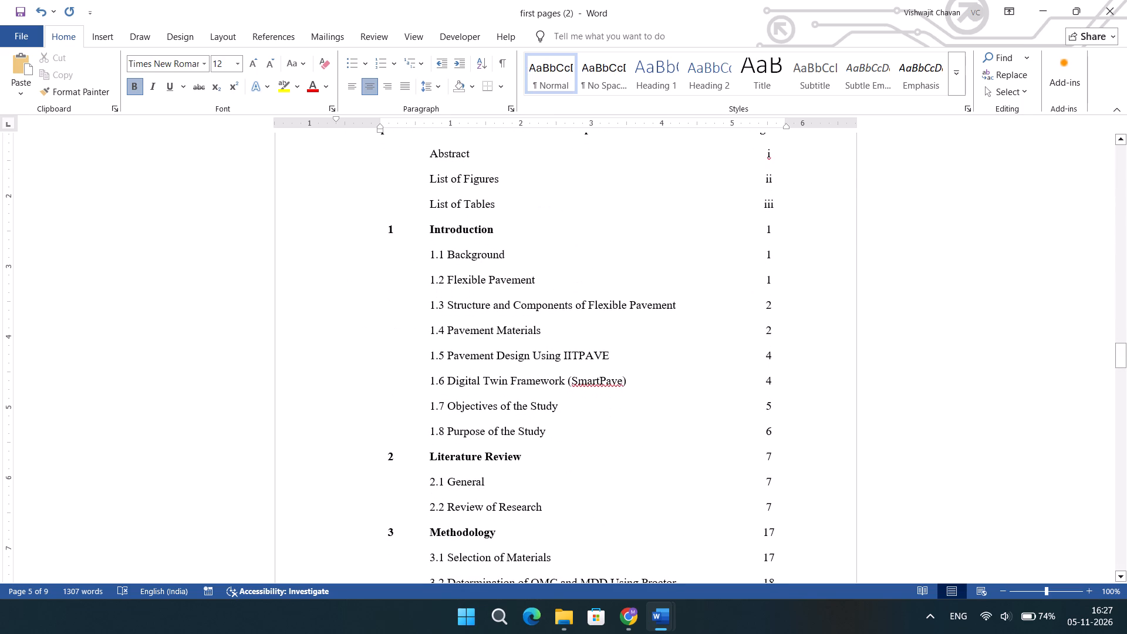
Show the table gridlines for the Contents table.
click(428, 227)
click(446, 266)
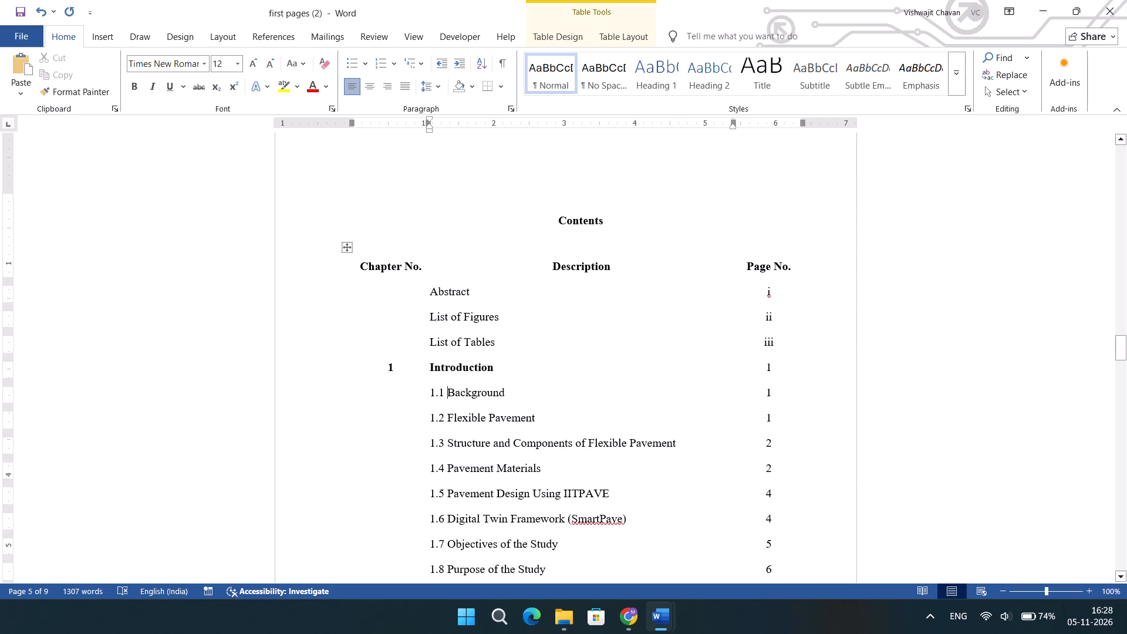
click(632, 29)
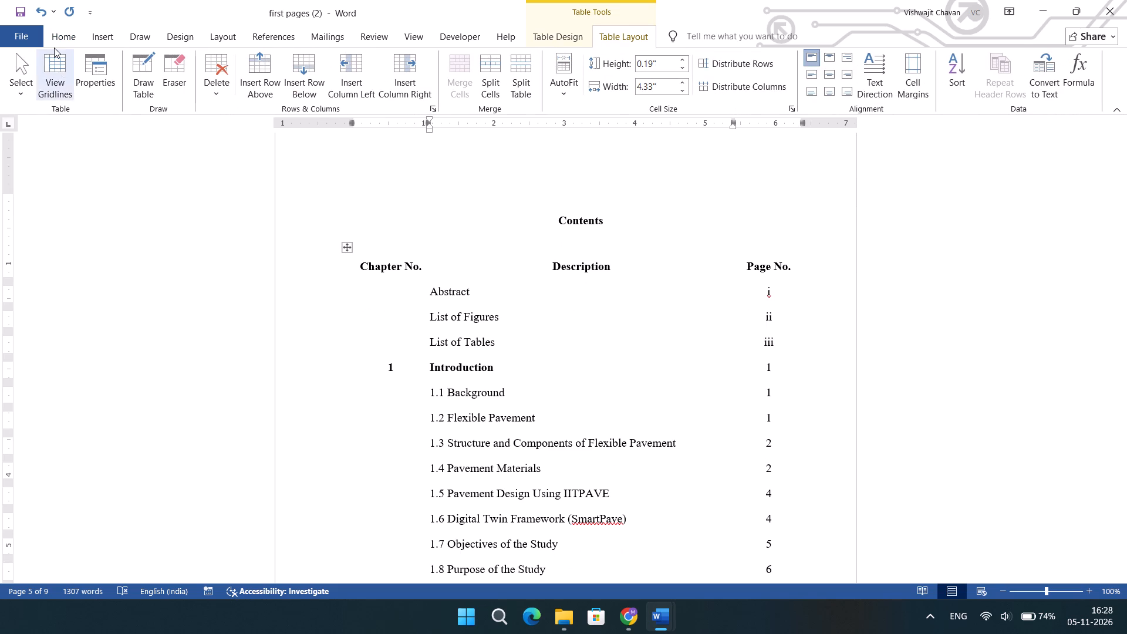
click(60, 77)
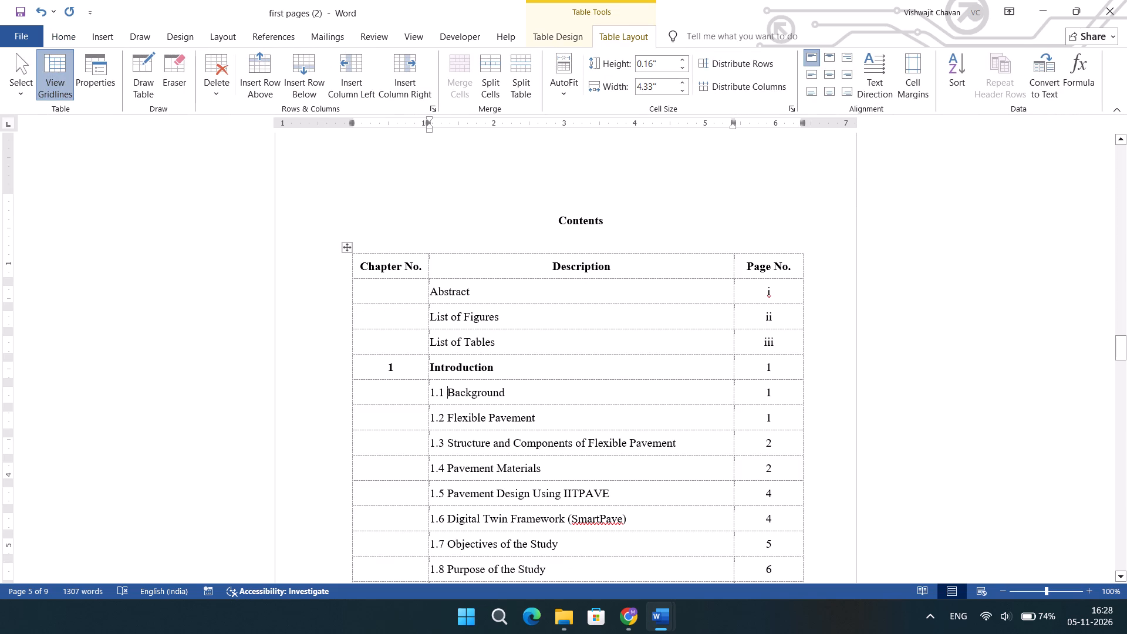
scroll(434, 284, down, 2)
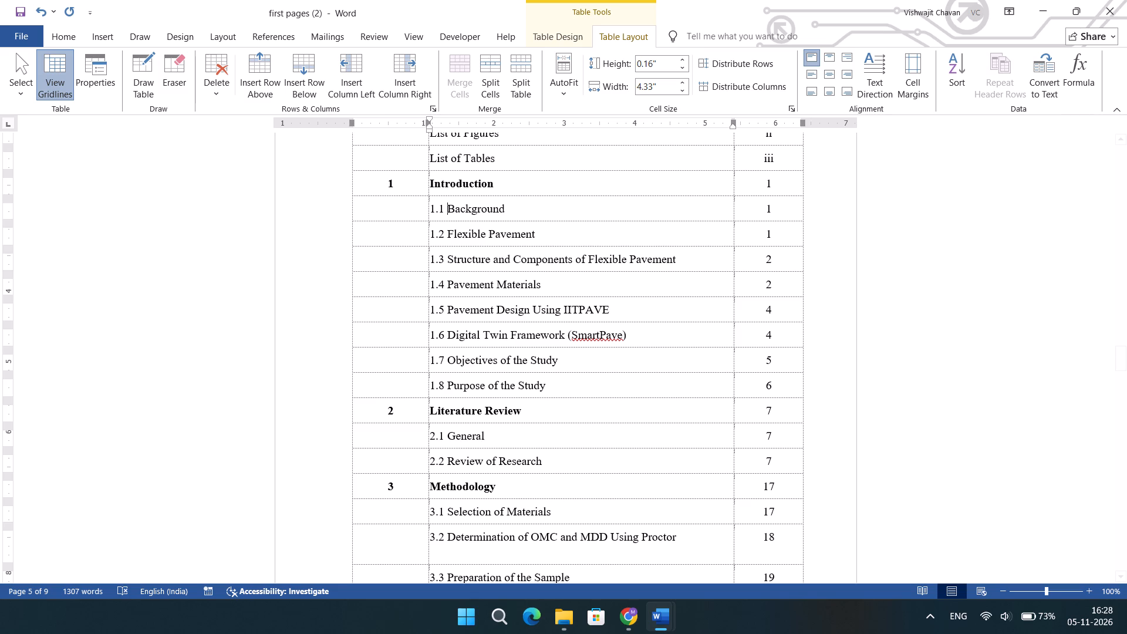
scroll(434, 214, down, 1)
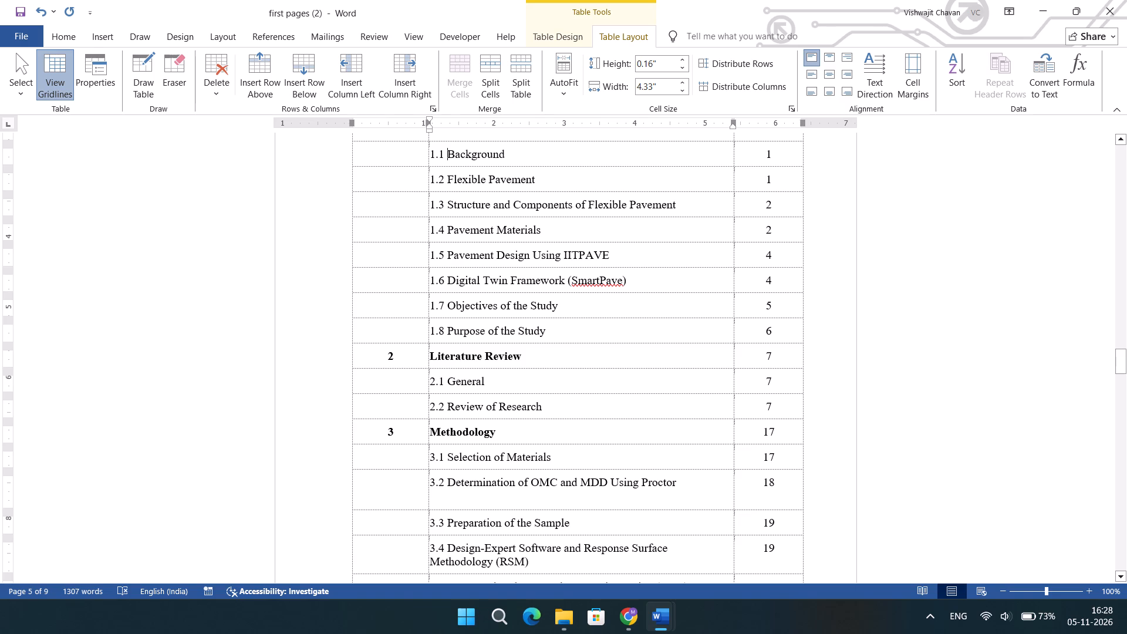
Set the line spacing of the entire List of Figures table to 1.0.
scroll(434, 214, down, 2)
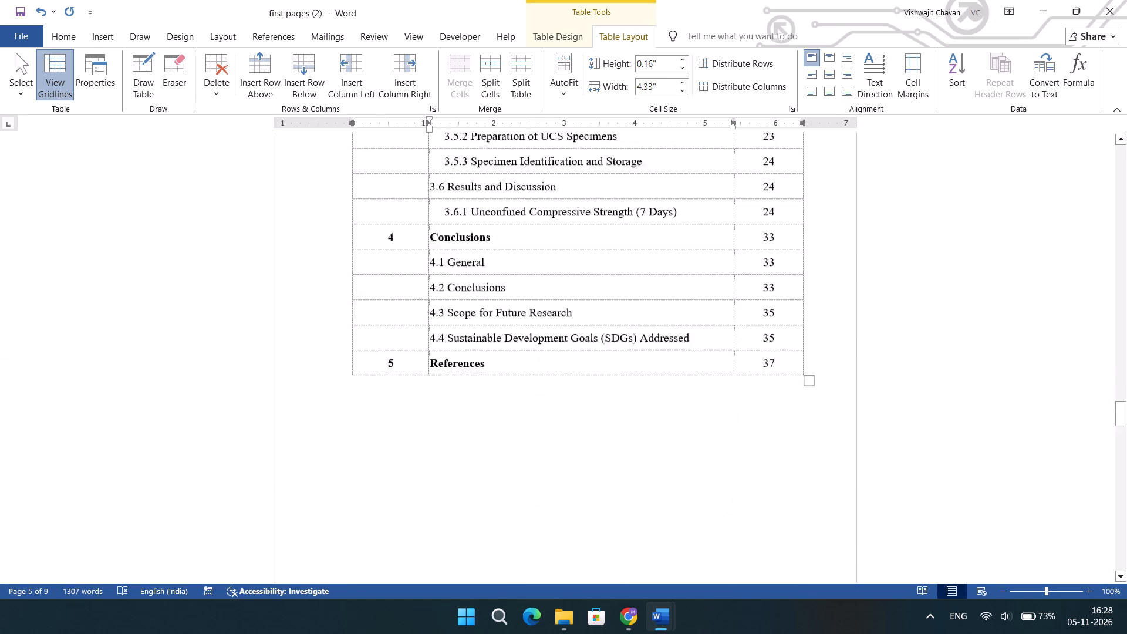
scroll(434, 214, down, 4)
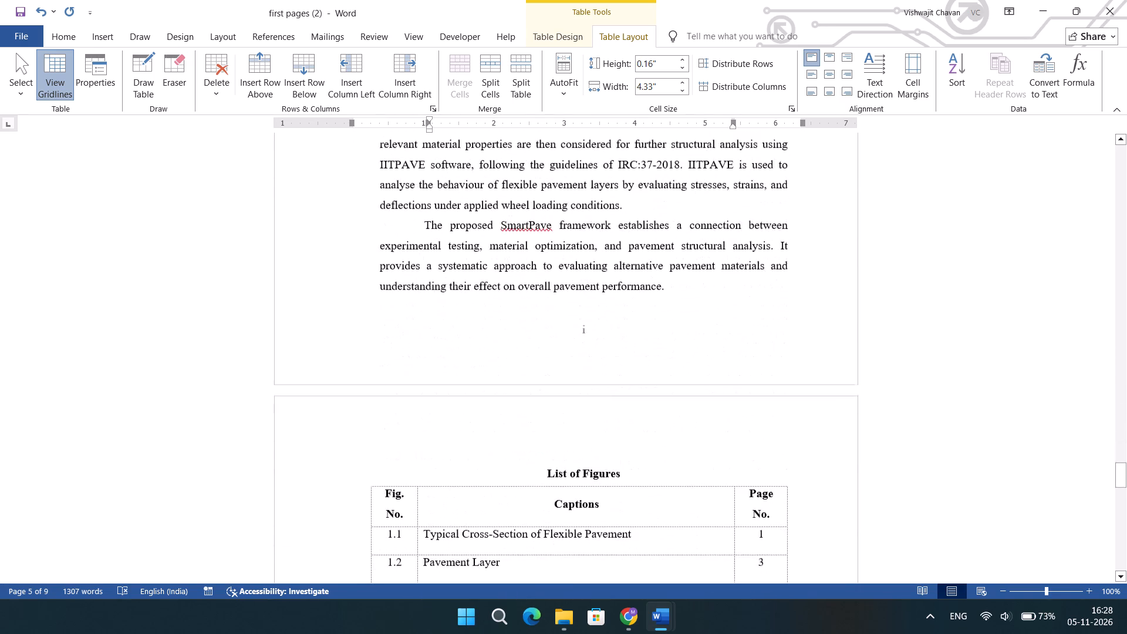
scroll(434, 214, down, 2)
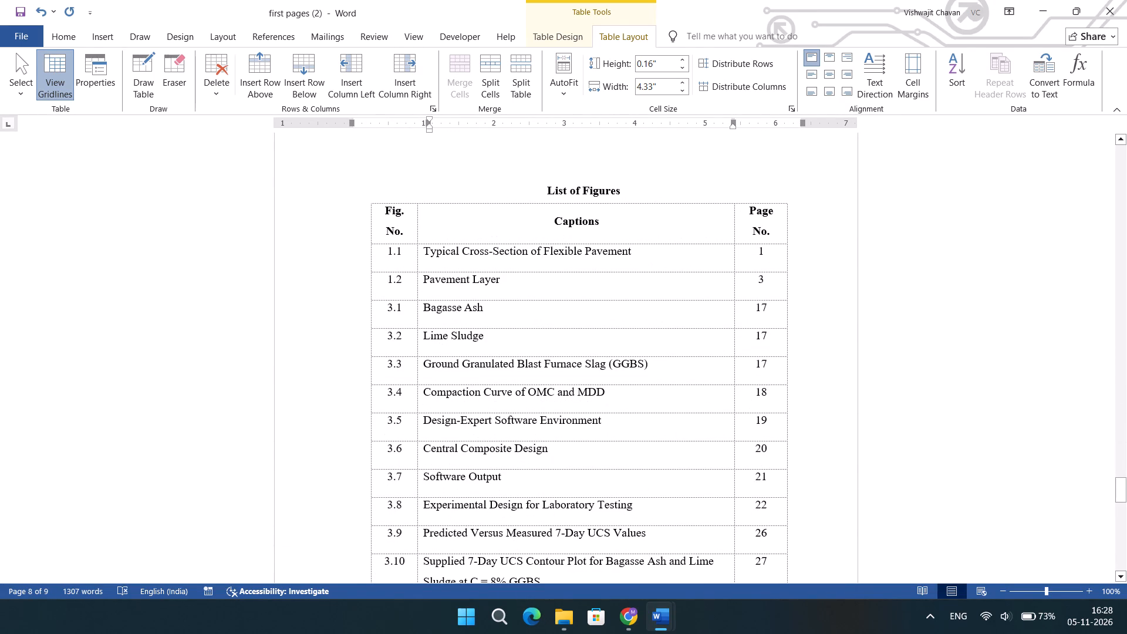
click(387, 215)
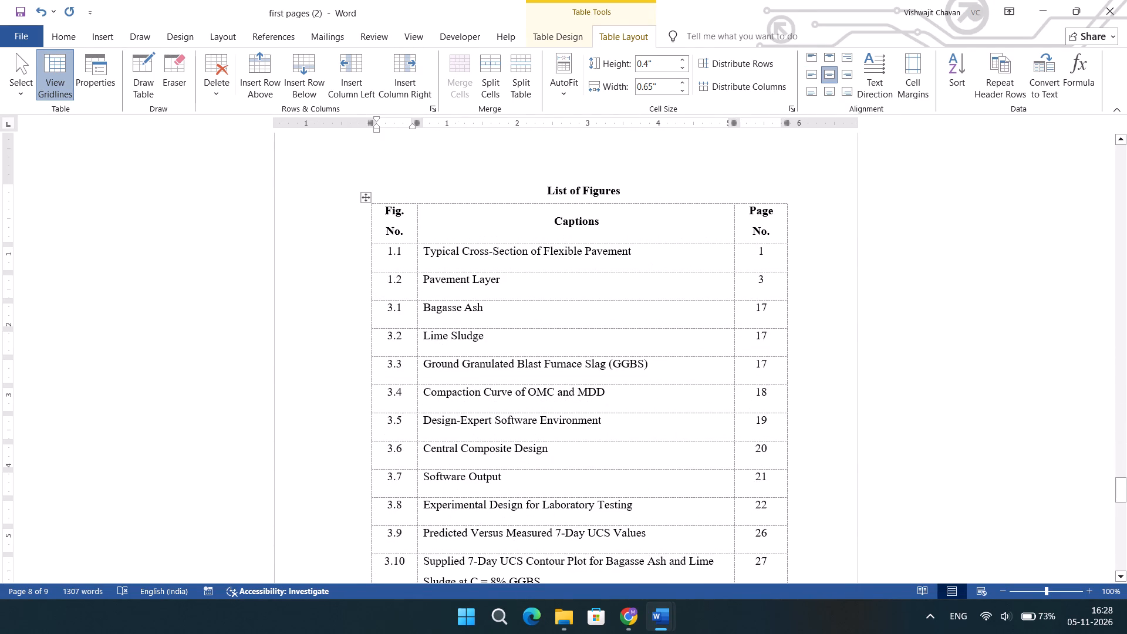
click(365, 197)
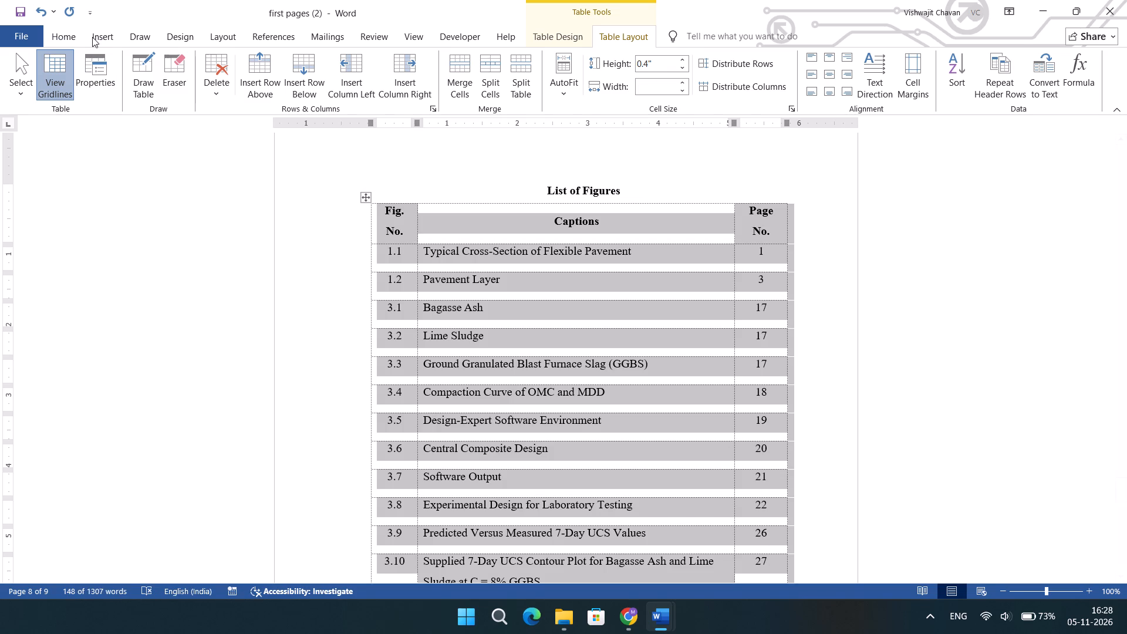
click(66, 37)
click(106, 37)
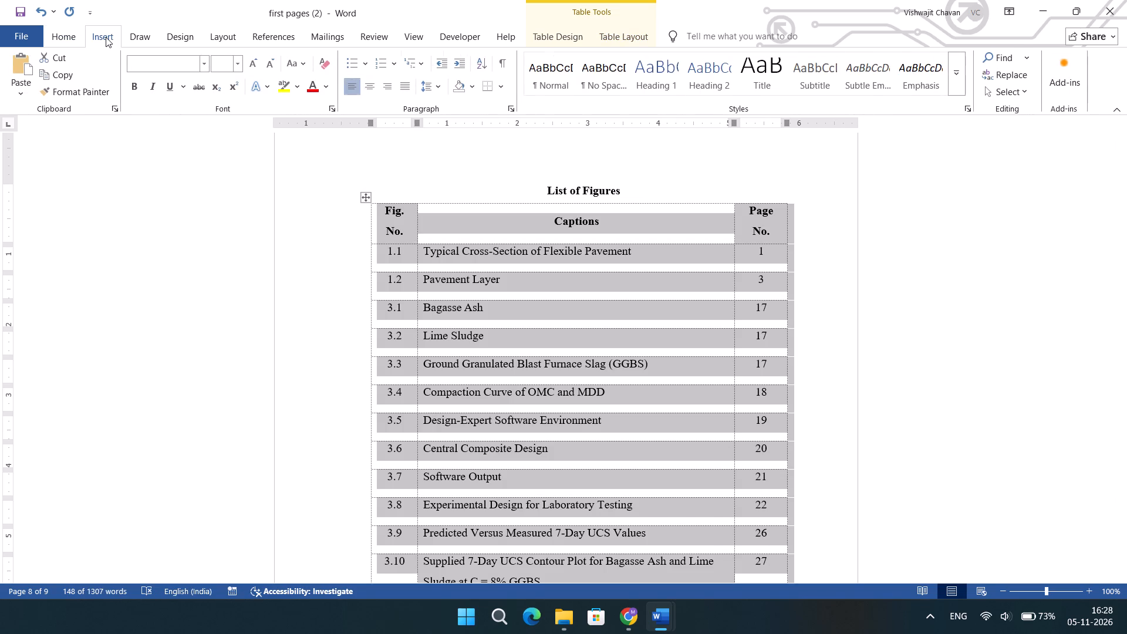
click(68, 35)
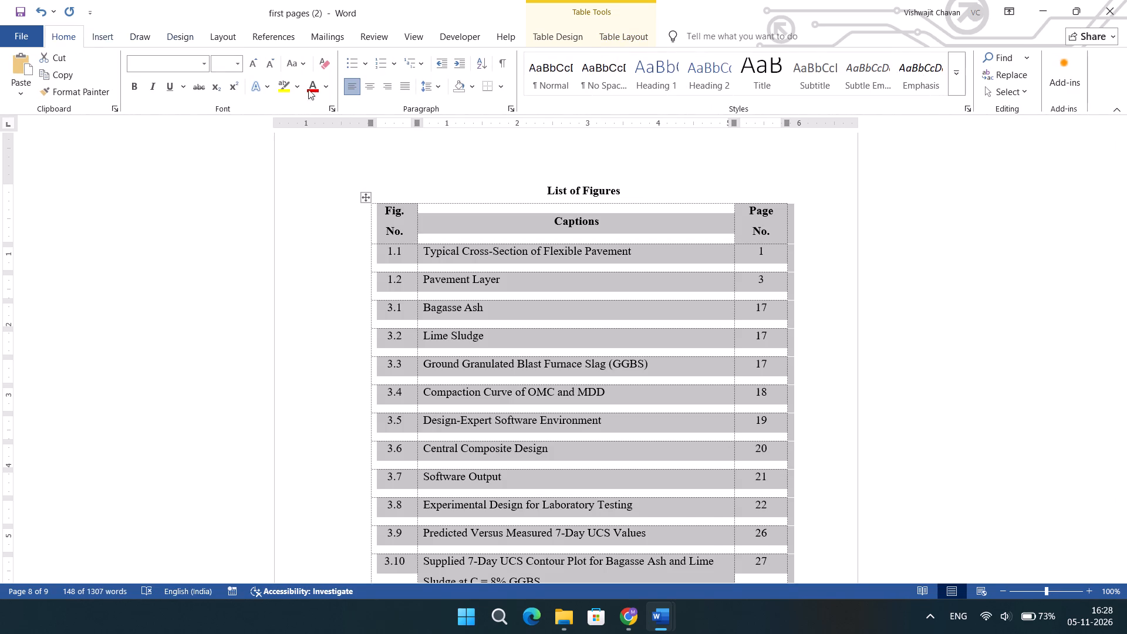
click(434, 84)
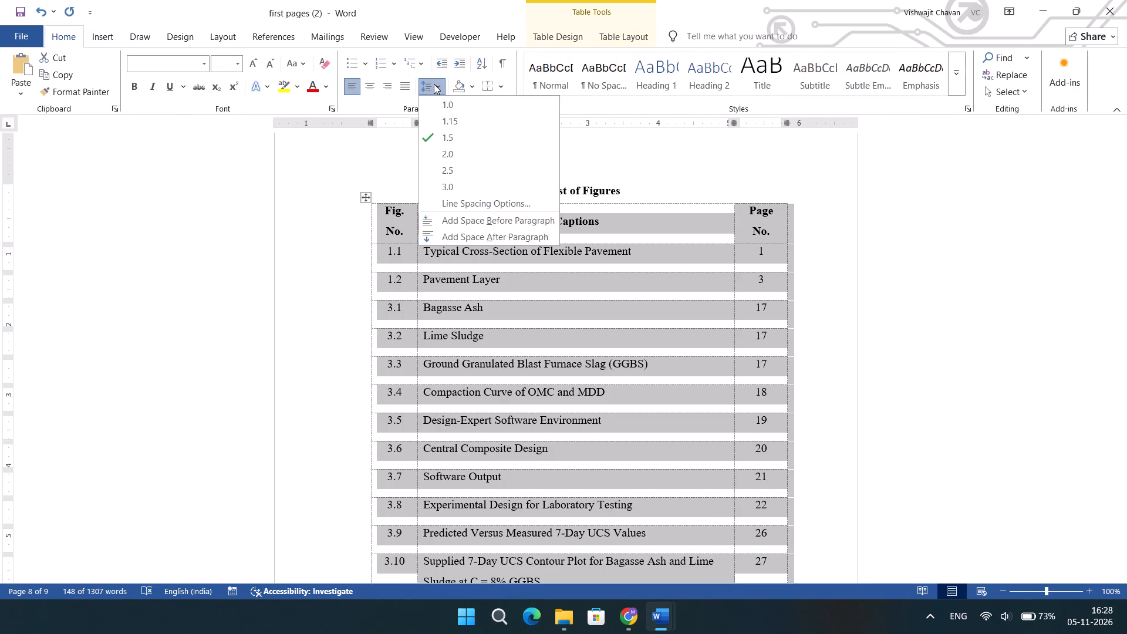
click(442, 106)
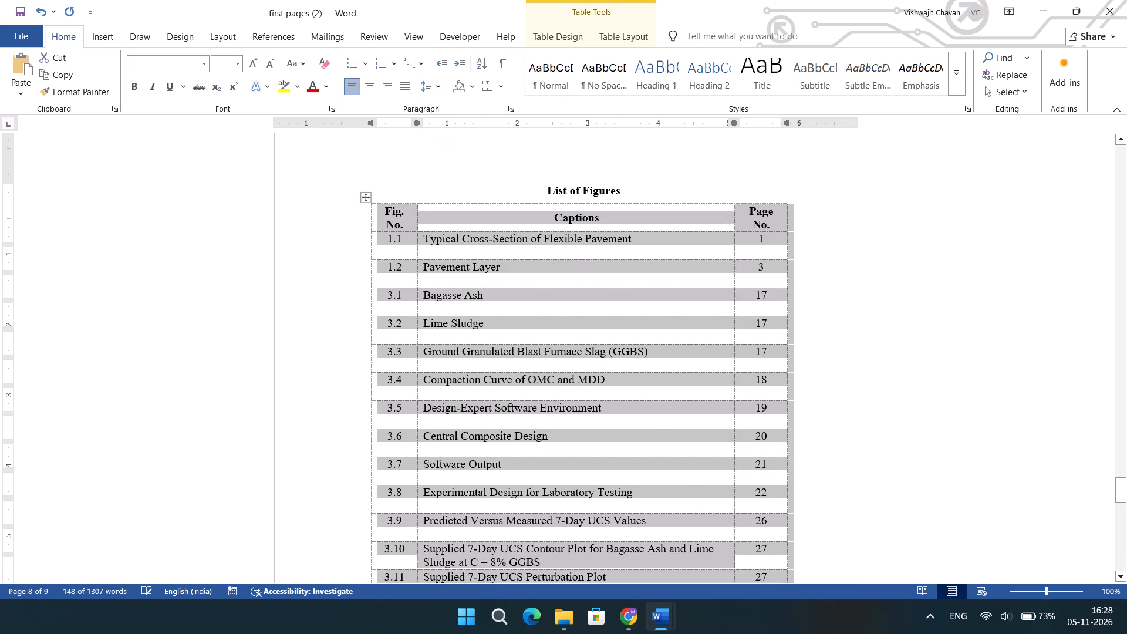
click(686, 170)
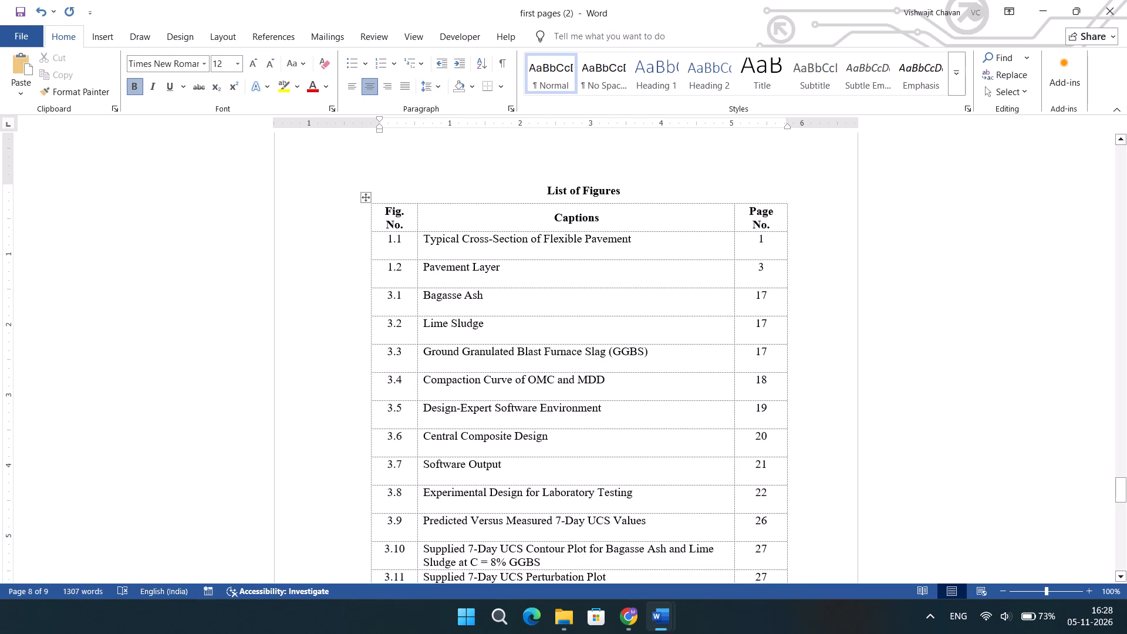
click(366, 198)
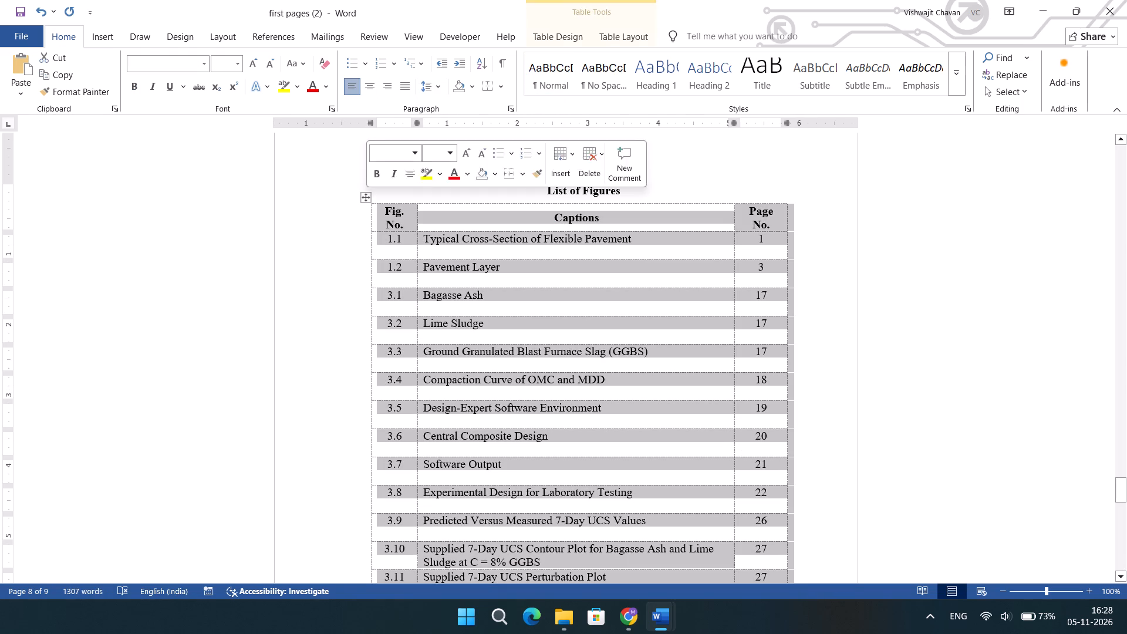
click(436, 89)
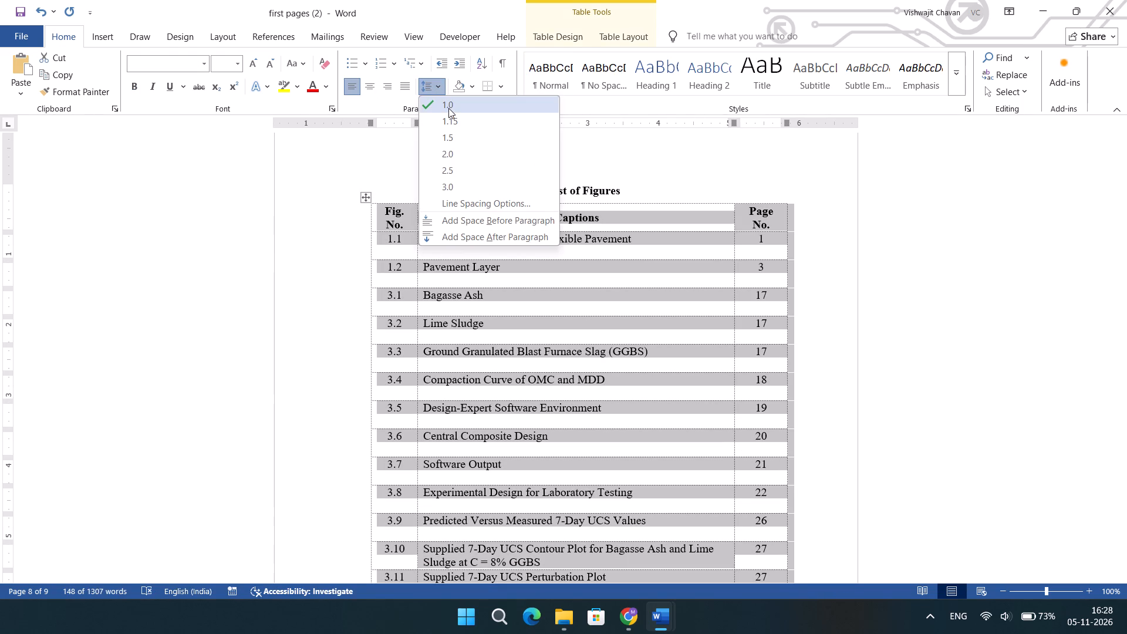
click(448, 107)
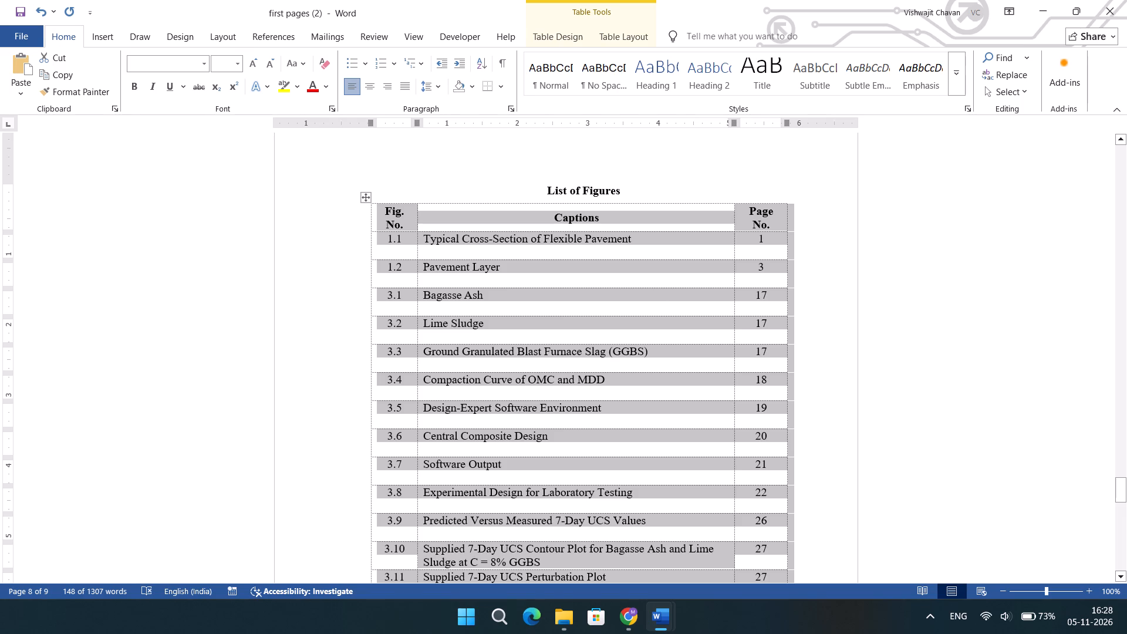
Set the row height of the whole List of Figures table to 0.3".
click(567, 33)
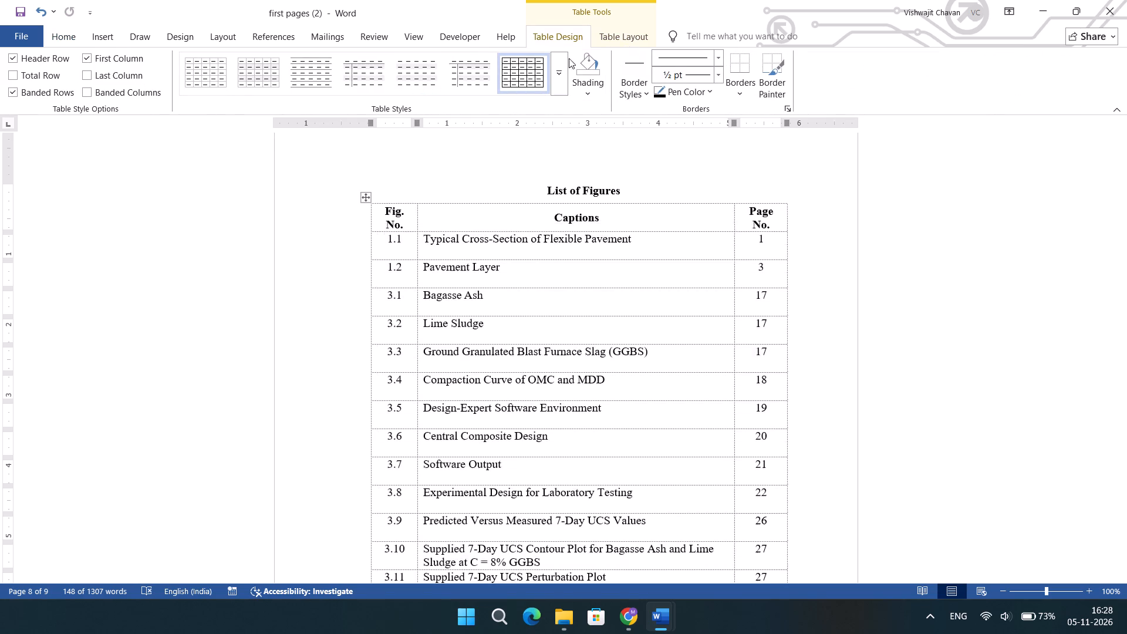
click(632, 39)
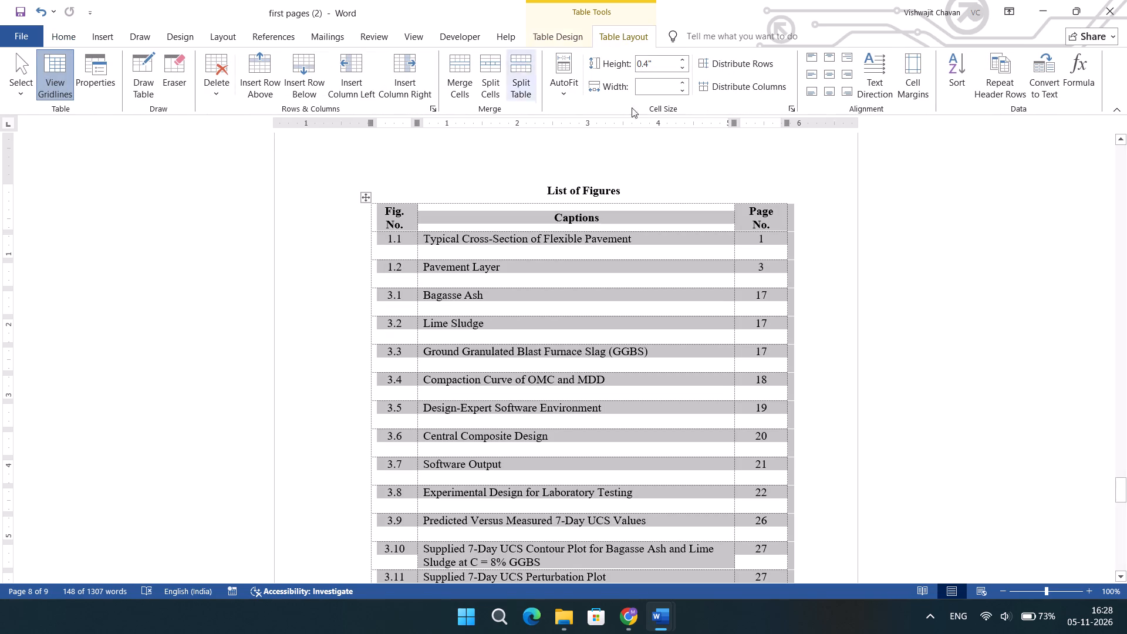
click(684, 63)
click(684, 63)
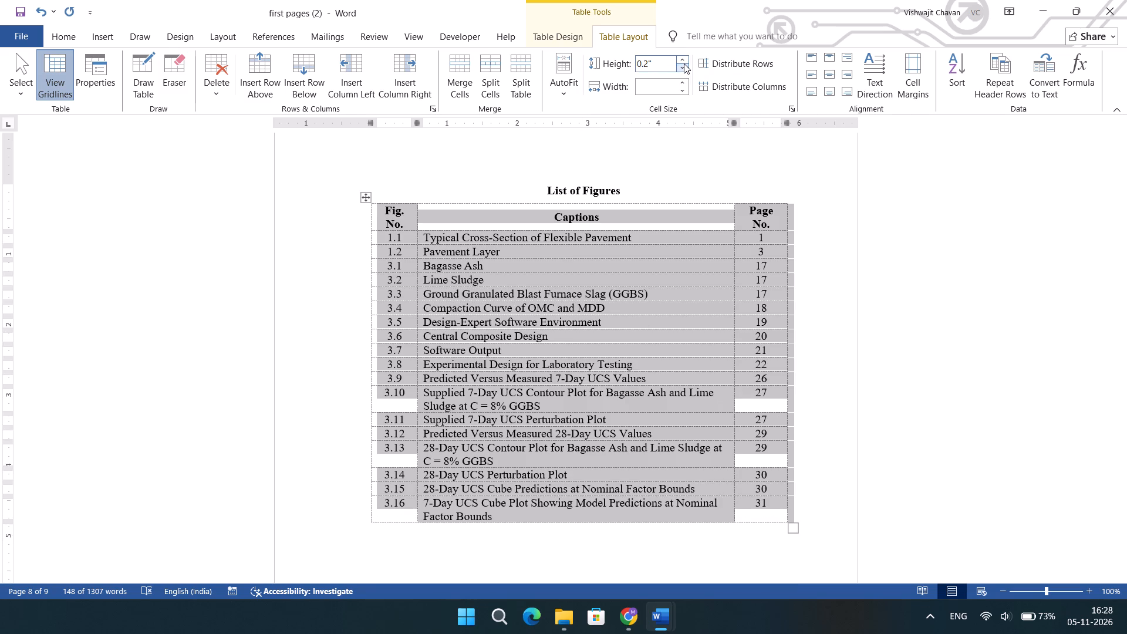
click(683, 60)
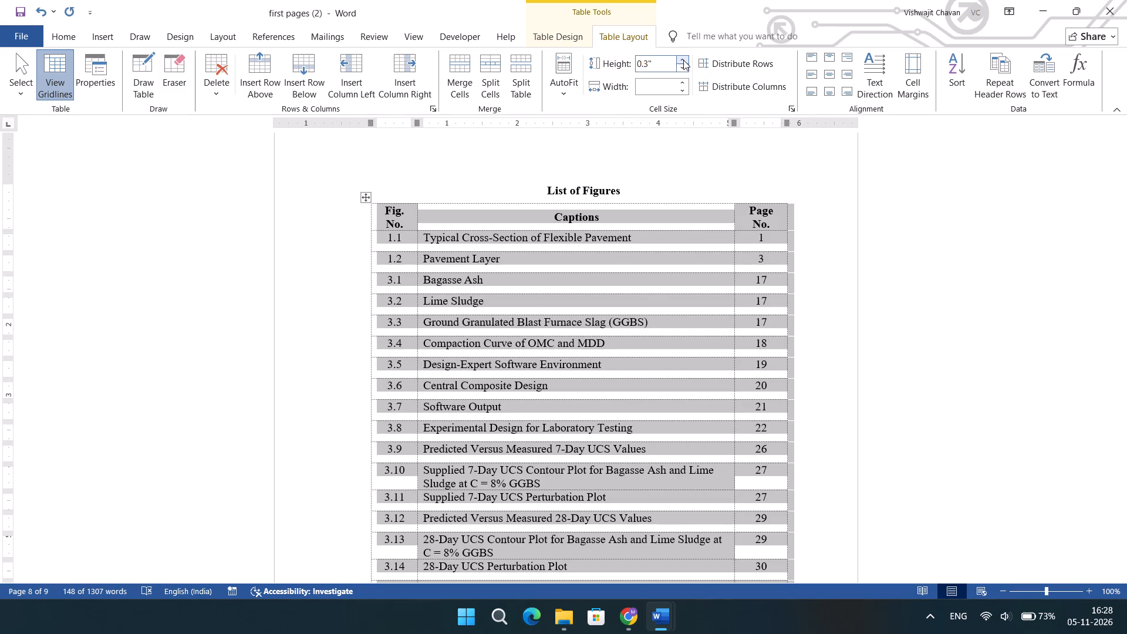
click(437, 168)
Replace the "Captions" column heading in the List of Figures table with "Title".
scroll(437, 168, down, 1)
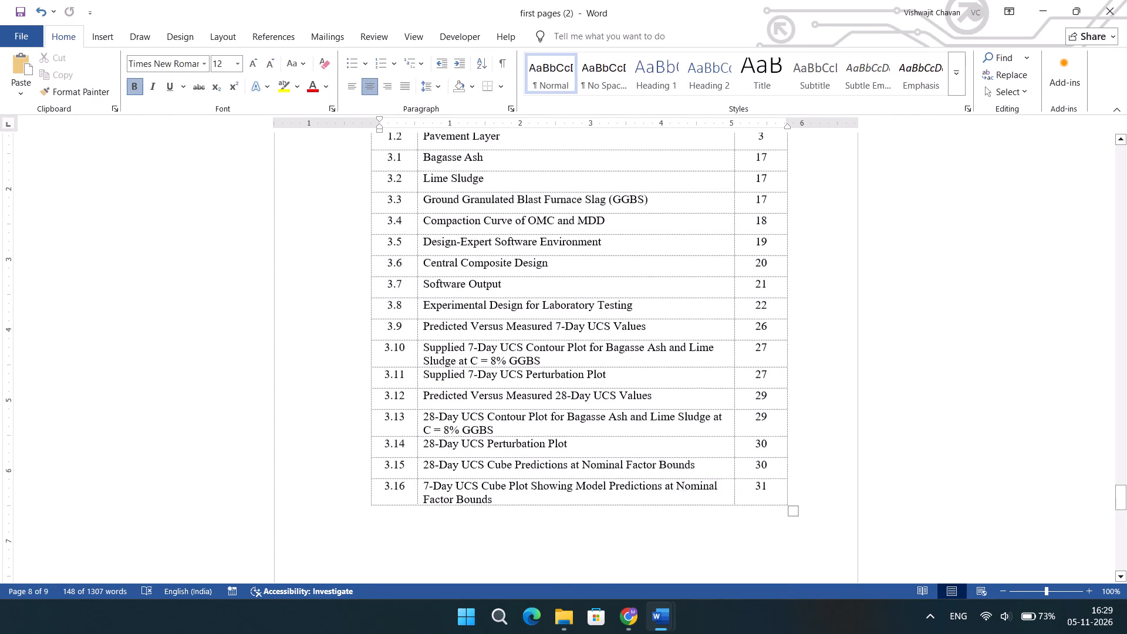
scroll(437, 168, down, 1)
scroll(400, 28, up, 1)
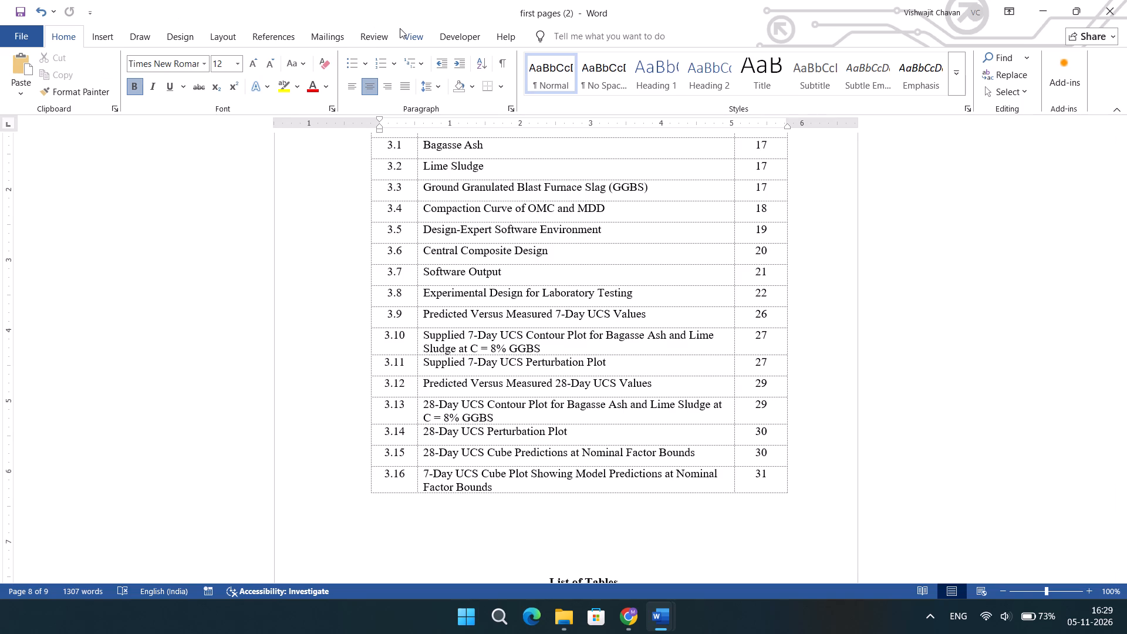
scroll(400, 28, up, 1)
scroll(502, 170, up, 1)
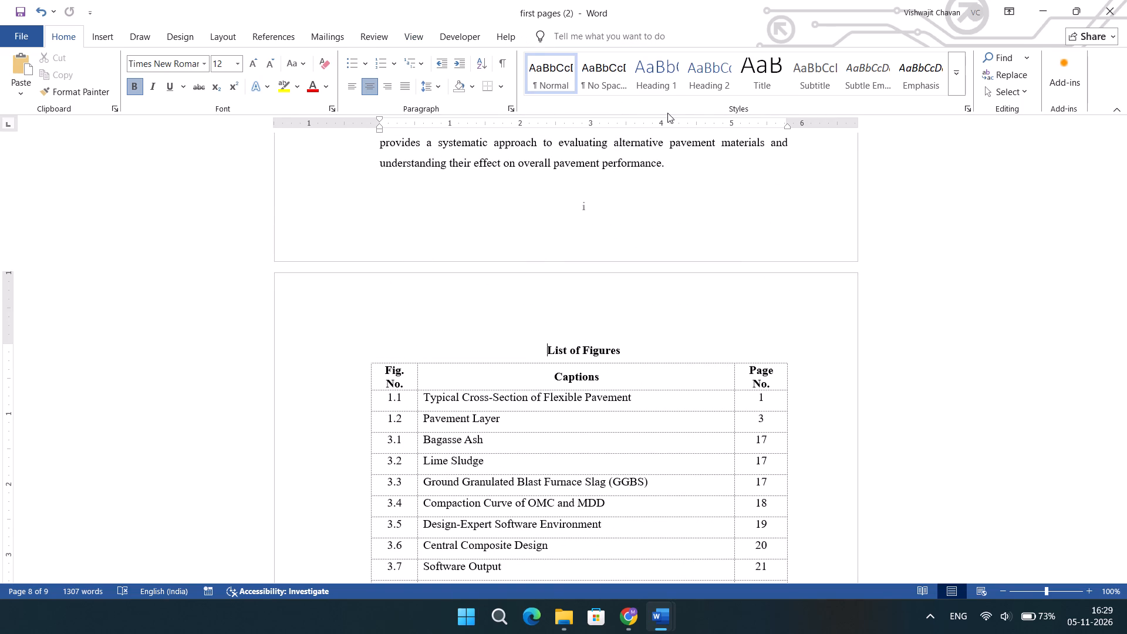
click(604, 386)
key(BackSpace)
key(BackSpace)
key(BackSpace)
key(BackSpace)
key(BackSpace)
key(BackSpace)
key(BackSpace)
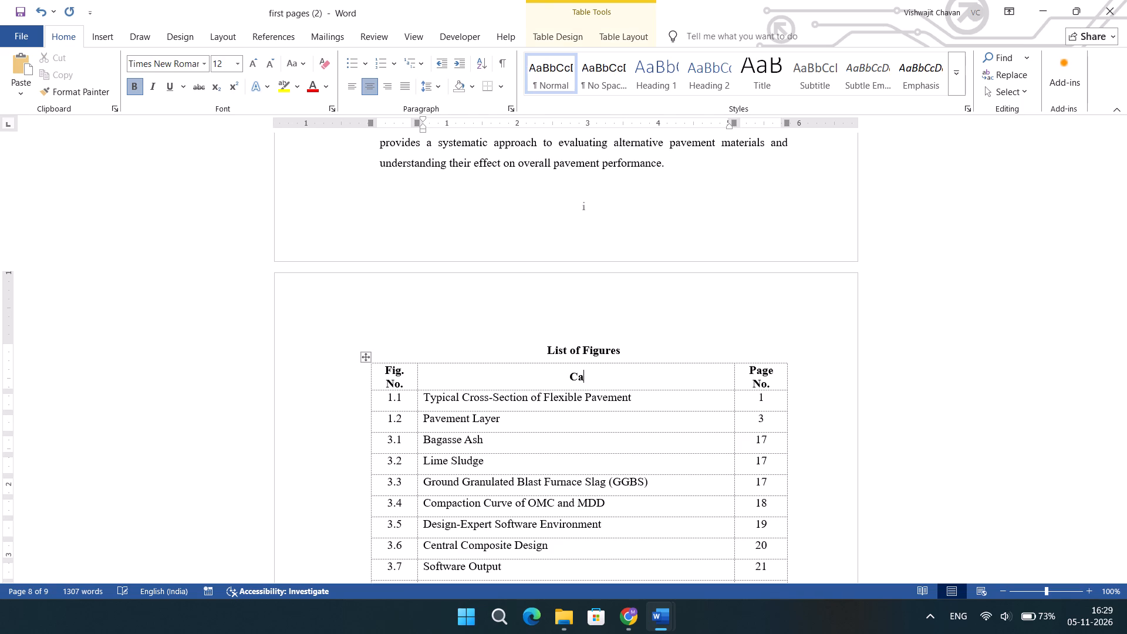
key(BackSpace)
text(Title)
Replace the "Description" column heading in the Contents table with "Title".
scroll(604, 386, up, 2)
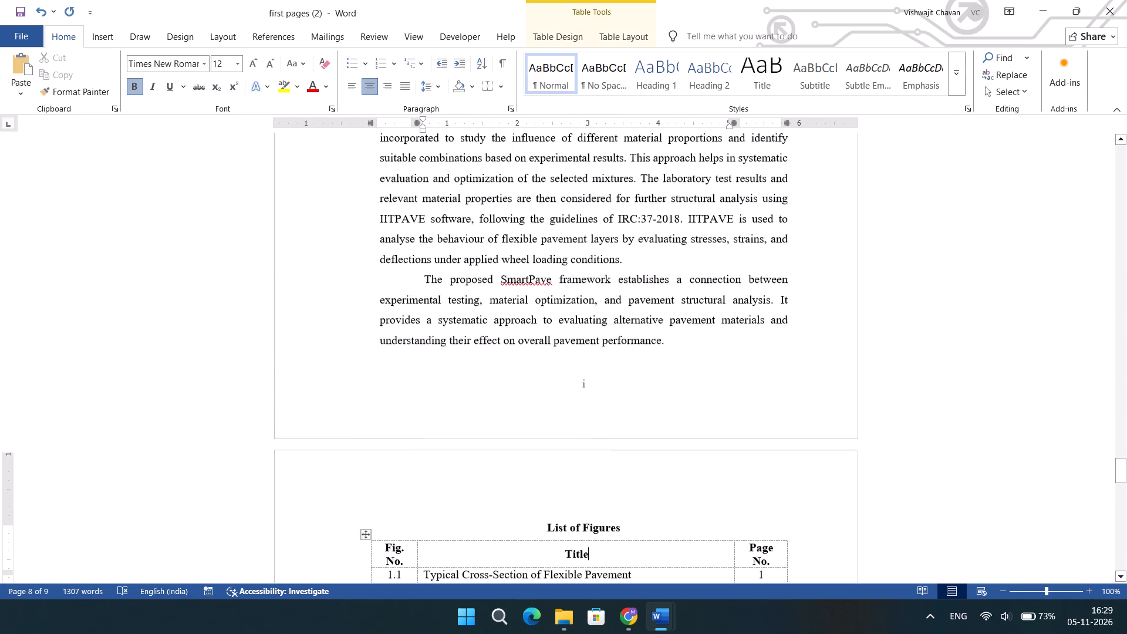
scroll(604, 386, up, 4)
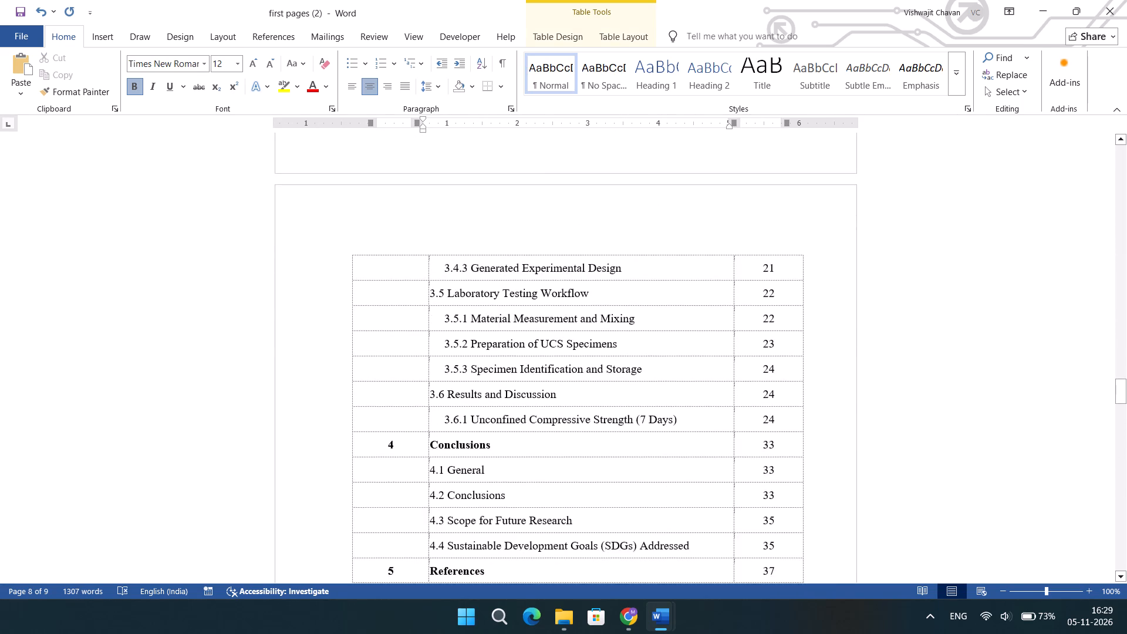
scroll(604, 386, up, 4)
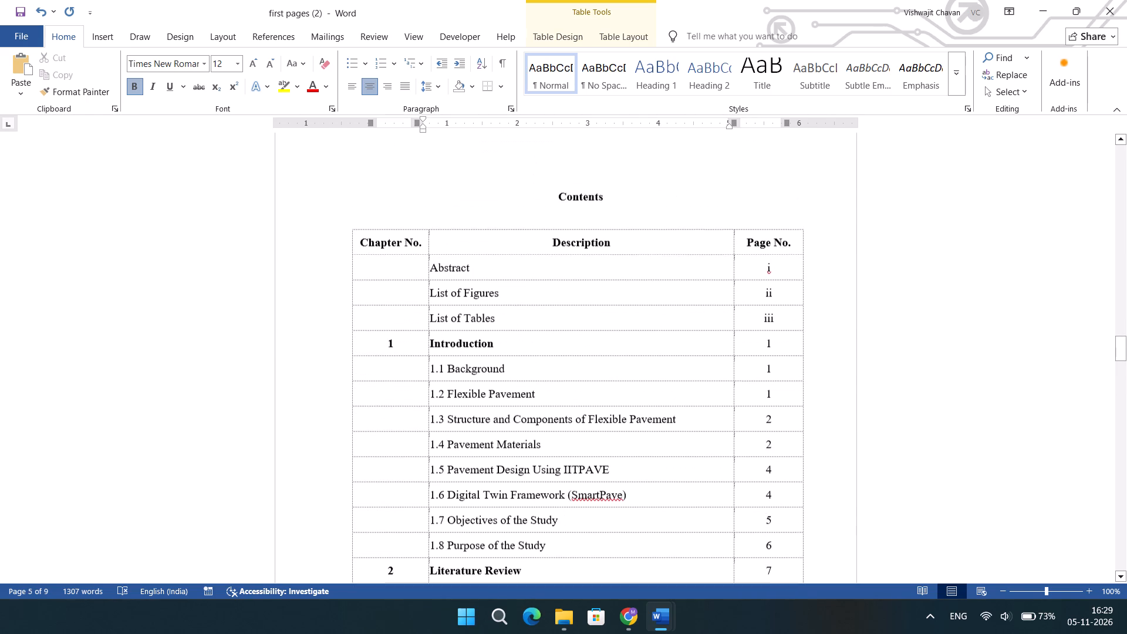
drag(613, 254, 521, 236)
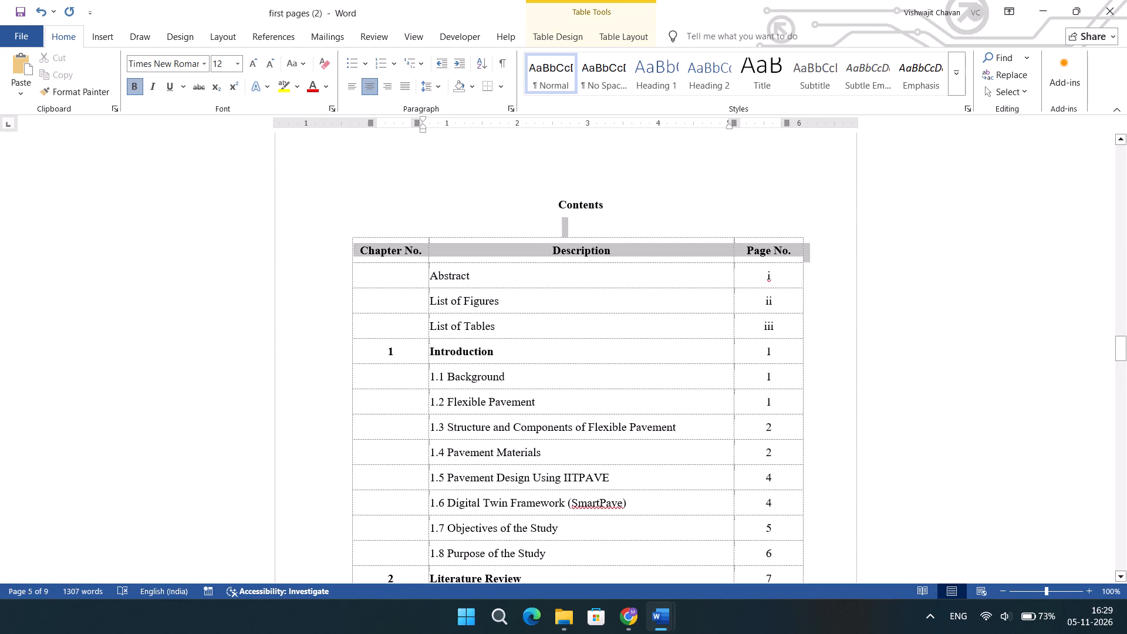
drag(521, 236, 536, 245)
text(Title)
Replace the "Captions" column heading in the List of Tables with "Title".
scroll(536, 245, up, 3)
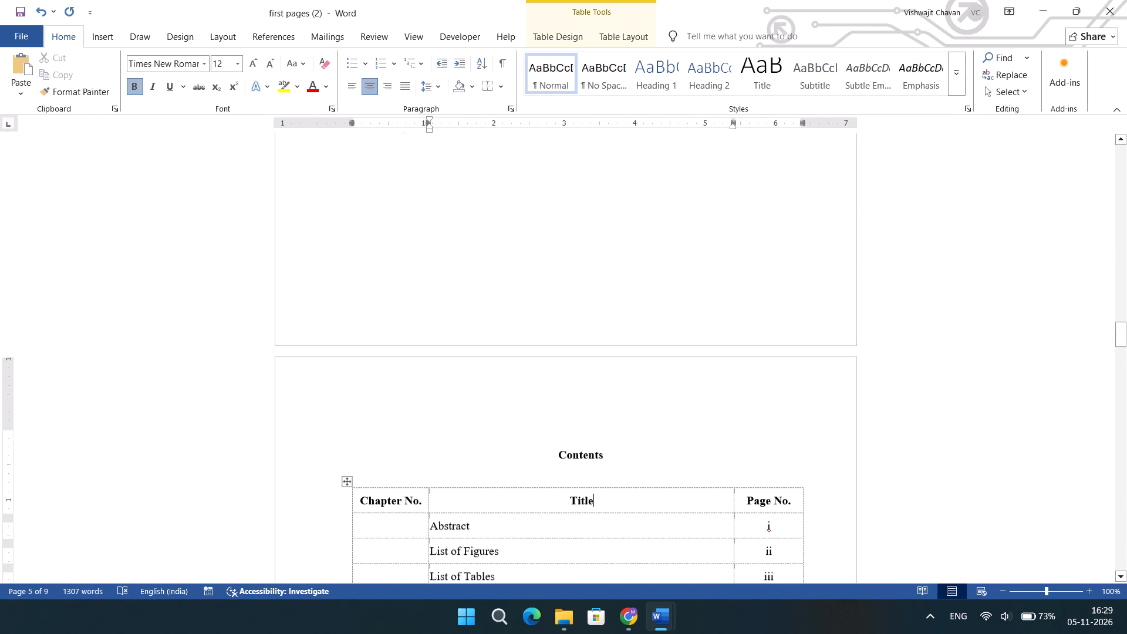
scroll(536, 245, up, 2)
scroll(536, 245, down, 5)
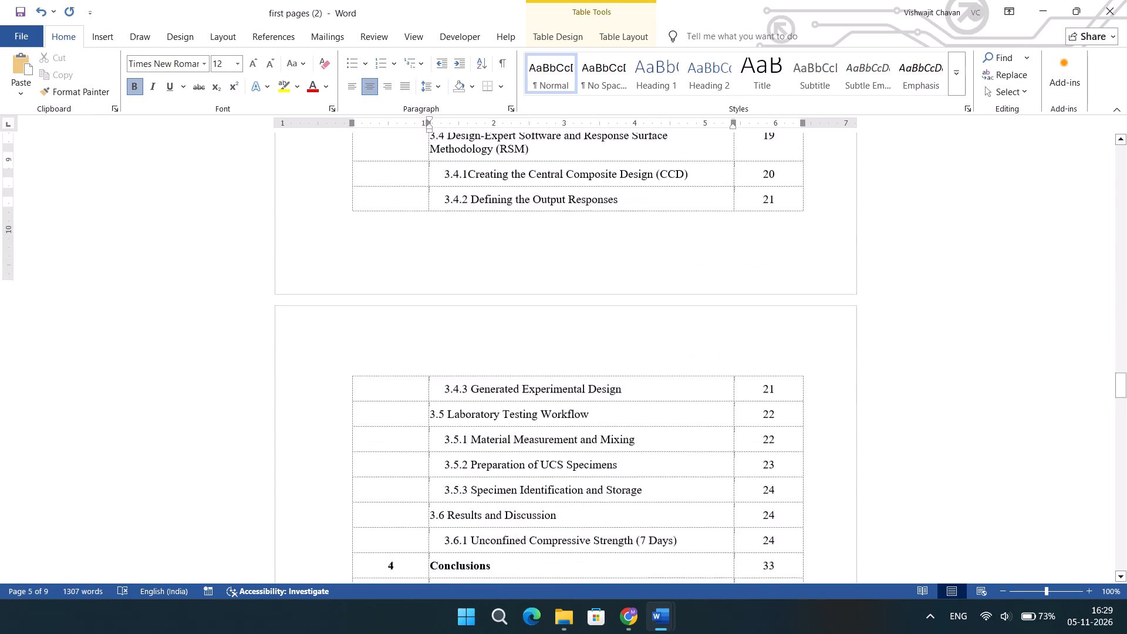
scroll(536, 245, down, 6)
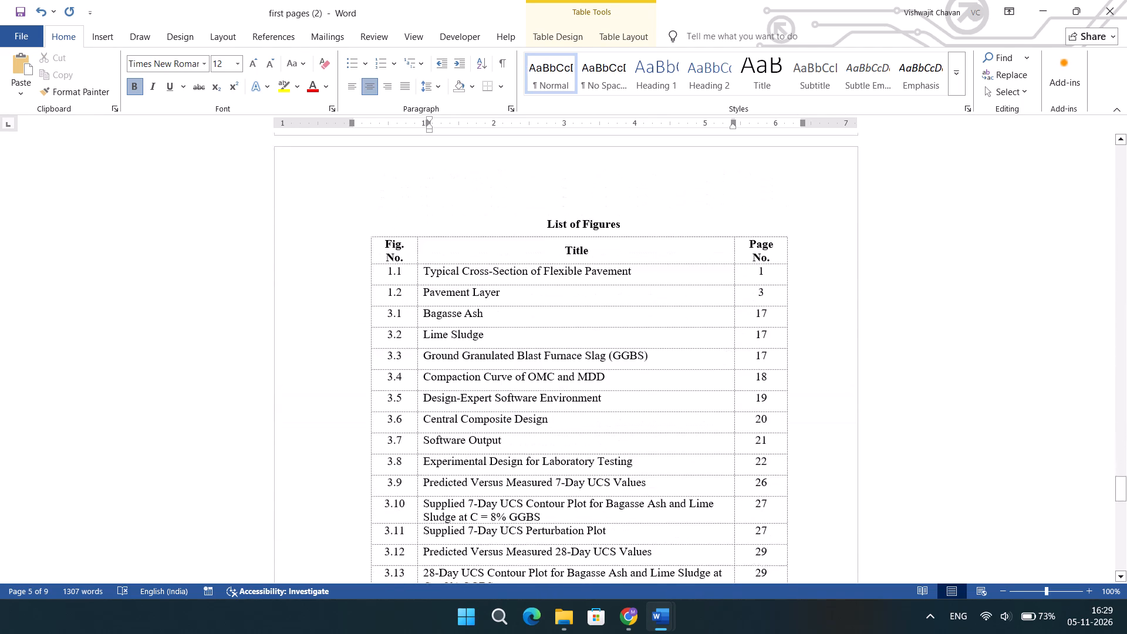
scroll(536, 245, down, 5)
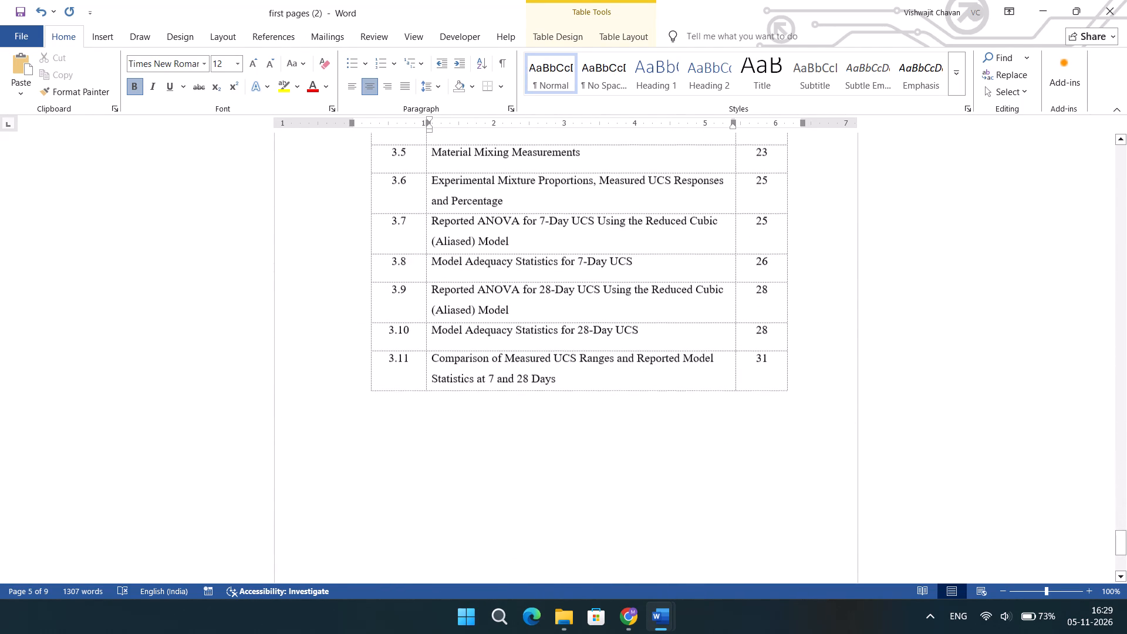
scroll(536, 245, up, 1)
scroll(536, 245, down, 1)
scroll(536, 245, up, 2)
scroll(536, 245, right, 1)
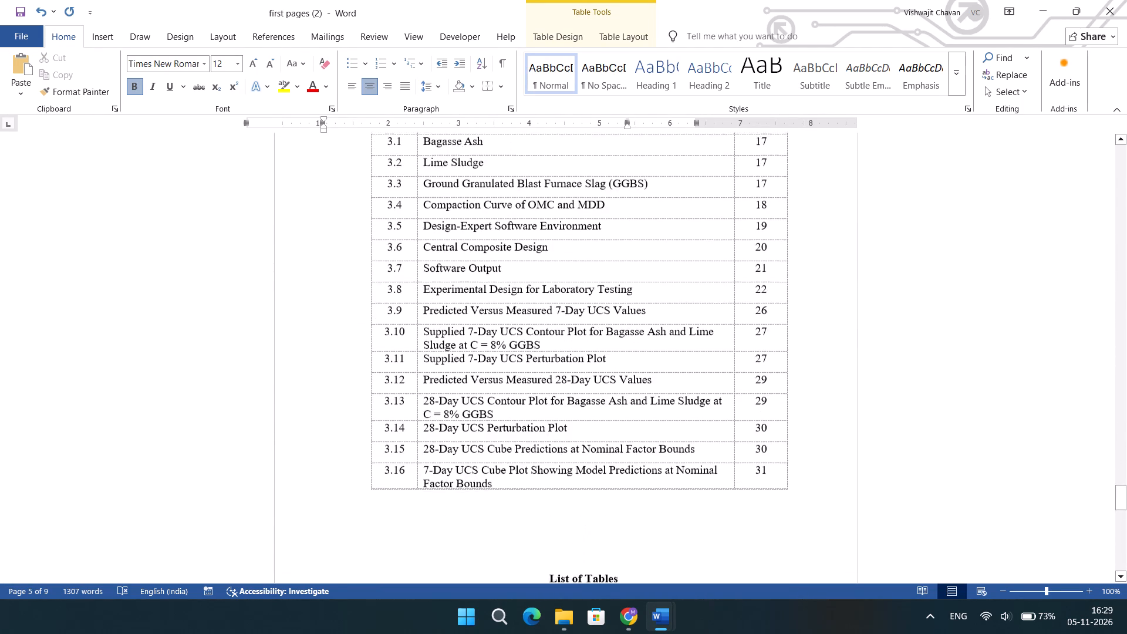
scroll(536, 245, right, 1)
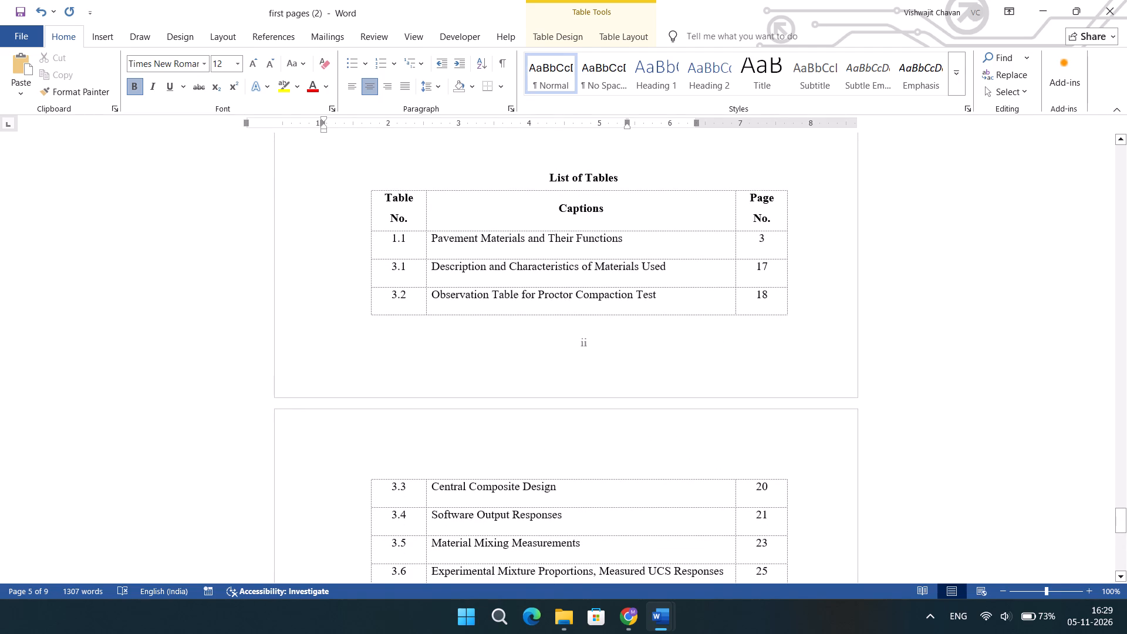
drag(619, 206, 552, 203)
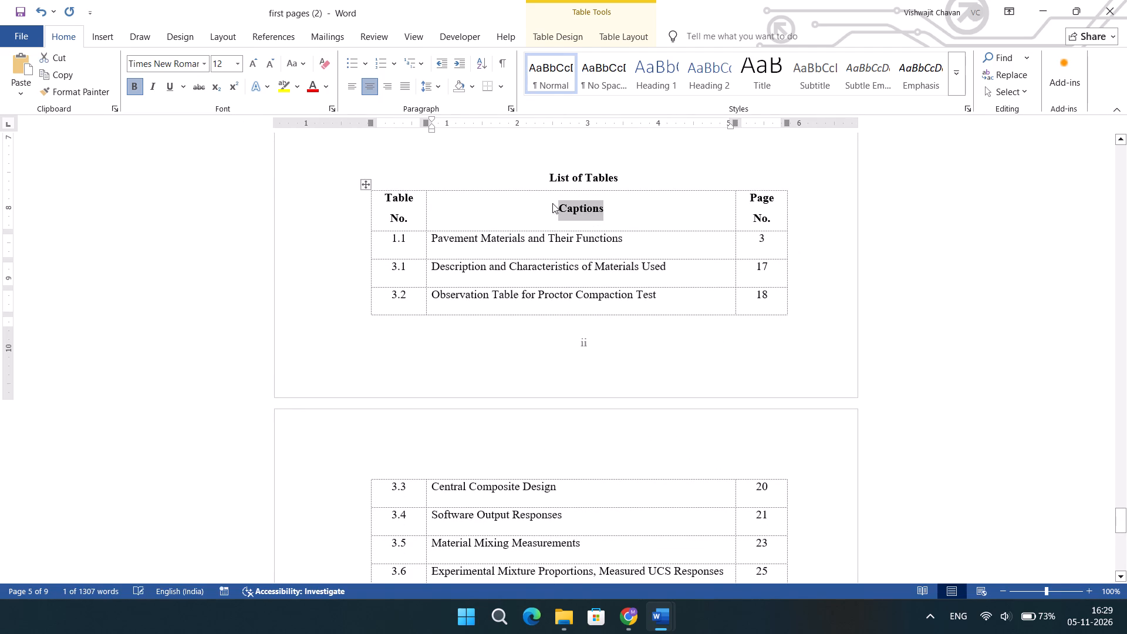
key(shift+t)
text(itle)
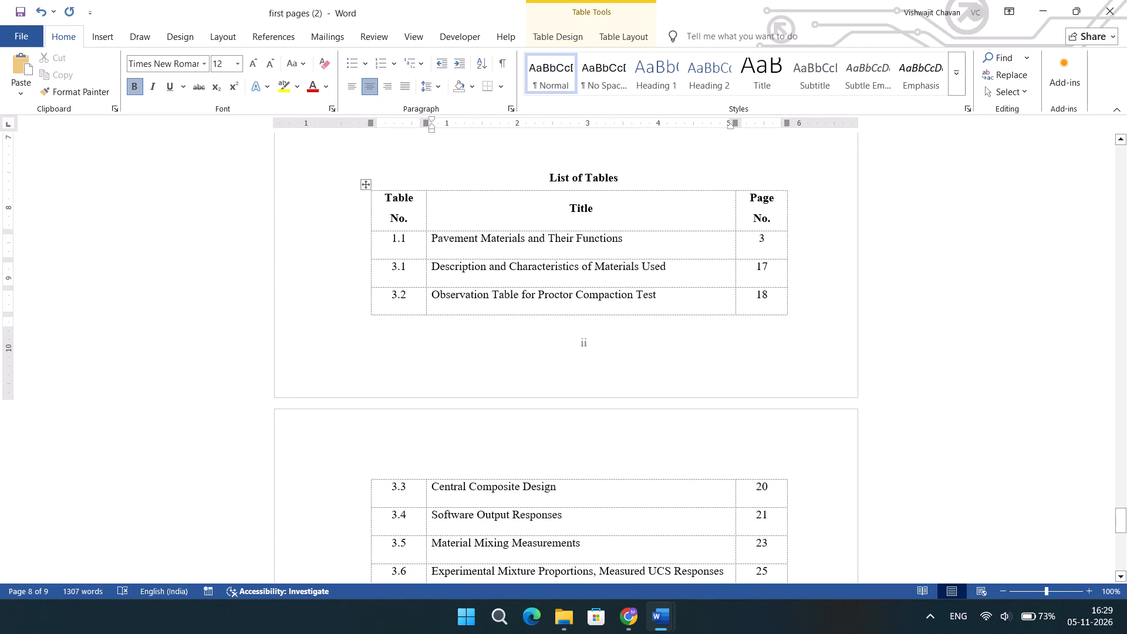
Change the entry 1.1 title in the List of Tables to sentence case: "Pavement materials and their functions".
click(585, 246)
key(BackSpace)
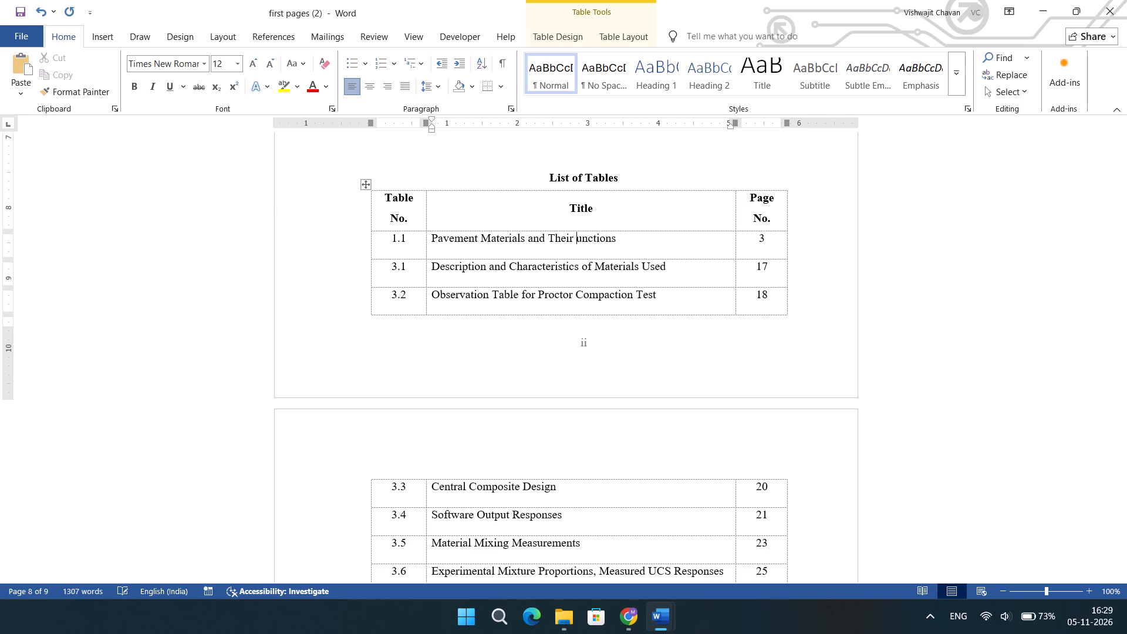
key(f)
key(Left)
key(Left)
key(Left)
key(Left)
key(Left)
key(Left)
key(Left)
key(Left)
key(Left)
key(Left)
key(Left)
key(Left)
key(Left)
key(Left)
key(Left)
key(Left)
key(Right)
key(Right)
key(Right)
key(Right)
key(Right)
key(Right)
key(Right)
key(Right)
key(Right)
key(Right)
key(BackSpace)
key(t)
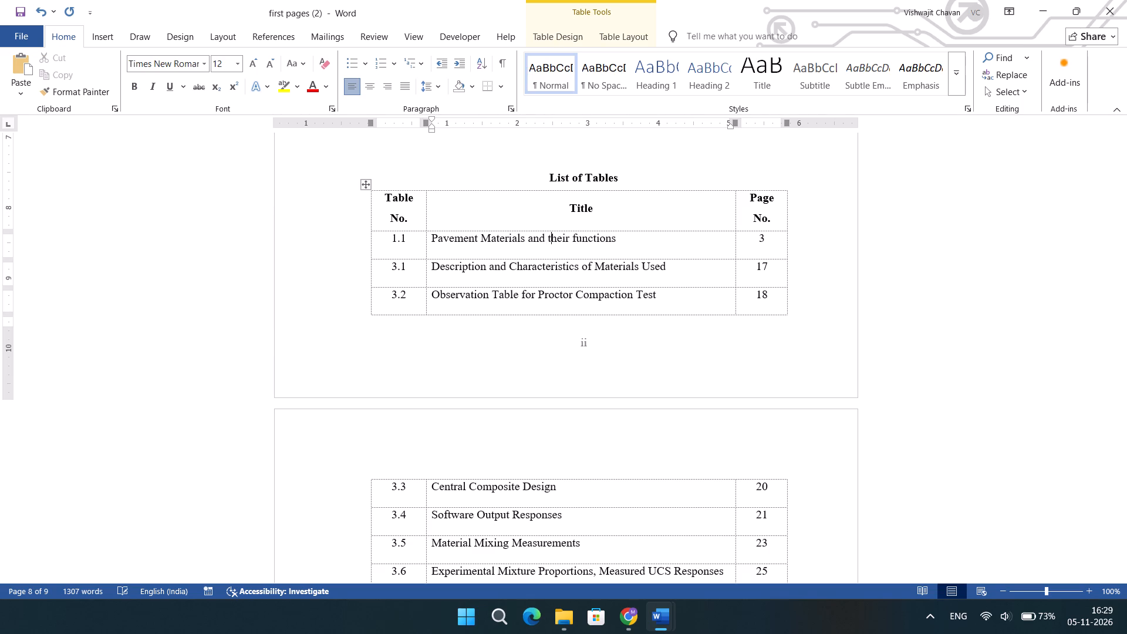
key(Left)
key(Left)
key(Left)
key(Left)
key(Left)
key(Left)
key(Left)
key(Left)
key(Left)
key(Left)
key(Left)
key(Left)
key(Left)
key(Left)
key(BackSpace)
key(m)
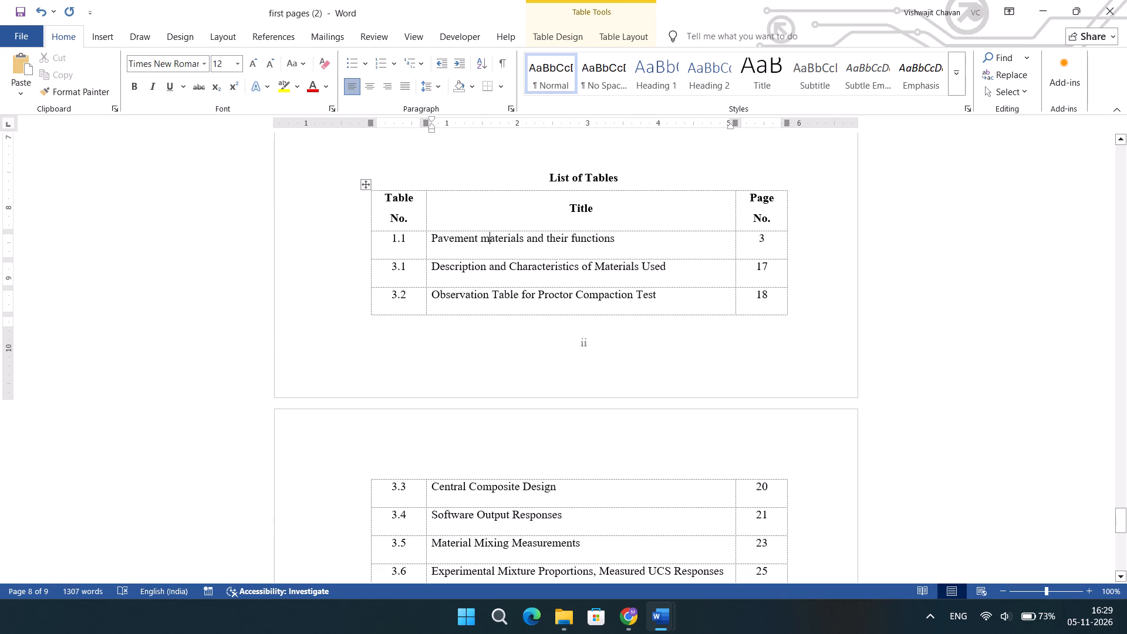
Change the entry 3.1 title in the List of Tables to sentence case: "Description and characteristics of materials used".
click(649, 268)
key(BackSpace)
key(u)
key(Left)
key(Left)
key(Left)
key(Left)
key(Left)
key(Left)
key(Left)
key(Left)
key(Left)
key(Left)
key(BackSpace)
key(m)
key(Left)
key(Left)
key(Left)
key(Left)
key(Left)
key(Left)
key(Left)
key(Left)
key(Left)
key(Left)
key(Left)
key(Left)
key(Left)
key(Left)
key(Left)
key(Left)
key(Left)
key(Left)
key(Left)
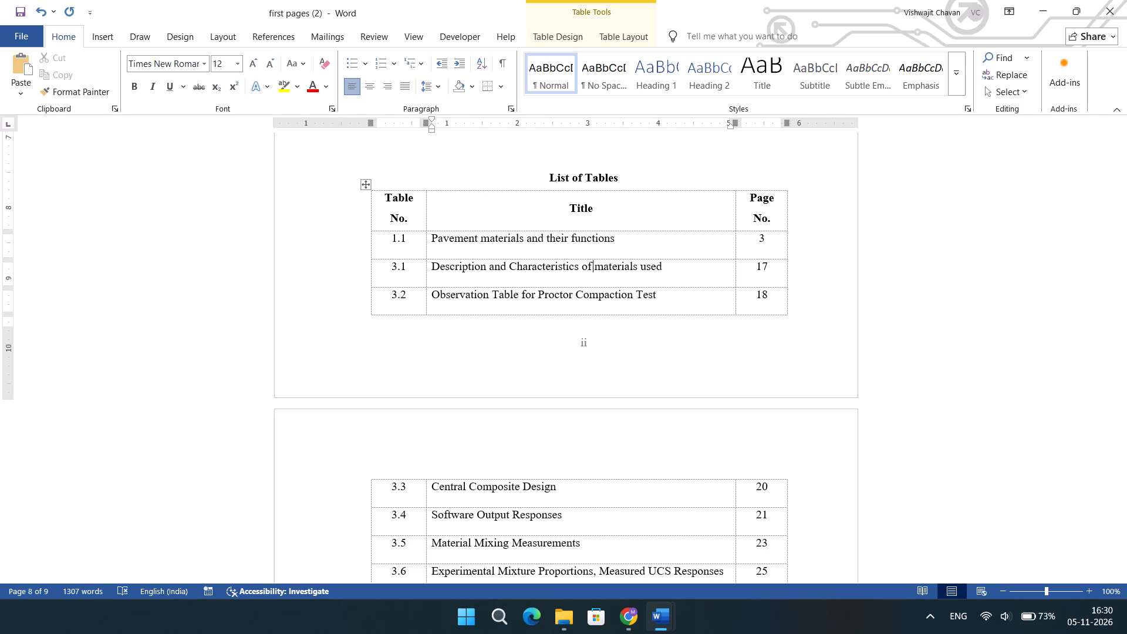
key(Left)
key(Right)
key(BackSpace)
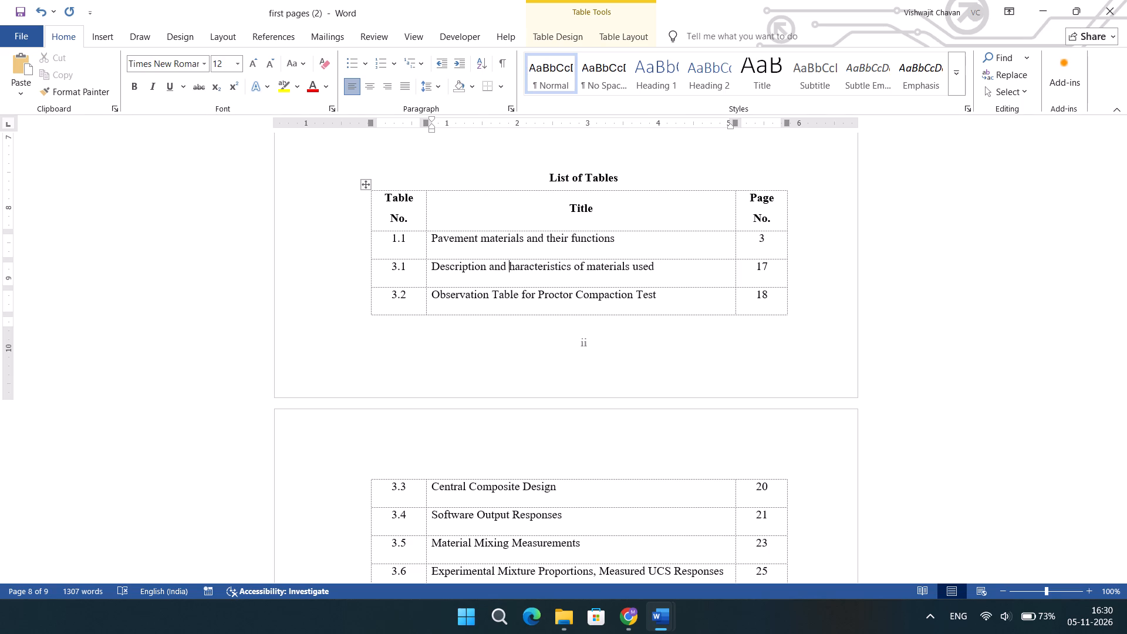
key(c)
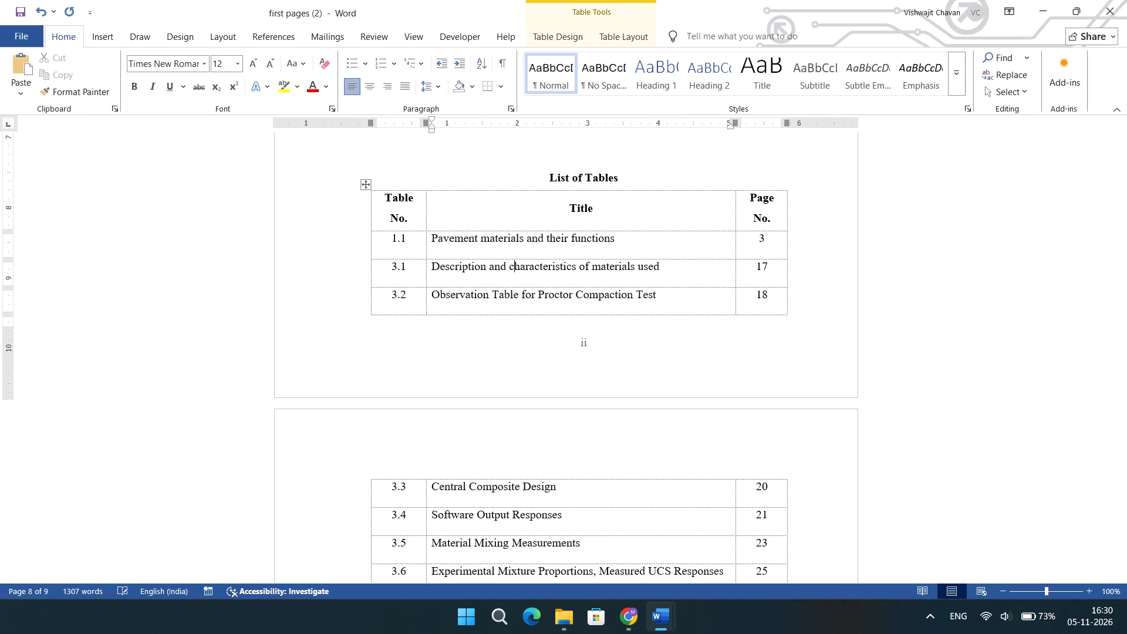
Change the entry 3.2 title in the List of Tables to sentence case: "Observation table for proctor compaction test".
click(640, 299)
key(BackSpace)
key(t)
key(Left)
key(Left)
key(Left)
key(Left)
key(Left)
key(Left)
key(Left)
key(Left)
key(Left)
key(Left)
key(Left)
key(Left)
key(Right)
key(BackSpace)
key(c)
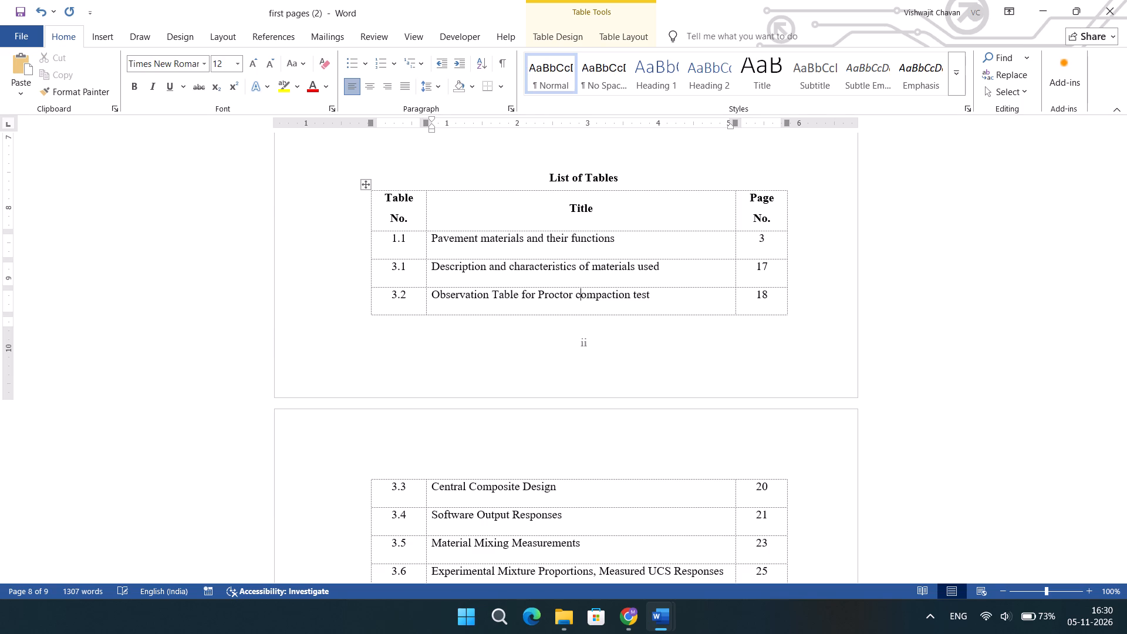
key(Left)
key(Left)
key(Left)
key(Left)
key(Left)
key(Left)
key(Left)
key(Left)
key(BackSpace)
key(p)
key(Left)
key(Left)
key(Left)
key(Left)
key(Left)
key(Left)
key(Left)
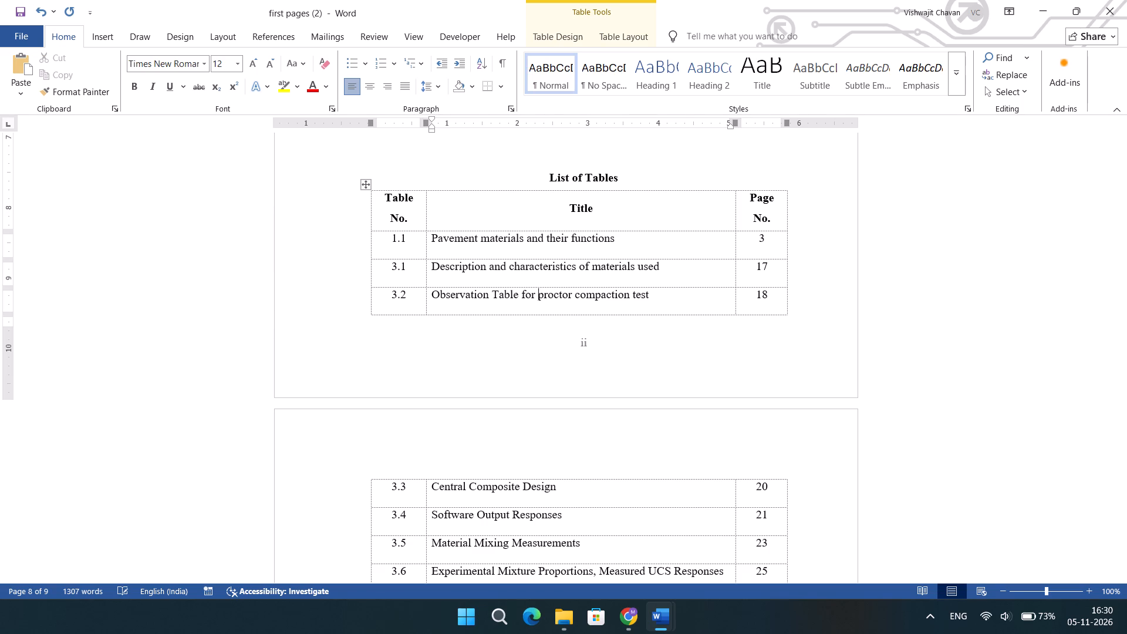
key(Left)
key(Left)
key(Left)
key(BackSpace)
key(t)
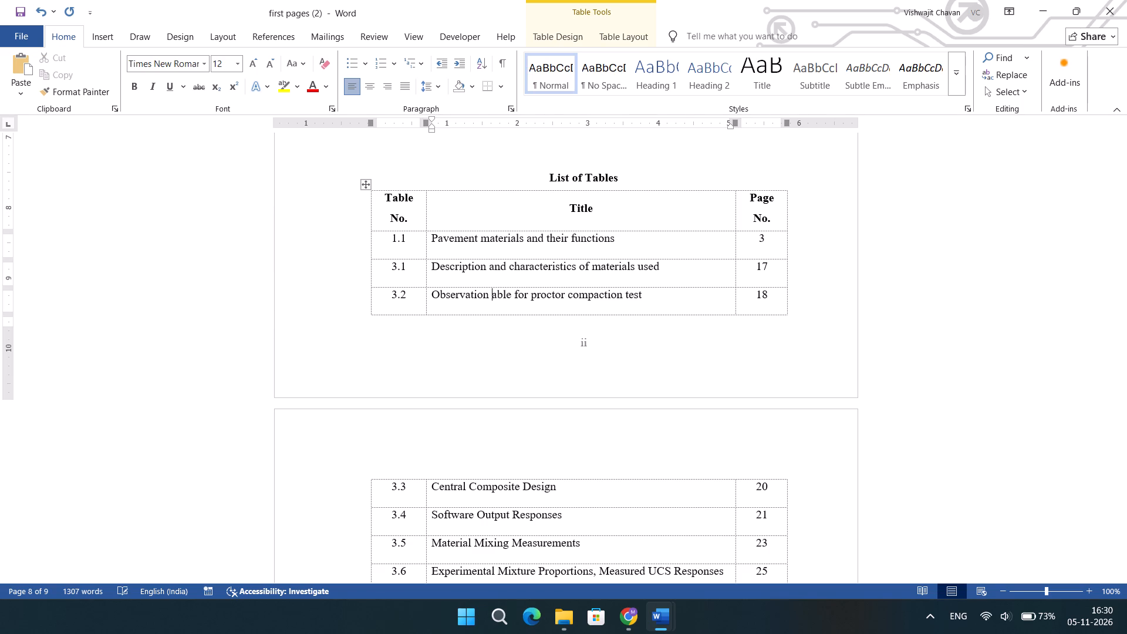
Change the entry 3.3 title in the List of Tables to sentence case: "Central composite design".
scroll(640, 299, down, 1)
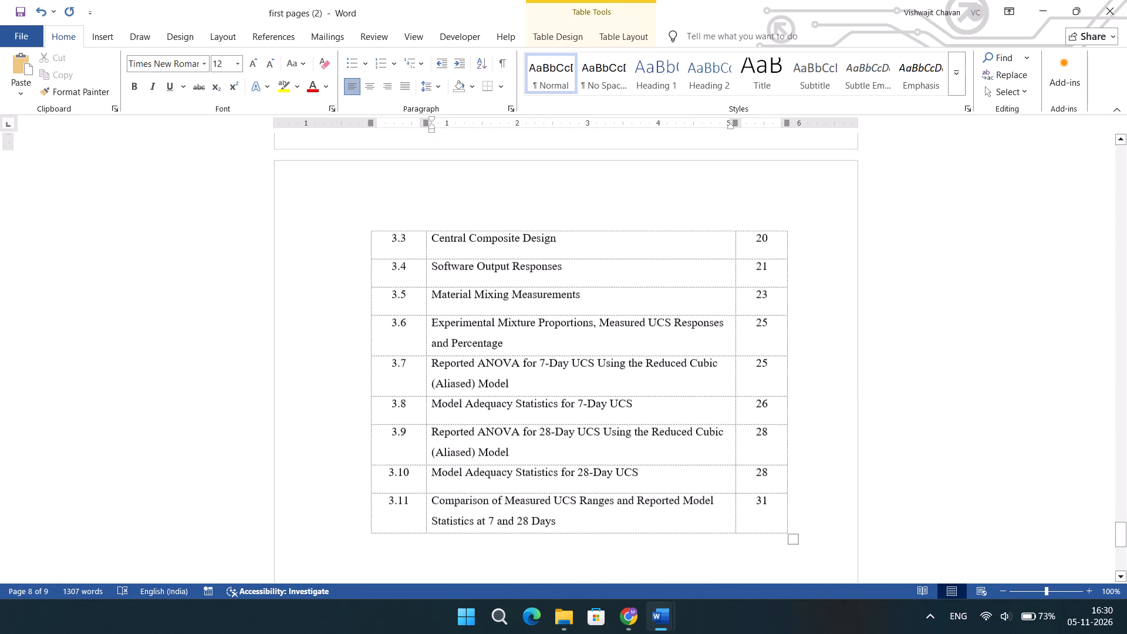
scroll(640, 299, down, 1)
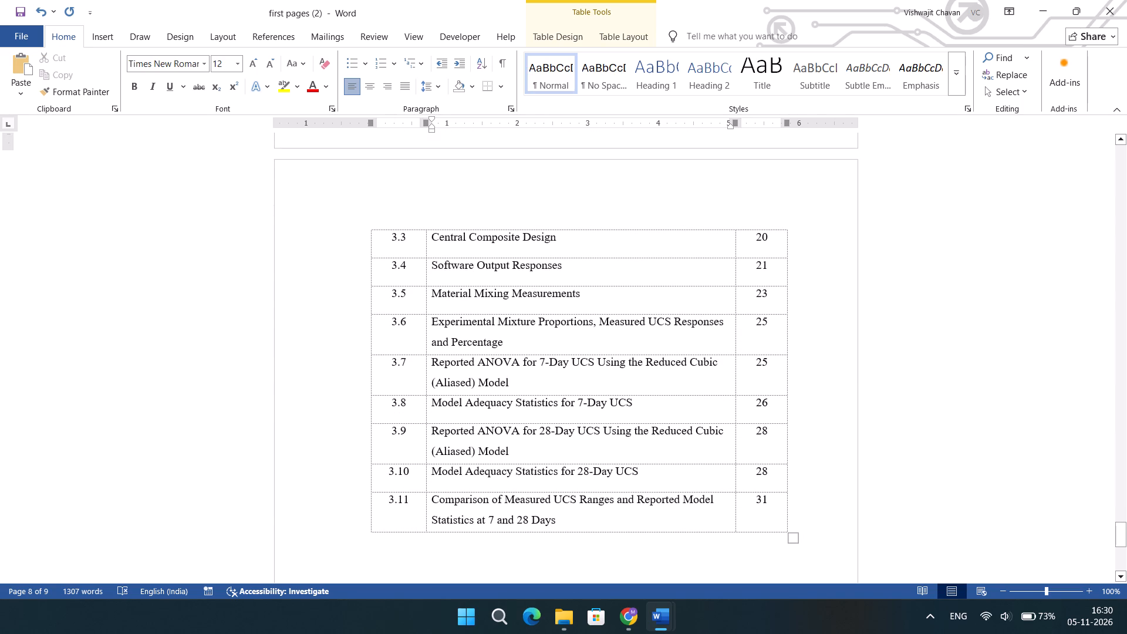
click(529, 238)
key(BackSpace)
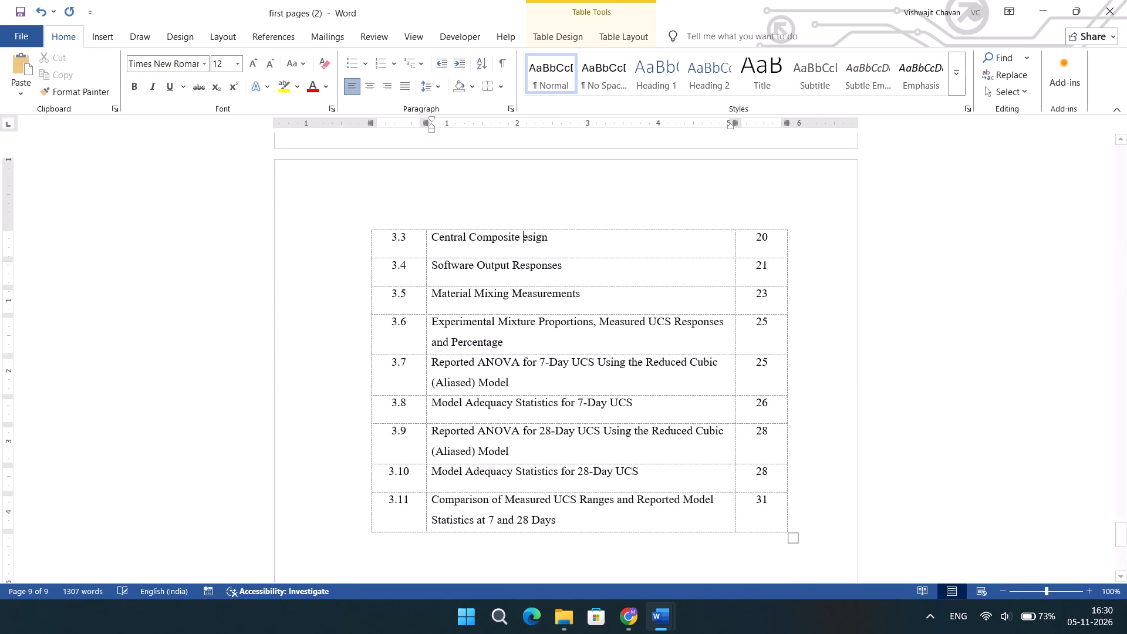
key(d)
key(Left)
key(Left)
key(Left)
key(Left)
key(Left)
key(Left)
key(Left)
key(Left)
key(Left)
key(Left)
key(BackSpace)
key(c)
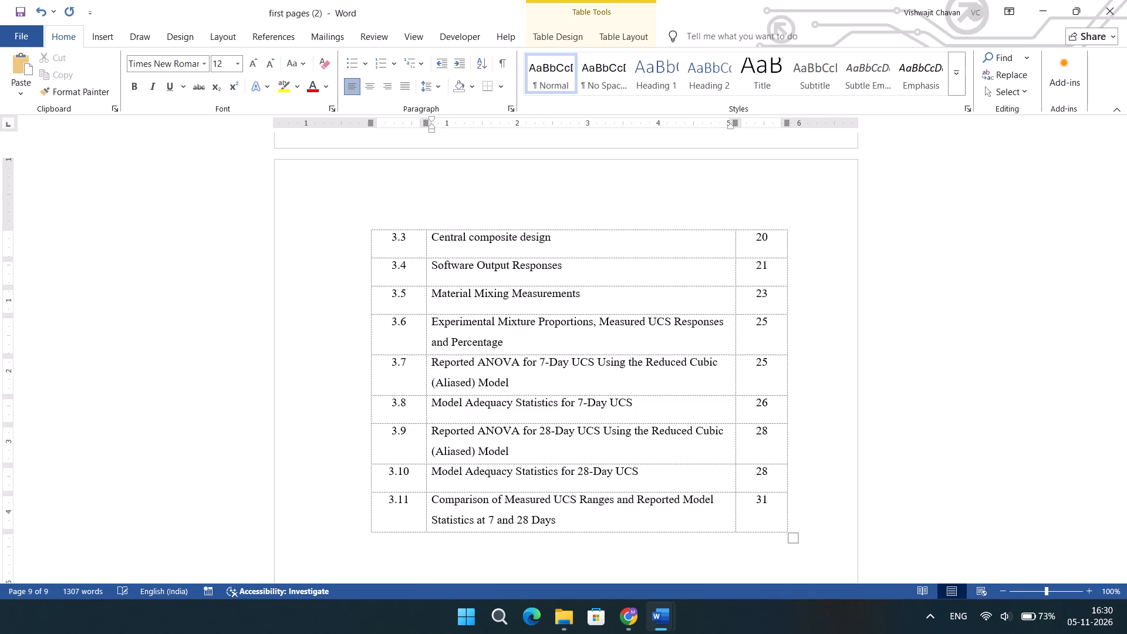
Change the entry 3.4 title in the List of Tables to sentence case: "Software output responses".
click(519, 267)
key(BackSpace)
key(r)
key(Left)
key(Left)
key(Left)
key(Left)
key(Left)
key(Left)
key(Left)
key(Left)
key(Right)
key(BackSpace)
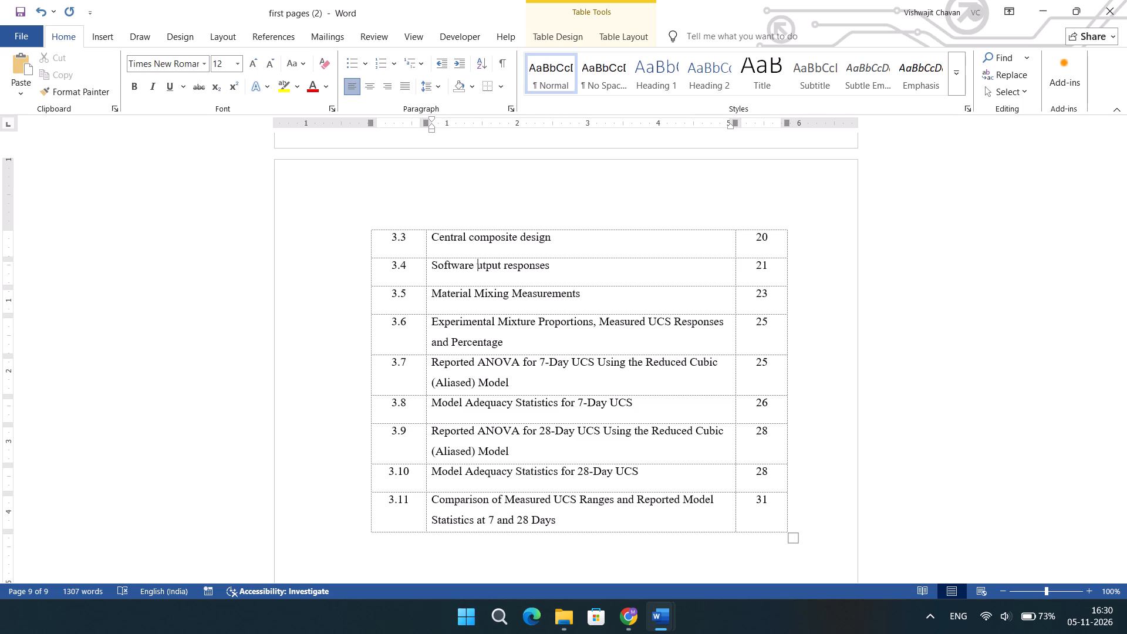
key(o)
Change the entry 3.5 title in the List of Tables to sentence case: "Material mixing measurements".
click(523, 292)
key(BackSpace)
key(m)
key(Left)
key(Left)
key(Left)
key(Left)
key(Left)
key(Left)
key(Left)
key(Left)
key(Left)
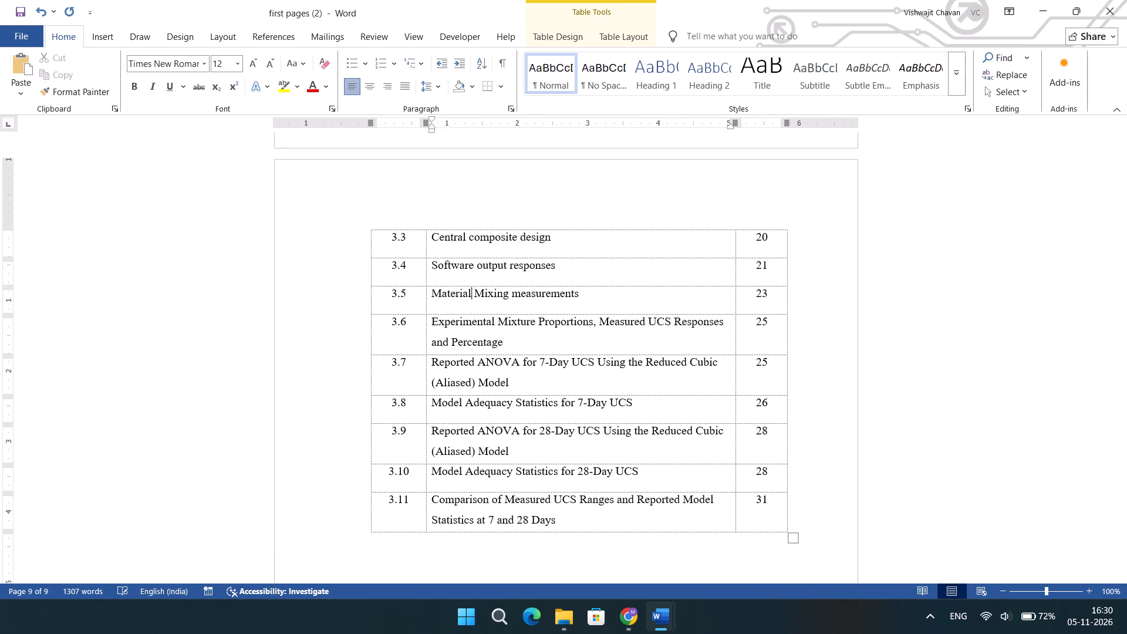
key(Right)
key(Right)
key(BackSpace)
key(m)
key(Left)
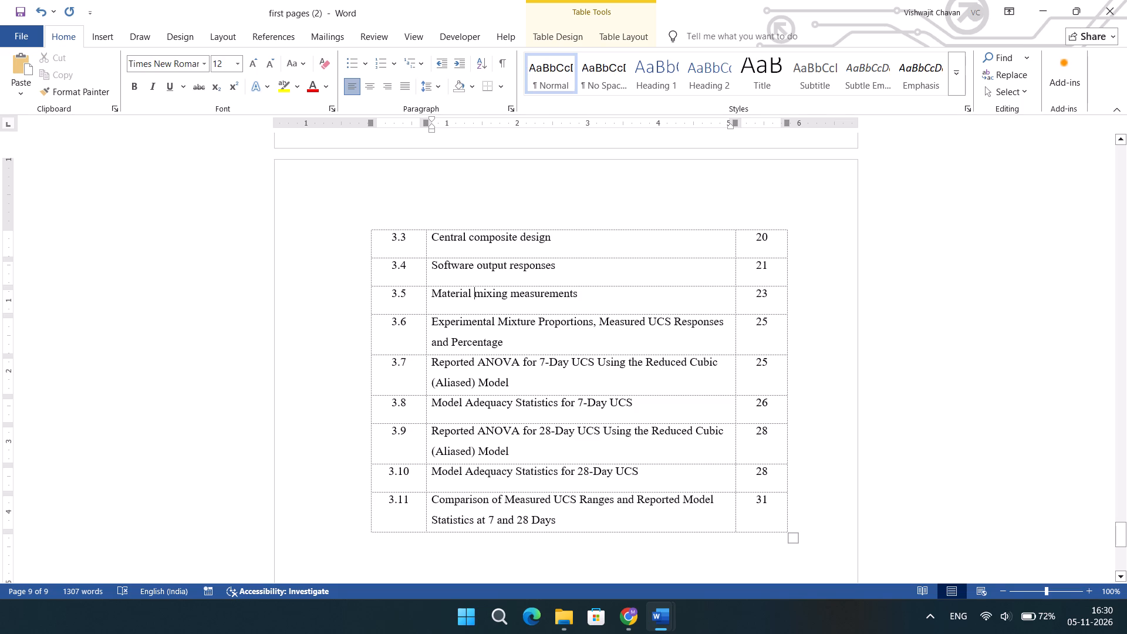
Change the entry 3.6 title in the List of Tables to sentence case: "Experimental mixture proportions, measured UCS responses and percentage".
click(458, 345)
key(BackSpace)
key(p)
click(681, 322)
key(BackSpace)
key(r)
key(Left)
key(Left)
key(Left)
key(Left)
key(Left)
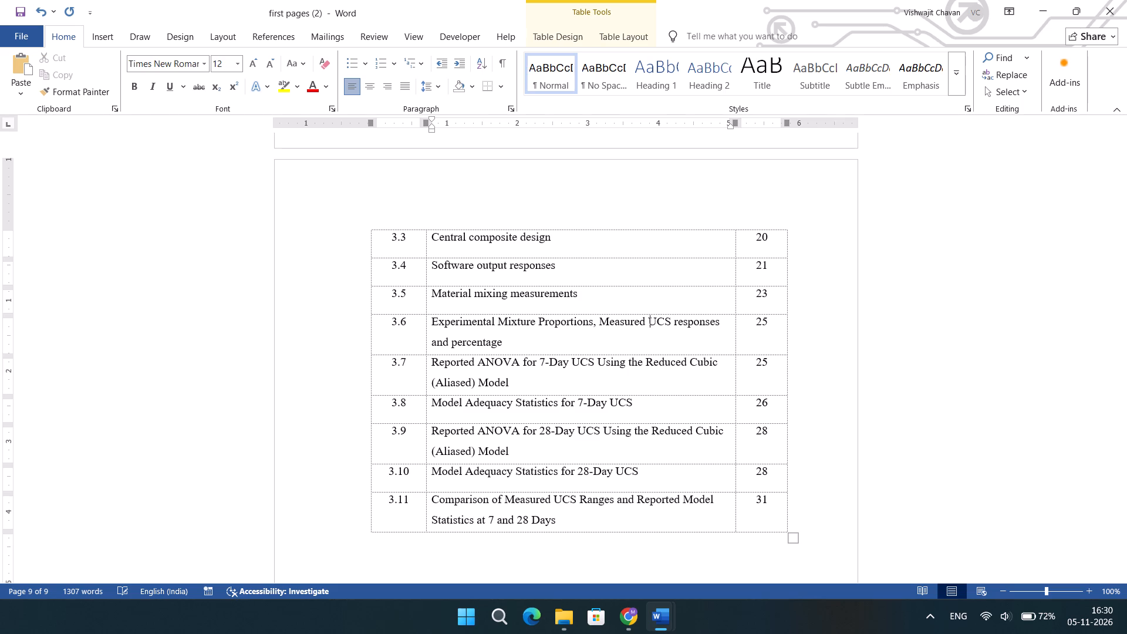
key(Left)
key(Left)
key(Left)
key(Left)
key(Left)
key(Left)
key(Left)
key(Left)
key(Left)
key(Right)
key(BackSpace)
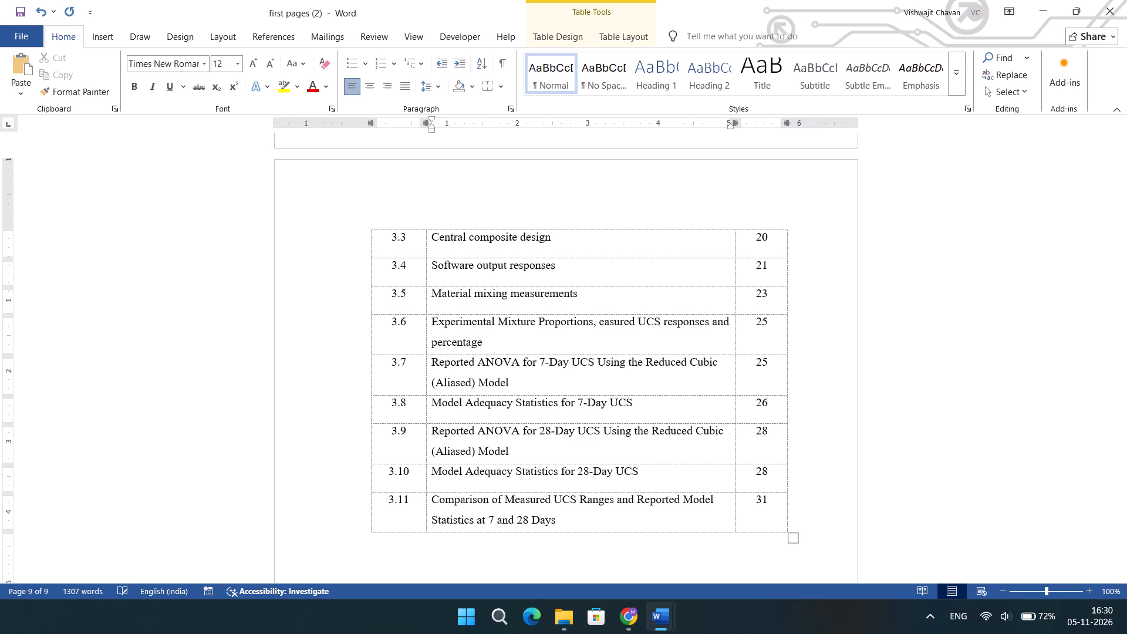
key(m)
key(Left)
key(Left)
key(Left)
key(Left)
key(Left)
key(Left)
key(Left)
key(Left)
key(Left)
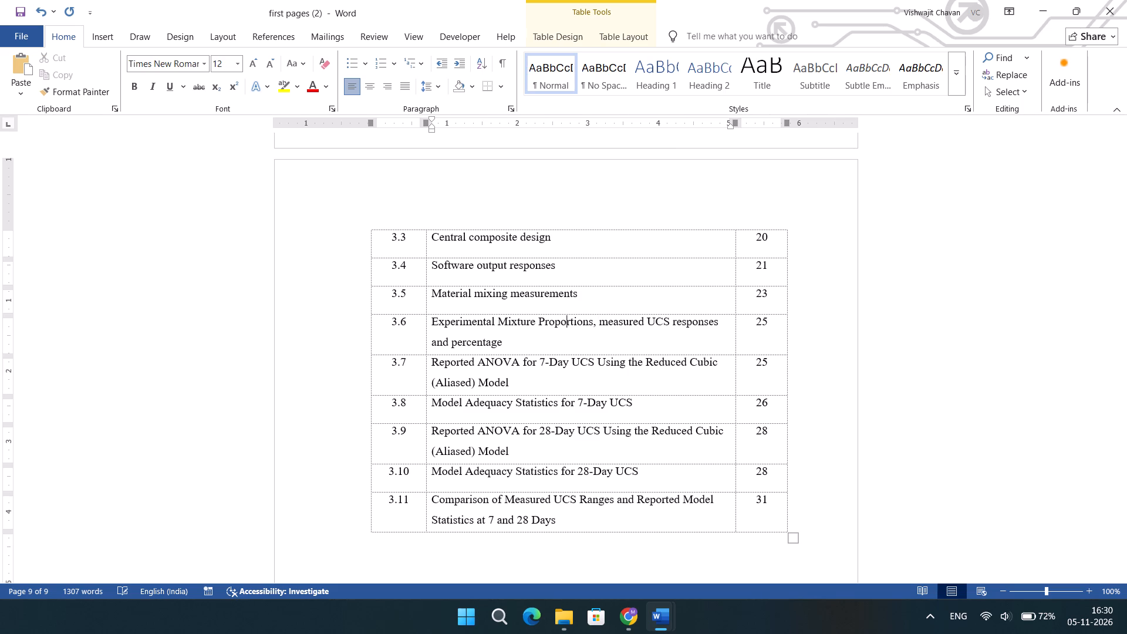
key(Left)
key(Left)
key(Left)
key(Left)
key(BackSpace)
key(p)
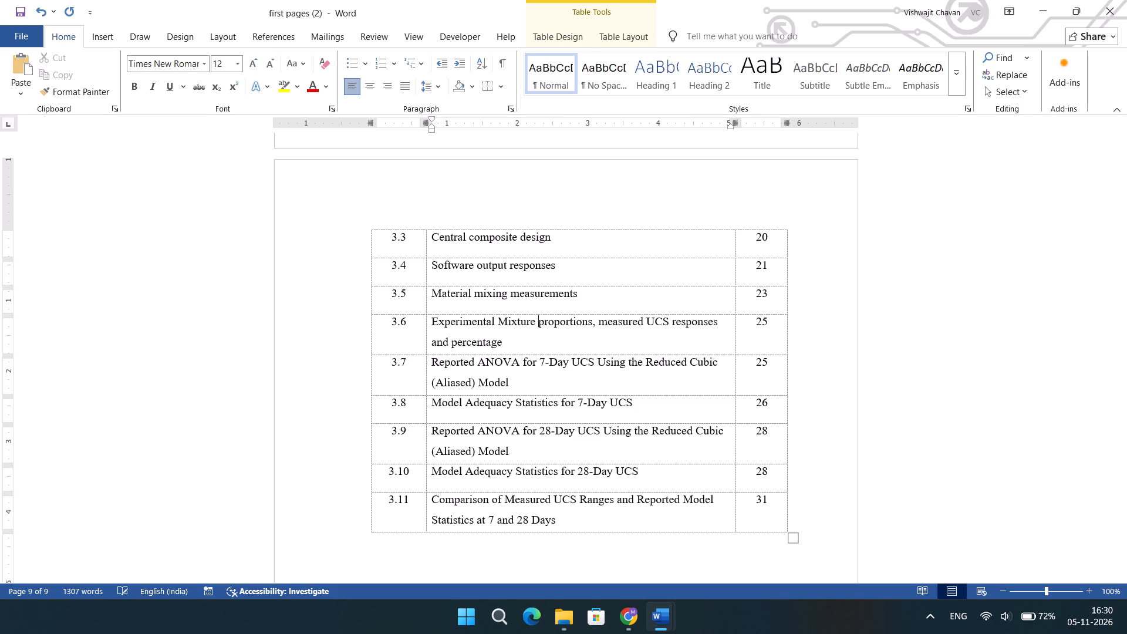
key(Left)
click(507, 323)
key(BackSpace)
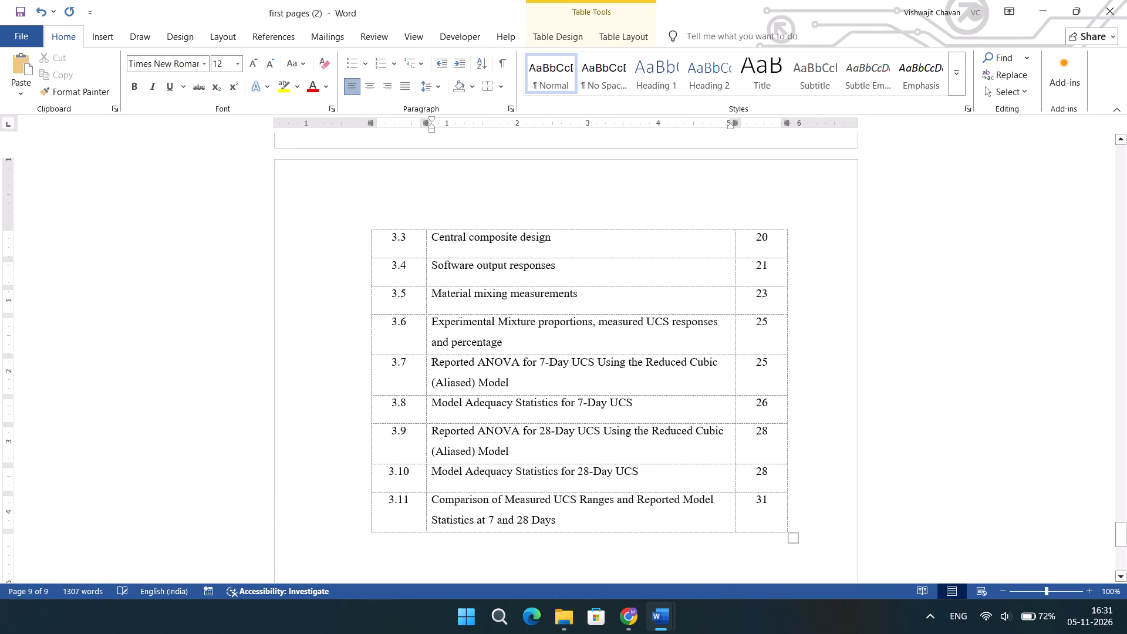
key(m)
key(Left)
key(Left)
key(Left)
key(Left)
key(Left)
key(Left)
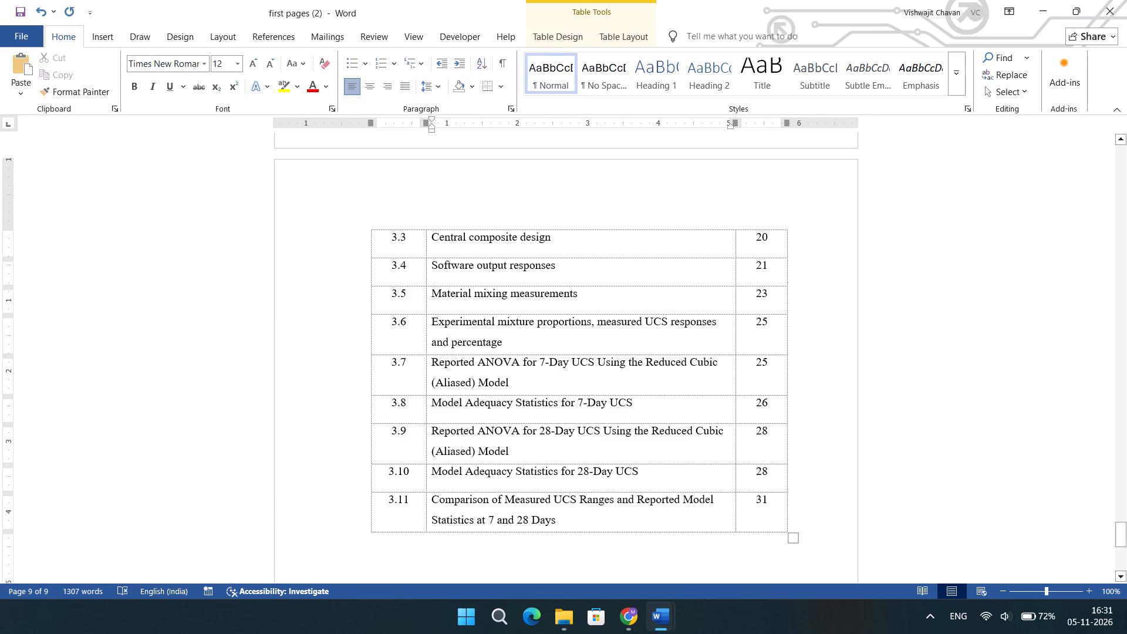
Change the entry 3.7 title in the List of Tables to read "Reported ANOVA for 7-Day UCS using the reduced cubic (Aliased) model".
click(604, 365)
key(BackSpace)
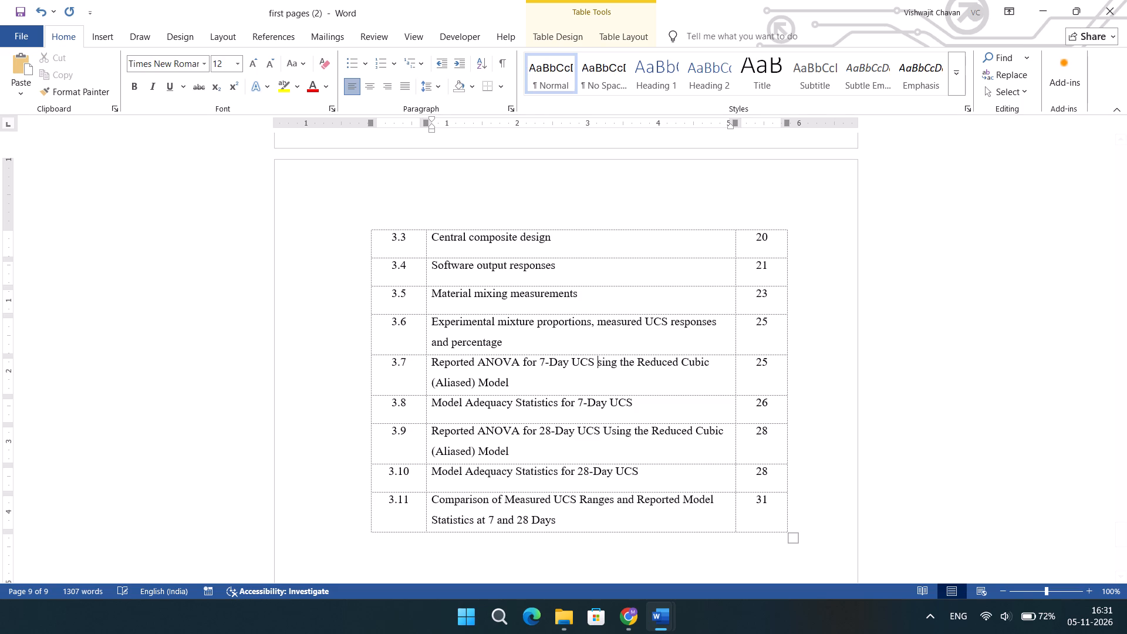
key(u)
click(649, 363)
key(BackSpace)
key(r)
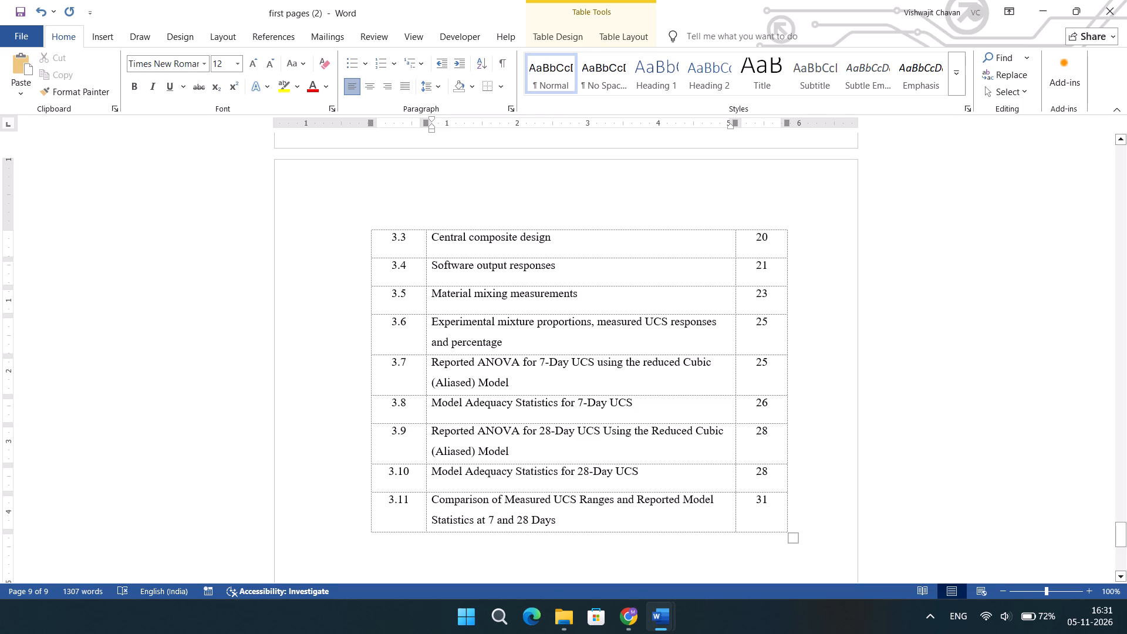
click(690, 364)
key(BackSpace)
key(c)
click(485, 381)
key(BackSpace)
key(m)
Change the entry 3.8 title in the List of Tables to read "Model adequacy statistics for 7-Day UCS".
click(521, 406)
key(BackSpace)
key(s)
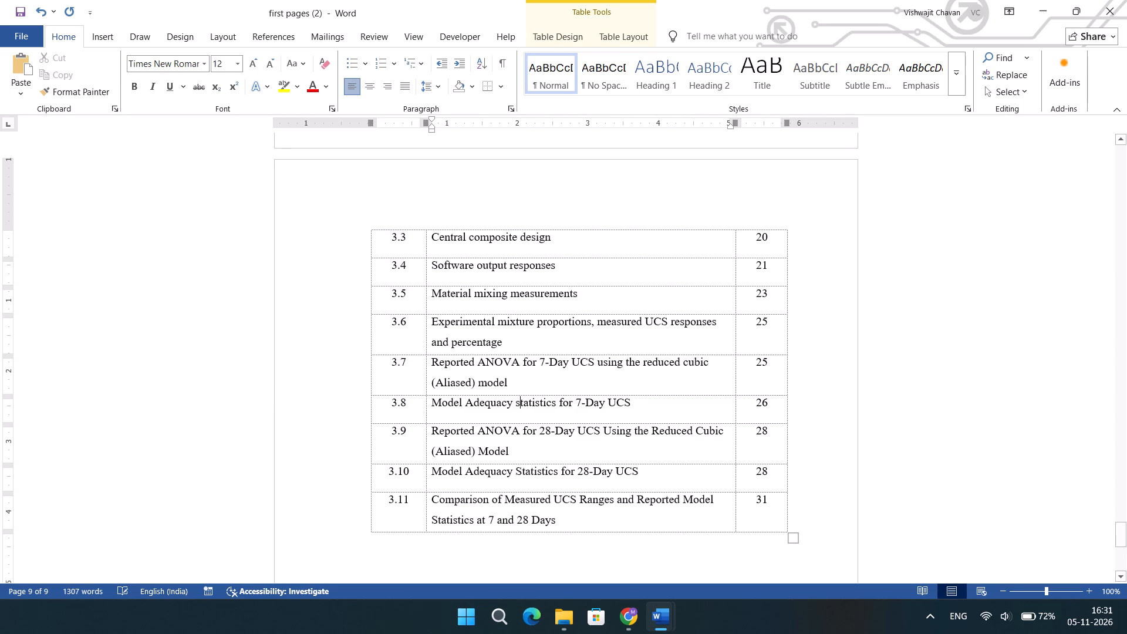
click(471, 406)
key(BackSpace)
key(a)
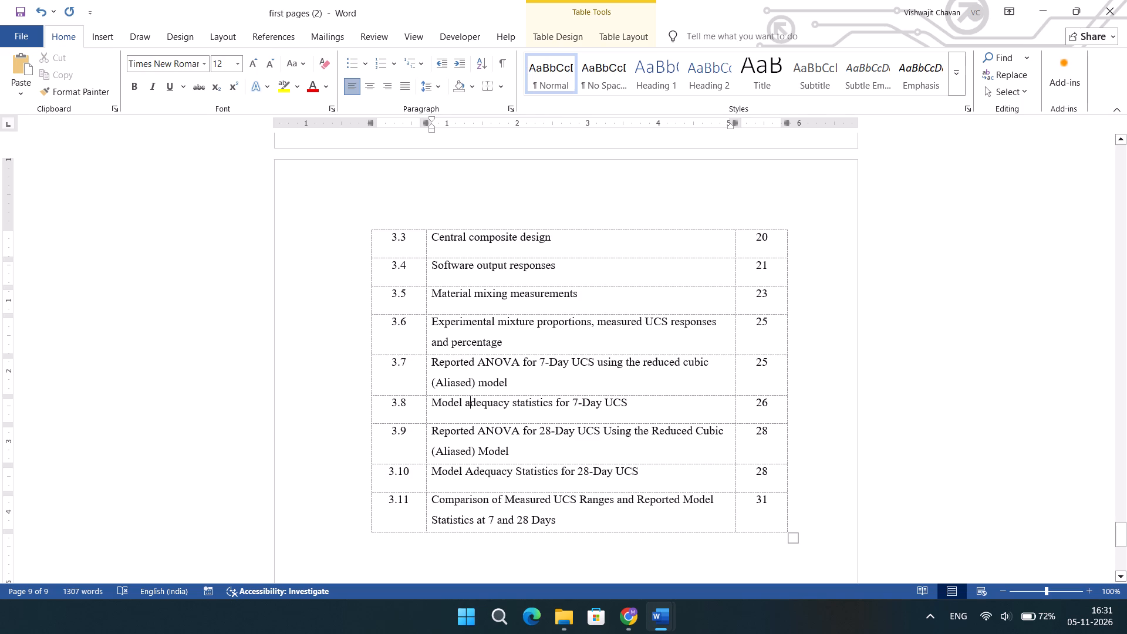
Change the entry 3.9 title in the List of Tables to read "Reported ANOVA for 28-Day UCS using the reduced cubic (Aliased) model".
click(612, 429)
key(BackSpace)
key(u)
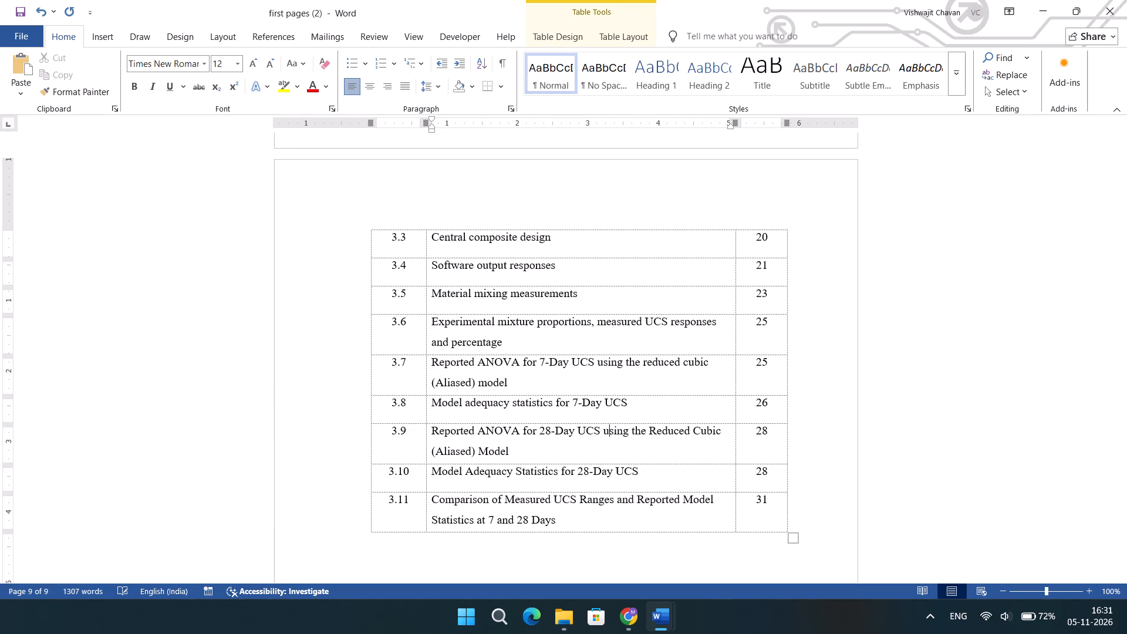
key(Right)
key(Right)
key(Right)
key(Right)
key(Right)
key(Right)
key(Right)
key(Right)
key(Right)
key(Right)
key(Right)
key(Right)
key(Right)
key(Right)
key(Left)
key(Left)
key(Left)
key(Left)
key(BackSpace)
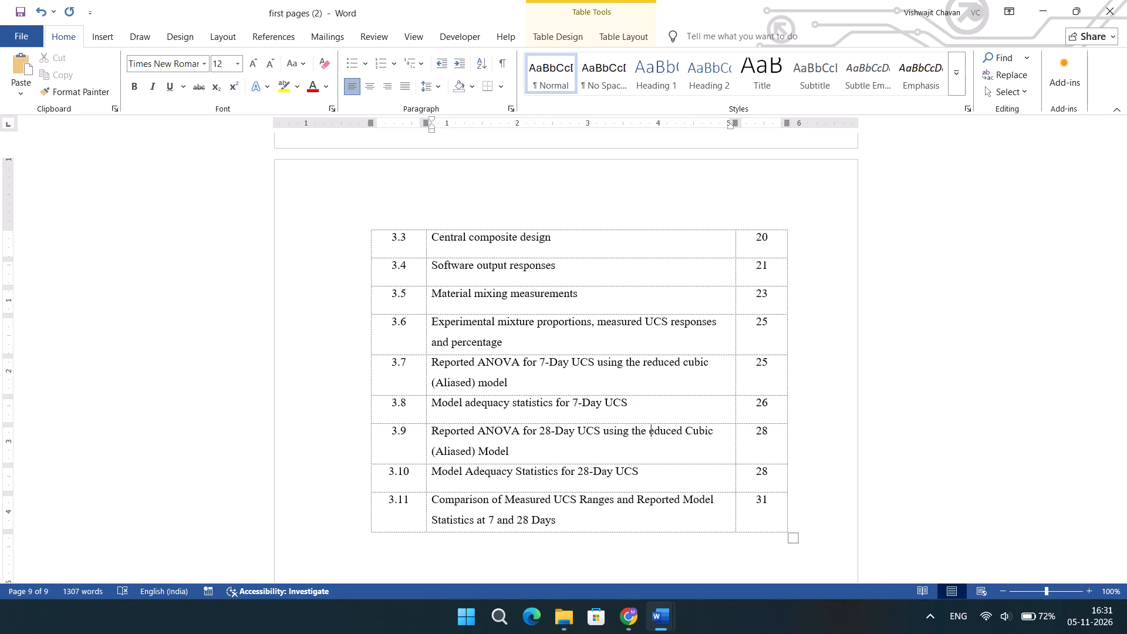
key(r)
key(Right)
key(Right)
key(Right)
key(Right)
key(Right)
key(Right)
key(Right)
key(Right)
key(BackSpace)
key(c)
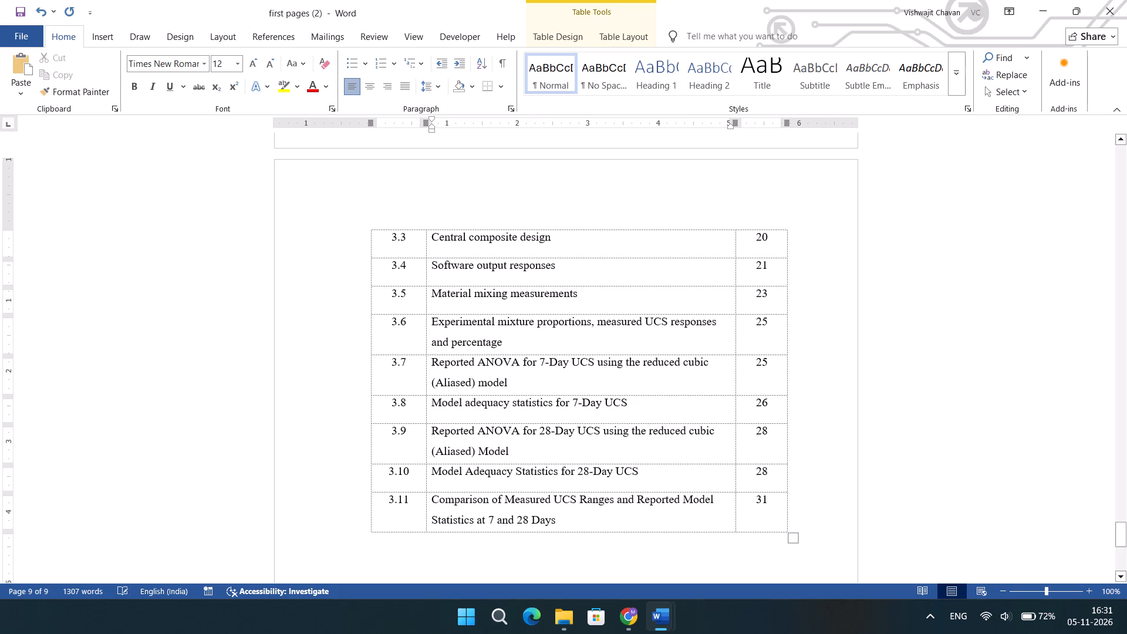
click(488, 453)
key(BackSpace)
key(m)
Change the entry 3.10 title in the List of Tables to read "Model adequacy statistics for 28-Day UCS".
scroll(488, 453, down, 1)
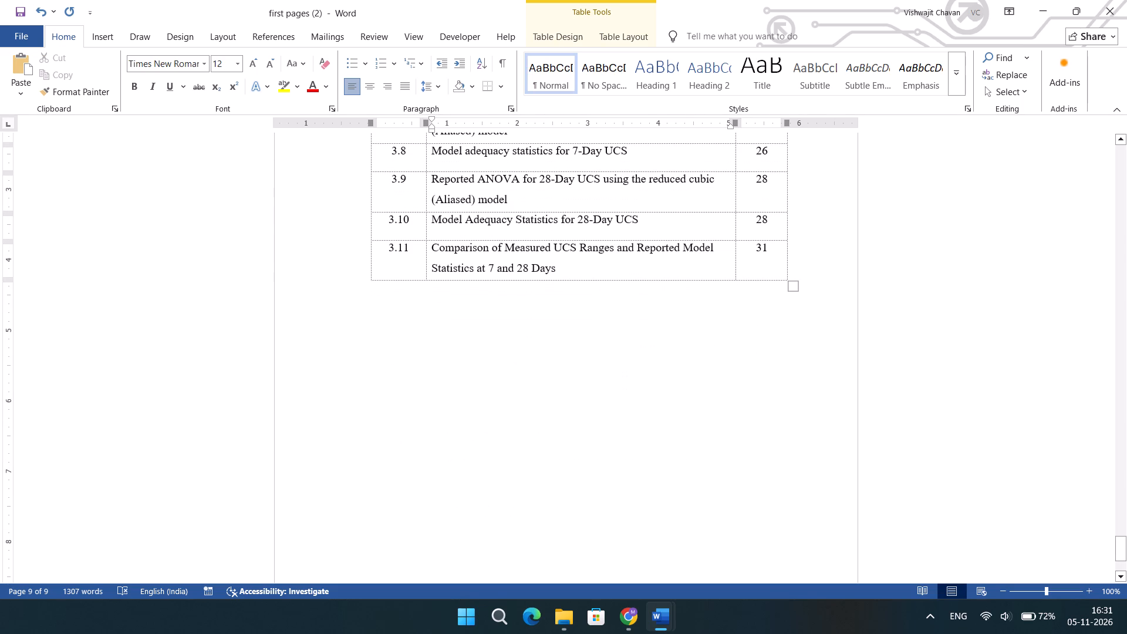
click(472, 216)
key(BackSpace)
key(a)
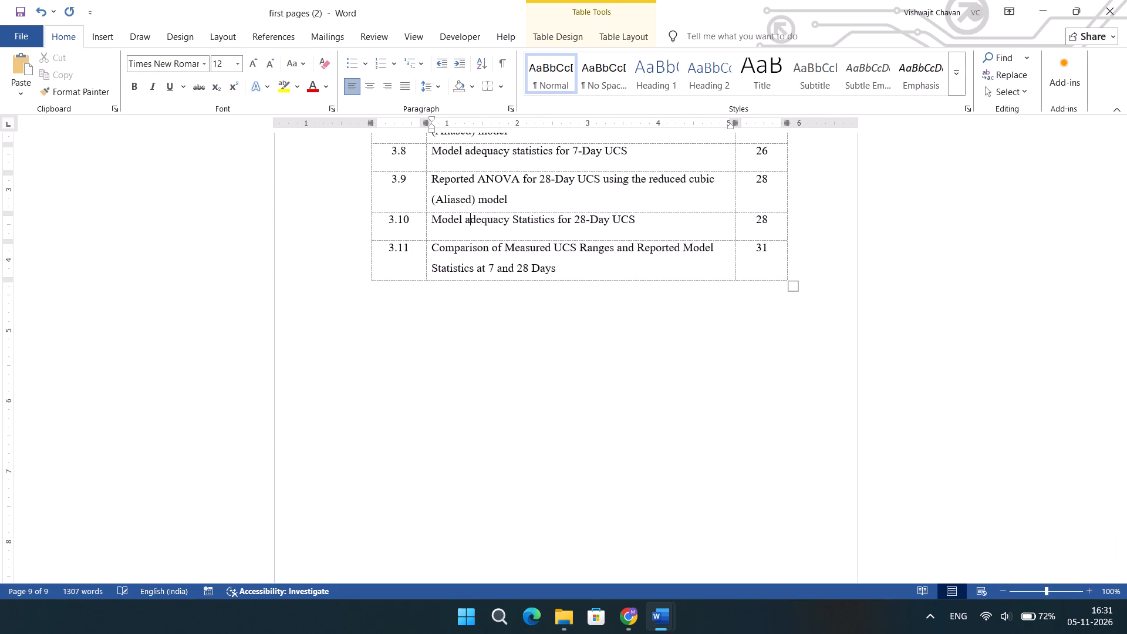
click(516, 218)
key(BackSpace)
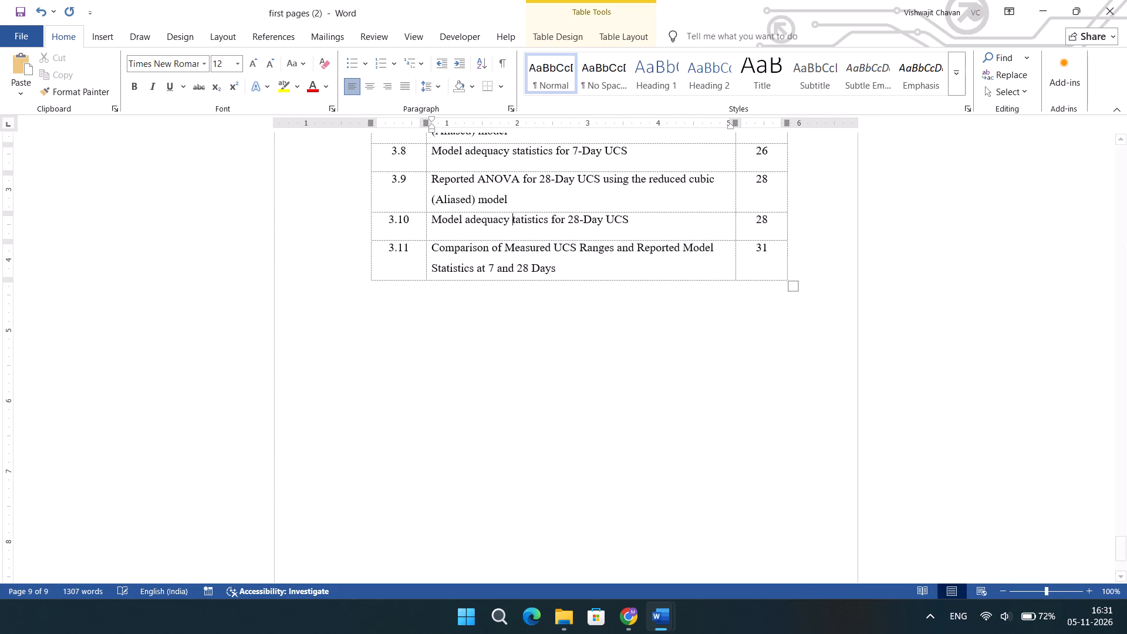
key(s)
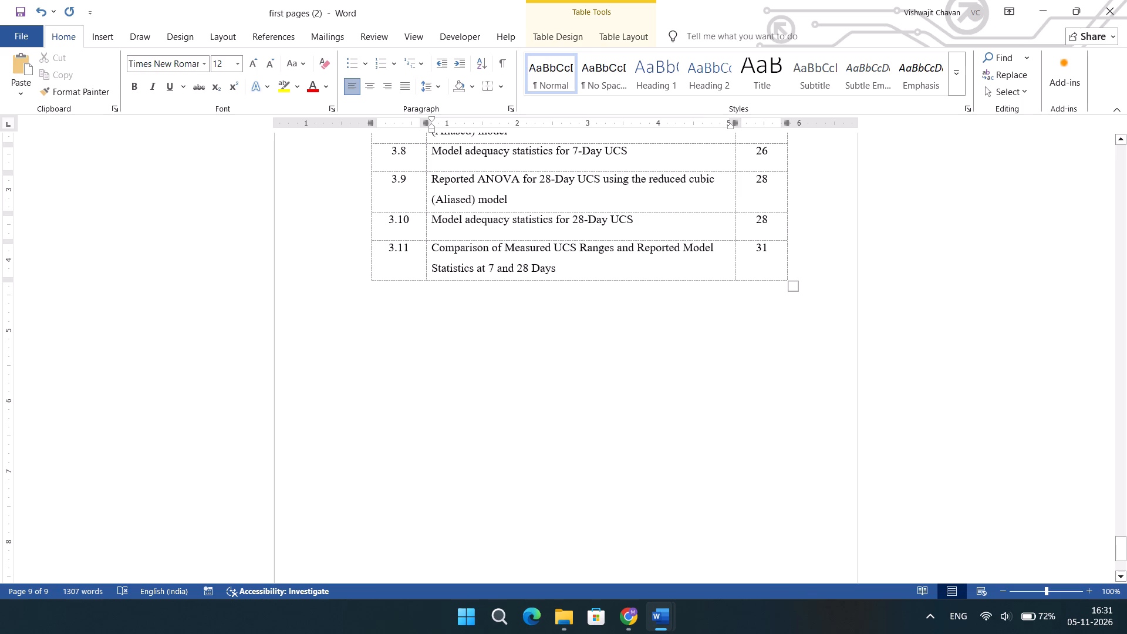
Change the entry 3.11 title in the List of Tables to read "Comparison of measured UCS ranges and reported model statistics at 7 and 28 days".
click(514, 248)
key(BackSpace)
key(m)
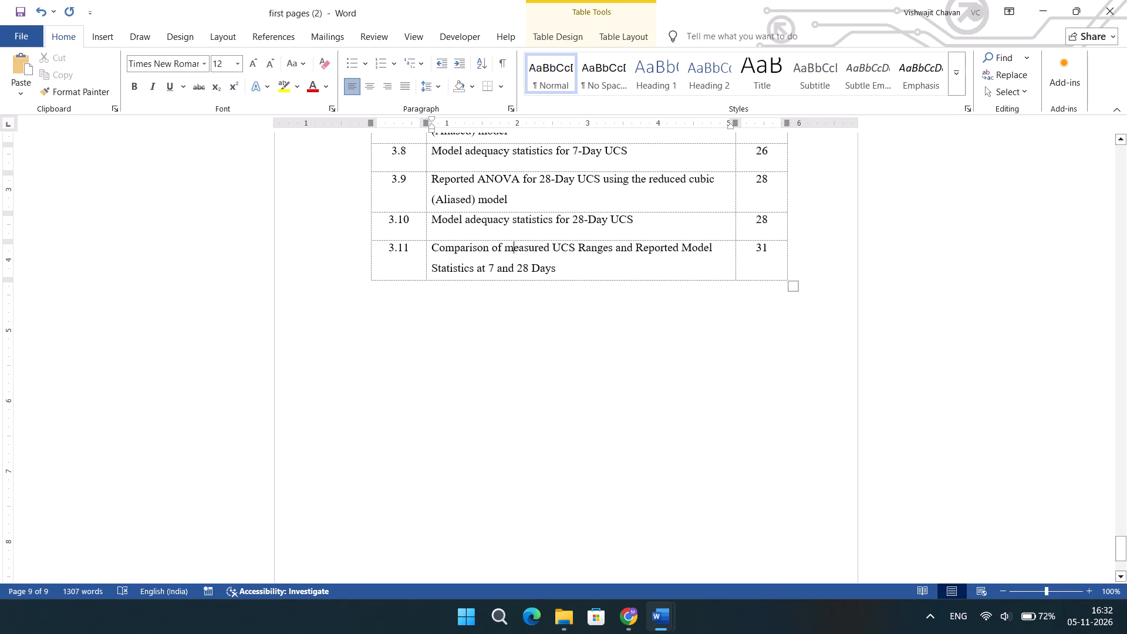
click(589, 242)
click(586, 247)
key(BackSpace)
key(r)
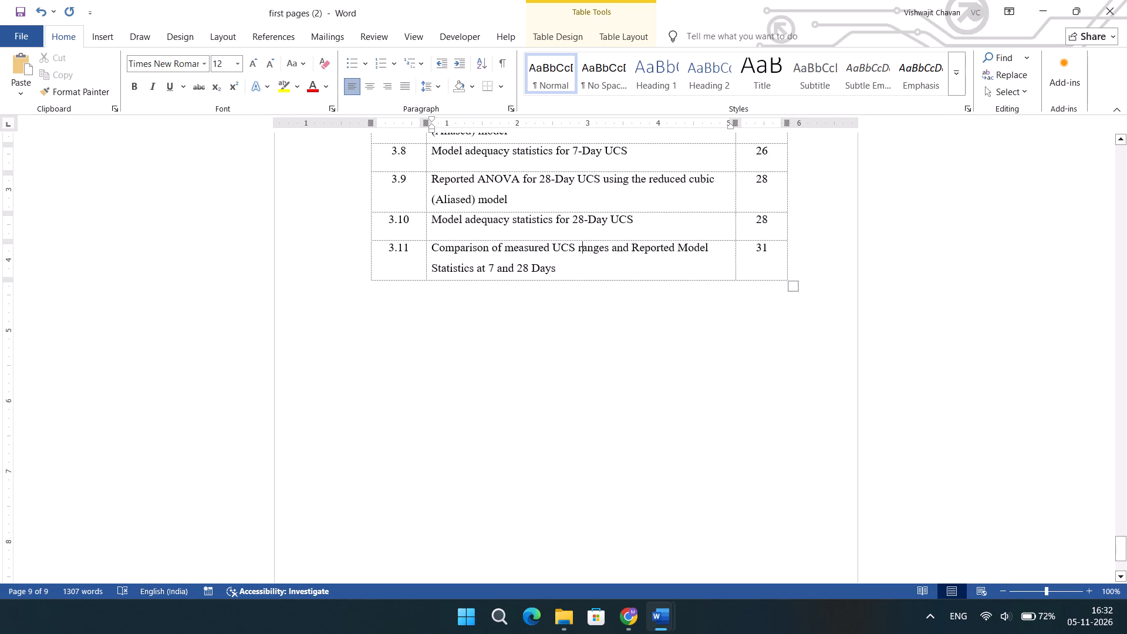
click(638, 246)
key(BackSpace)
key(r)
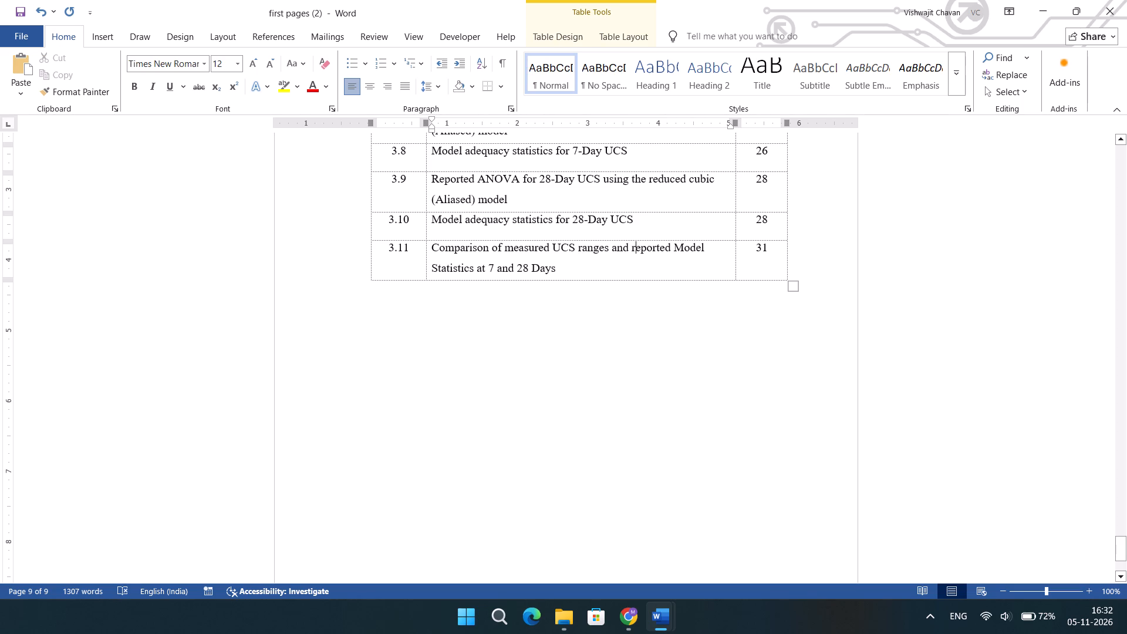
click(681, 248)
key(BackSpace)
key(m)
click(436, 267)
key(BackSpace)
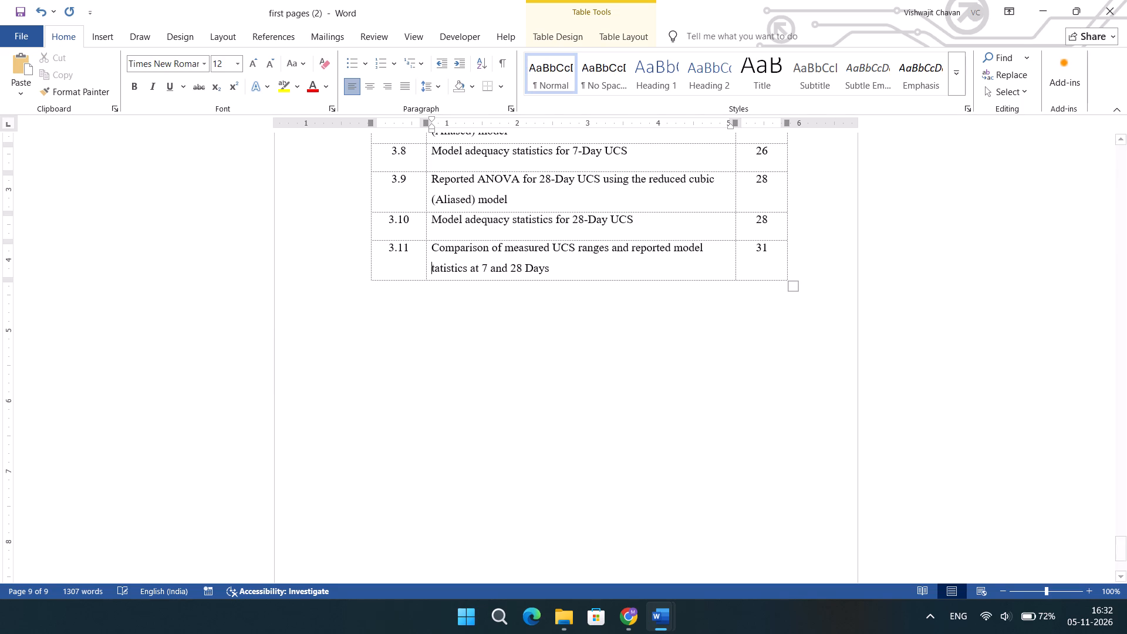
key(s)
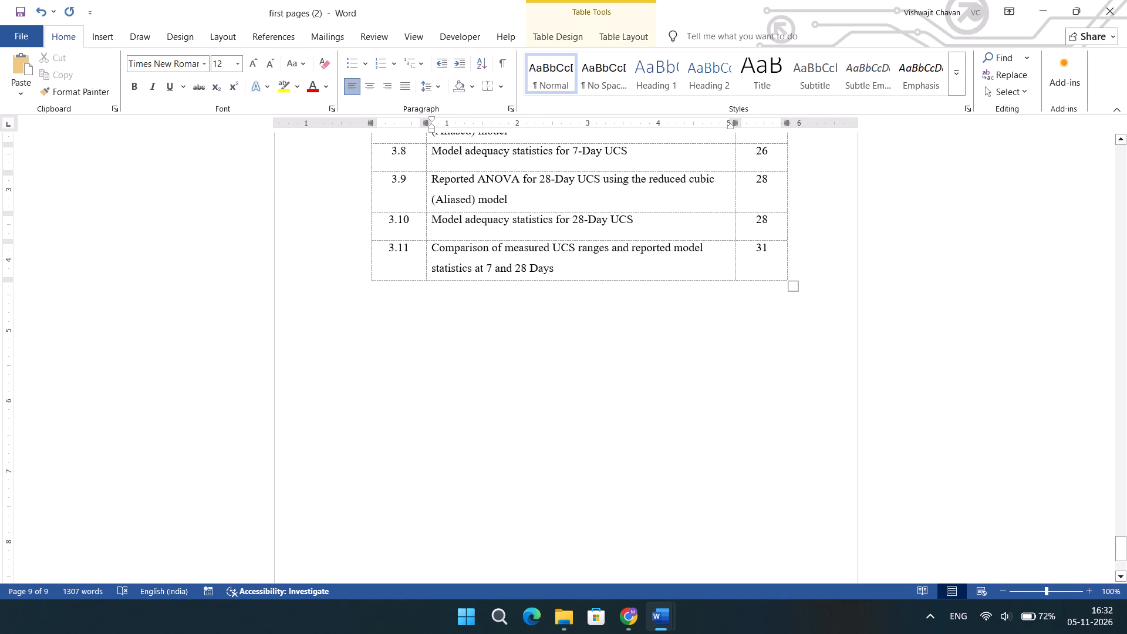
click(538, 266)
key(BackSpace)
key(d)
Change the entry 3.7 title in the List of Tables to read "Reported ANOVA for 7-day UCS using the reduced cubic (aliased) model".
scroll(538, 266, down, 1)
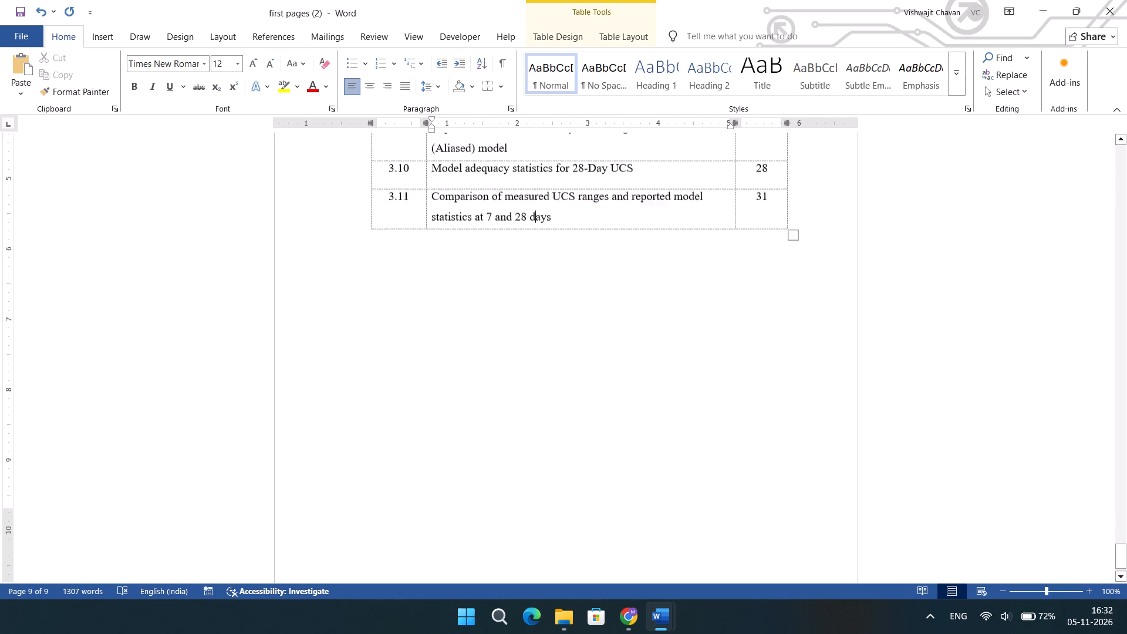
scroll(538, 266, down, 3)
scroll(585, 313, up, 1)
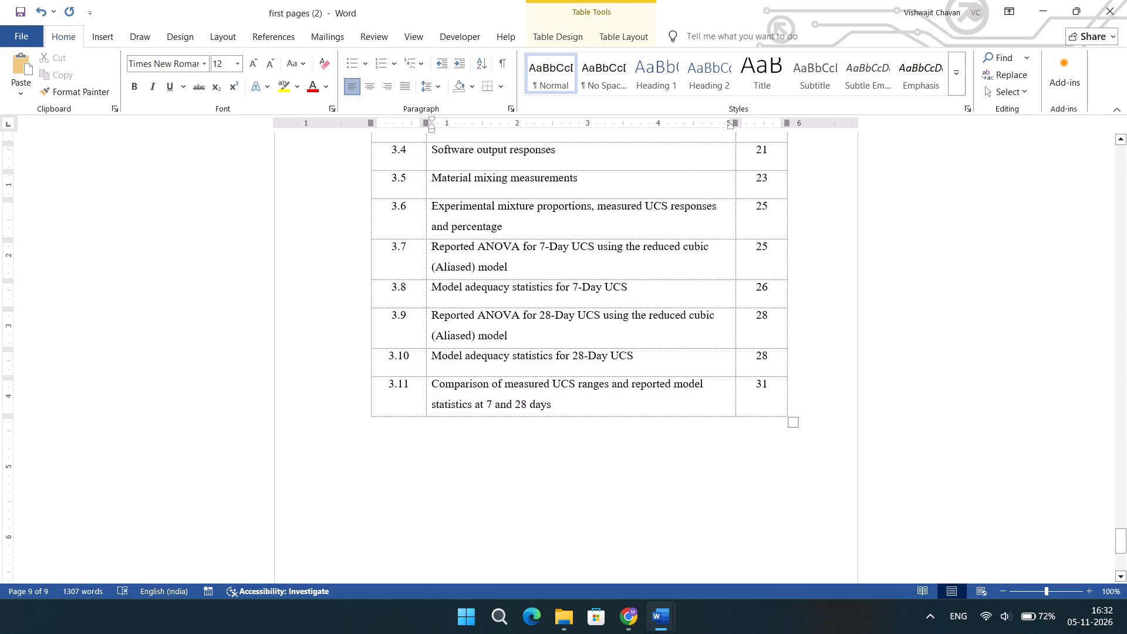
click(444, 264)
key(BackSpace)
key(a)
click(554, 247)
key(BackSpace)
key(d)
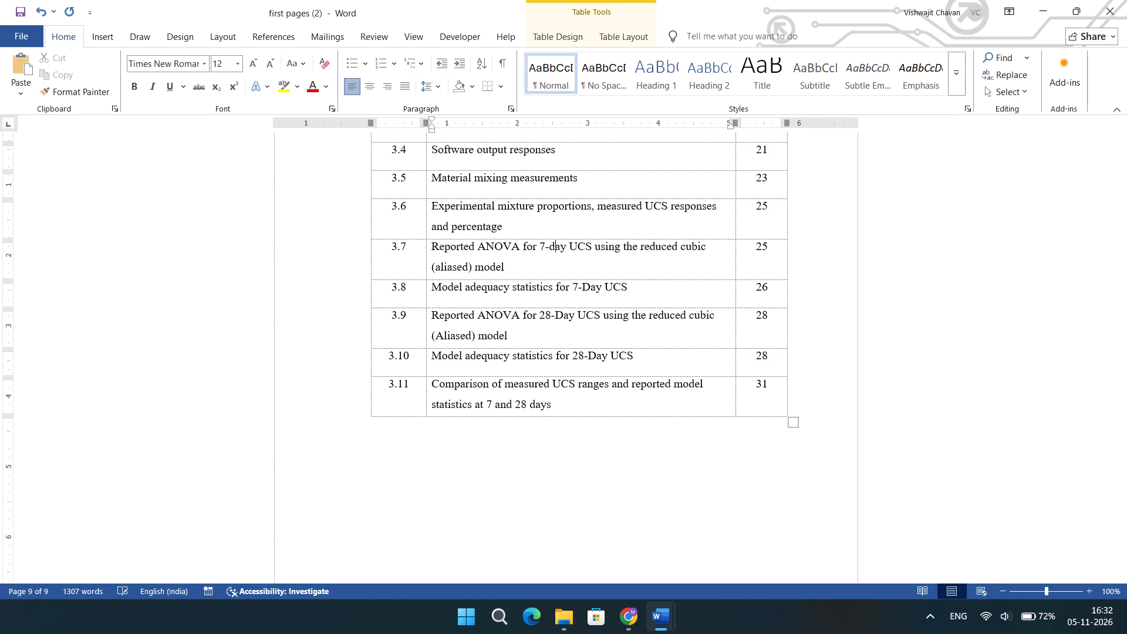
Make "day" lowercase in the titles of entries 3.8, 3.9 and 3.10 in the List of Tables.
click(591, 286)
key(BackSpace)
key(d)
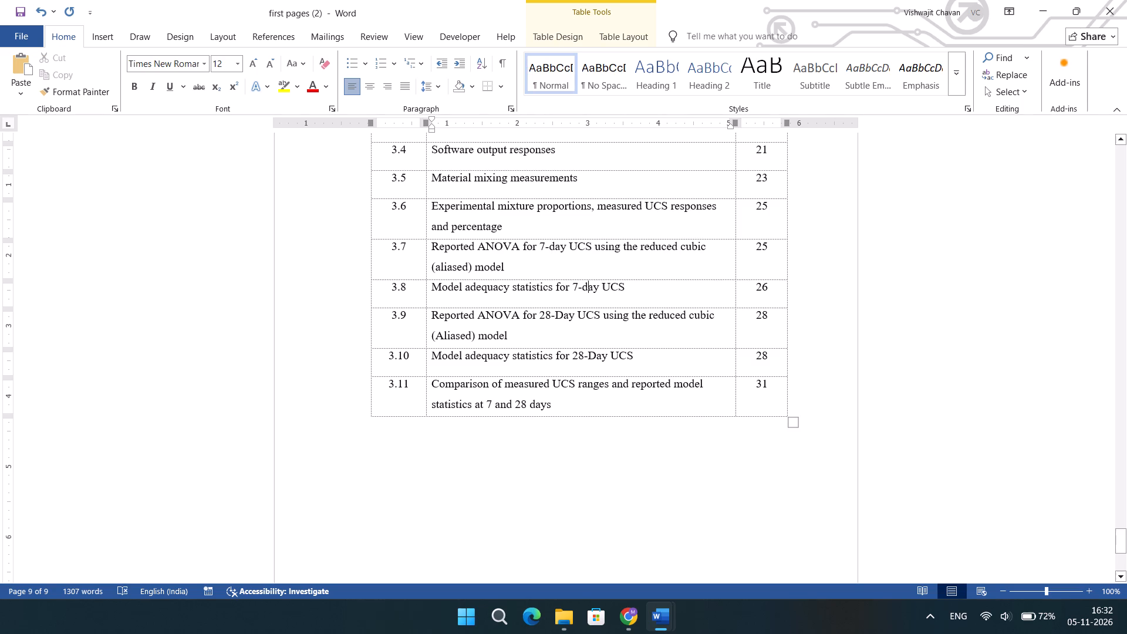
click(561, 318)
key(BackSpace)
key(d)
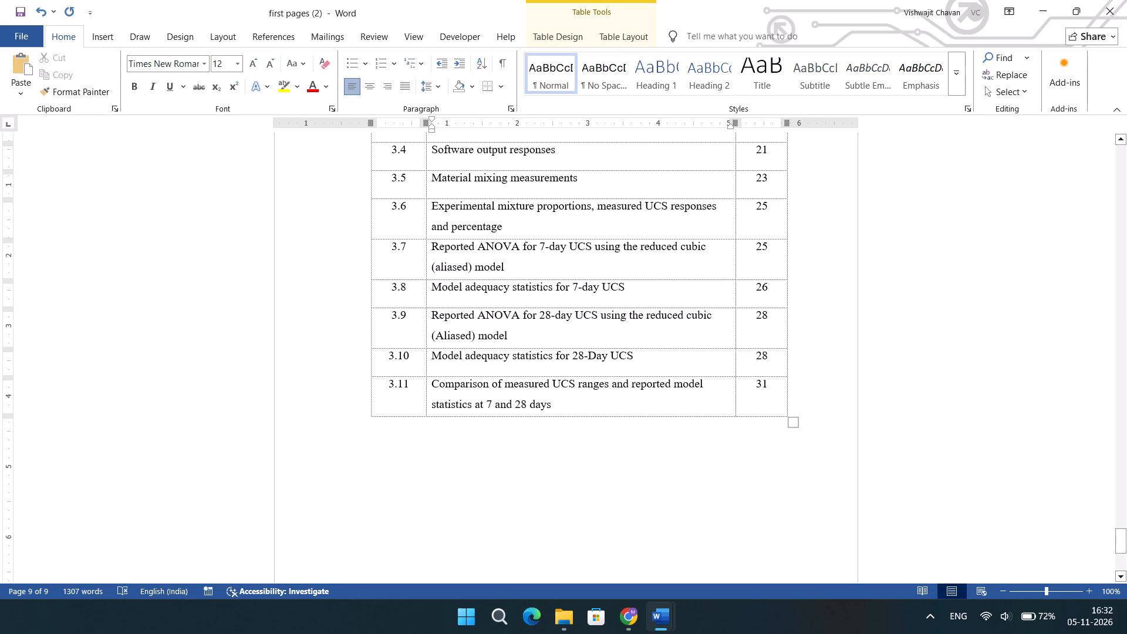
click(593, 361)
key(bracketright)
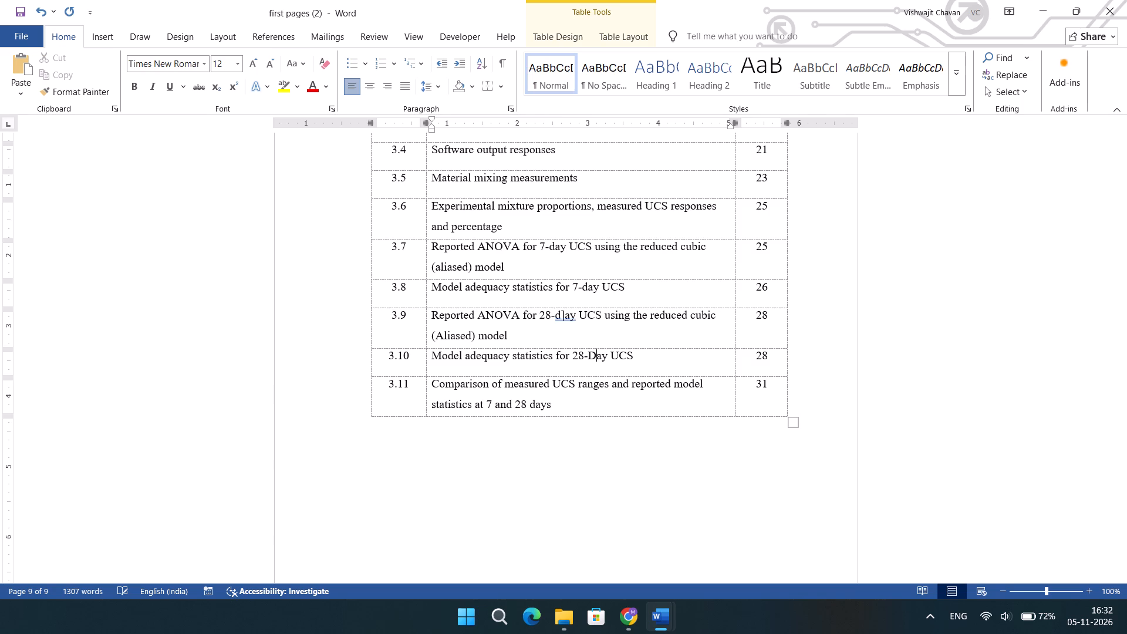
key(BackSpace)
key(ctrl+z)
key(ctrl+z)
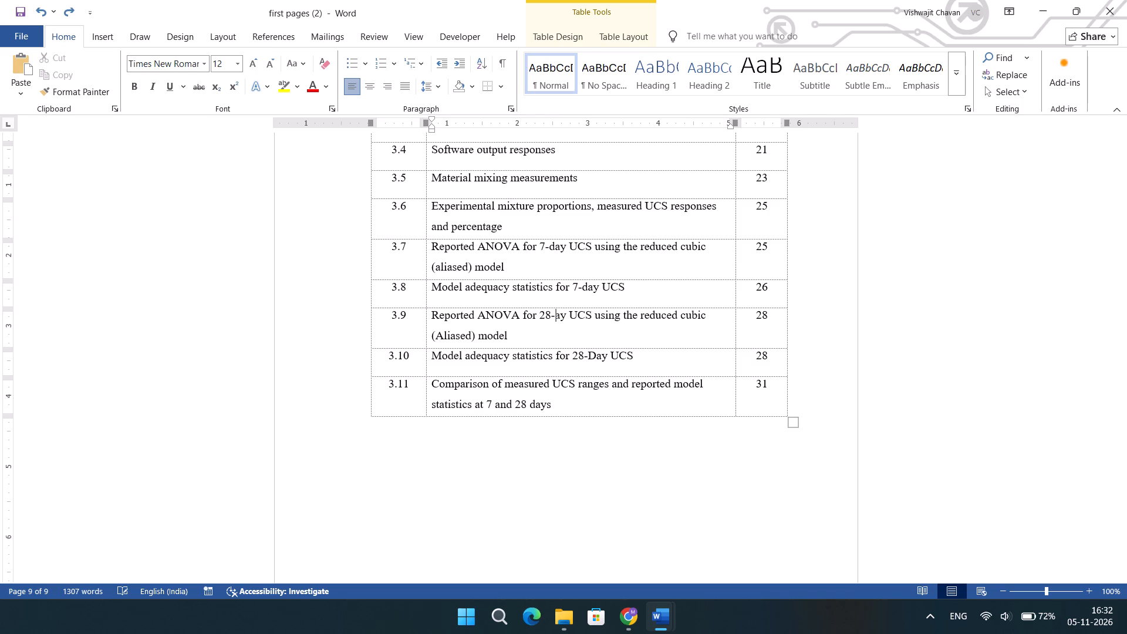
key(d)
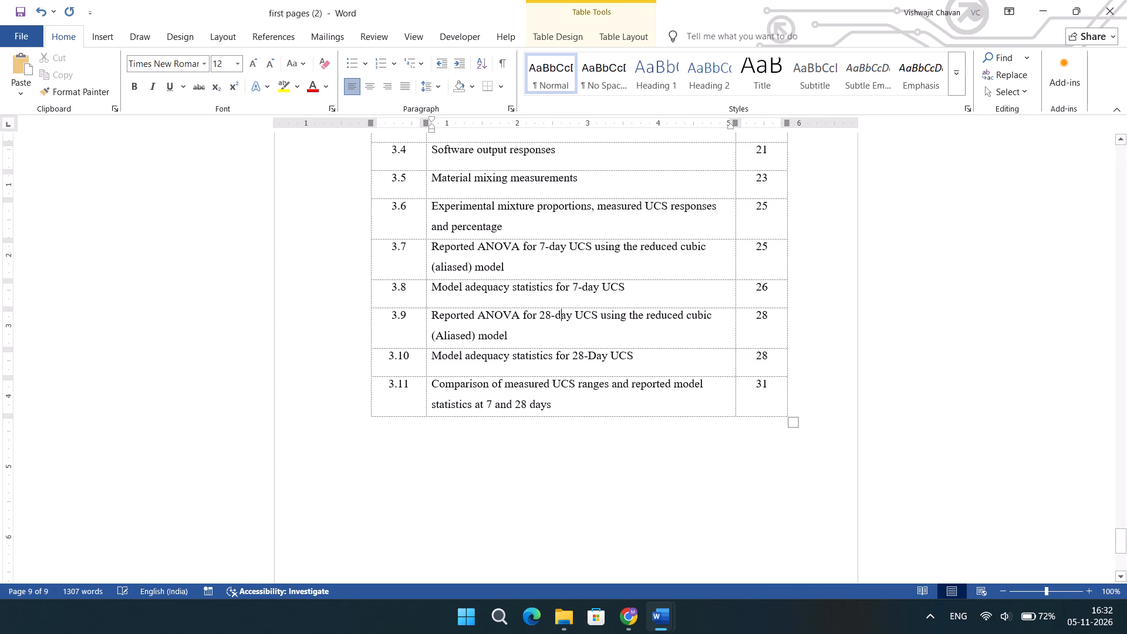
click(596, 354)
key(BackSpace)
key(d)
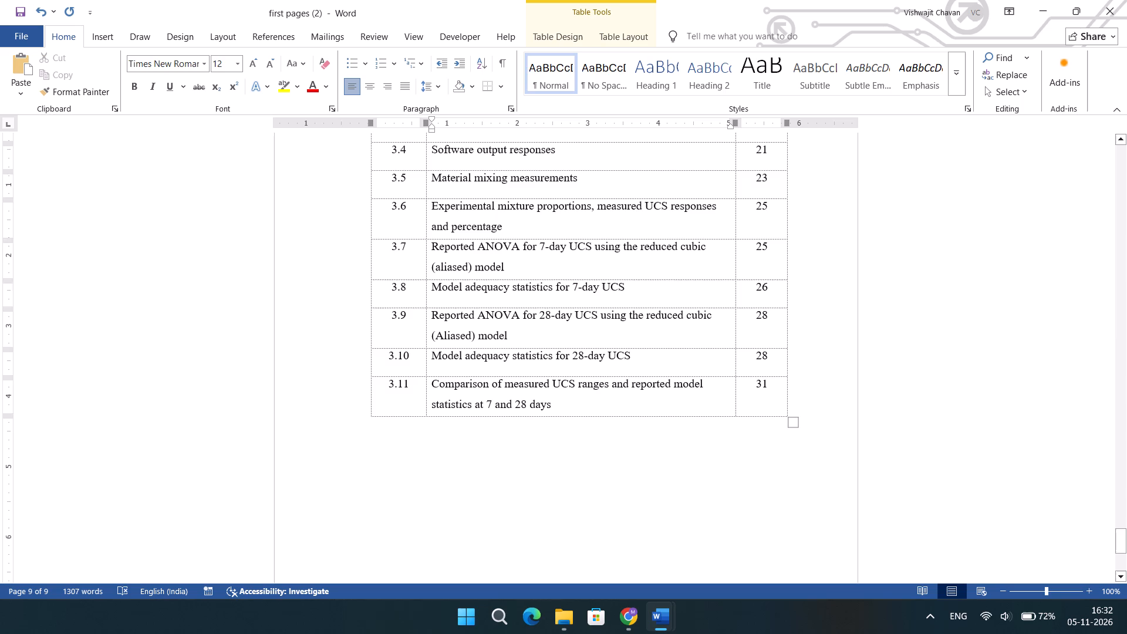
Review the List of Tables titles across both pages for consistent sentence case.
scroll(599, 359, up, 2)
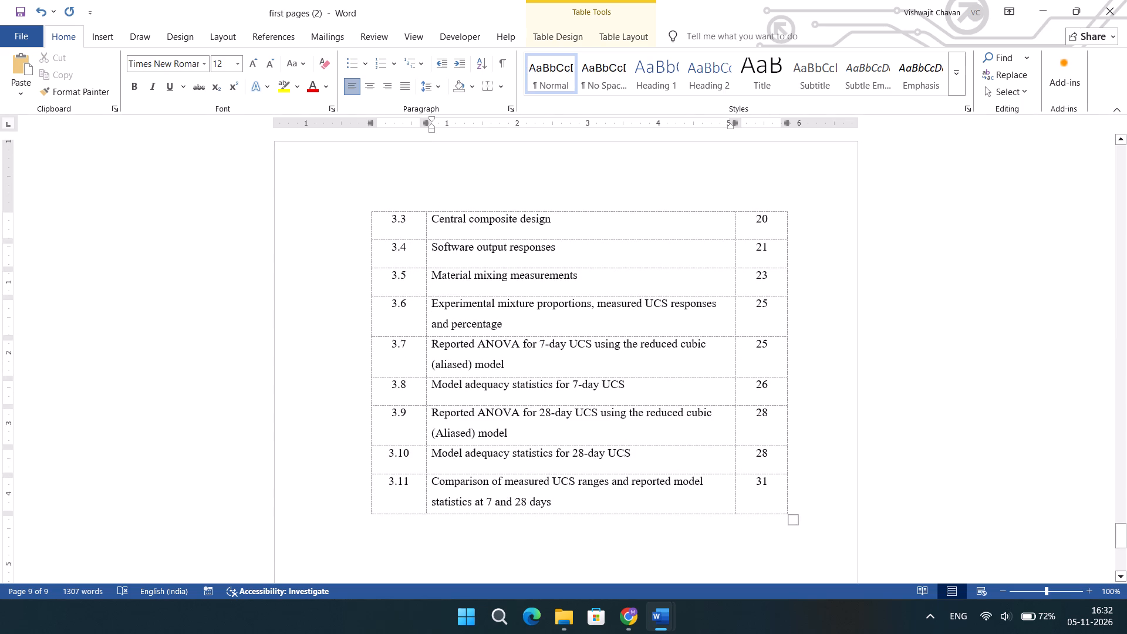
scroll(613, 353, up, 3)
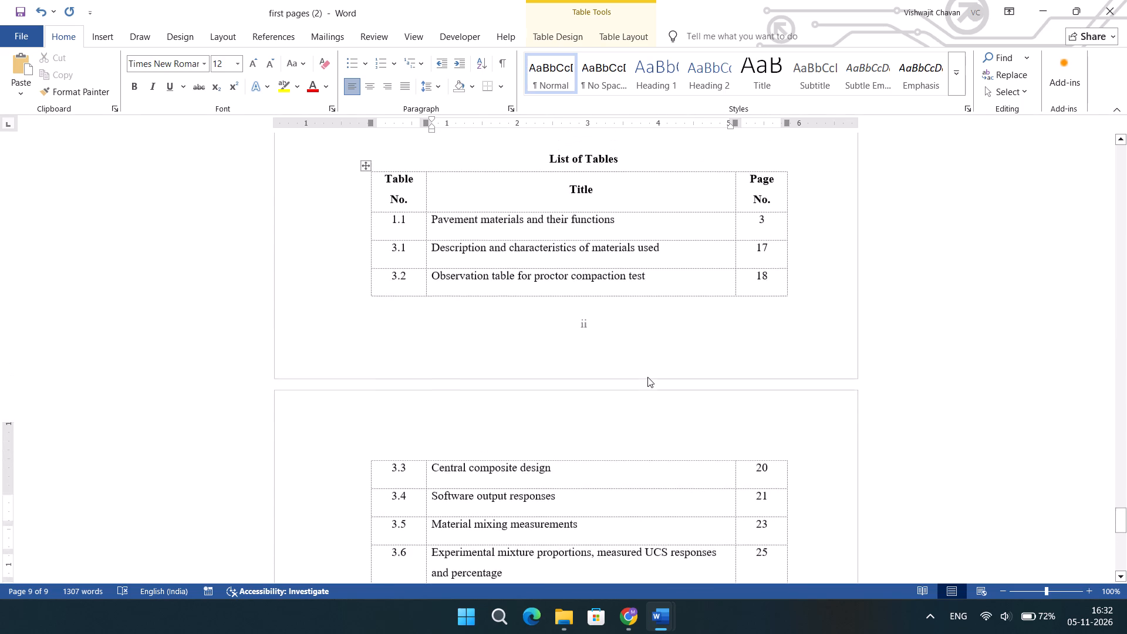
scroll(647, 377, up, 1)
scroll(511, 386, down, 1)
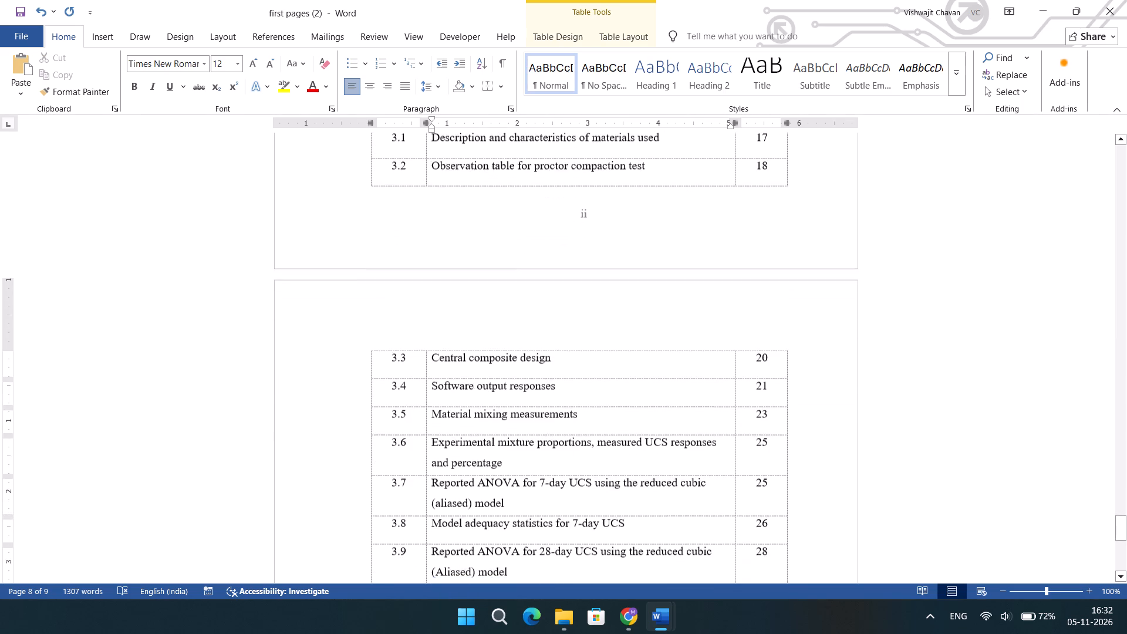
scroll(511, 386, down, 1)
scroll(511, 322, down, 1)
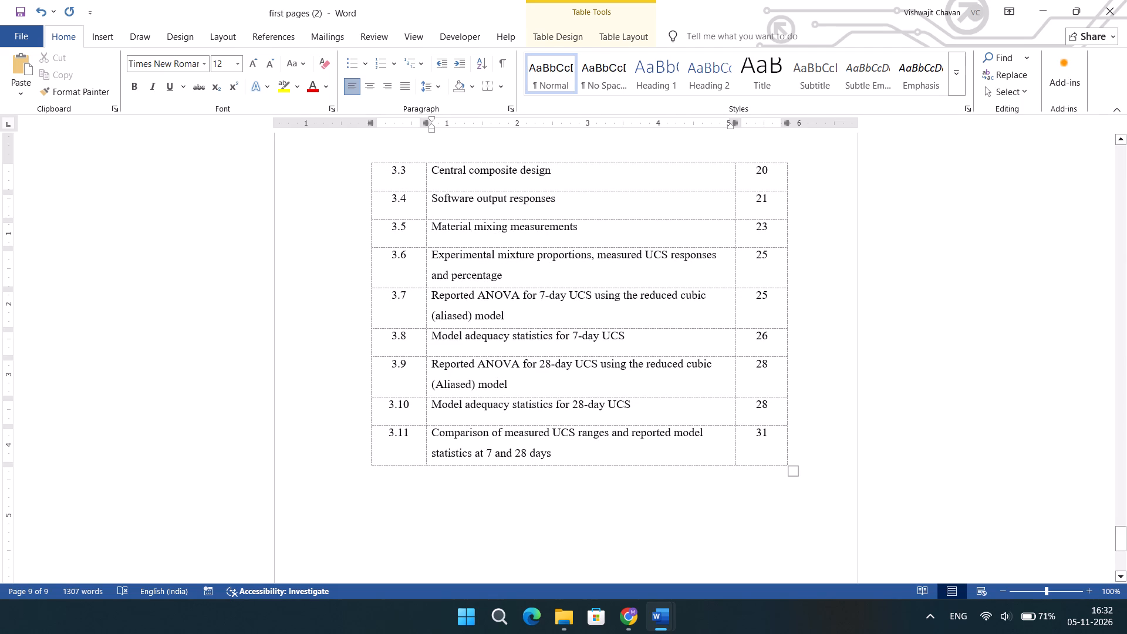
scroll(598, 327, down, 2)
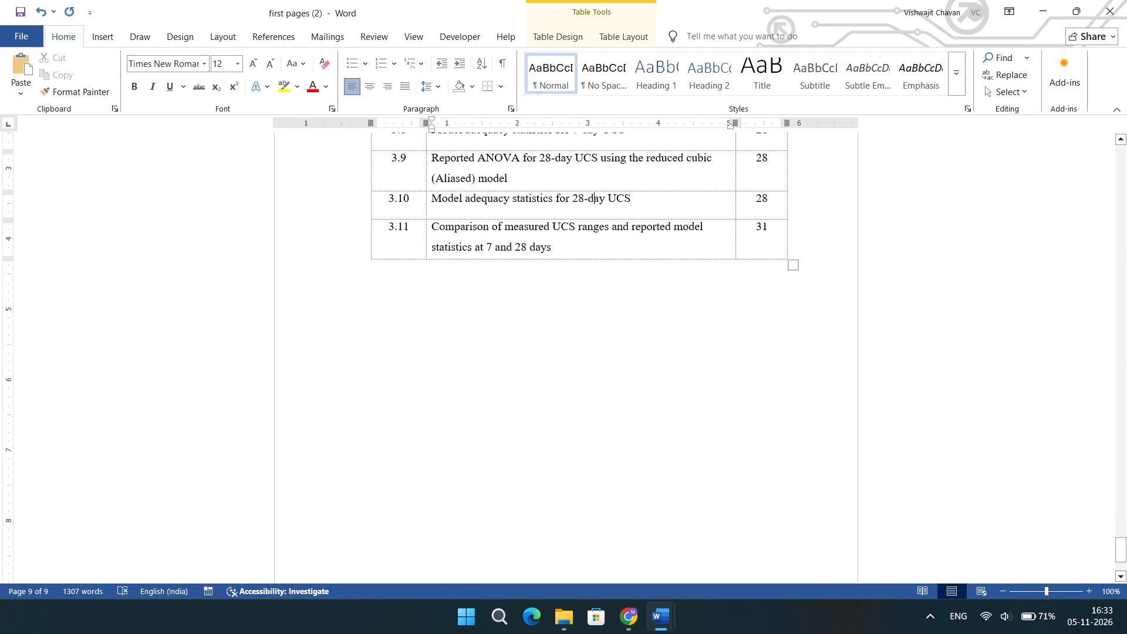
scroll(606, 264, up, 1)
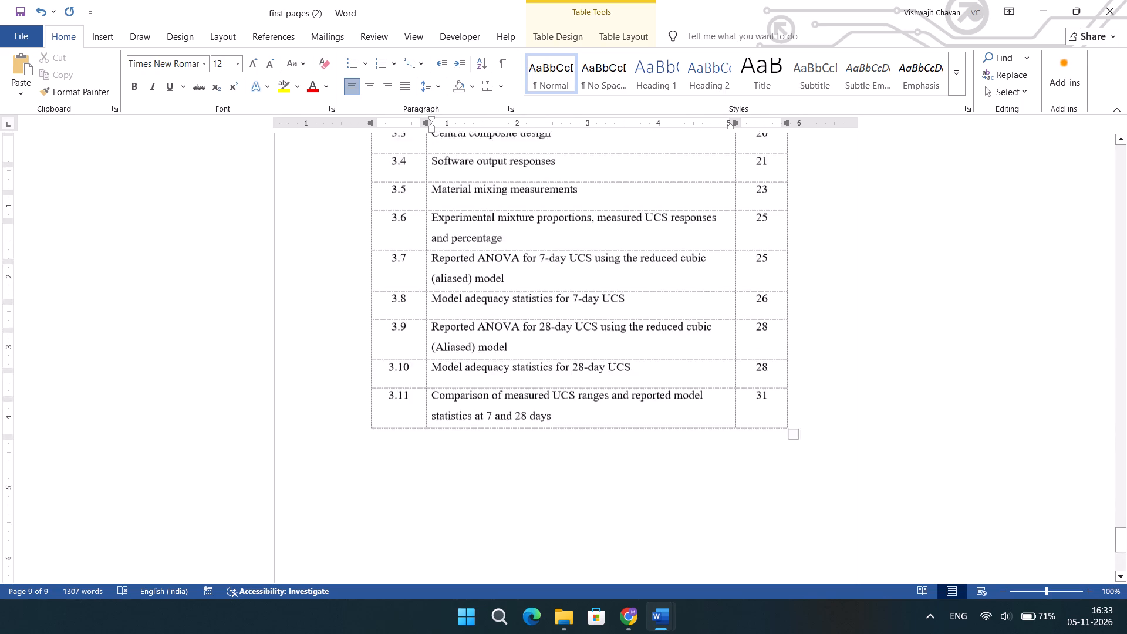
Change the entry 3.11 title in the list of figures to read "Supplied 7-Day UCS perturbation plot".
scroll(606, 264, up, 3)
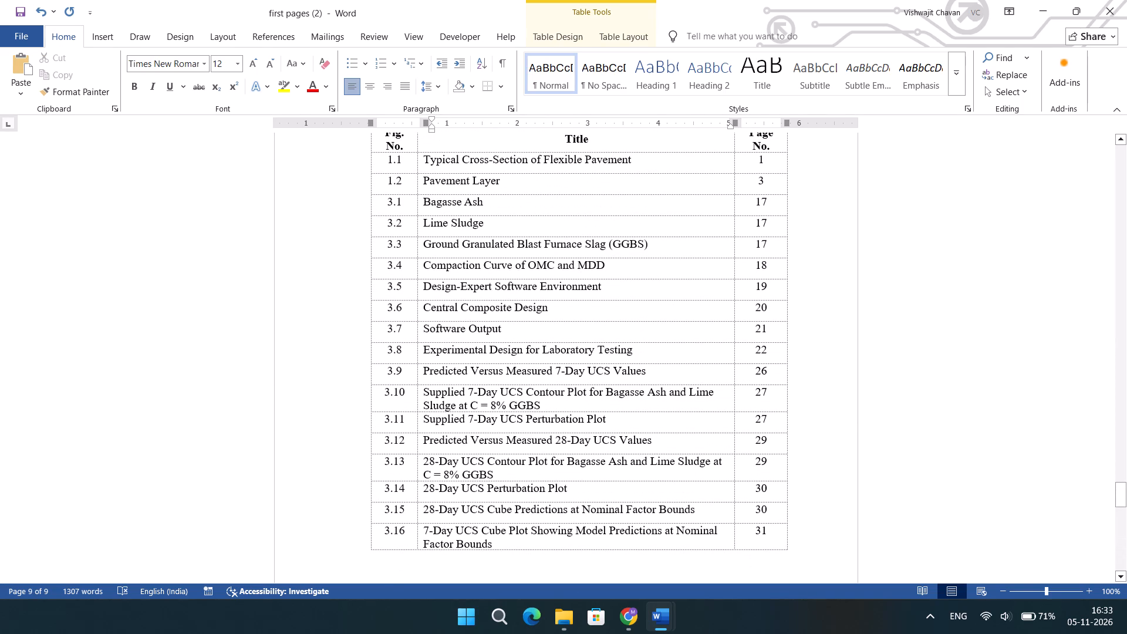
click(532, 417)
key(BackSpace)
key(p)
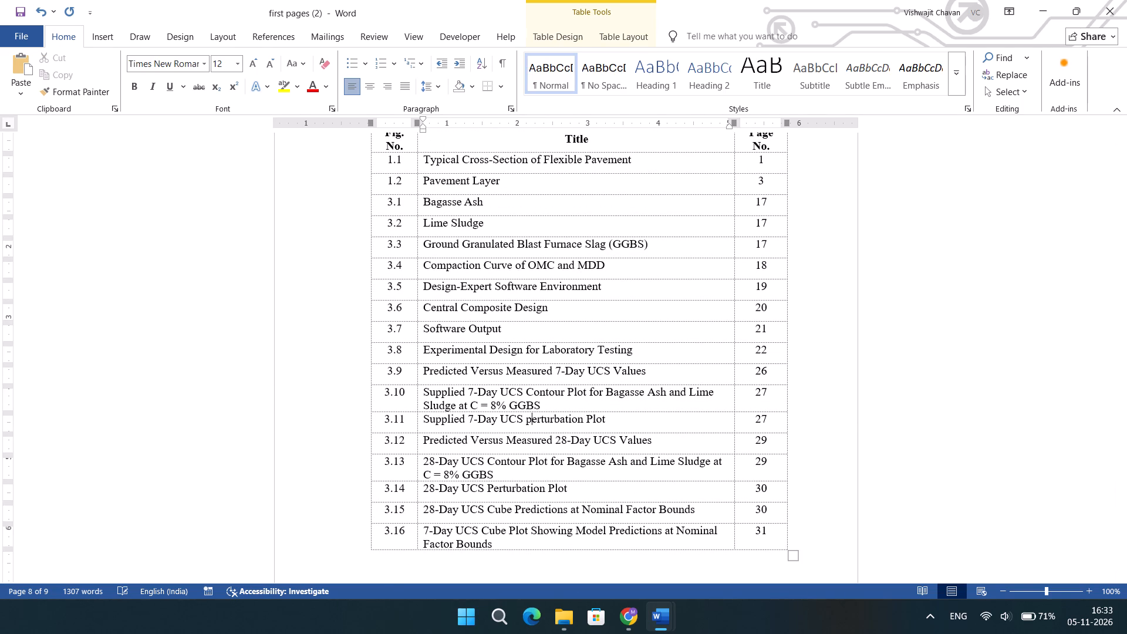
click(592, 420)
key(BackSpace)
key(p)
Change the entry 3.12 title in the list of figures to read "Predicted versus measured 28-Day UCS values".
click(477, 441)
key(BackSpace)
key(v)
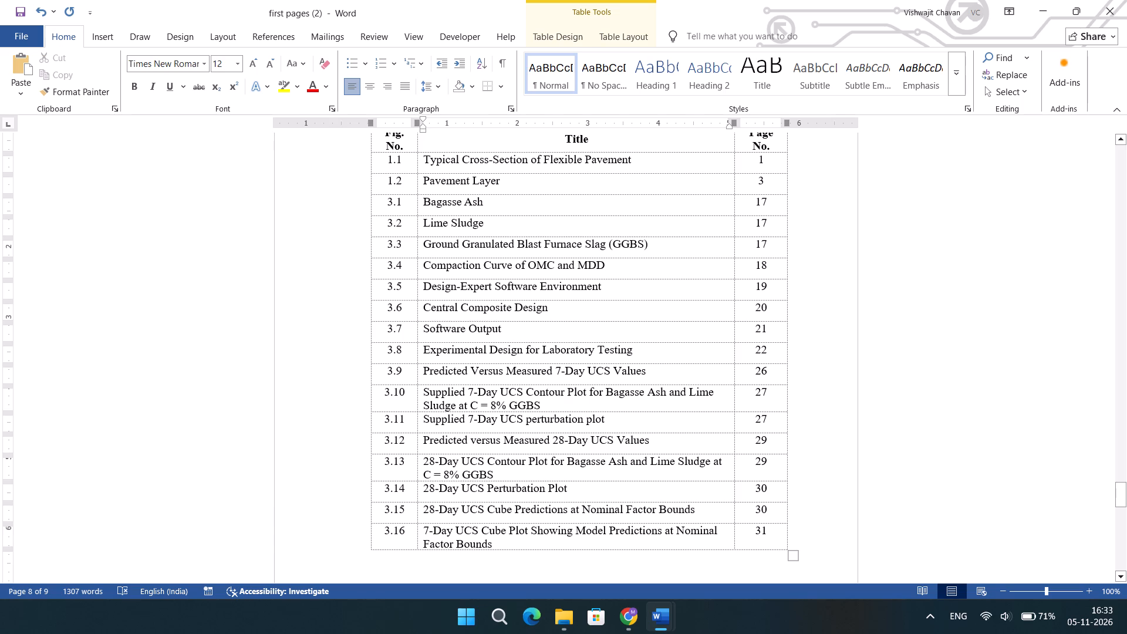
click(509, 440)
key(BackSpace)
key(m)
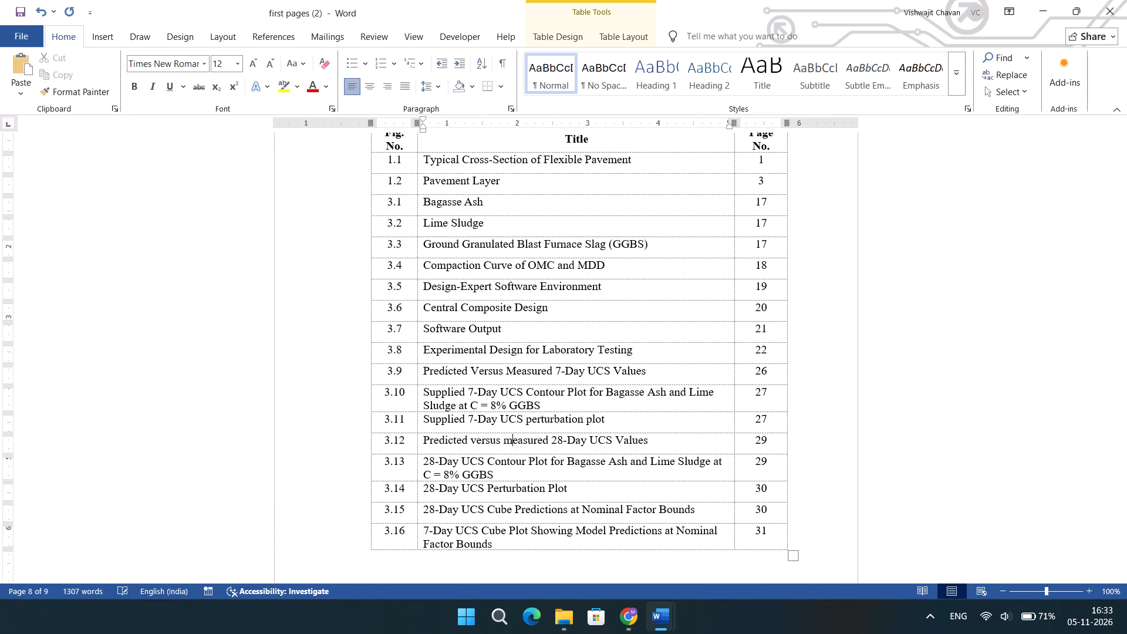
click(623, 441)
key(BackSpace)
key(a)
key(BackSpace)
key(v)
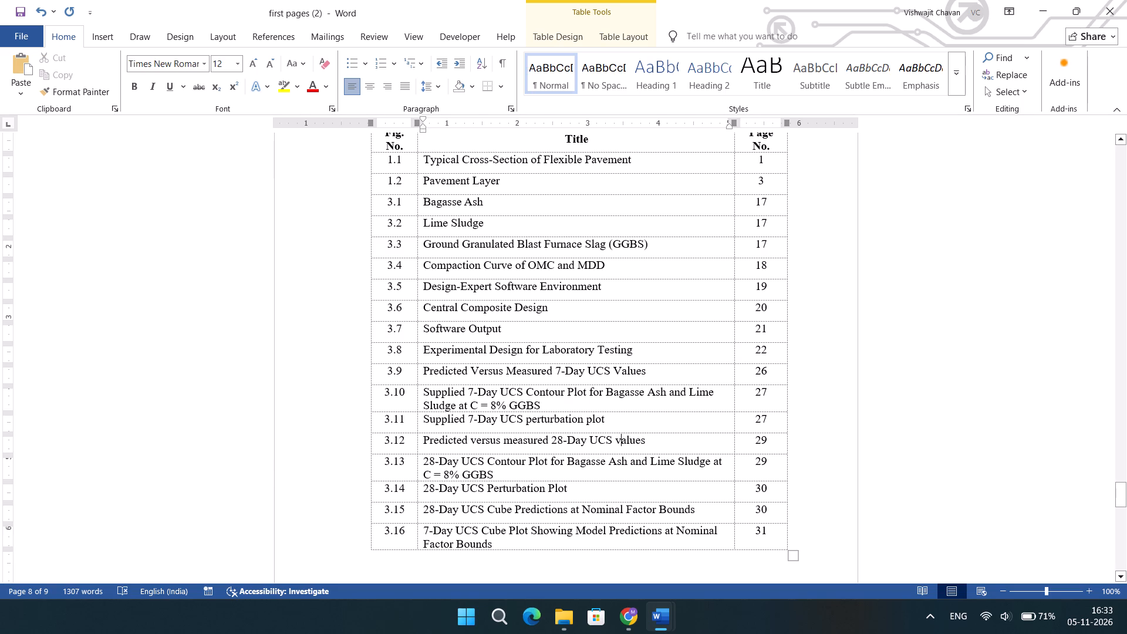
Change the entry 3.13 title in the list of figures to read "28-Day UCS contour plot for bagasse ash and lime sludge at C = 8% GGBS".
click(490, 457)
key(Right)
key(BackSpace)
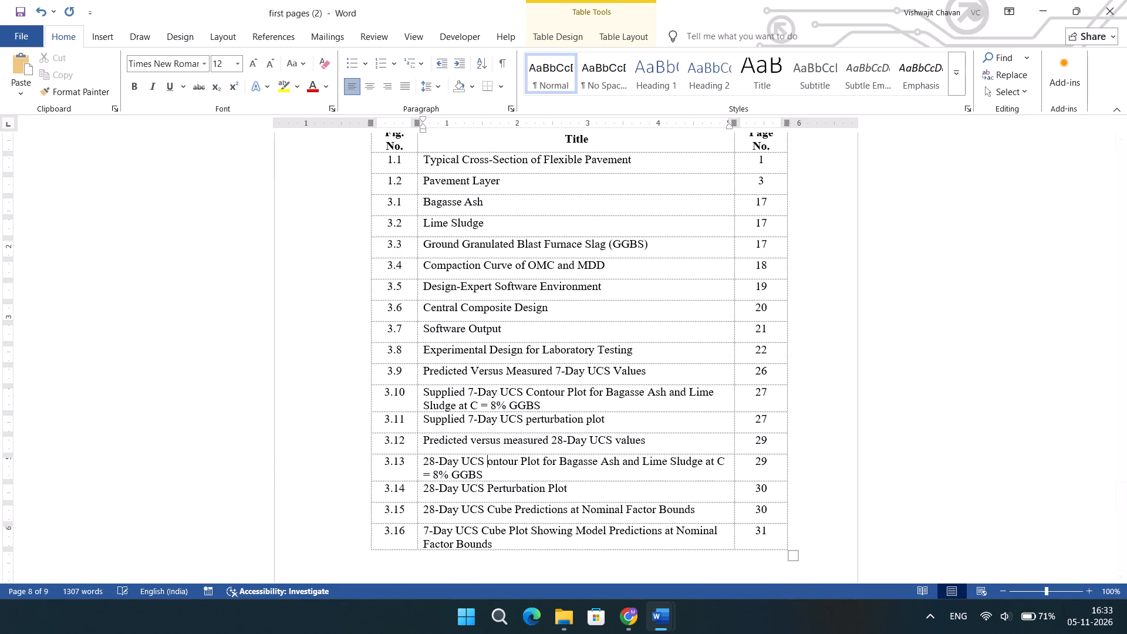
key(c)
click(529, 464)
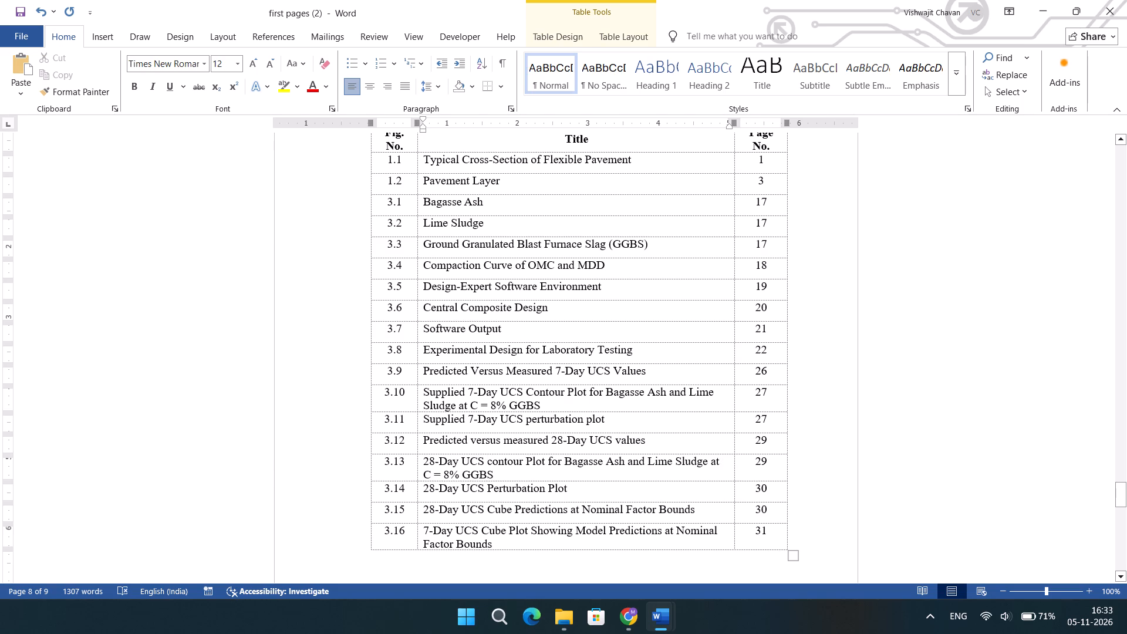
key(BackSpace)
key(p)
key(Right)
key(Right)
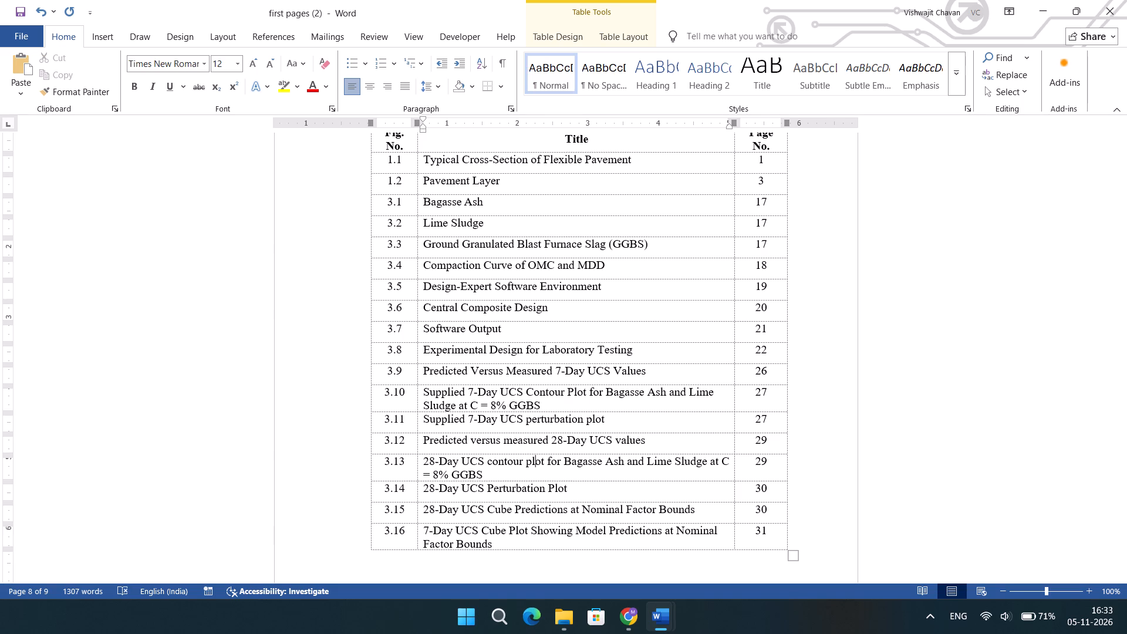
key(Right)
key(Right)
key(Right)
key(Right)
key(Right)
key(Right)
key(Right)
key(Right)
key(Left)
key(BackSpace)
key(b)
key(Right)
key(Right)
key(Right)
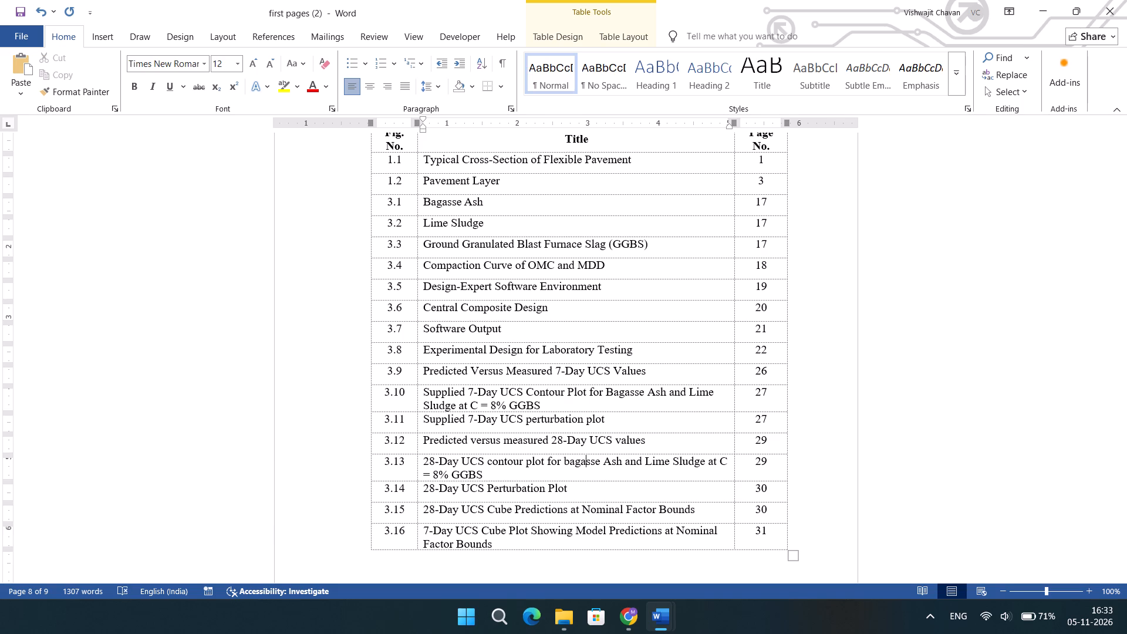
key(Right)
key(Right)
key(Right)
key(Right)
key(Right)
key(BackSpace)
key(a)
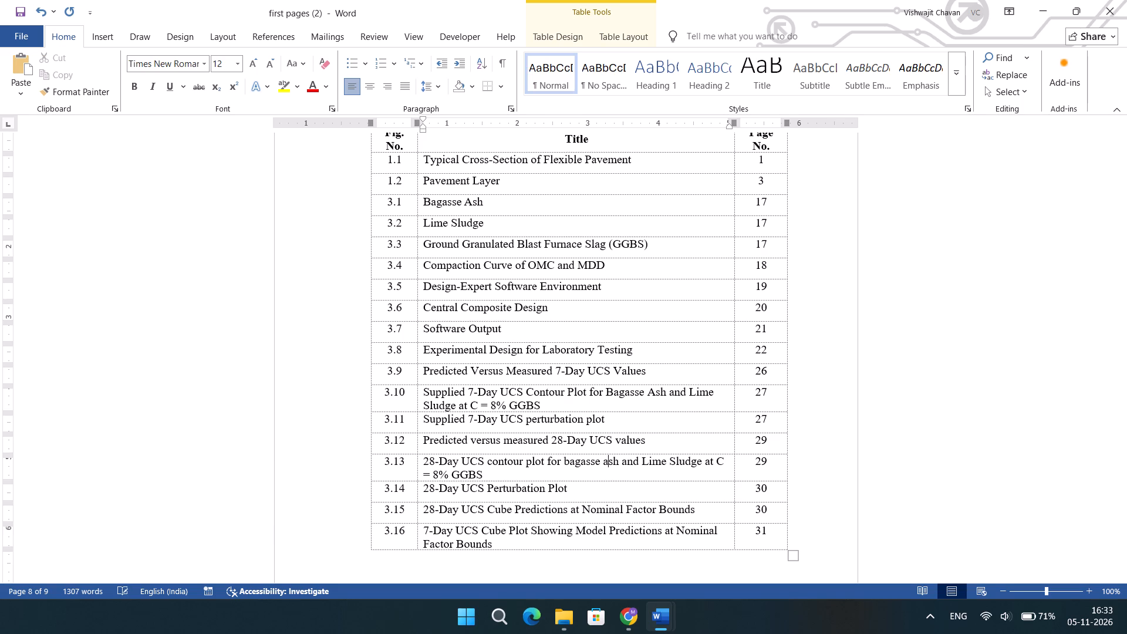
key(Right)
key(Right)
key(Right)
key(Right)
key(Right)
key(Right)
key(Right)
key(Right)
key(BackSpace)
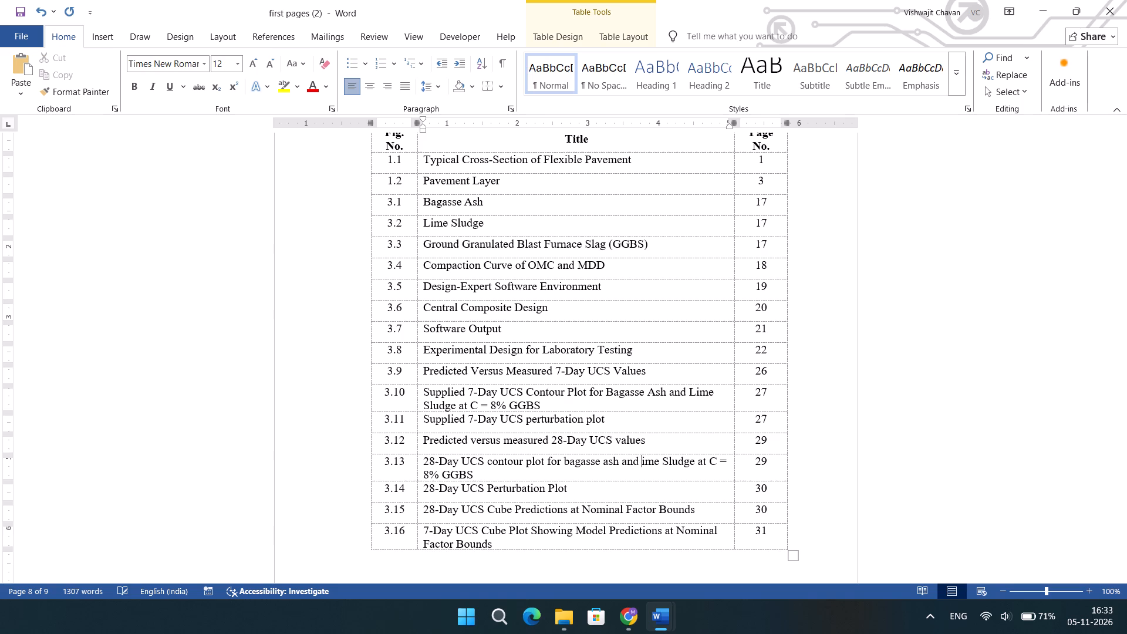
key(l)
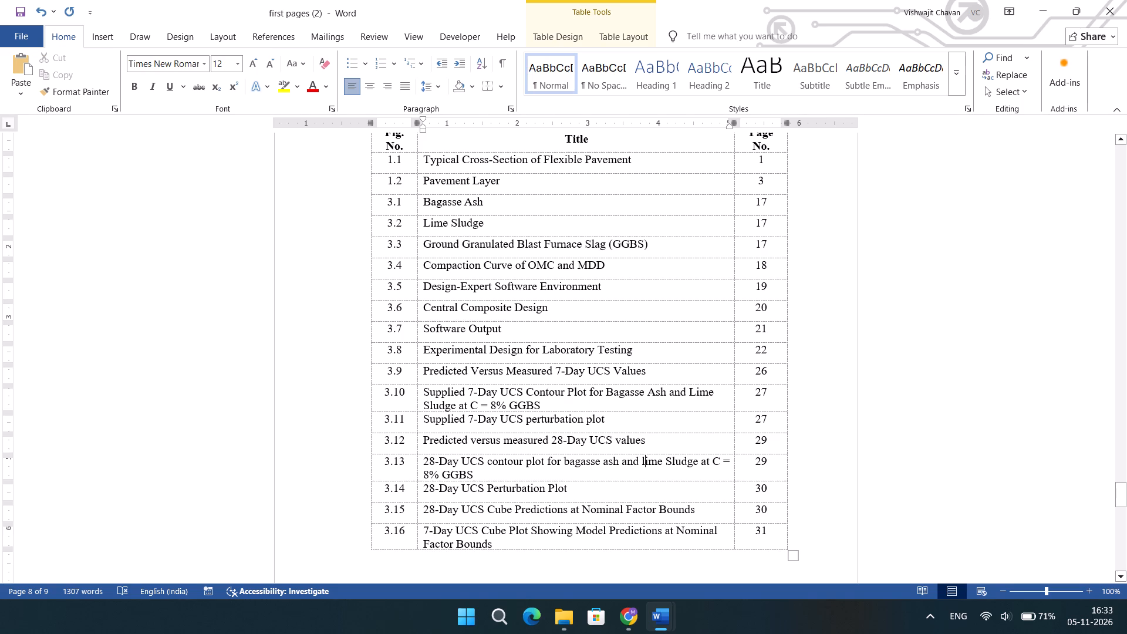
key(Right)
key(Right)
key(Right)
key(Right)
key(Right)
key(BackSpace)
key(s)
Make "day" lowercase in the entry 3.14 title of the list of figures.
key(Right)
key(Right)
key(Right)
key(Right)
key(Right)
key(Right)
key(Right)
key(Right)
key(Right)
key(Right)
key(Right)
key(Right)
key(Right)
key(Right)
key(Right)
key(Right)
key(Right)
key(Right)
key(Right)
key(Right)
key(Right)
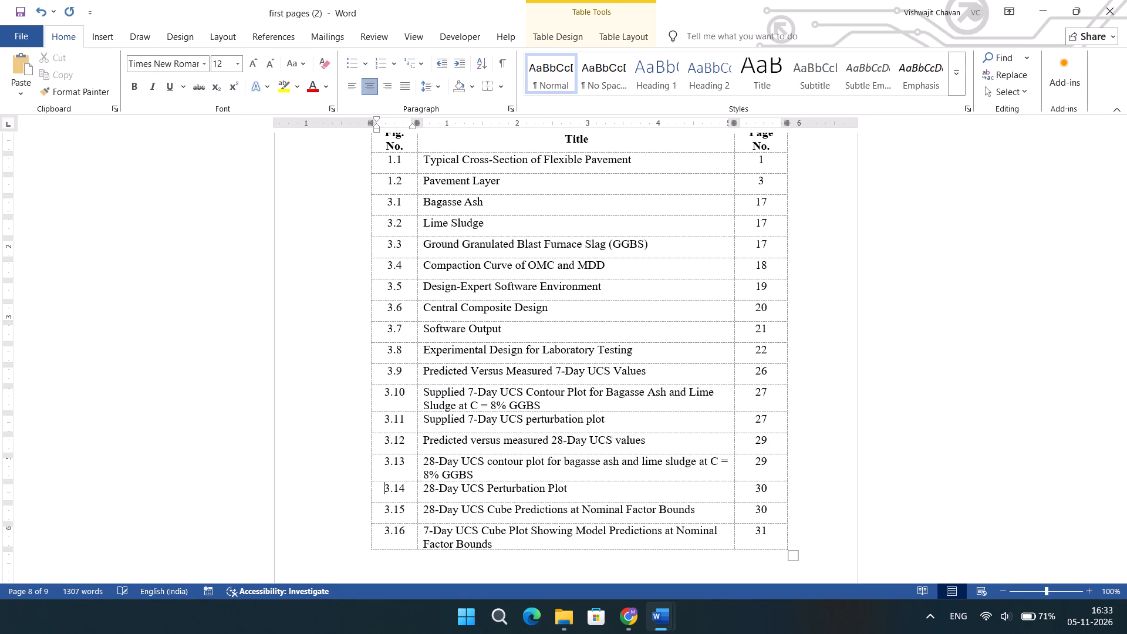
key(Right)
key(Right)
key(Right)
key(Right)
key(Right)
key(Right)
key(Right)
key(Right)
key(Right)
key(Right)
key(Right)
key(Left)
key(Left)
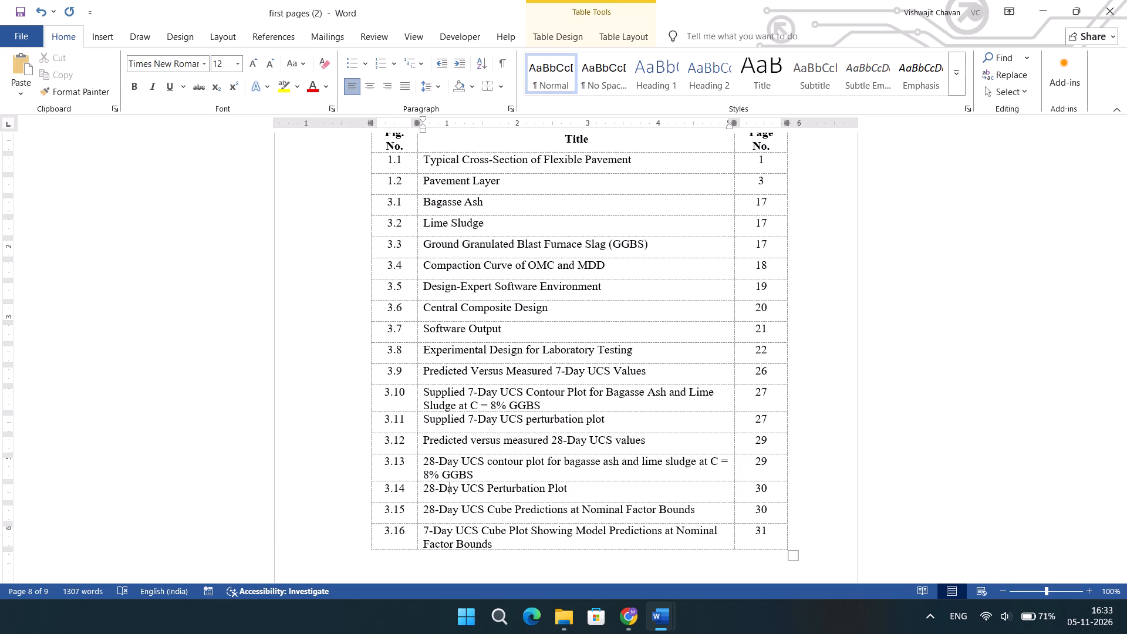
key(BackSpace)
key(d)
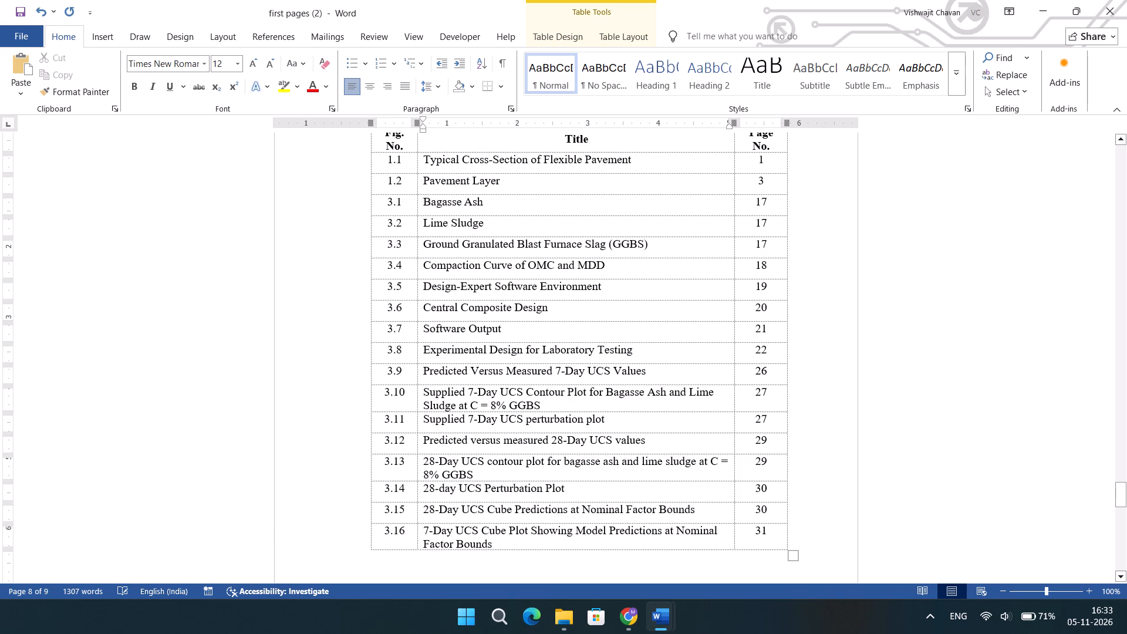
Make "day" lowercase in the entry 3.13 title of the list of figures.
click(447, 464)
key(BackSpace)
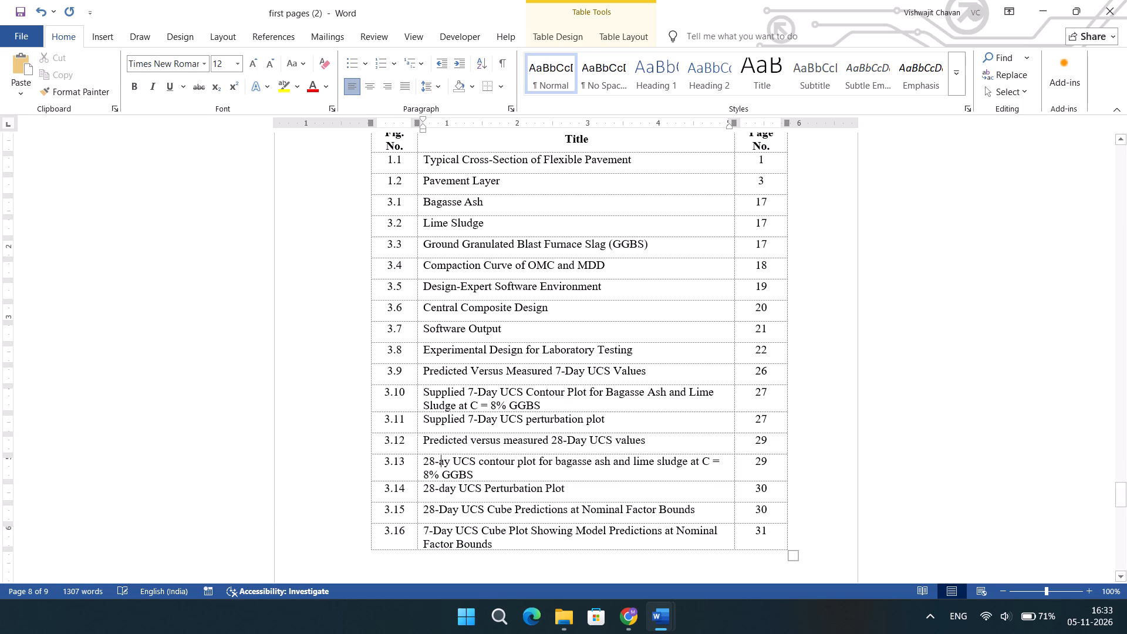
key(d)
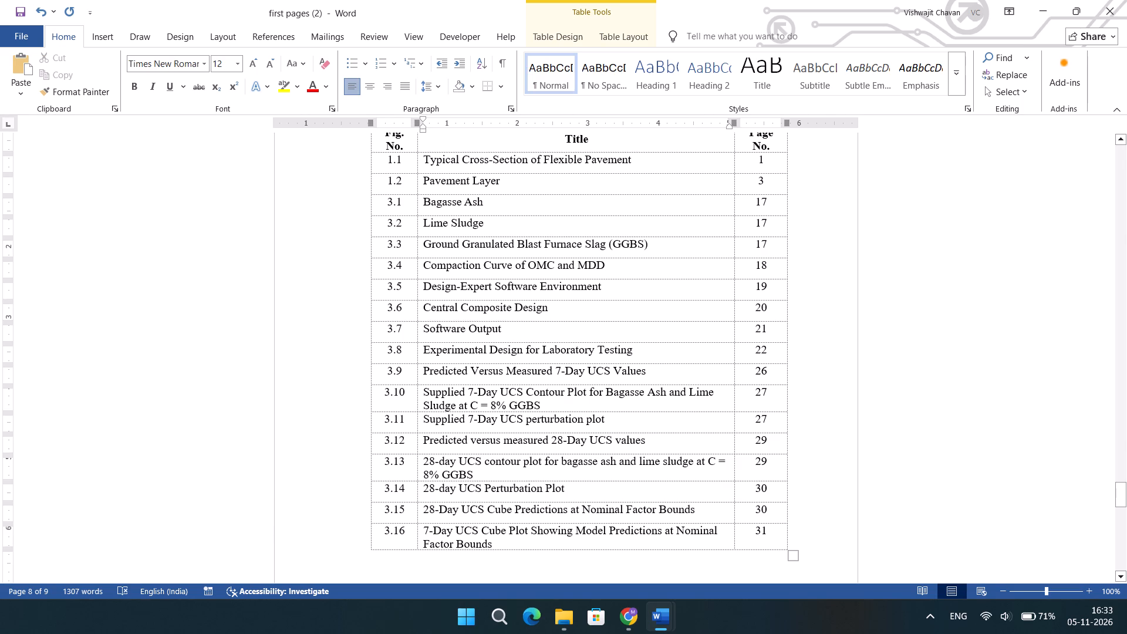
key(BackSpace)
key(d)
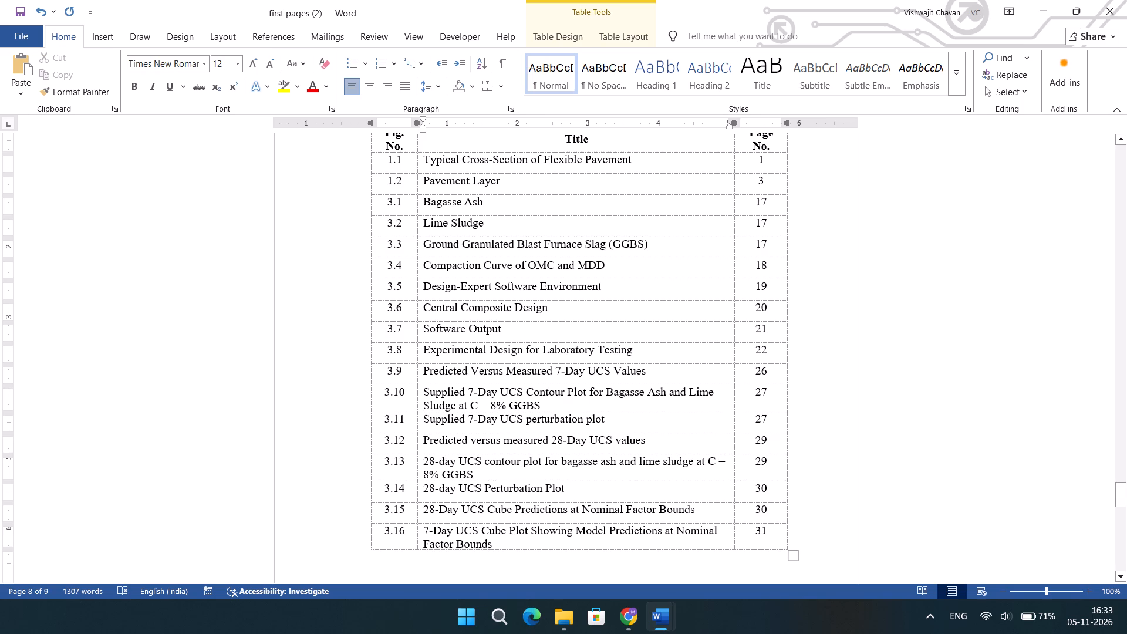
Make "perturbation plot" lowercase in the entry 3.14 title so it reads "28-day UCS perturbation plot".
click(446, 486)
key(BackSpace)
key(d)
click(489, 484)
key(BackSpace)
key(p)
click(548, 488)
key(Right)
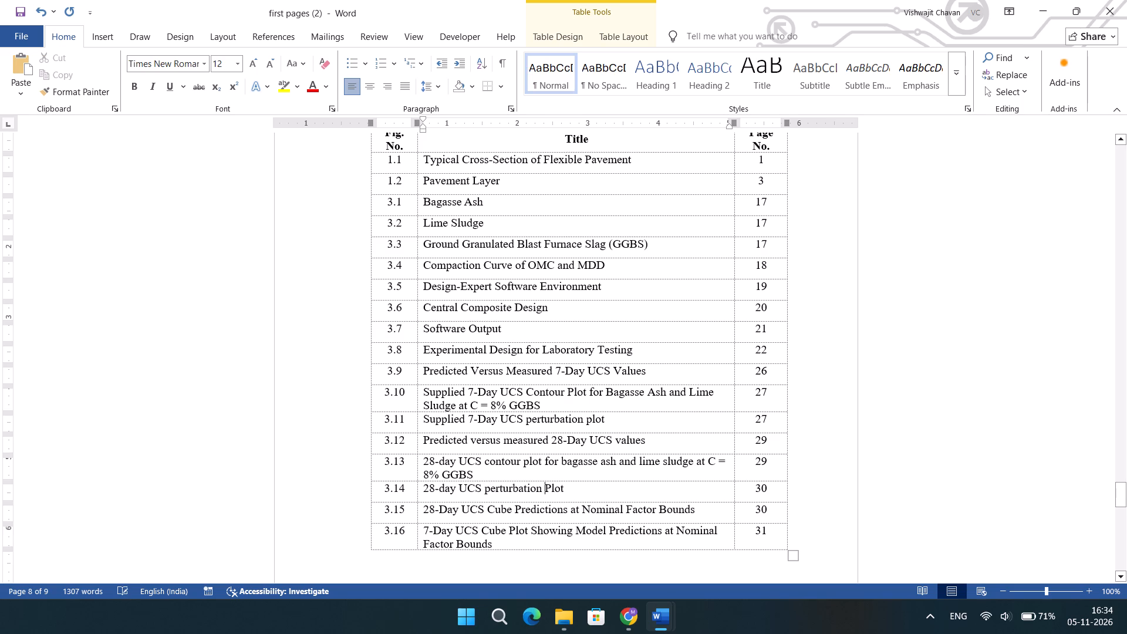
key(BackSpace)
key(p)
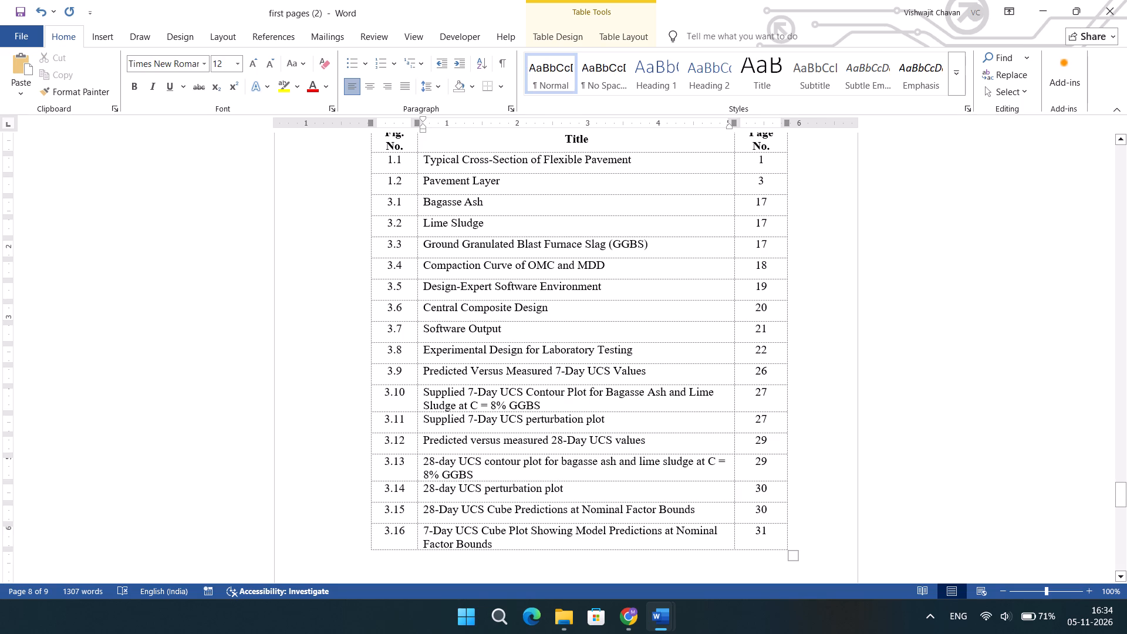
Change the entry 3.15 title in the list of figures to read "28-Day UCS cube predictions at nominal factor bounds".
click(495, 512)
key(BackSpace)
key(c)
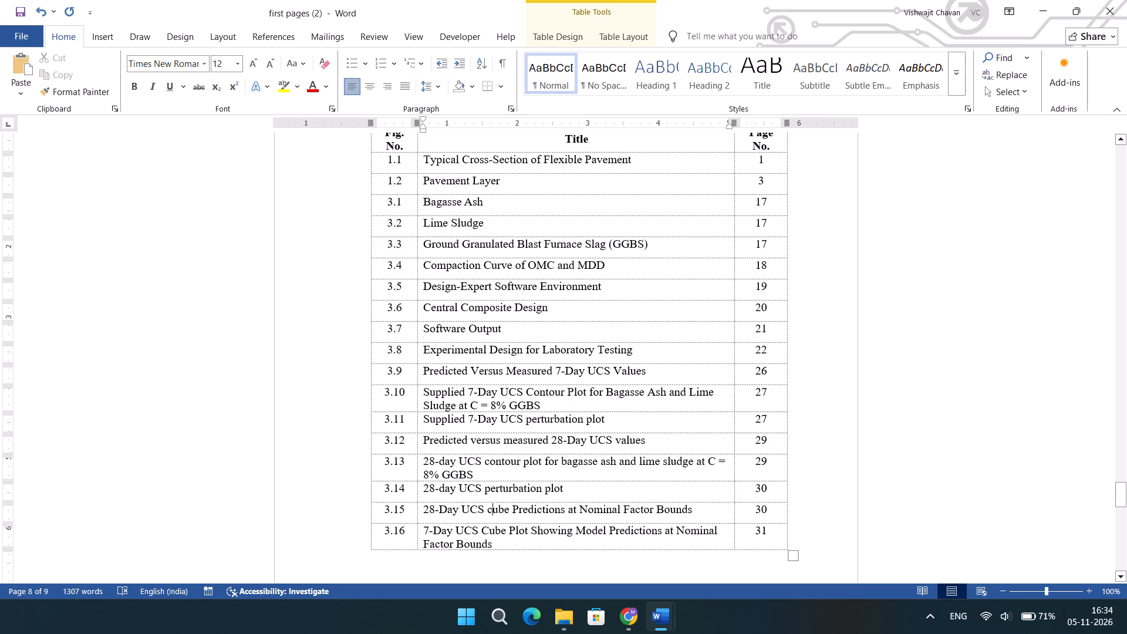
click(518, 512)
key(BackSpace)
key(p)
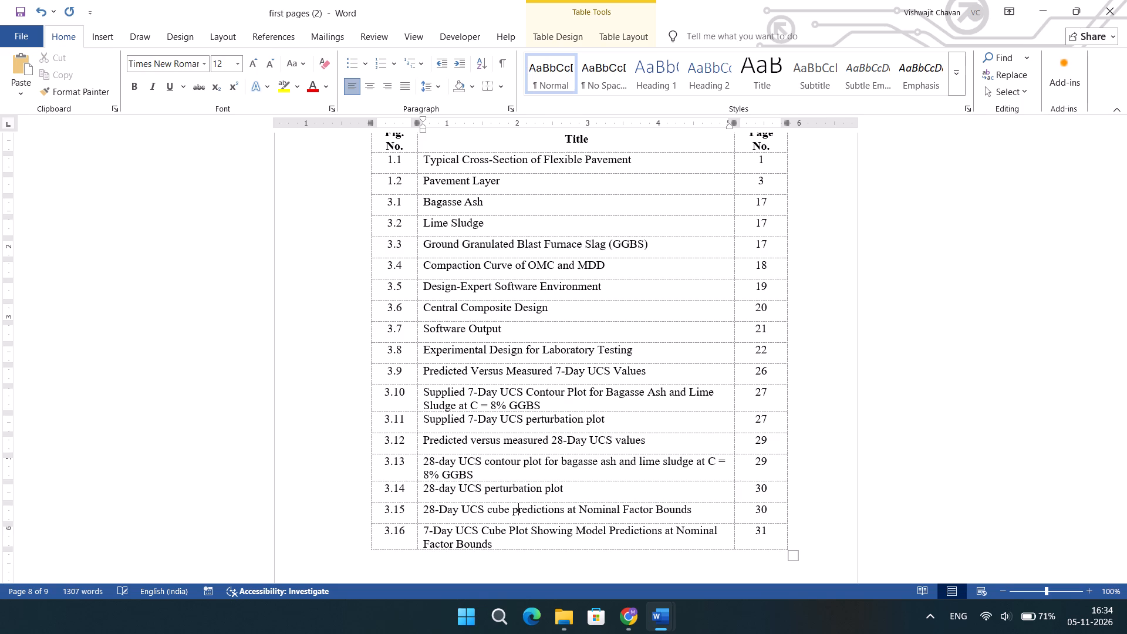
click(587, 512)
key(BackSpace)
key(n)
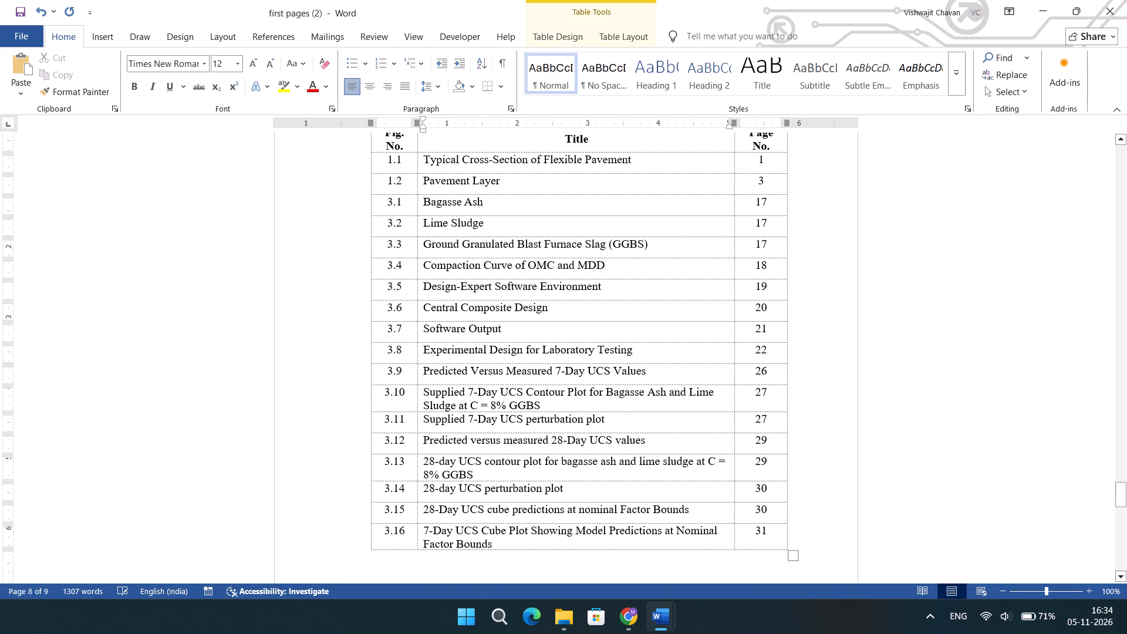
click(627, 512)
key(BackSpace)
key(f)
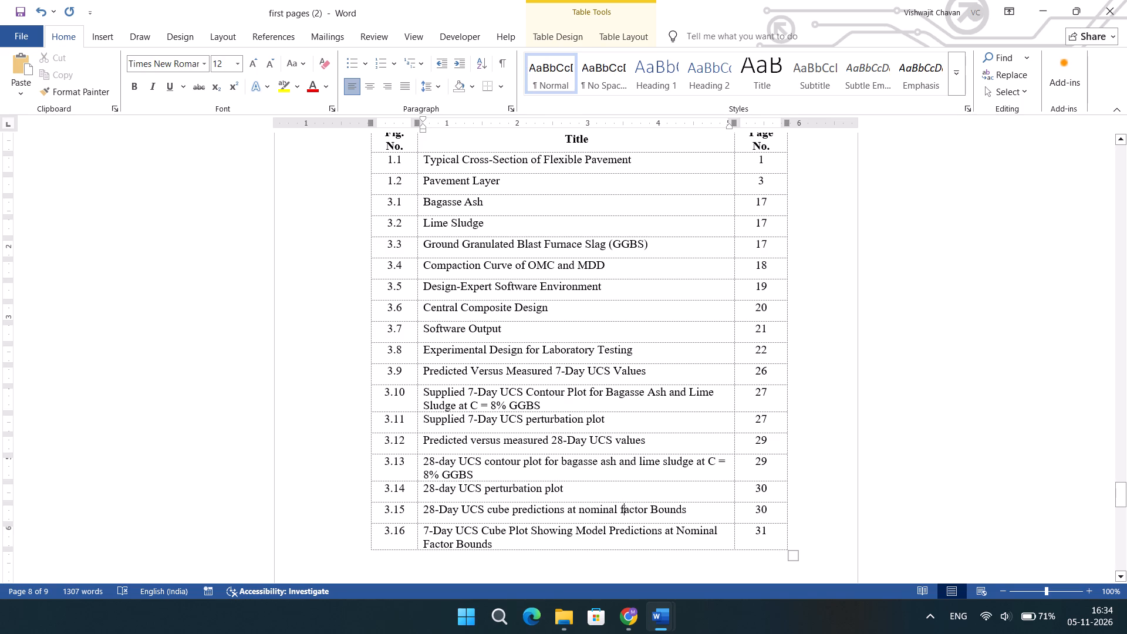
click(654, 512)
key(Right)
key(BackSpace)
key(b)
Make "cube plot showing" lowercase in the entry 3.16 title of the list of figures.
click(513, 531)
key(BackSpace)
key(p)
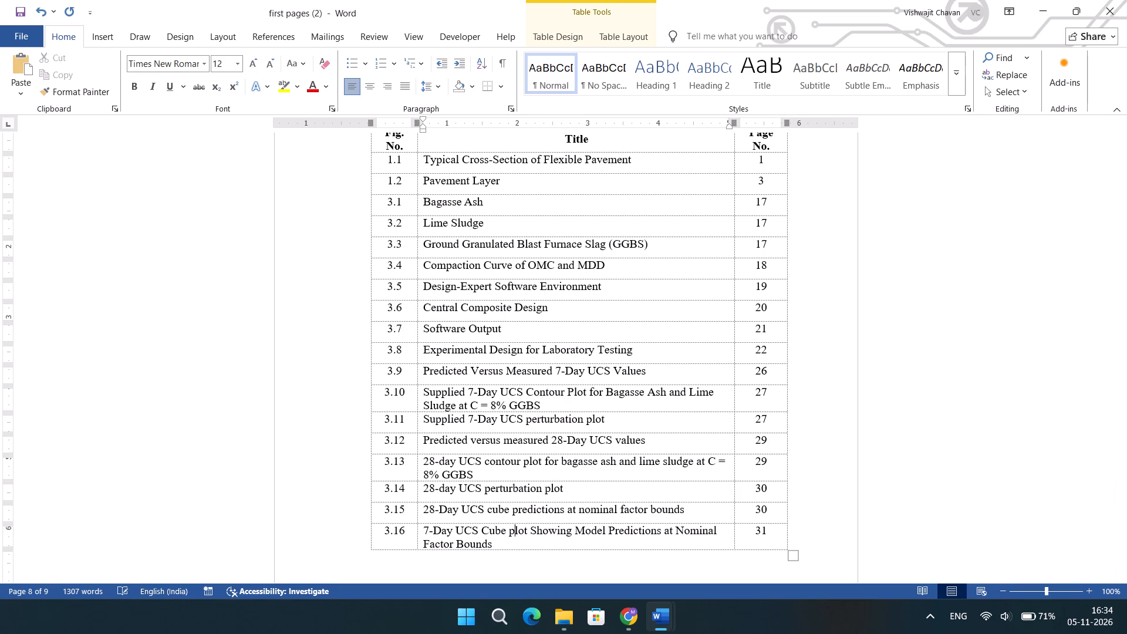
click(488, 532)
key(BackSpace)
key(c)
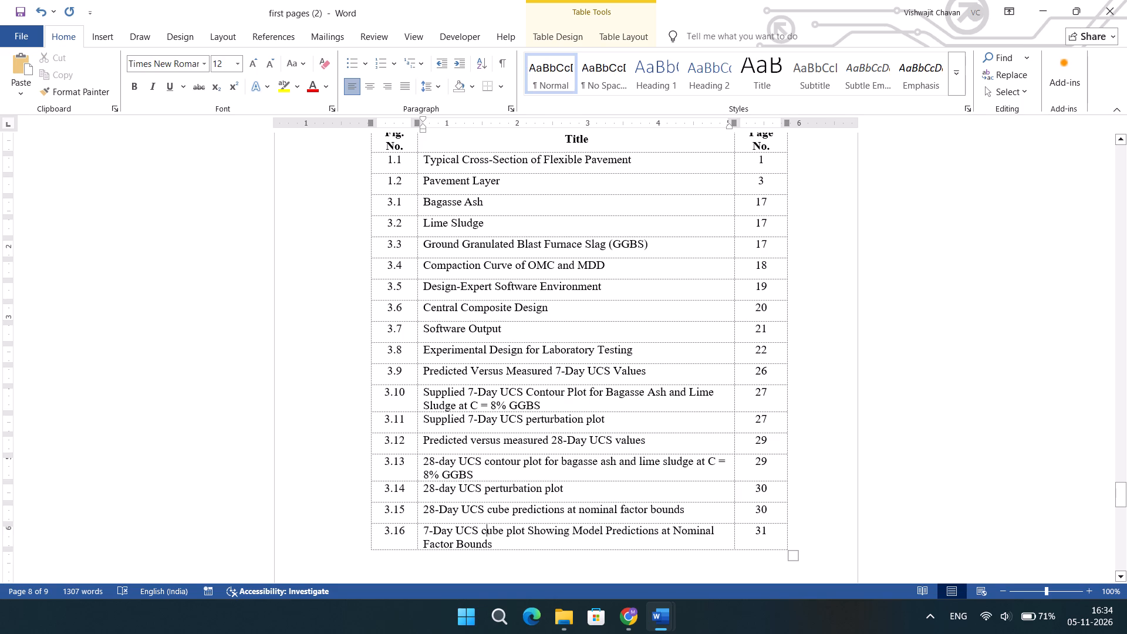
click(533, 533)
key(BackSpace)
key(s)
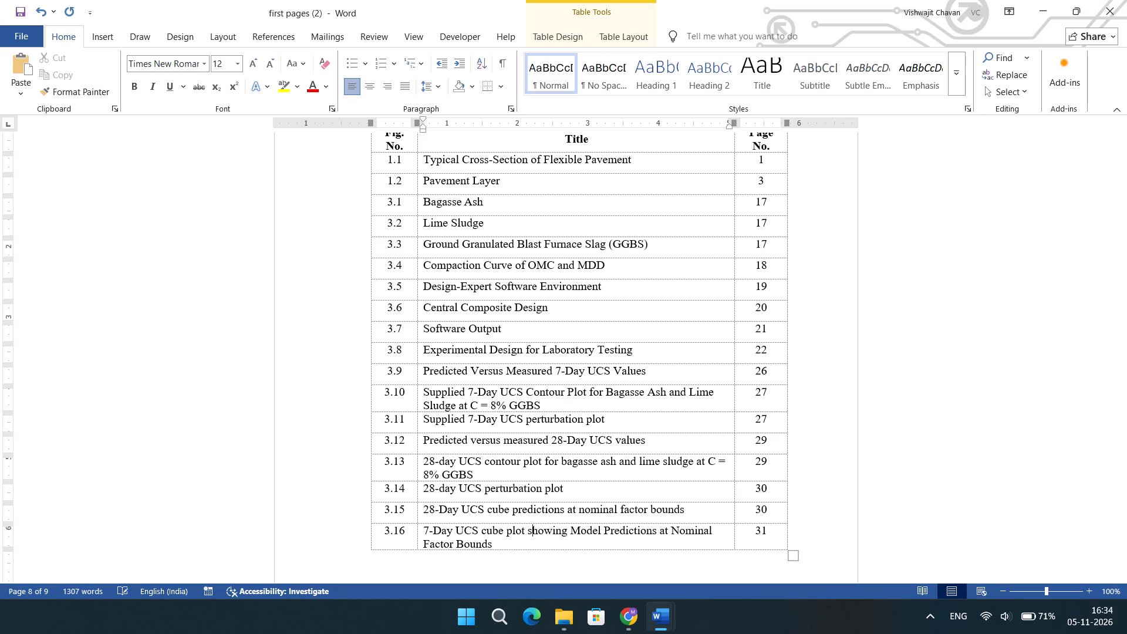
Make "model predictions" lowercase in the entry 3.16 title of the list of figures.
click(581, 532)
key(BackSpace)
key(m)
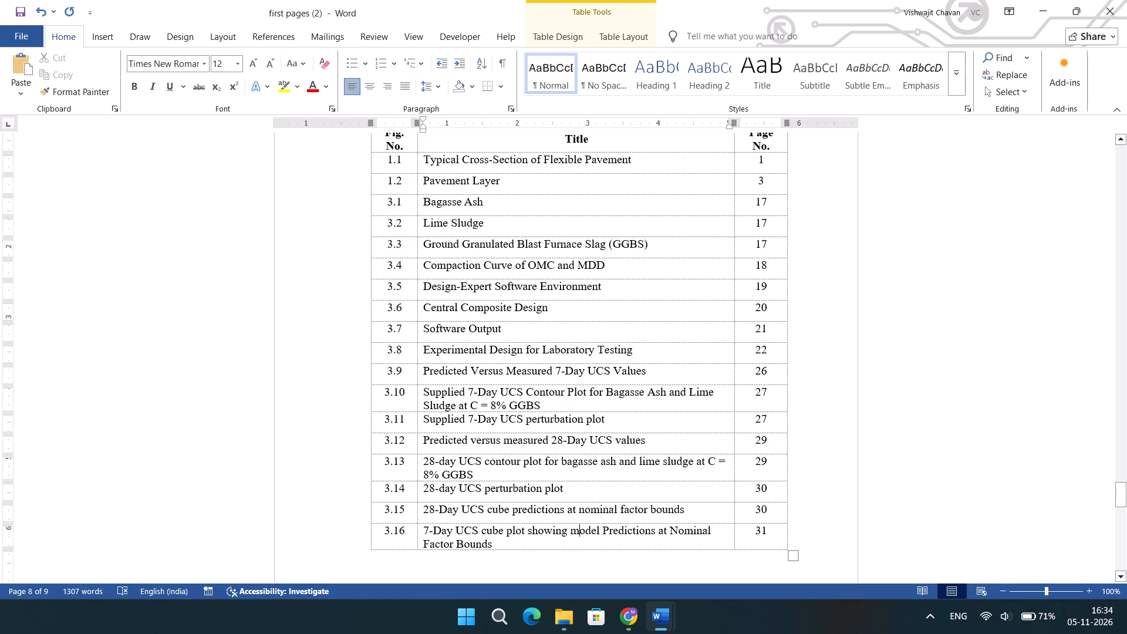
click(606, 531)
key(BackSpace)
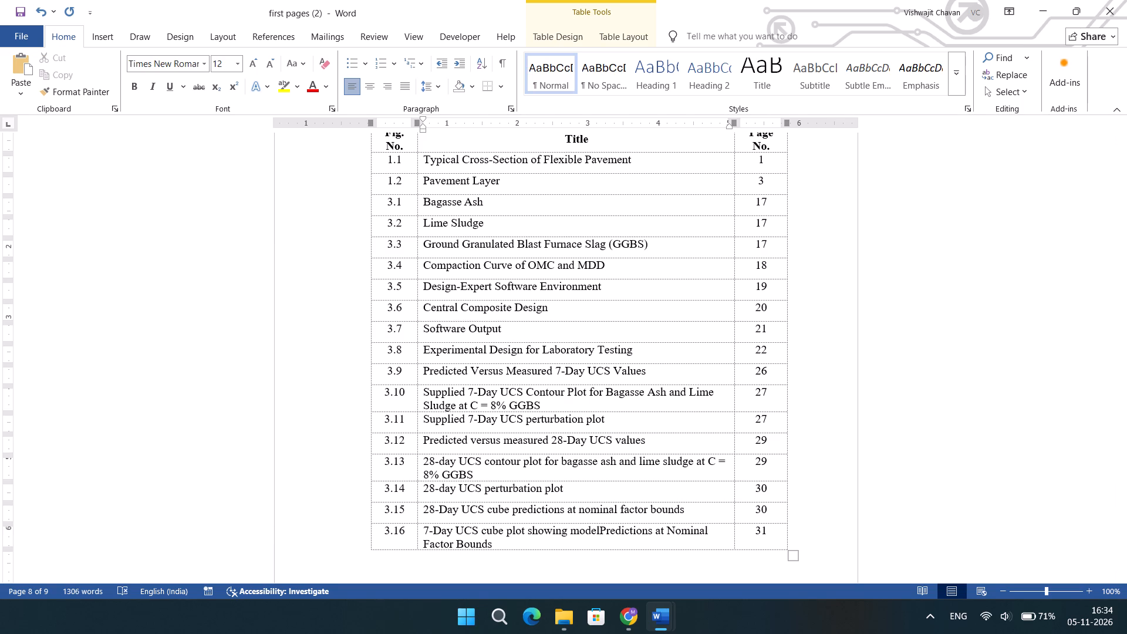
key(space)
key(Right)
key(BackSpace)
key(p)
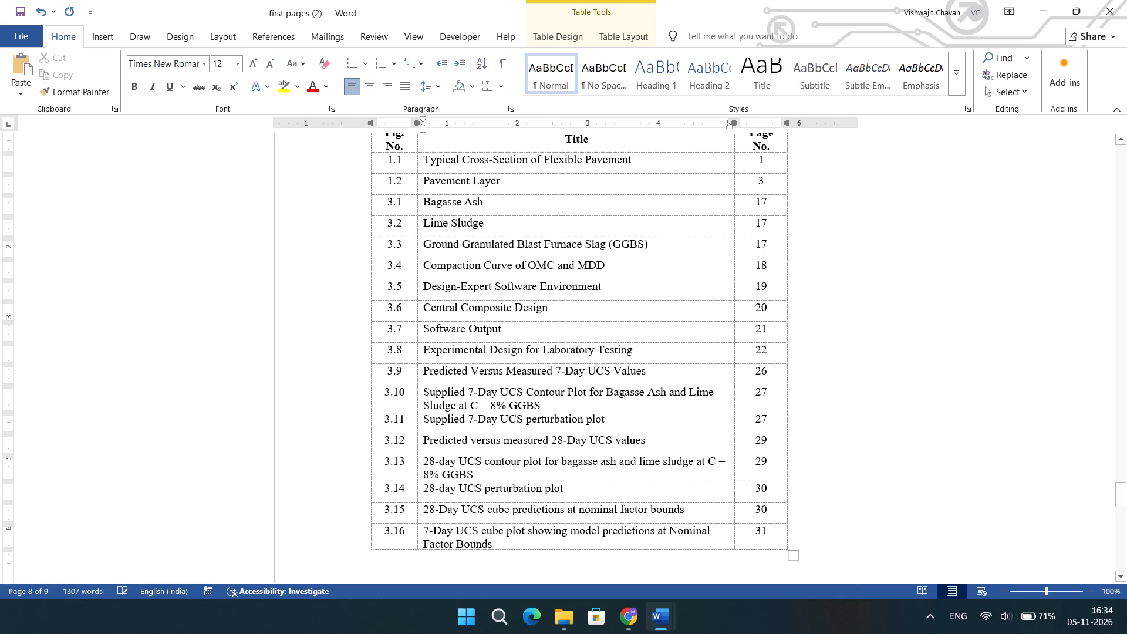
Make "nominal factor bounds" lowercase at the end of the entry 3.16 title in the list of figures.
click(676, 538)
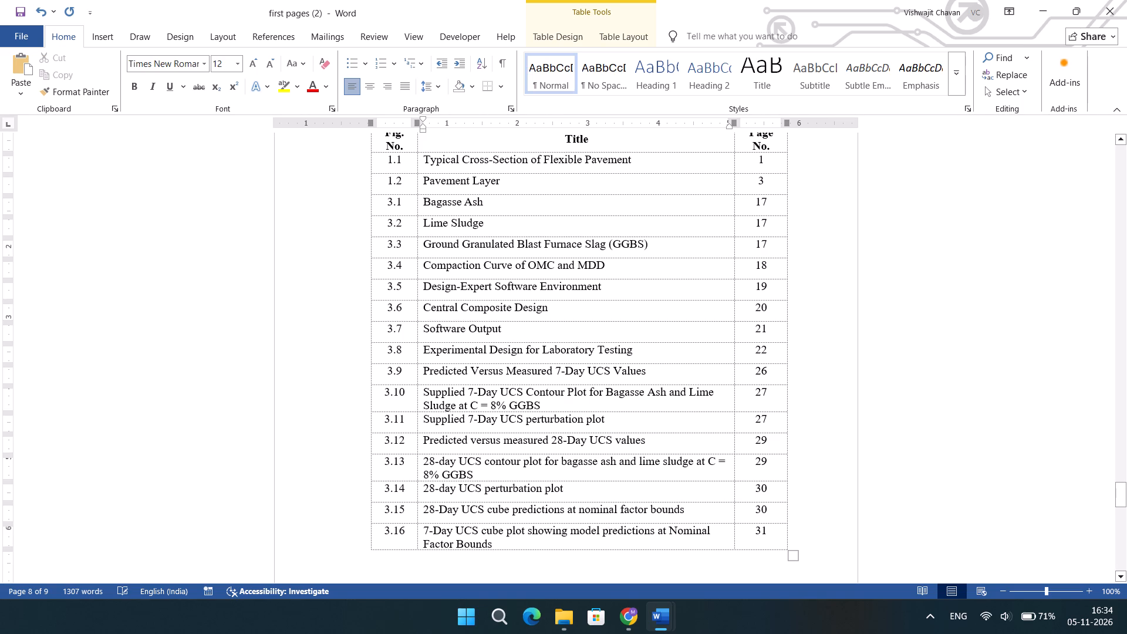
click(677, 531)
key(BackSpace)
key(n)
click(461, 549)
click(463, 545)
key(BackSpace)
key(b)
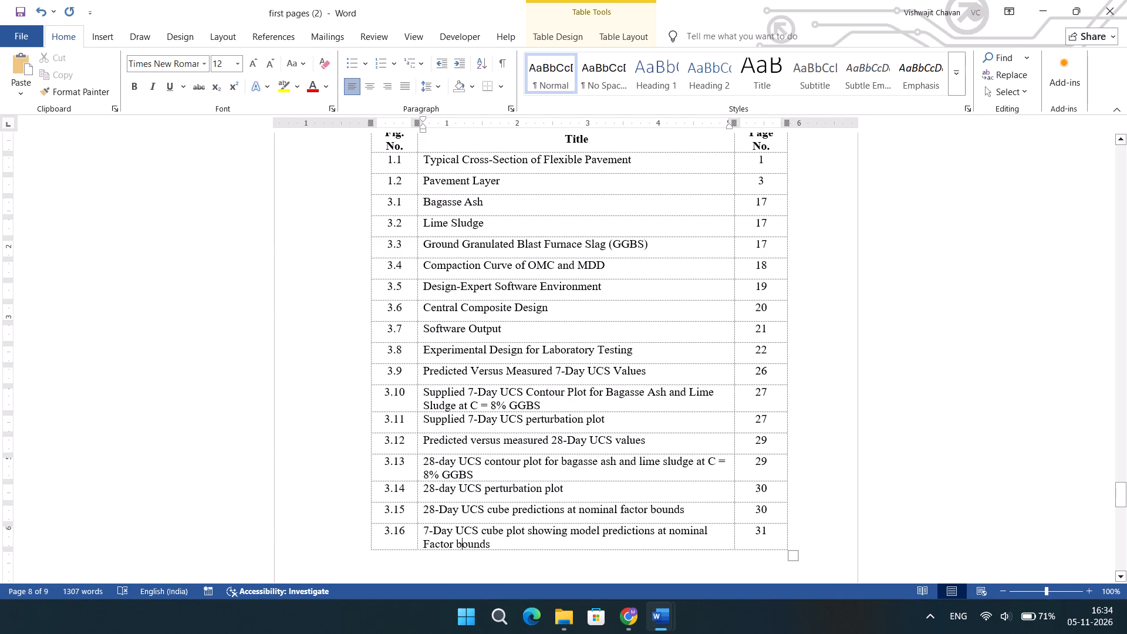
click(430, 543)
key(BackSpace)
key(f)
Change the entry 3.1 title in the list of figures to read "Bagasse ash".
scroll(633, 497, down, 1)
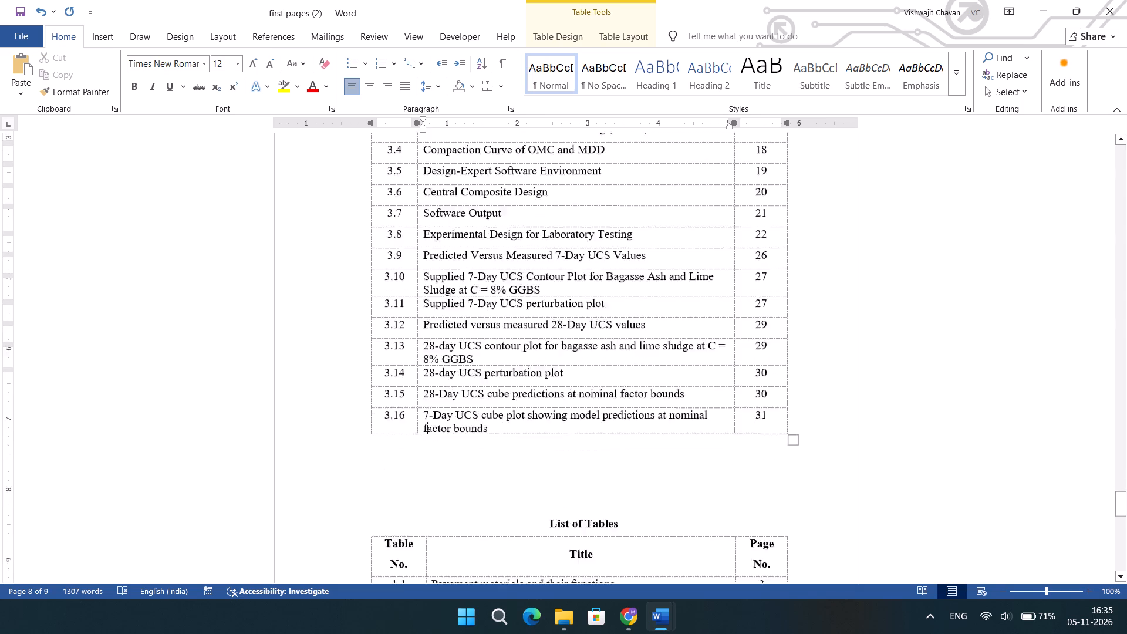
scroll(633, 497, down, 1)
ctrl+scroll(633, 497, up, 1)
ctrl+scroll(633, 497, down, 1)
ctrl+scroll(568, 421, down, 3)
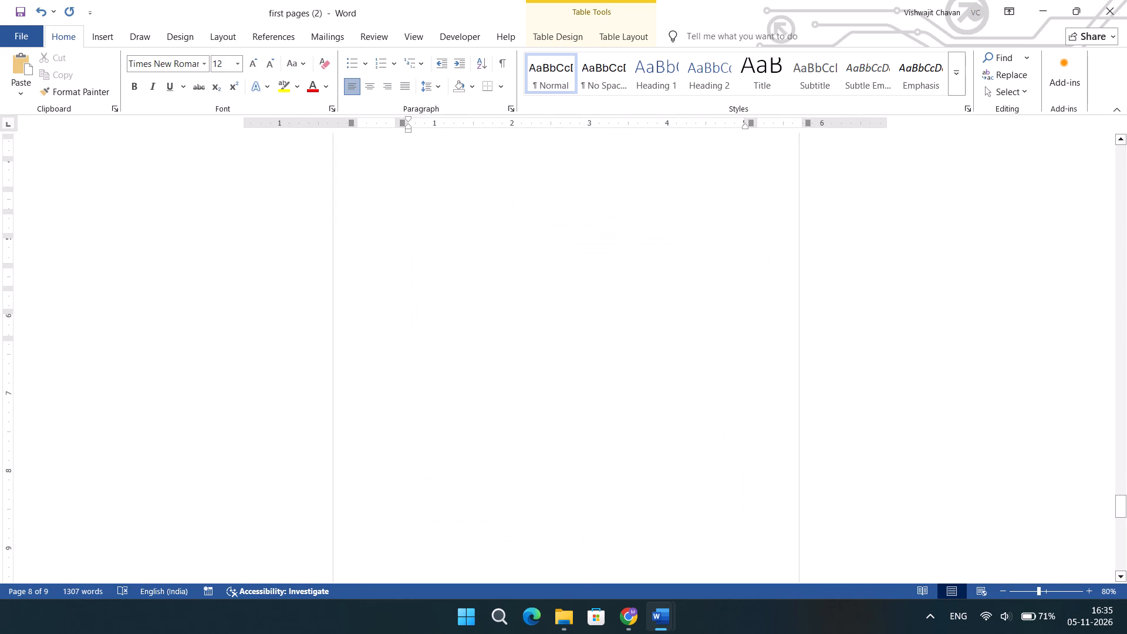
scroll(618, 344, up, 3)
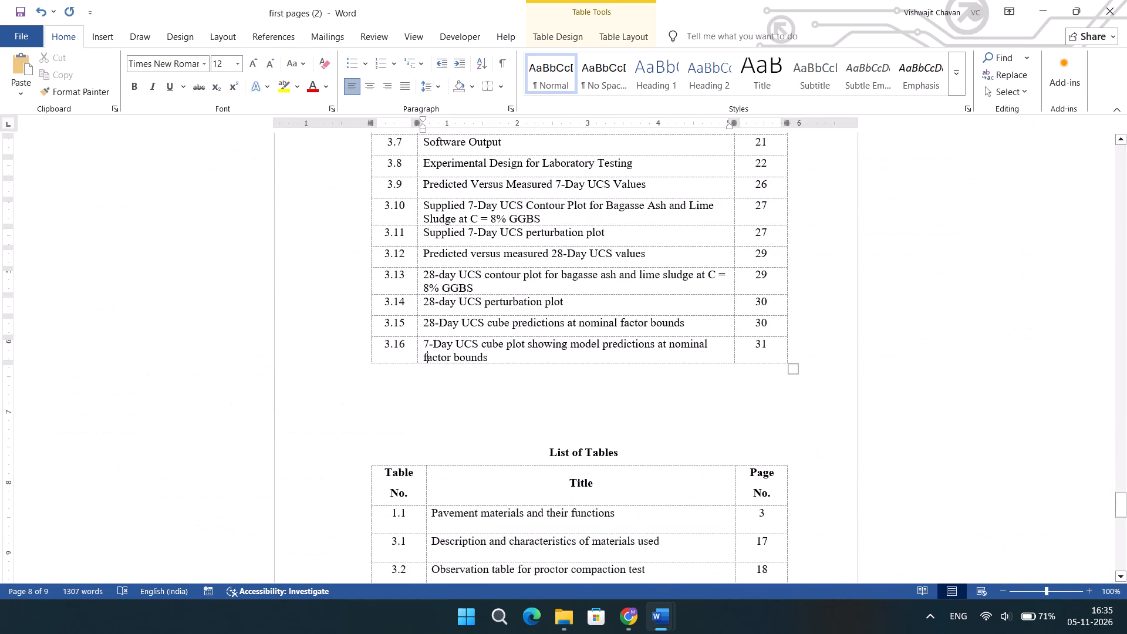
scroll(791, 285, up, 1)
scroll(659, 303, up, 4)
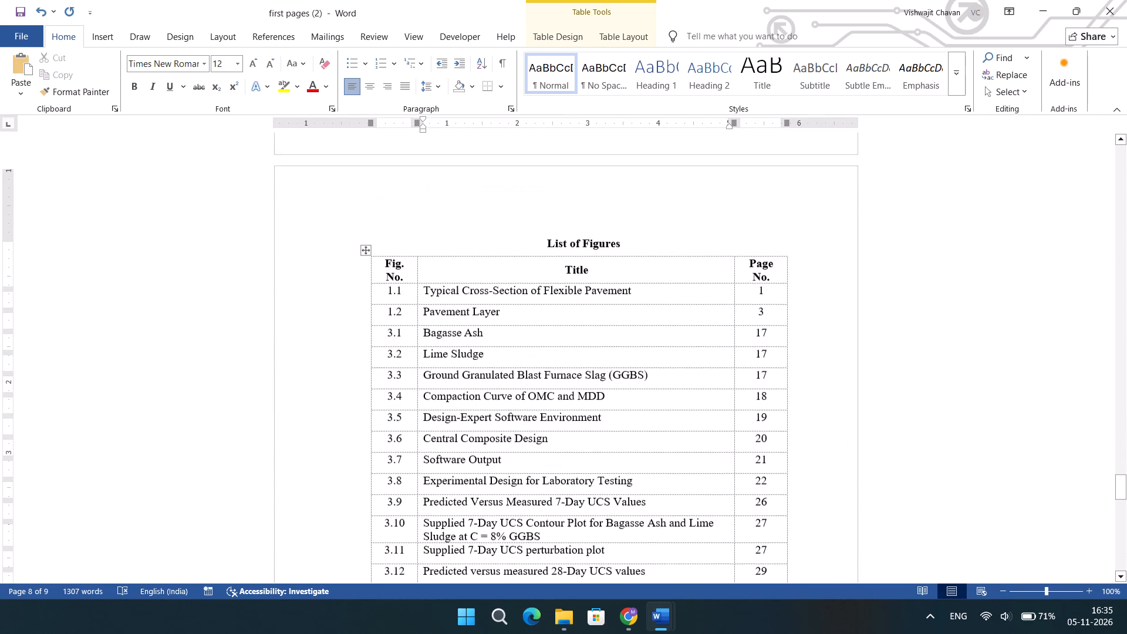
scroll(680, 260, down, 1)
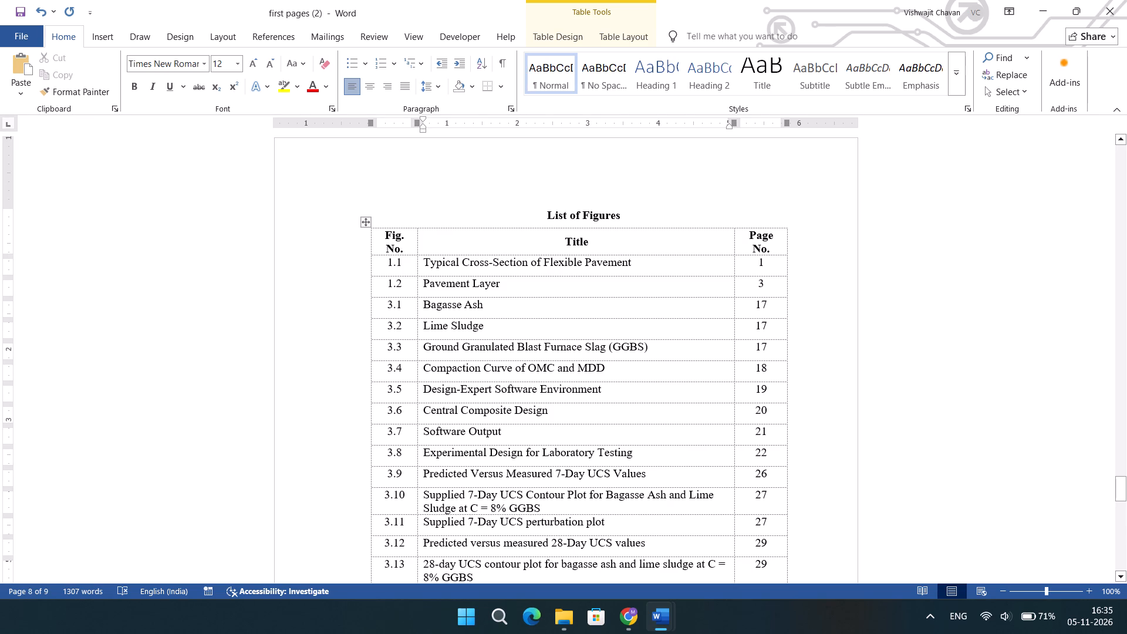
click(468, 307)
key(BackSpace)
key(s)
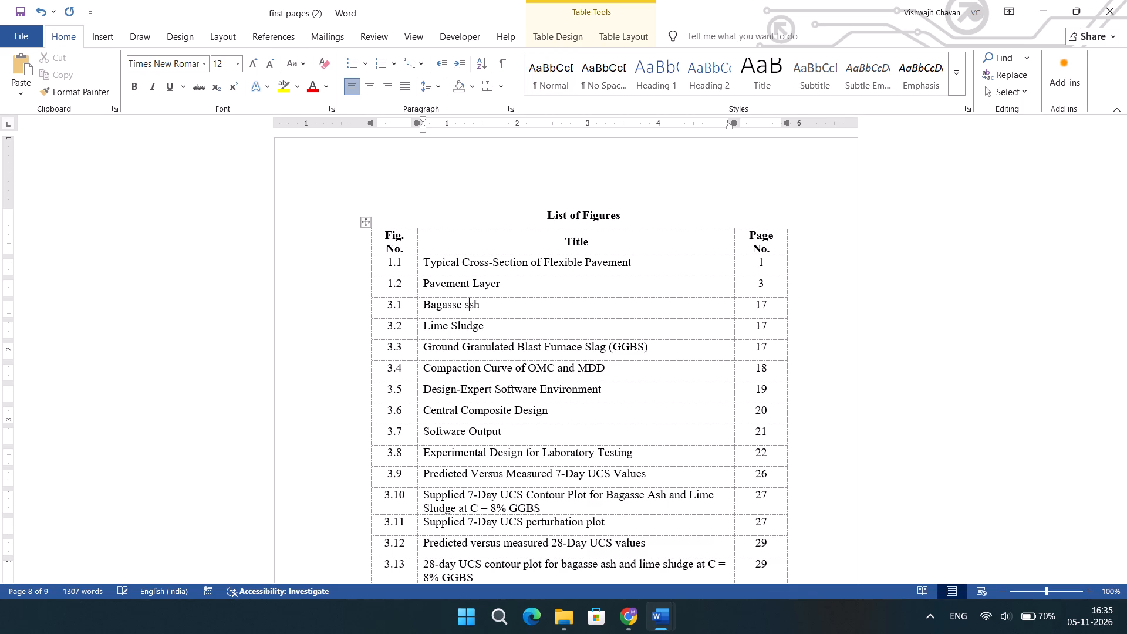
key(BackSpace)
key(a)
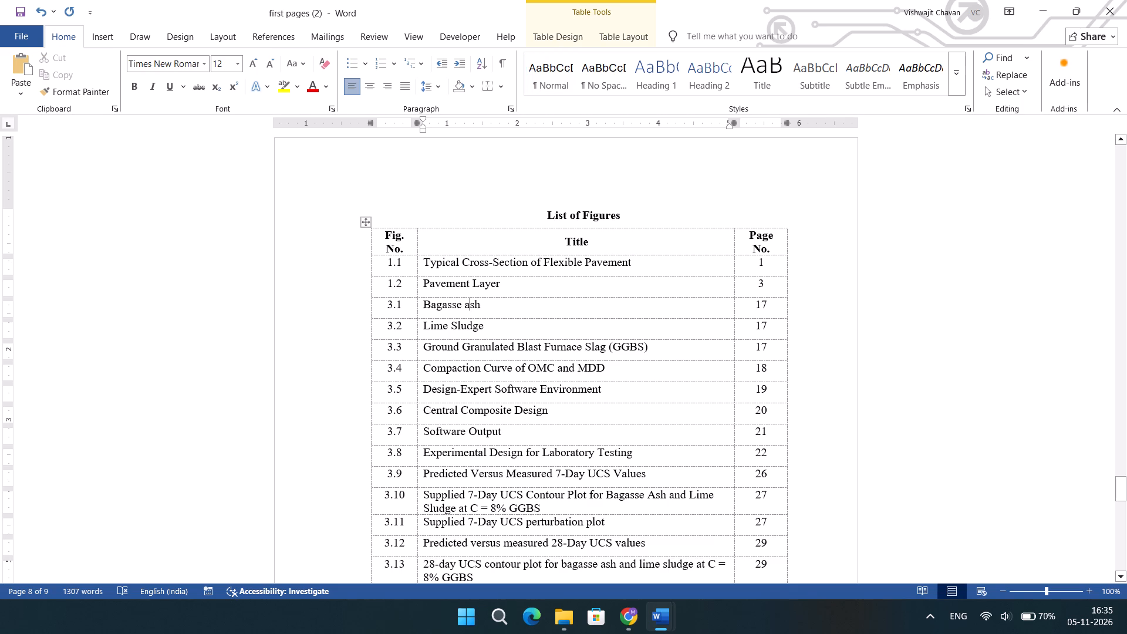
Change the entry 3.2 title in the list of figures to read "Lime sludge".
click(456, 324)
key(BackSpace)
key(s)
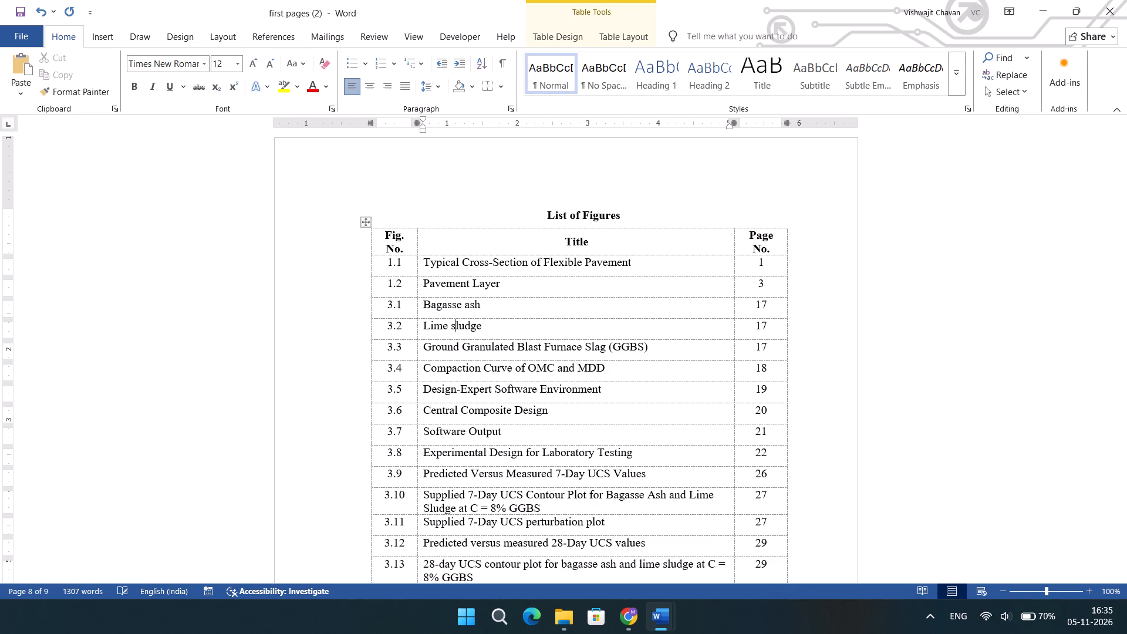
Change the entry 1.1 title in the list of figures to read "Typical cross-section of flexible pavement".
click(468, 261)
key(BackSpace)
key(c)
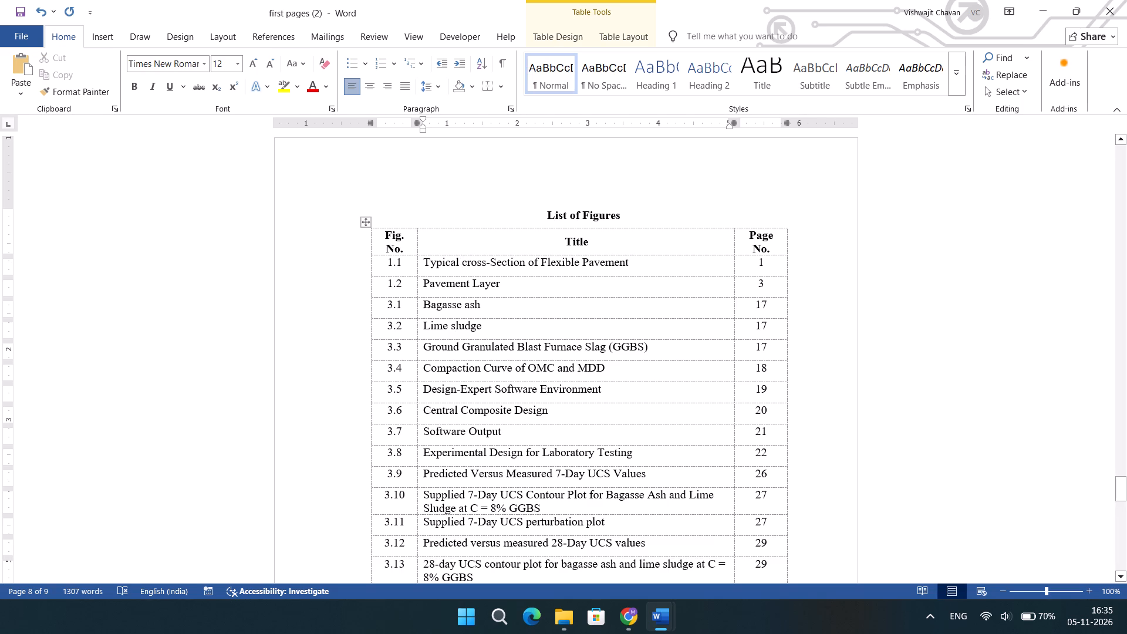
click(496, 264)
key(BackSpace)
key(s)
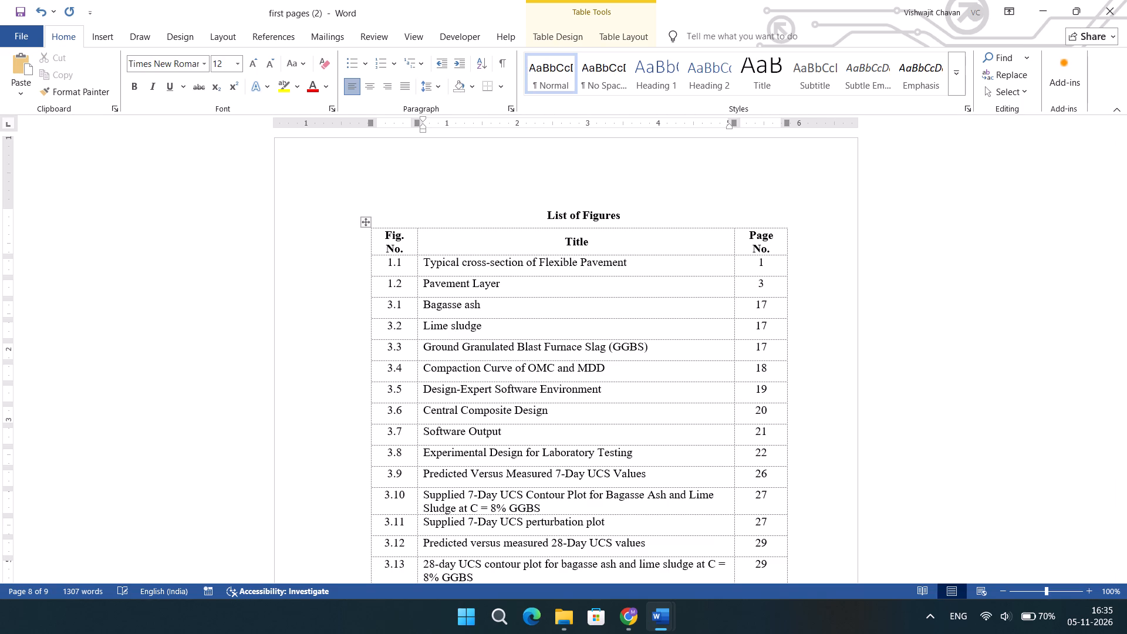
click(542, 261)
key(BackSpace)
key(f)
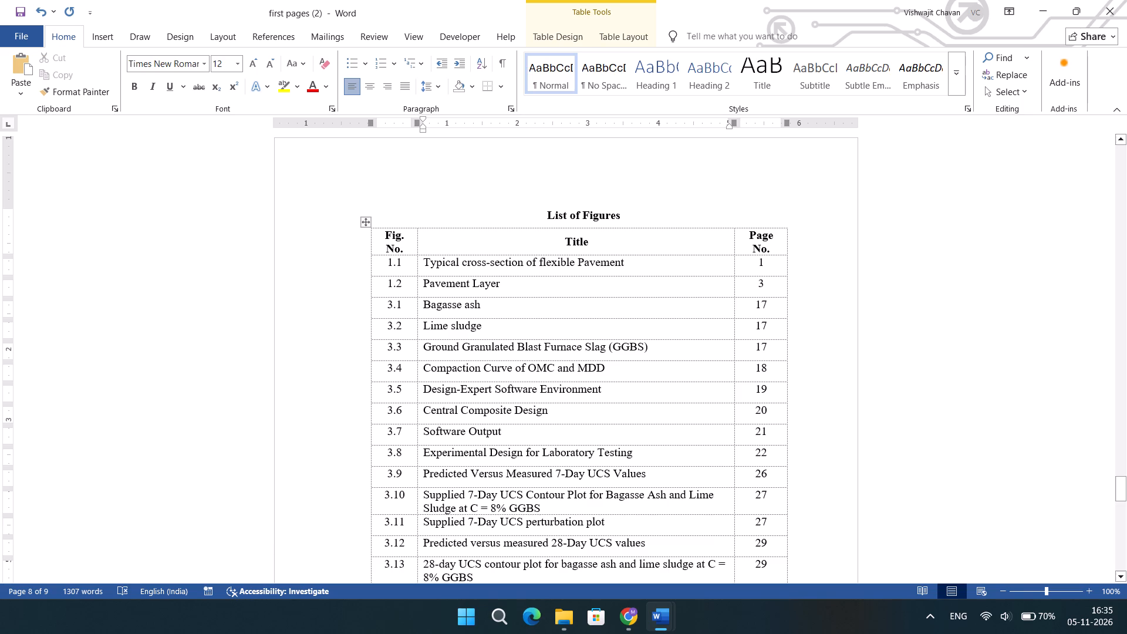
click(581, 261)
key(BackSpace)
key(p)
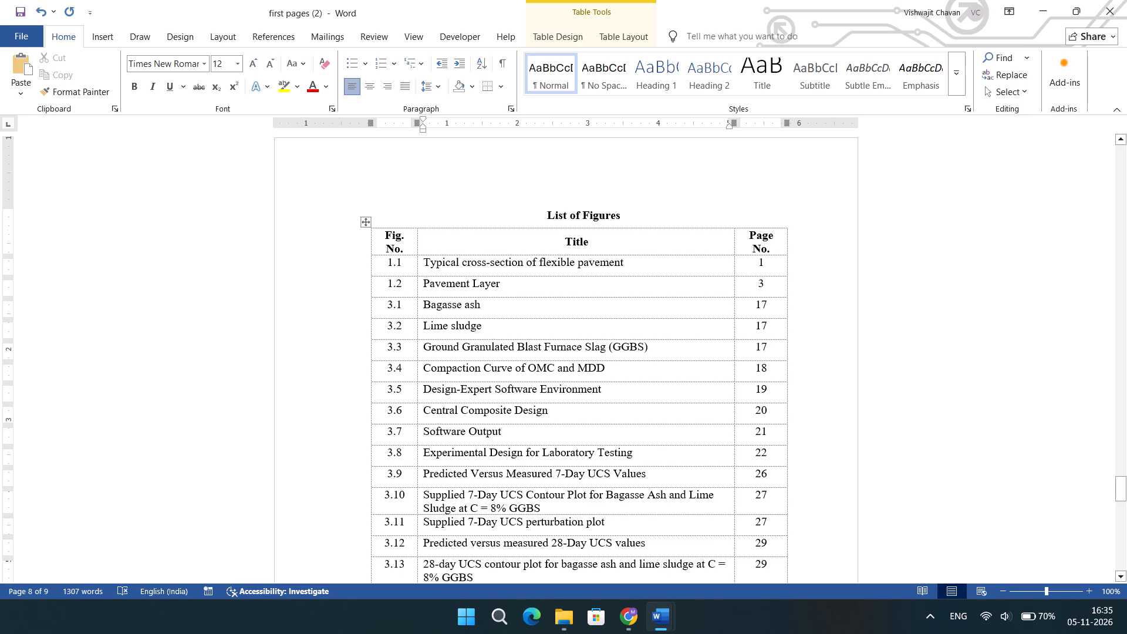
Change the entry 1.2 title in the list of figures to read "Pavement layer".
click(477, 284)
key(BackSpace)
key(l)
Change the entry 3.5 title in the list of figures to read "Design-Expert software environment".
scroll(487, 358, down, 1)
ctrl+scroll(487, 358, up, 1)
ctrl+scroll(487, 358, down, 1)
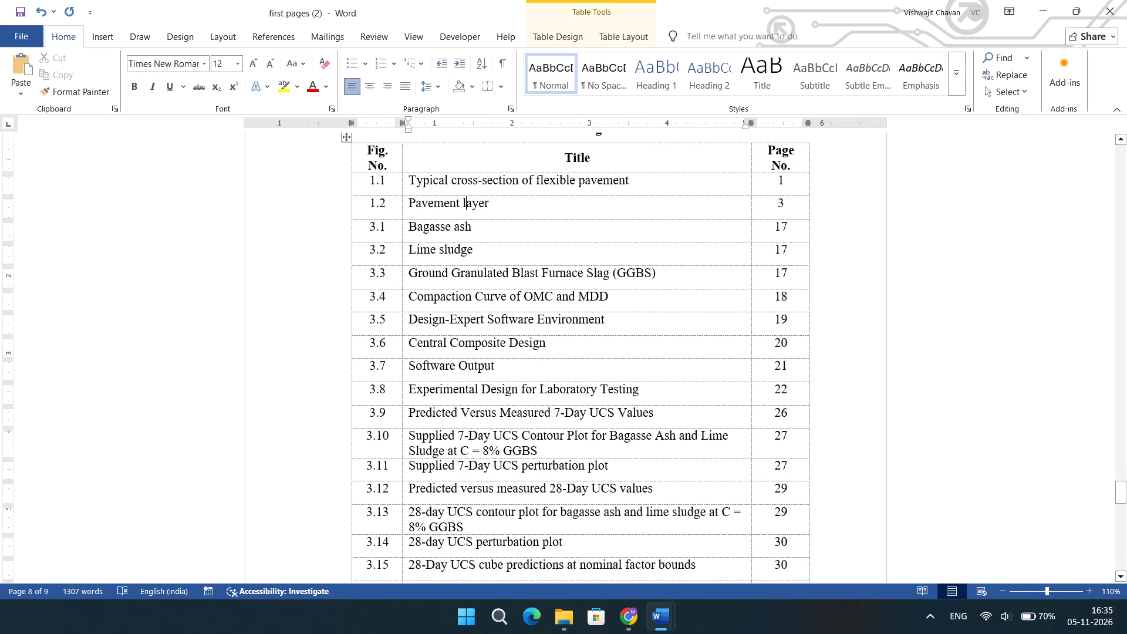
click(544, 318)
key(BackSpace)
key(e)
click(496, 318)
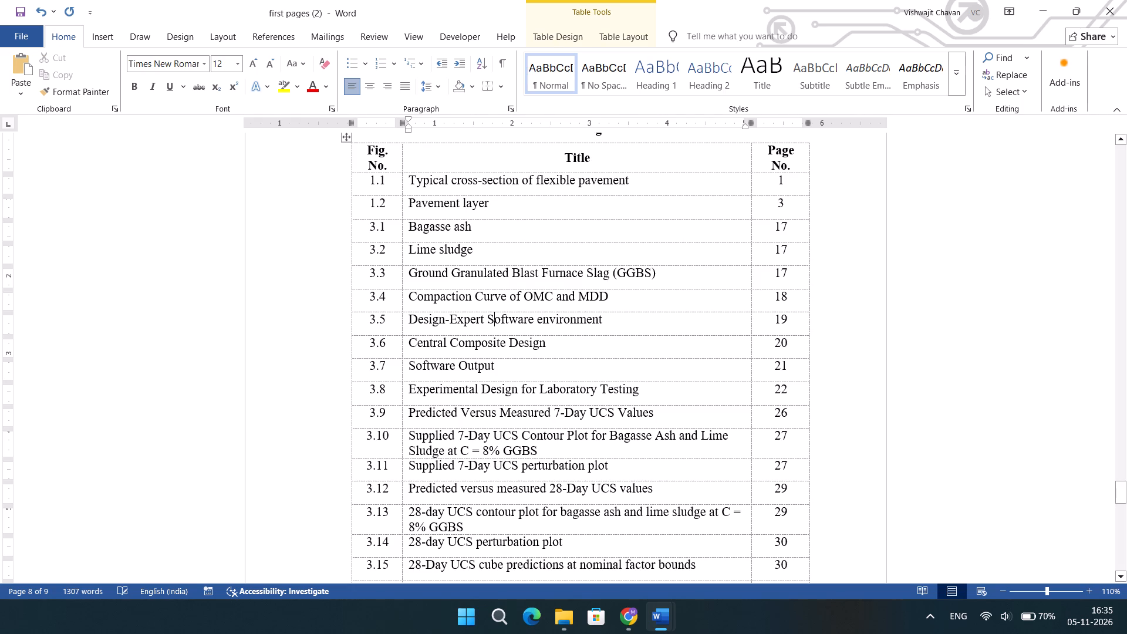
key(BackSpace)
key(s)
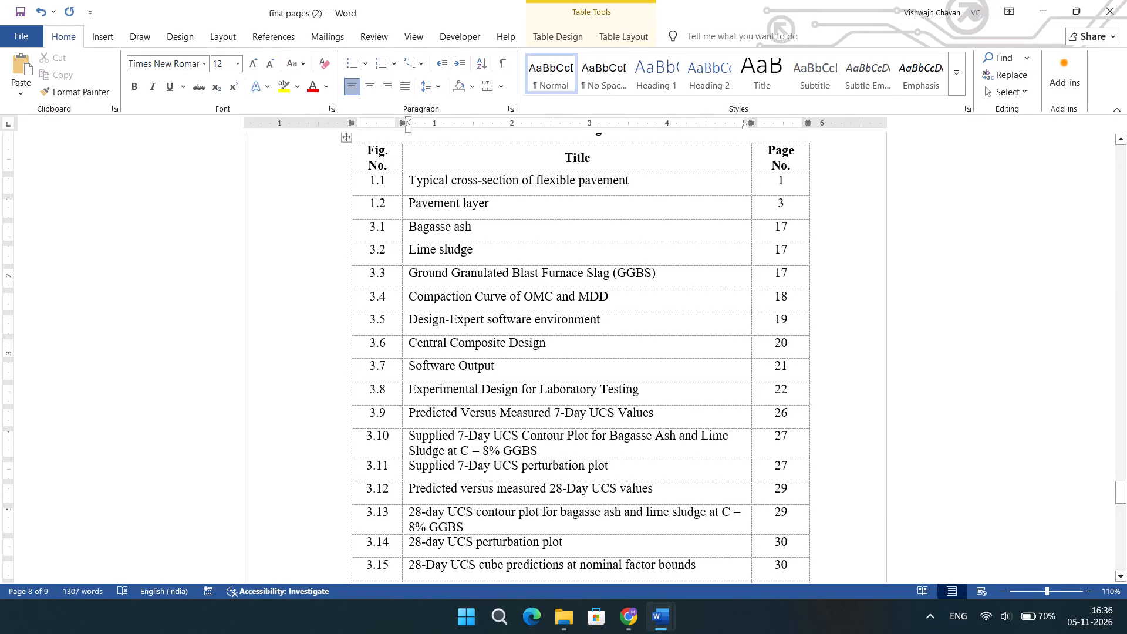
Change the entry 3.8 title in the list of figures to read "Experimental design for laboratory testing".
click(594, 271)
scroll(578, 385, down, 1)
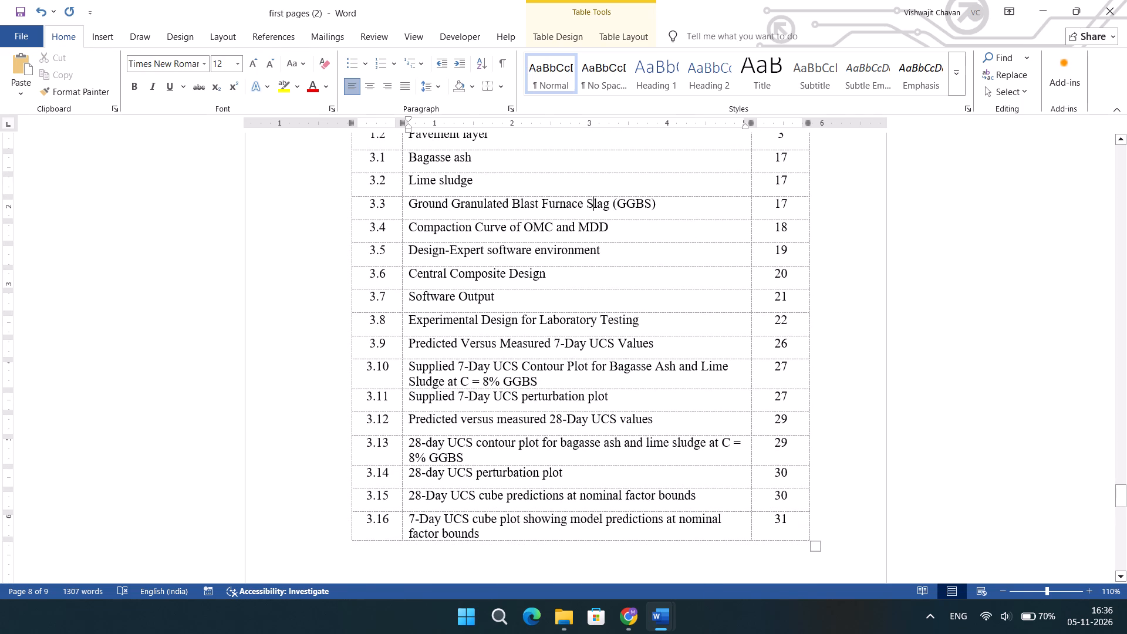
click(607, 319)
key(BackSpace)
key(t)
click(546, 323)
key(BackSpace)
key(l)
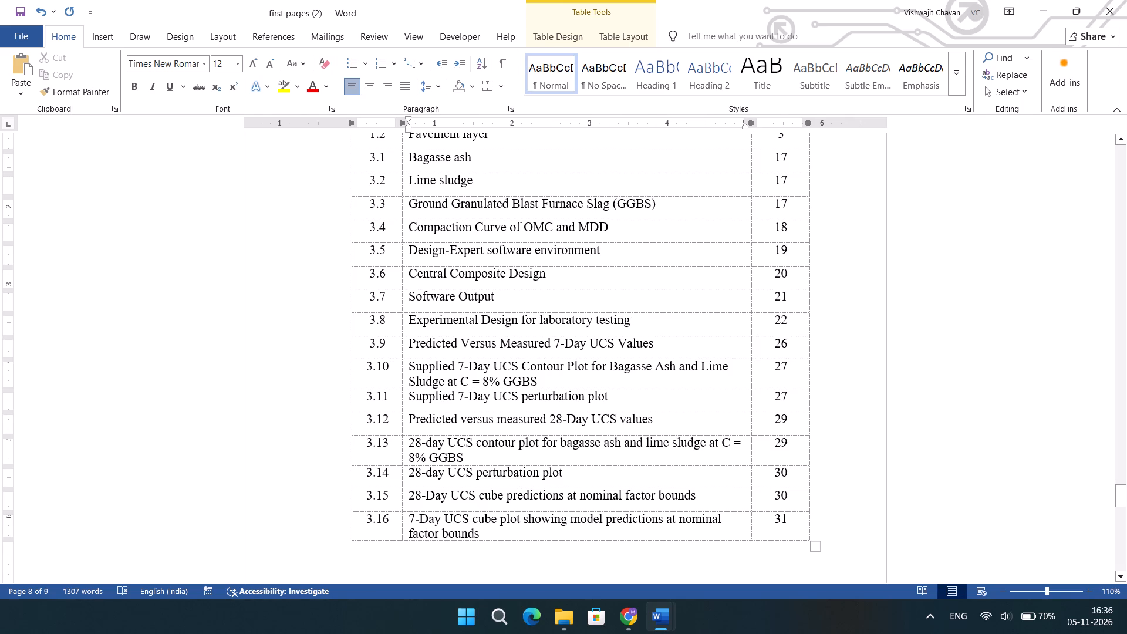
click(491, 322)
key(BackSpace)
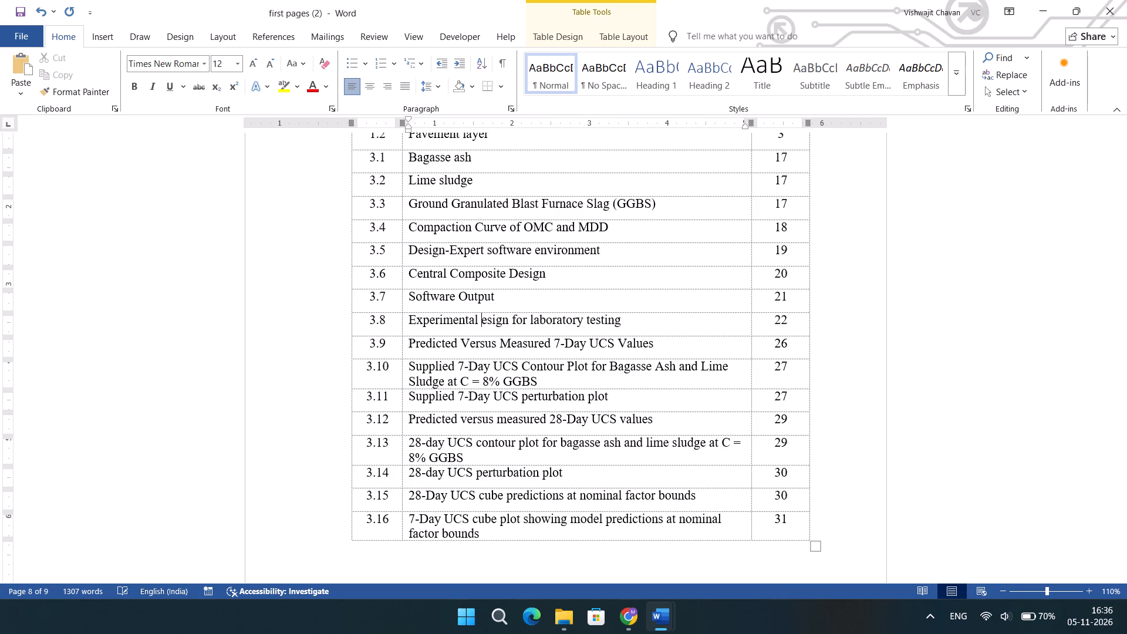
key(d)
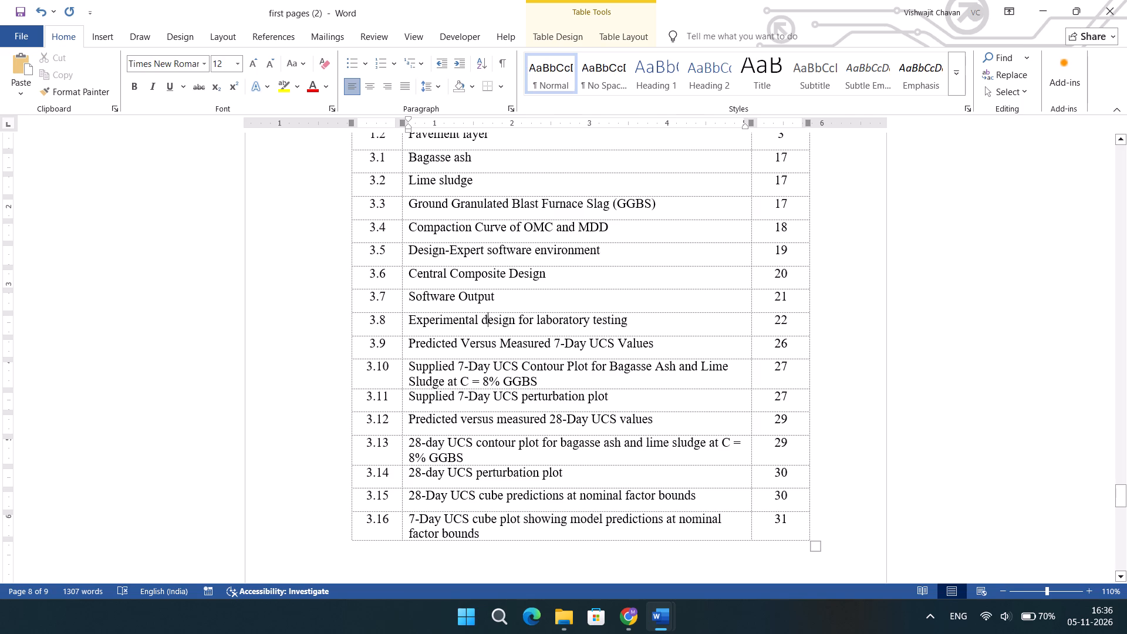
Change the entry 3.9 title in the list of figures to read "Predicted versus measured 7-day UCS values".
click(625, 343)
key(BackSpace)
key(v)
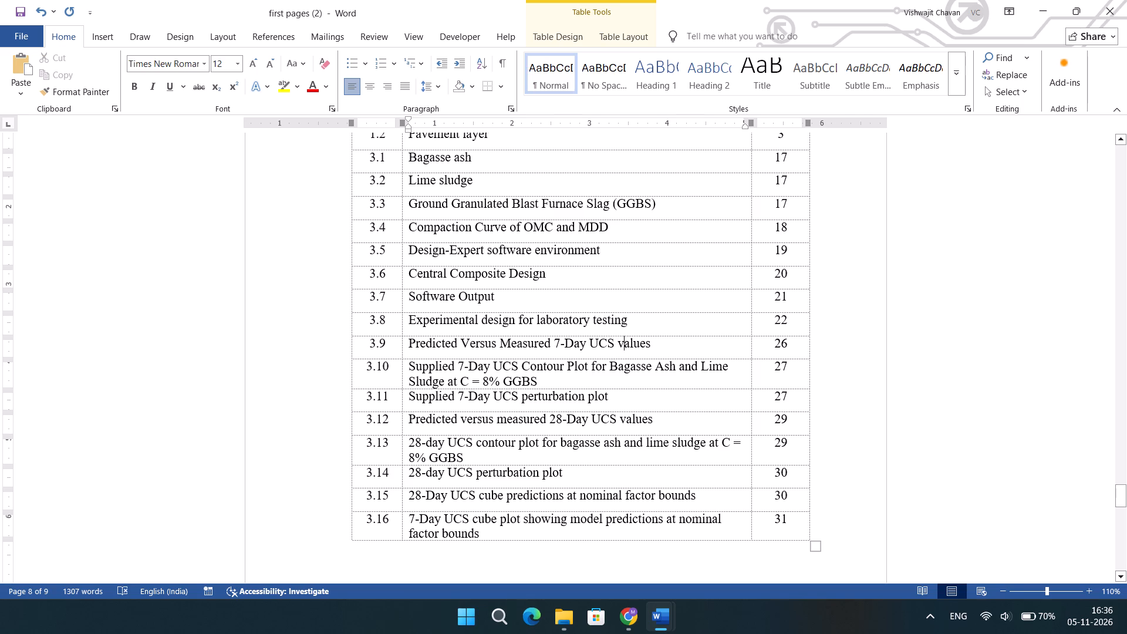
click(573, 339)
key(BackSpace)
key(d)
click(509, 342)
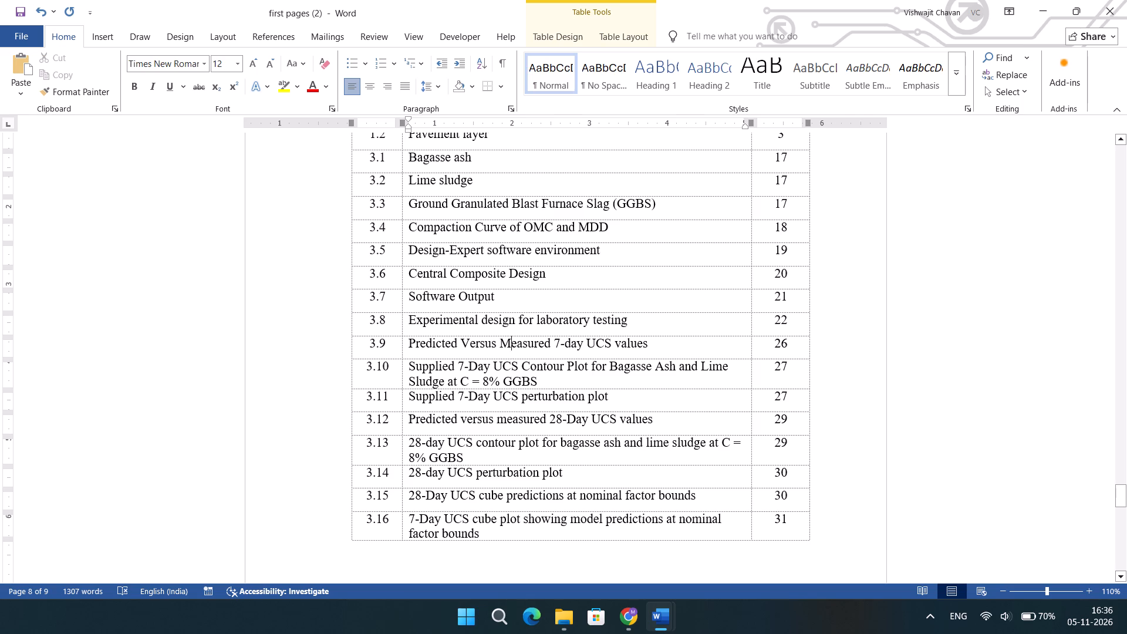
key(BackSpace)
key(m)
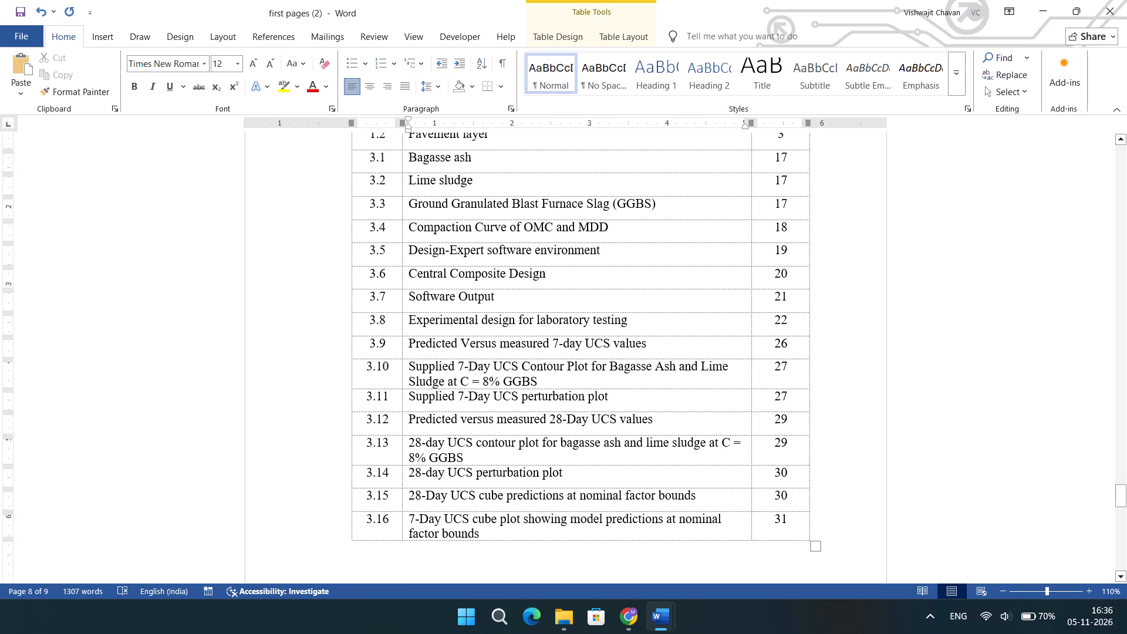
click(471, 347)
key(BackSpace)
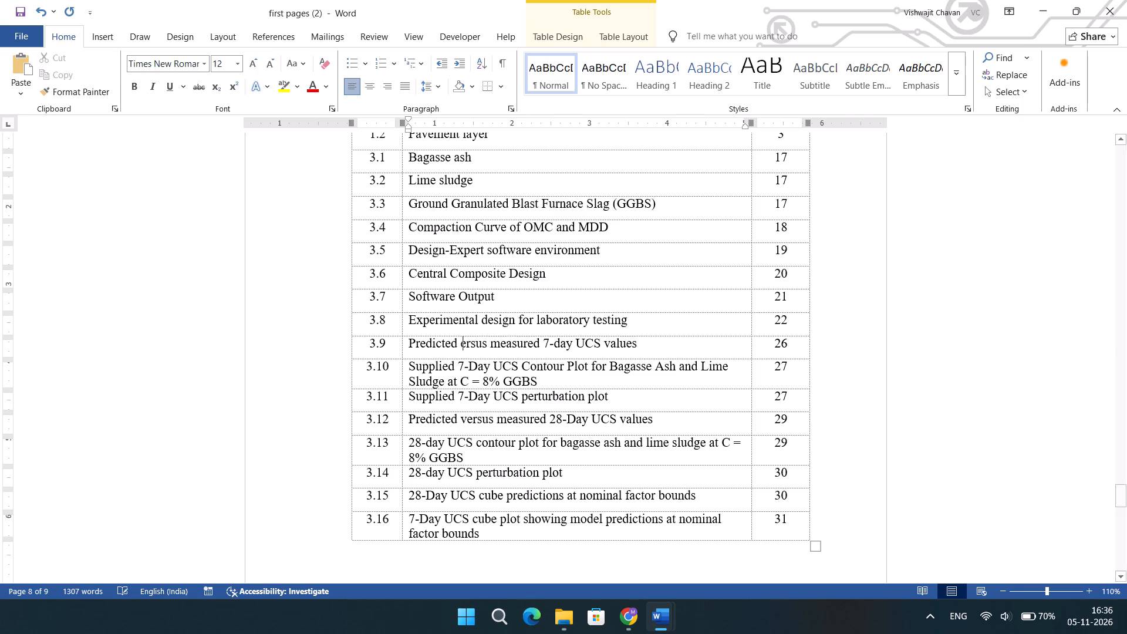
key(v)
Change "Day" to lowercase in the entry 3.10 title of the list of figures, making it "7-day".
scroll(631, 363, down, 1)
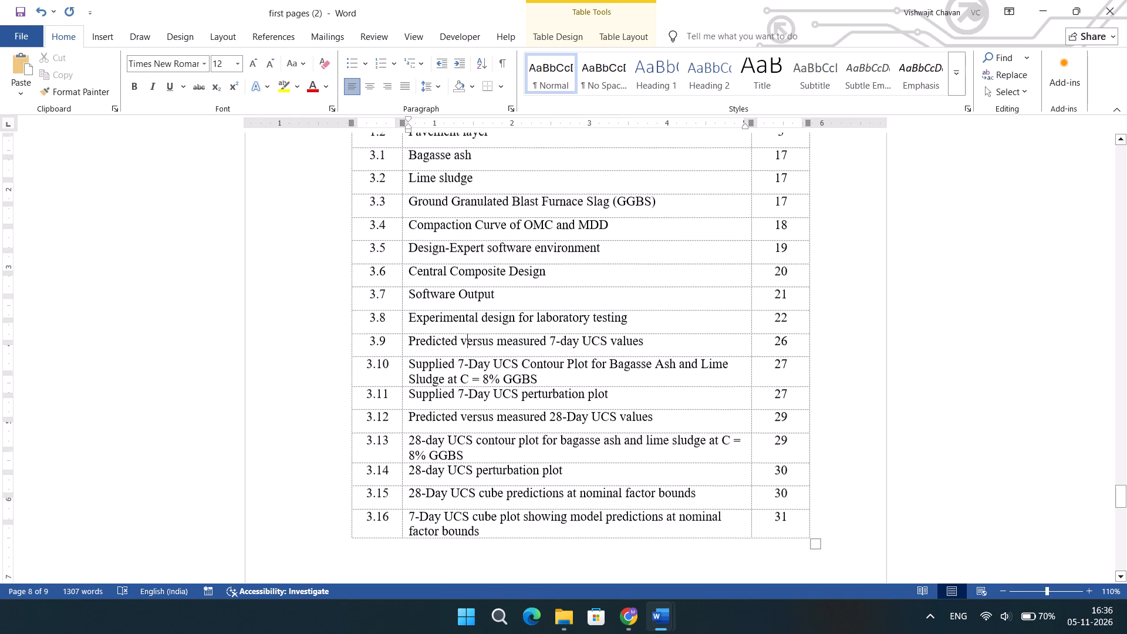
scroll(631, 363, down, 1)
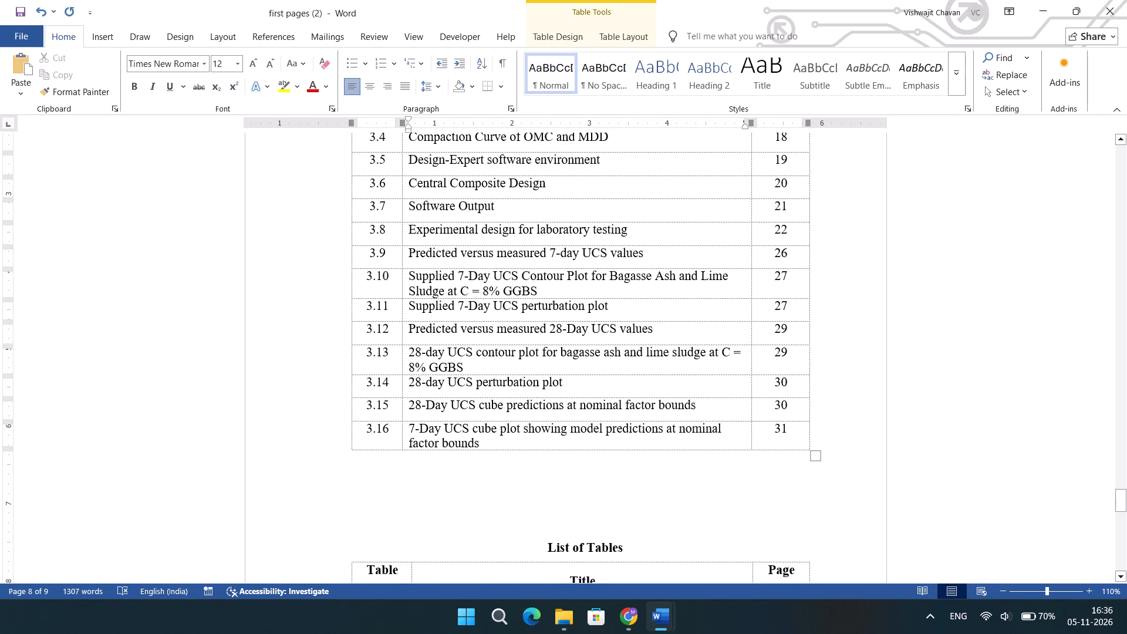
click(477, 279)
key(BackSpace)
key(d)
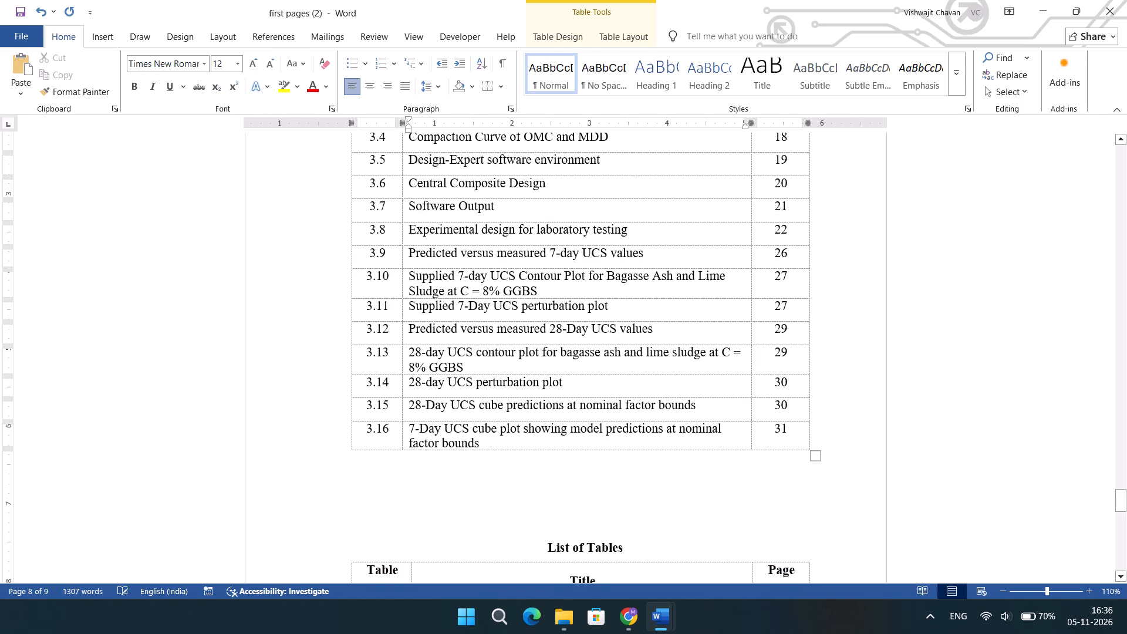
Change the entry 3.6 title in the list of figures to read "Central composite design".
click(519, 181)
key(BackSpace)
key(d)
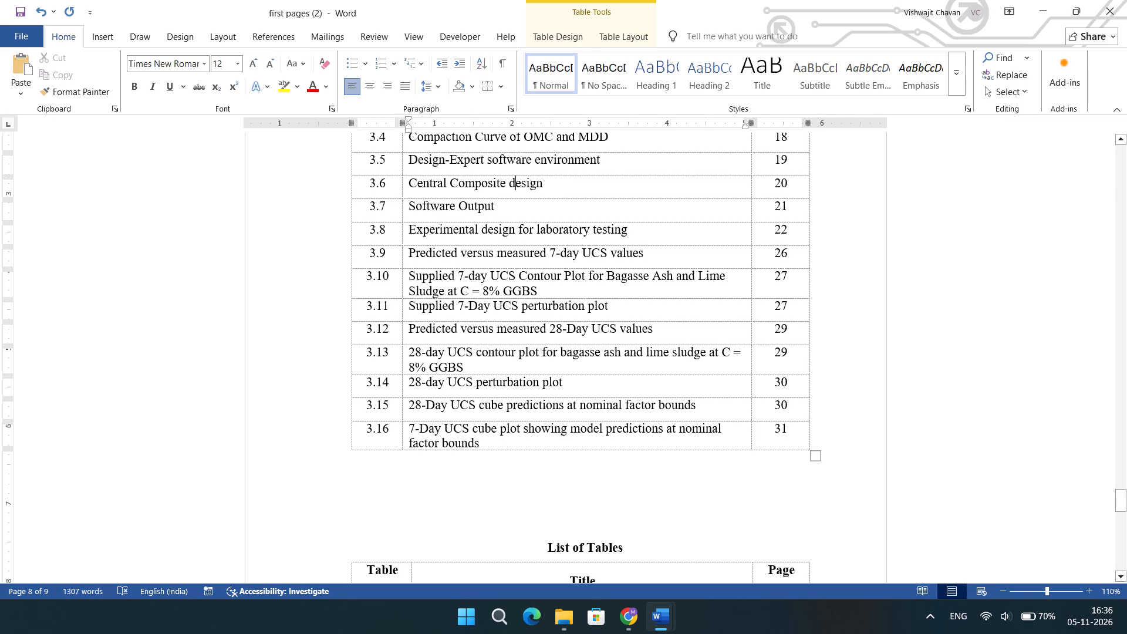
click(458, 185)
key(BackSpace)
key(c)
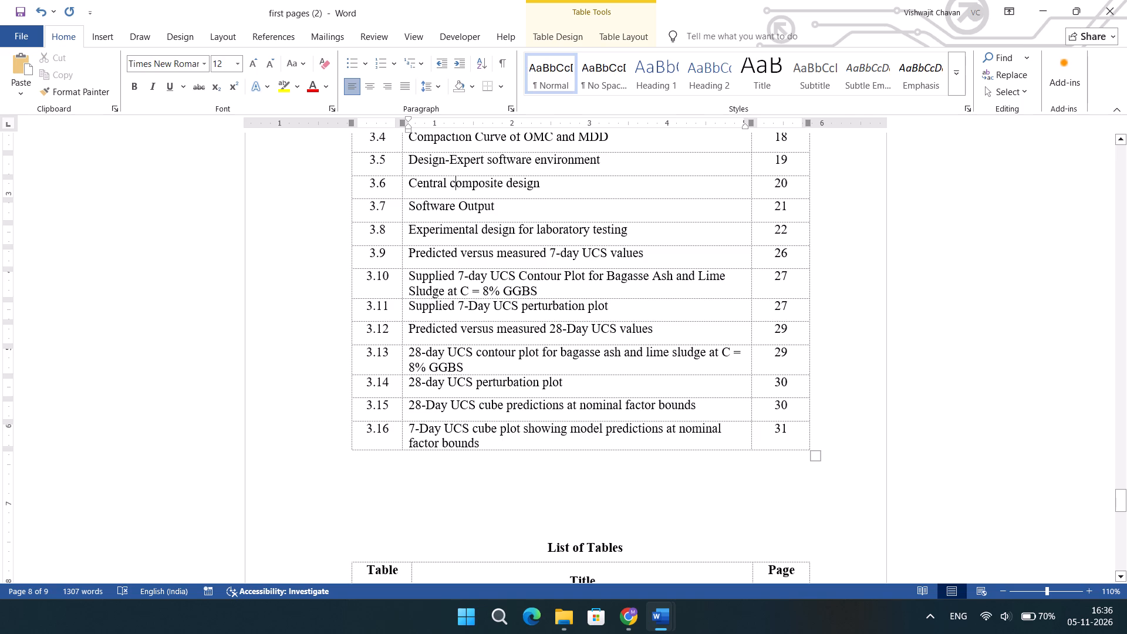
Change the entry 3.7 title in the list of figures to read "Software output".
click(466, 208)
key(BackSpace)
key(o)
Put the words "contour plot" in lowercase in the entry 3.10 title of the list of figures.
scroll(509, 319, down, 1)
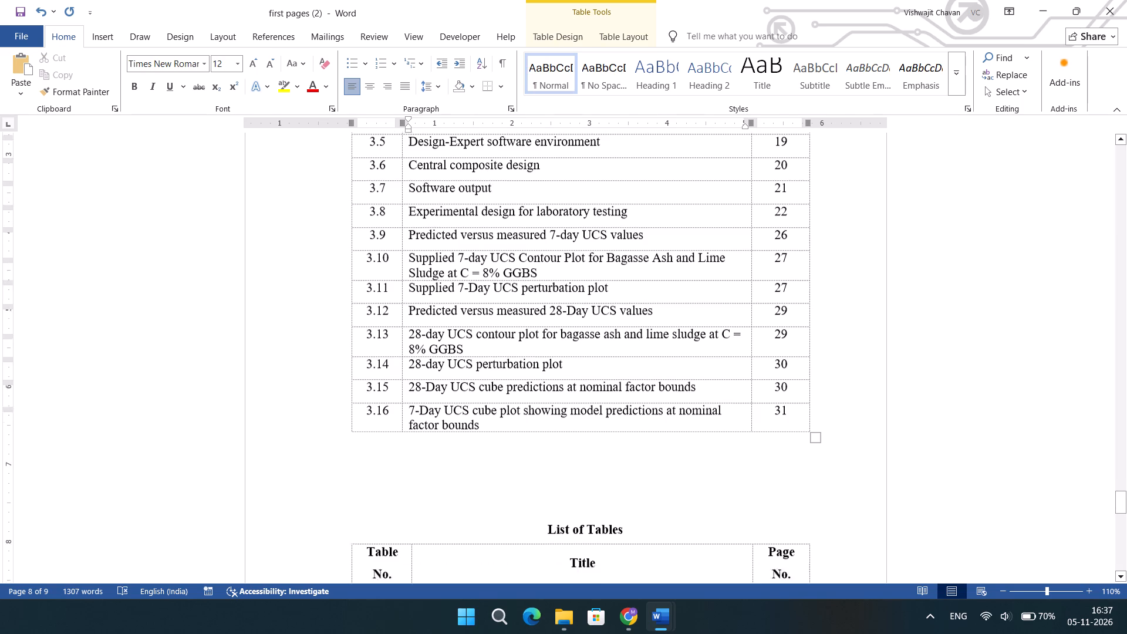
scroll(509, 319, down, 1)
click(531, 212)
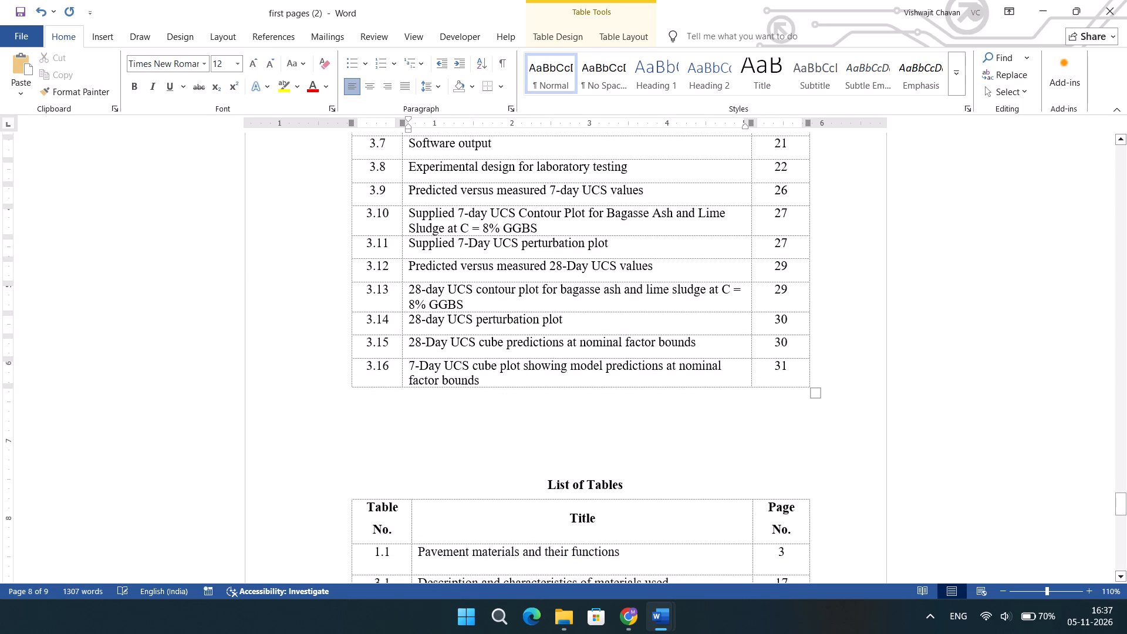
key(Left)
key(BackSpace)
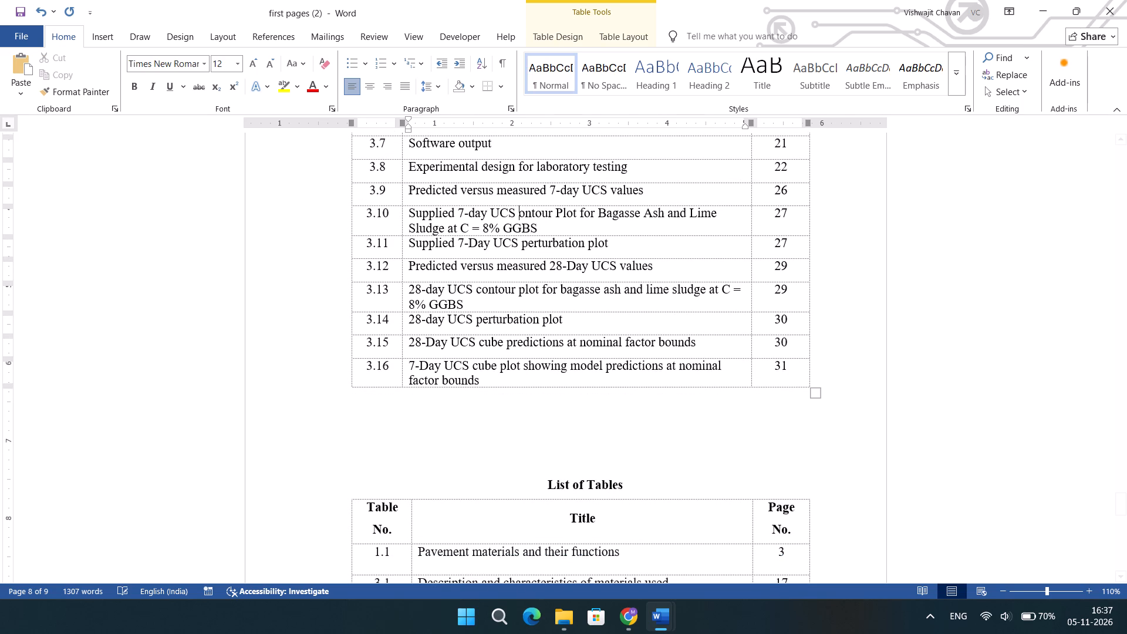
key(c)
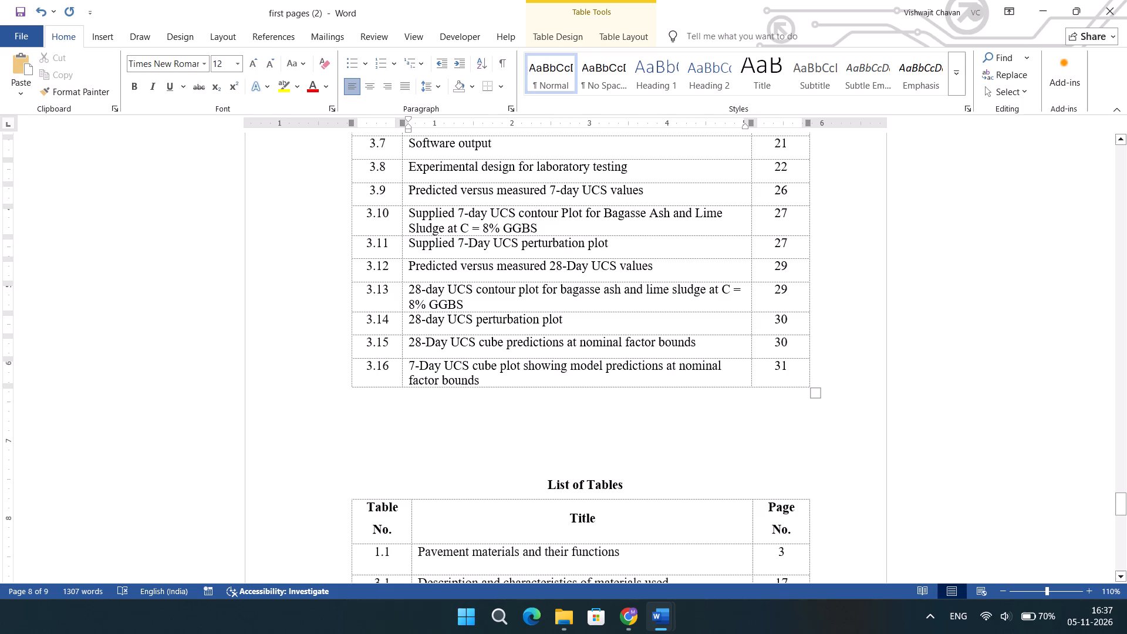
click(566, 207)
click(567, 210)
key(BackSpace)
key(p)
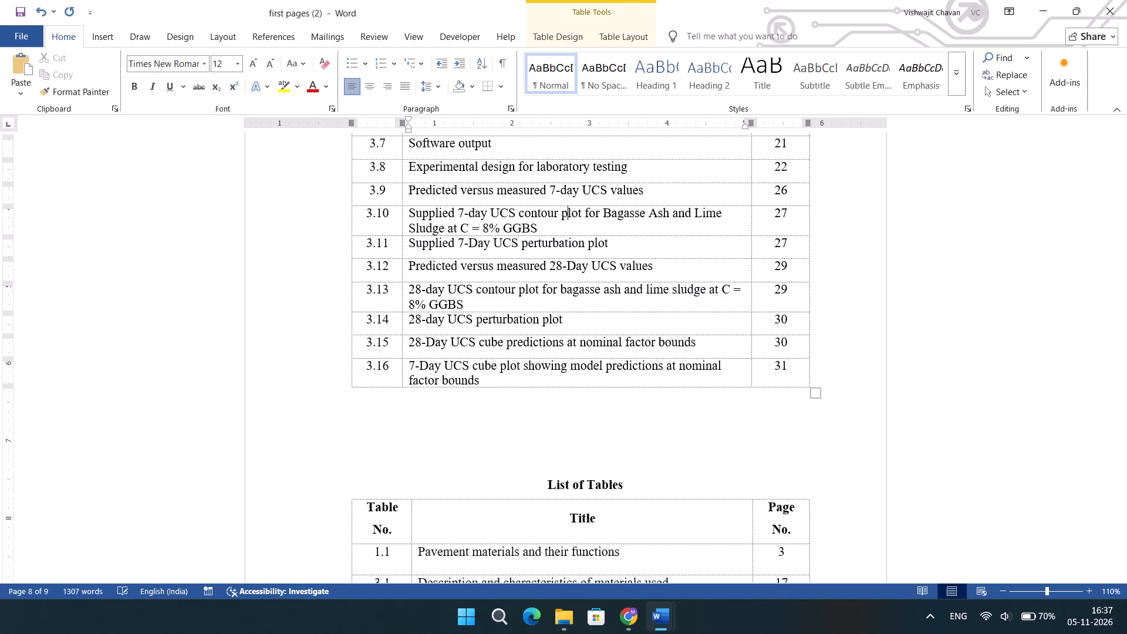
Put the words "bagasse ash" in lowercase in the entry 3.10 title of the list of figures.
click(615, 214)
key(Down)
key(Down)
click(610, 215)
key(BackSpace)
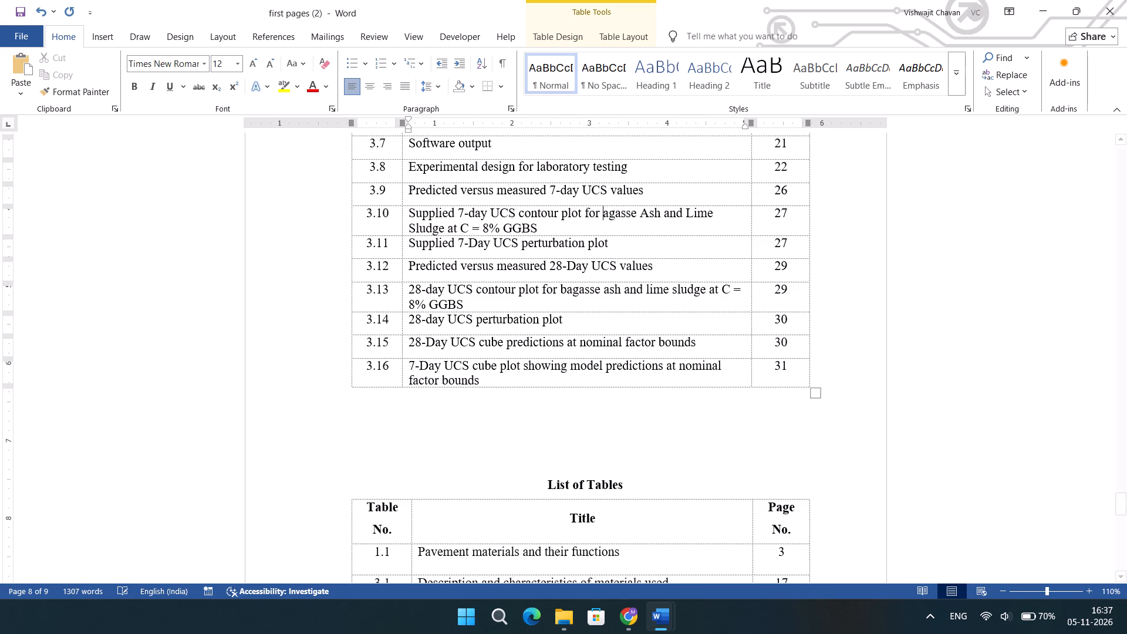
key(b)
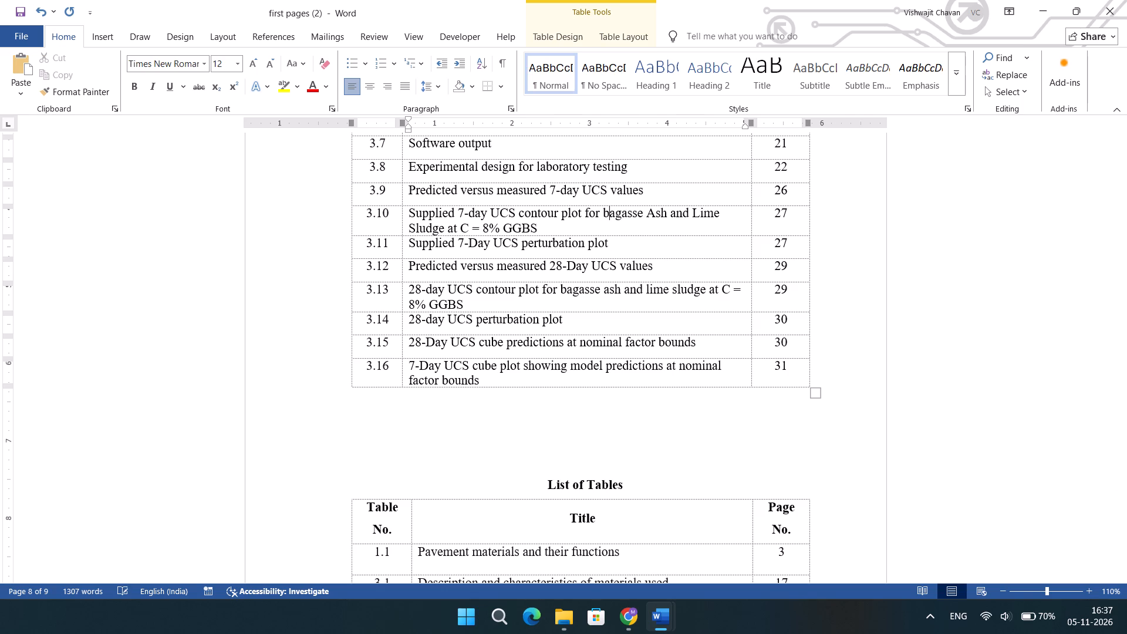
double_click(656, 214)
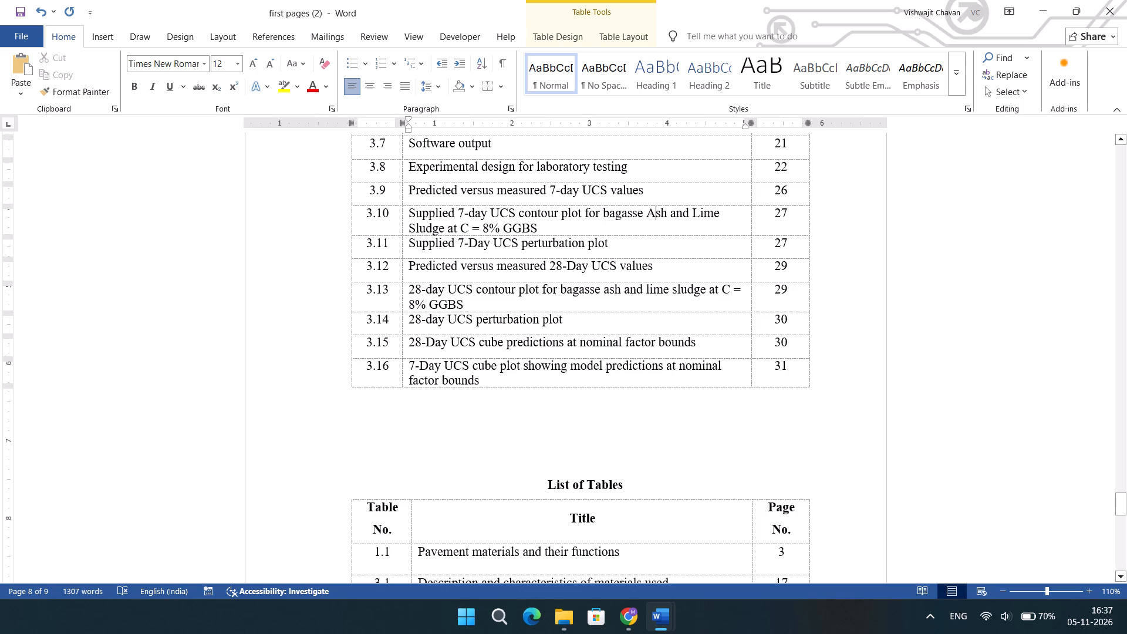
click(656, 214)
key(BackSpace)
key(a)
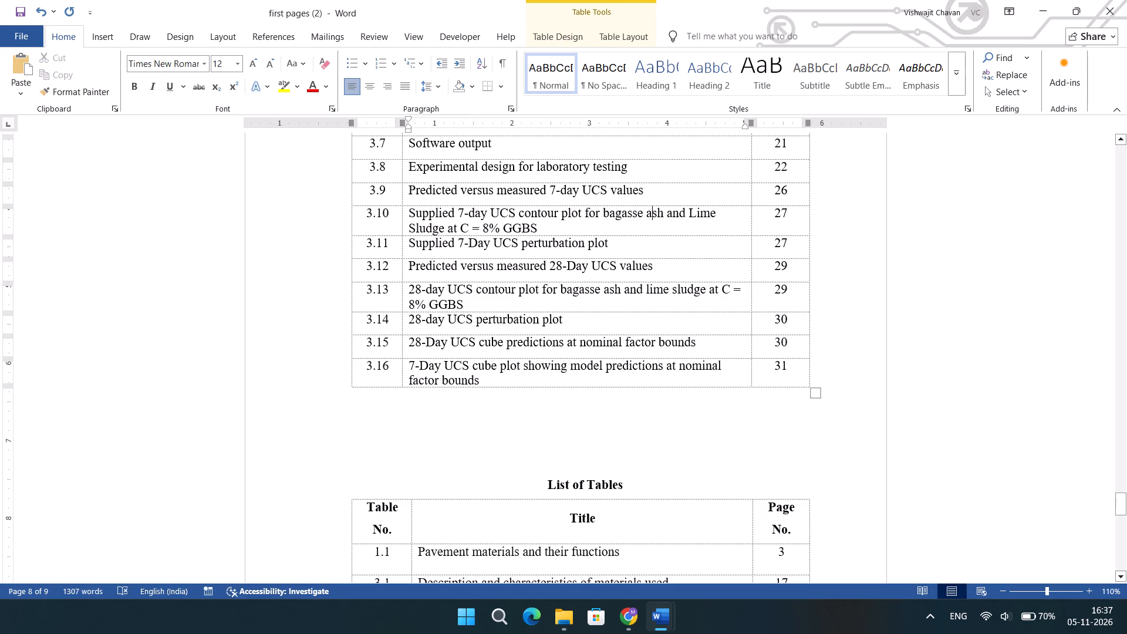
Put the words "lime sludge" in lowercase in the entry 3.10 title of the list of figures.
click(694, 213)
key(BackSpace)
key(l)
click(416, 232)
key(BackSpace)
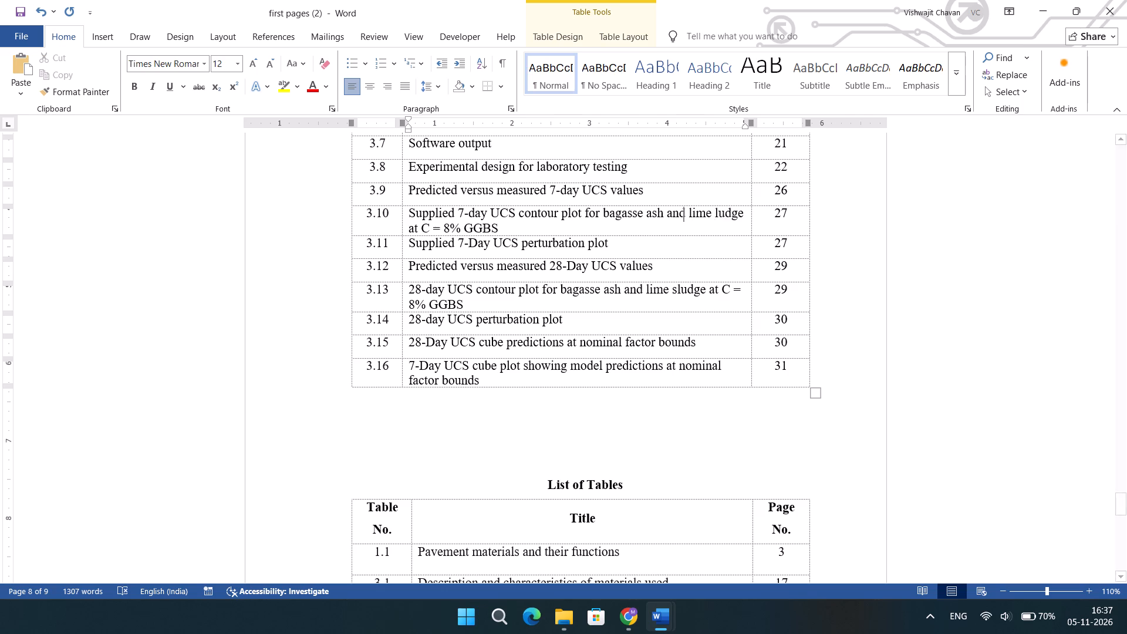
key(s)
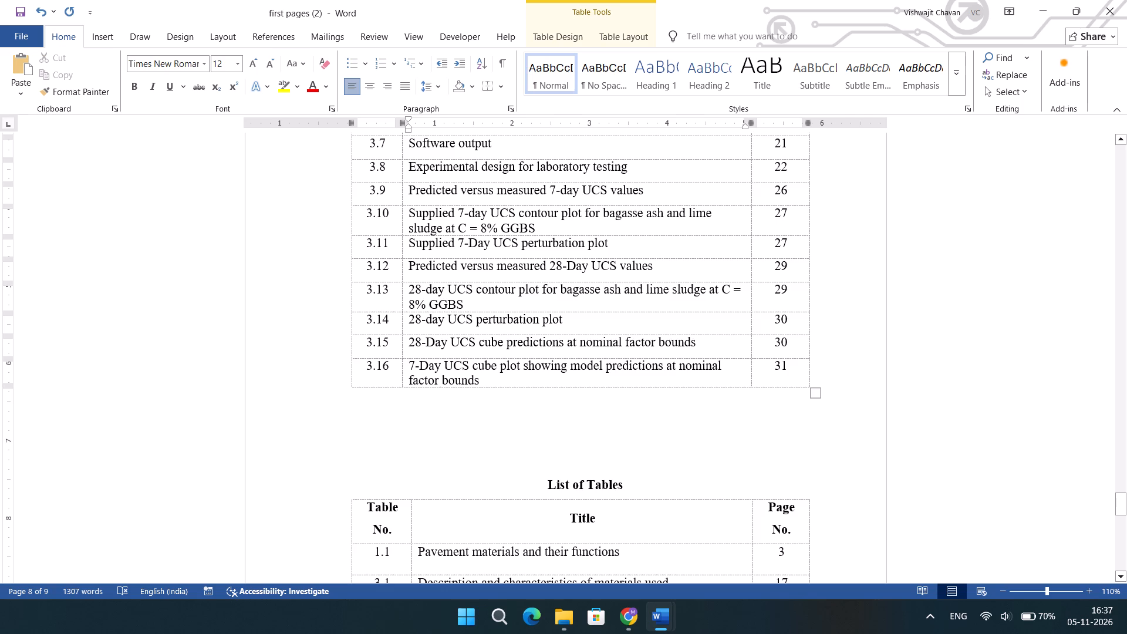
Change "Day" to lowercase in the list of figures titles 3.11, 3.15 and 3.16, making them "7-day", "28-day" and "7-day".
scroll(534, 246, down, 1)
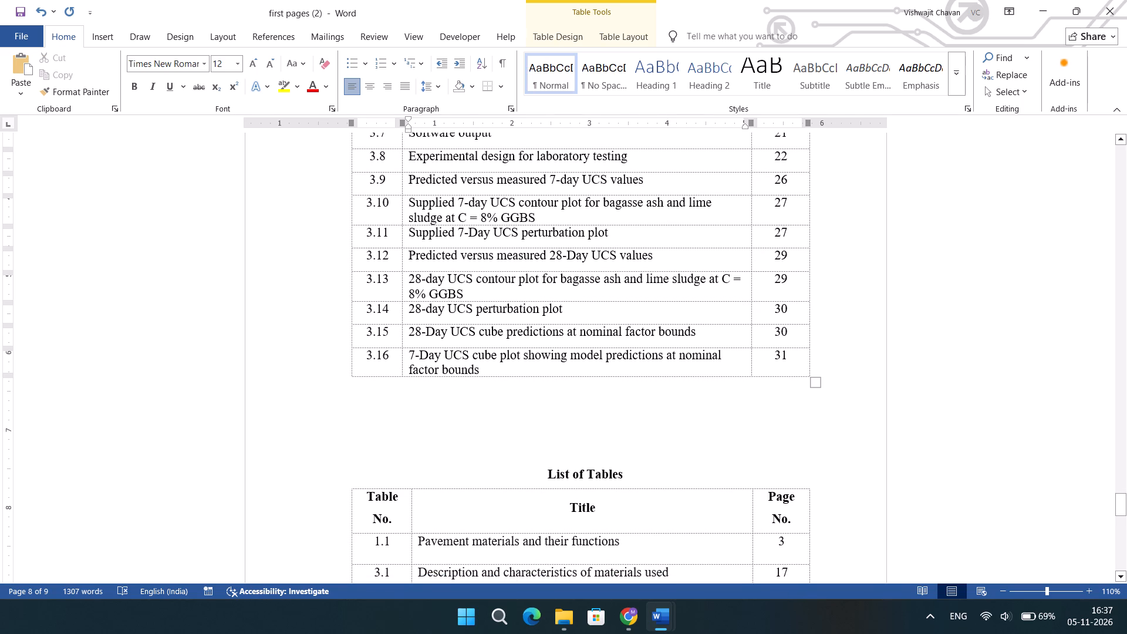
click(480, 237)
key(BackSpace)
key(d)
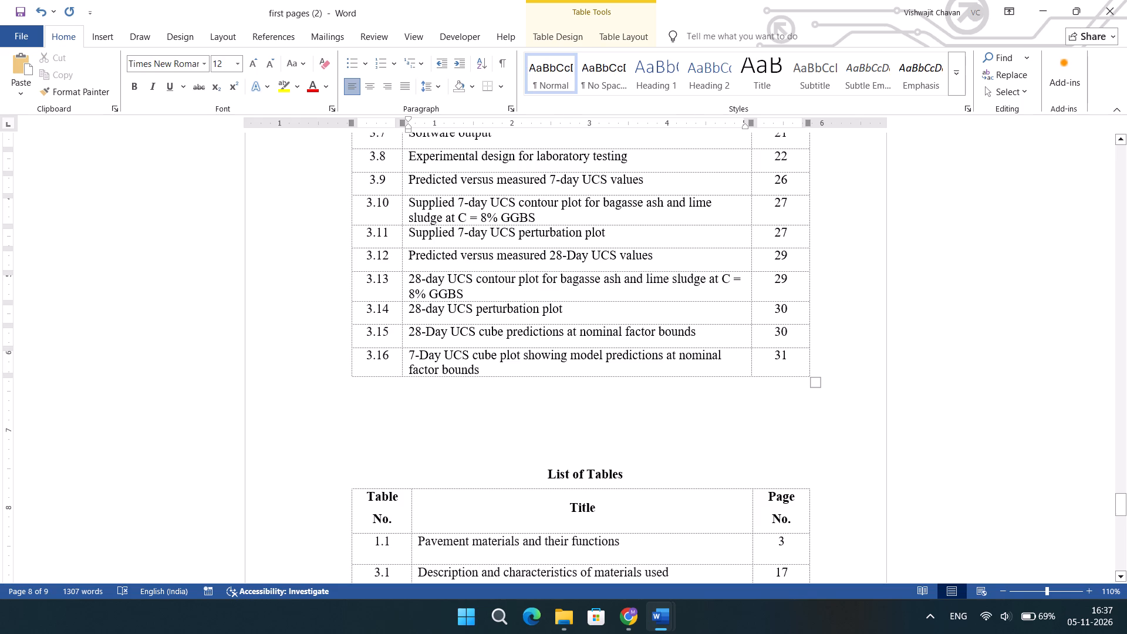
click(432, 335)
key(BackSpace)
key(d)
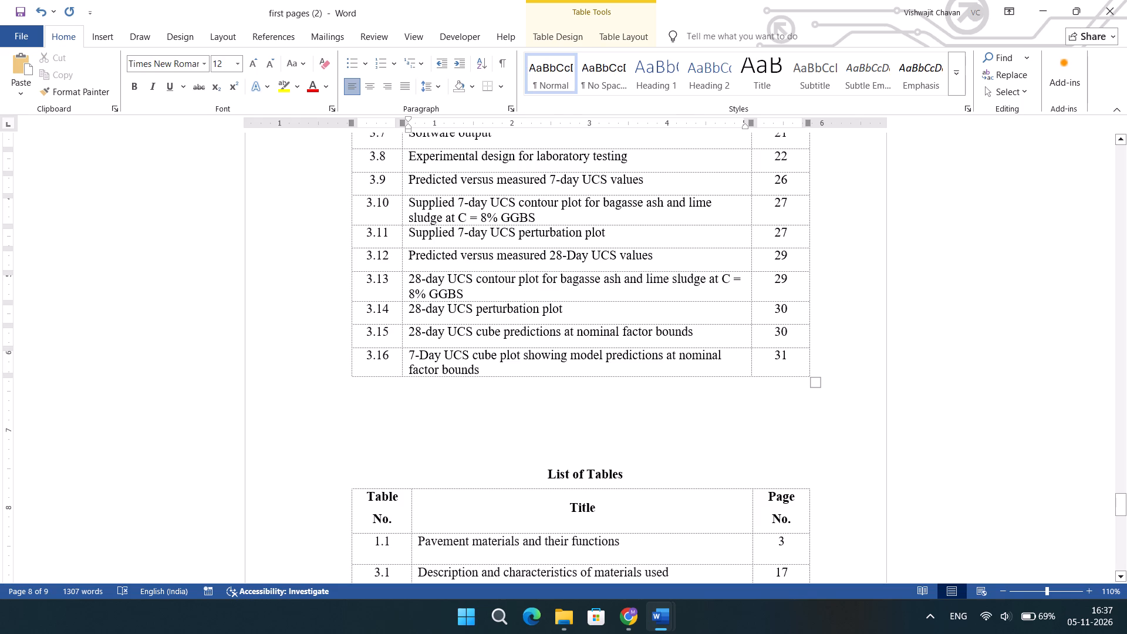
click(424, 355)
key(BackSpace)
key(d)
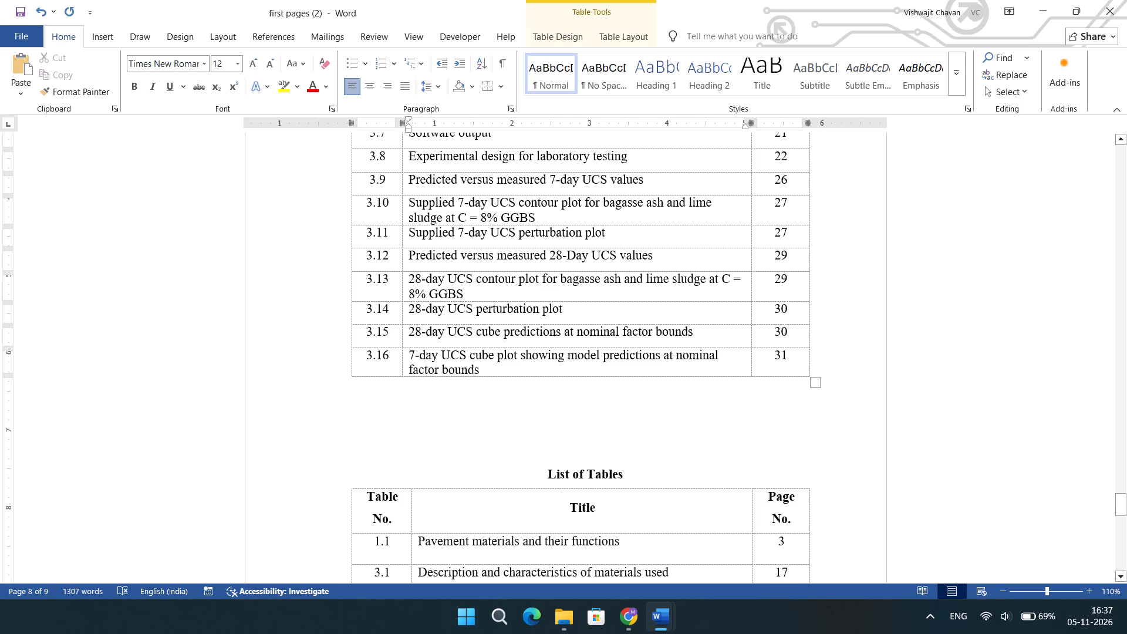
Review the front pages from the list of figures back to the title page and down to the certificate, checking capitalization.
scroll(504, 328, up, 2)
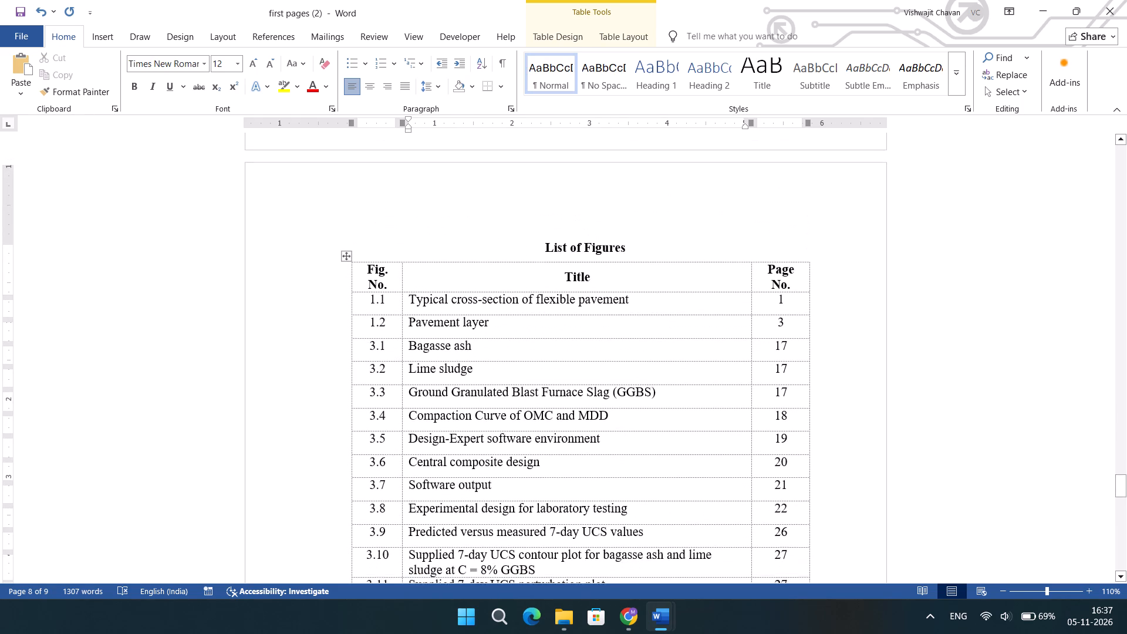
scroll(645, 340, up, 1)
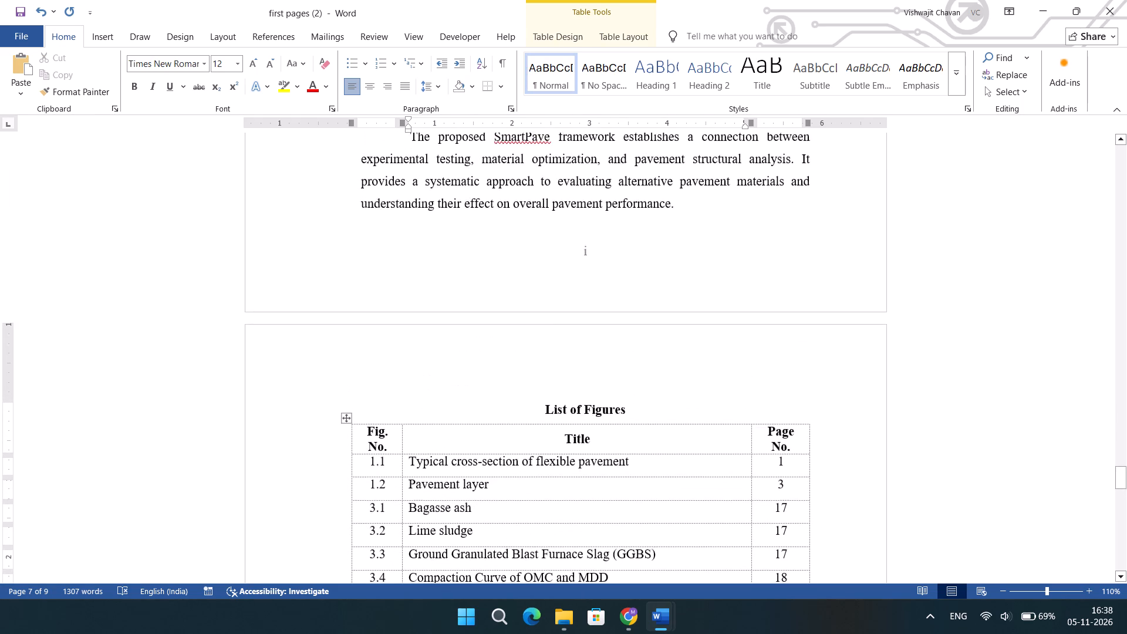
scroll(647, 343, up, 2)
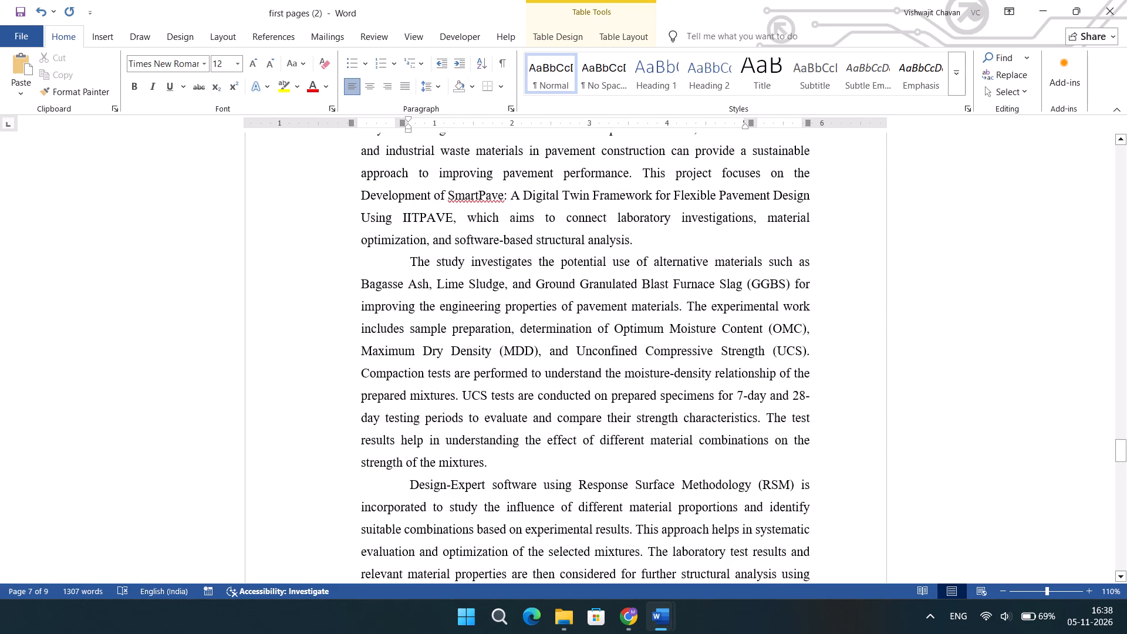
scroll(623, 260, up, 3)
scroll(666, 424, up, 10)
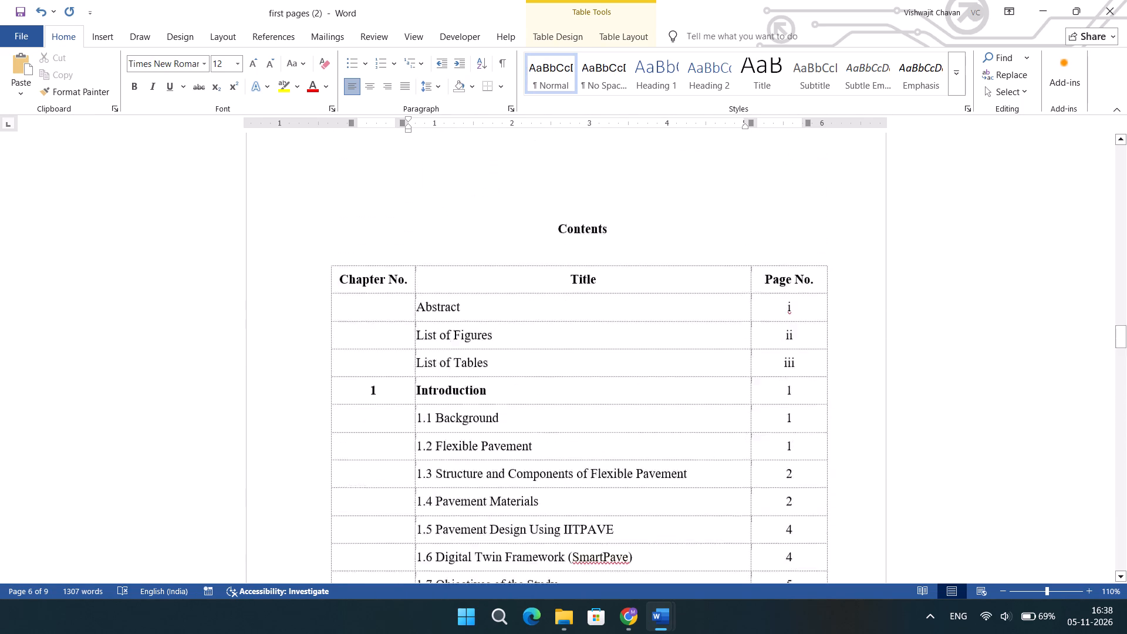
scroll(666, 424, up, 4)
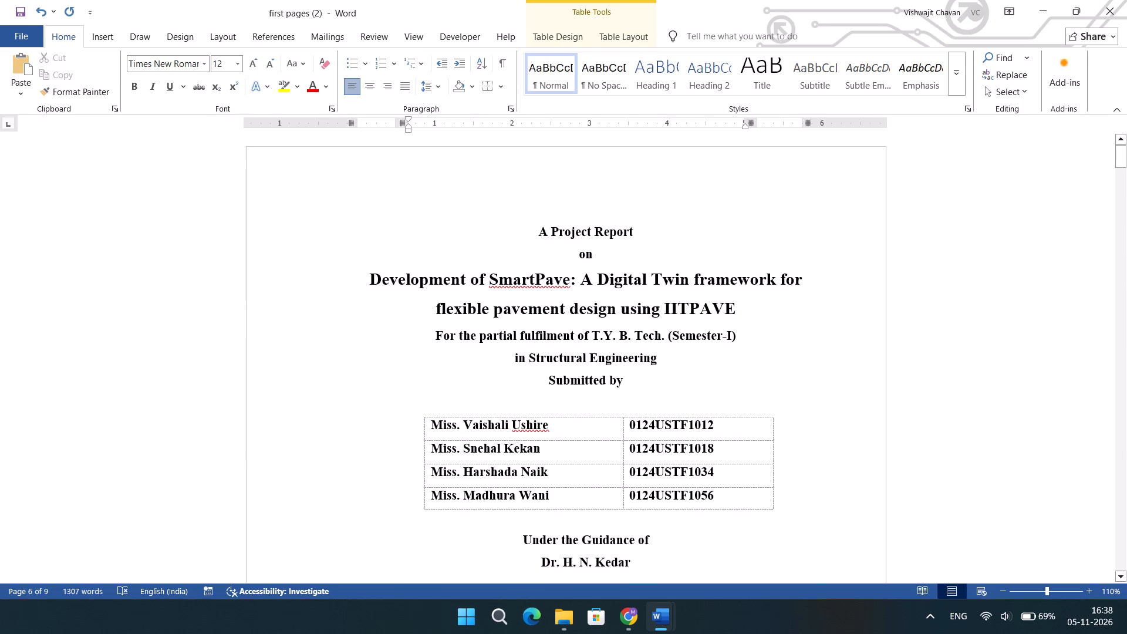
scroll(783, 356, down, 1)
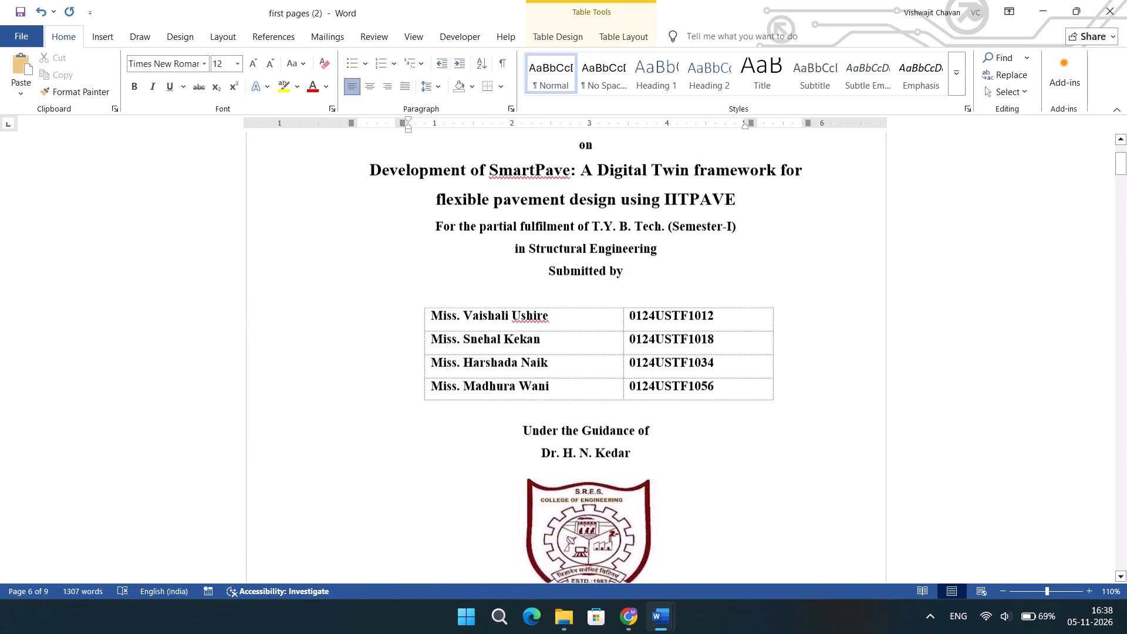
scroll(783, 356, down, 2)
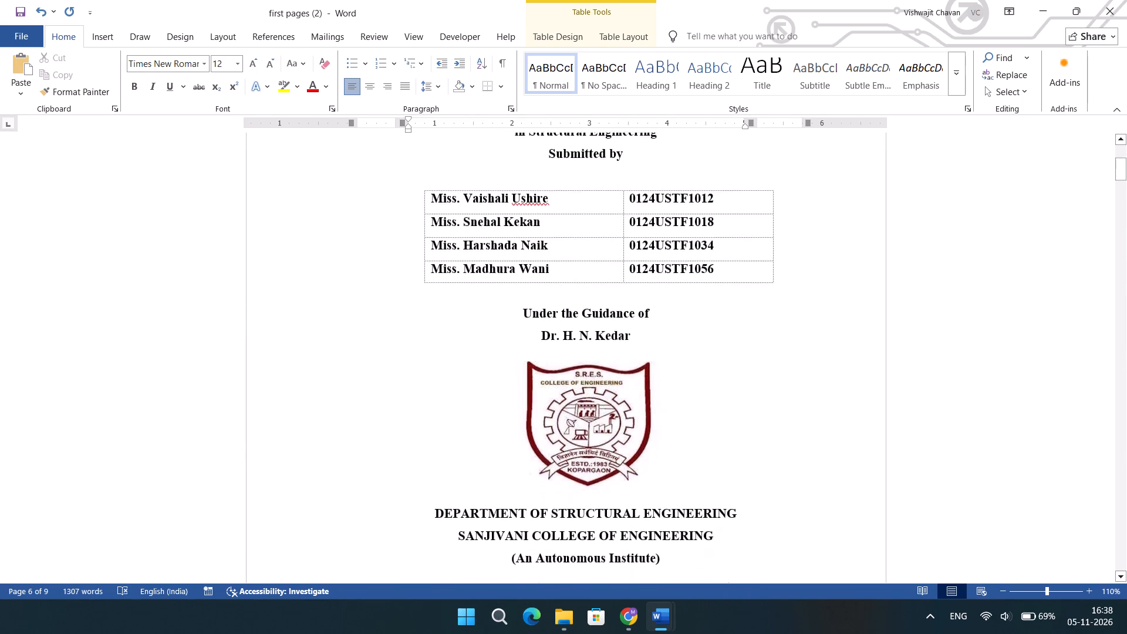
scroll(783, 356, down, 3)
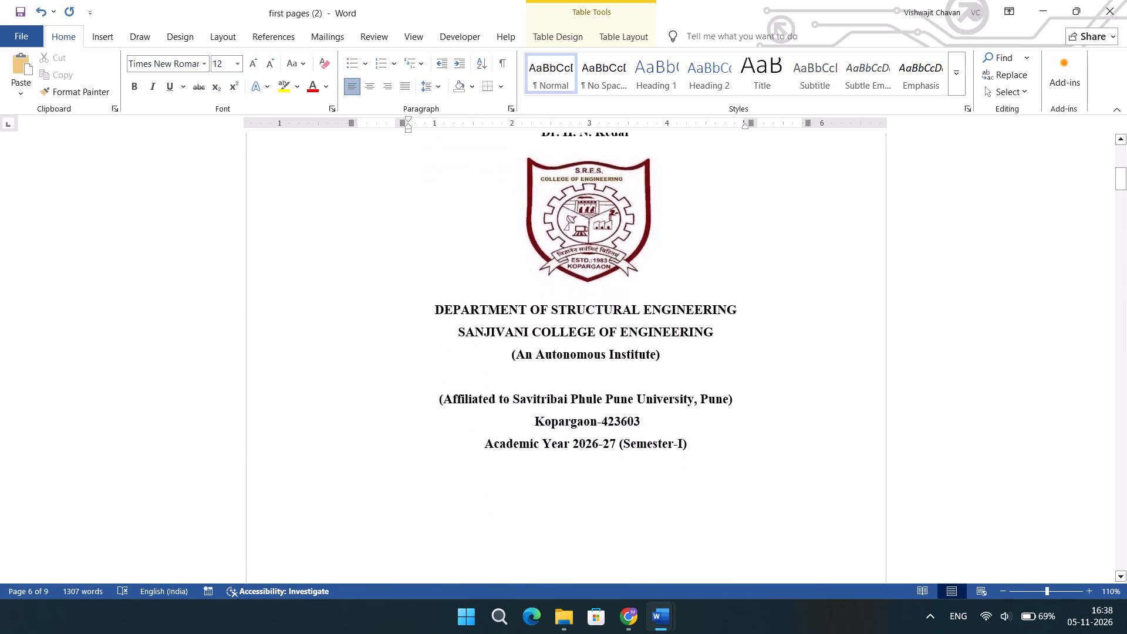
scroll(792, 332, down, 3)
Put "digital twin" in lowercase in the project title quoted in the certificate paragraph.
ctrl+scroll(809, 298, up, 1)
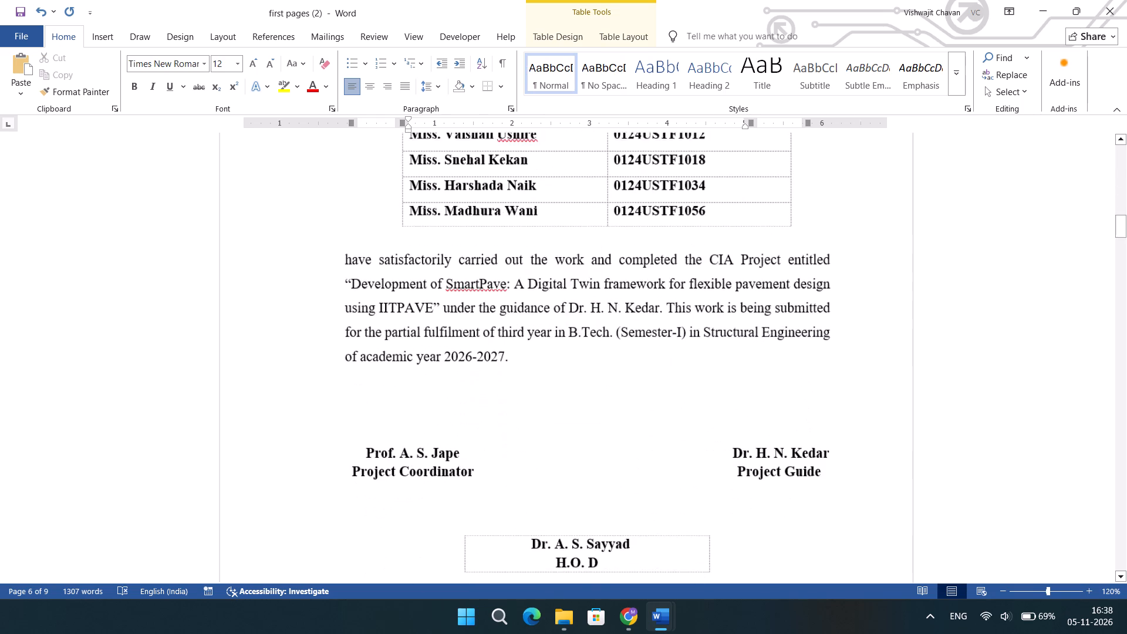
ctrl+scroll(809, 298, down, 2)
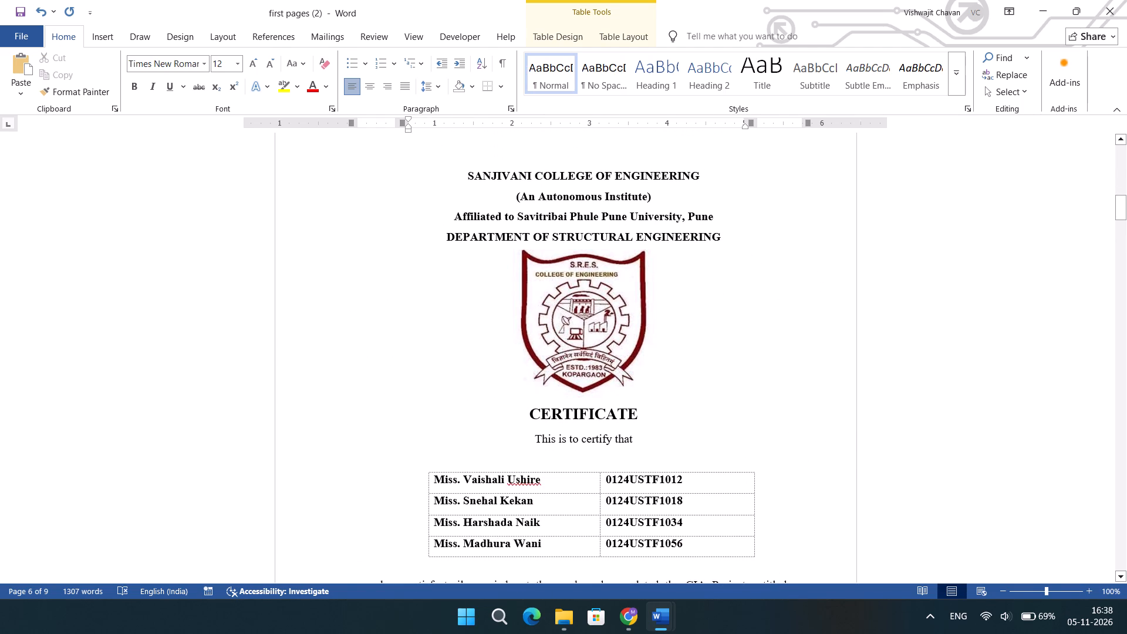
scroll(799, 335, down, 1)
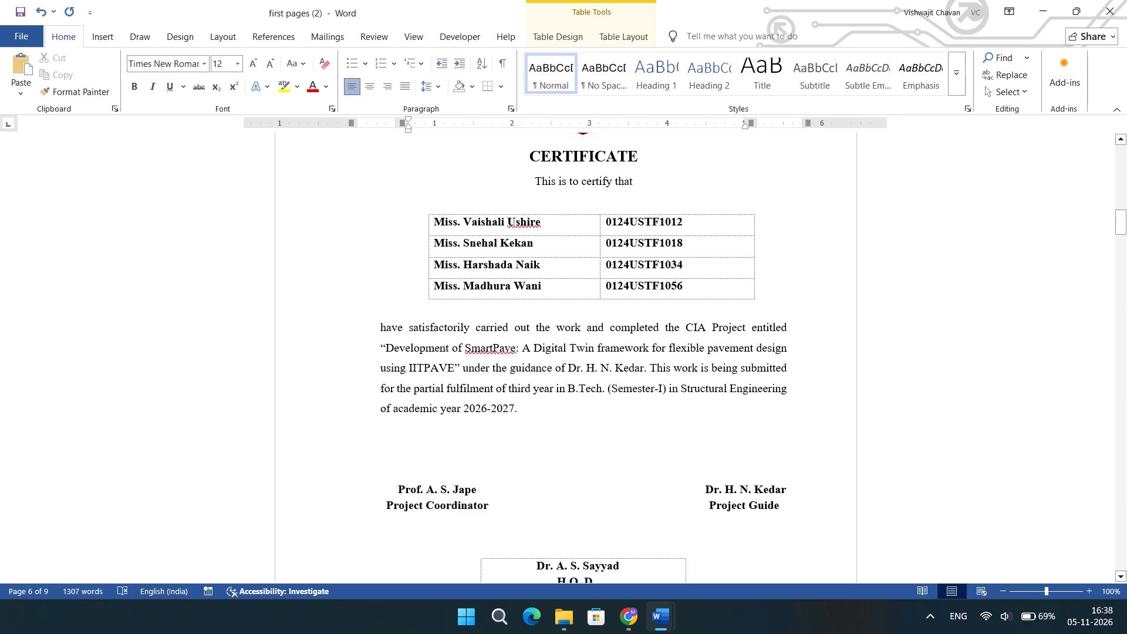
click(539, 350)
key(BackSpace)
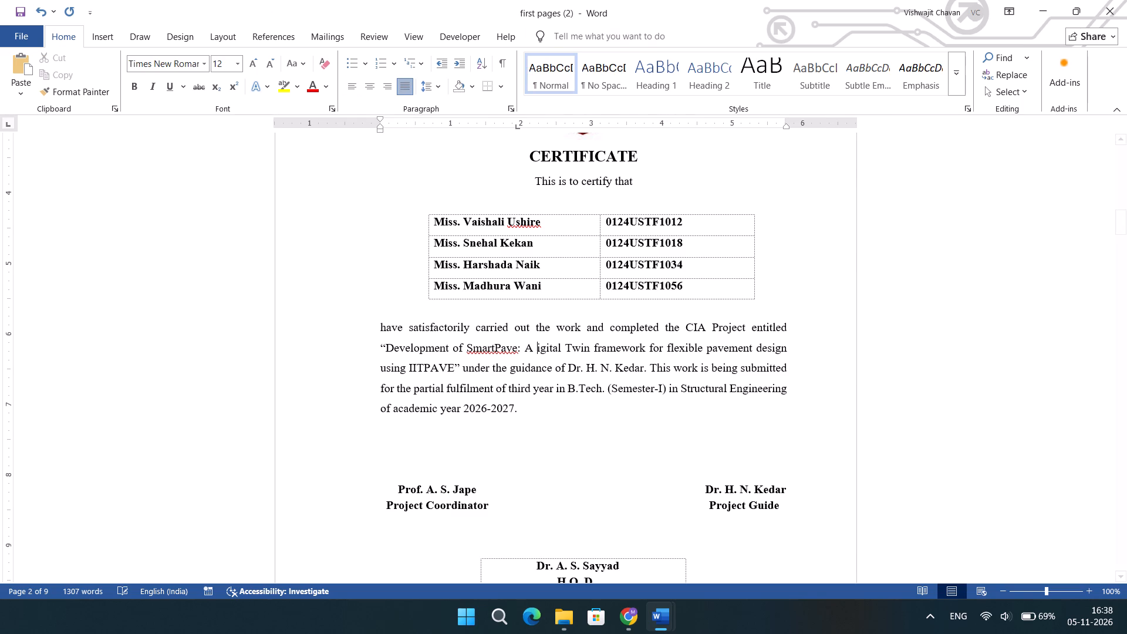
key(d)
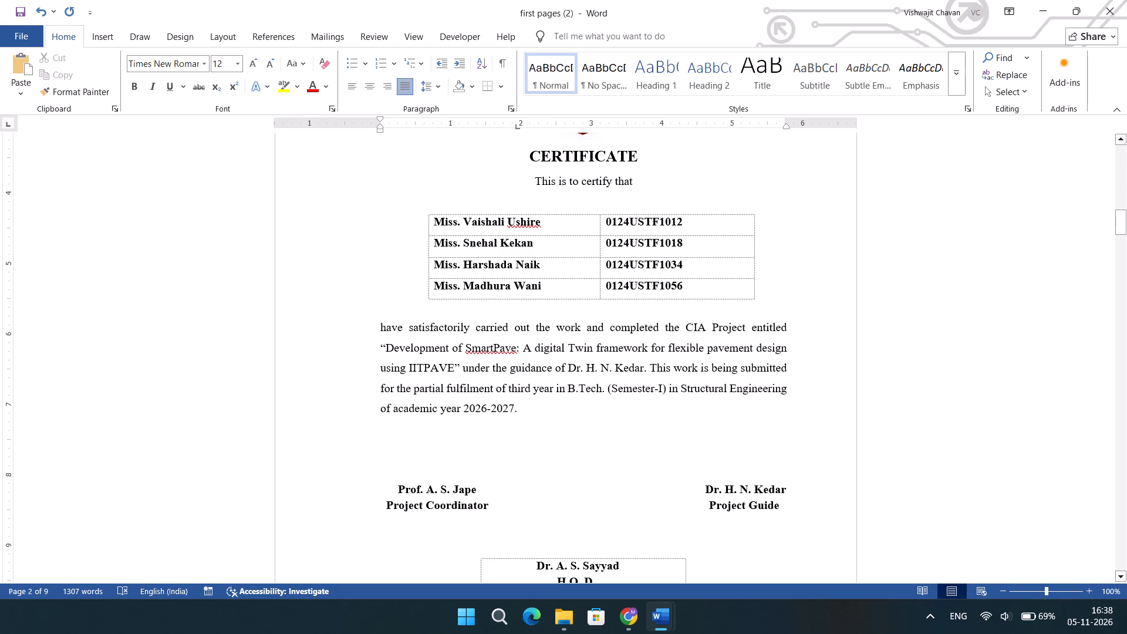
click(573, 346)
key(BackSpace)
key(t)
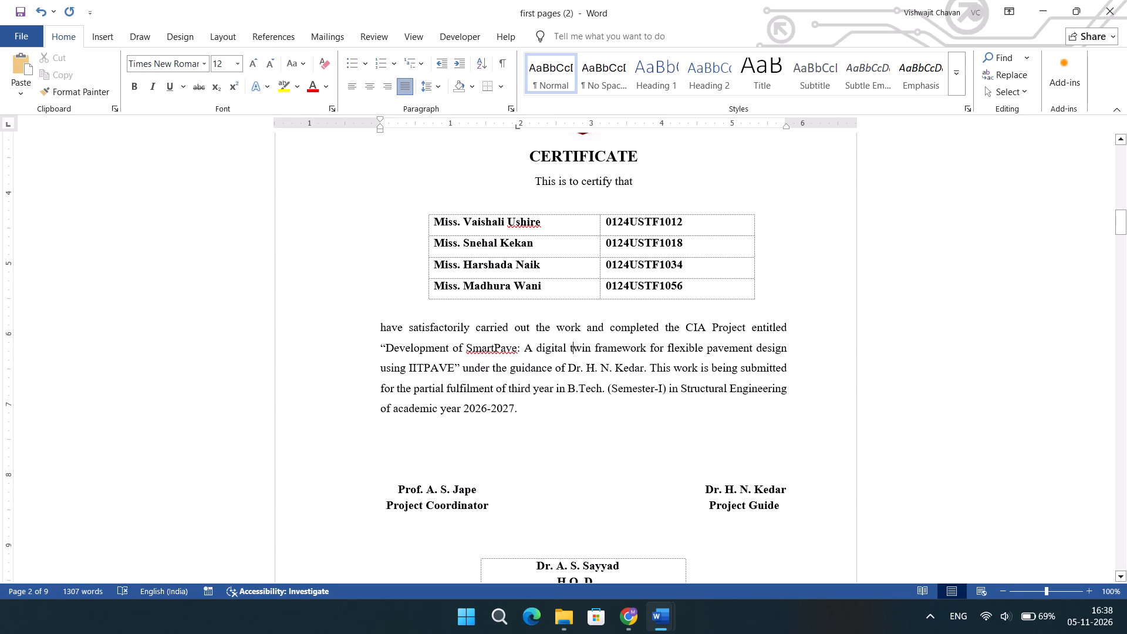
Put "digital twin" in lowercase in the project title quoted in the declaration paragraph.
scroll(659, 392, down, 1)
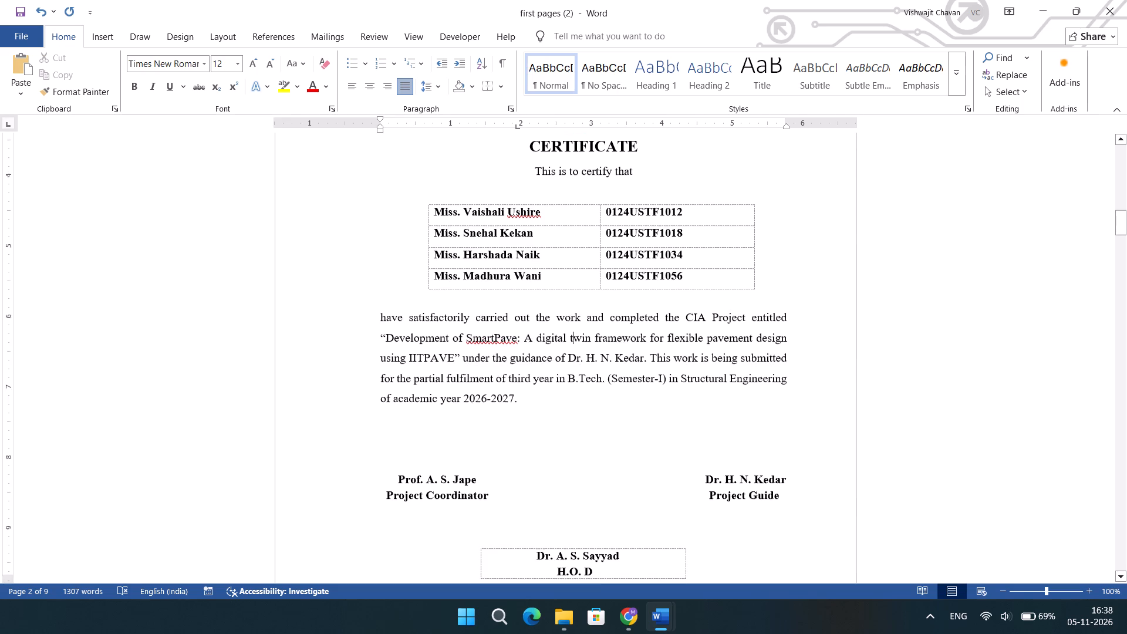
scroll(659, 392, down, 6)
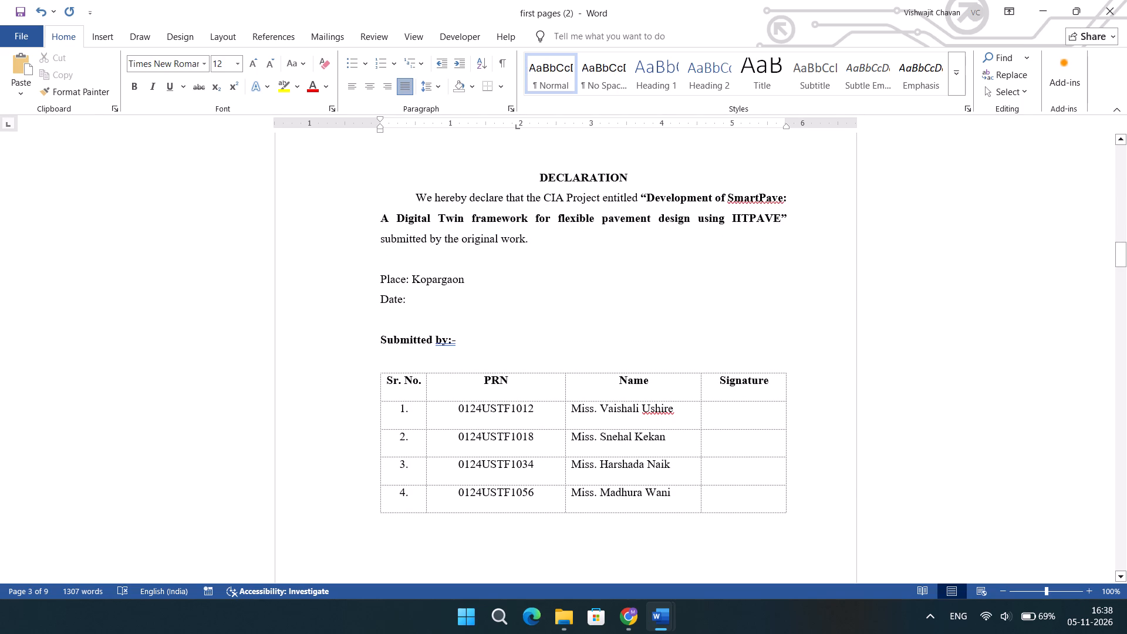
click(405, 221)
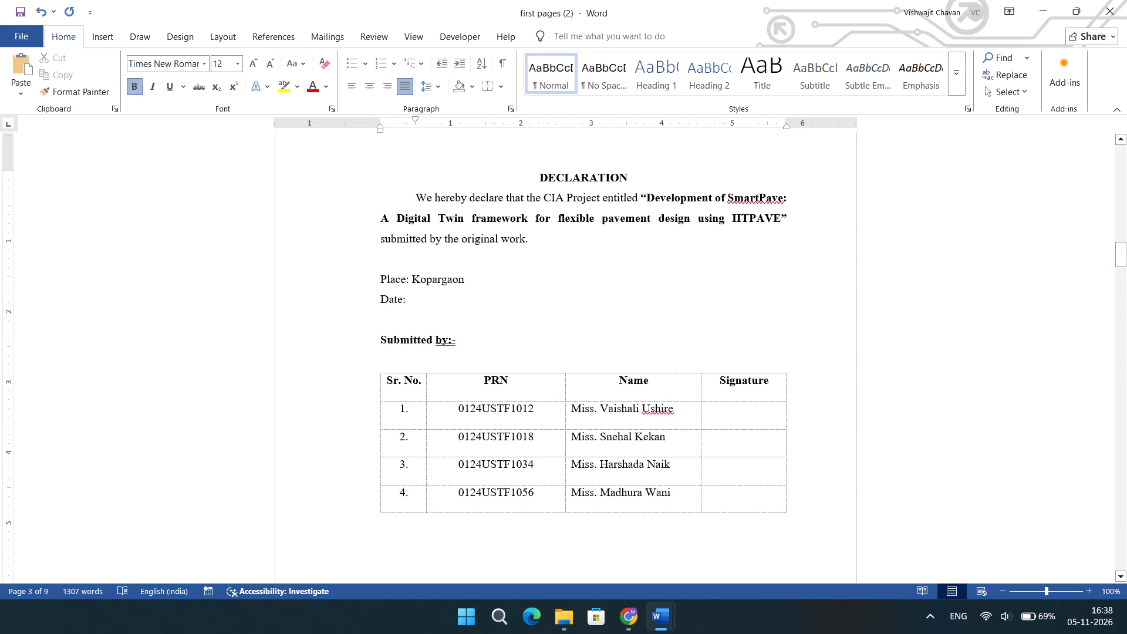
key(BackSpace)
key(d)
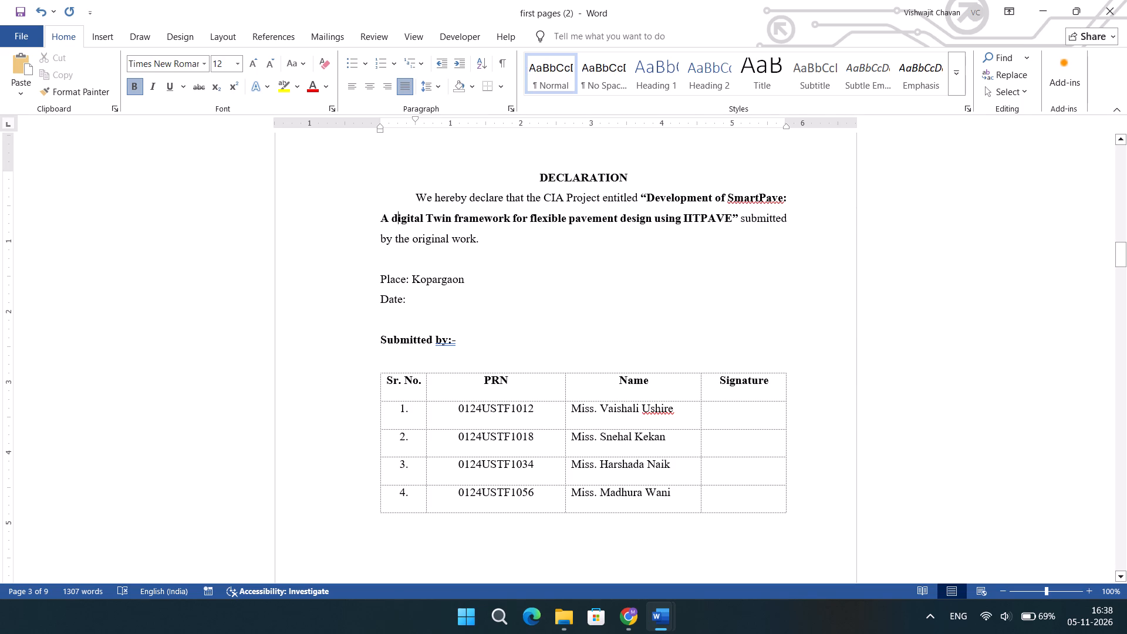
click(431, 220)
key(BackSpace)
key(t)
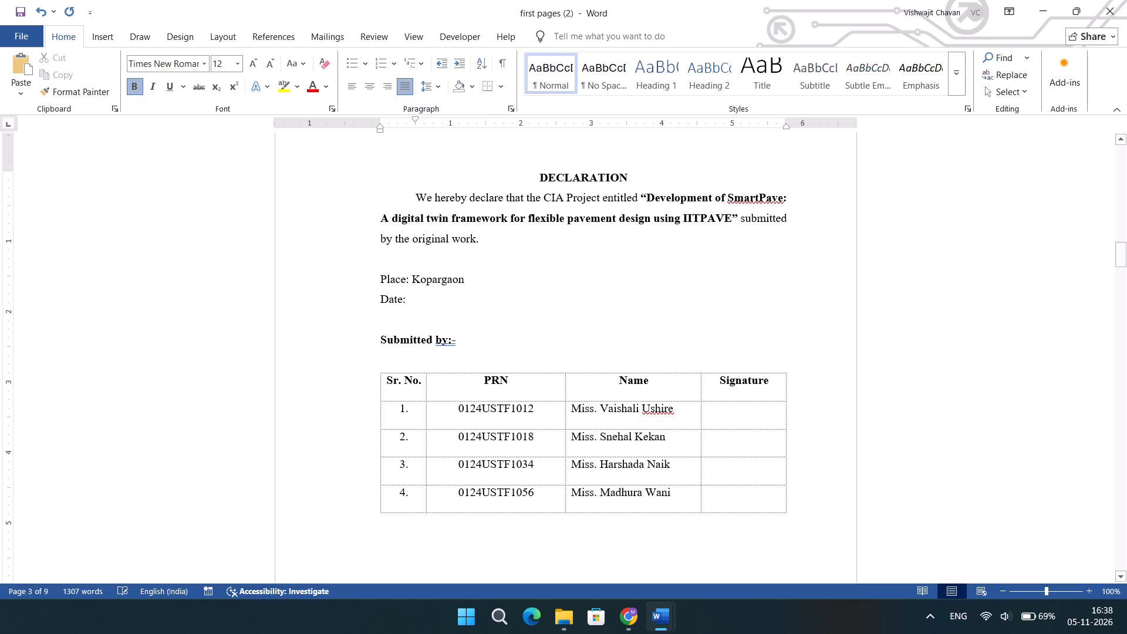
Put "digital twin" in lowercase in the project title quoted in the first paragraph of the acknowledgement.
scroll(521, 301, down, 1)
scroll(521, 301, up, 2)
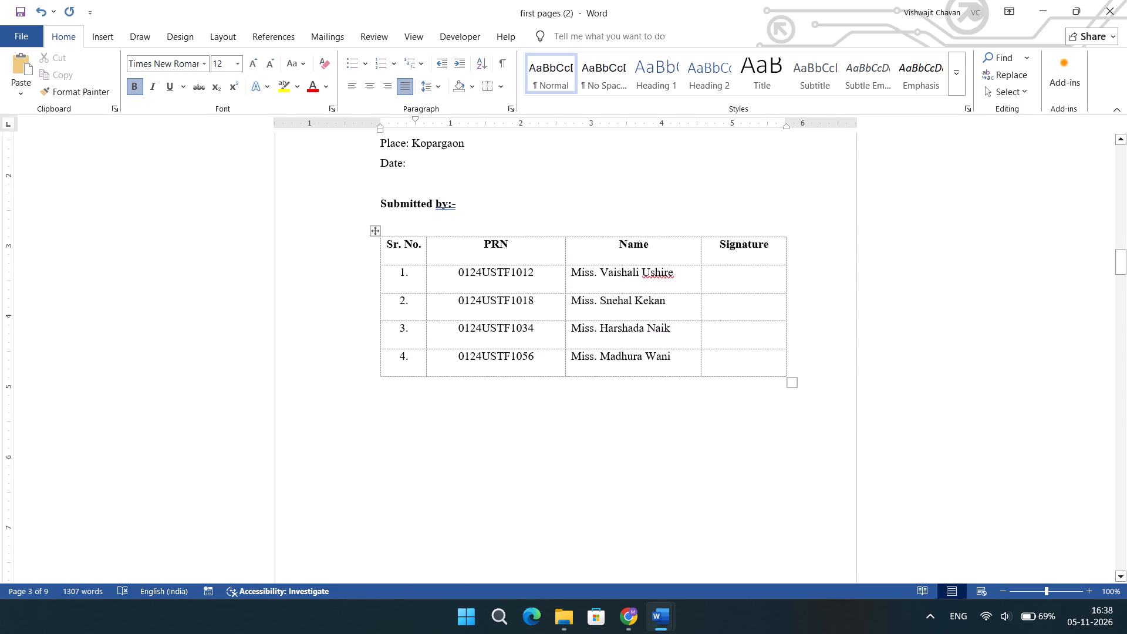
scroll(521, 301, up, 5)
scroll(521, 301, down, 3)
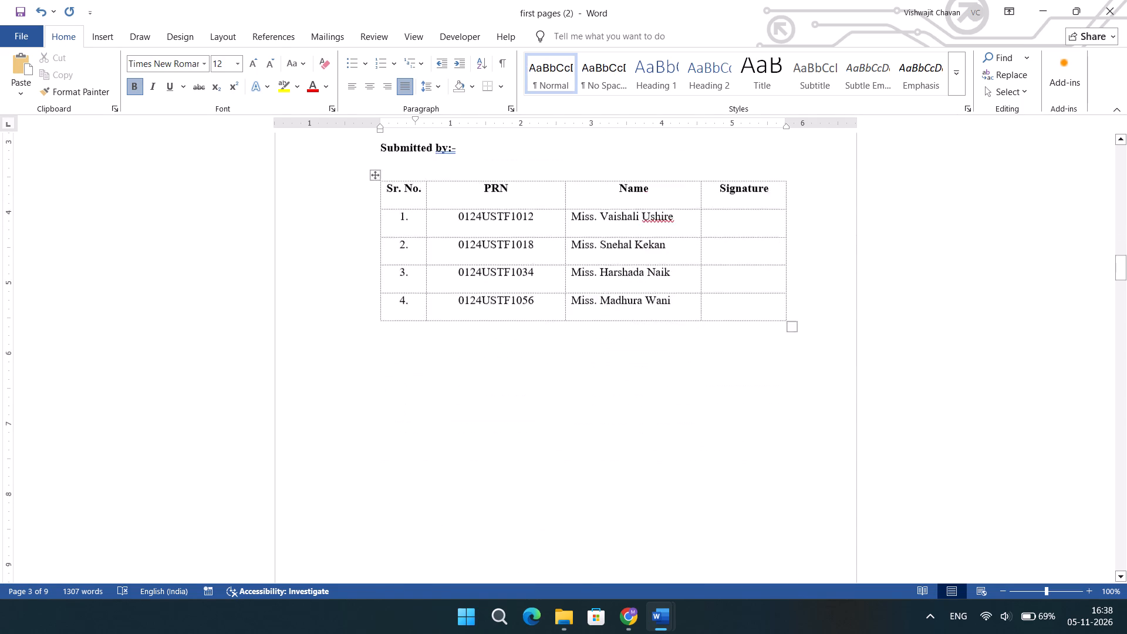
scroll(521, 301, down, 4)
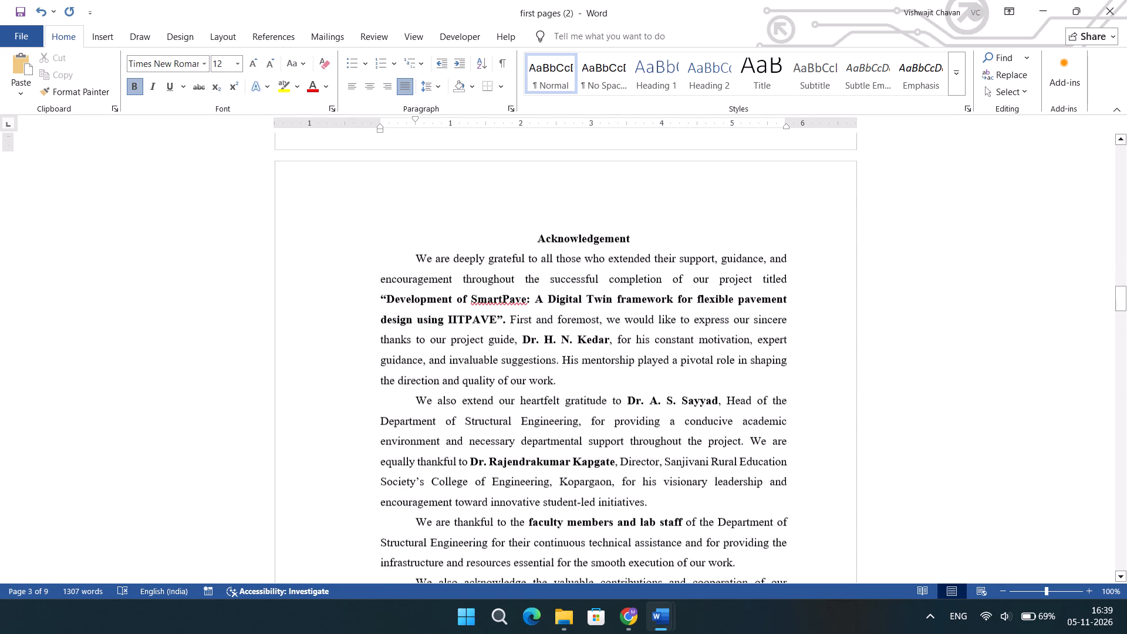
scroll(502, 282, up, 3)
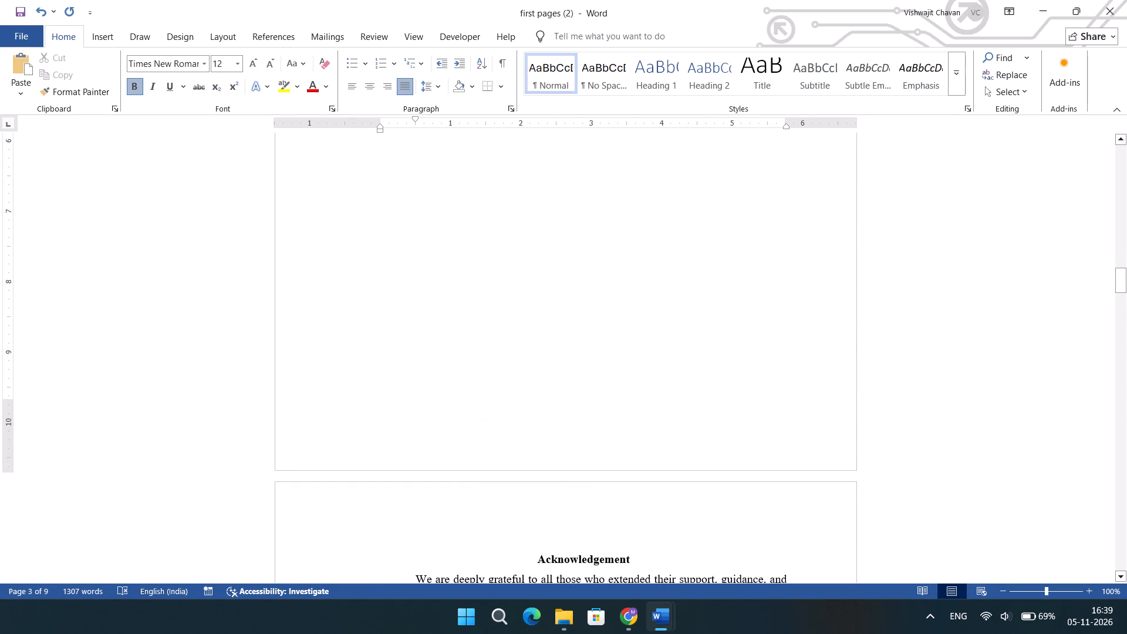
scroll(517, 278, up, 3)
scroll(518, 278, down, 4)
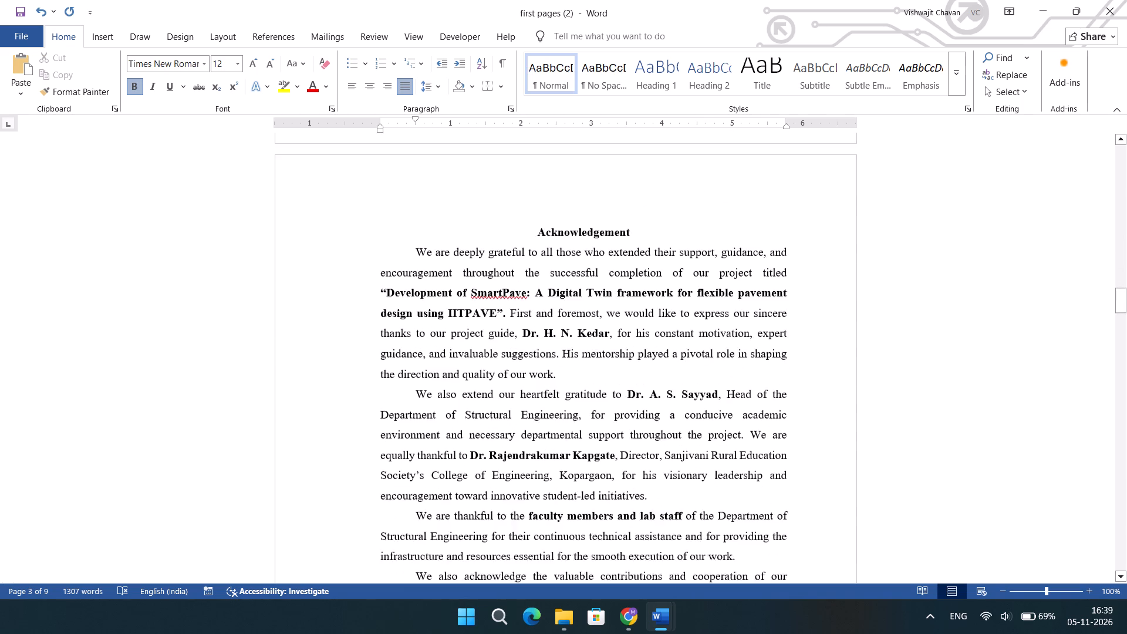
scroll(518, 278, down, 1)
scroll(595, 278, down, 1)
ctrl+scroll(595, 278, up, 1)
ctrl+scroll(595, 278, down, 1)
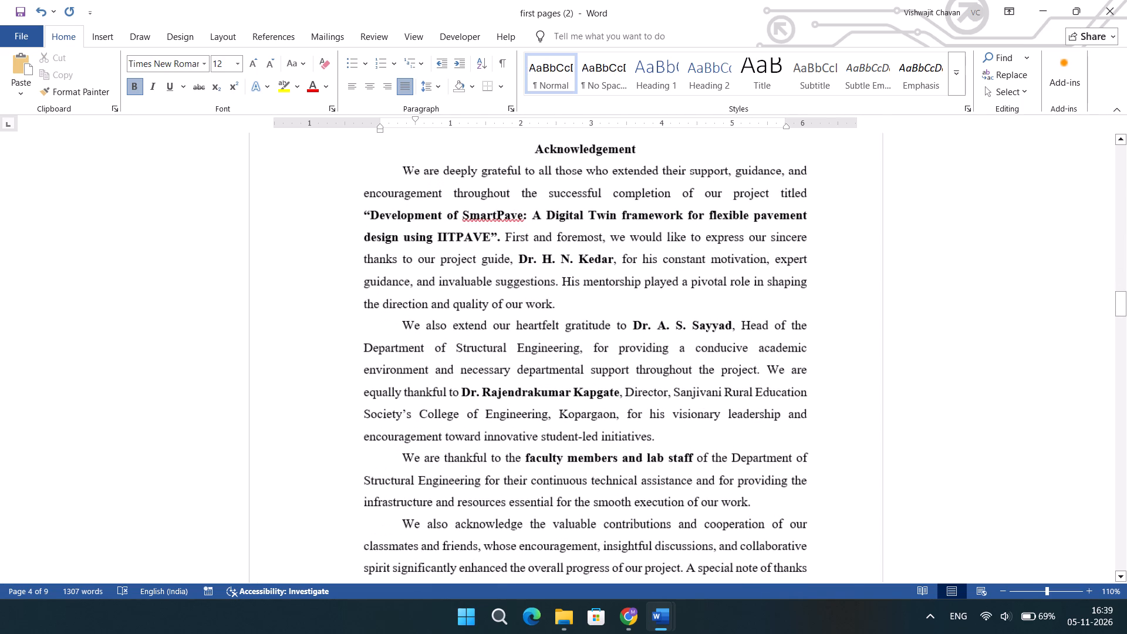
ctrl+scroll(595, 278, down, 1)
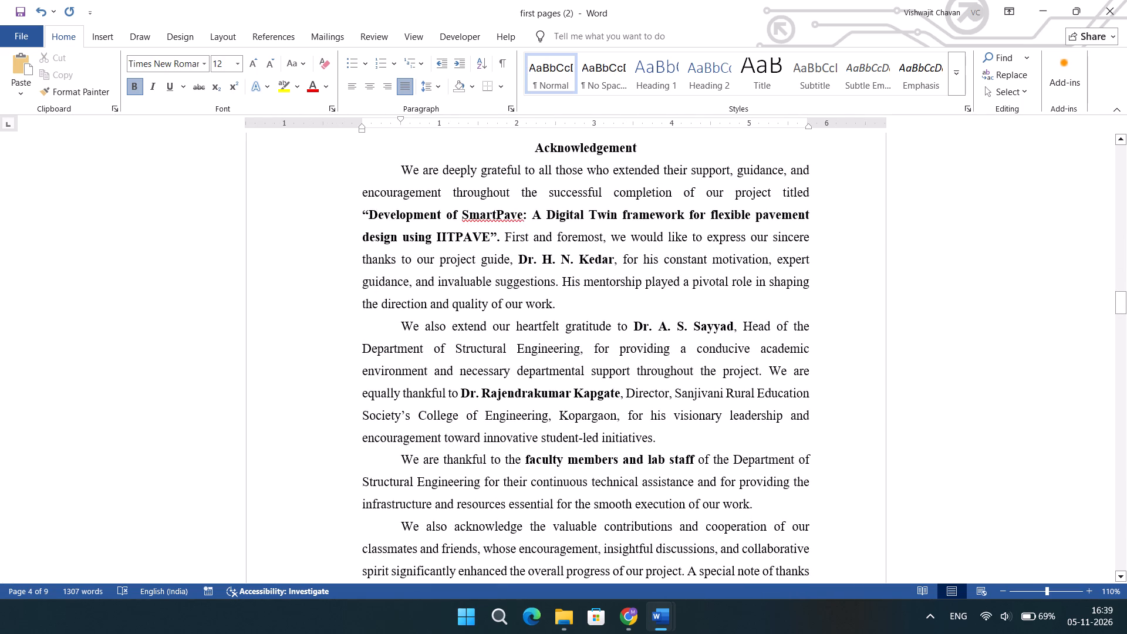
click(554, 215)
key(BackSpace)
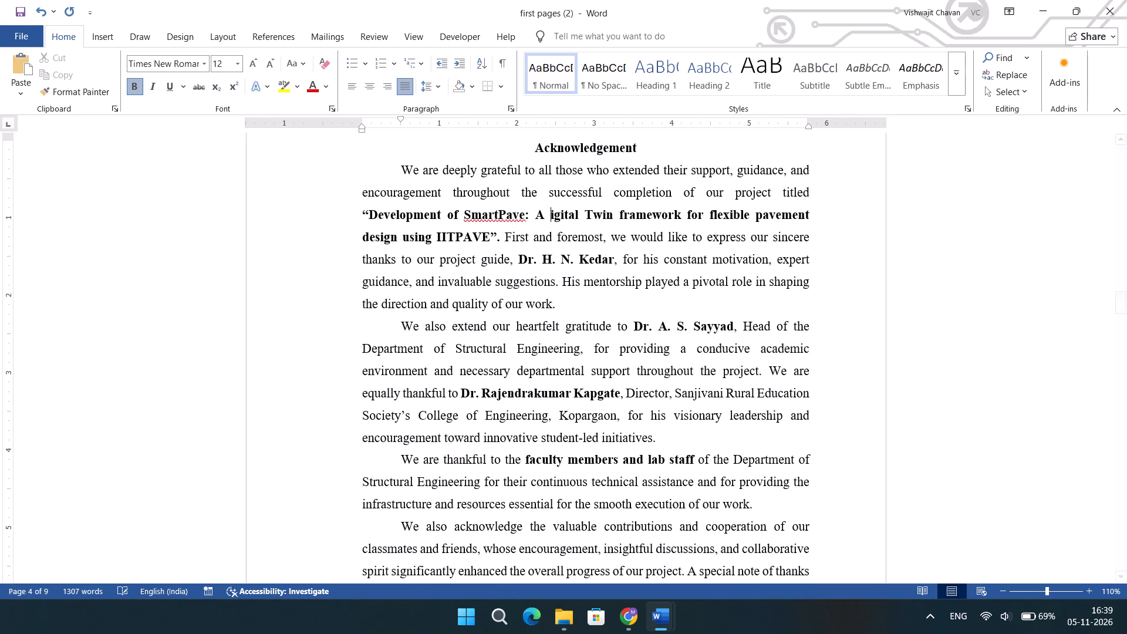
key(d)
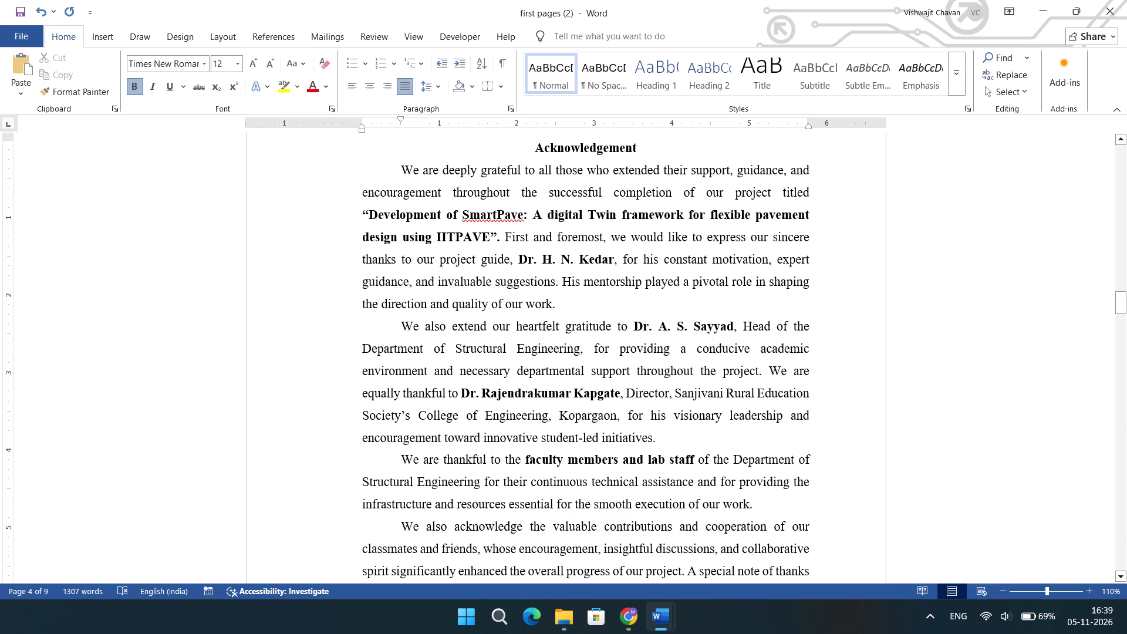
click(593, 211)
key(BackSpace)
key(t)
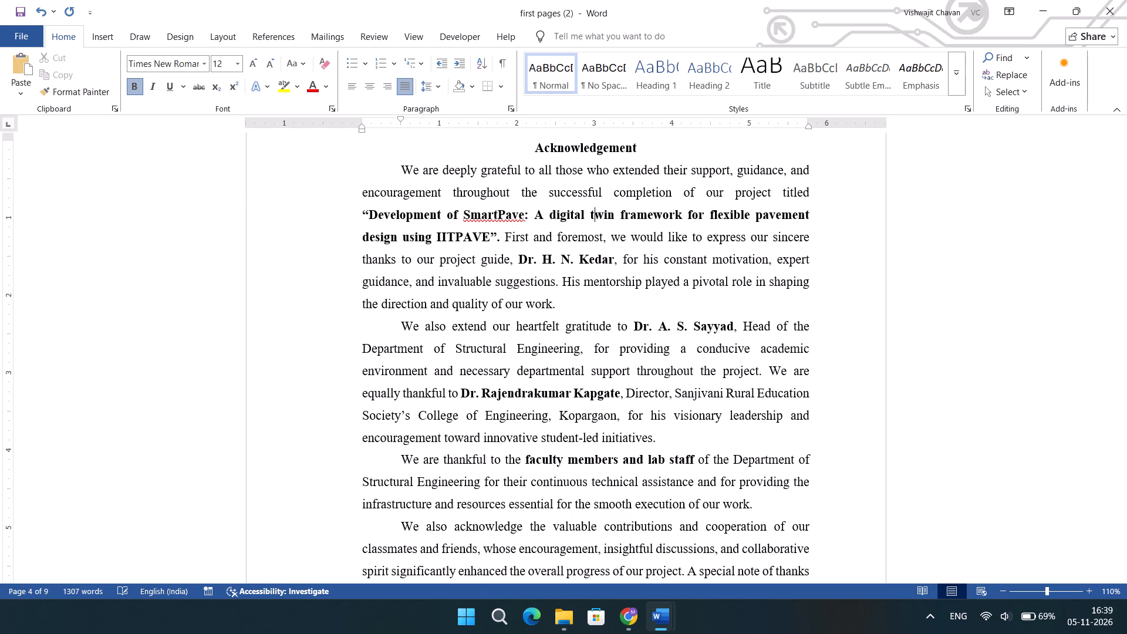
Review the rest of the acknowledgement text, checking its wording and capitalization.
scroll(649, 263, down, 1)
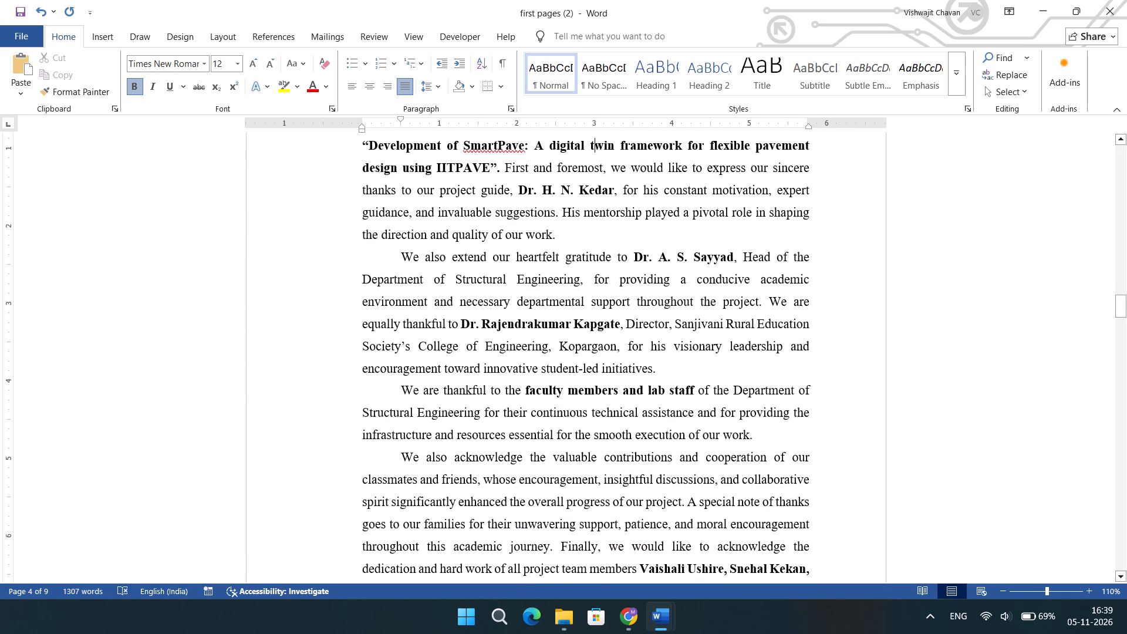
scroll(649, 263, down, 6)
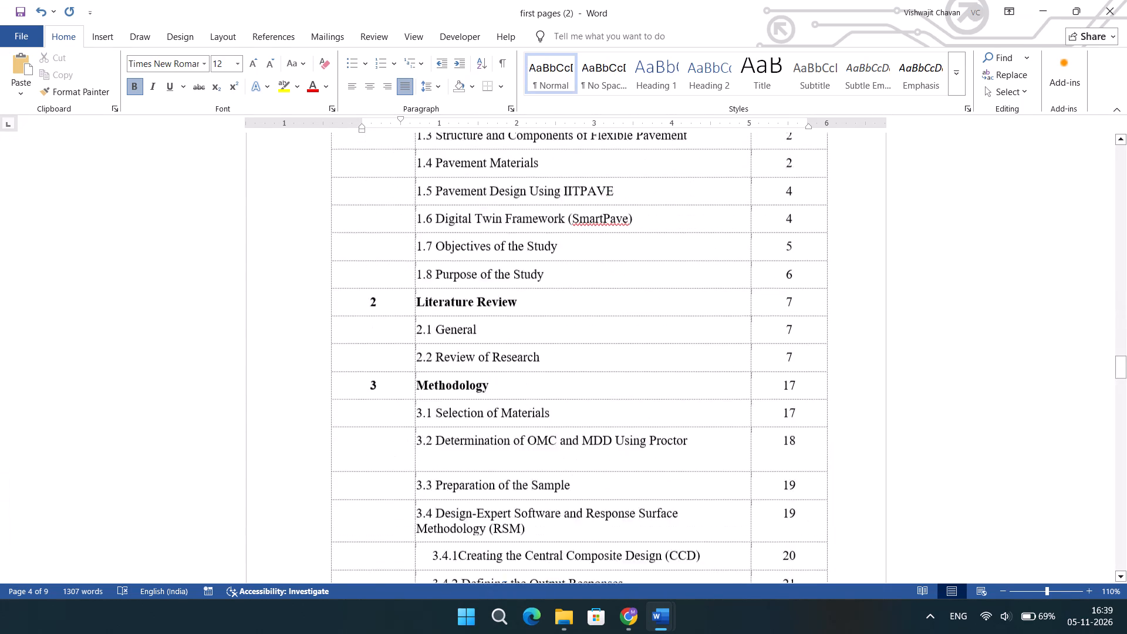
scroll(649, 263, up, 6)
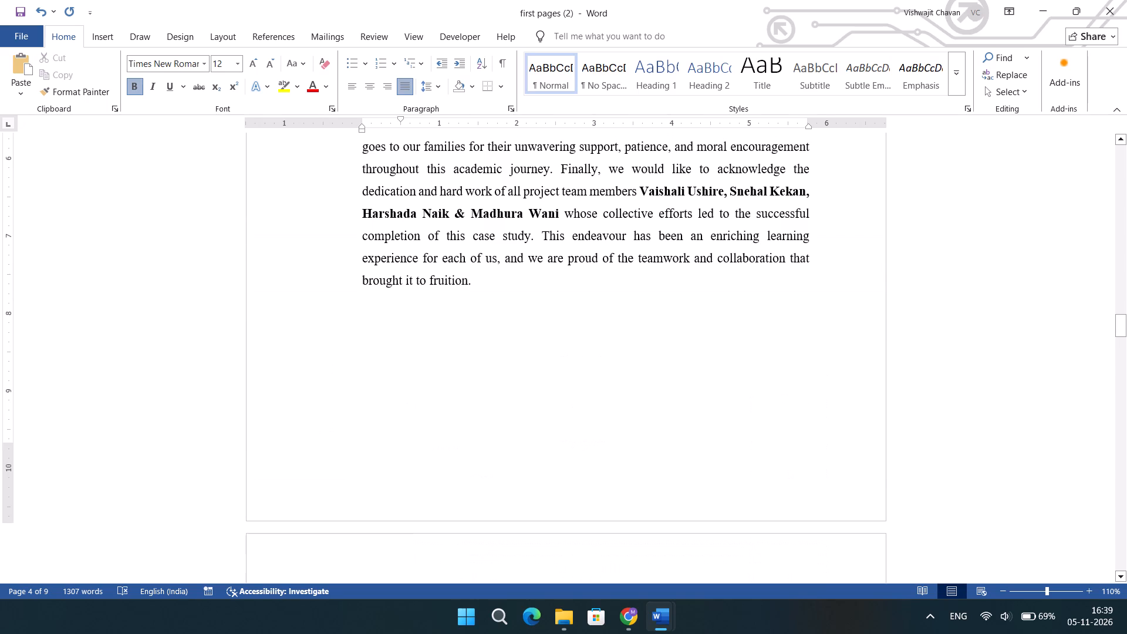
scroll(687, 218, up, 2)
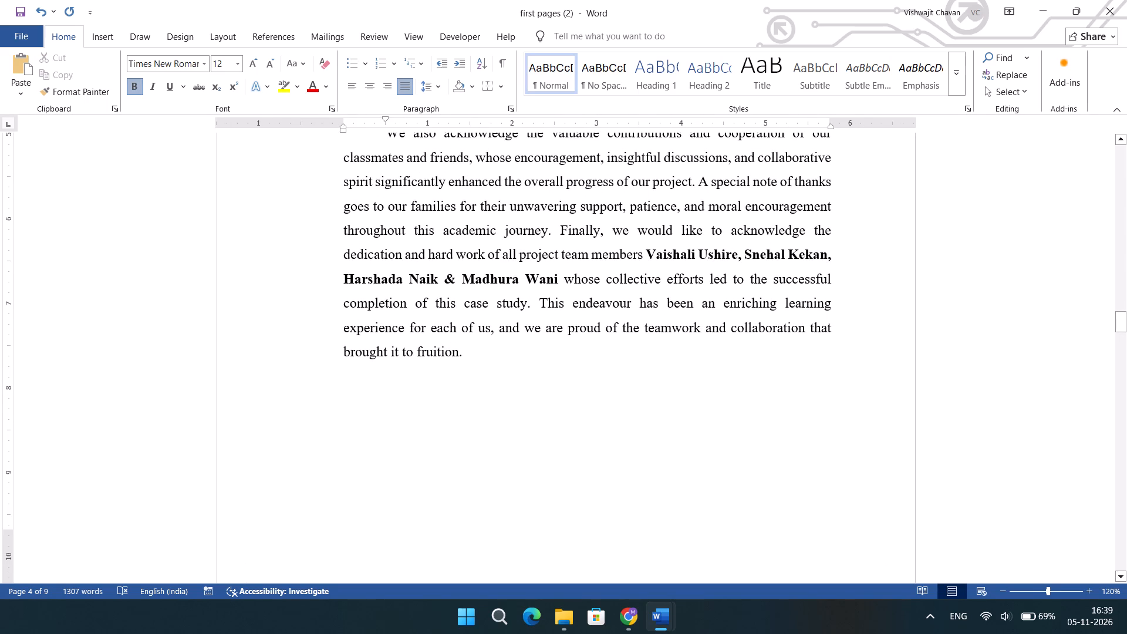
scroll(815, 161, right, 1)
ctrl+scroll(815, 161, up, 1)
ctrl+scroll(815, 161, right, 1)
ctrl+scroll(815, 161, up, 1)
ctrl+scroll(815, 161, right, 1)
scroll(815, 161, up, 1)
ctrl+scroll(815, 161, down, 2)
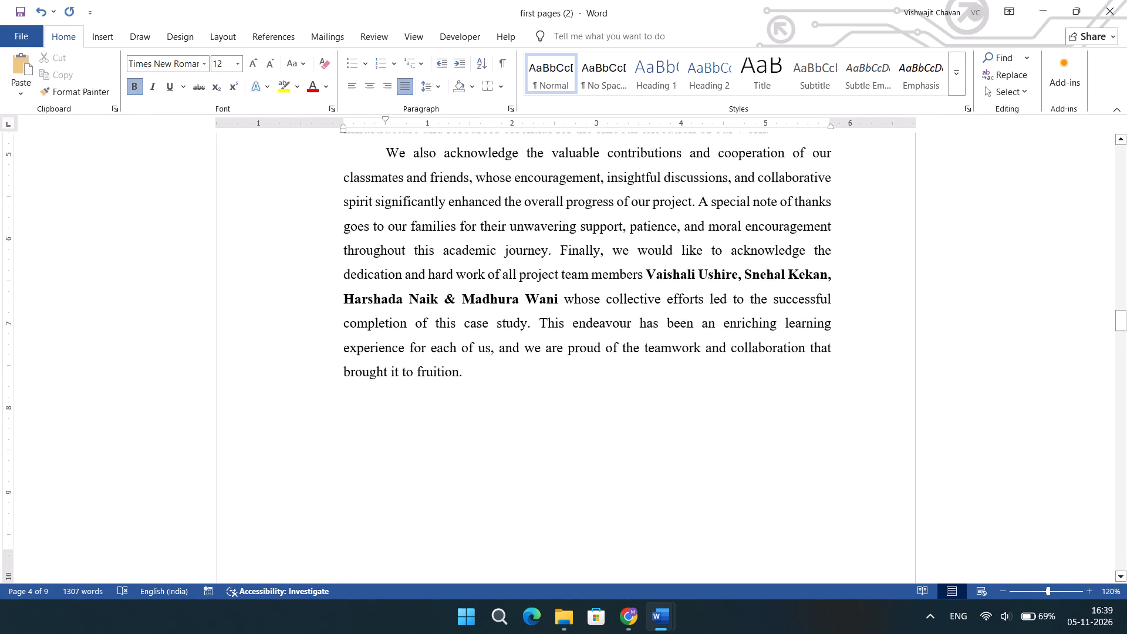
scroll(750, 207, up, 2)
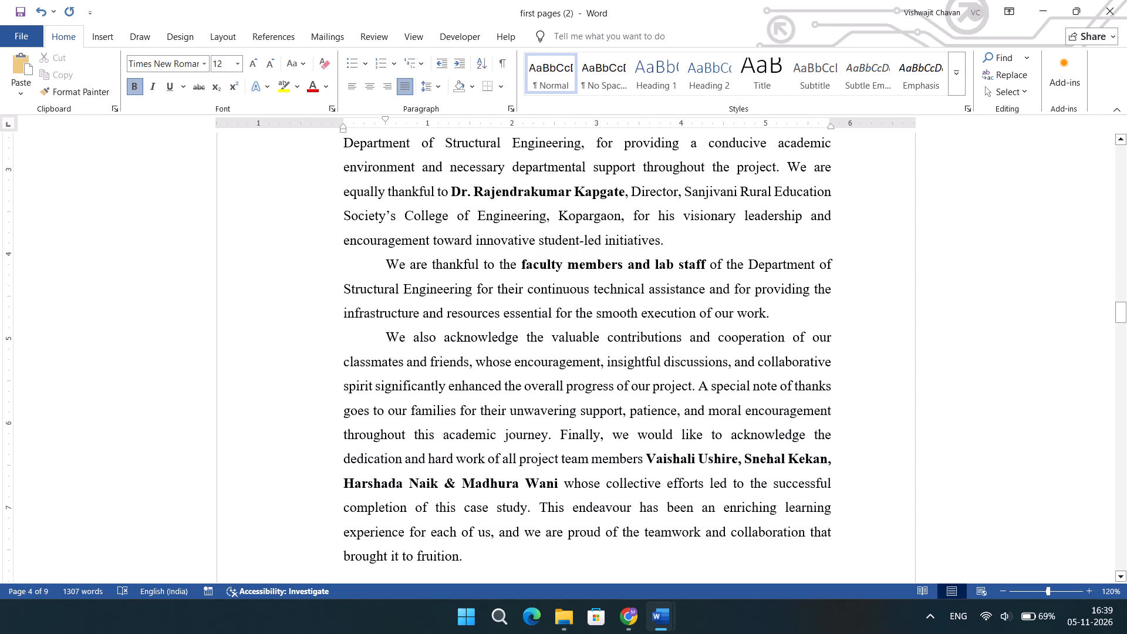
scroll(608, 267, up, 1)
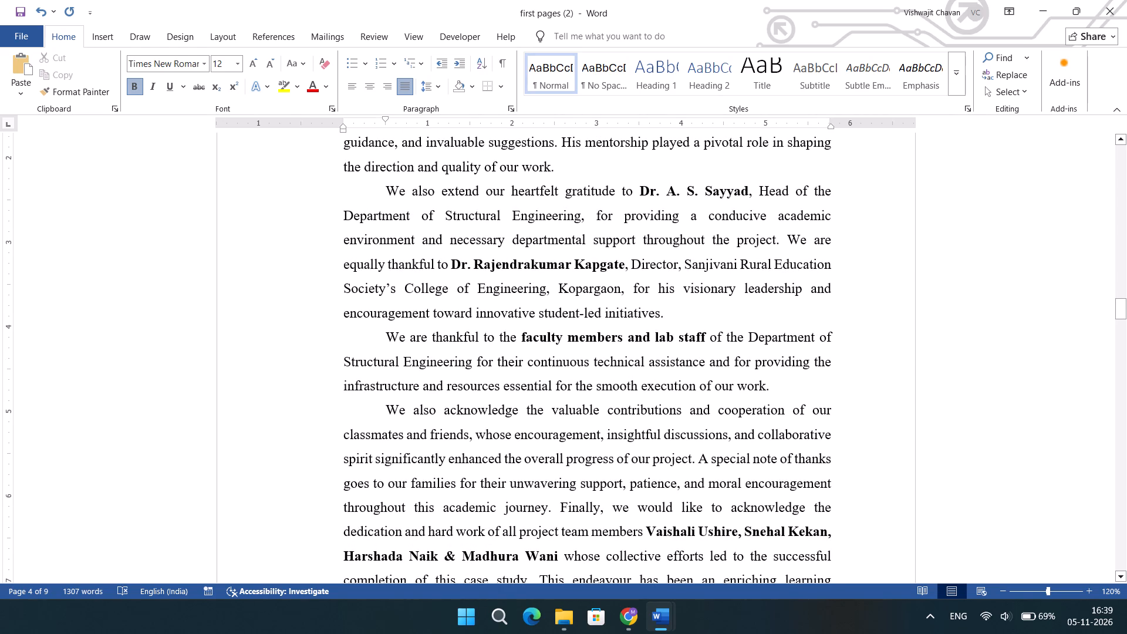
scroll(721, 268, up, 1)
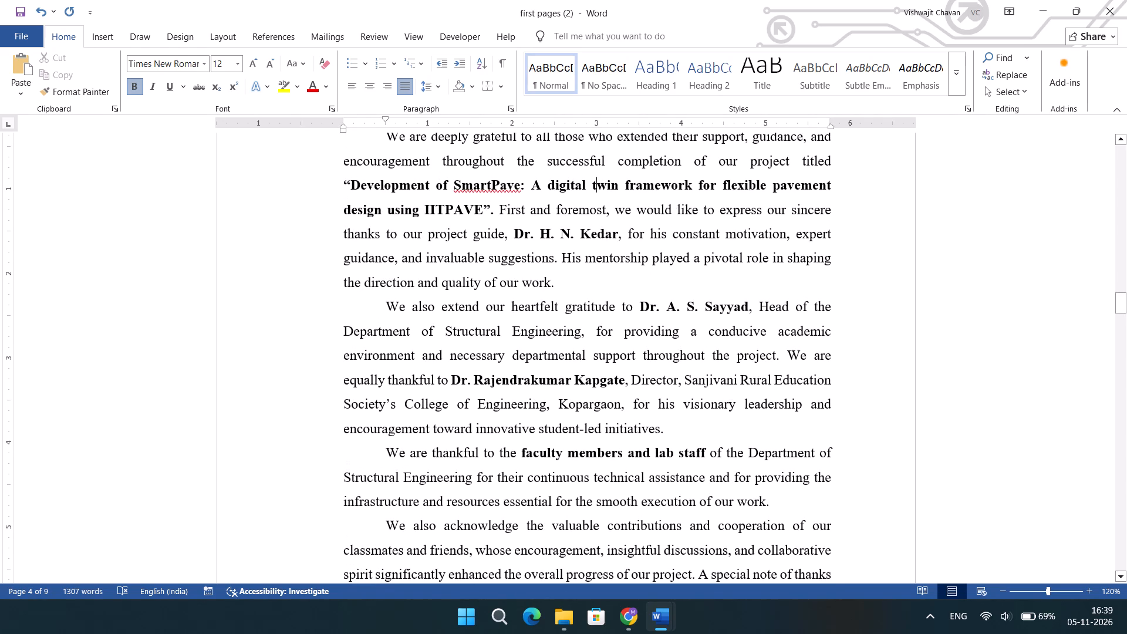
scroll(721, 268, up, 2)
Put "pavement" in lowercase in contents entry 1.2, so it reads "Flexible pavement".
scroll(737, 244, down, 2)
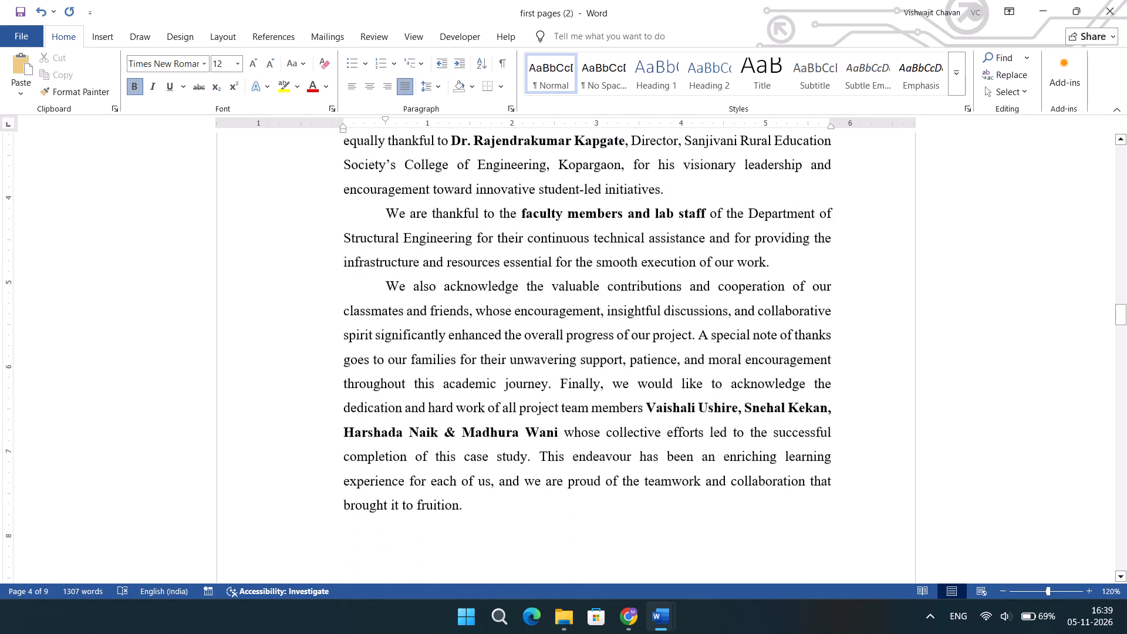
scroll(737, 244, down, 8)
scroll(763, 249, up, 2)
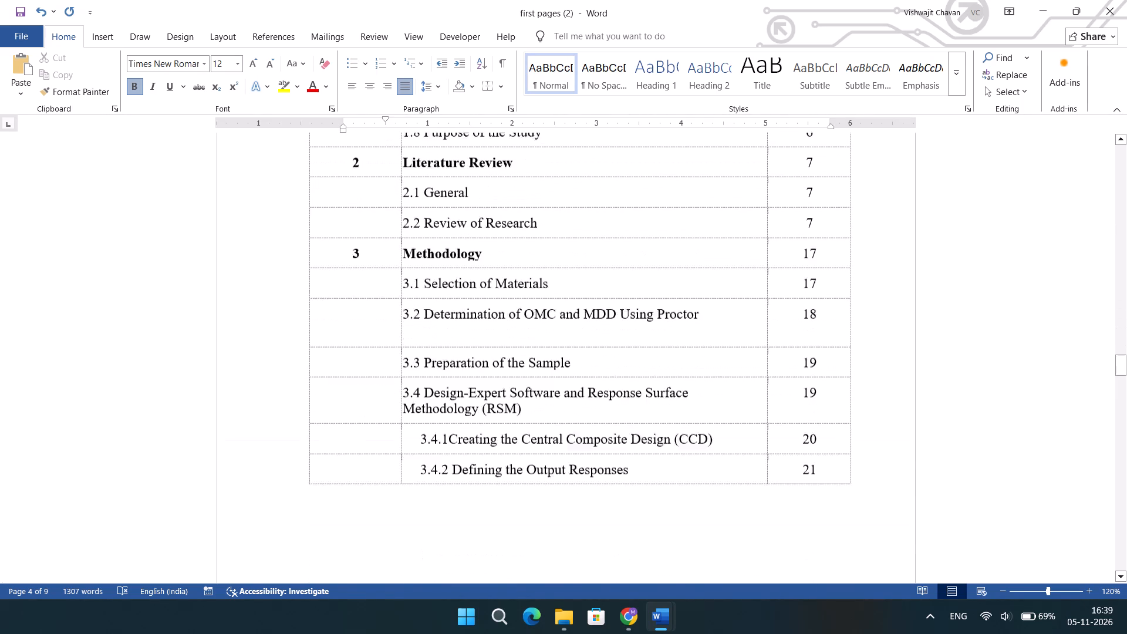
scroll(763, 249, up, 2)
scroll(673, 244, up, 1)
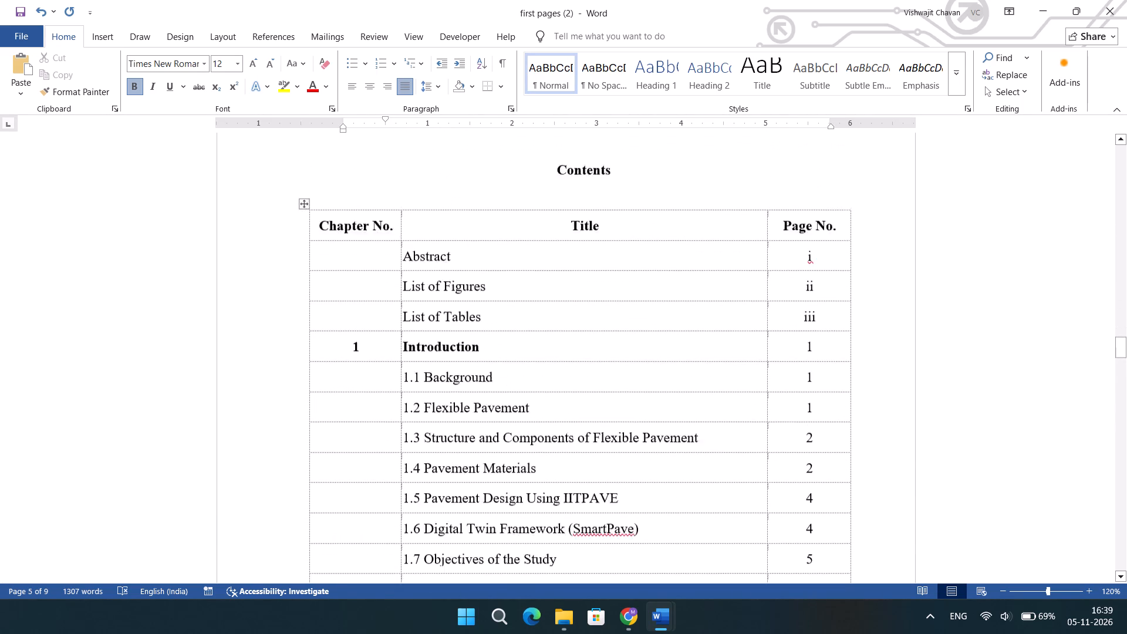
scroll(673, 244, up, 1)
scroll(678, 232, down, 1)
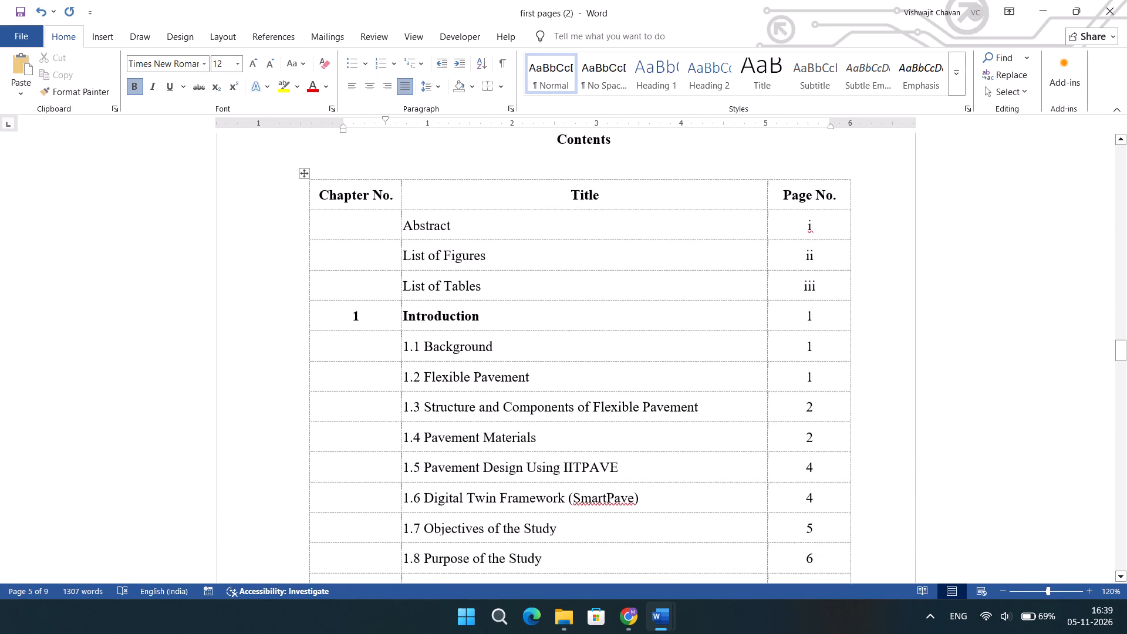
scroll(678, 232, down, 1)
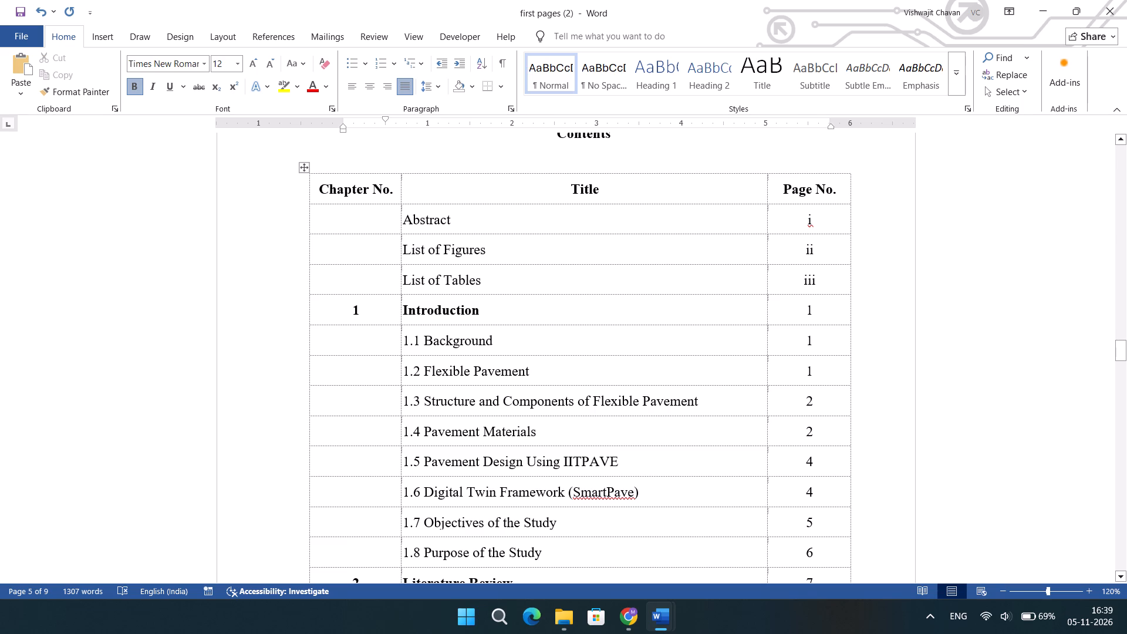
click(450, 248)
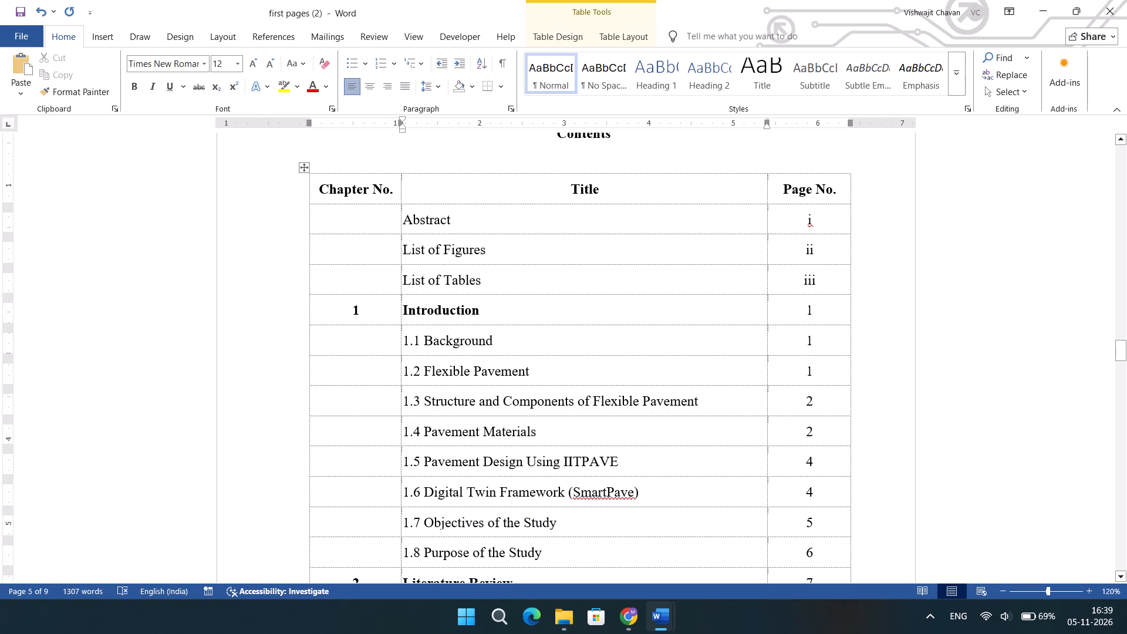
scroll(605, 279, down, 1)
click(480, 292)
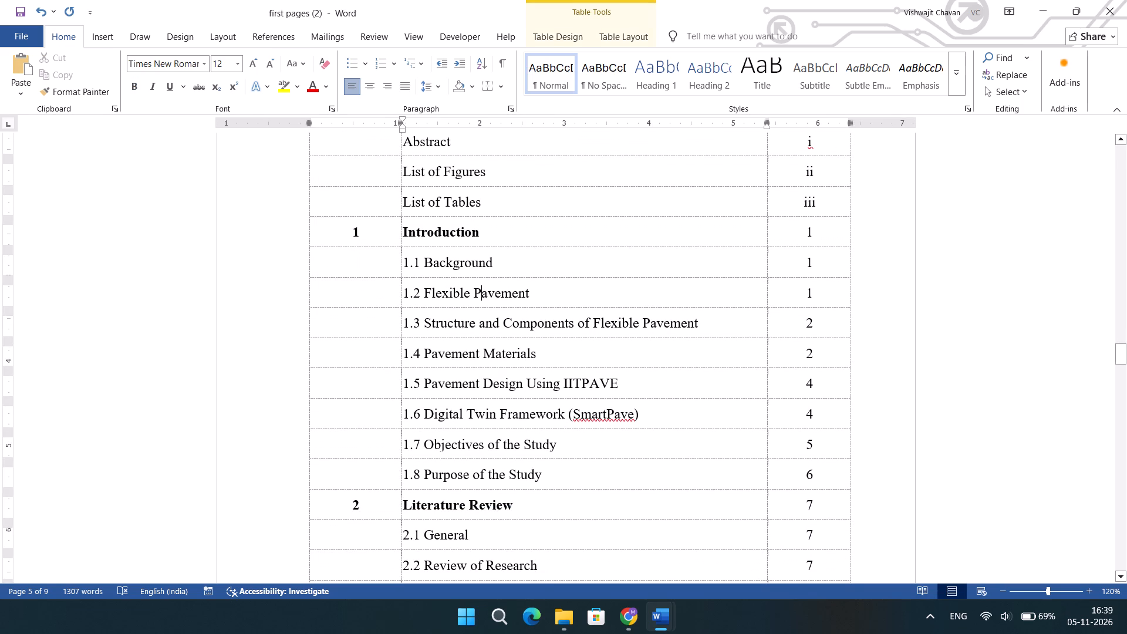
key(BackSpace)
key(p)
Change contents entry 1.3 to sentence case as "Structure and components of flexible pavement".
click(508, 325)
key(BackSpace)
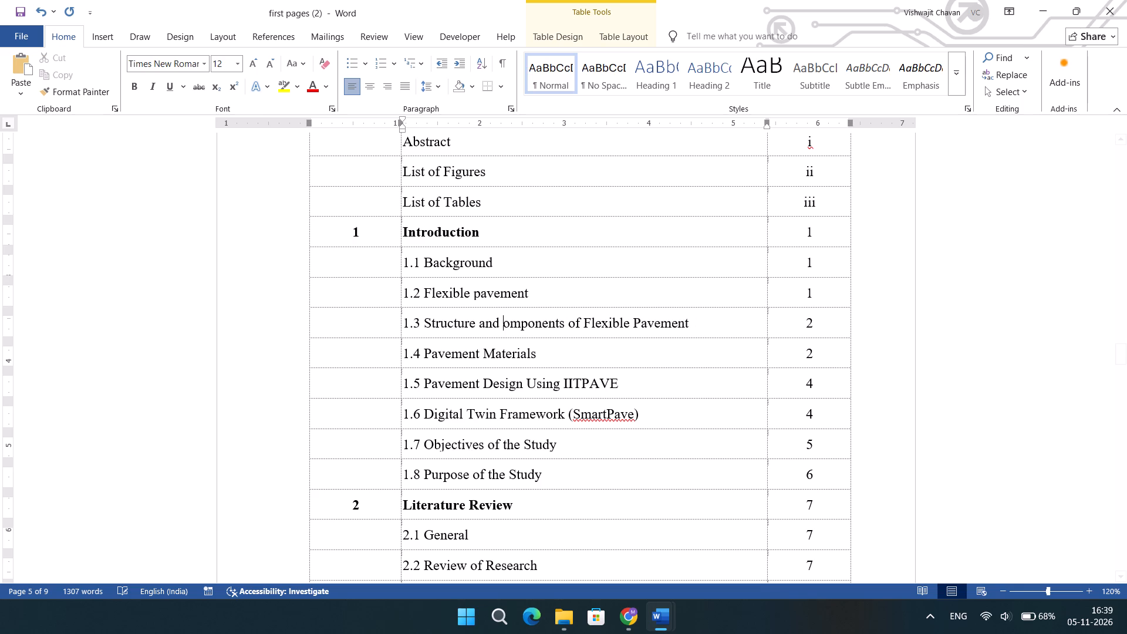
key(c)
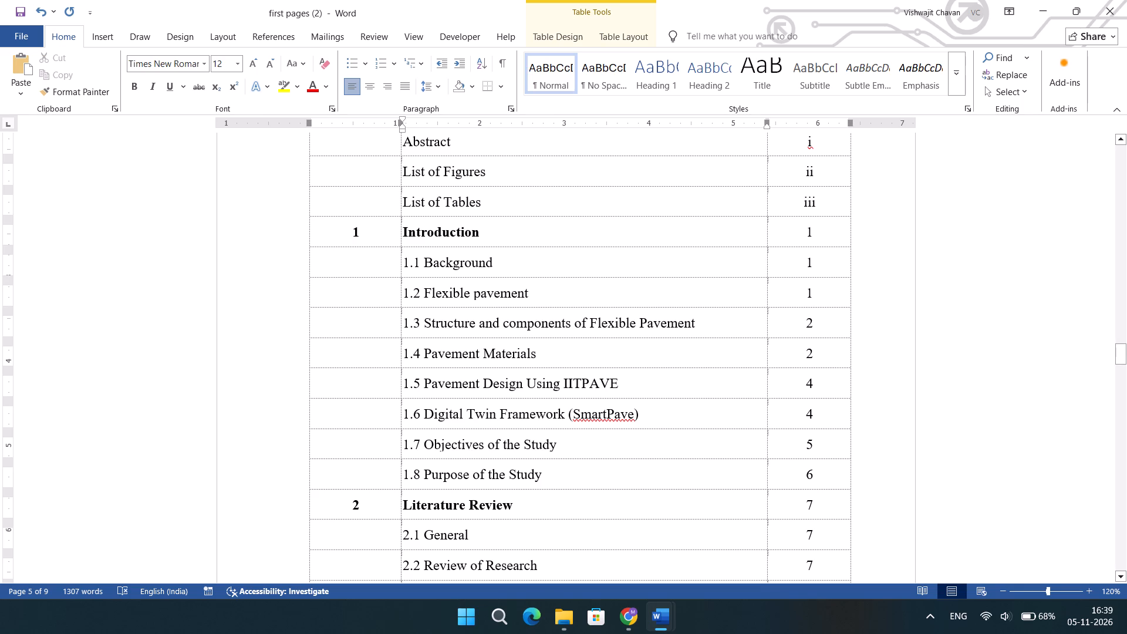
click(594, 325)
key(BackSpace)
key(f)
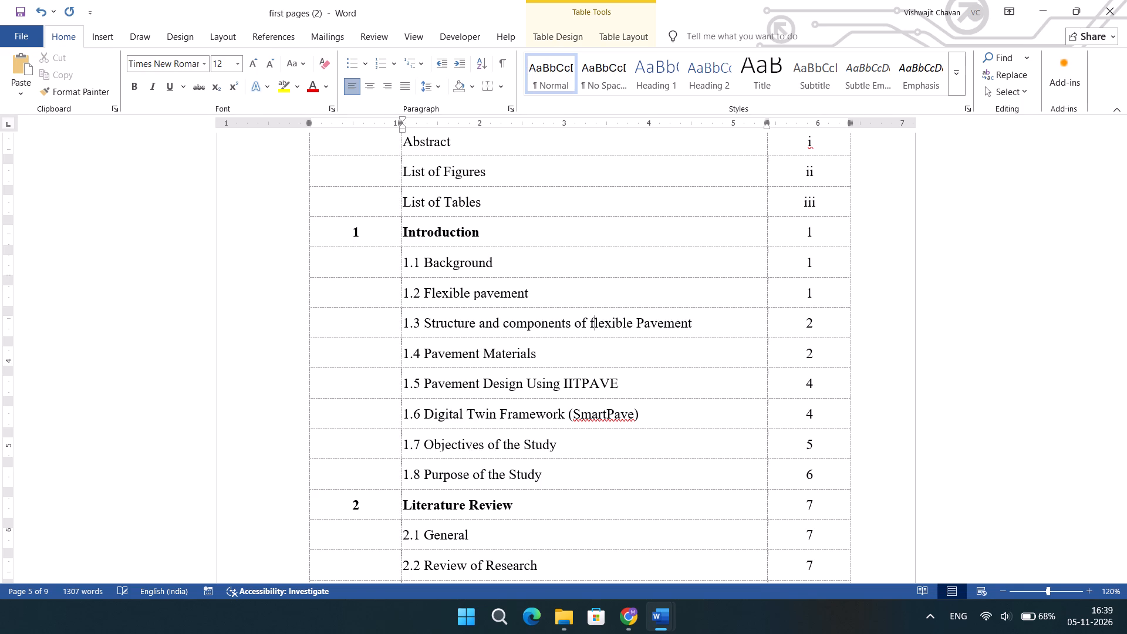
click(644, 323)
key(BackSpace)
key(p)
Change contents entries 1.4 and 1.5 to sentence case as "Pavement materials" and "Pavement design using IITPAVE".
click(494, 354)
key(BackSpace)
key(m)
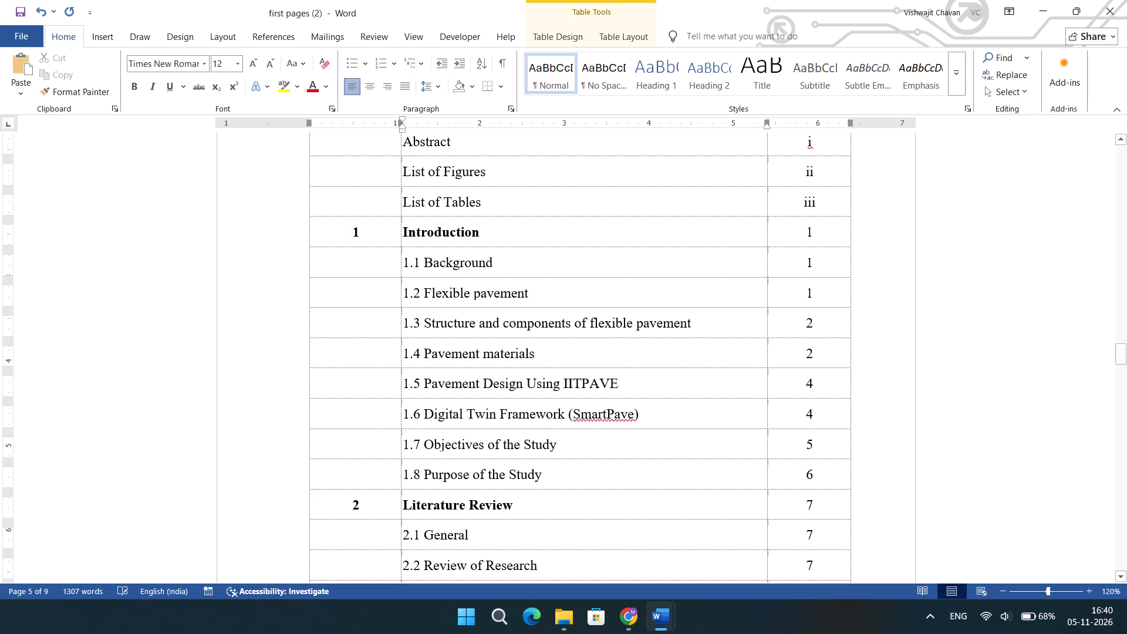
click(490, 389)
key(BackSpace)
key(d)
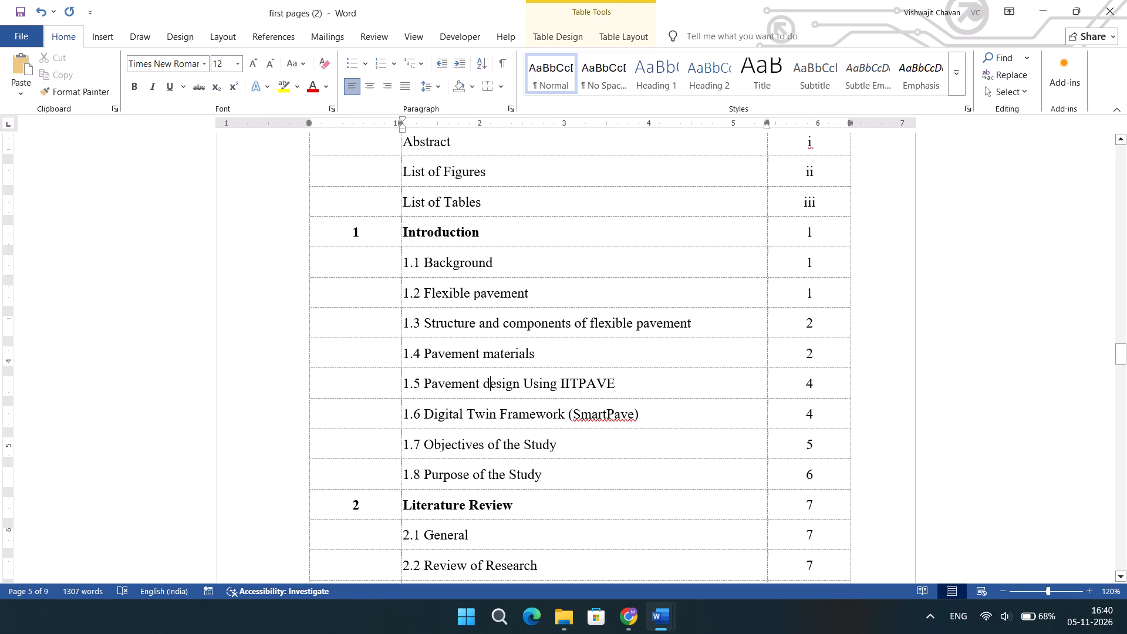
click(532, 386)
key(BackSpace)
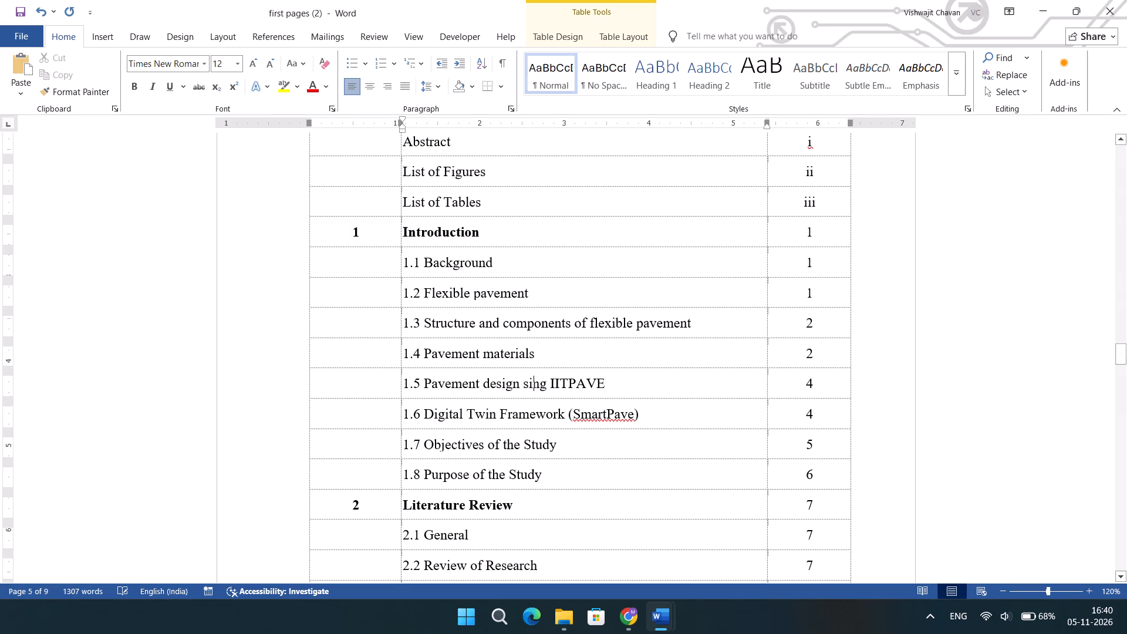
key(u)
Change contents entry 1.6 to sentence case as "Digital twin framework (SmartPave)".
click(507, 416)
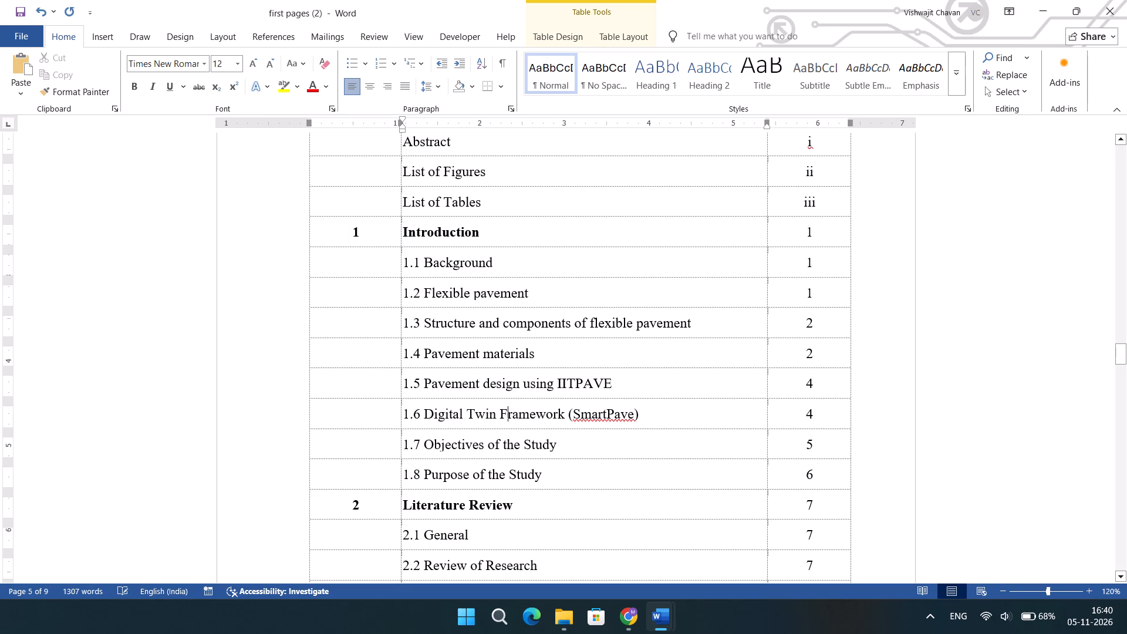
key(BackSpace)
key(f)
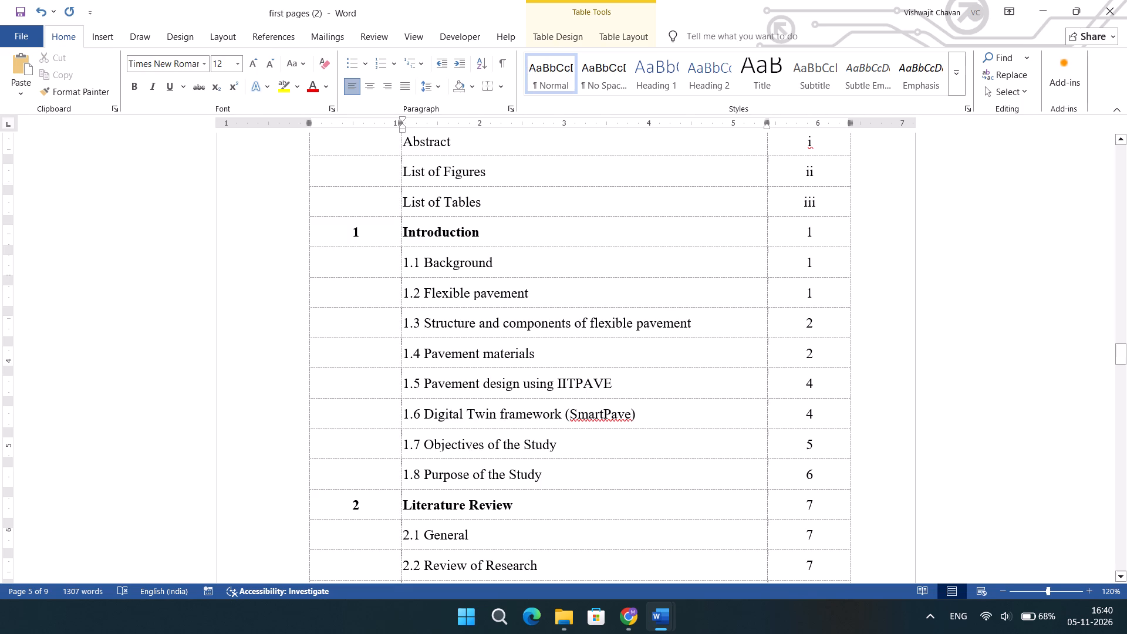
click(475, 415)
key(BackSpace)
key(t)
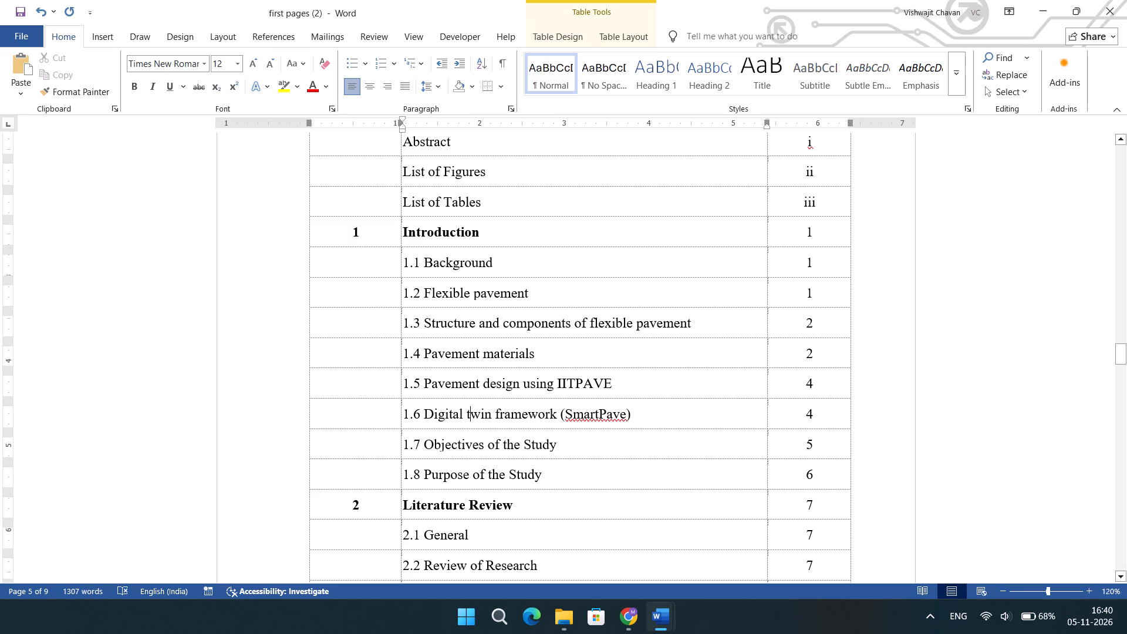
Put "study" in lowercase in contents entries 1.7 "Objectives of the study" and 1.8 "Purpose of the study".
scroll(536, 450, down, 1)
ctrl+scroll(536, 450, up, 1)
ctrl+scroll(536, 450, down, 1)
ctrl+scroll(536, 450, up, 1)
ctrl+scroll(536, 450, down, 1)
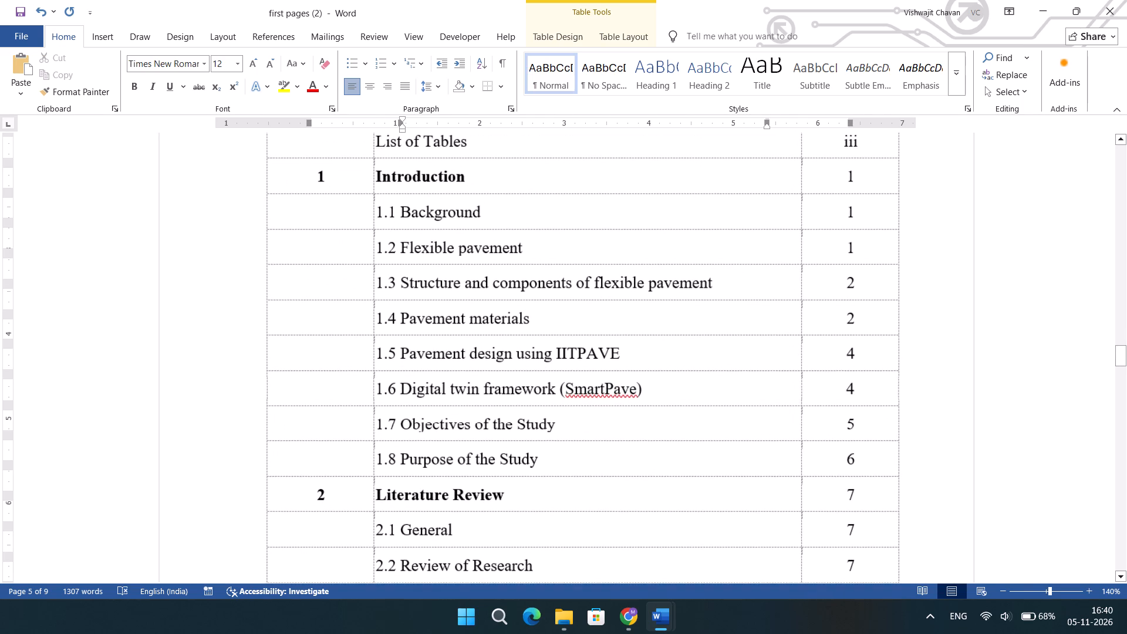
scroll(506, 451, down, 1)
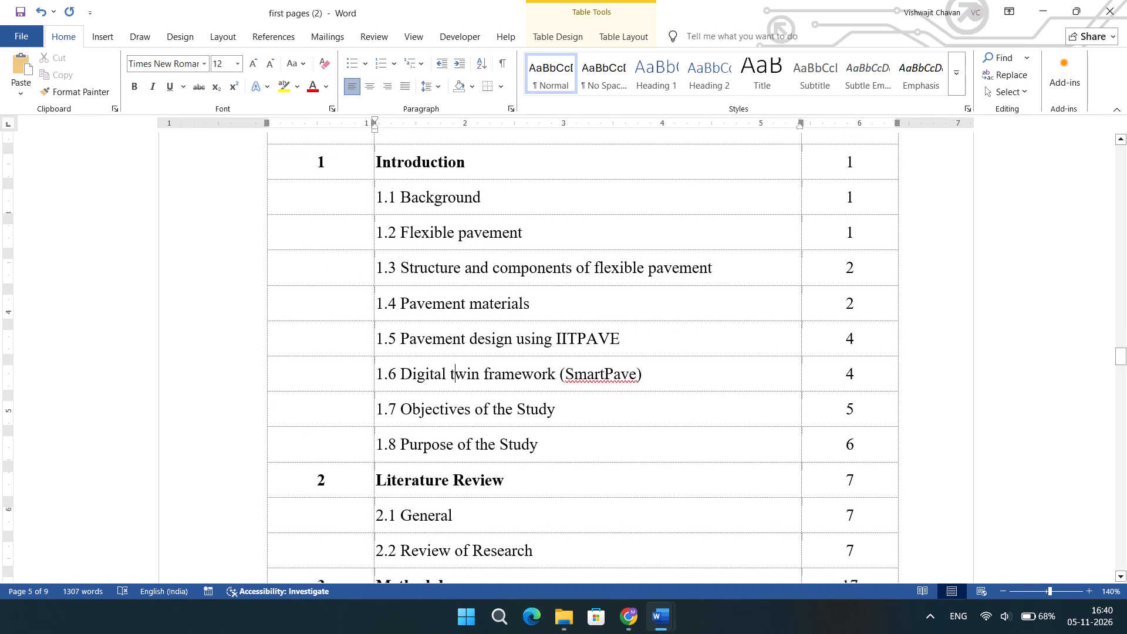
click(526, 409)
key(BackSpace)
key(s)
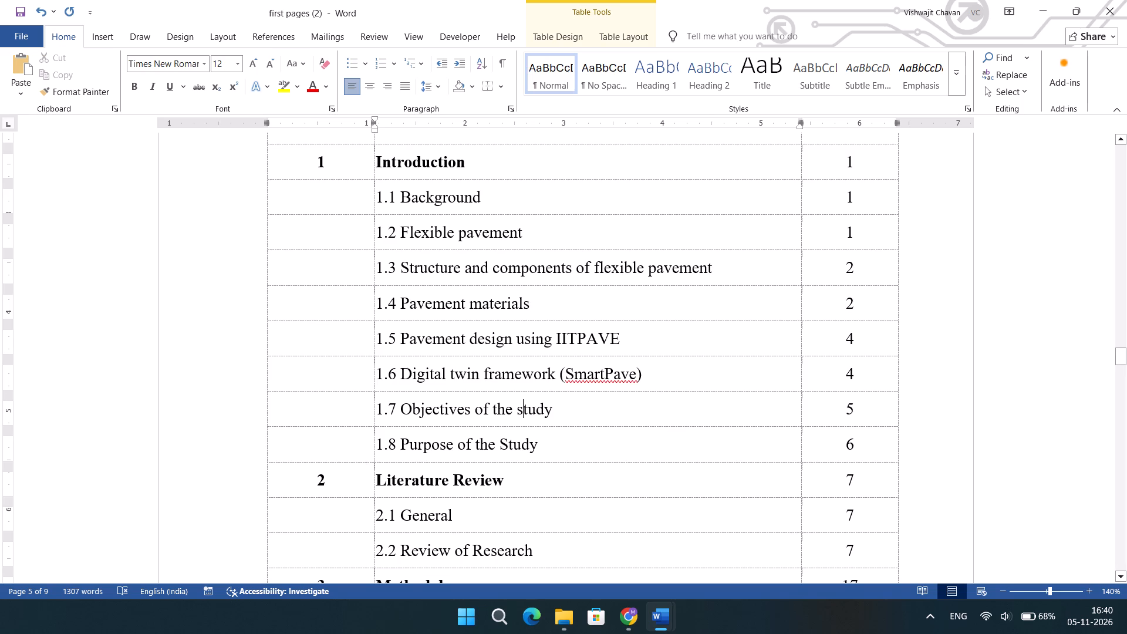
click(505, 443)
key(BackSpace)
key(s)
Put "research" in lowercase in contents entry 2.2, so it reads "Review of research".
scroll(523, 413, down, 1)
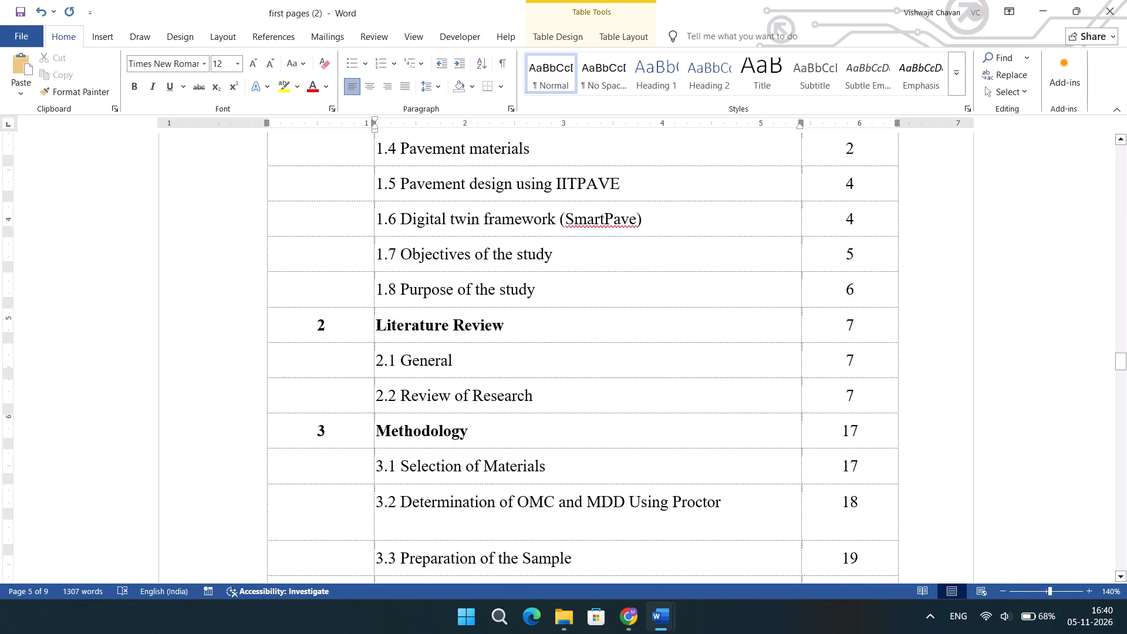
scroll(523, 413, down, 1)
scroll(591, 343, down, 1)
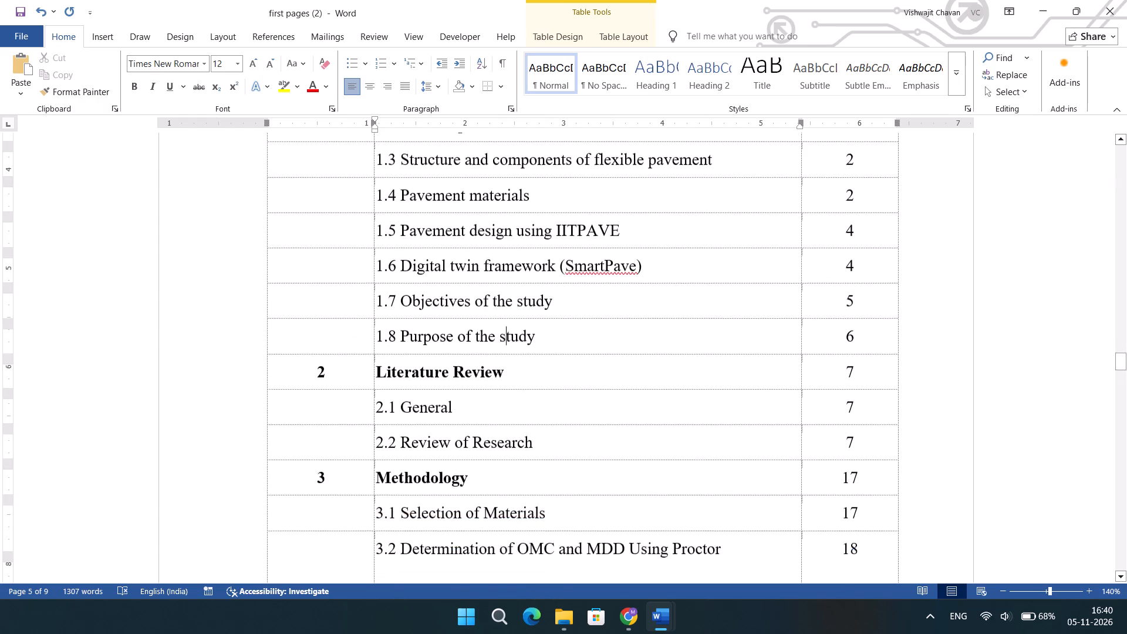
scroll(591, 343, down, 1)
ctrl+scroll(591, 343, up, 1)
ctrl+scroll(591, 343, down, 1)
scroll(591, 343, down, 1)
scroll(537, 323, up, 1)
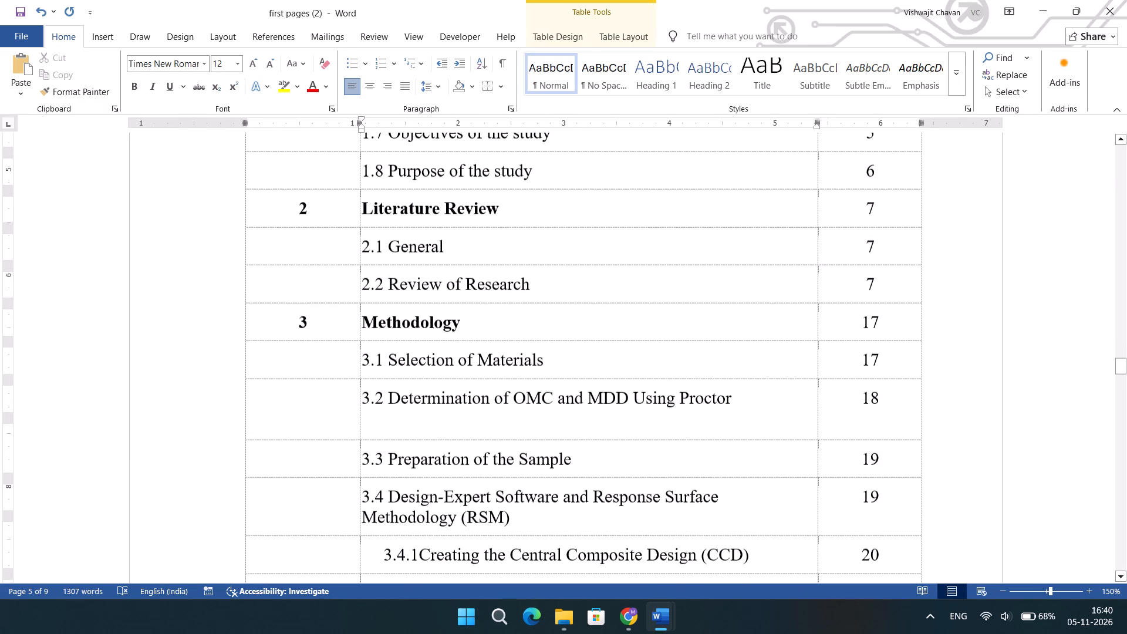
scroll(537, 323, up, 1)
click(475, 323)
key(BackSpace)
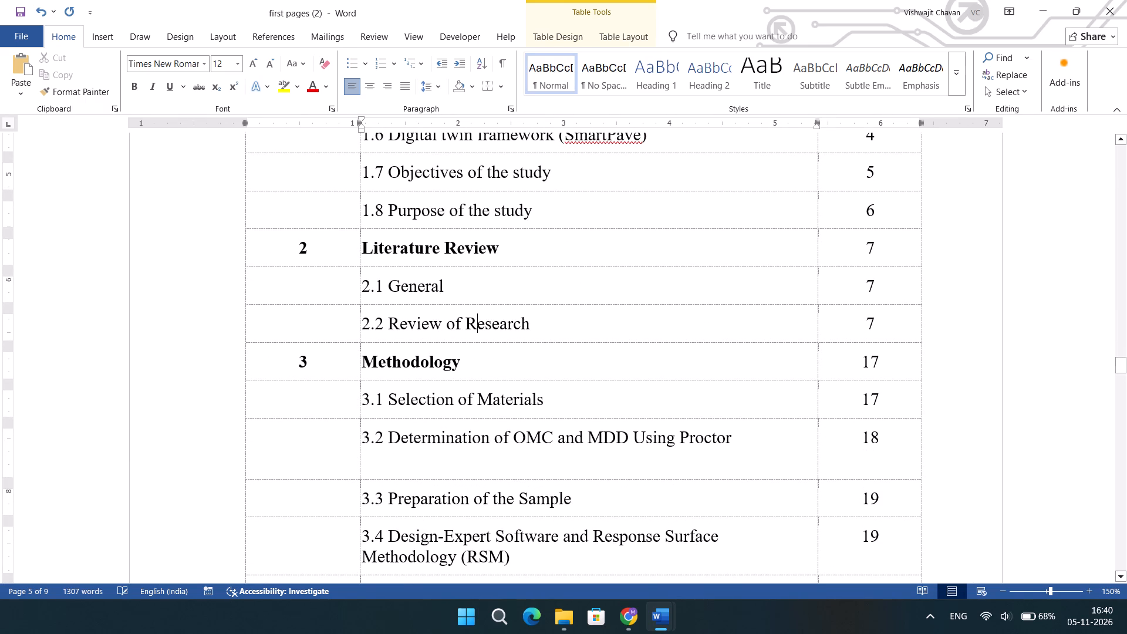
key(r)
Put "materials" in lowercase in contents entry 3.1 and "using" in lowercase in entry 3.2.
click(491, 399)
key(BackSpace)
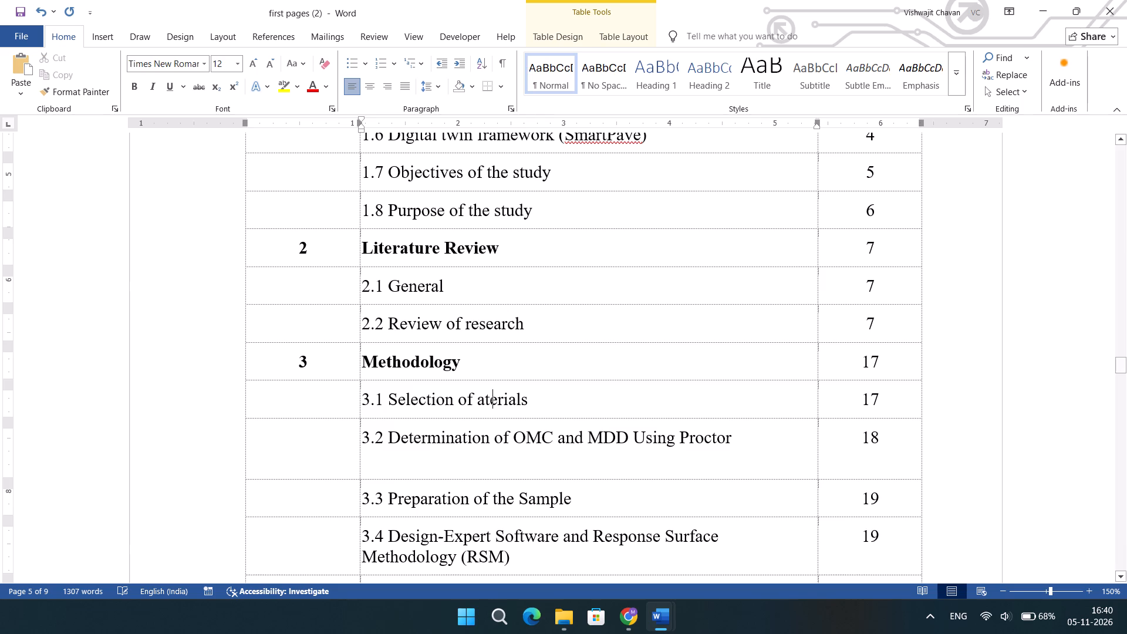
key(m)
scroll(581, 424, down, 1)
click(646, 350)
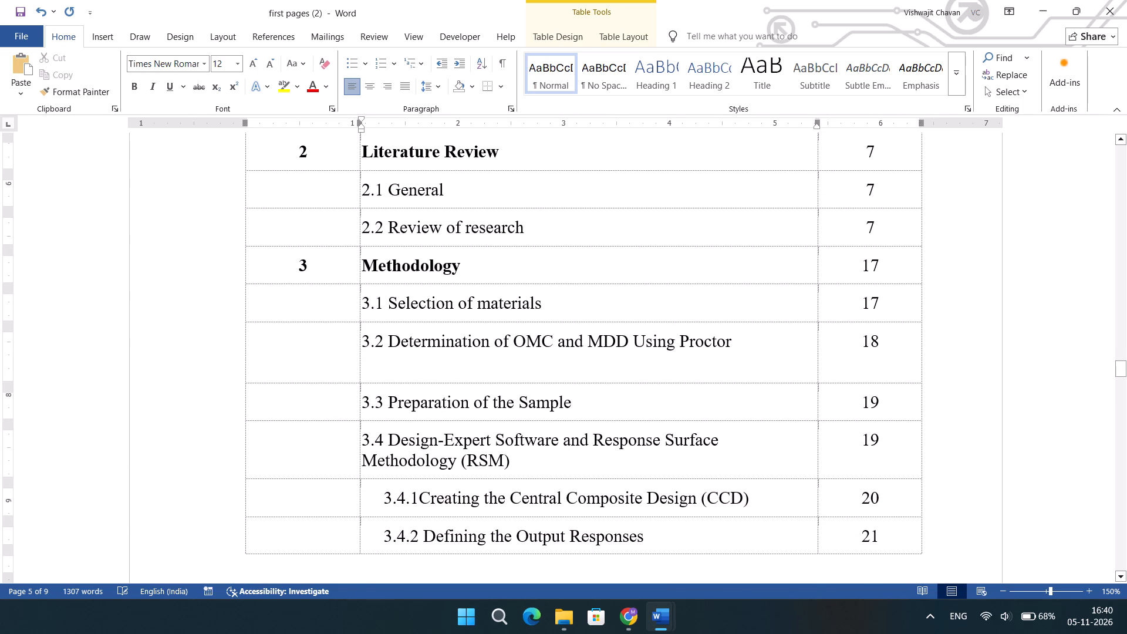
key(BackSpace)
key(u)
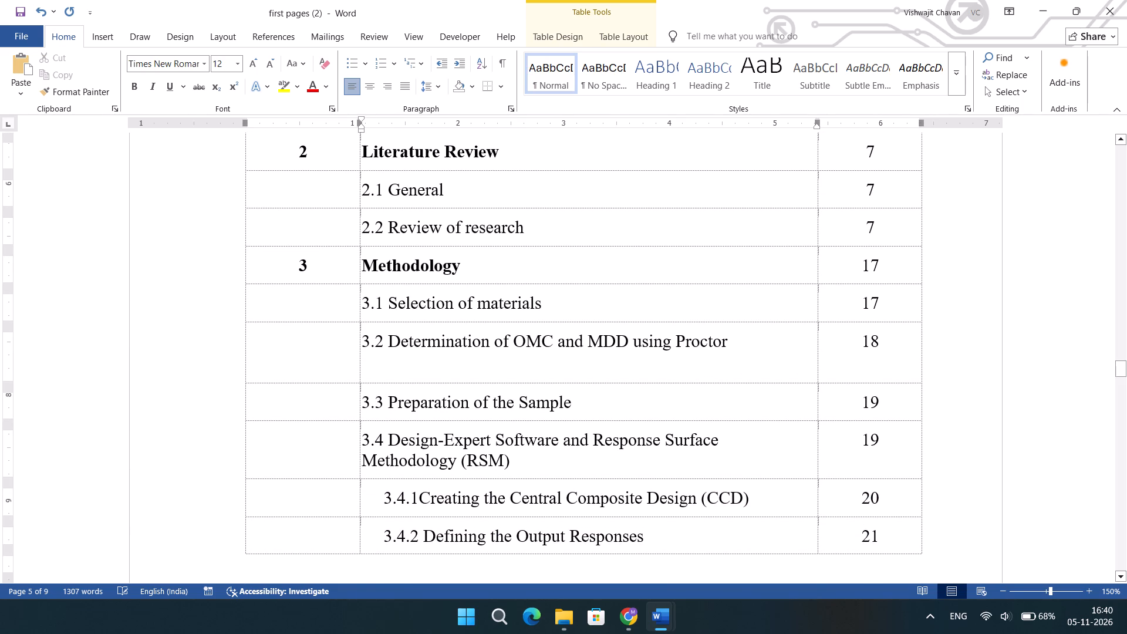
Put "proctor" in lowercase in contents entry 3.2 and "sample" in lowercase in entry 3.3.
click(684, 343)
key(BackSpace)
key(p)
scroll(524, 391, down, 1)
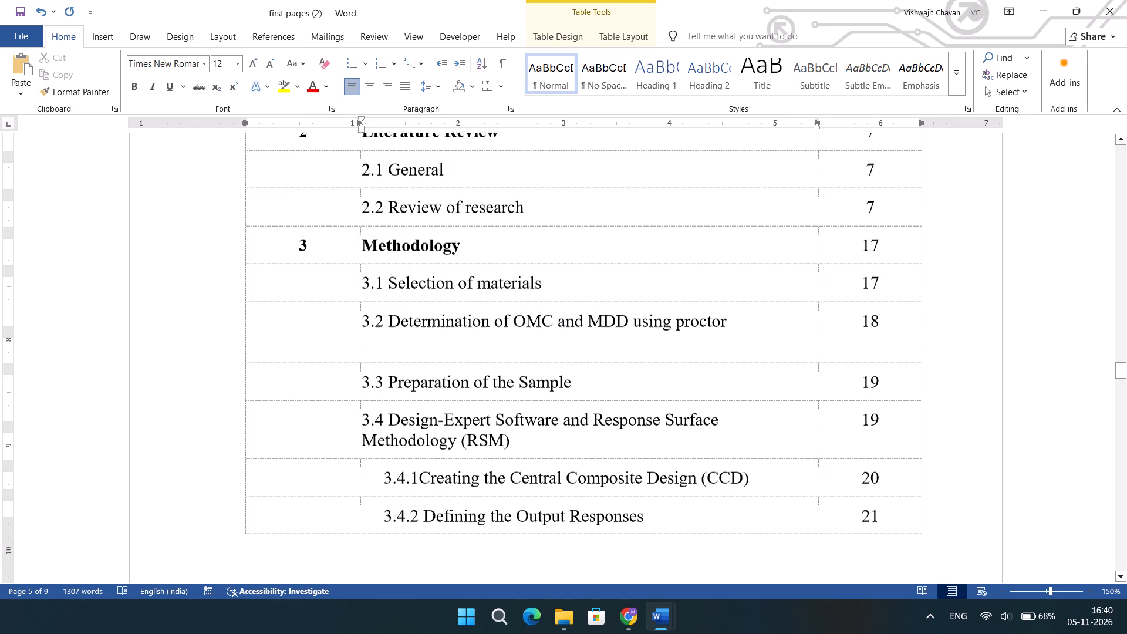
scroll(524, 391, down, 1)
click(525, 271)
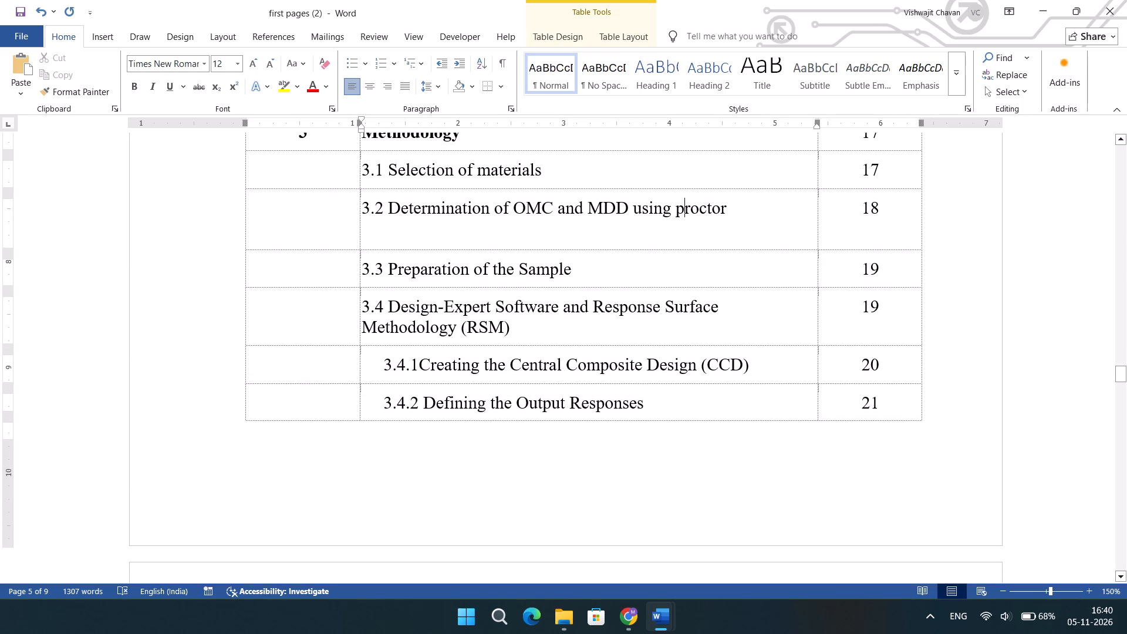
key(BackSpace)
key(s)
Put "software" in lowercase in contents entry 3.4.
click(505, 309)
key(BackSpace)
key(s)
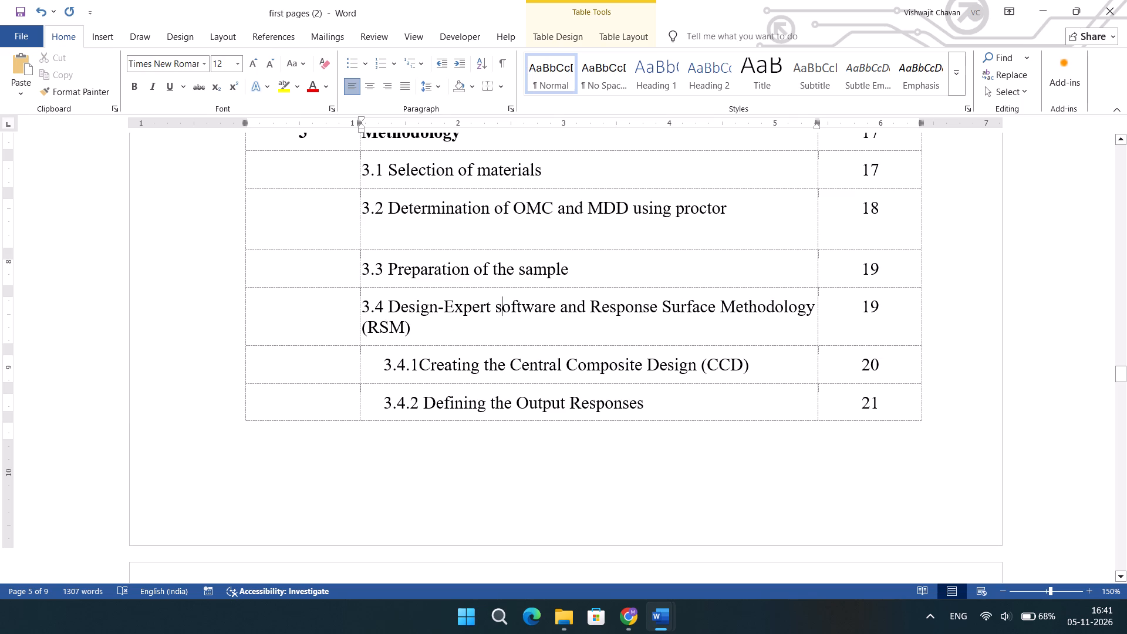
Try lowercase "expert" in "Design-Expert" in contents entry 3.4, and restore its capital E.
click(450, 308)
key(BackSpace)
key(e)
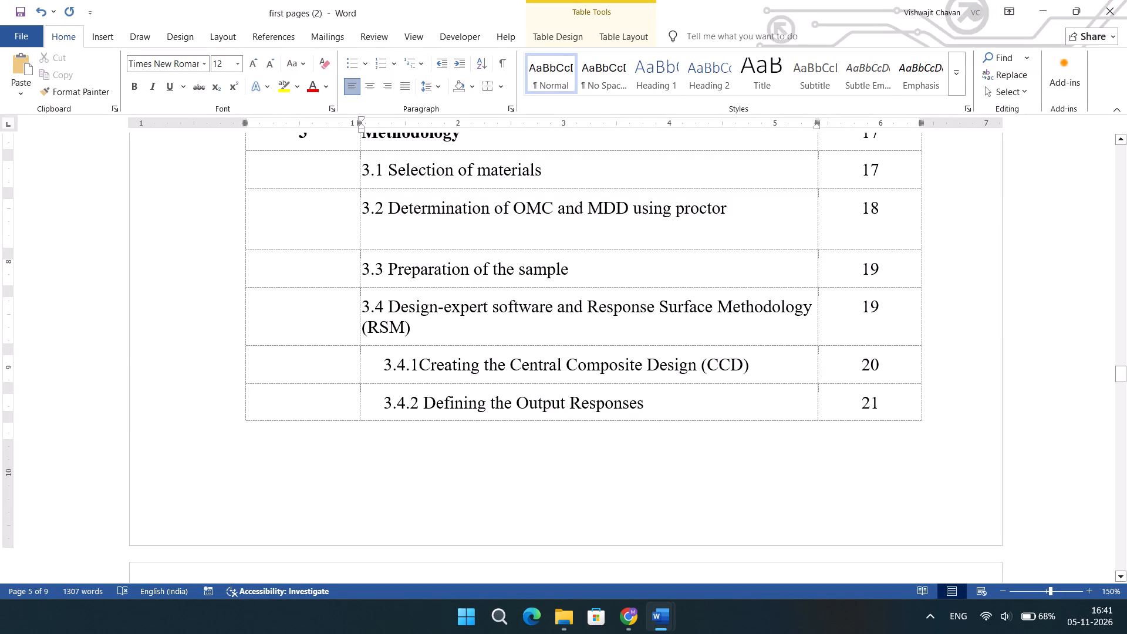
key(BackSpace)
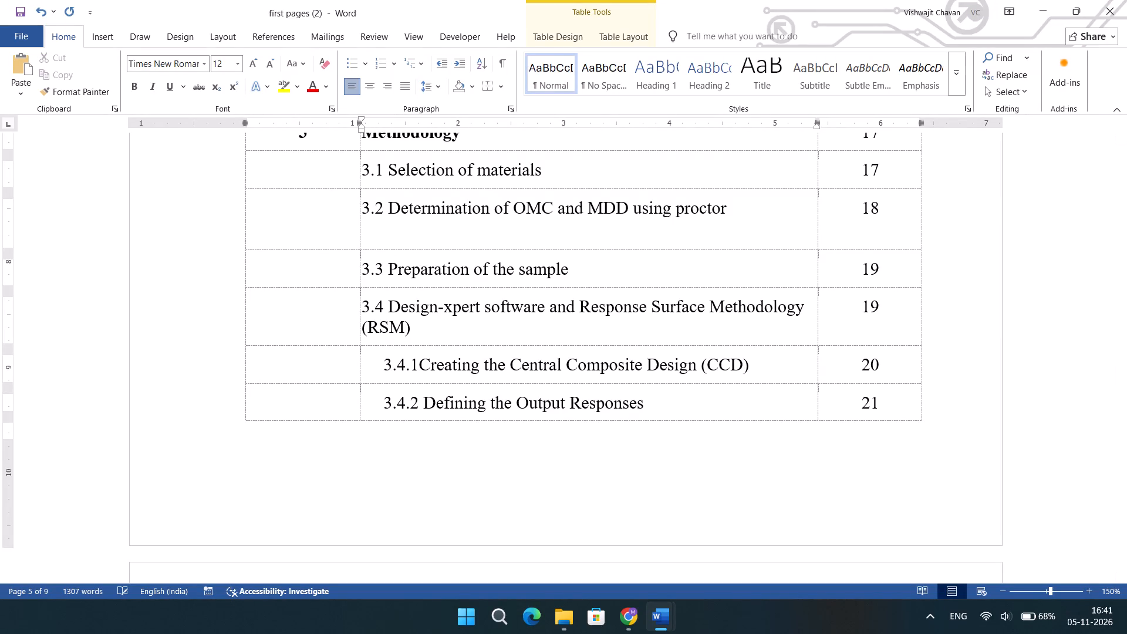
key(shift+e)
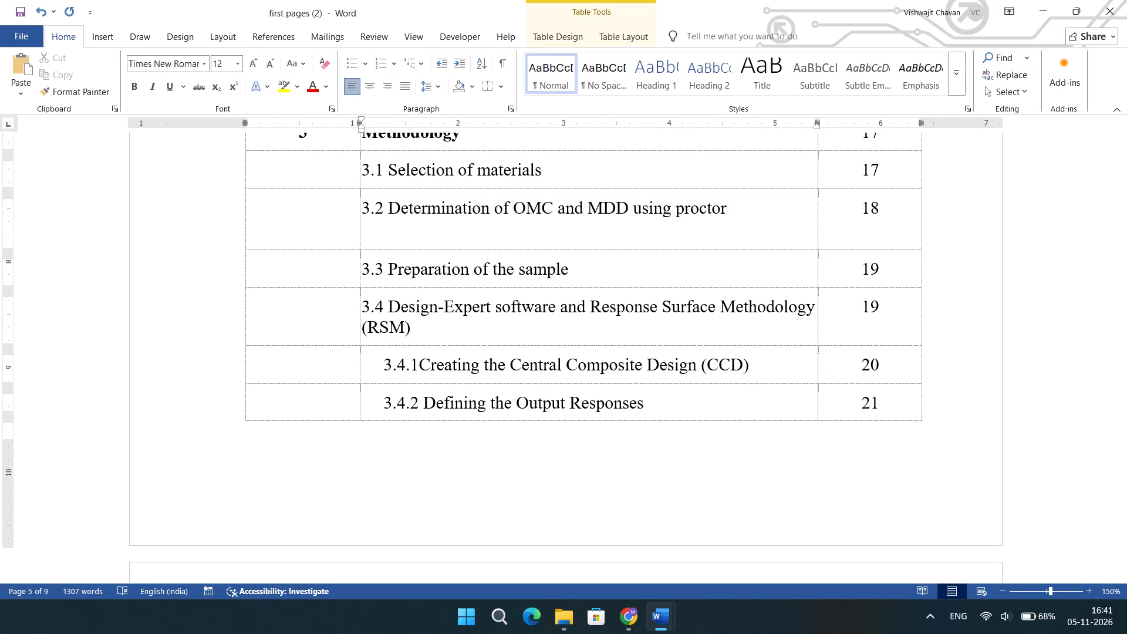
Put "response surface methodology" in lowercase in contents entry 3.4, keeping the abbreviation (RSM).
click(599, 308)
key(BackSpace)
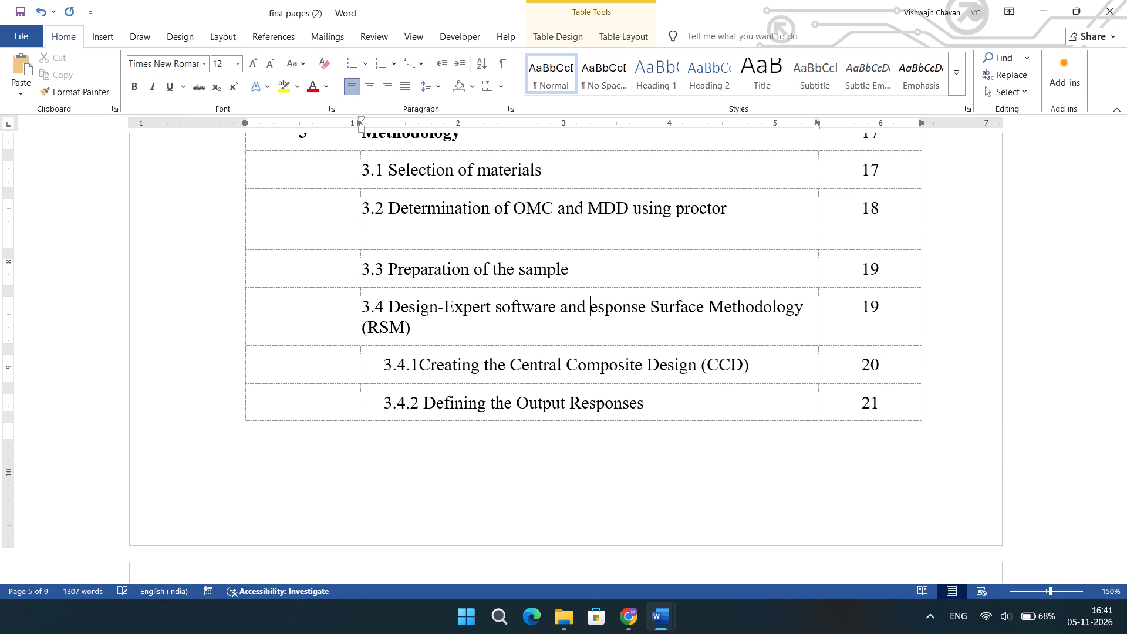
key(r)
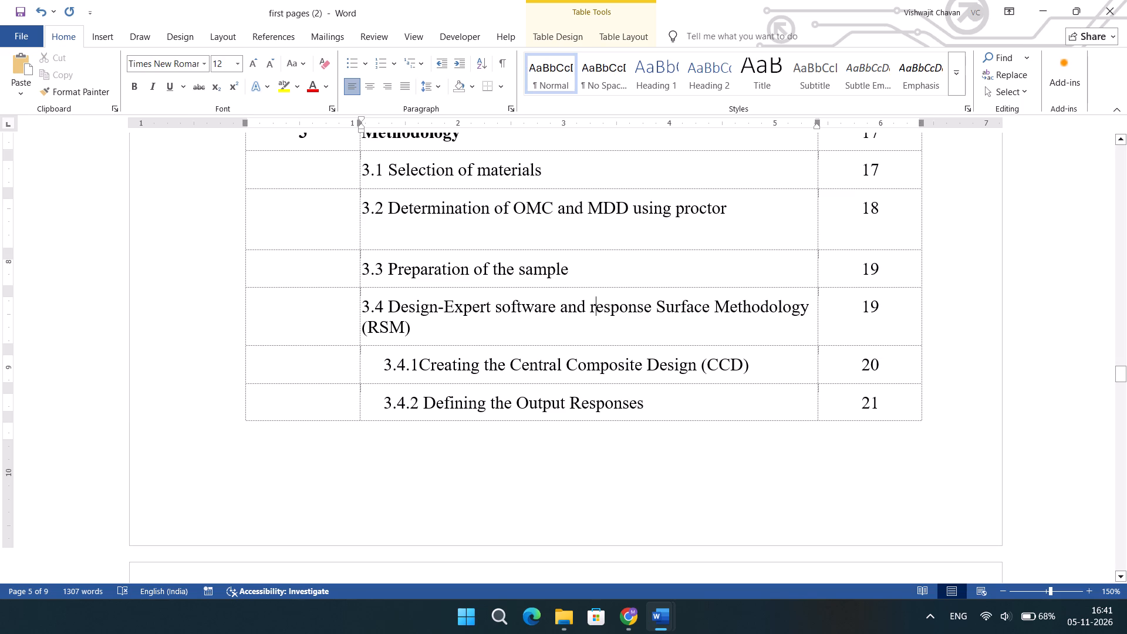
click(668, 308)
key(BackSpace)
key(s)
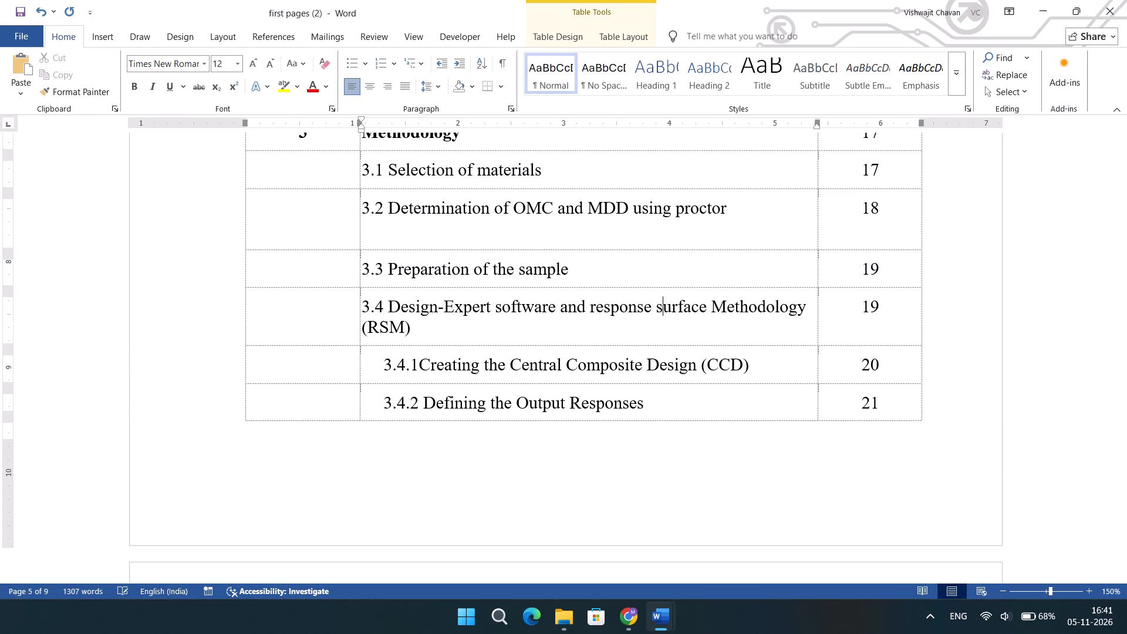
click(727, 306)
key(BackSpace)
key(m)
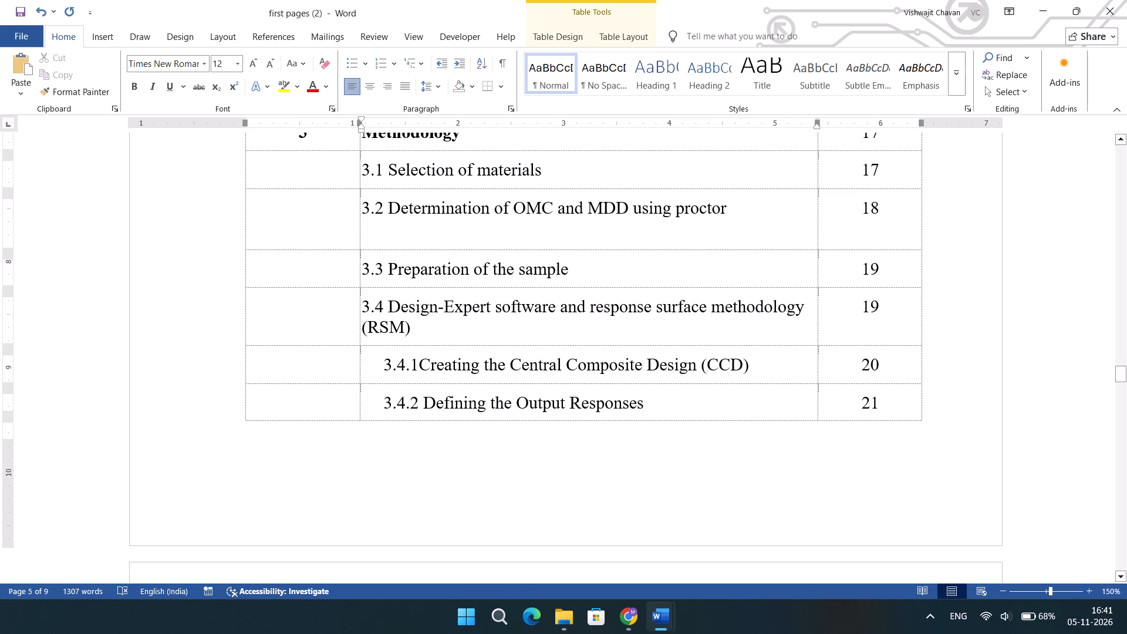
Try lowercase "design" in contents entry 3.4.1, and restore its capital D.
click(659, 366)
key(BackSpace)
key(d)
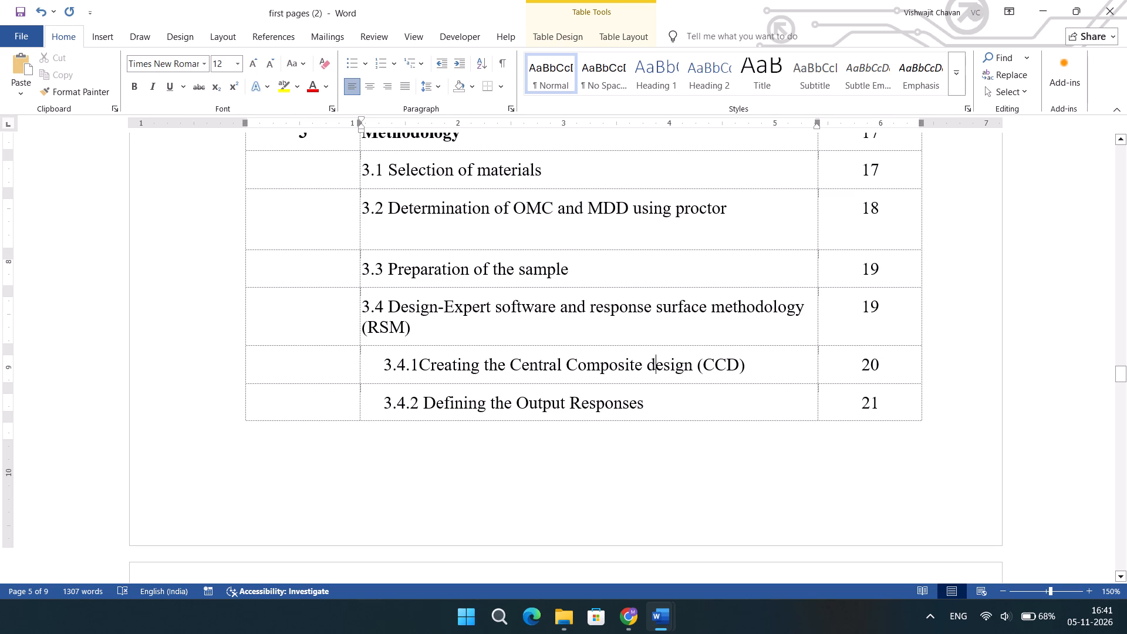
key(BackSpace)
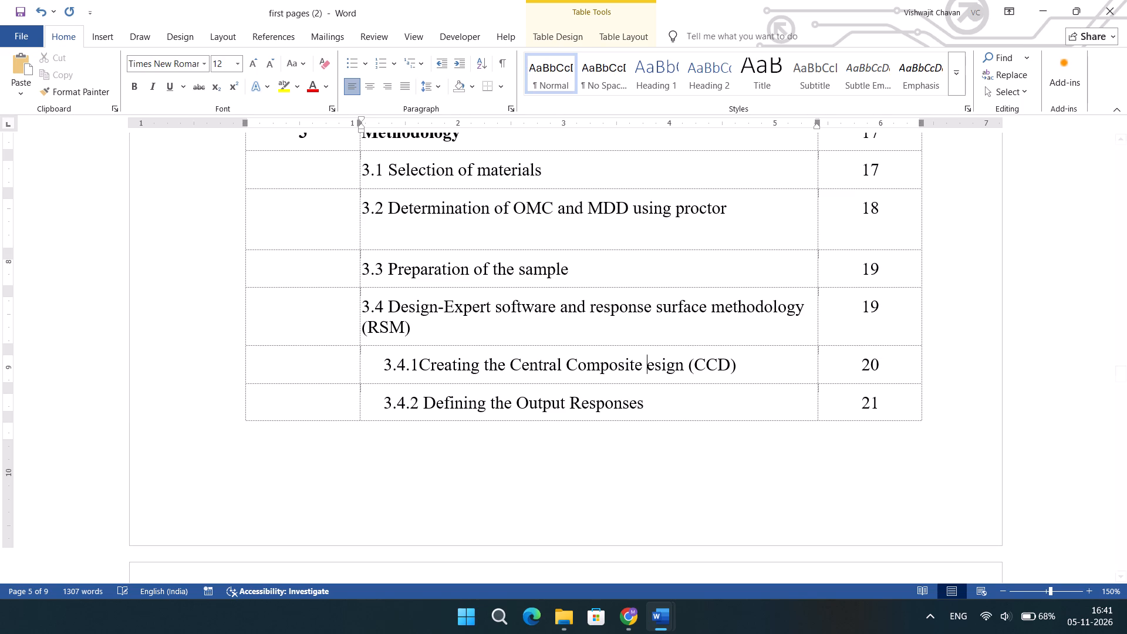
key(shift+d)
Change contents entry 3.4.2 to sentence case as "Defining the output responses".
scroll(552, 403, down, 1)
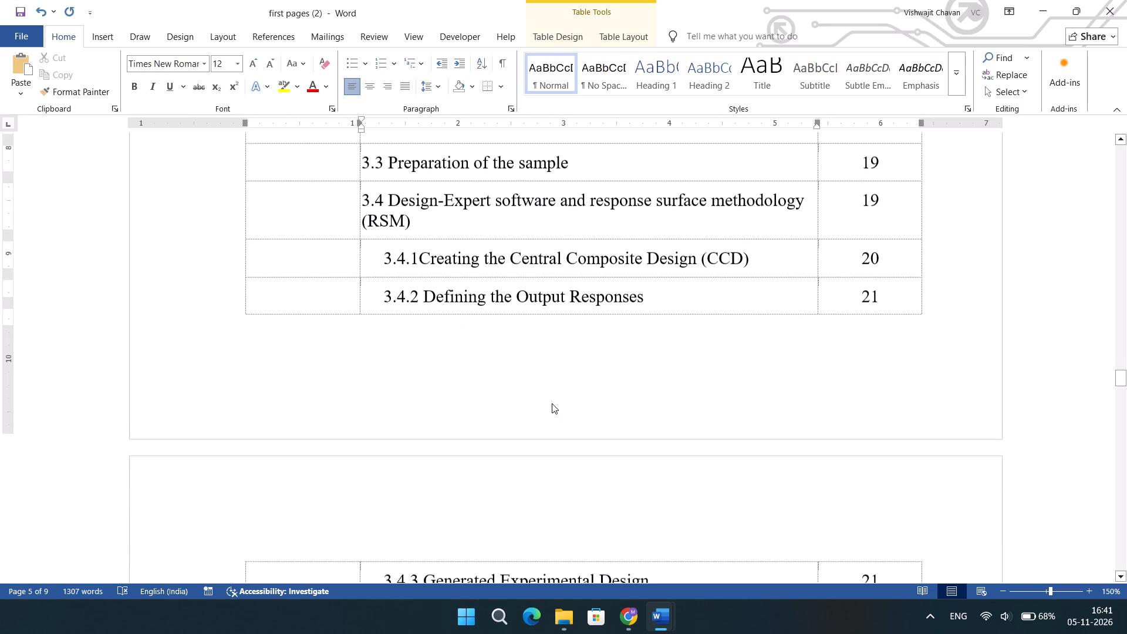
click(579, 295)
key(BackSpace)
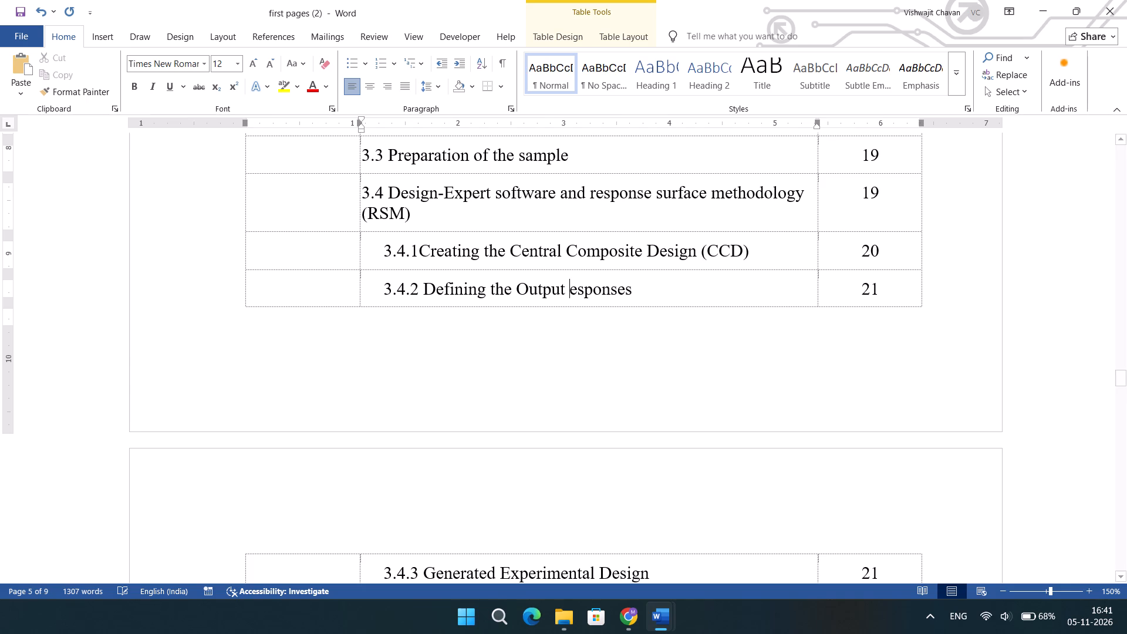
key(r)
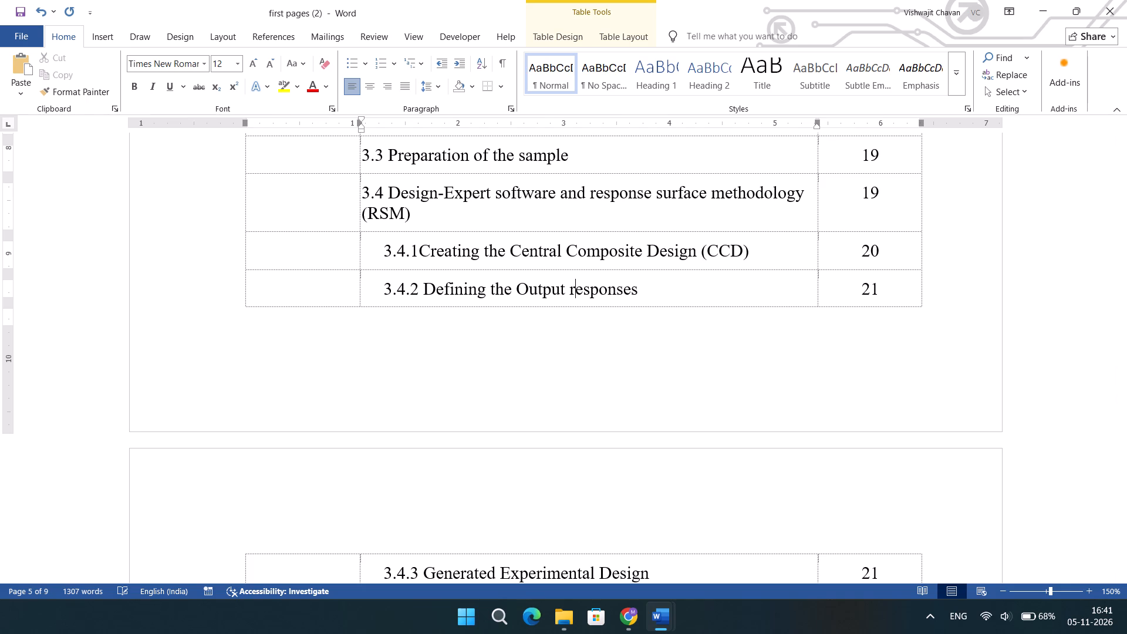
click(527, 288)
key(BackSpace)
key(o)
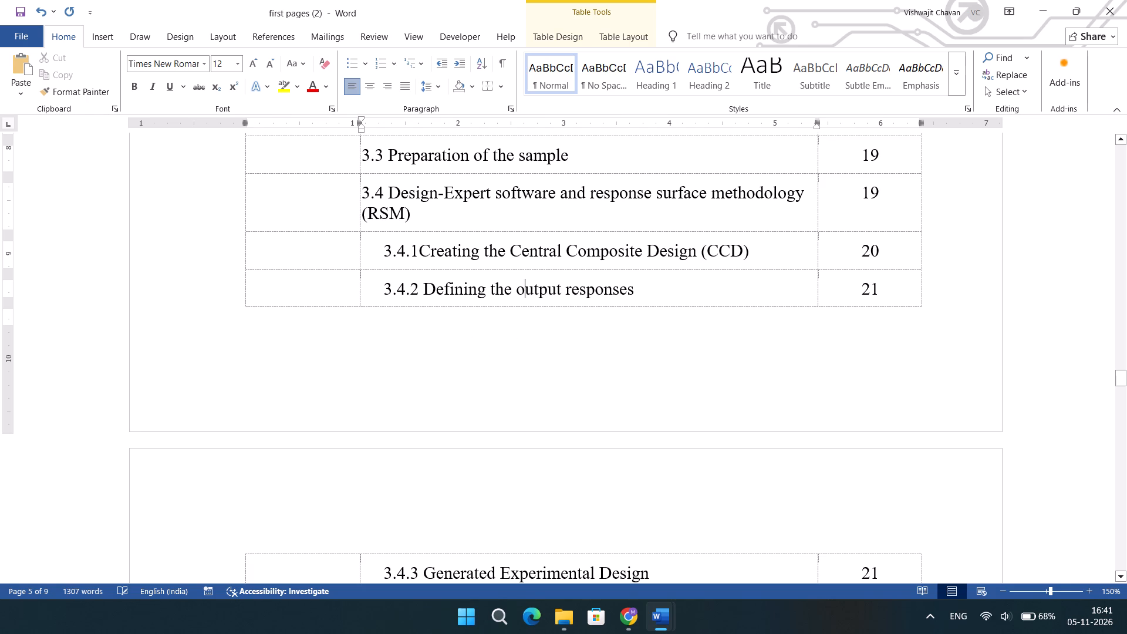
Change contents entry 3.4.3 to sentence case as "Generated experimental design".
scroll(549, 342, down, 1)
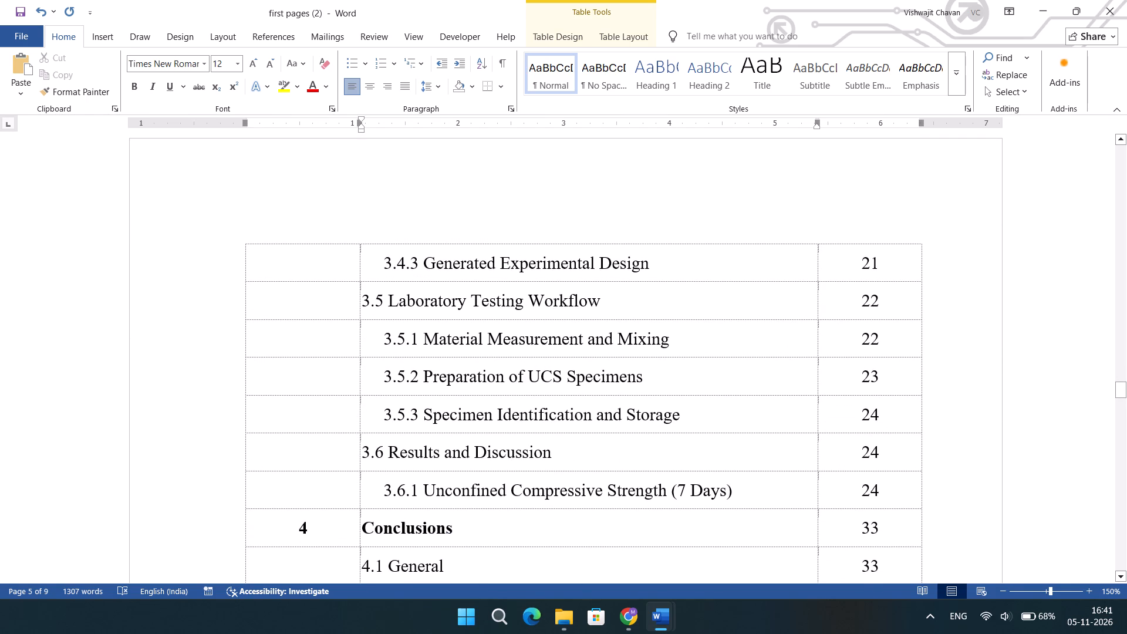
click(610, 258)
key(BackSpace)
key(d)
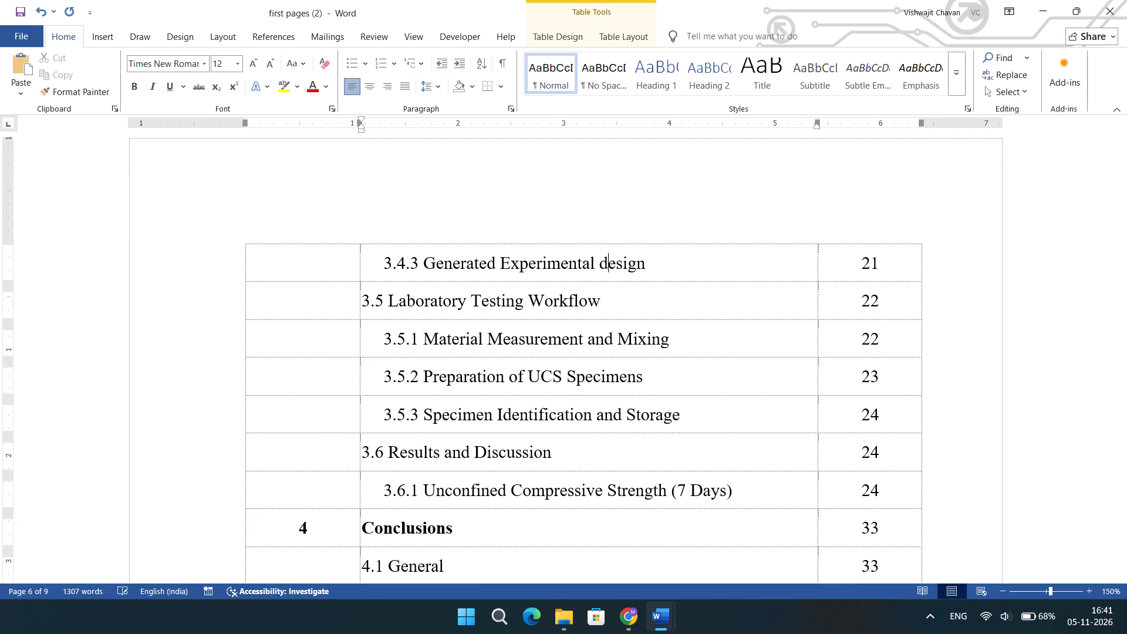
key(Left)
key(Left)
key(Left)
key(Left)
key(Left)
key(Left)
key(Left)
key(Left)
key(Left)
key(Left)
key(Left)
key(Left)
key(Left)
key(BackSpace)
key(e)
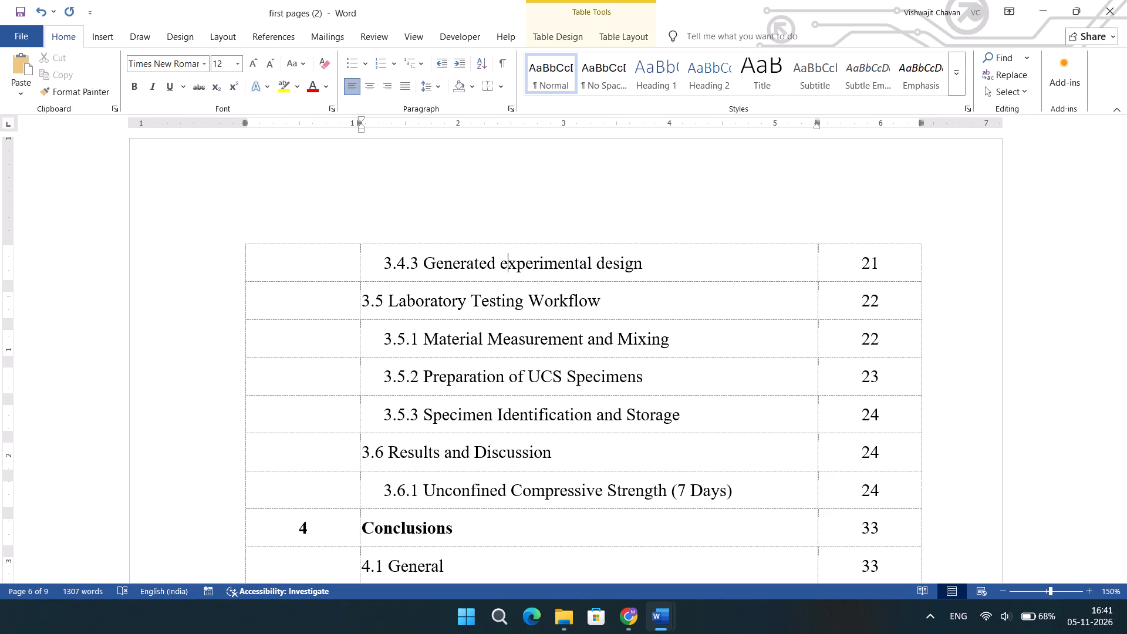
Change contents entry 3.5 to sentence case as "Laboratory testing workflow".
key(Down)
key(Left)
key(Left)
key(Left)
key(Left)
key(BackSpace)
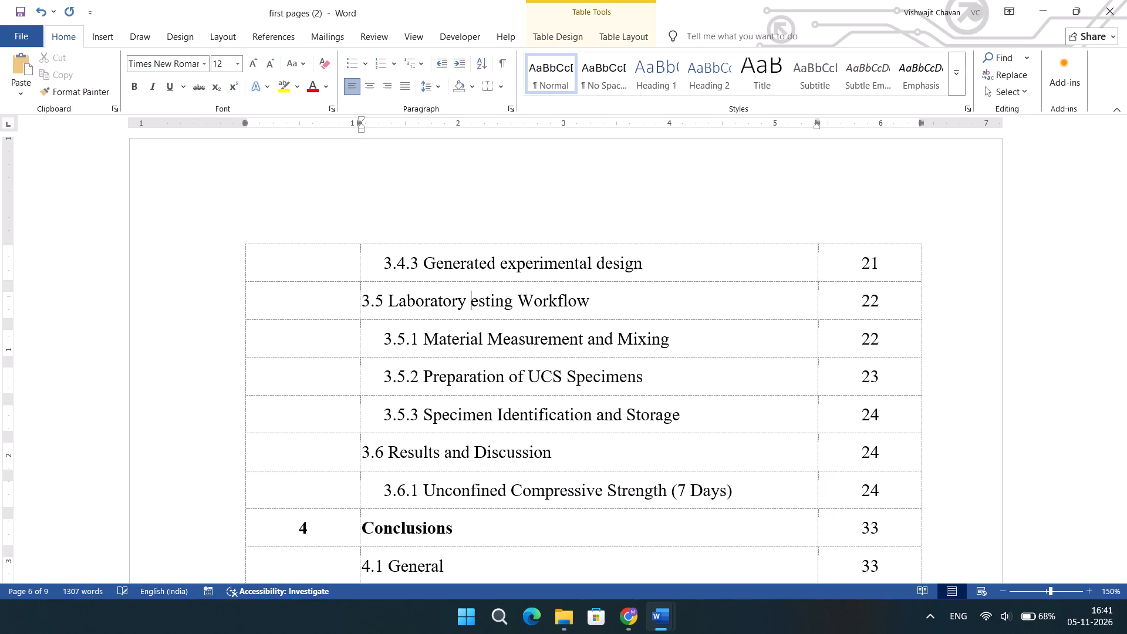
key(t)
key(Right)
key(Right)
key(Right)
key(Right)
key(Right)
key(Right)
key(Right)
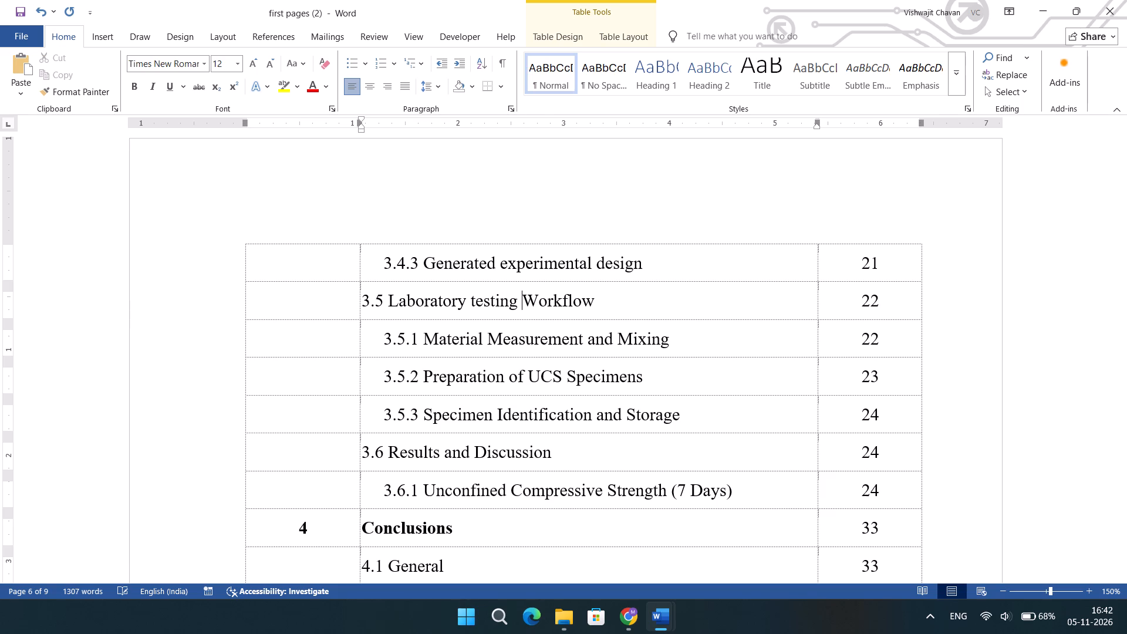
key(Right)
key(Right)
key(Left)
key(BackSpace)
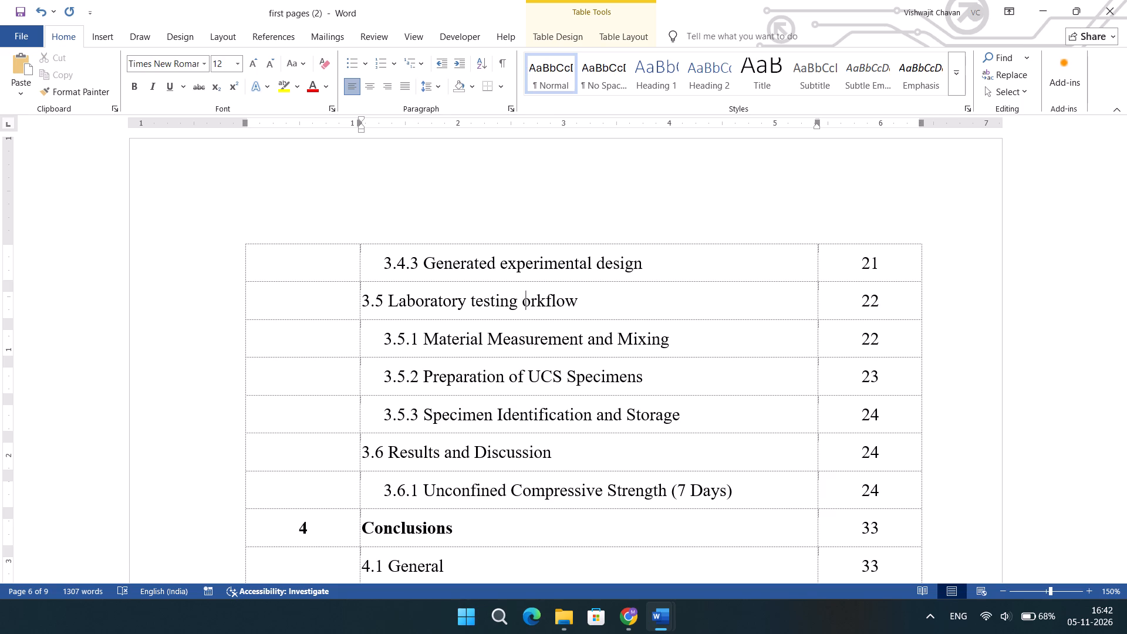
key(w)
Change contents entry 3.5.1 to sentence case as "Material measurement and mixing".
key(Down)
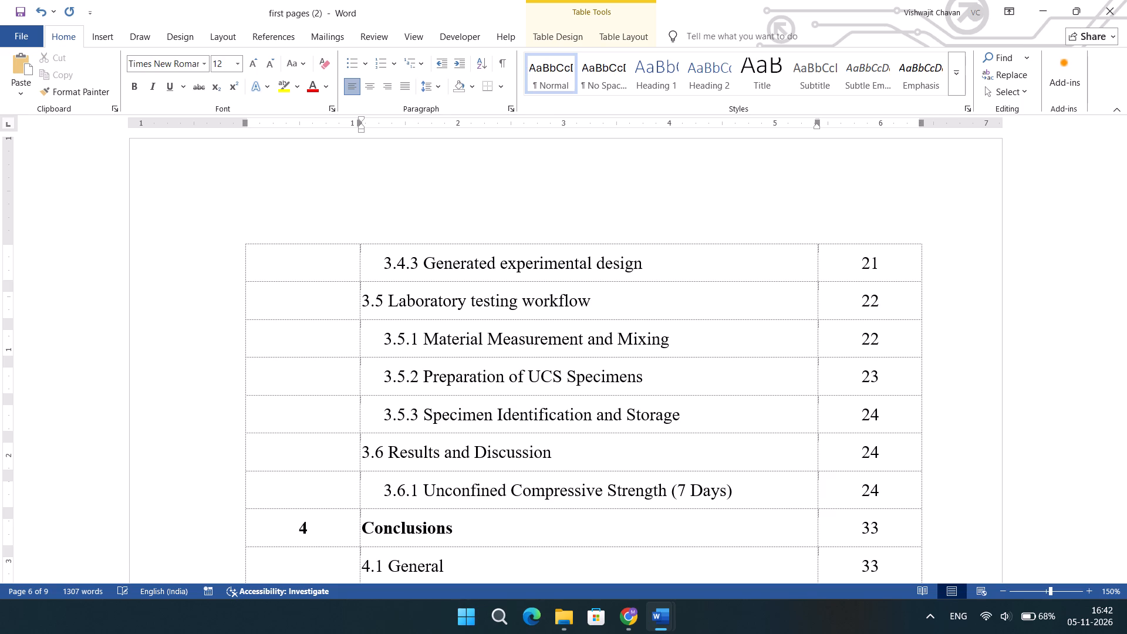
key(Left)
key(Left)
key(Left)
key(Left)
key(BackSpace)
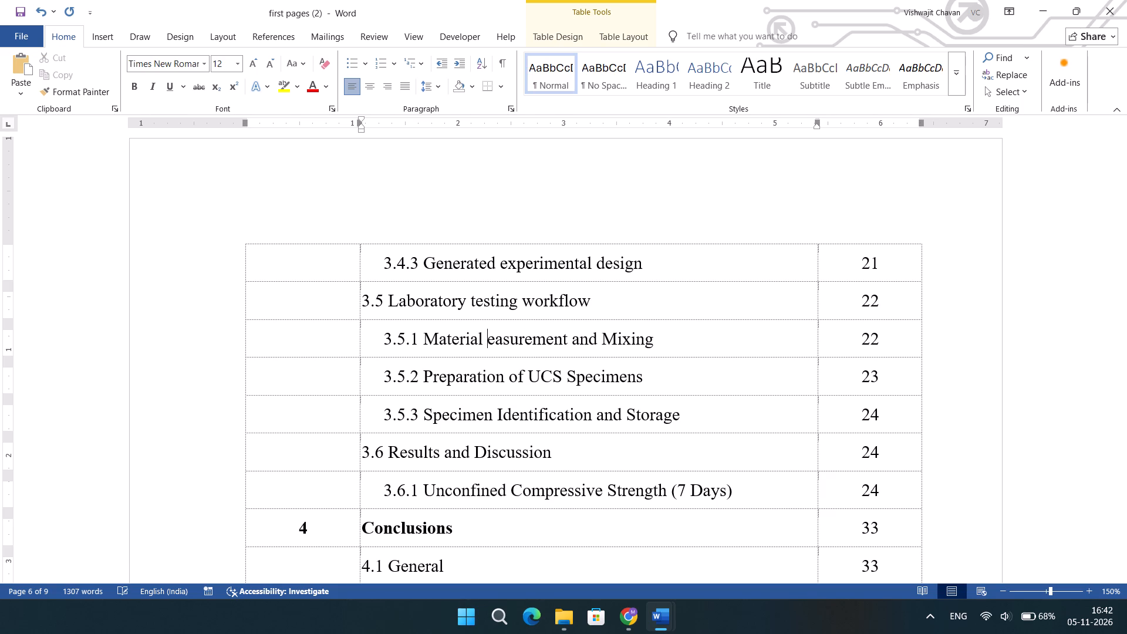
key(m)
key(Right)
key(Right)
key(Right)
key(Right)
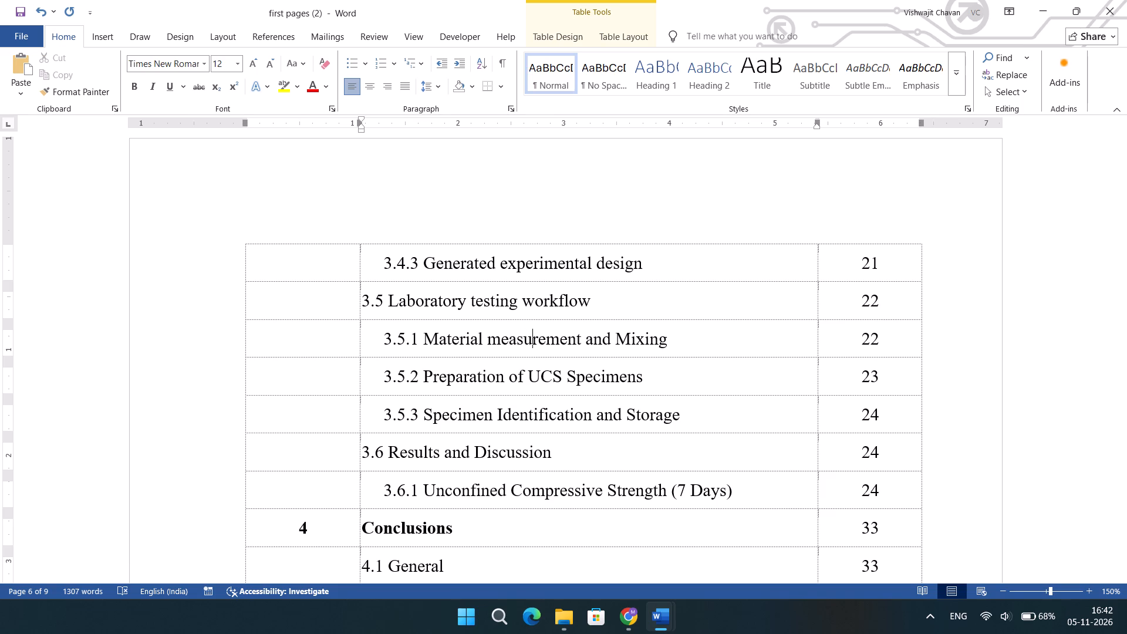
key(Right)
key(Right)
key(Right)
key(Right)
key(Right)
key(Right)
key(Right)
key(Right)
key(Right)
key(Right)
key(Right)
key(Right)
key(Right)
key(Right)
key(Left)
key(Left)
key(BackSpace)
key(m)
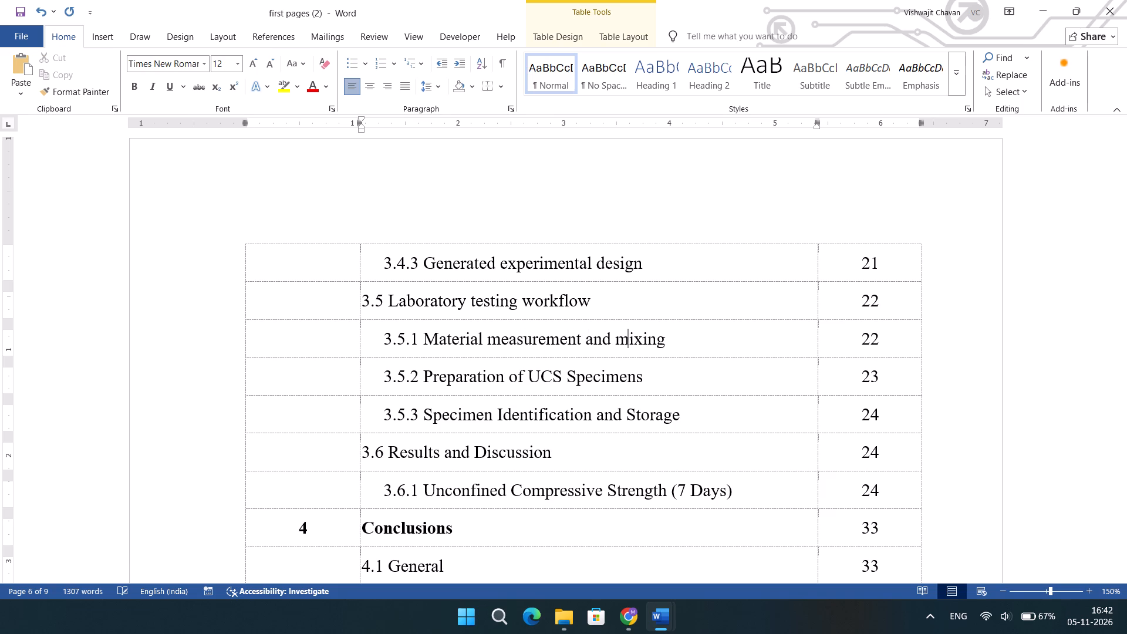
Change contents entry 3.5.2 to sentence case as "Preparation of UCS specimens".
key(Down)
key(Left)
key(Left)
key(Left)
key(Left)
key(Left)
key(Left)
key(BackSpace)
key(s)
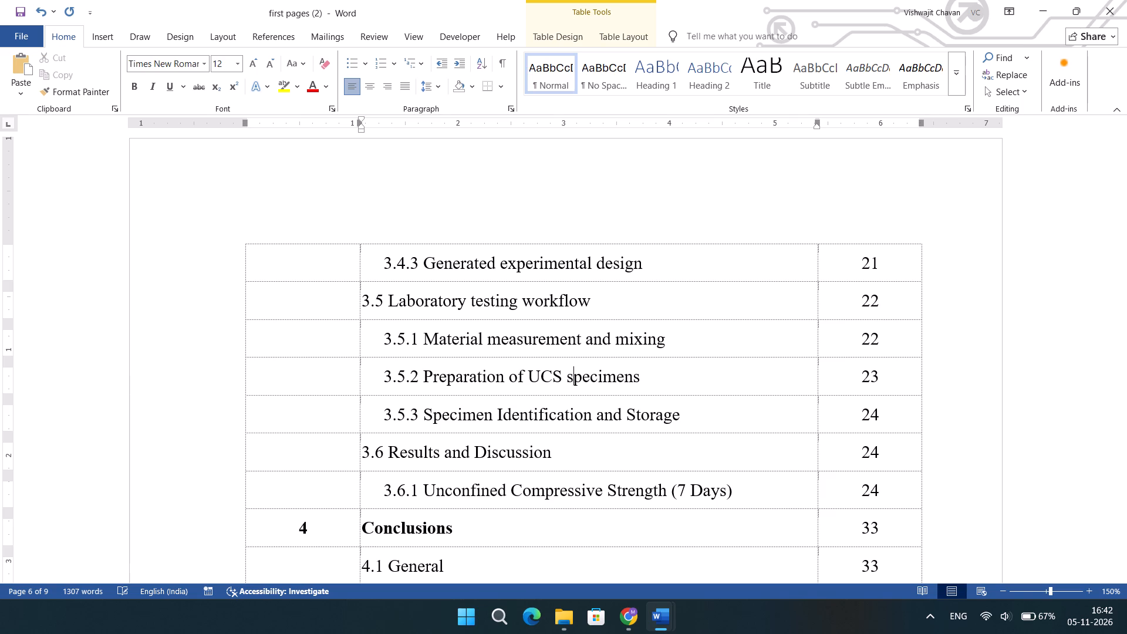
Change contents entry 3.5.3 to sentence case as "Specimen identification and storage".
key(Left)
key(Left)
key(Left)
key(Left)
key(Left)
key(Left)
key(Left)
key(Left)
key(Left)
key(Left)
key(Down)
key(Right)
key(BackSpace)
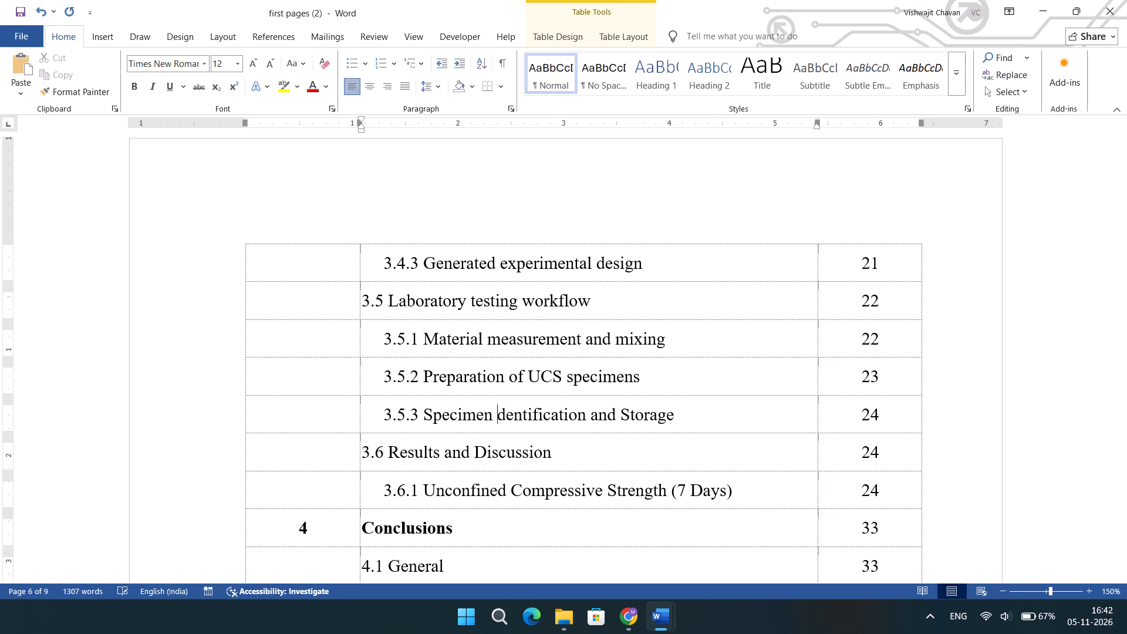
key(i)
key(Right)
key(Right)
key(Right)
key(Right)
key(Right)
key(Right)
key(Right)
key(Right)
key(Right)
key(Right)
key(Right)
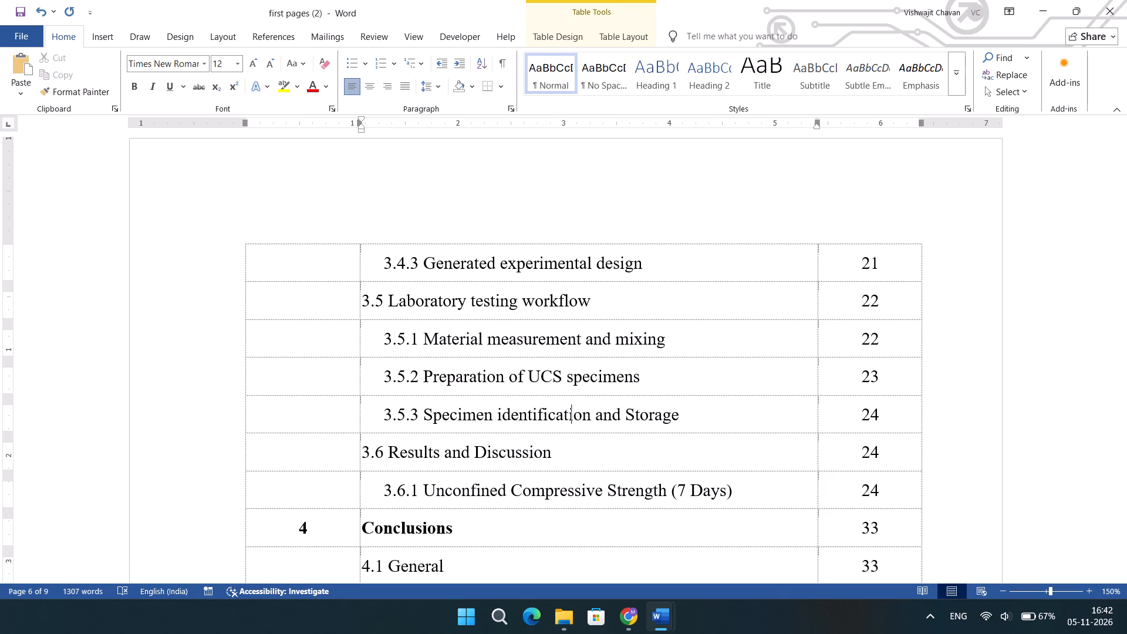
key(Right)
key(Right)
key(Right)
key(Right)
key(Right)
key(Right)
key(Right)
key(Right)
key(BackSpace)
key(s)
Change contents entry 3.6 to sentence case as "Results and discussion".
key(Down)
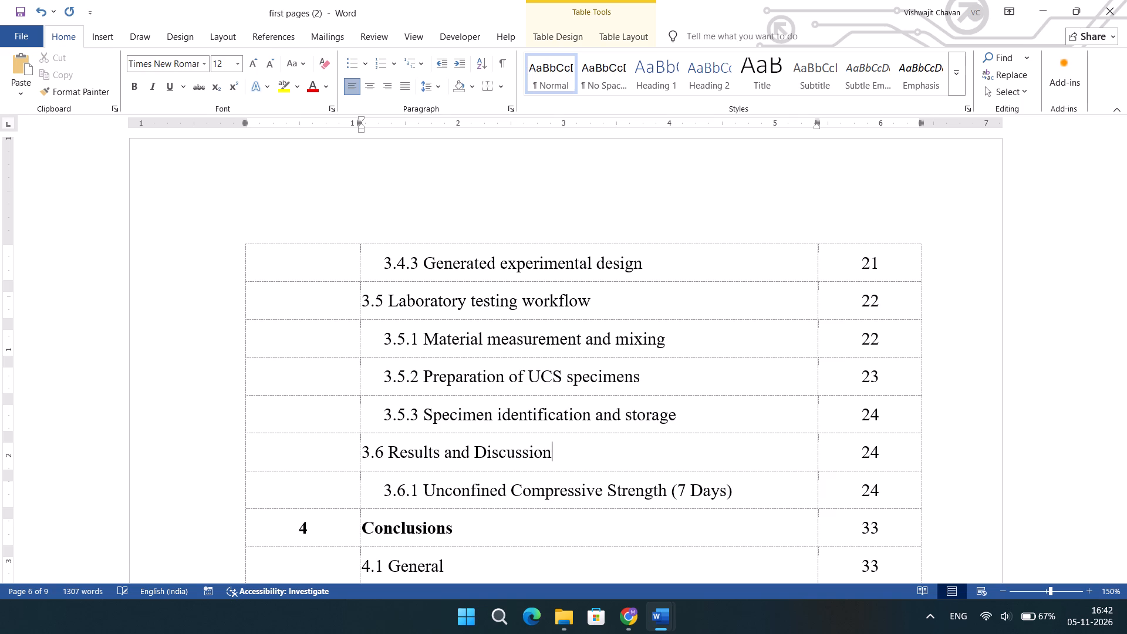
key(Left)
key(Left)
key(Left)
key(Left)
key(Left)
key(Left)
key(Left)
key(Left)
key(Left)
key(BackSpace)
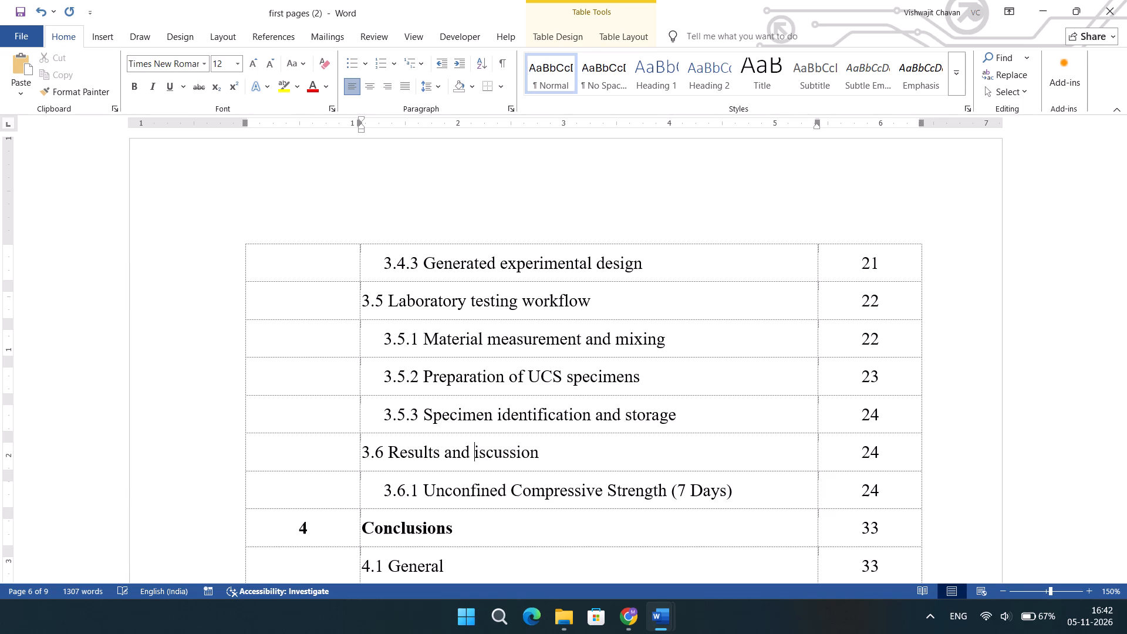
key(d)
Change contents entry 3.6.1 to sentence case as "Unconfined compressive strength (7 days)".
key(Left)
key(Left)
key(Left)
key(Left)
key(Left)
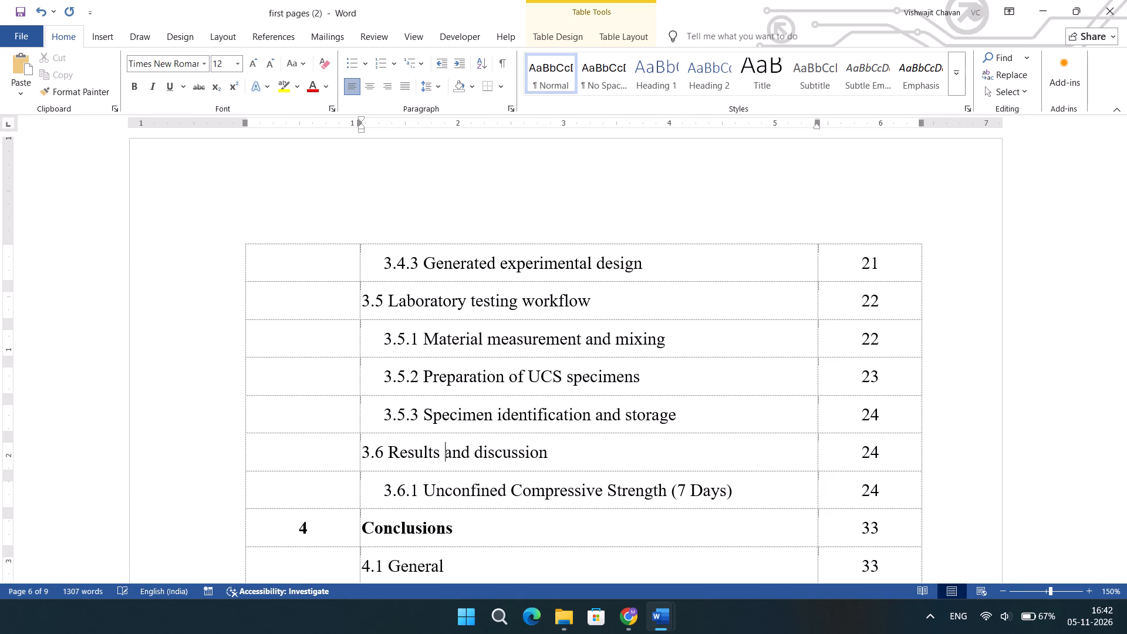
key(Left)
key(Left)
key(Left)
key(Left)
key(Down)
key(Right)
click(701, 491)
key(BackSpace)
key(d)
ctrl+scroll(715, 472, up, 1)
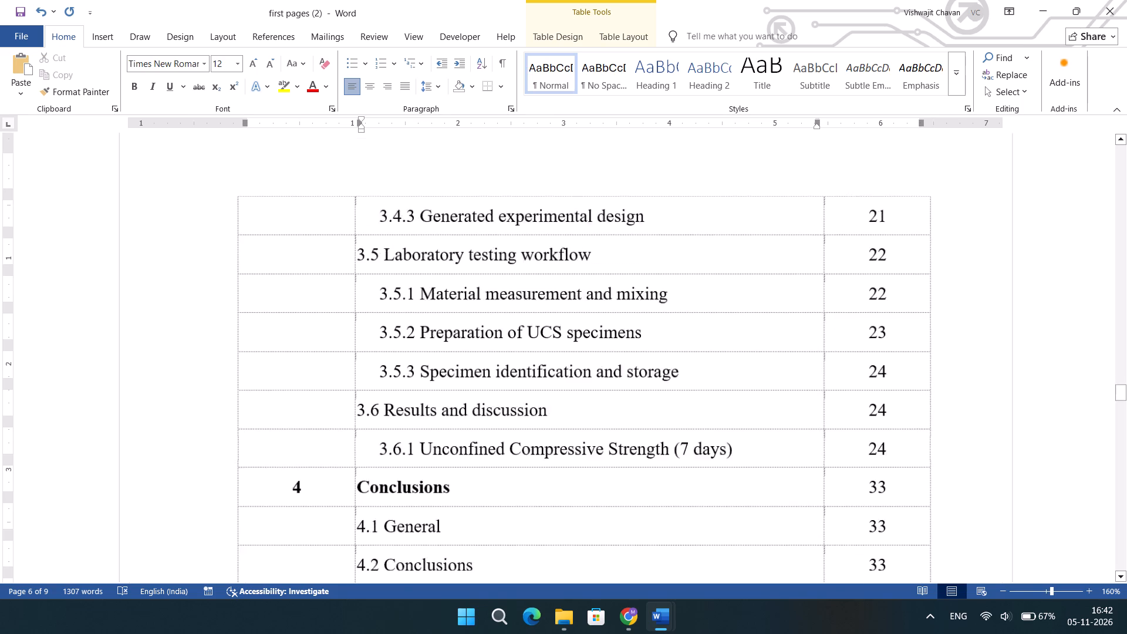
ctrl+scroll(599, 424, down, 1)
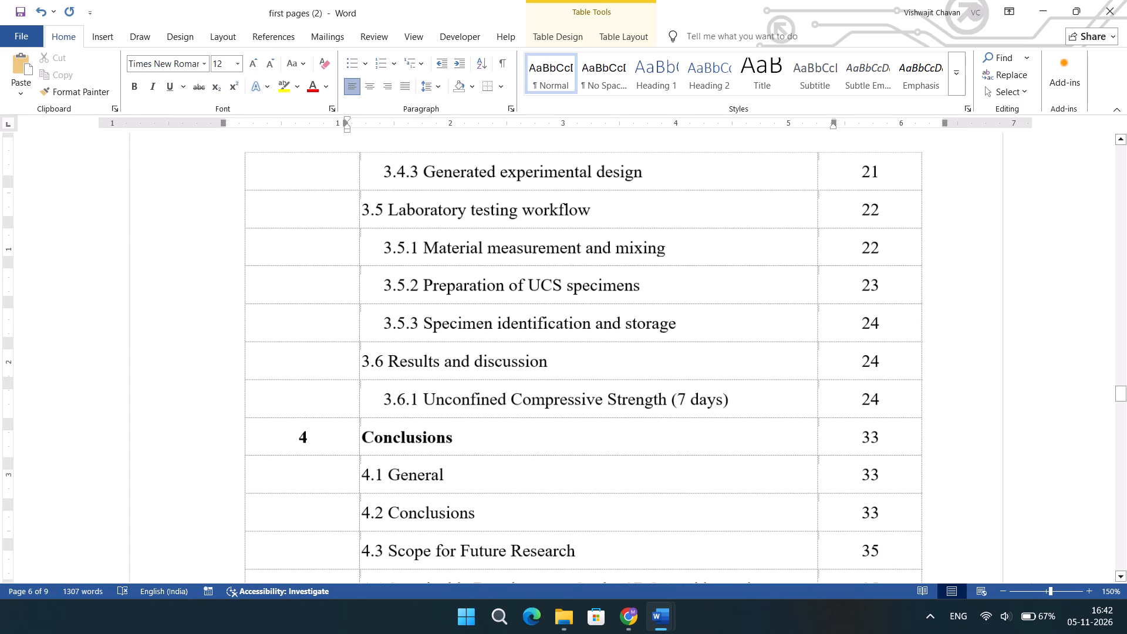
click(617, 398)
key(BackSpace)
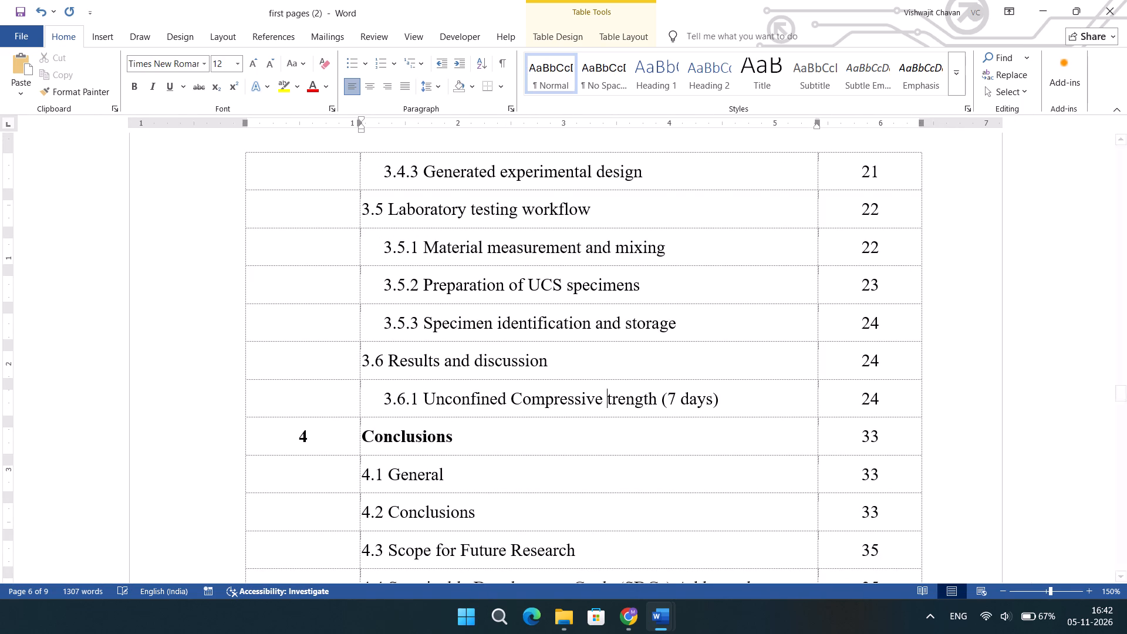
key(s)
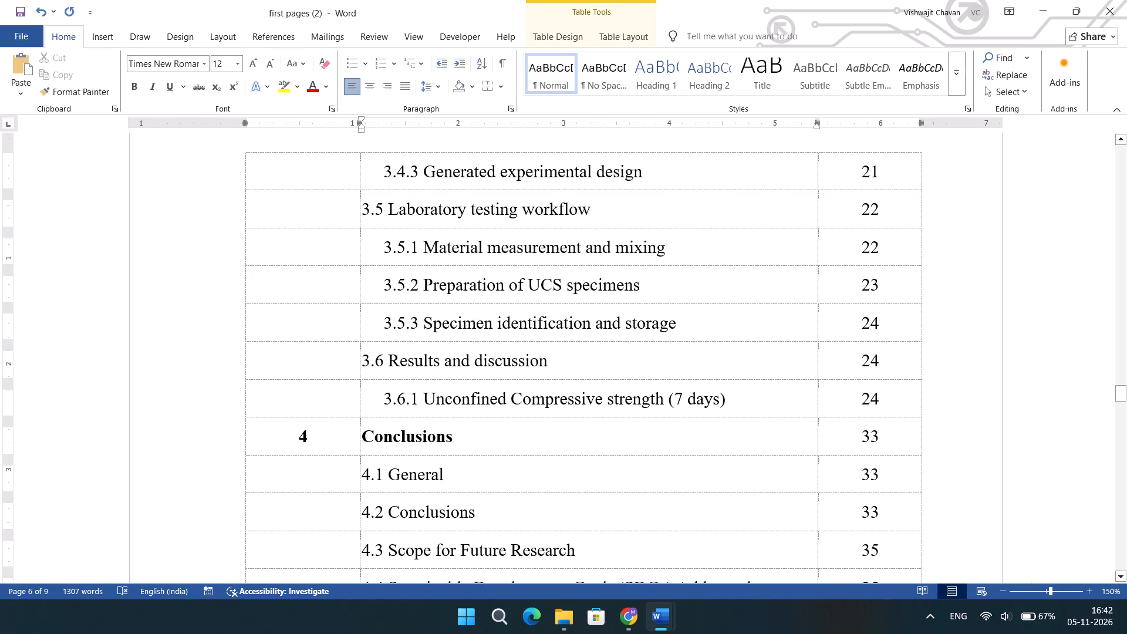
click(519, 399)
key(BackSpace)
key(c)
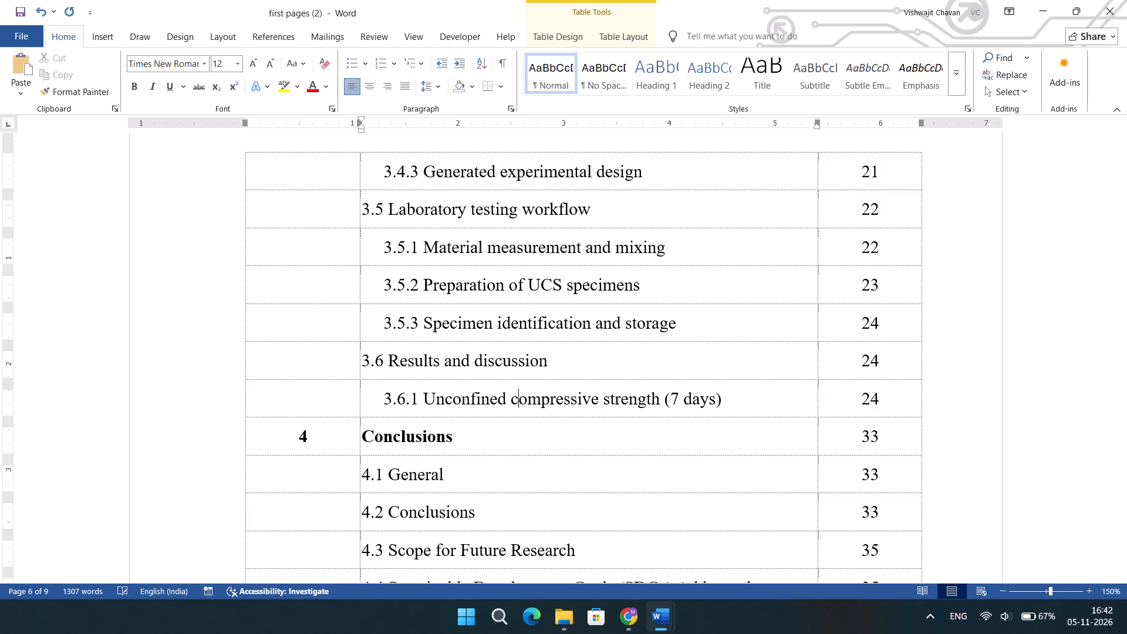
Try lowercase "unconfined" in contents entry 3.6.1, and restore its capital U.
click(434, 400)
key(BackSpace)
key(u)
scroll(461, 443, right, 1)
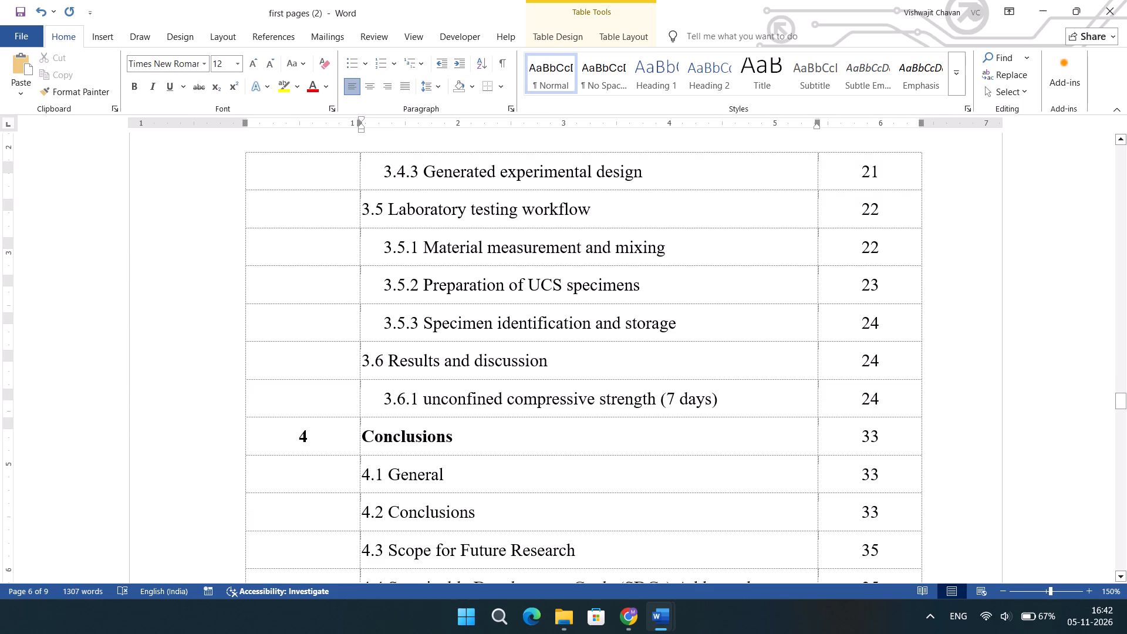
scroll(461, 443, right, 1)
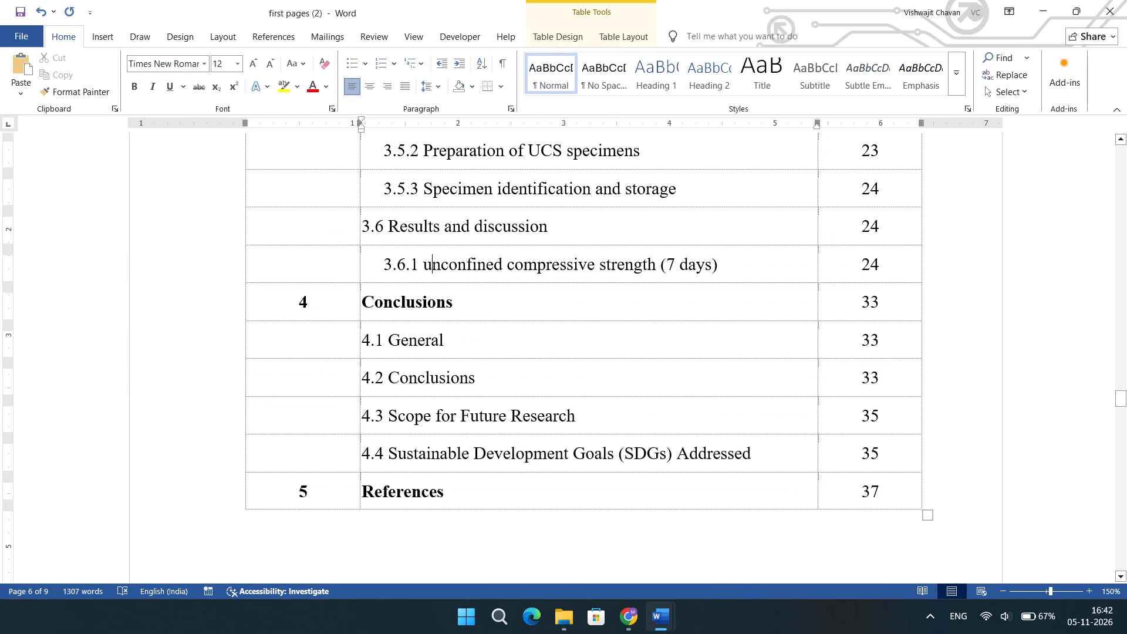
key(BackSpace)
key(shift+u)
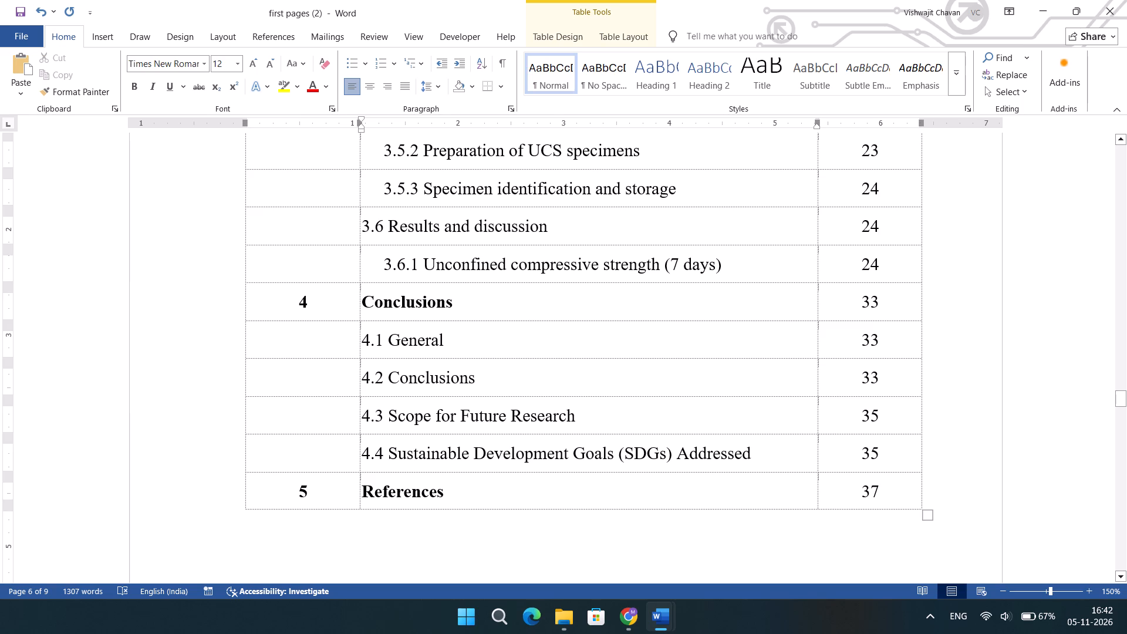
Change contents entry 4.3 to sentence case as "Scope for future research".
click(522, 414)
key(BackSpace)
key(r)
key(Left)
key(Left)
key(Left)
key(Left)
key(Left)
key(Left)
key(Left)
key(BackSpace)
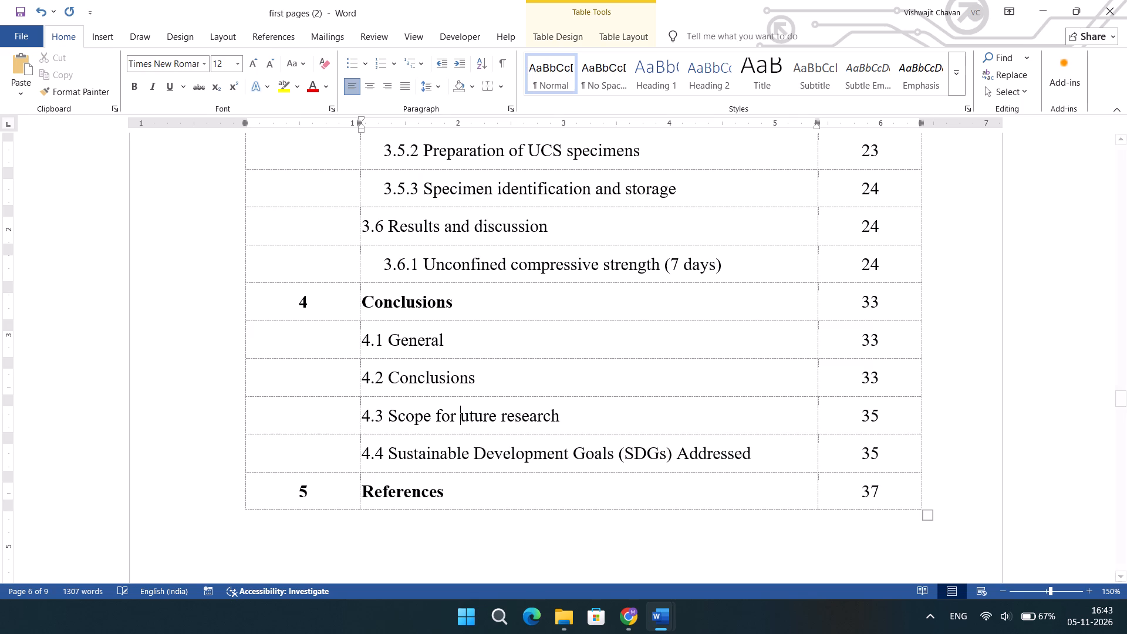
key(f)
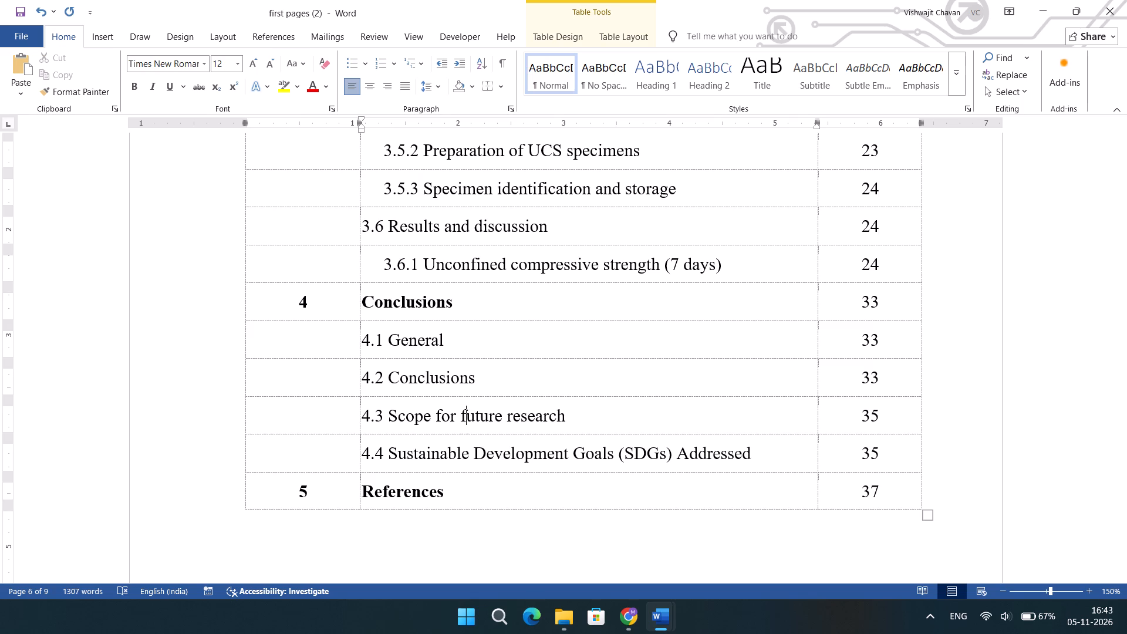
Change contents entry 4.4 to sentence case as "Sustainable development goals (SDGs) addressed".
click(483, 456)
key(BackSpace)
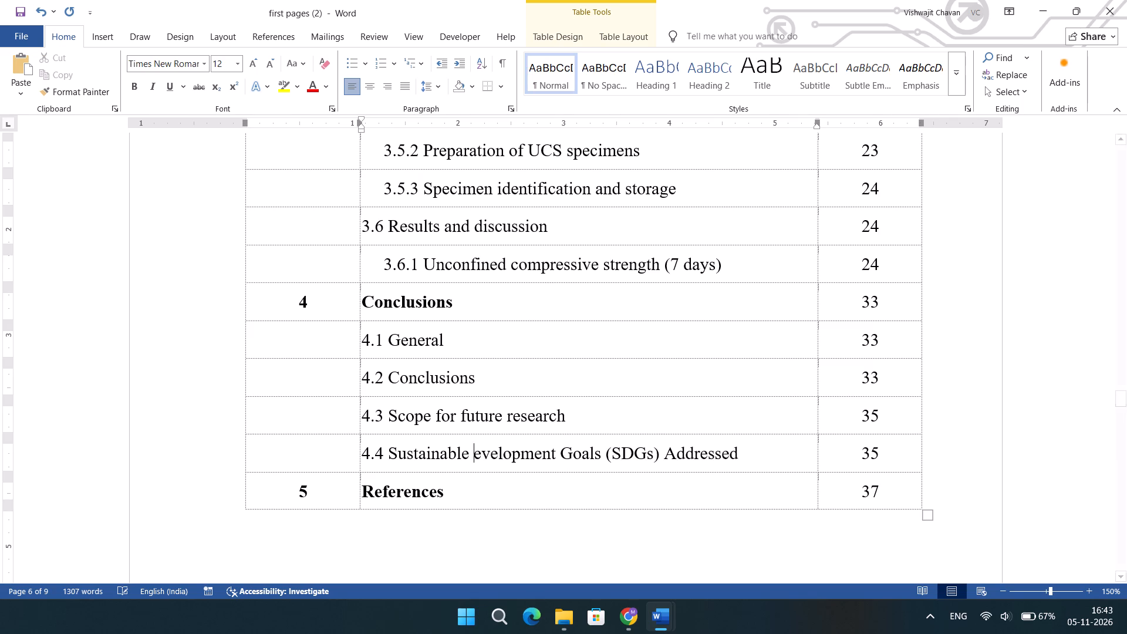
key(d)
key(Right)
key(Right)
key(Right)
key(Right)
key(Right)
key(Right)
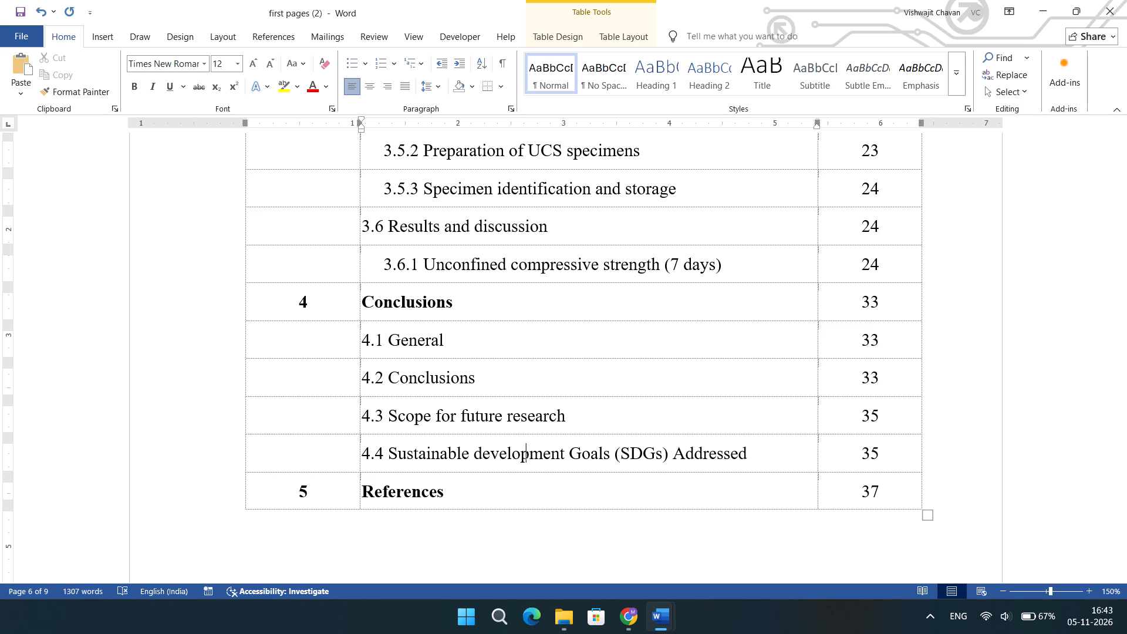
key(Right)
key(Right)
key(Right)
key(Right)
key(Right)
key(Right)
key(BackSpace)
key(g)
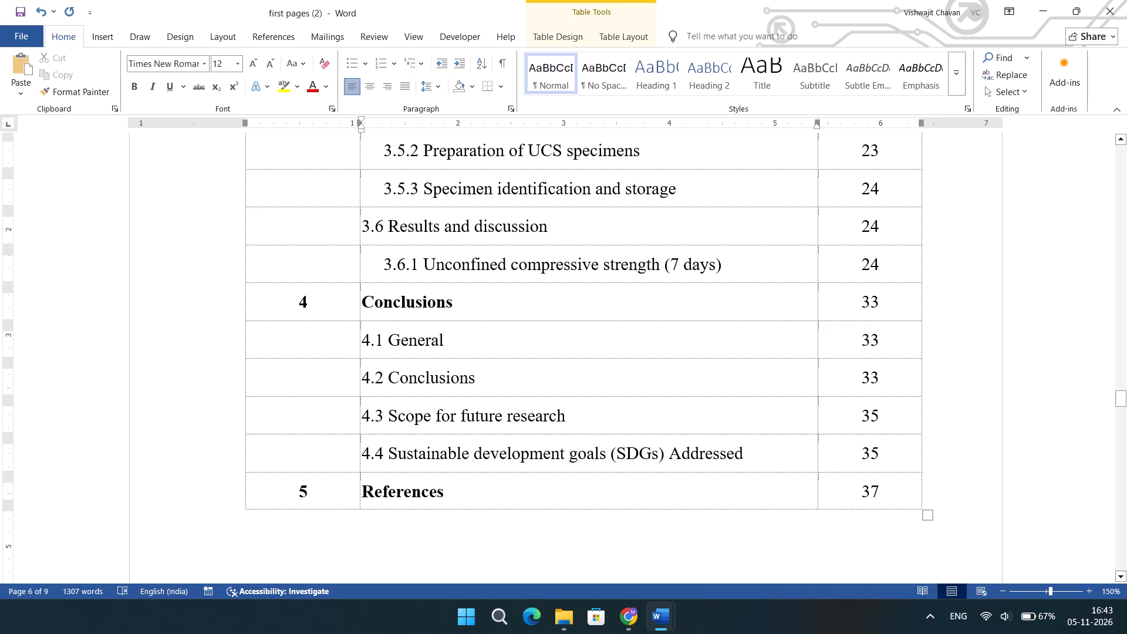
click(680, 454)
key(BackSpace)
key(a)
Review the front pages from the title page through the certificate, declaration and acknowledgement to the start of the contents table.
scroll(474, 430, down, 1)
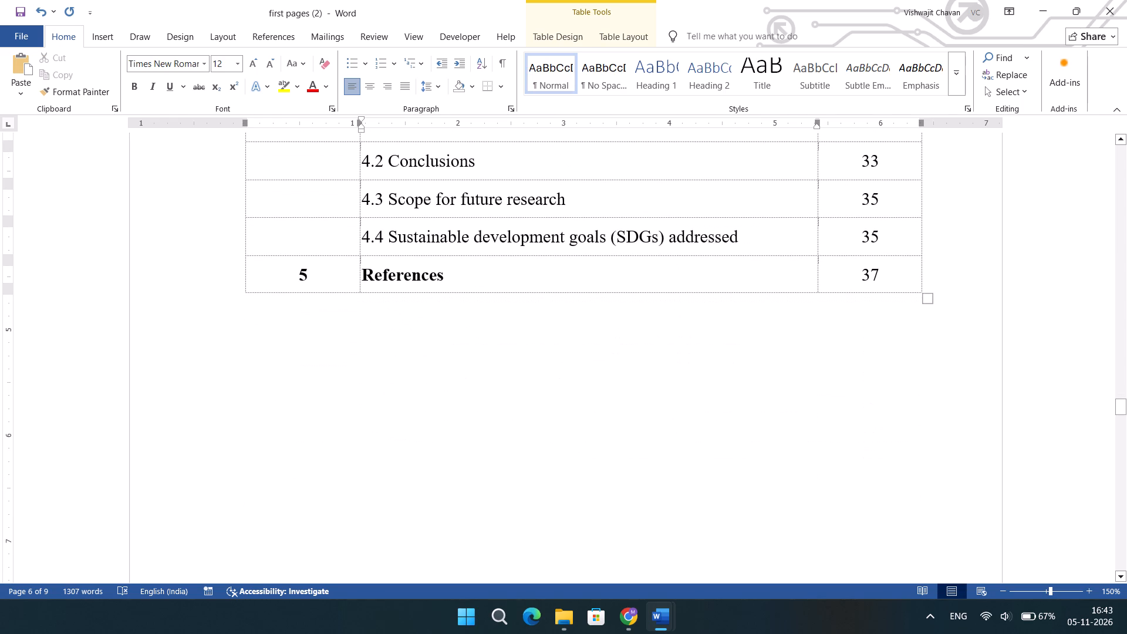
scroll(487, 387, down, 3)
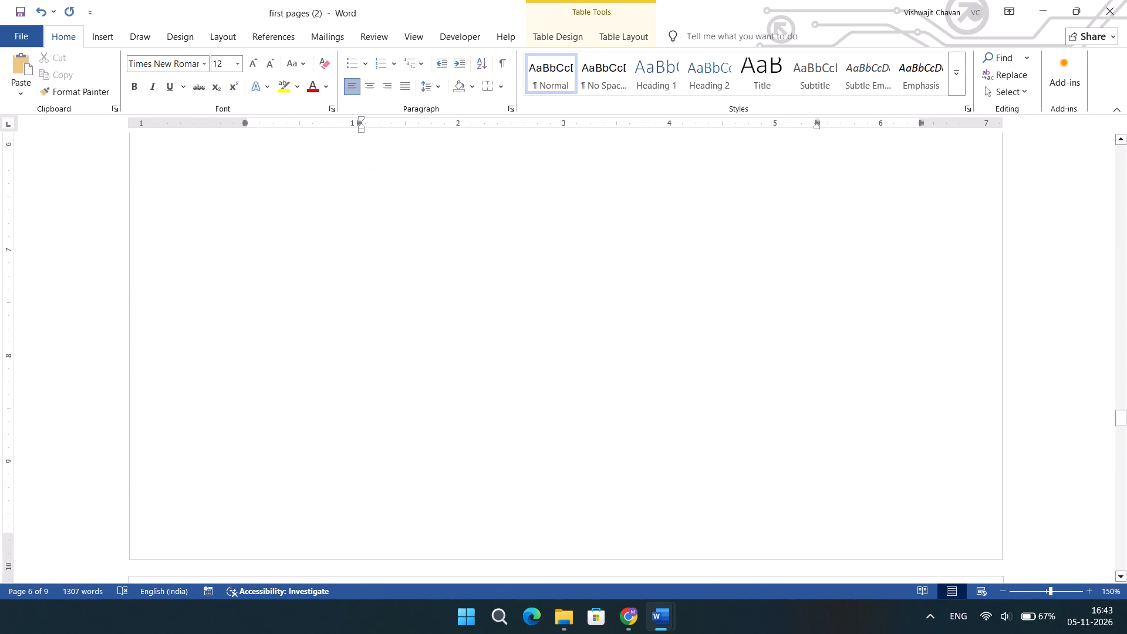
scroll(487, 387, up, 1)
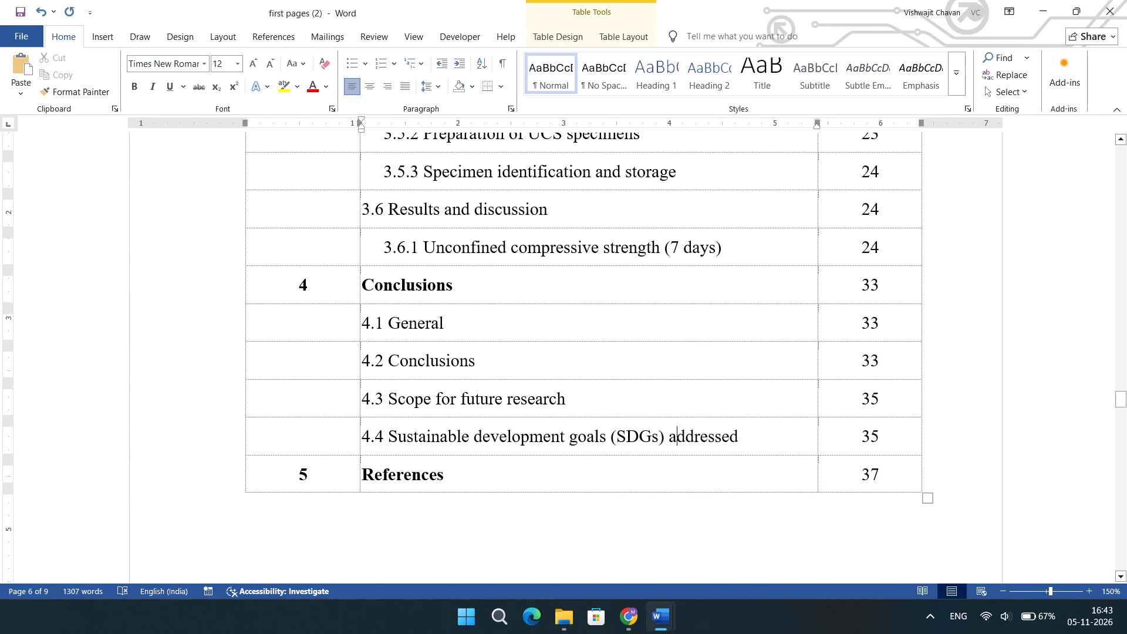
scroll(460, 386, up, 20)
scroll(460, 386, up, 20)
scroll(460, 386, up, 20)
scroll(460, 386, down, 1)
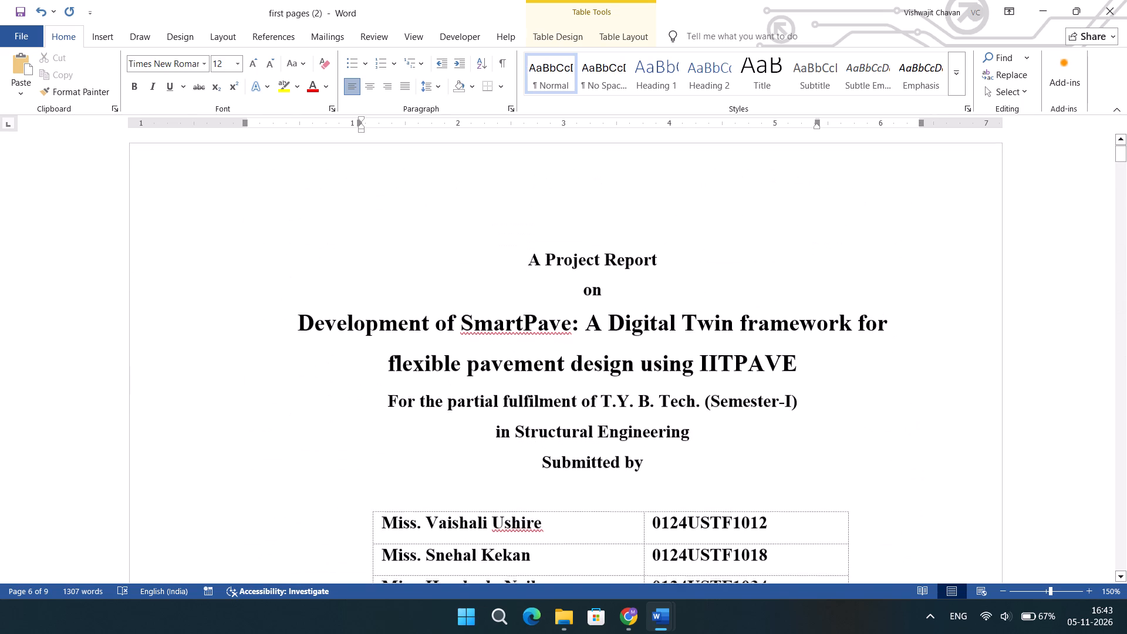
scroll(461, 392, down, 1)
scroll(538, 315, down, 8)
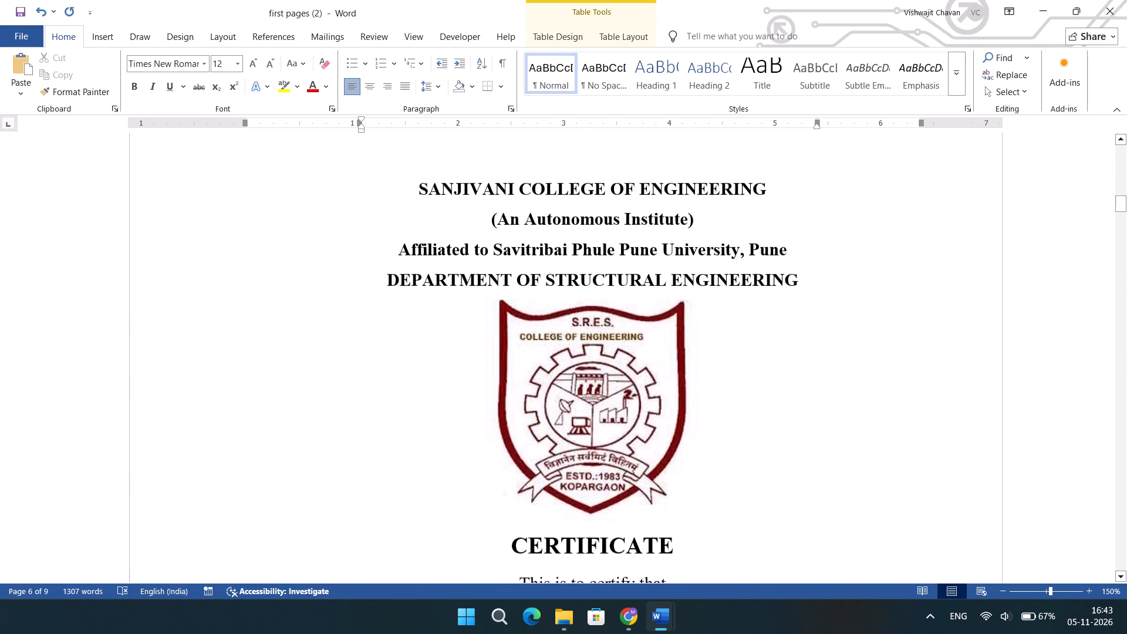
scroll(538, 315, down, 4)
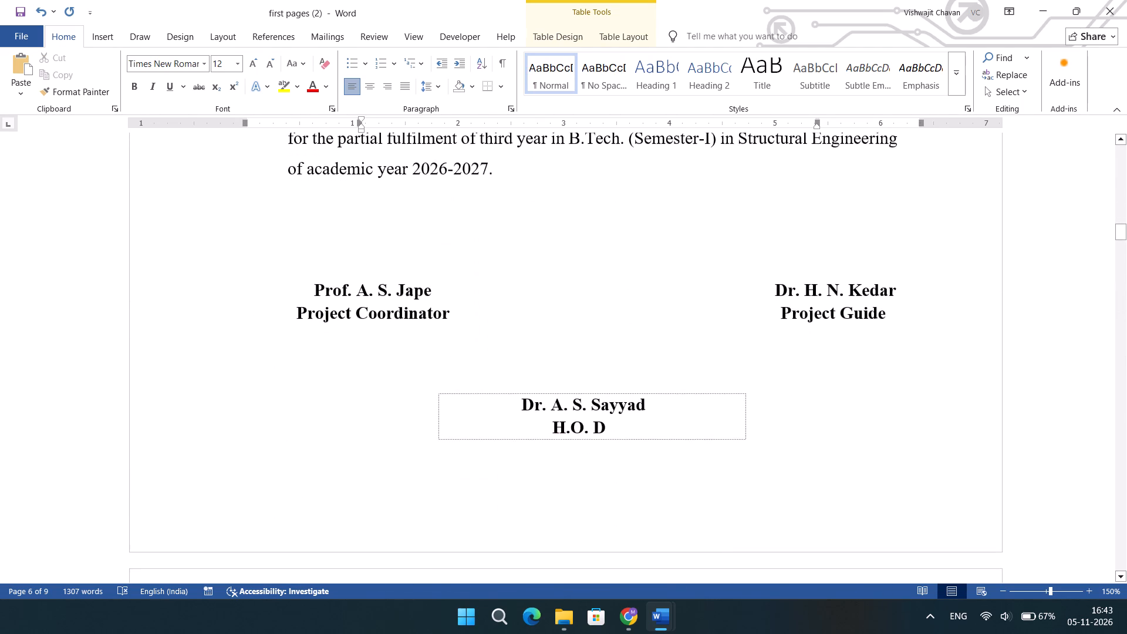
scroll(538, 315, down, 2)
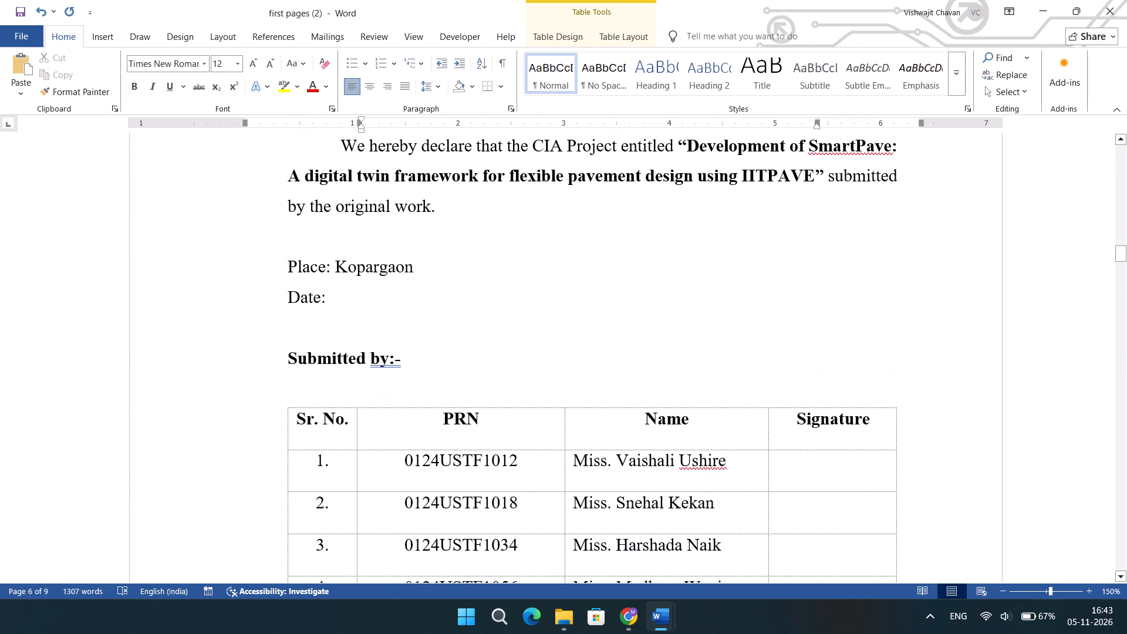
scroll(538, 315, down, 5)
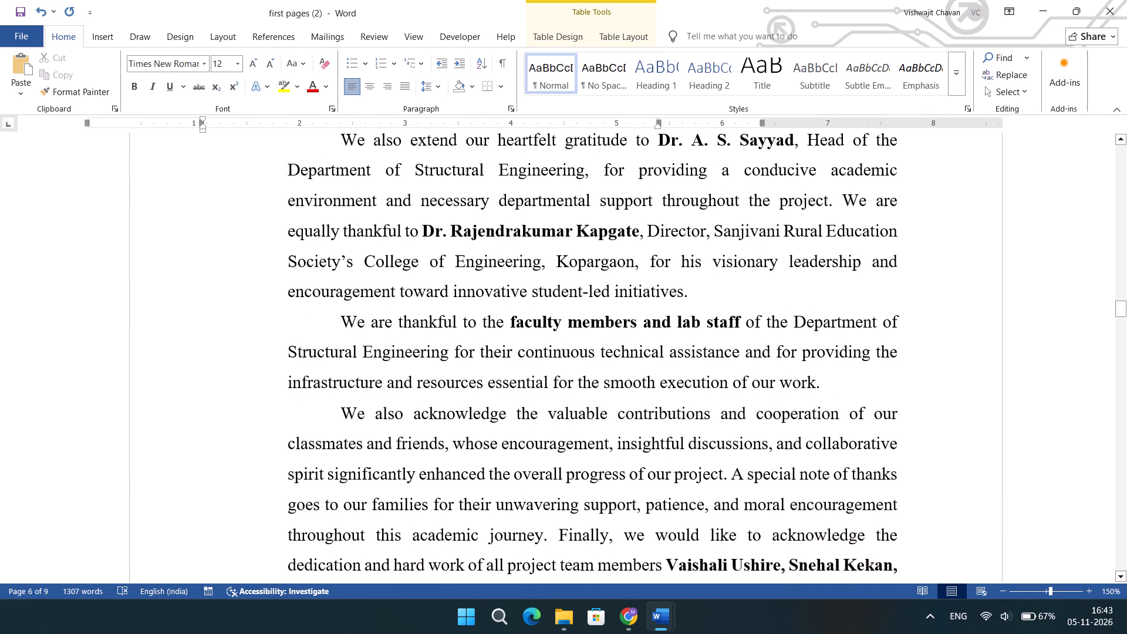
scroll(538, 315, down, 4)
scroll(538, 315, up, 1)
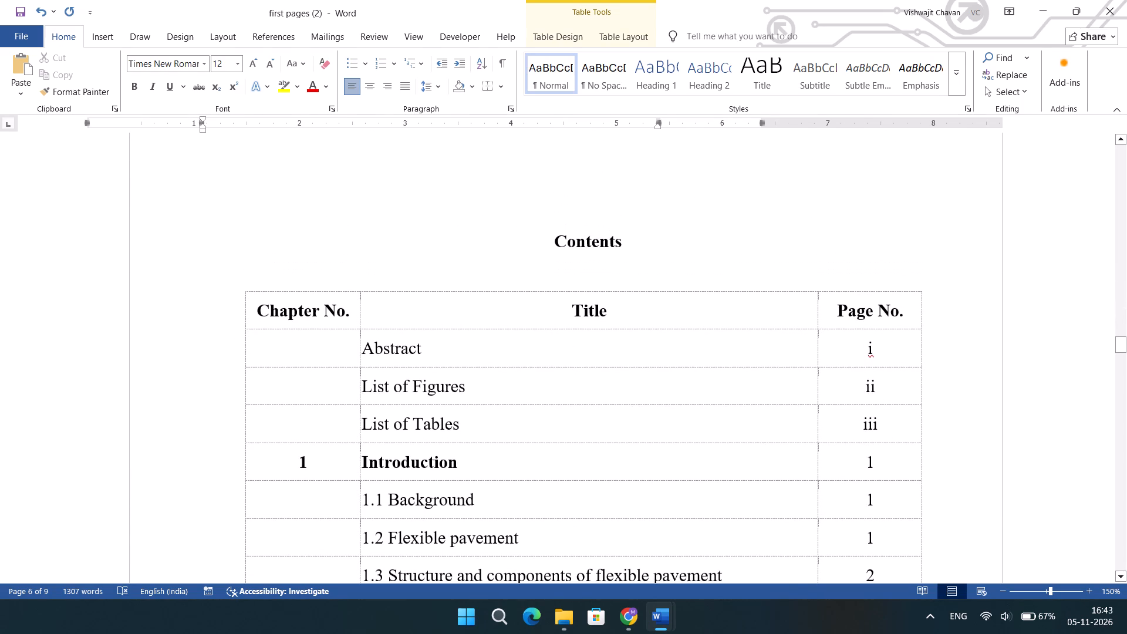
scroll(538, 315, up, 1)
scroll(474, 359, down, 1)
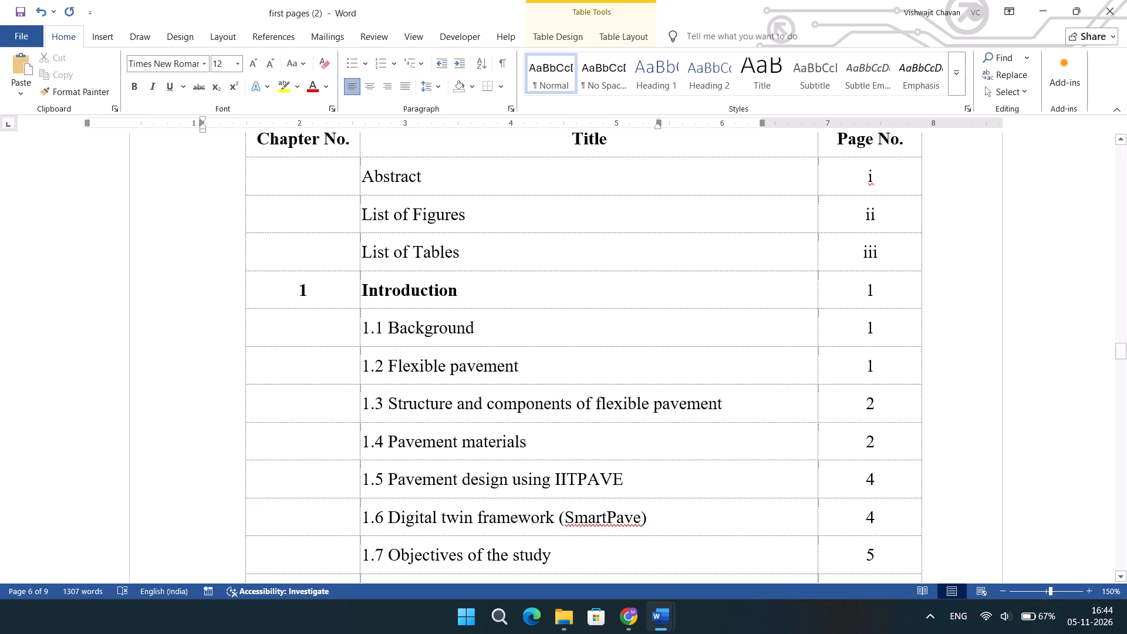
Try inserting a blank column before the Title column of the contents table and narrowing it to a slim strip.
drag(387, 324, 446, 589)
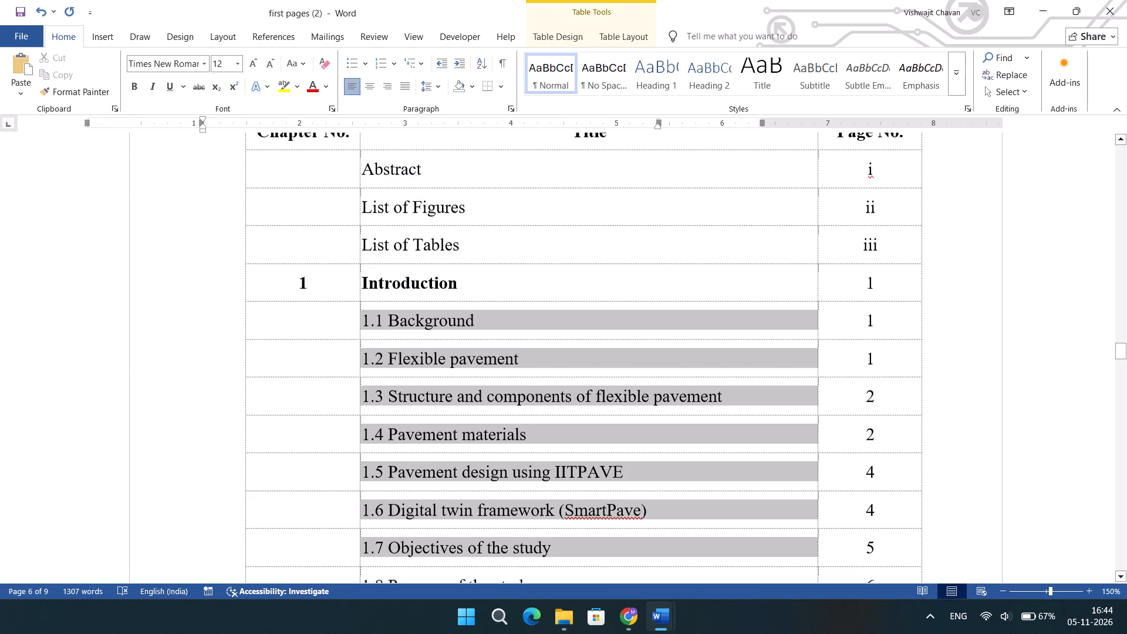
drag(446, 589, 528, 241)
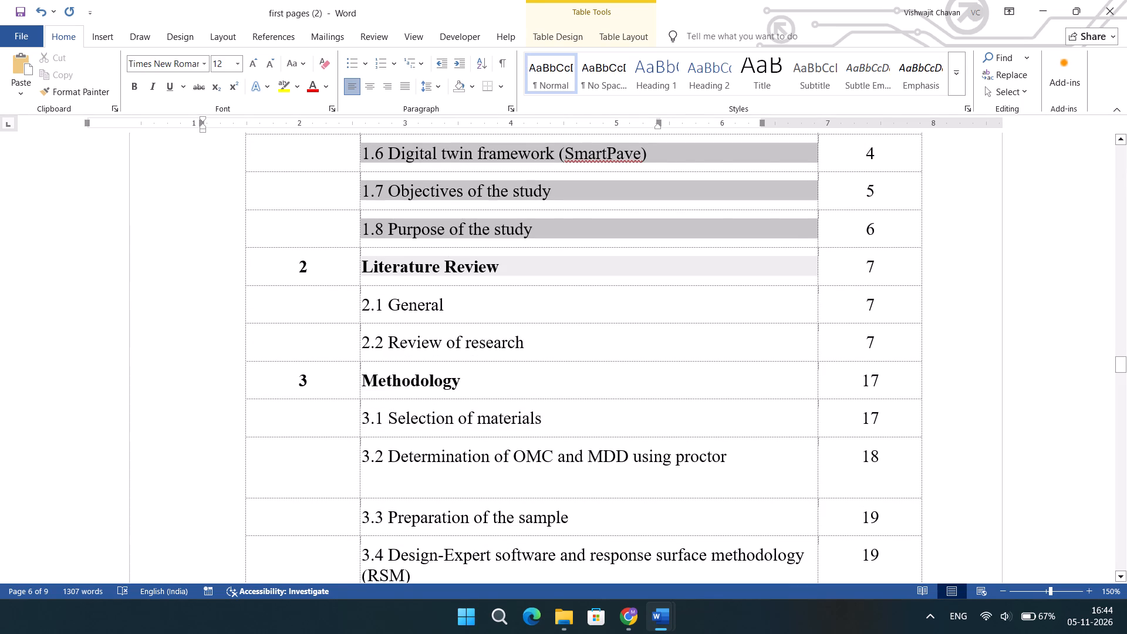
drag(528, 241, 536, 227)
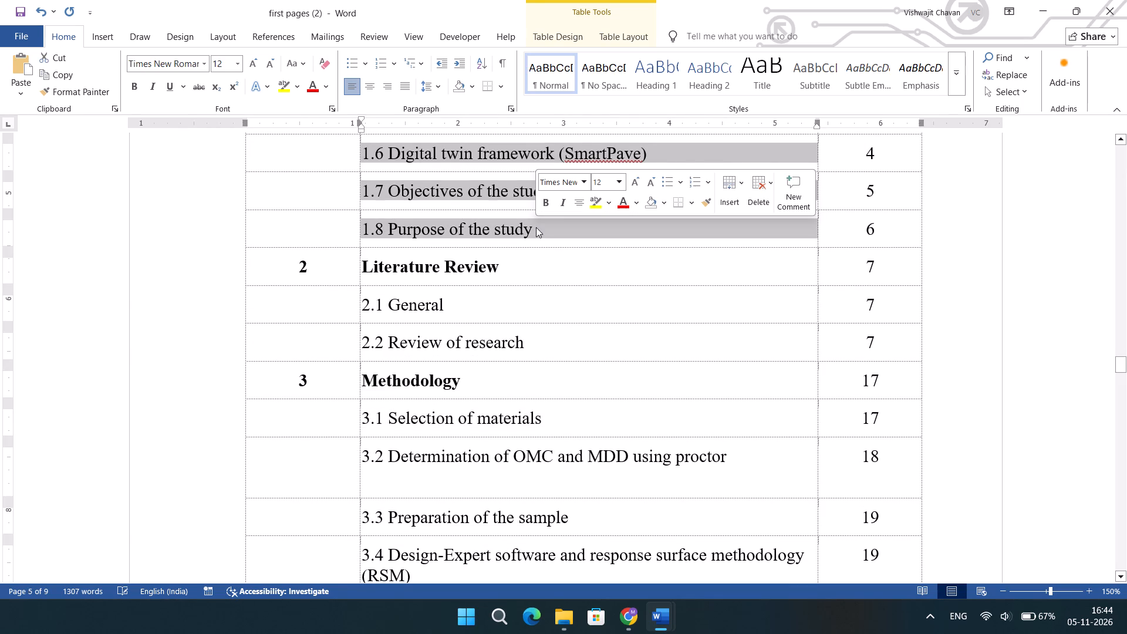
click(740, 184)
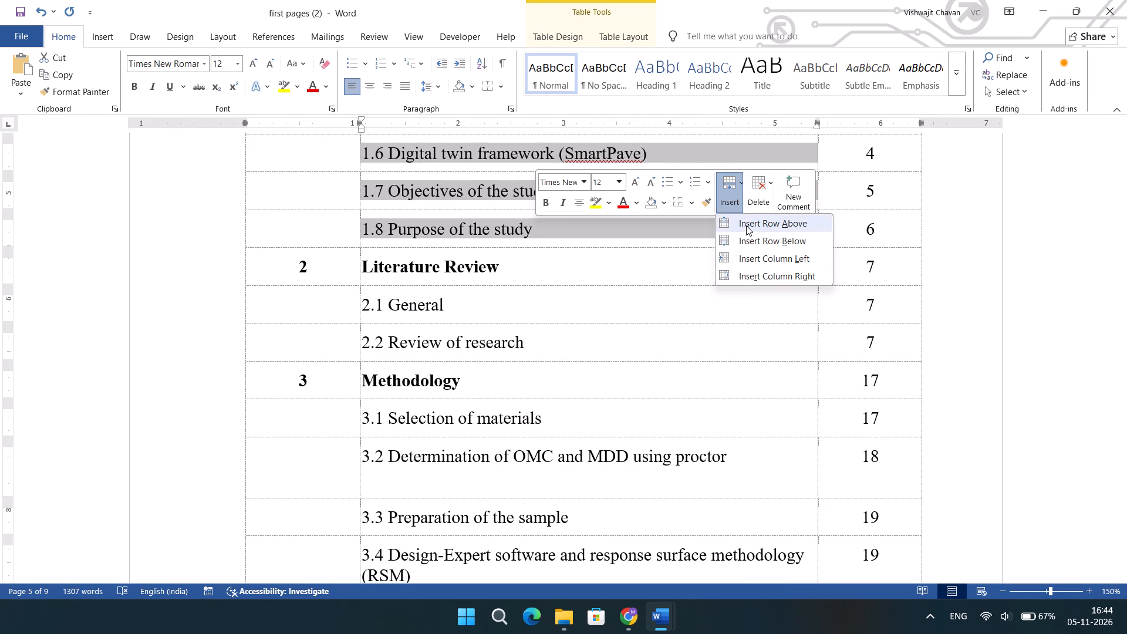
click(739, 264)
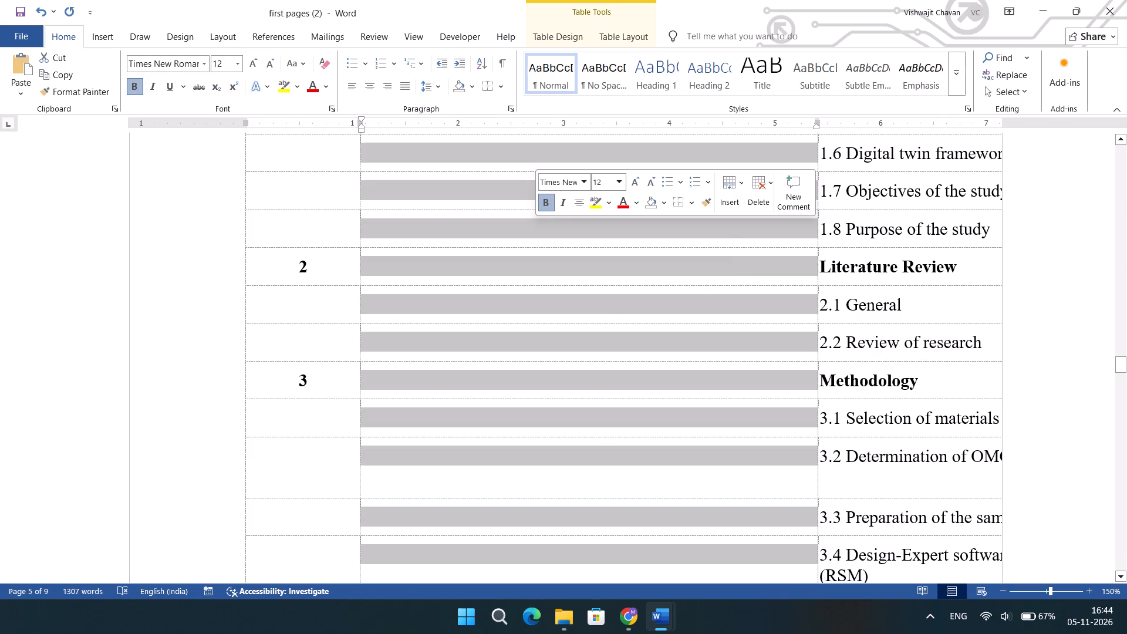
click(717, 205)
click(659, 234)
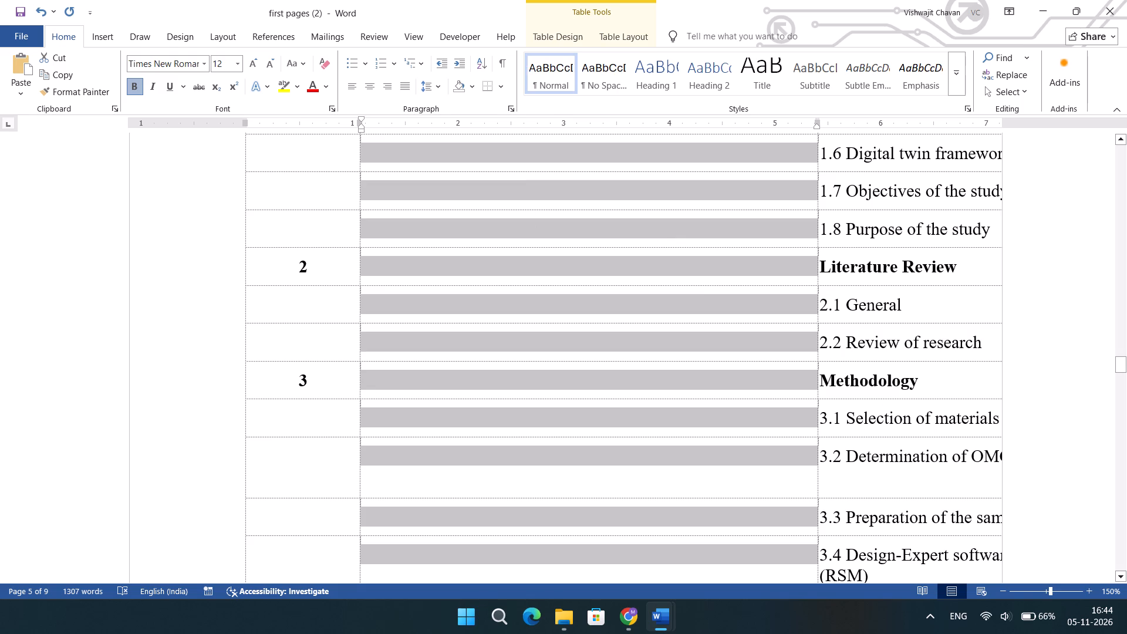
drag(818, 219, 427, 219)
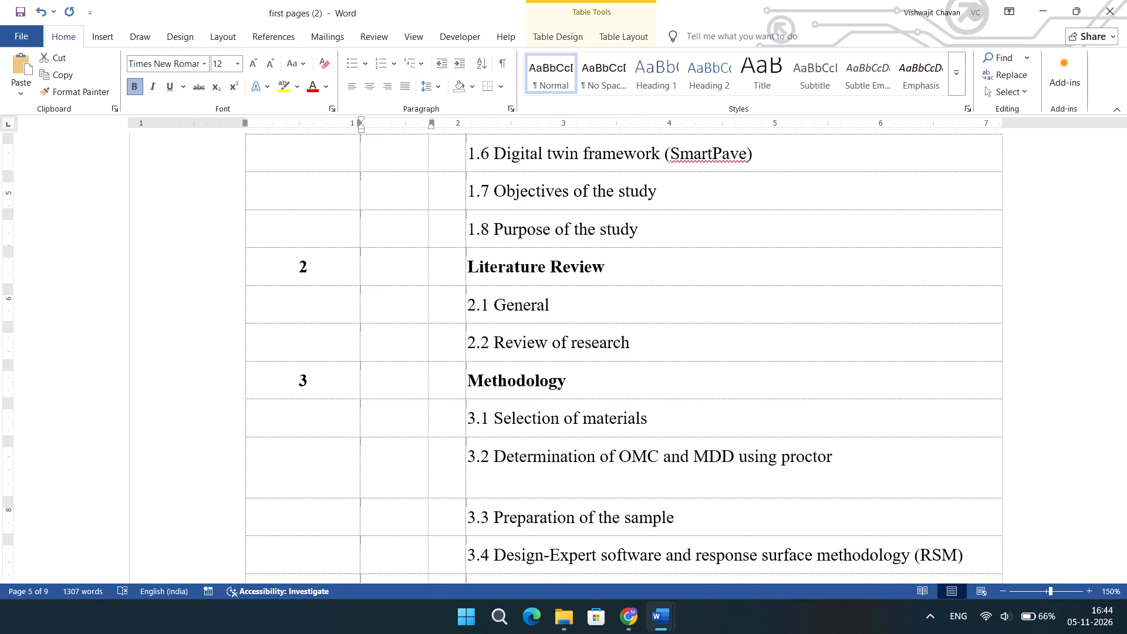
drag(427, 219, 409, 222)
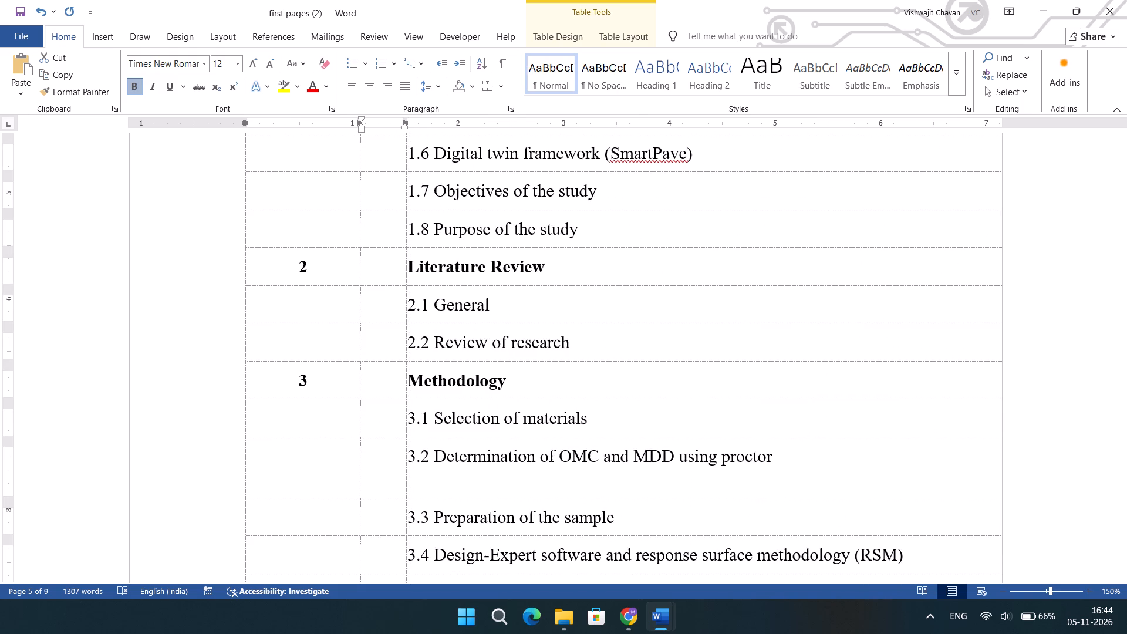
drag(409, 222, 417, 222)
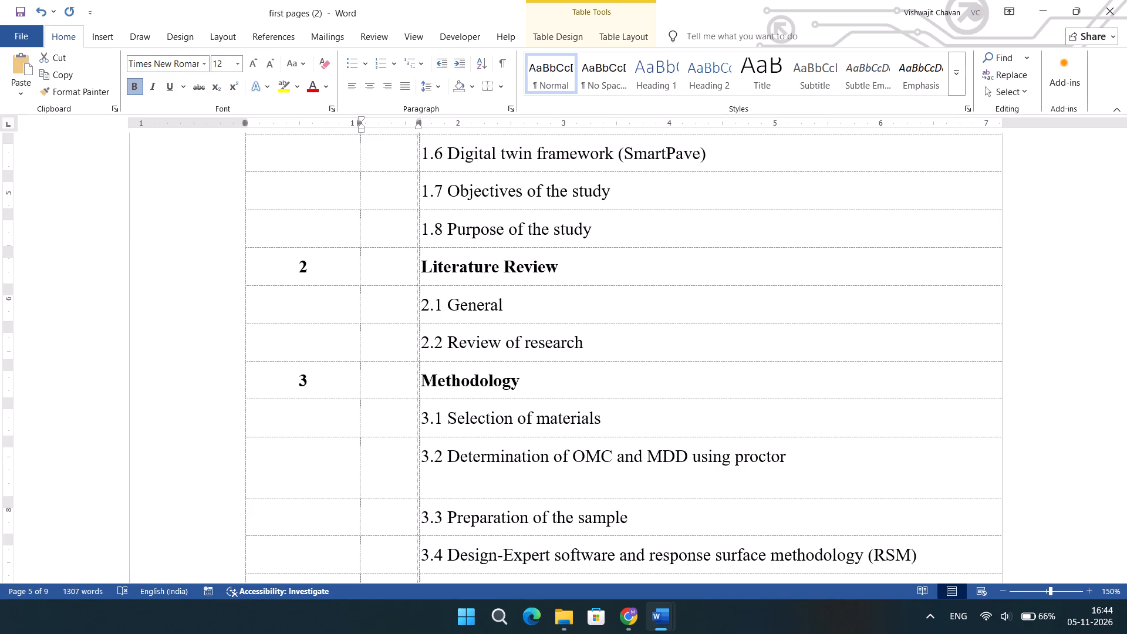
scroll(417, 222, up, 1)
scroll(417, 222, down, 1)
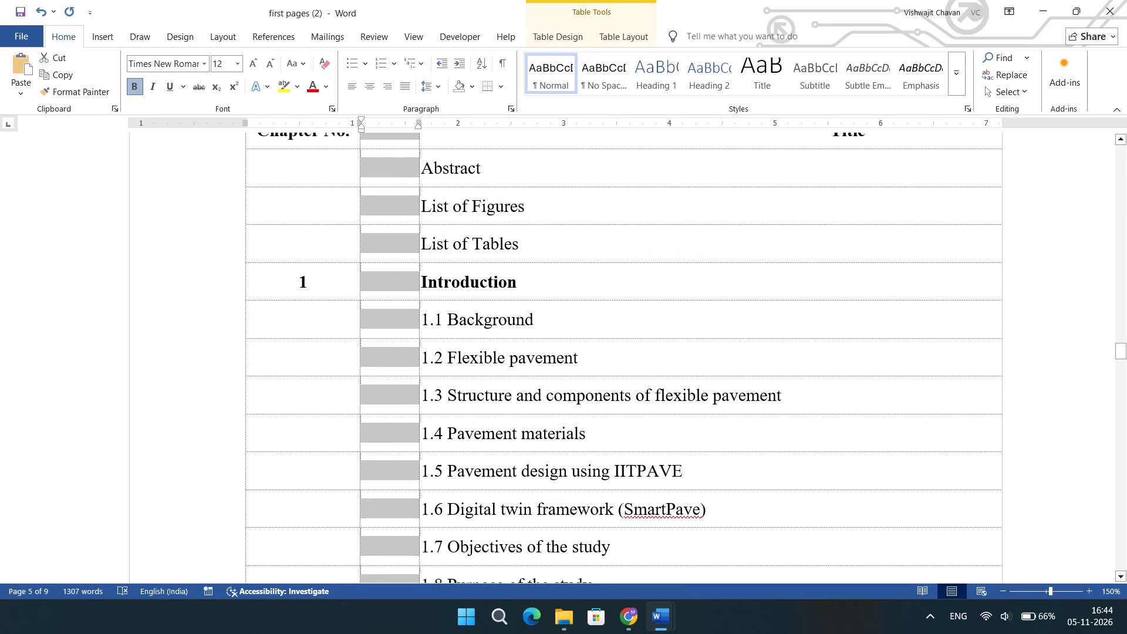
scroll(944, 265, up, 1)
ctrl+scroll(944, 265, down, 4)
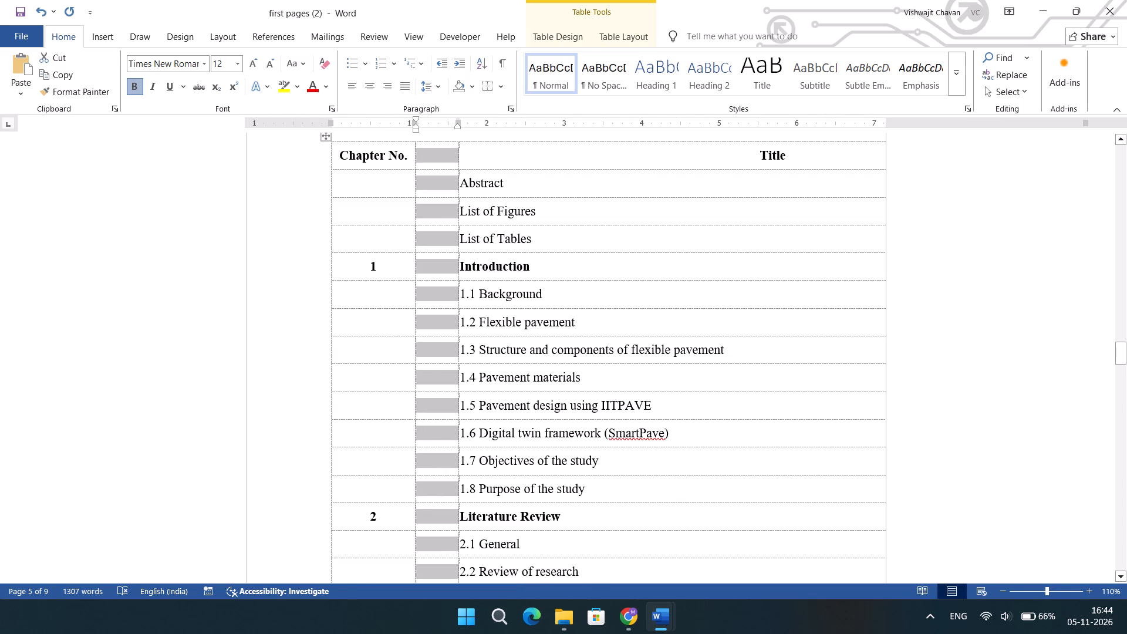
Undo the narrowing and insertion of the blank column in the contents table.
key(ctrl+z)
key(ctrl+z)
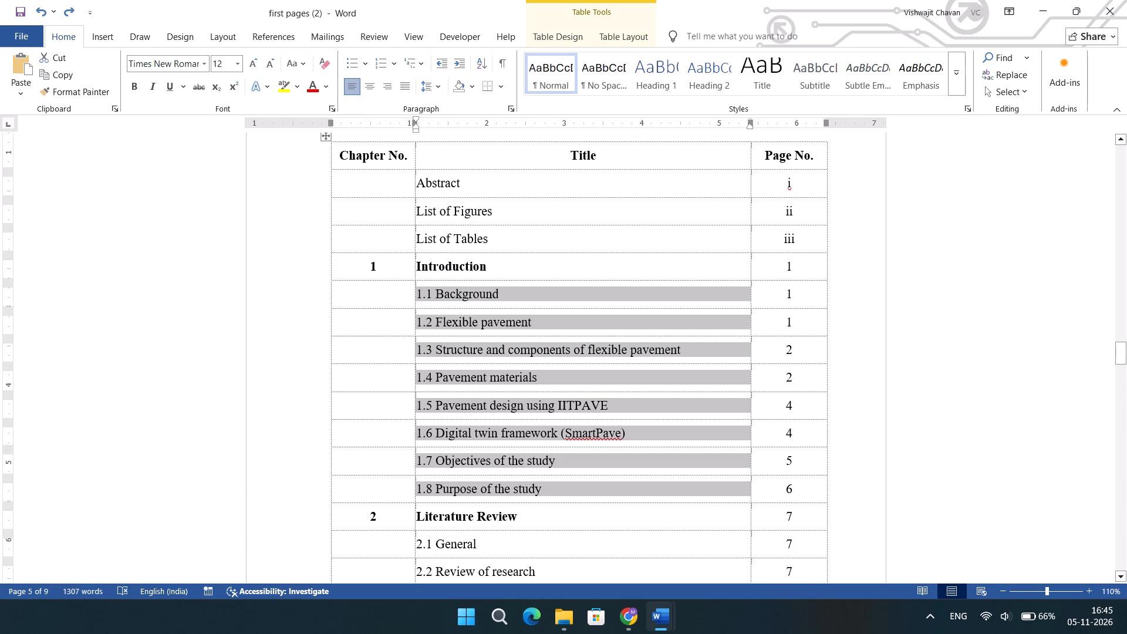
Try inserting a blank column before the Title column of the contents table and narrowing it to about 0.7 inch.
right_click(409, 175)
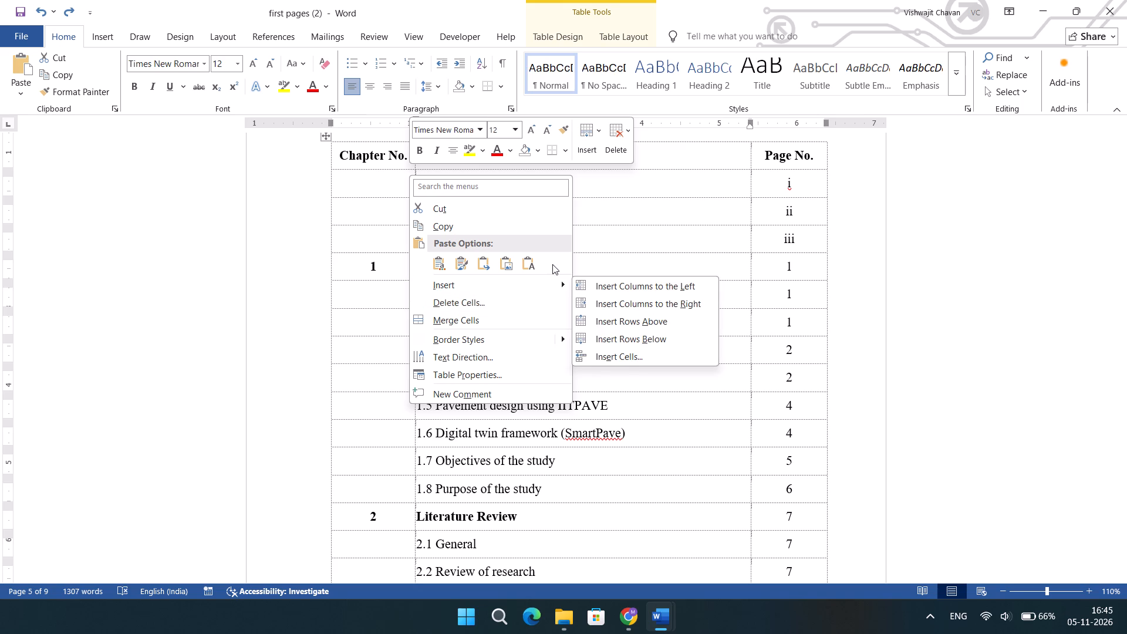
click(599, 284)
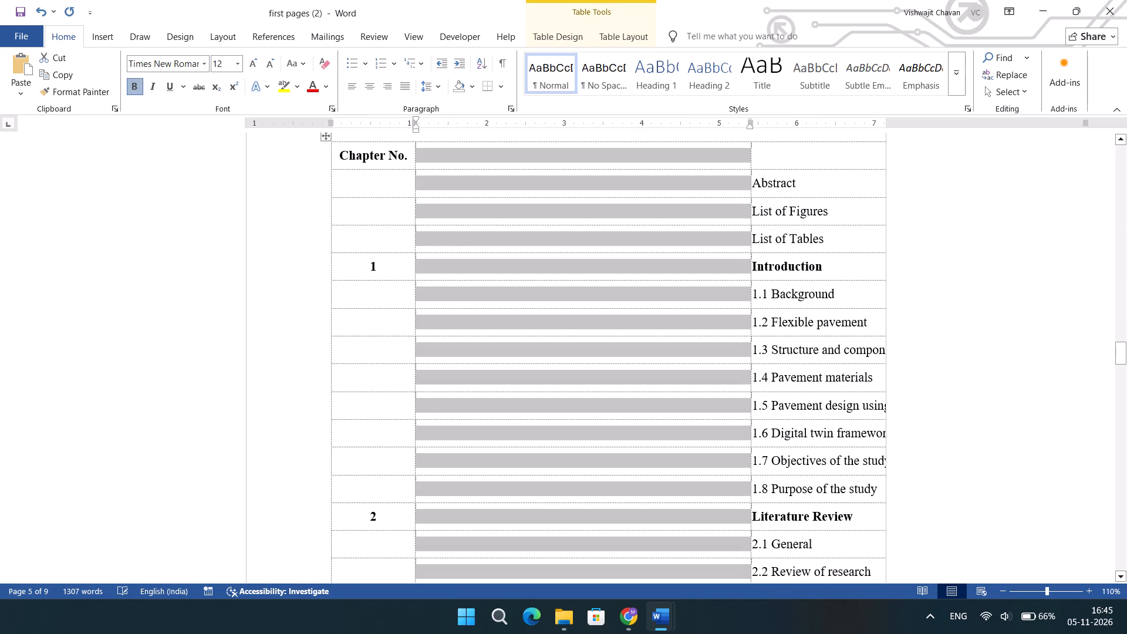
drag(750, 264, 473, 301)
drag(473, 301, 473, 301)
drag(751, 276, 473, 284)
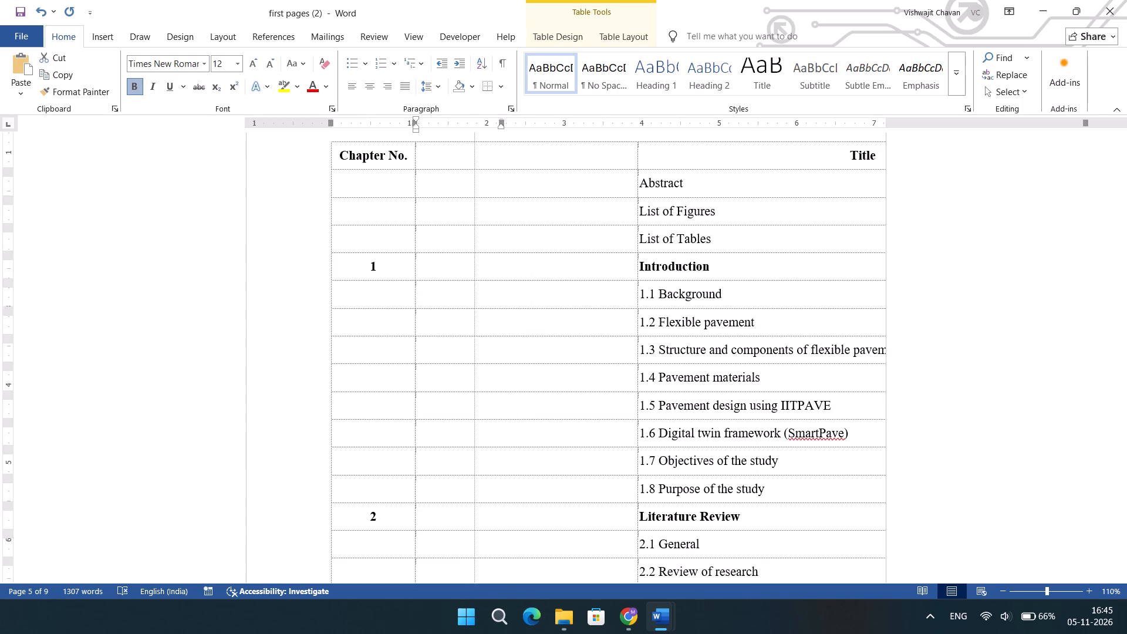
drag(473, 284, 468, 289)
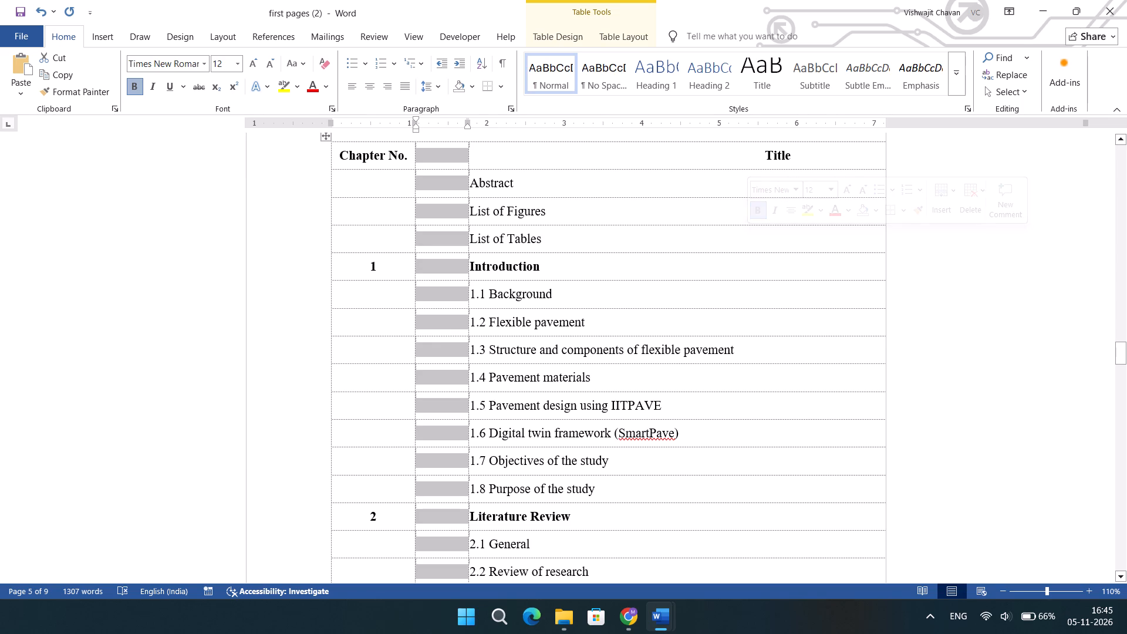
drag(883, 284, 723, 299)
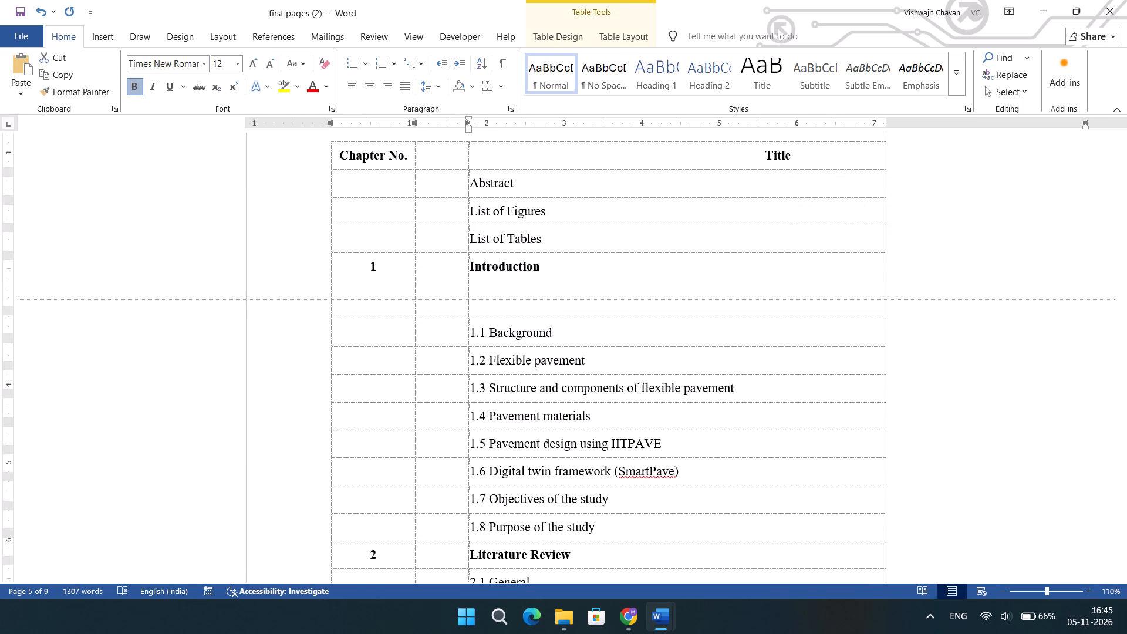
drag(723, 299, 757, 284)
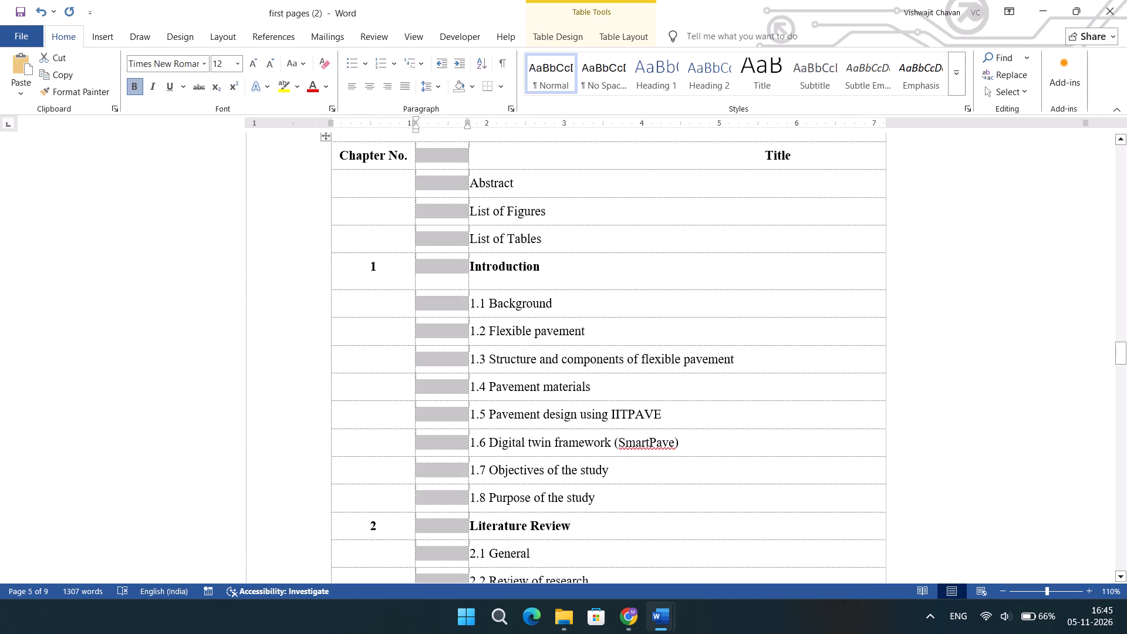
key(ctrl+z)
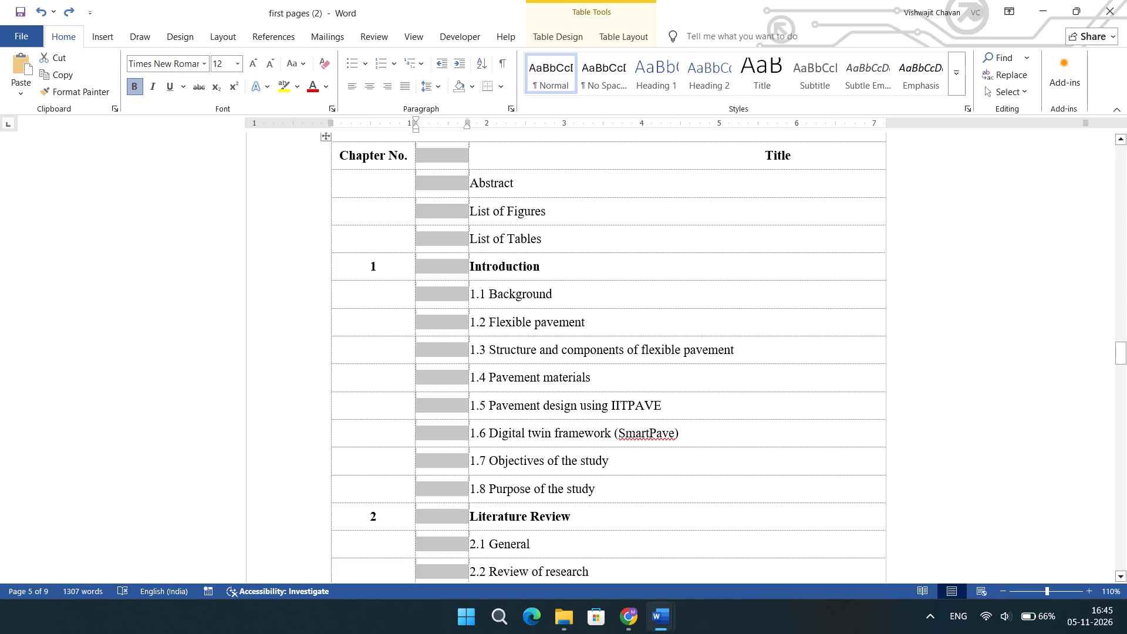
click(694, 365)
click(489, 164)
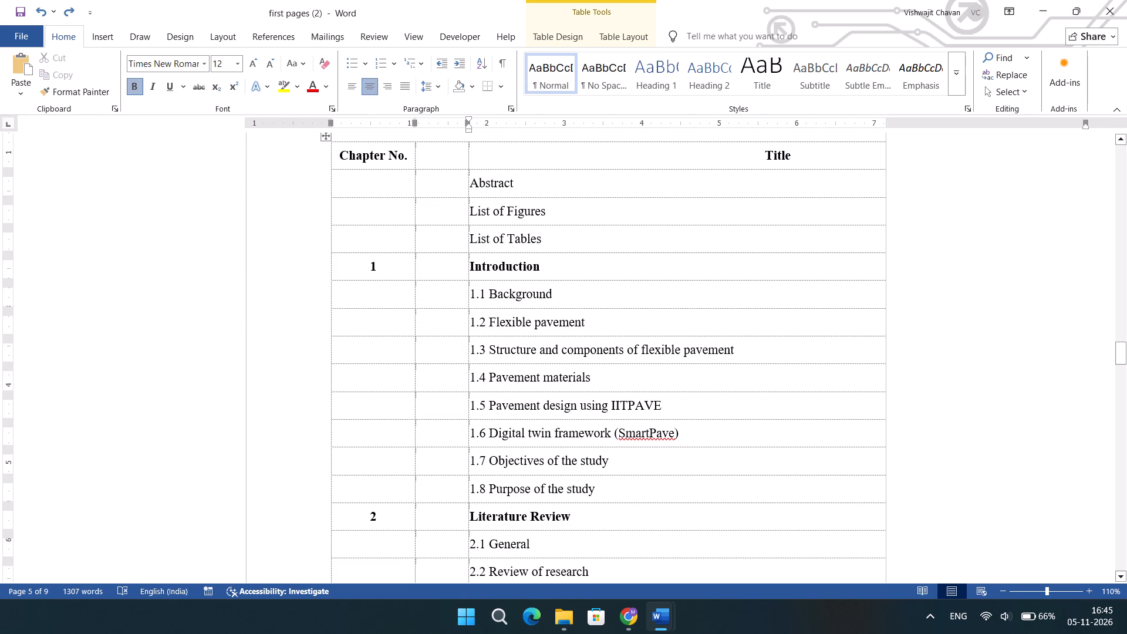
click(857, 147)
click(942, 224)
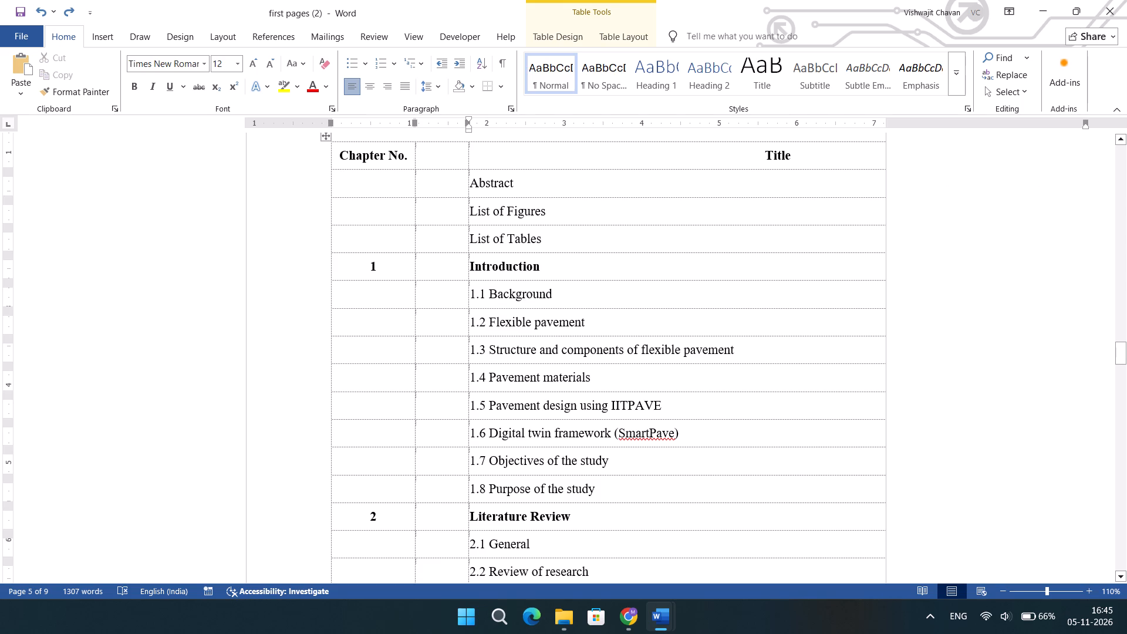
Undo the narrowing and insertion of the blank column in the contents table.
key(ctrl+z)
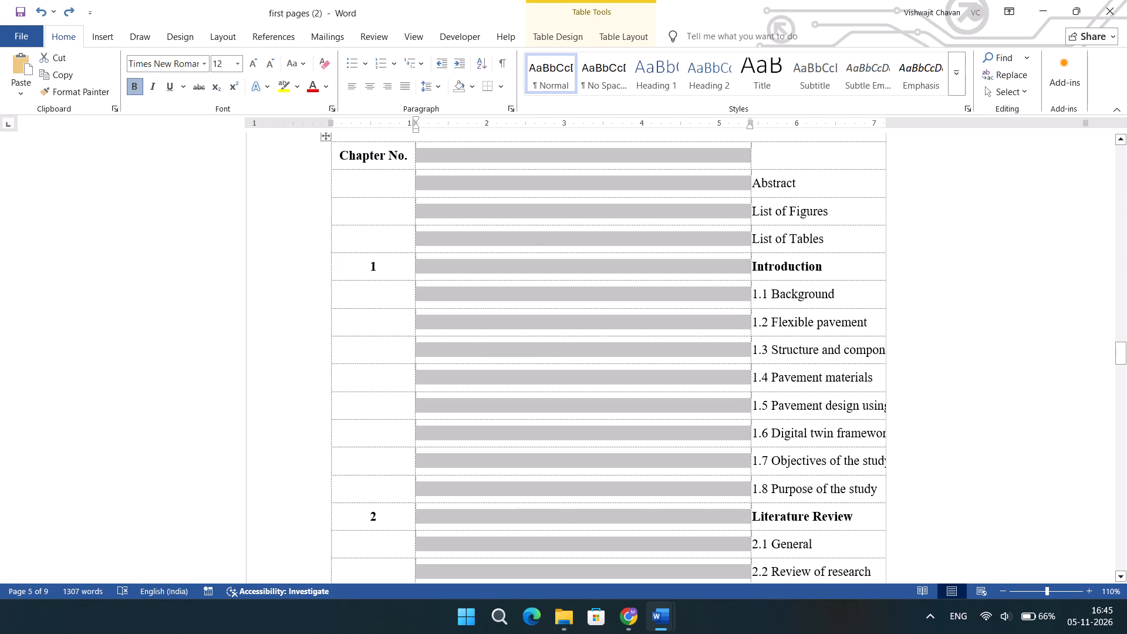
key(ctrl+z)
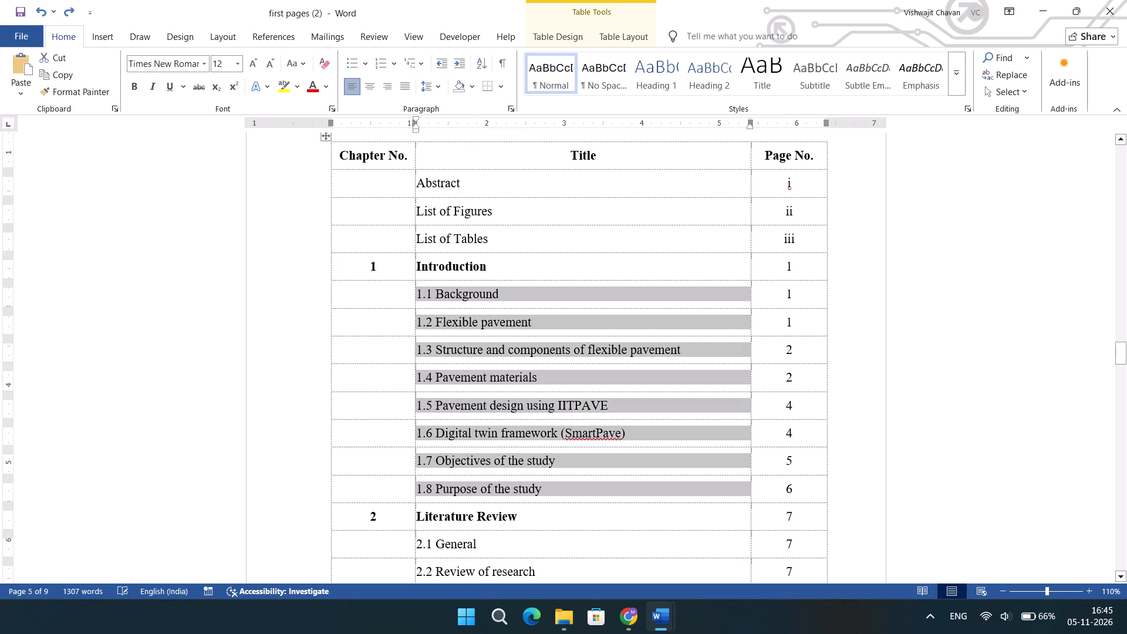
Narrow the contents table to about 5.4 inches overall and its Title column to about 2.6 inches.
drag(826, 211, 804, 201)
drag(804, 201, 654, 201)
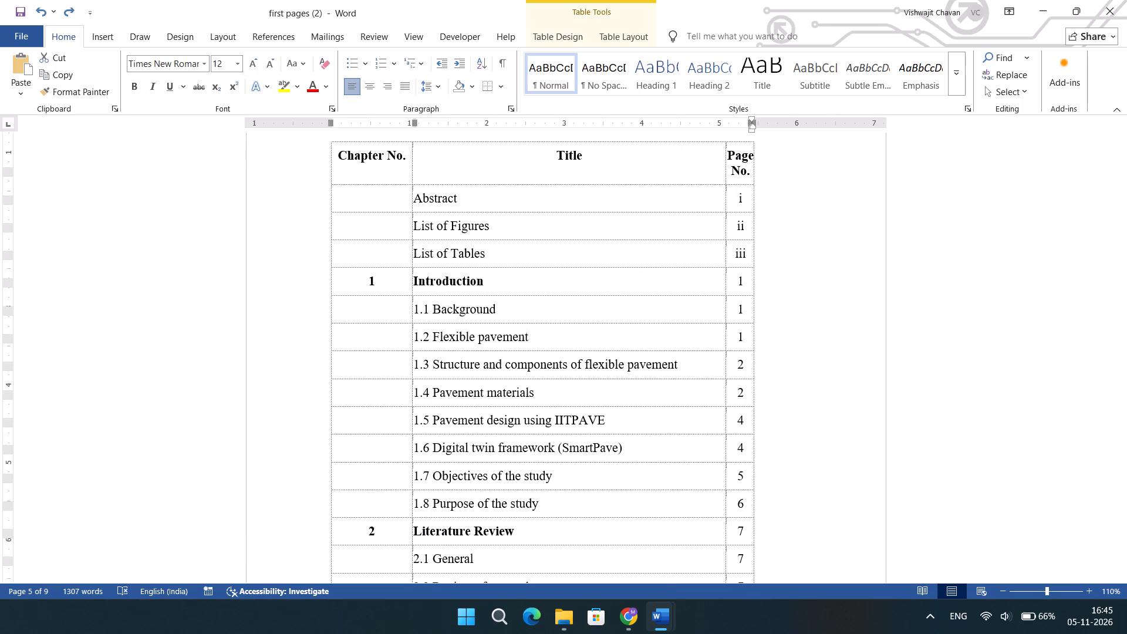
click(727, 225)
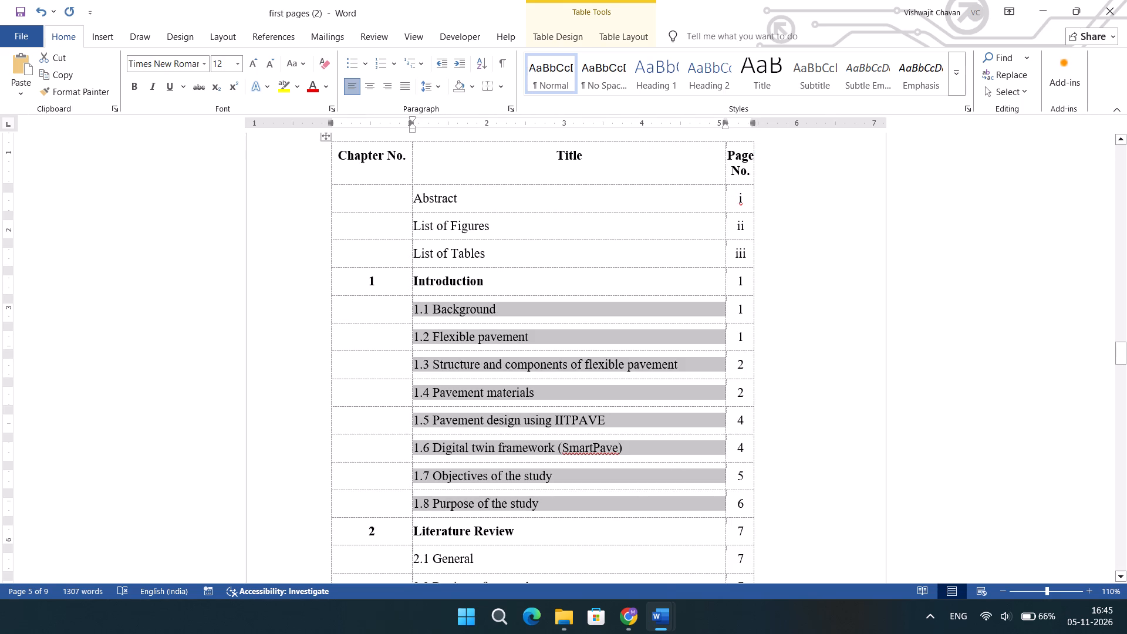
click(700, 228)
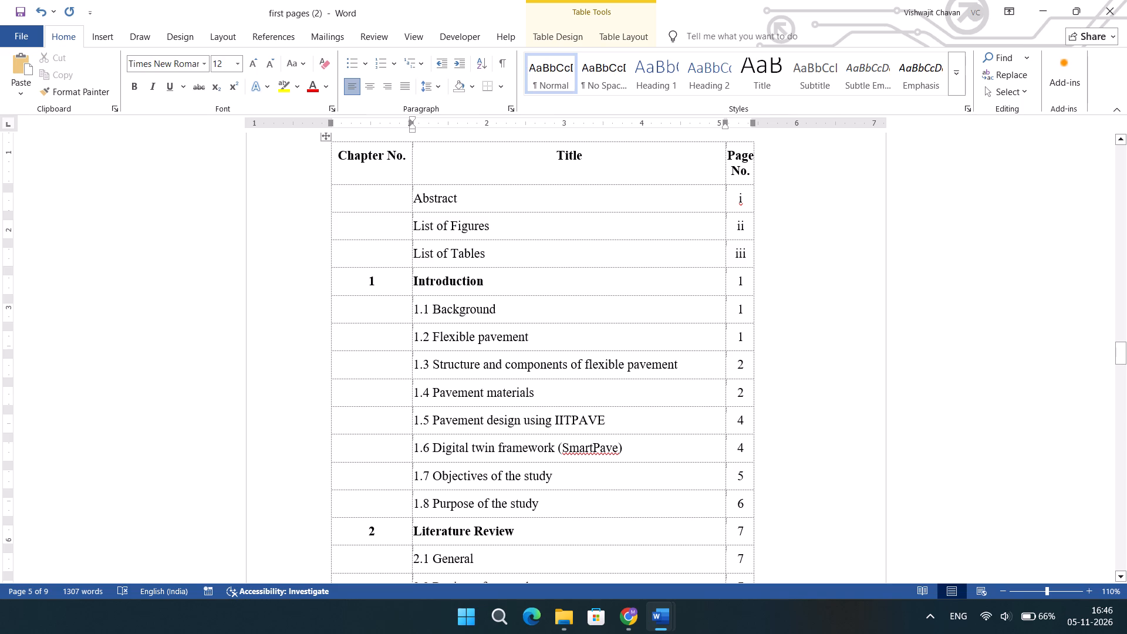
drag(726, 228, 611, 228)
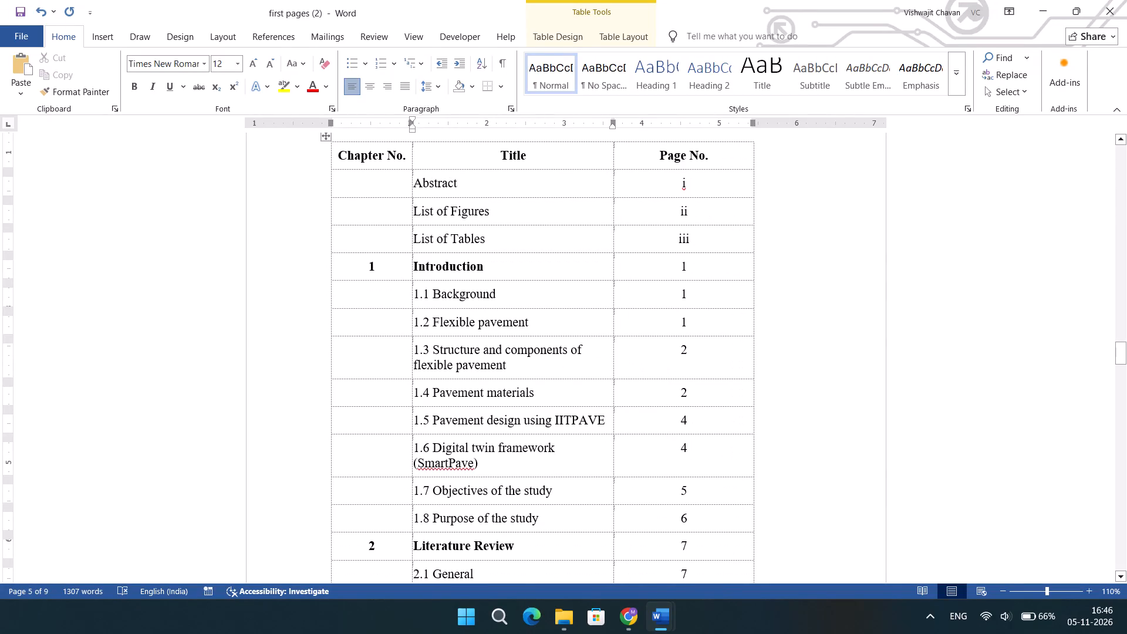
Insert a blank column before the Title column, using all title entries from Abstract through References.
click(429, 291)
click(429, 194)
drag(447, 178, 460, 541)
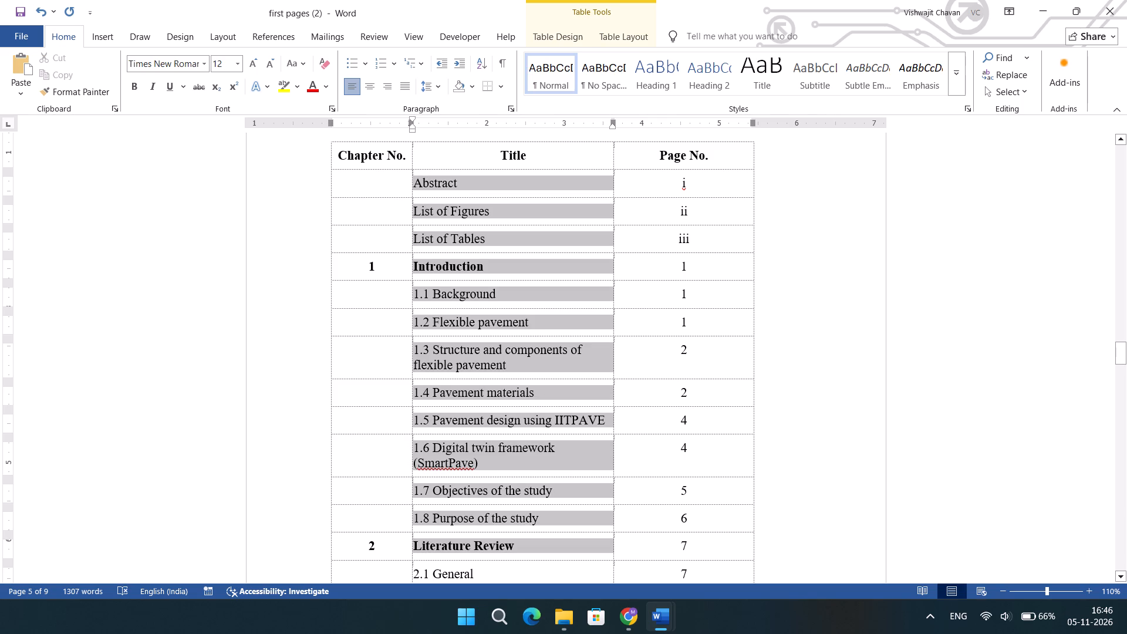
drag(460, 541, 484, 599)
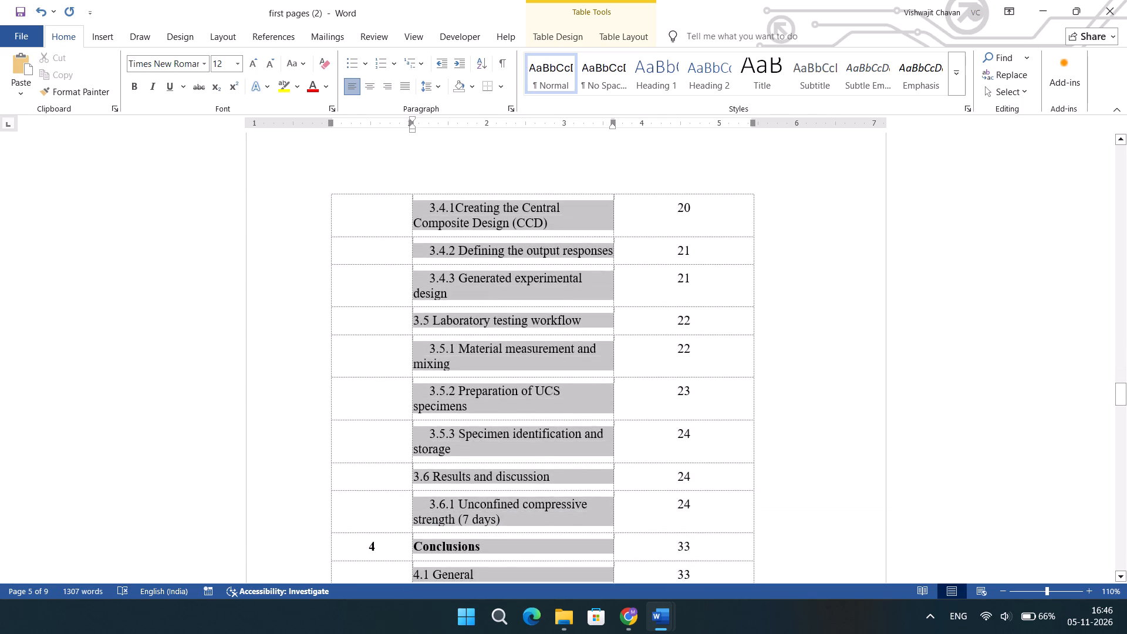
drag(484, 599, 464, 431)
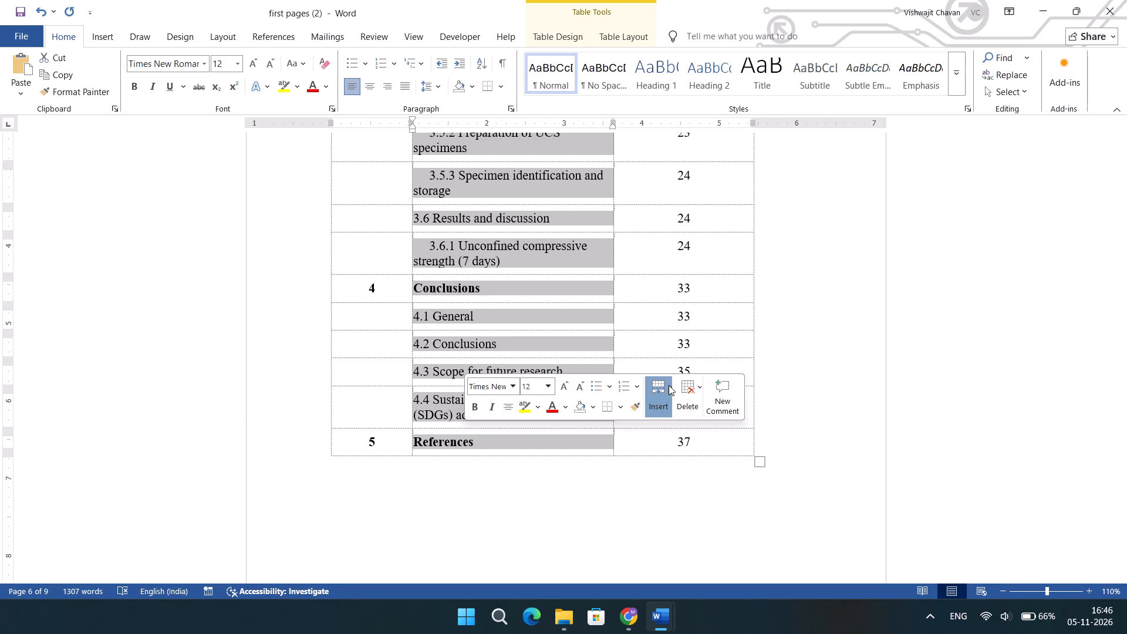
click(669, 385)
click(670, 462)
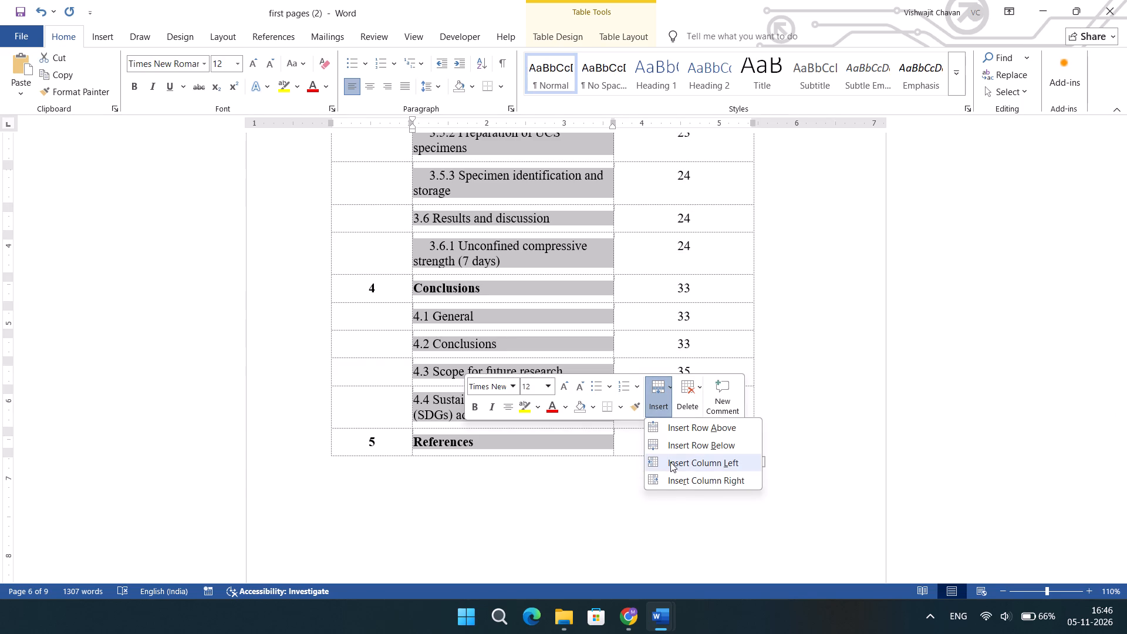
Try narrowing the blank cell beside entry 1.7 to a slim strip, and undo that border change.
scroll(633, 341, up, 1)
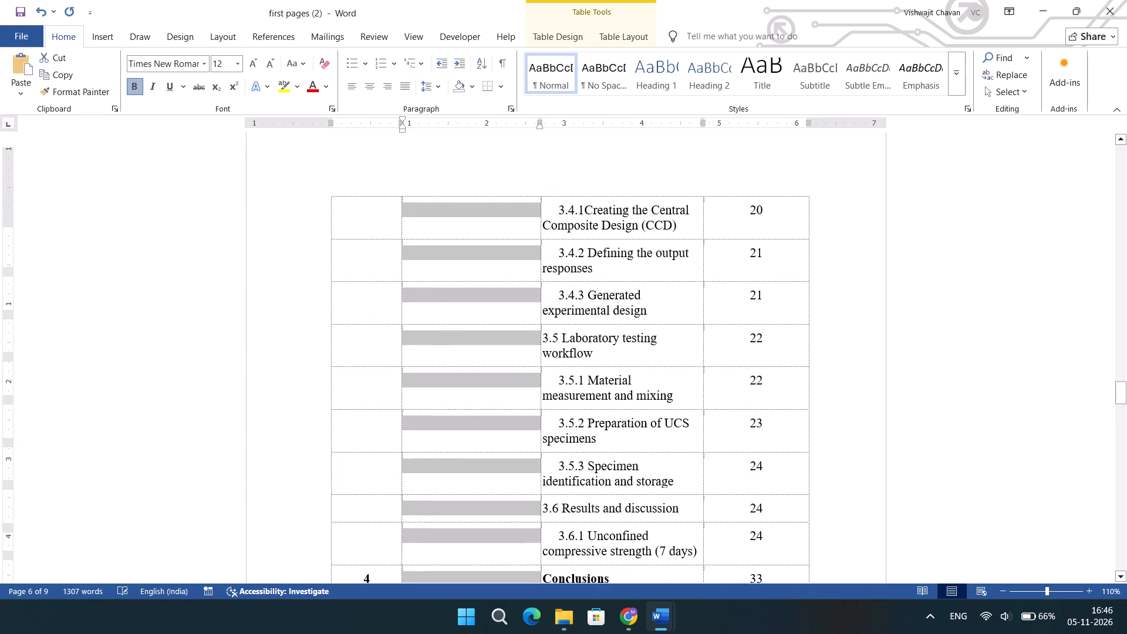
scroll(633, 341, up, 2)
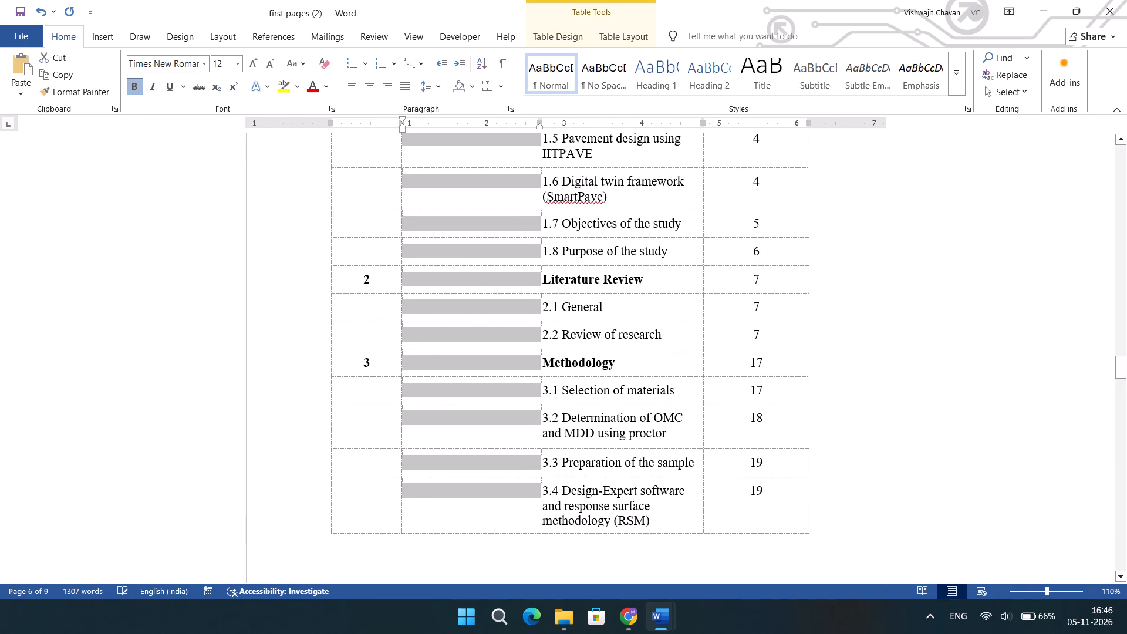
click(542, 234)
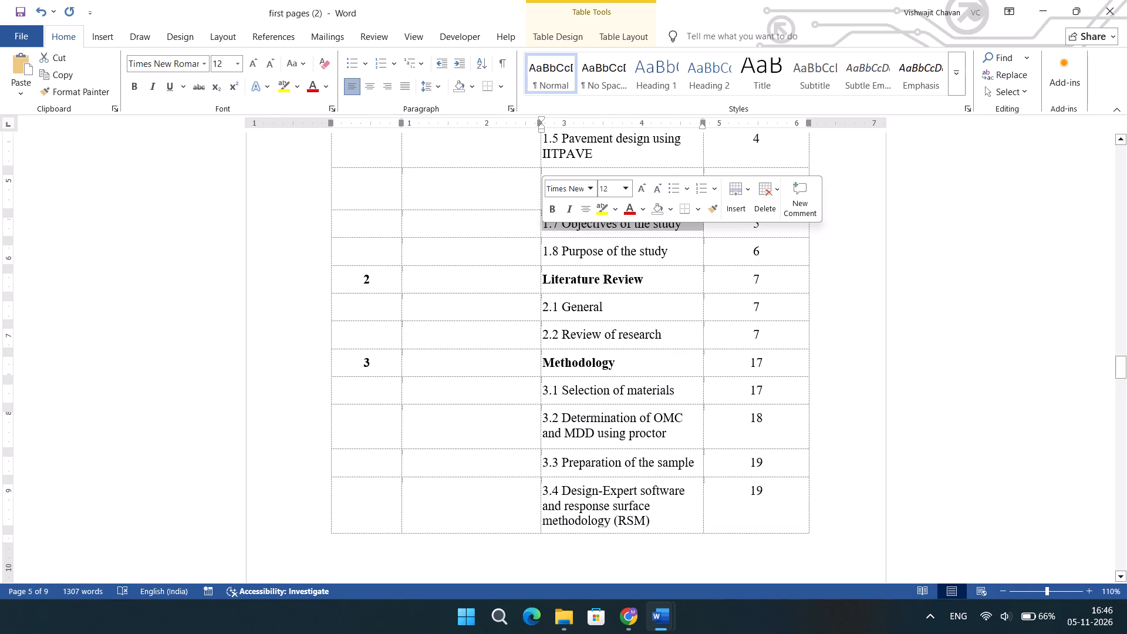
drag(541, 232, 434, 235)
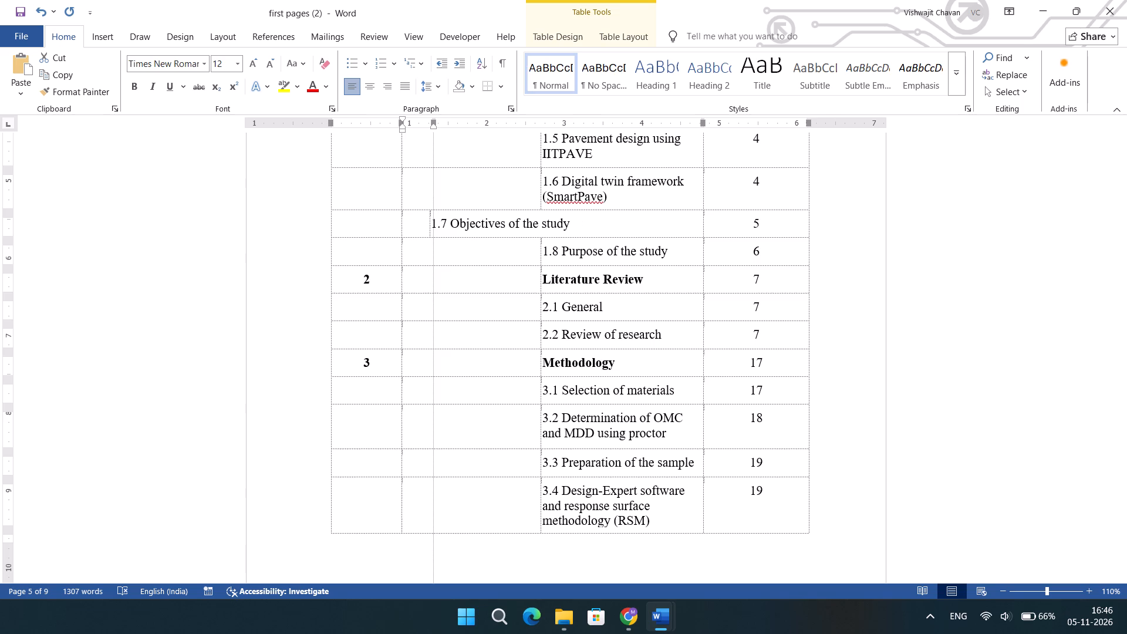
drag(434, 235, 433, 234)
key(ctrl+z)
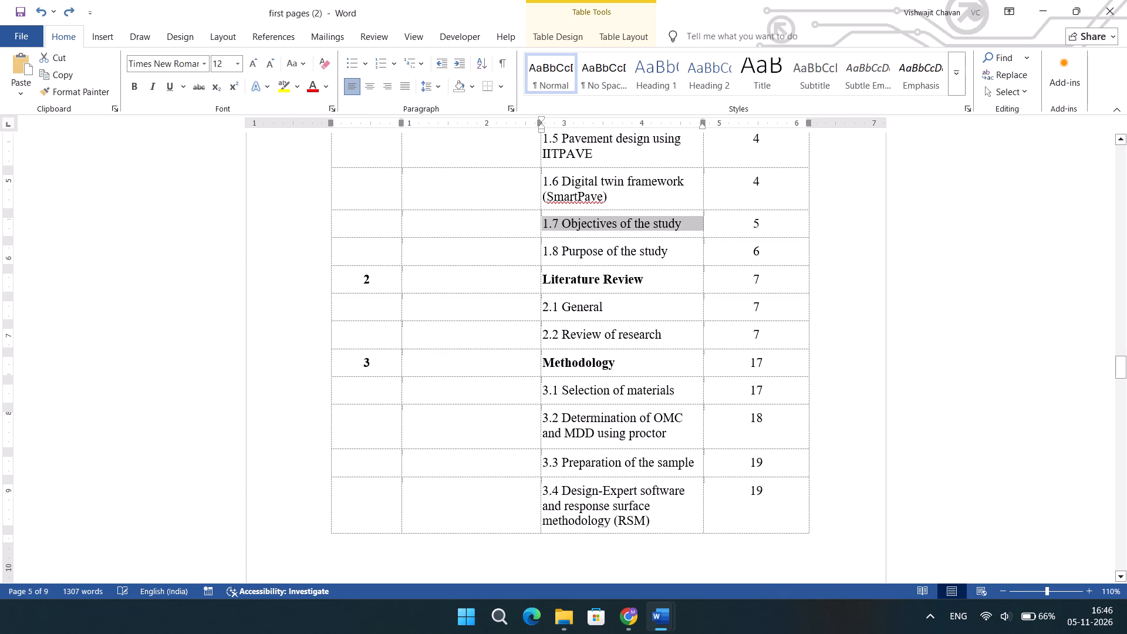
Narrow the blank column before the Title column of the contents table to about 0.7 inches, widening the Title column.
click(448, 350)
click(257, 178)
click(251, 230)
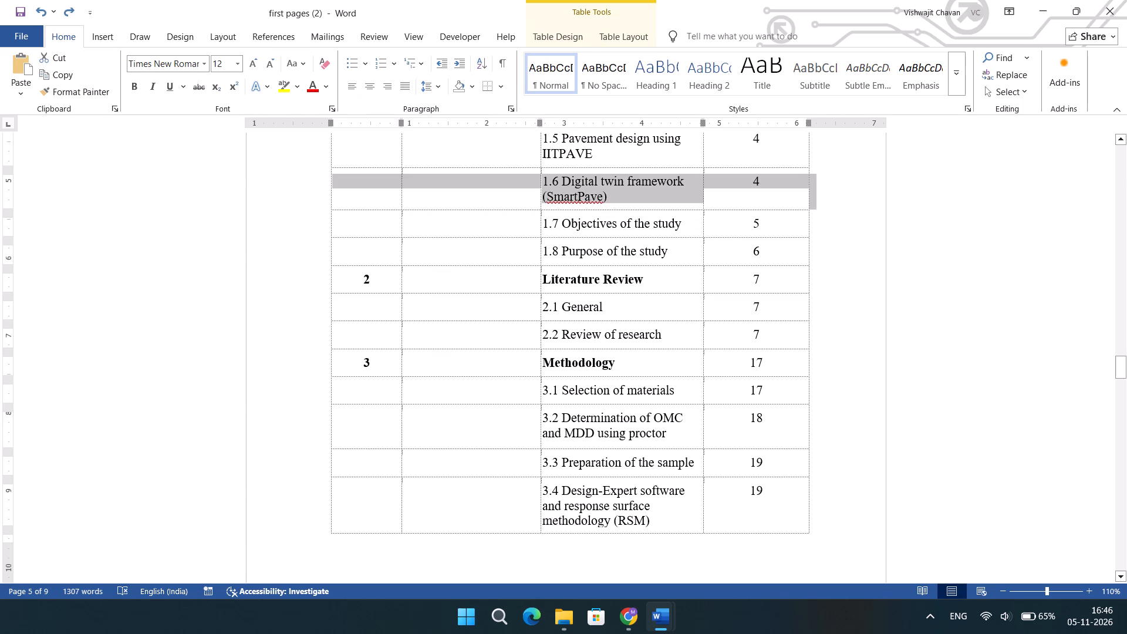
scroll(279, 255, up, 2)
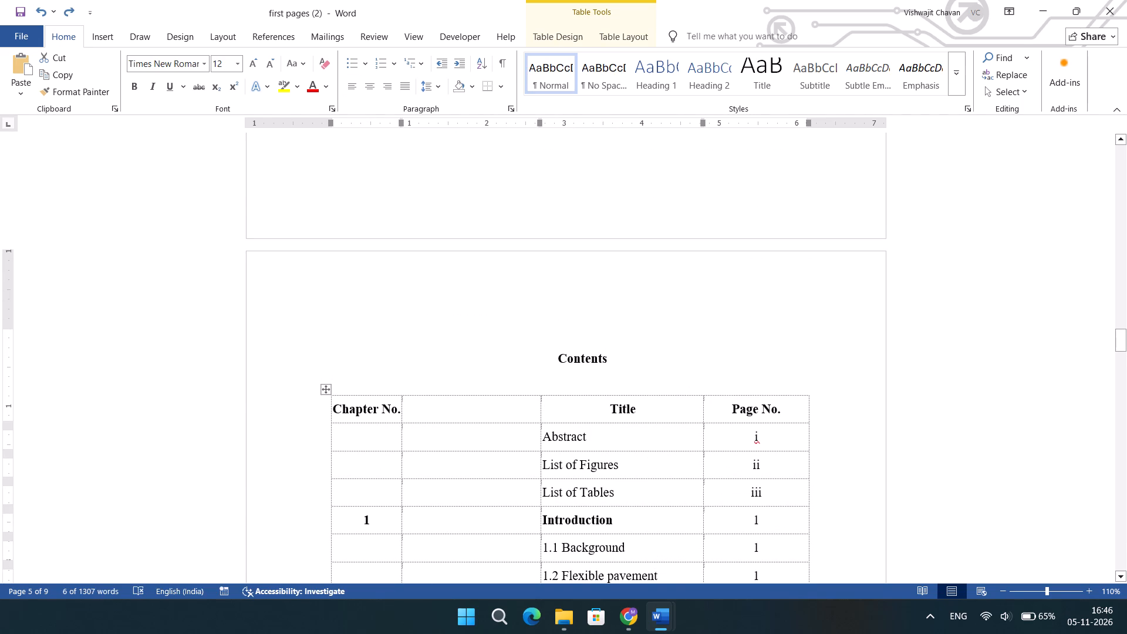
click(422, 315)
scroll(561, 434, down, 1)
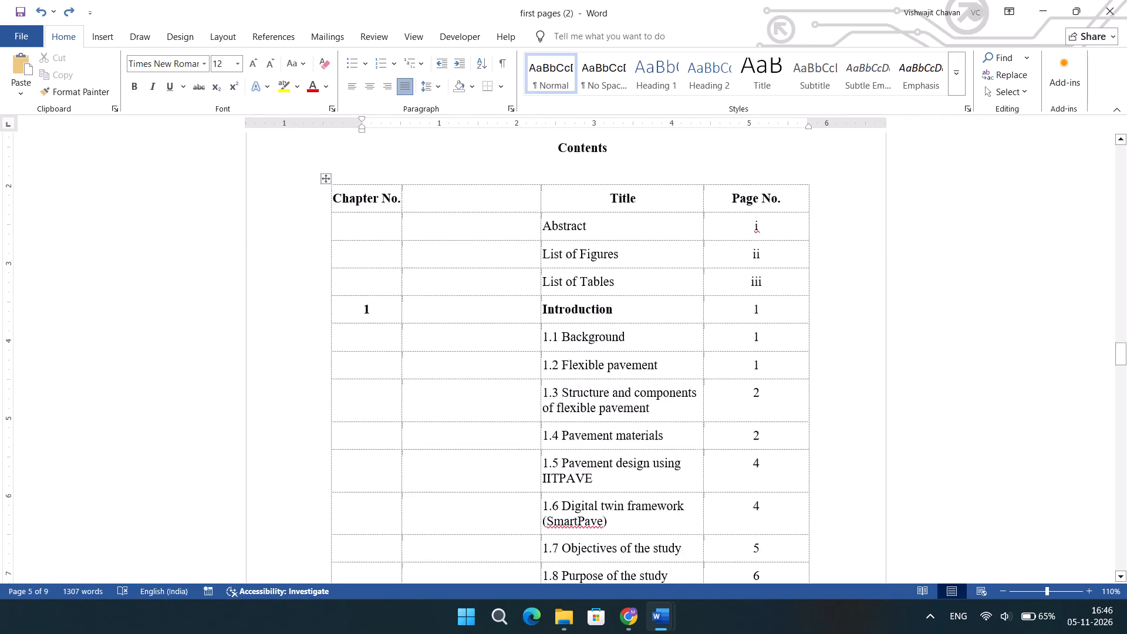
scroll(561, 434, down, 1)
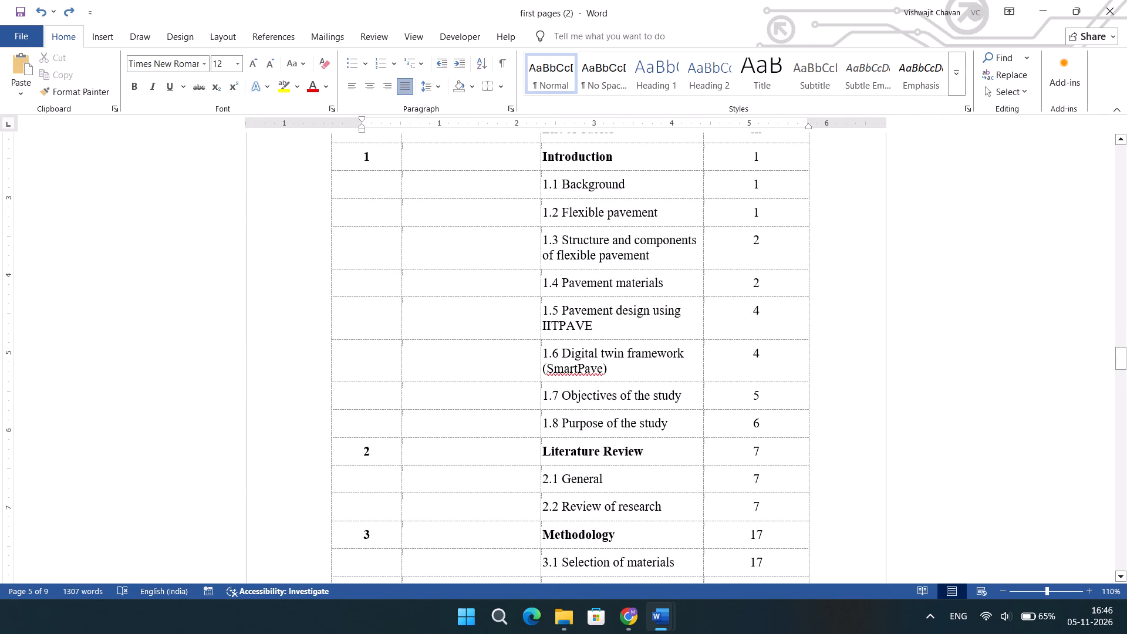
drag(541, 222, 465, 228)
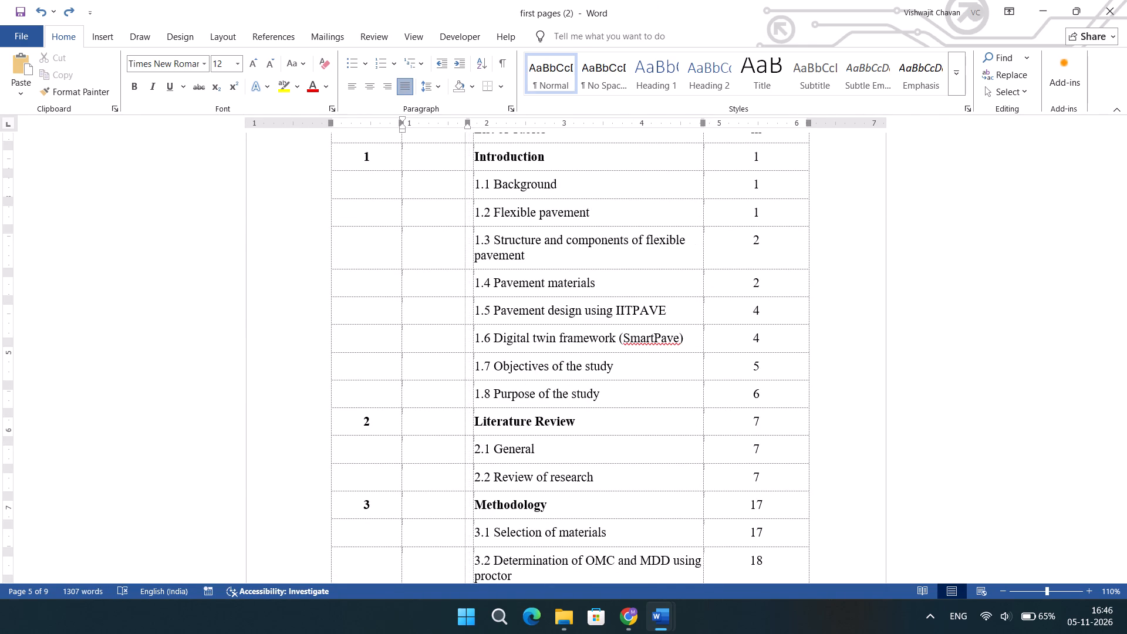
drag(465, 228, 454, 230)
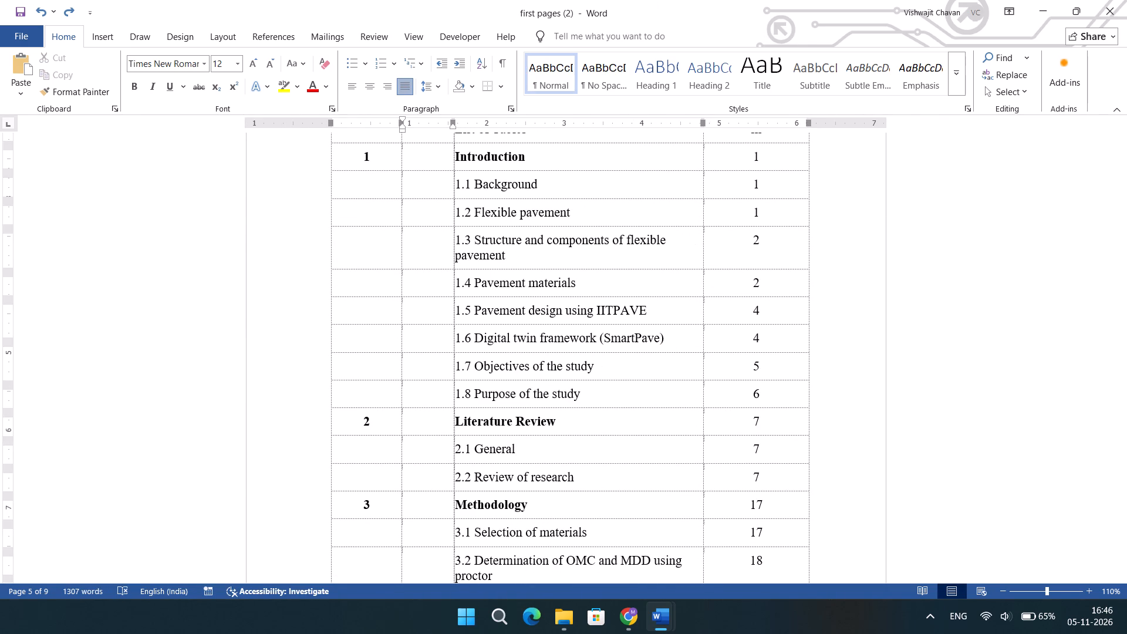
drag(454, 230, 457, 228)
Widen the Title column to about 3.7 inches by shifting its border with the Page No. column.
scroll(457, 228, up, 1)
scroll(457, 228, down, 1)
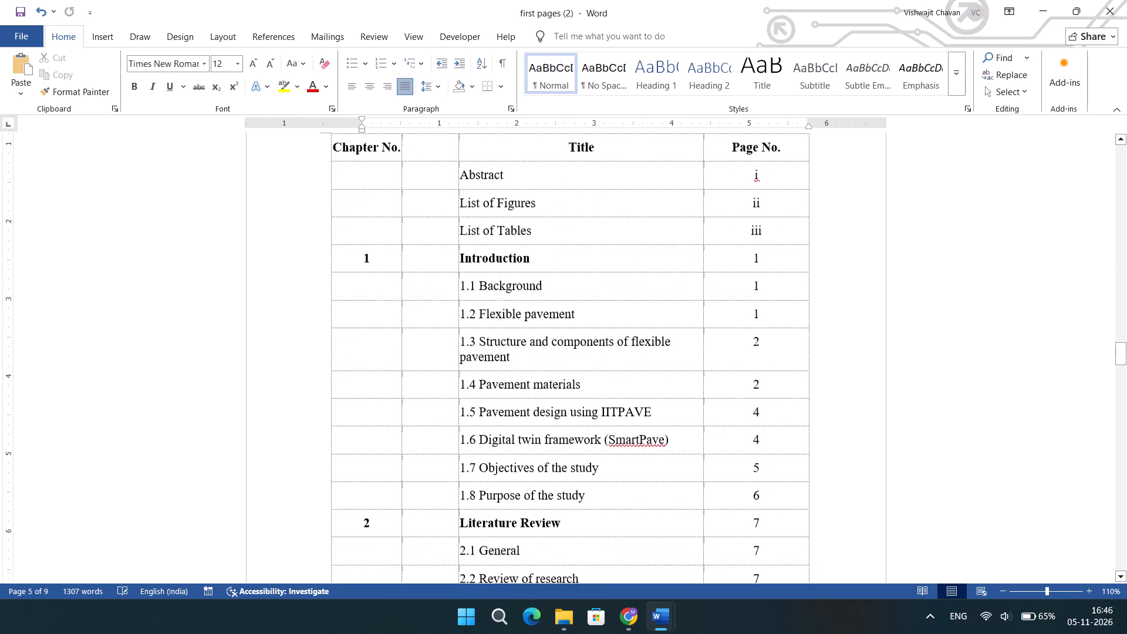
scroll(457, 228, down, 1)
scroll(743, 244, down, 2)
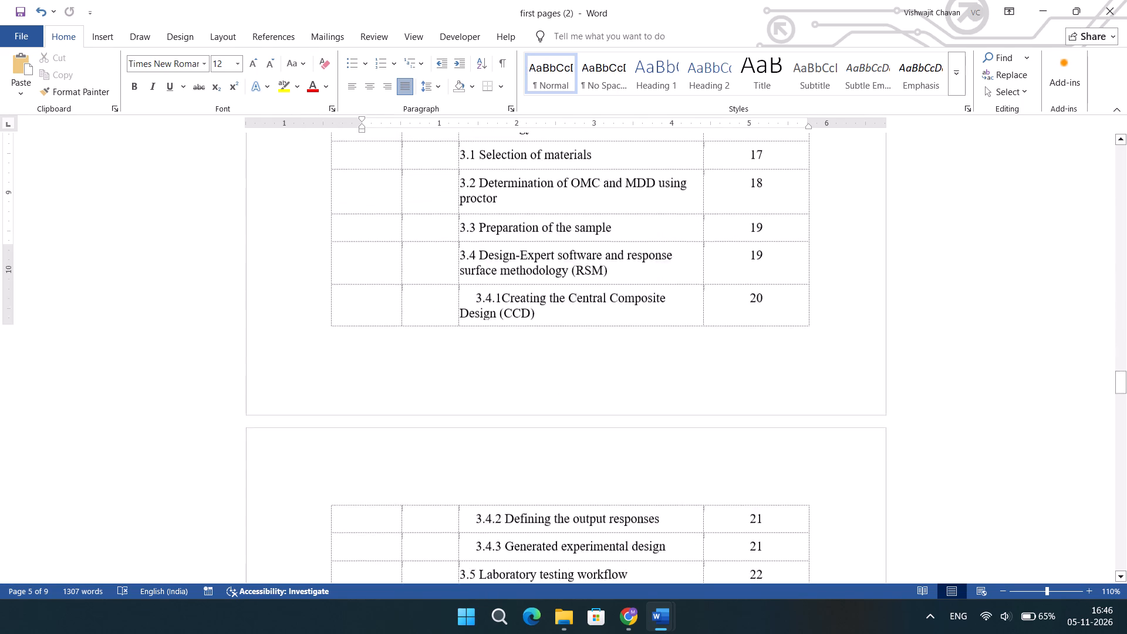
scroll(743, 244, down, 5)
scroll(743, 244, up, 1)
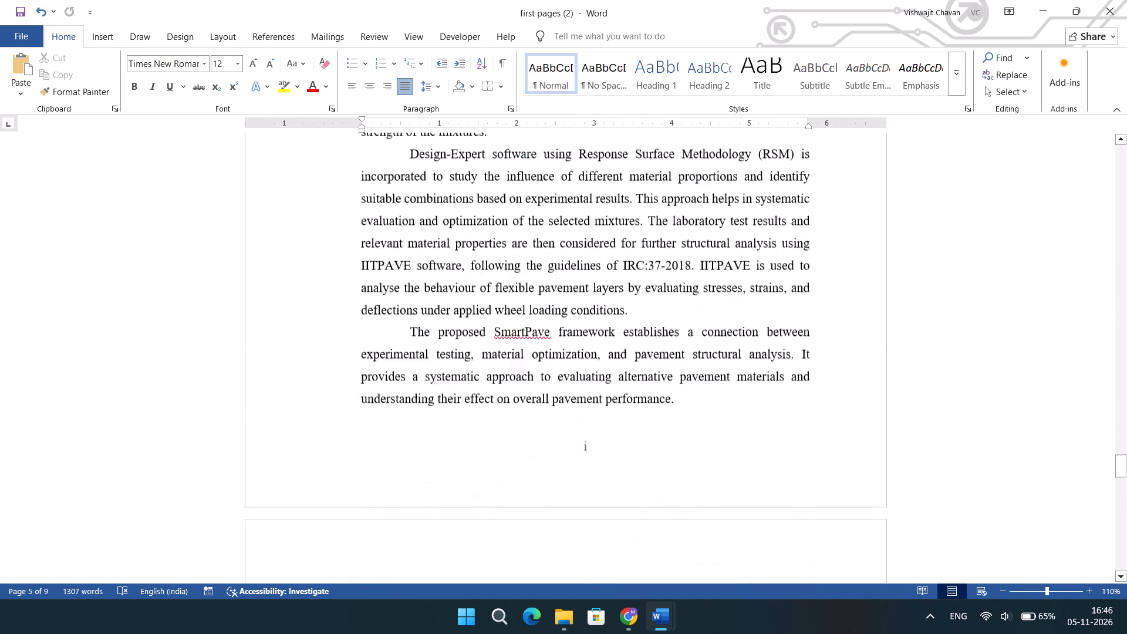
scroll(743, 244, up, 2)
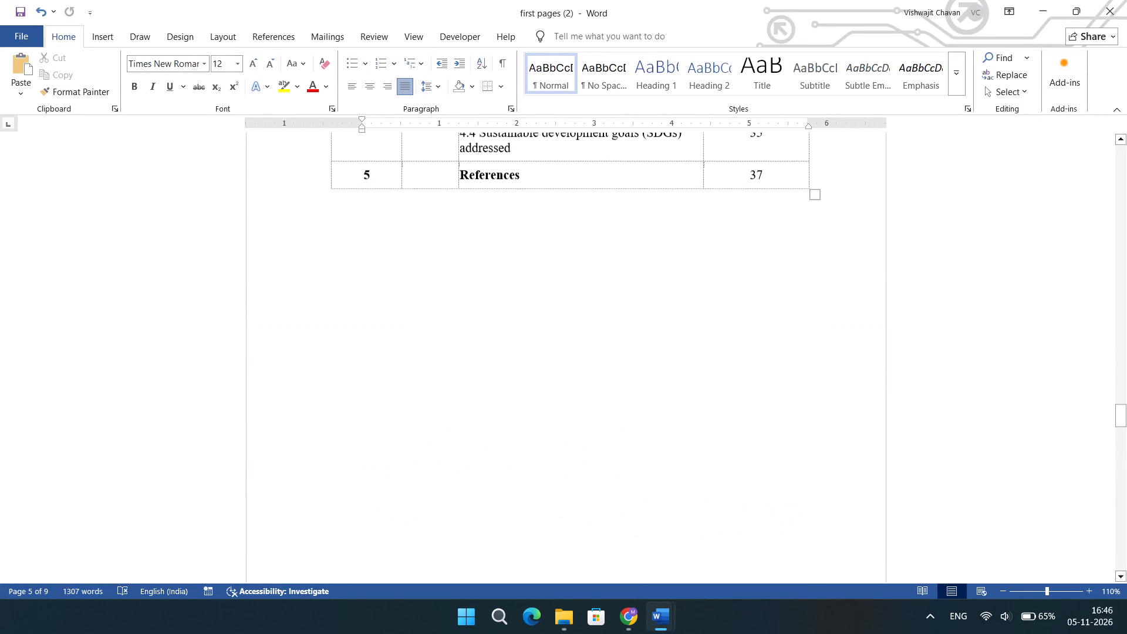
scroll(743, 244, up, 2)
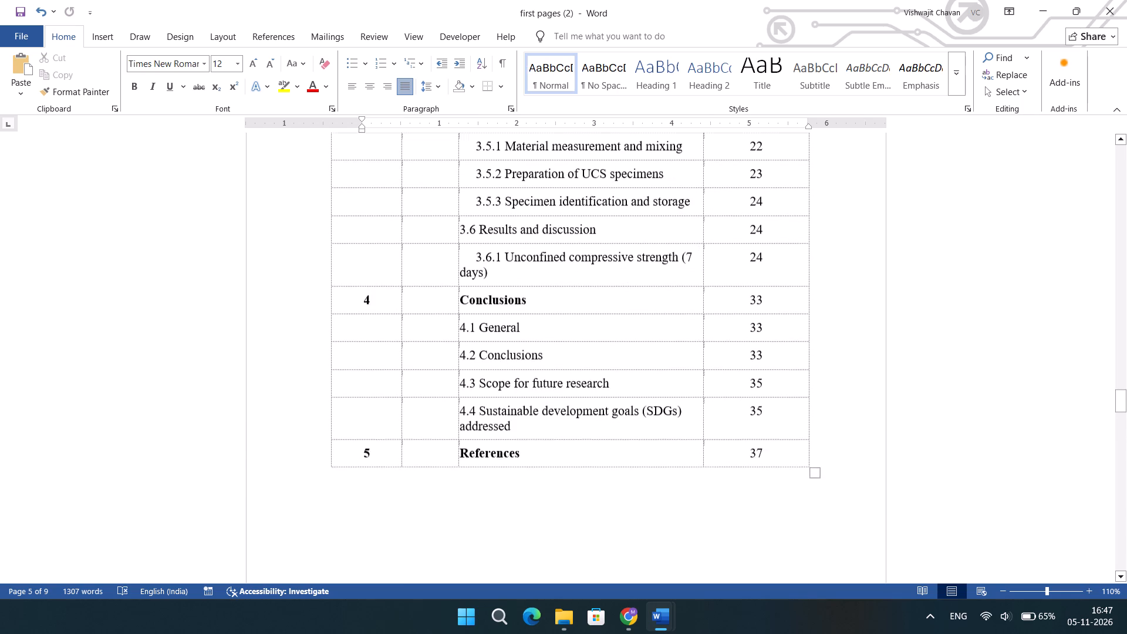
scroll(743, 244, up, 1)
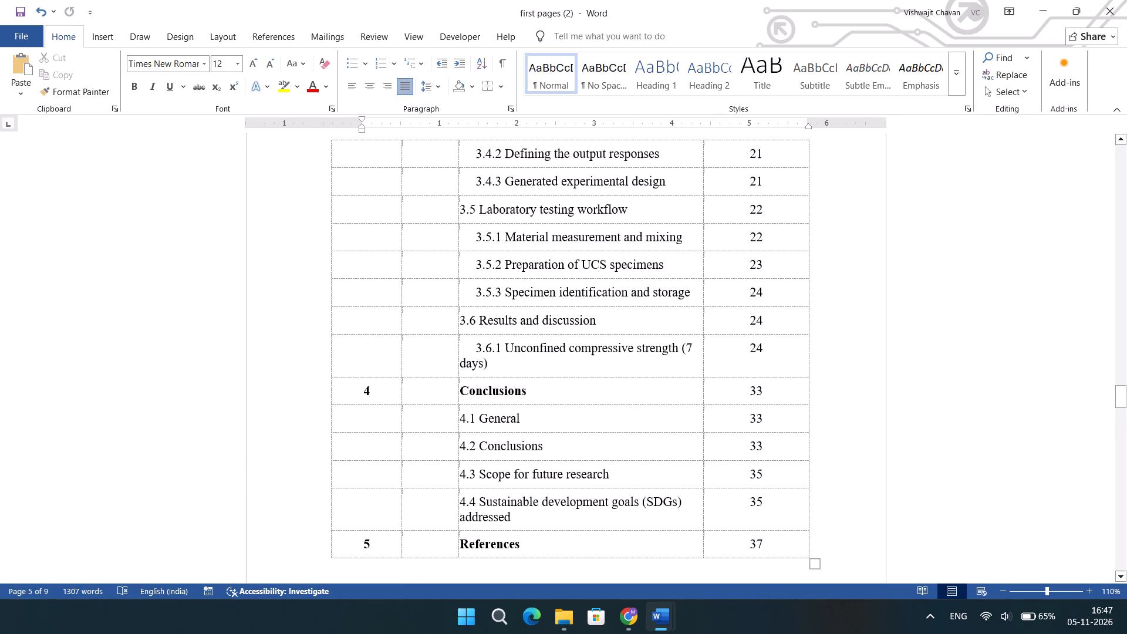
drag(702, 209, 726, 211)
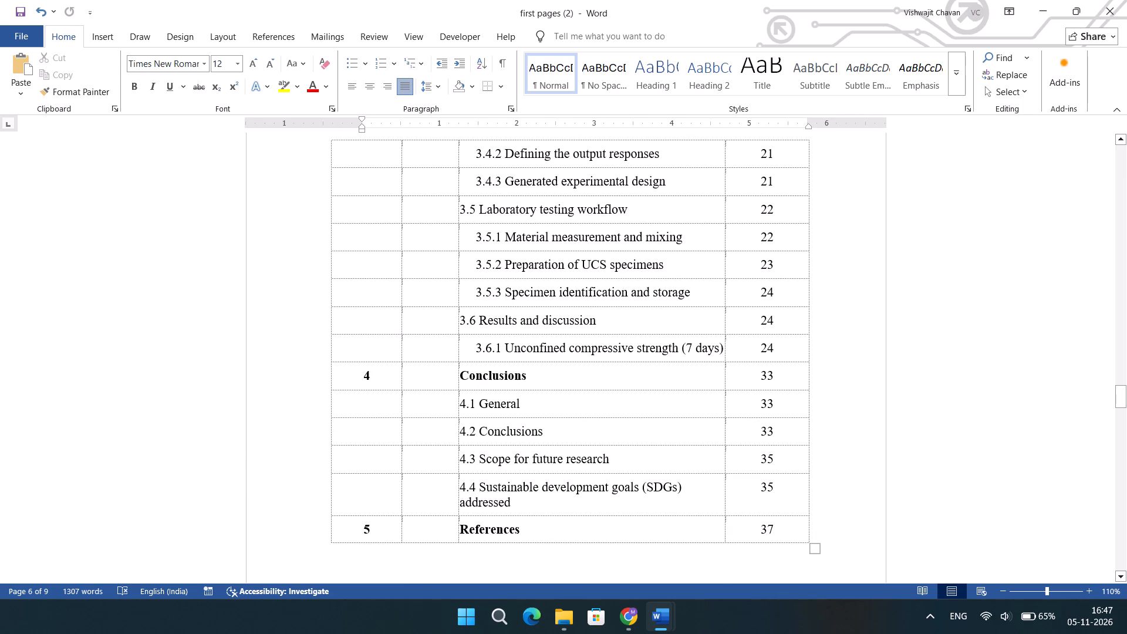
drag(724, 211, 745, 215)
scroll(745, 215, up, 1)
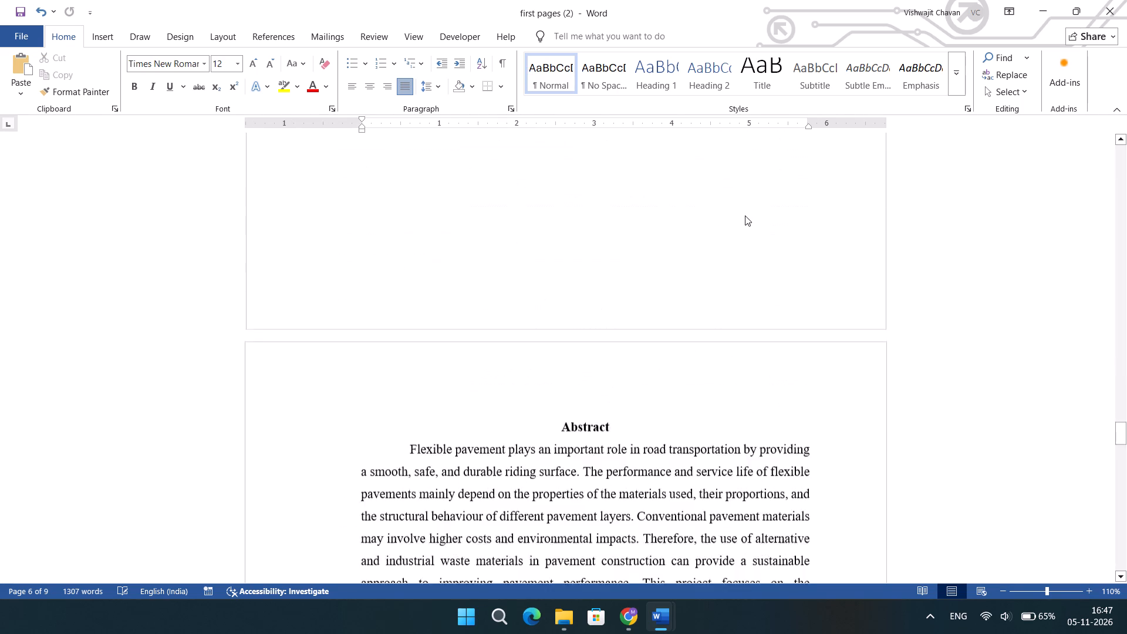
scroll(745, 215, up, 5)
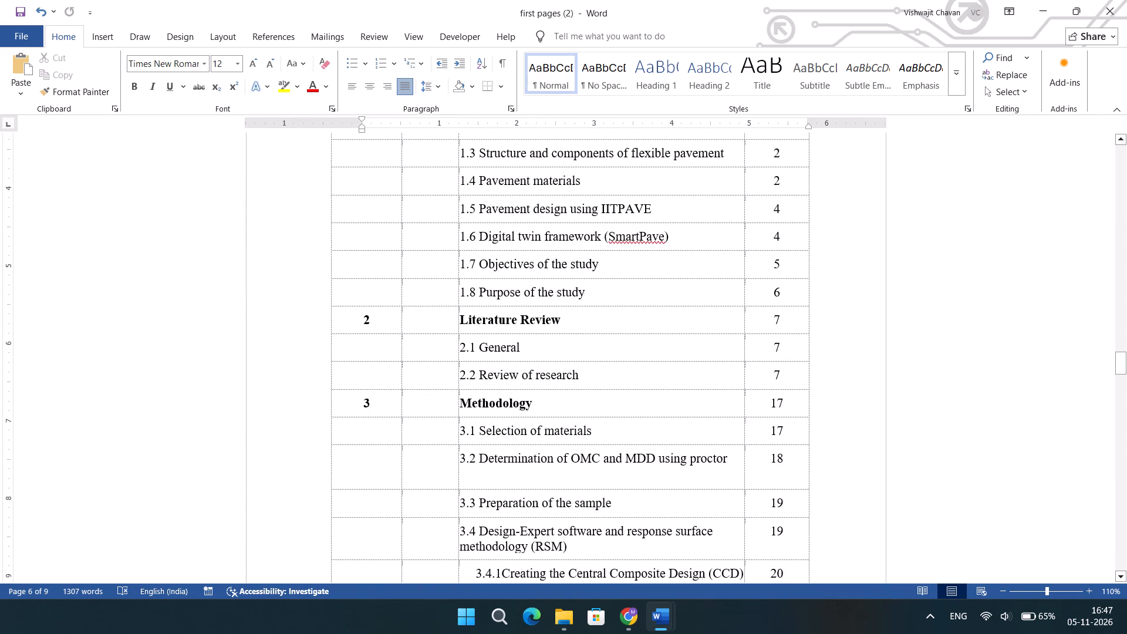
scroll(745, 215, up, 1)
scroll(745, 215, down, 1)
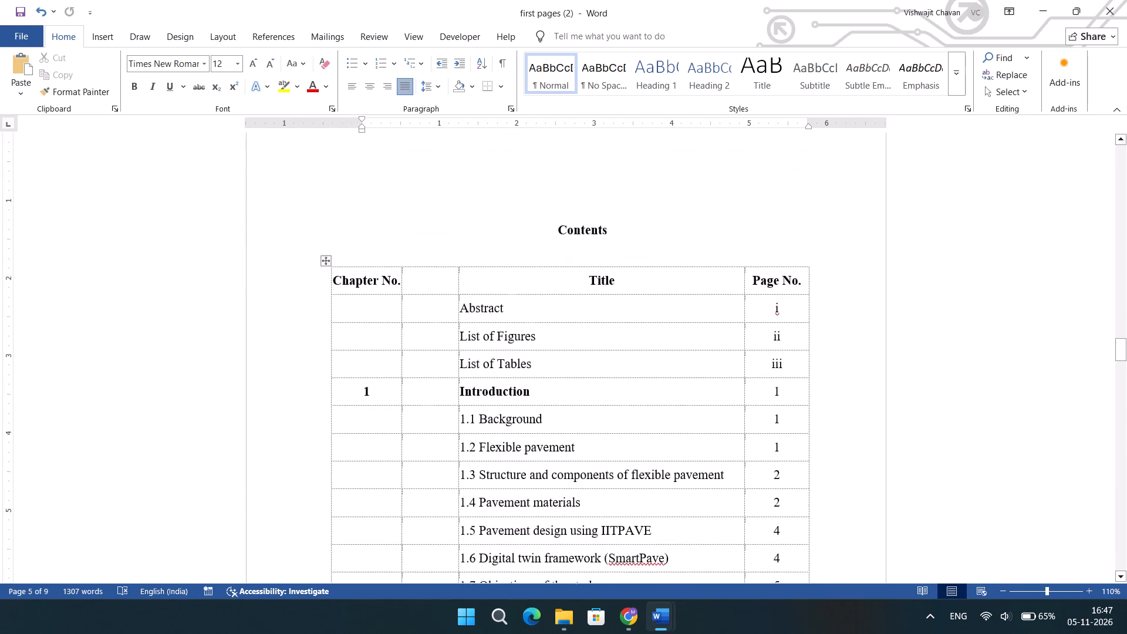
scroll(745, 215, down, 1)
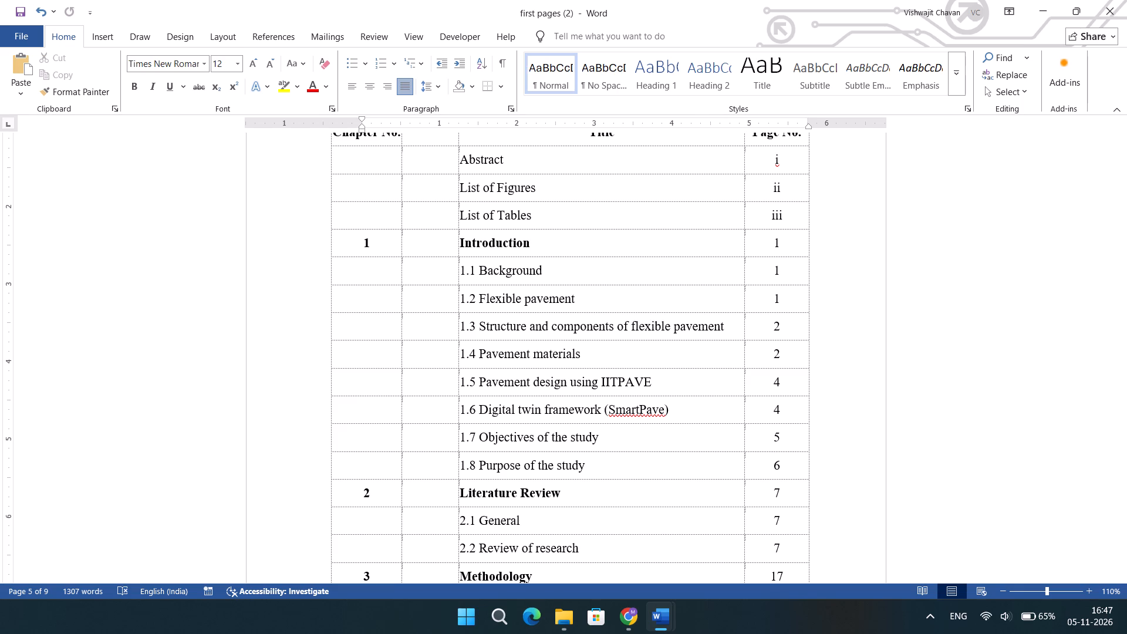
drag(474, 275, 461, 276)
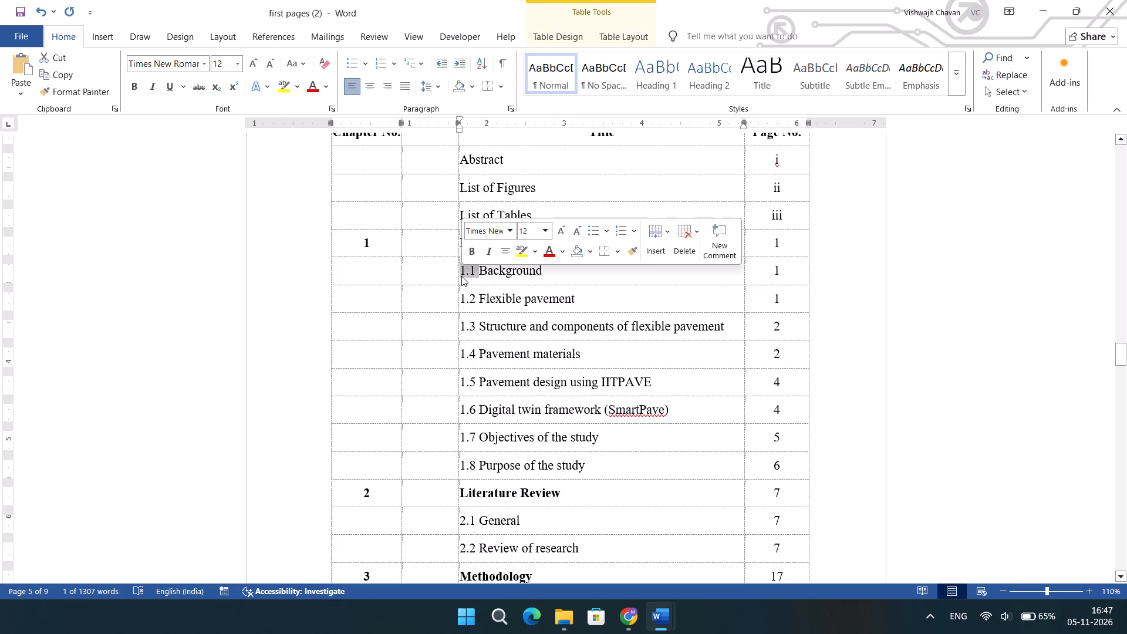
key(ctrl+c)
click(436, 275)
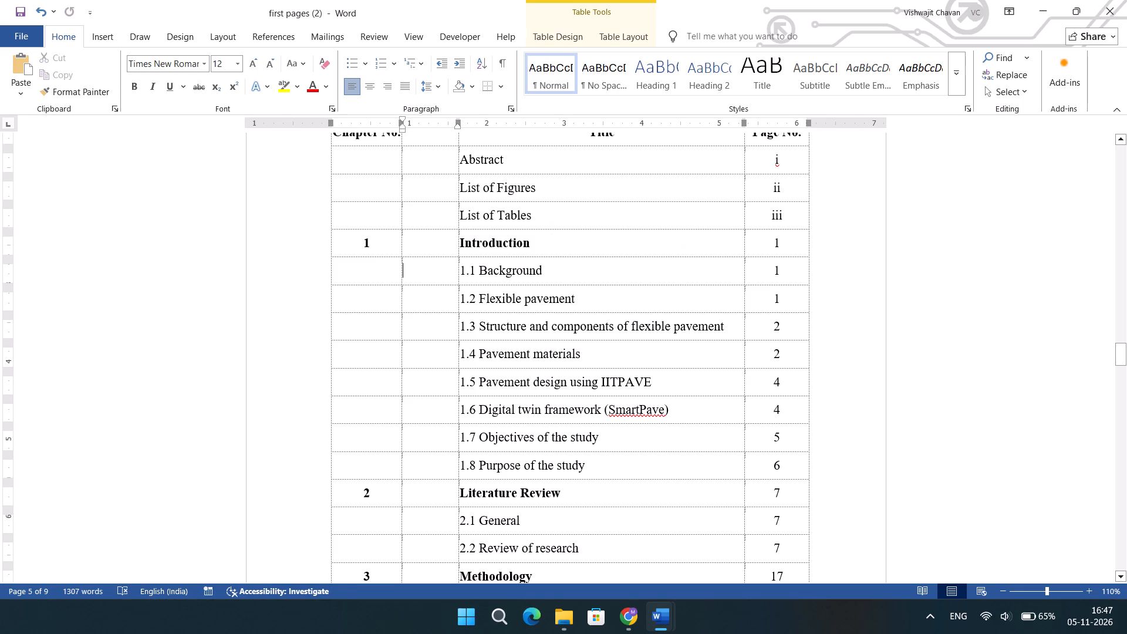
Centre-align the whole blank column between Chapter No. and Title.
scroll(423, 218, down, 1)
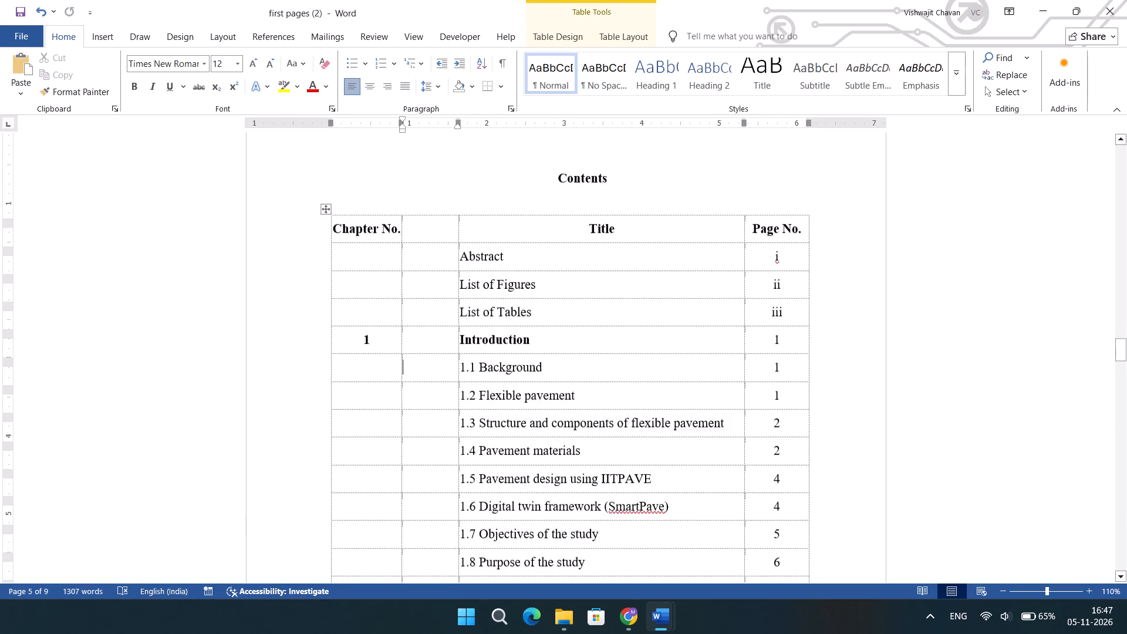
scroll(423, 218, down, 1)
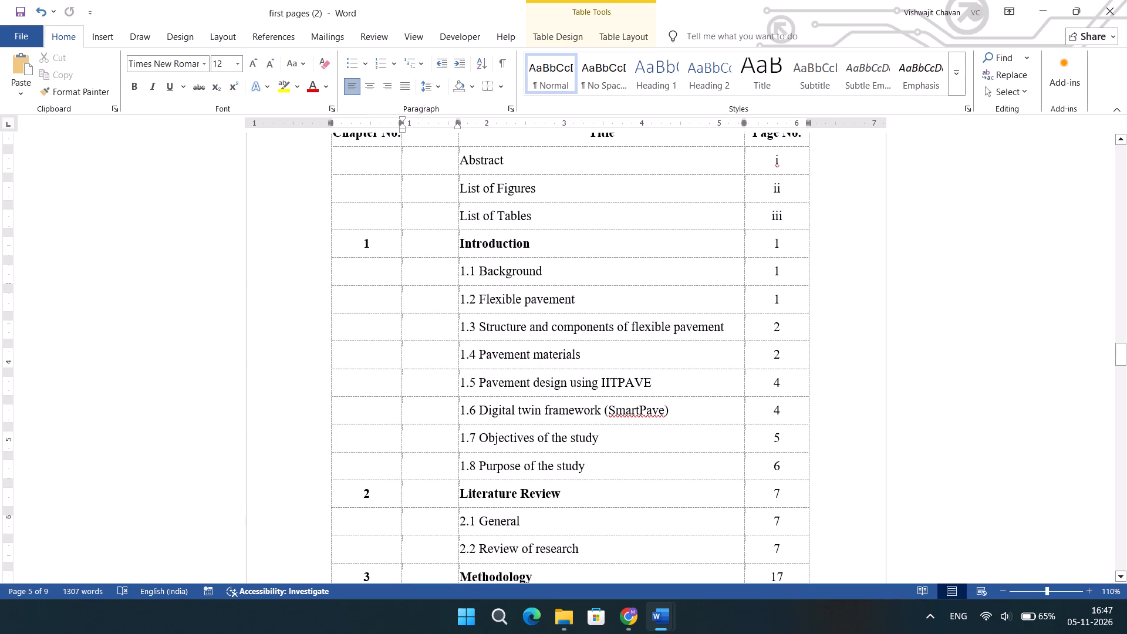
scroll(426, 144, up, 1)
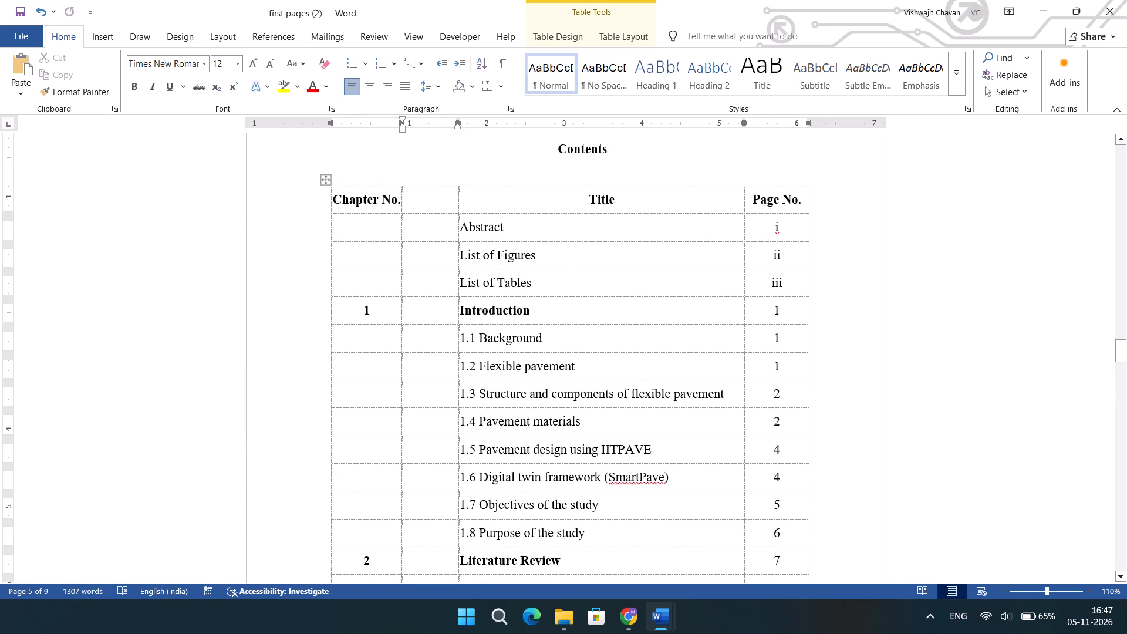
click(433, 187)
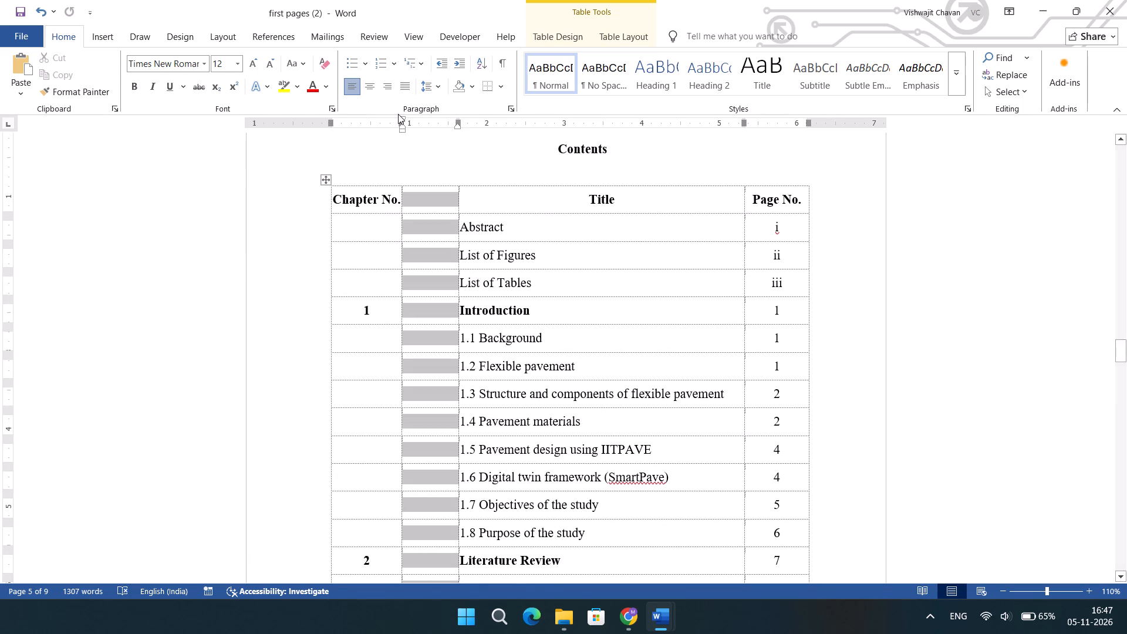
click(371, 92)
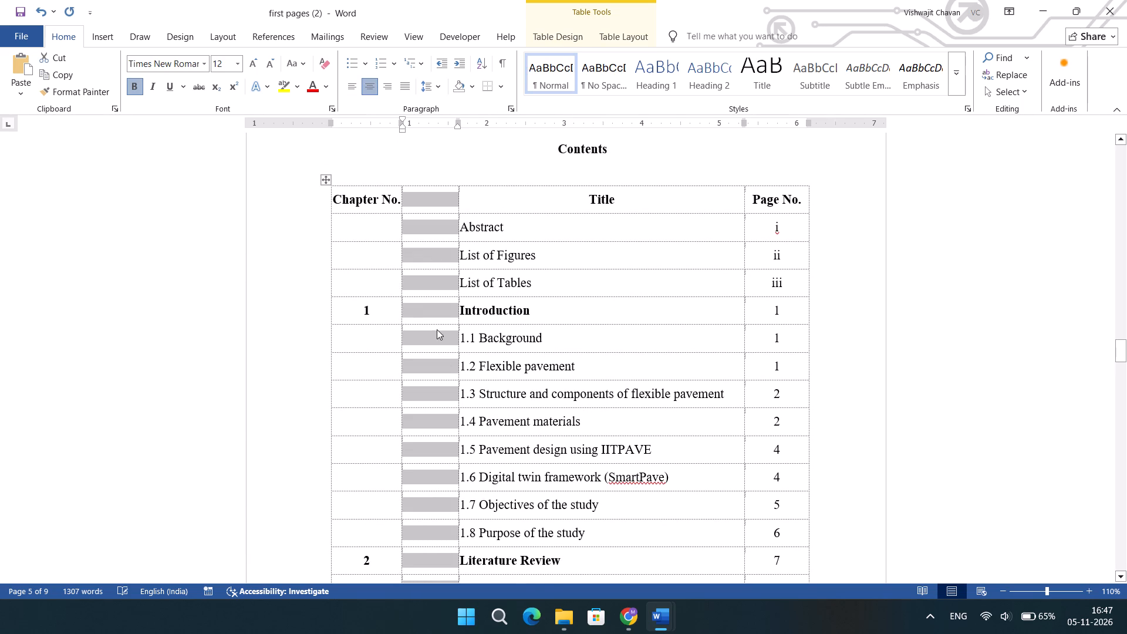
Paste the copied number 1.1 into the blank cell beside the Background entry.
click(431, 342)
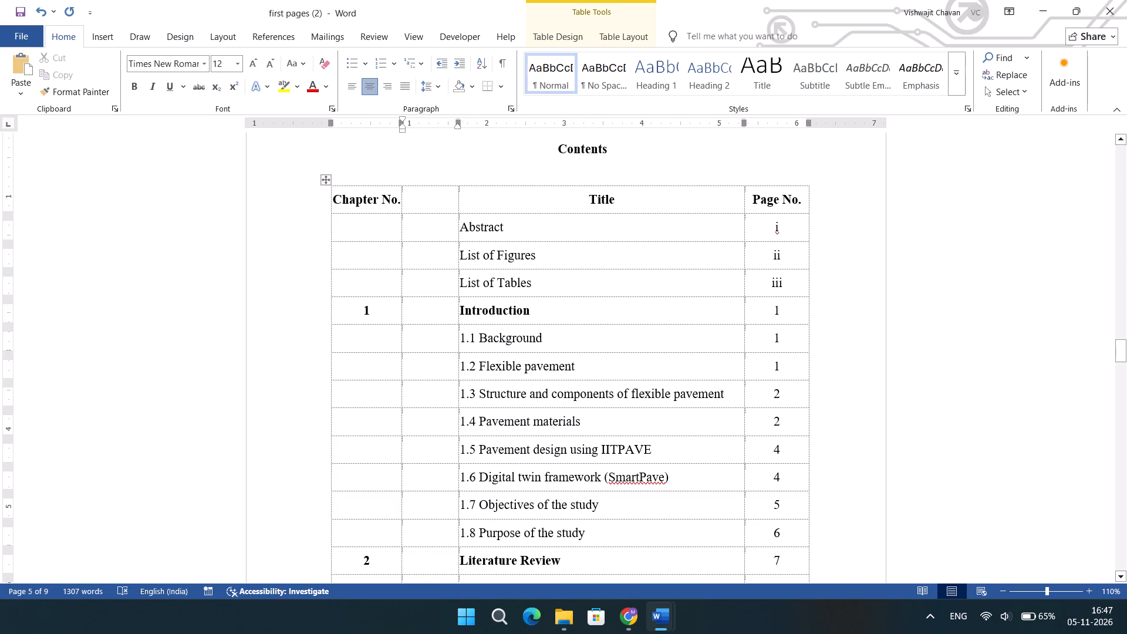
key(ctrl+v)
Move the number 1.2 from the Flexible pavement title into the blank cell before it.
scroll(431, 342, down, 2)
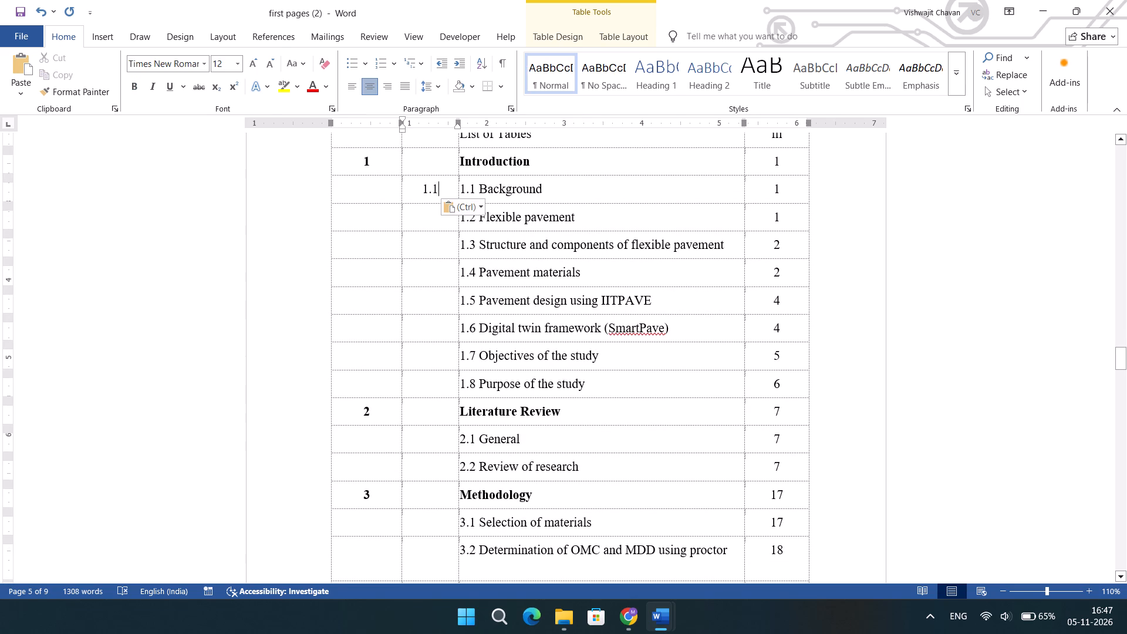
click(474, 225)
drag(474, 225, 470, 225)
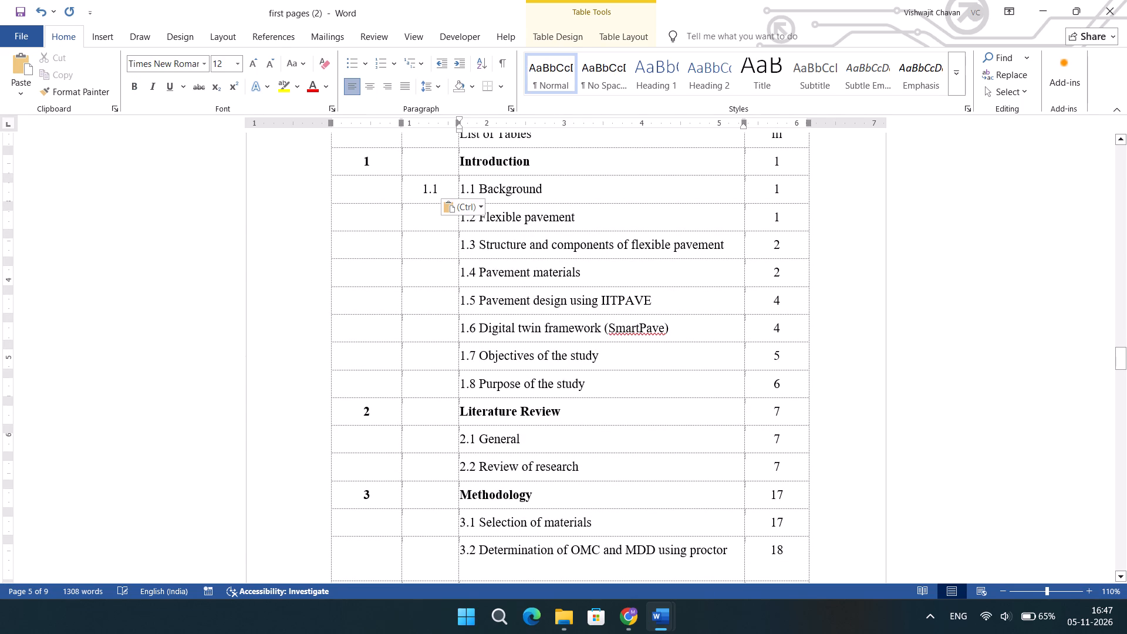
drag(470, 225, 460, 224)
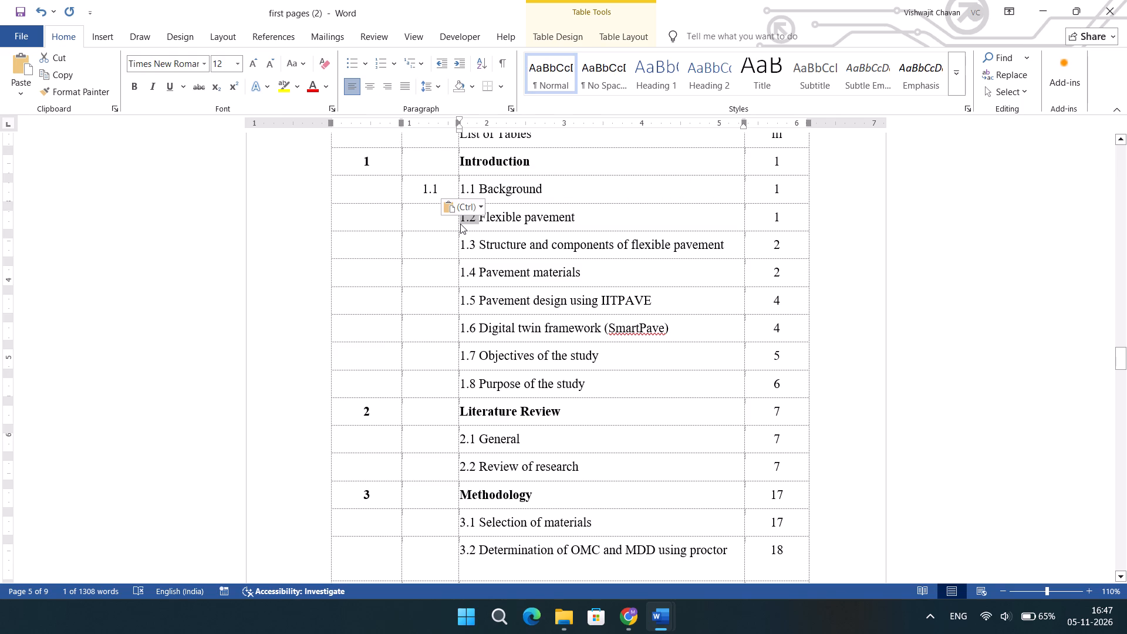
key(ctrl+c)
key(BackSpace)
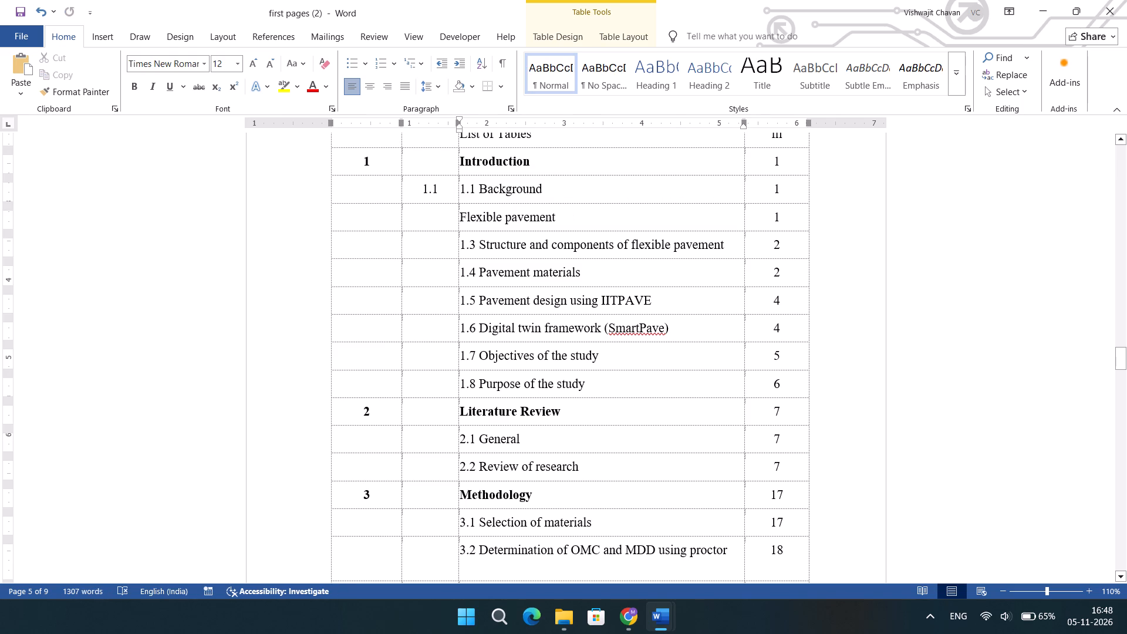
key(Left)
key(ctrl+v)
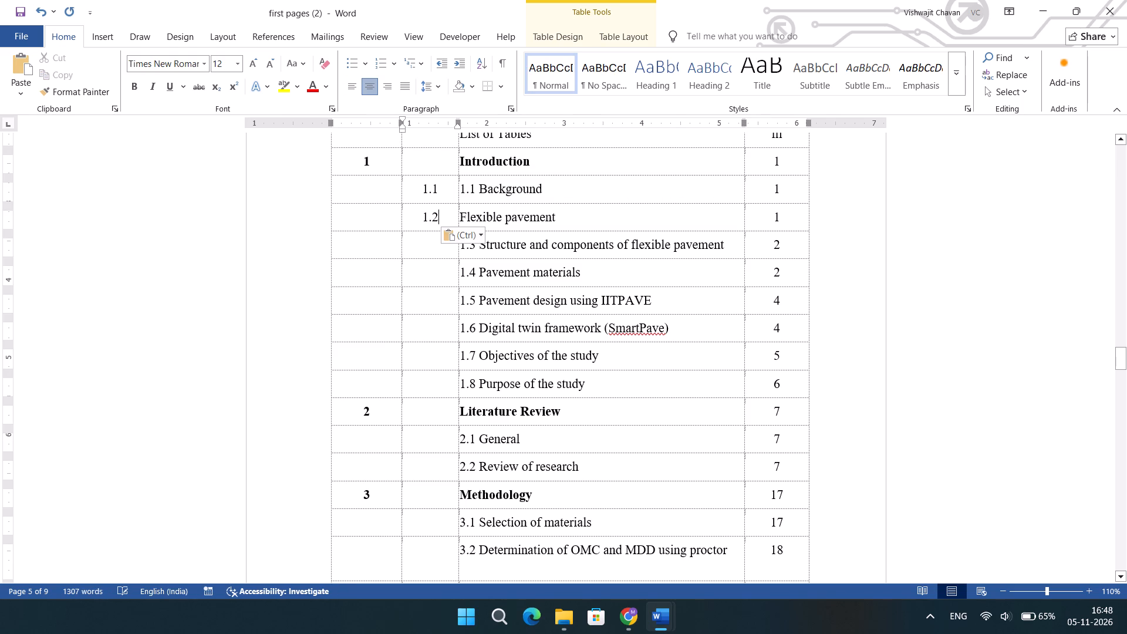
Delete the number 1.1 from the Background title in the Title column.
click(474, 188)
key(Right)
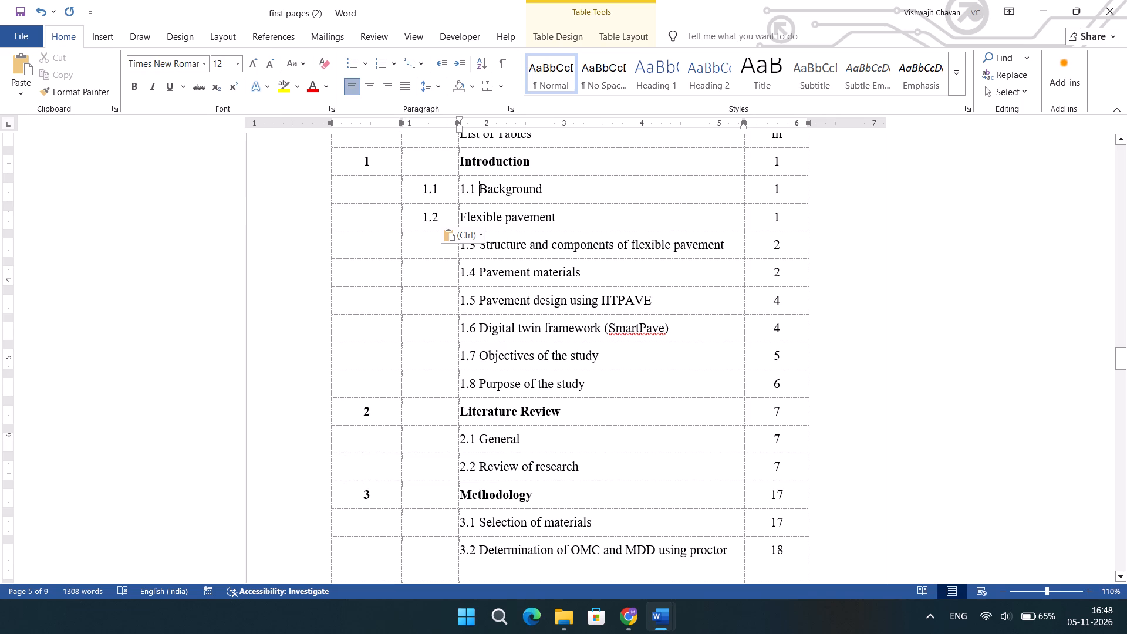
key(BackSpace)
key(BackSpace)
key(BackSpace)
key(BackSpace)
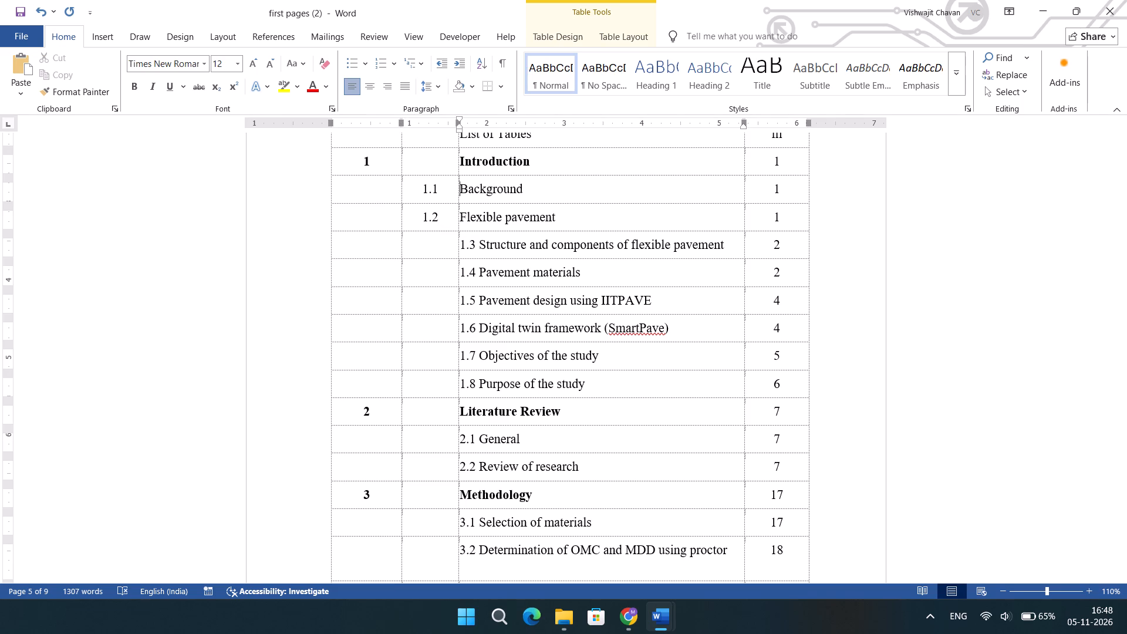
Move the number 1.3 from the Structure and components of flexible pavement title into the blank cell before it.
click(478, 248)
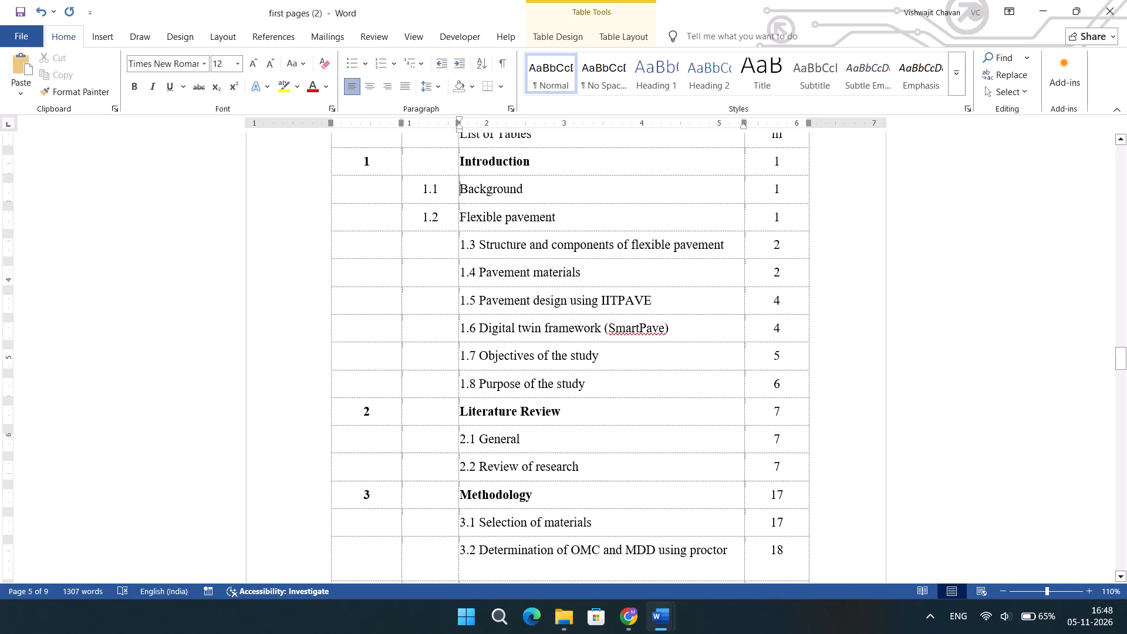
click(479, 251)
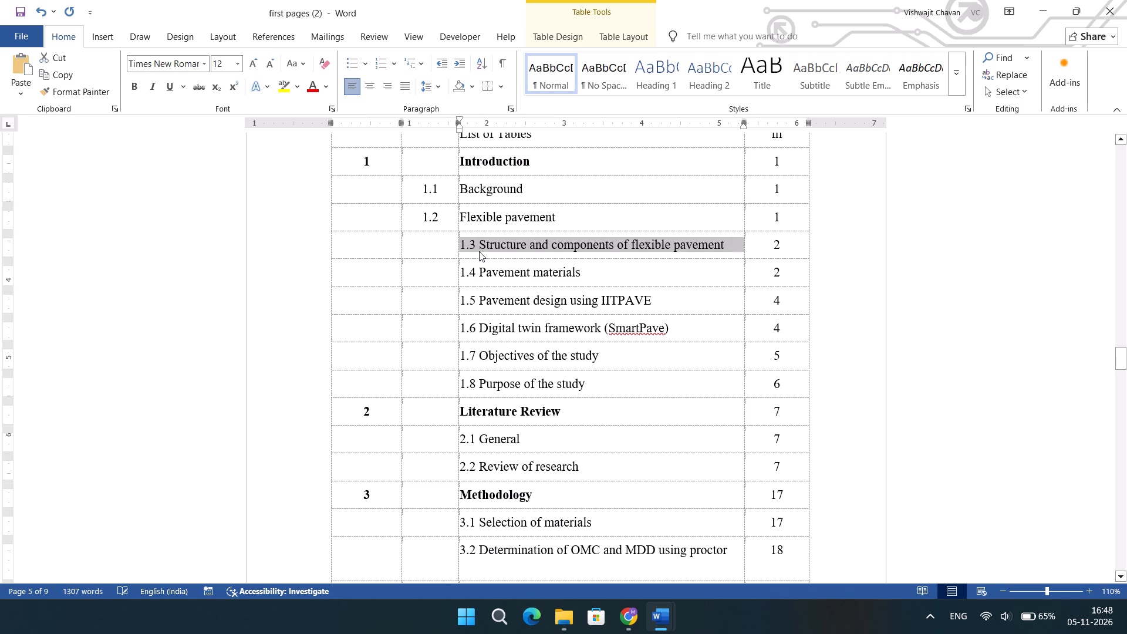
drag(475, 247, 462, 246)
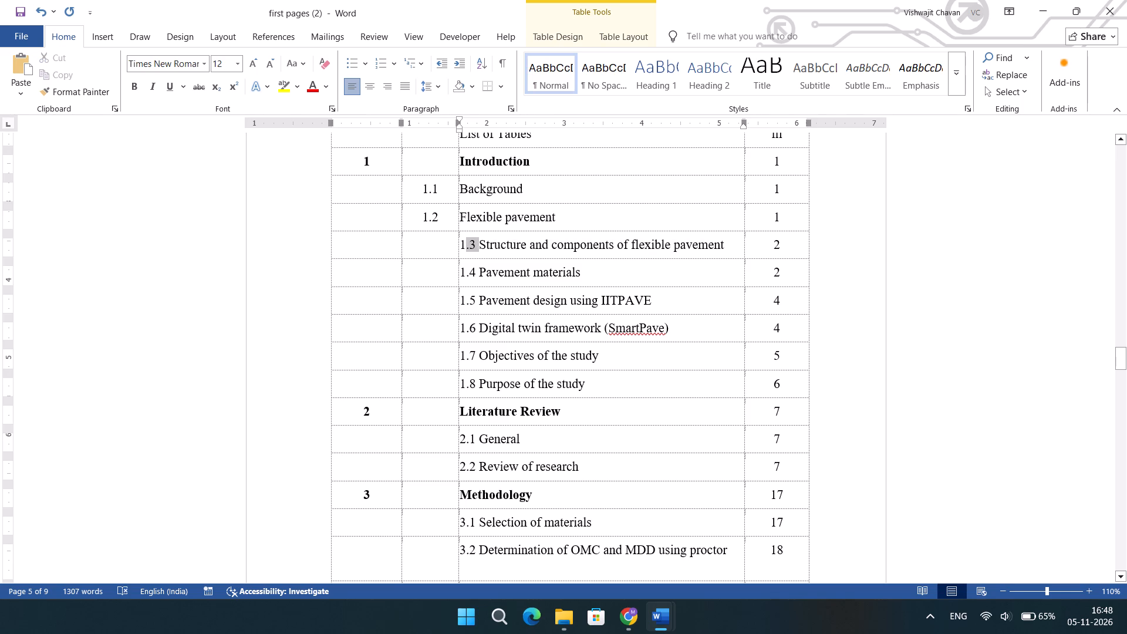
drag(462, 246, 461, 246)
key(ctrl+c)
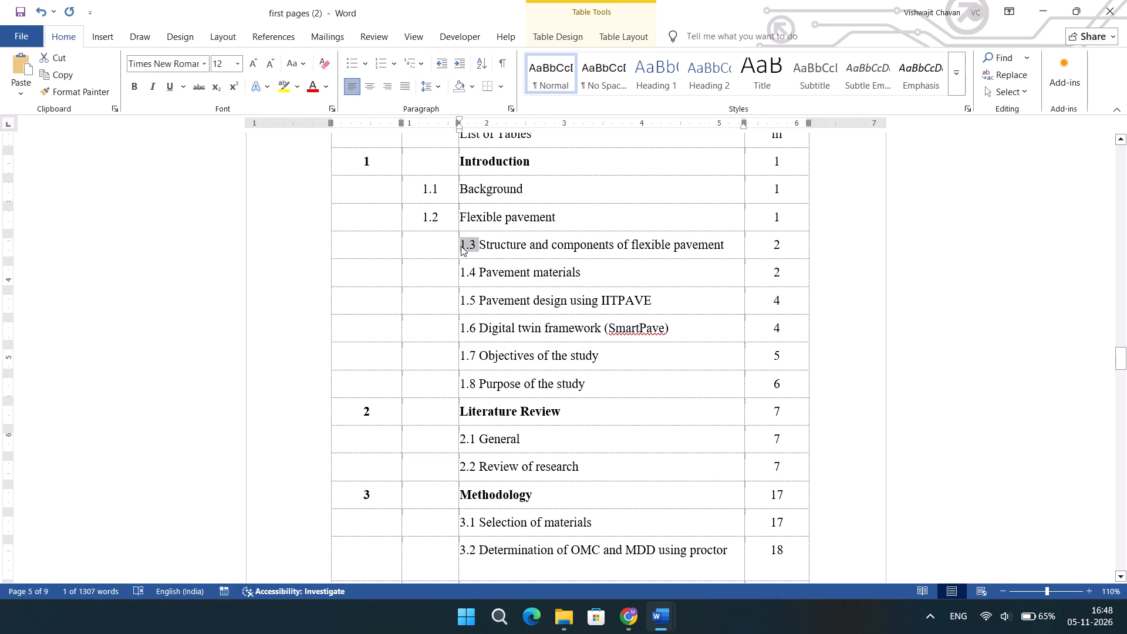
key(BackSpace)
key(Left)
key(ctrl+v)
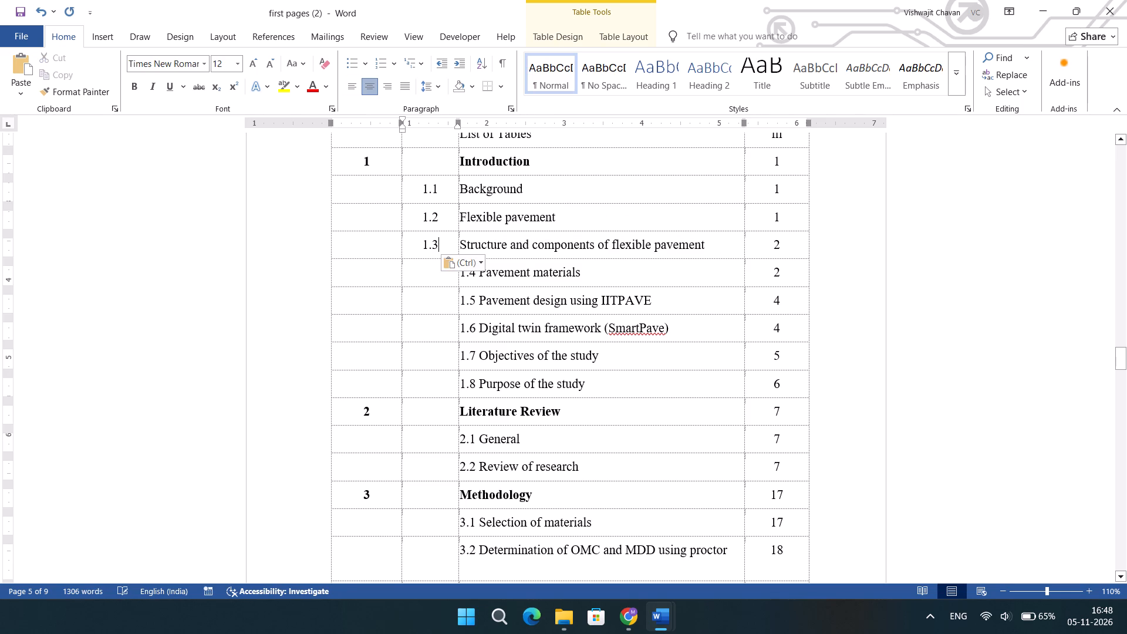
Move the number 1.4 from the Pavement materials title into the blank cell before it.
click(477, 278)
drag(477, 278, 463, 278)
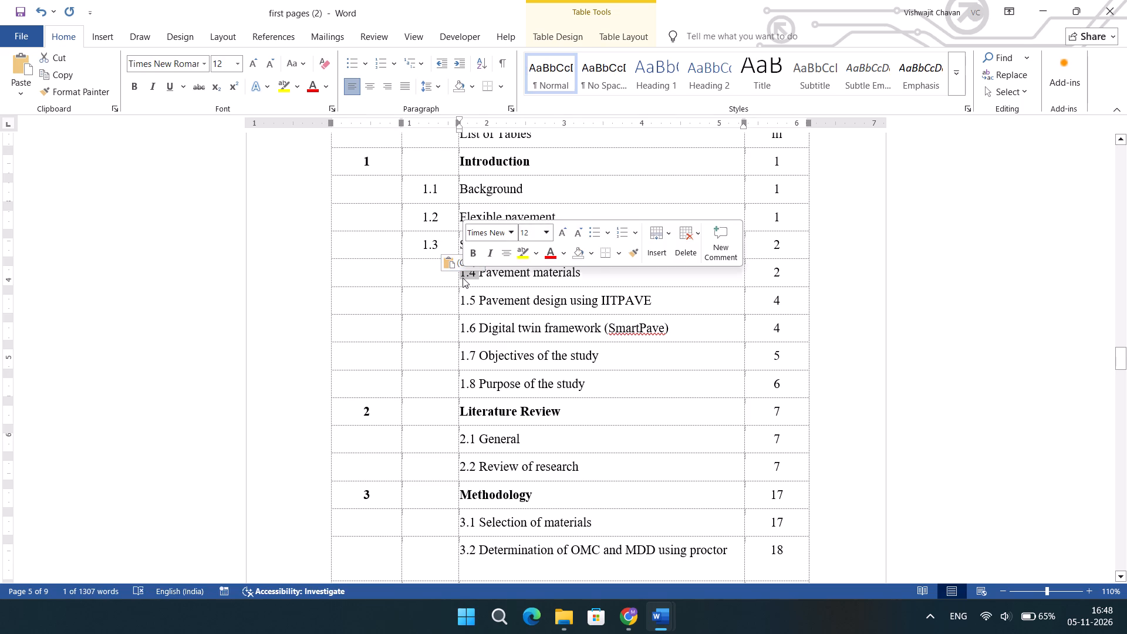
key(ctrl+c)
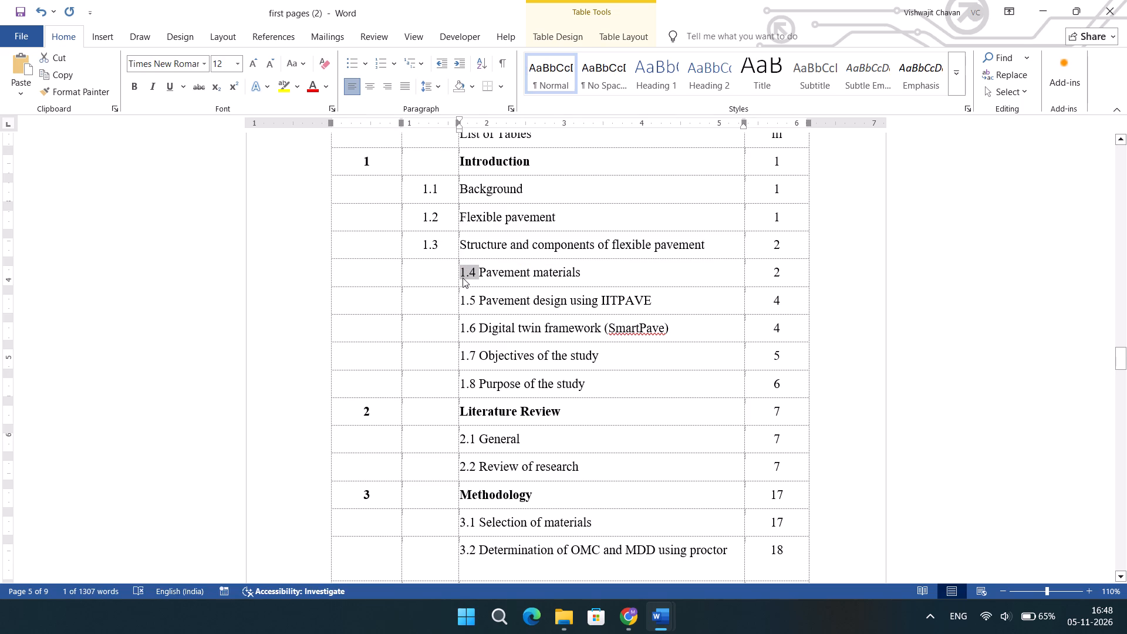
key(BackSpace)
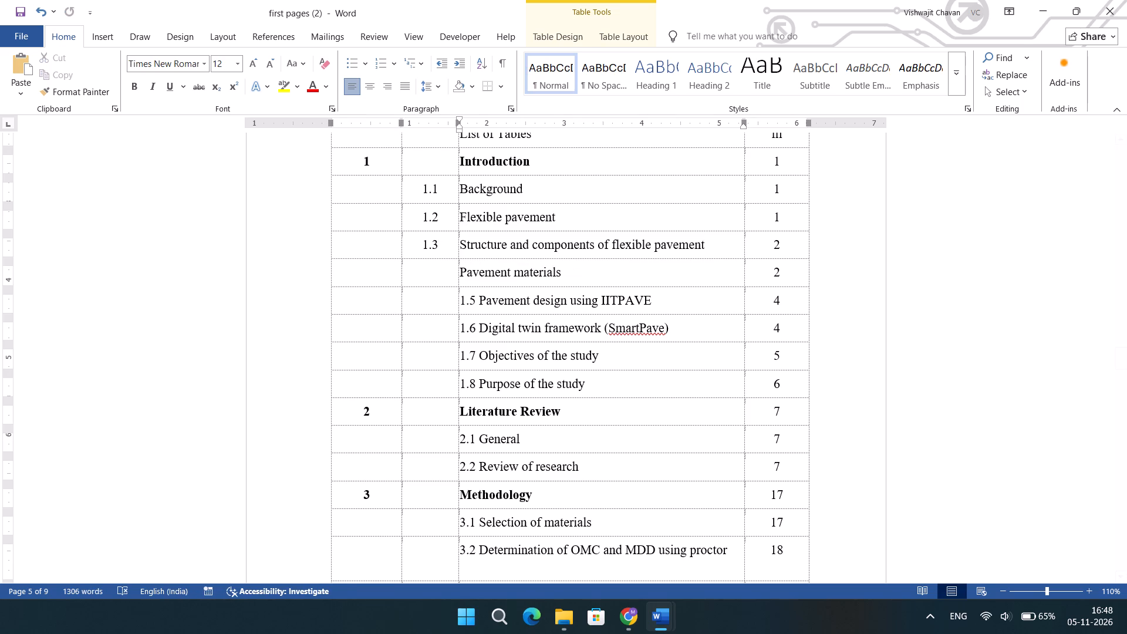
key(Left)
key(ctrl+v)
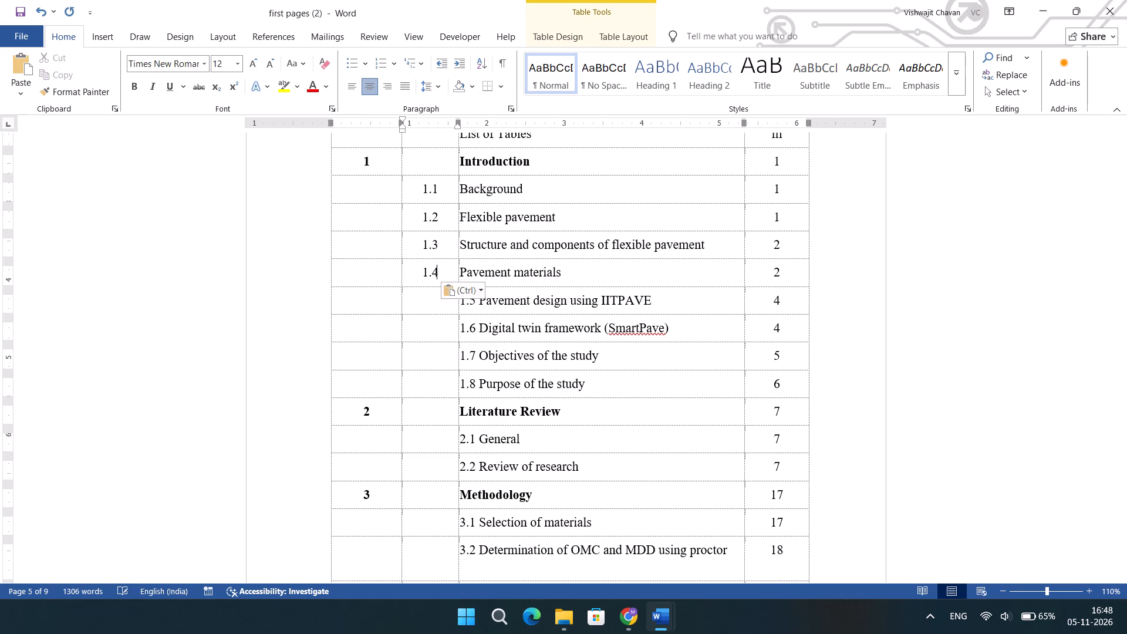
Copy the number 1.5 into the blank cell before Pavement design using IITPAVE and delete it from that title.
drag(476, 306, 461, 304)
key(ctrl+c)
click(434, 295)
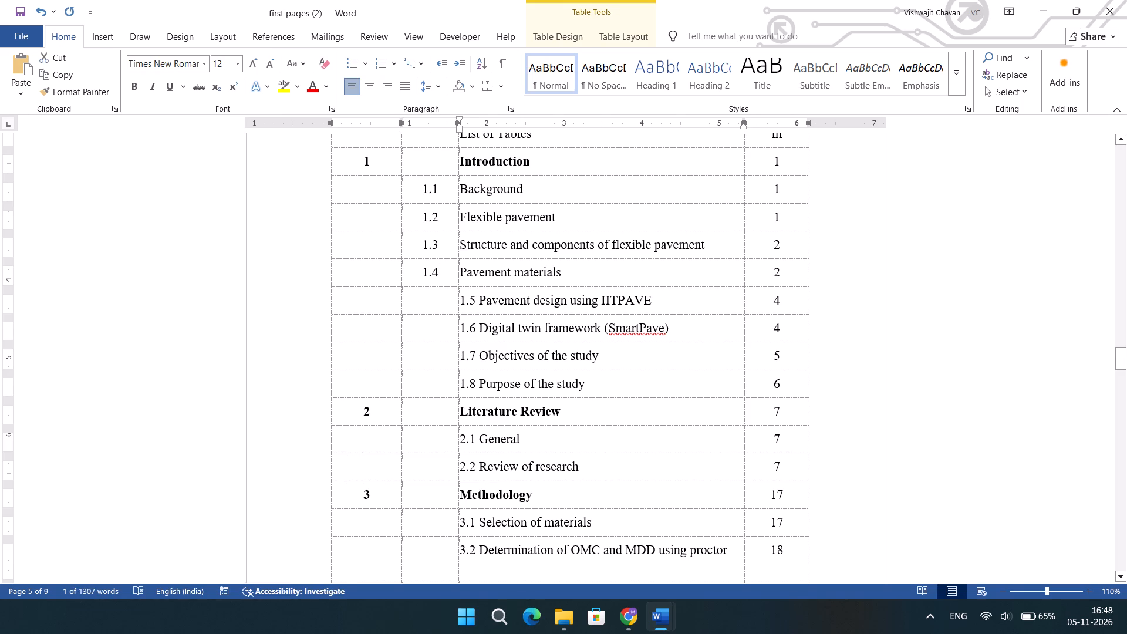
key(ctrl+v)
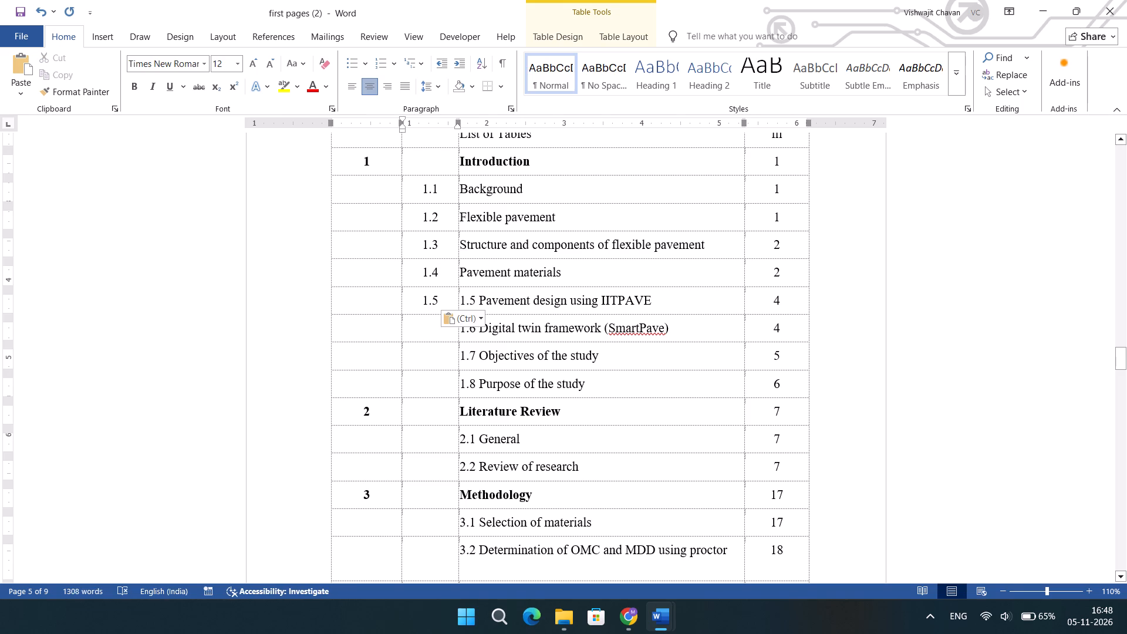
click(479, 301)
key(BackSpace)
key(BackSpace)
key(BackSpace)
key(BackSpace)
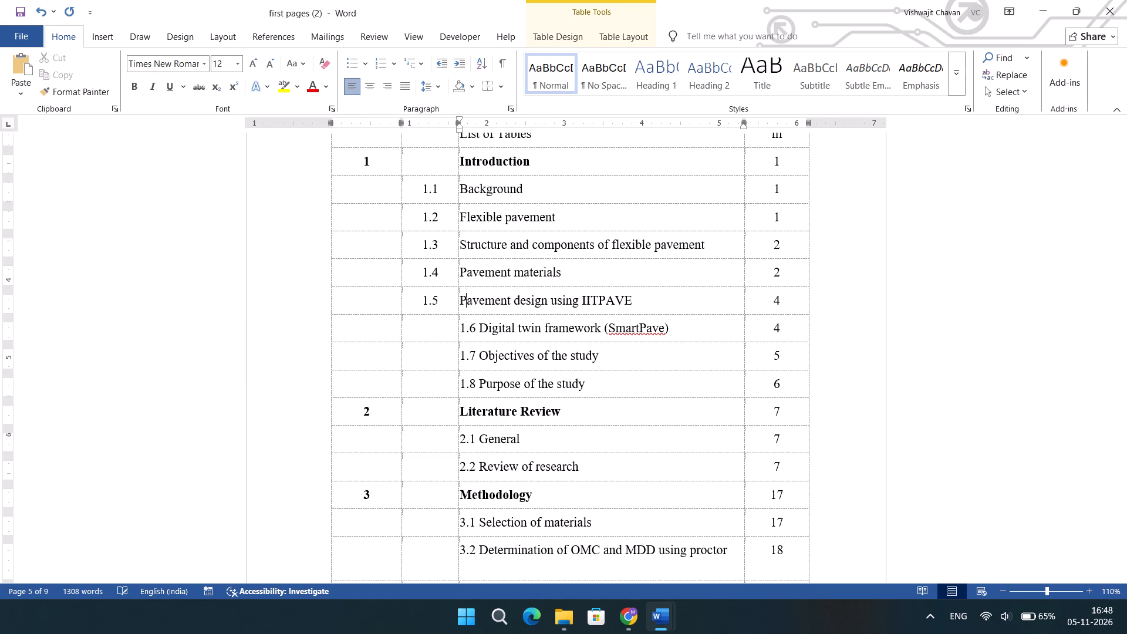
Move the number 1.6 from the Digital twin framework (SmartPave) title into the blank cell before it.
scroll(479, 301, down, 1)
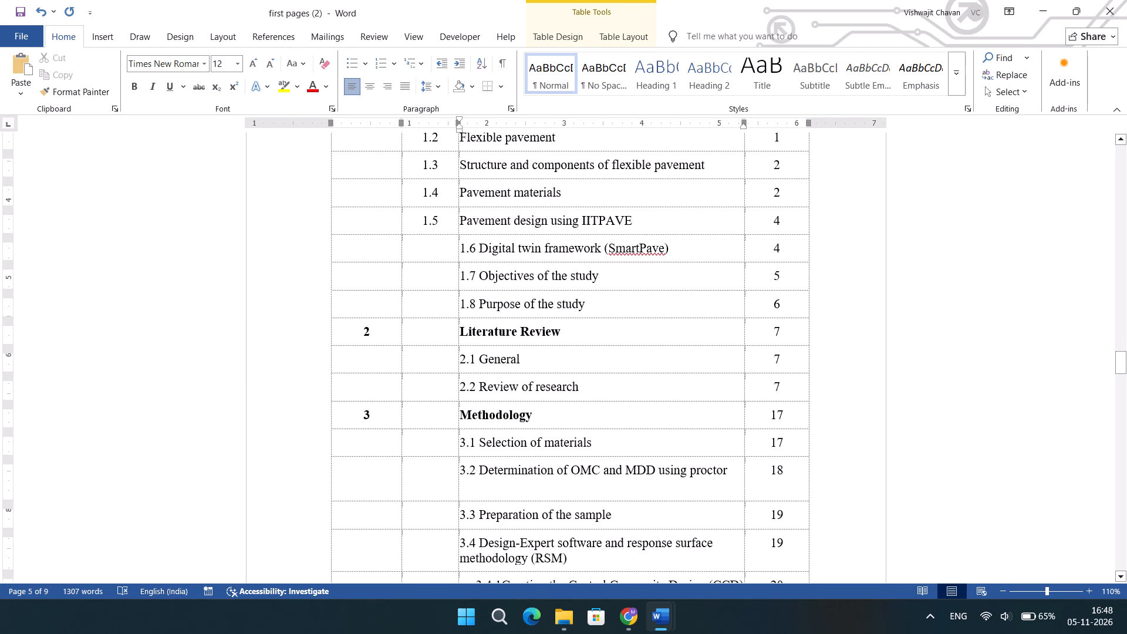
drag(478, 255, 460, 255)
key(ctrl+c)
key(BackSpace)
key(Left)
key(ctrl+v)
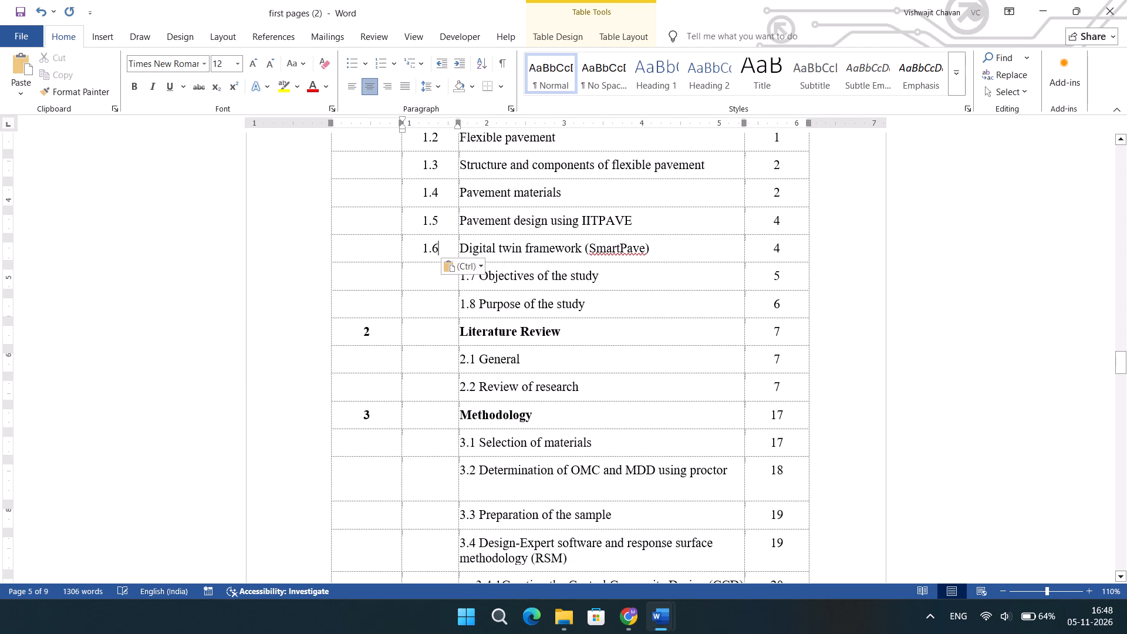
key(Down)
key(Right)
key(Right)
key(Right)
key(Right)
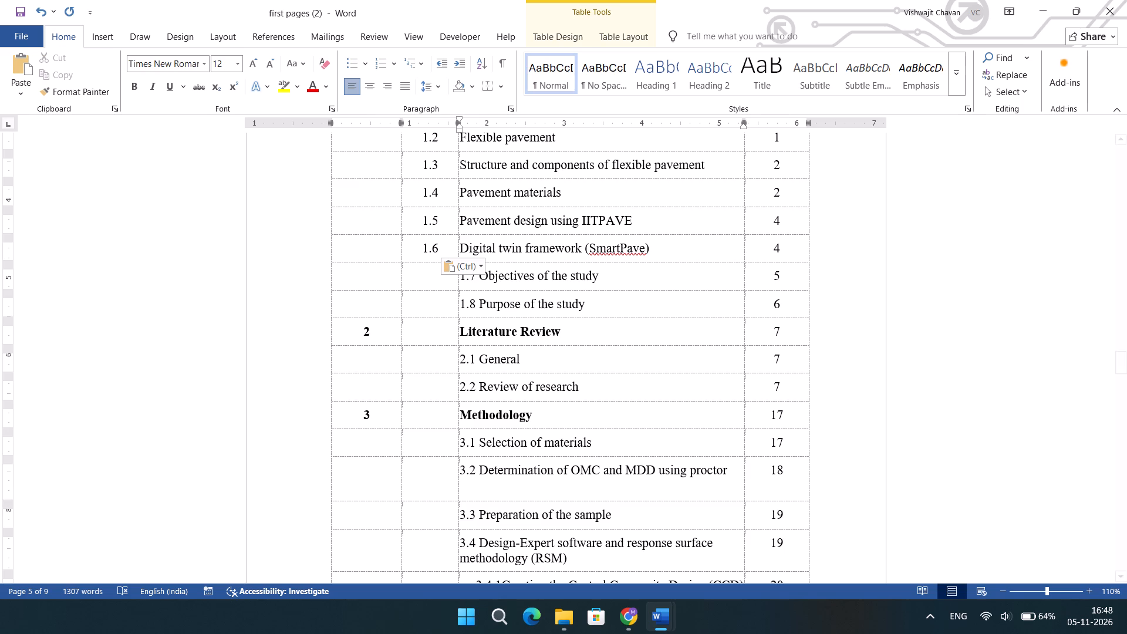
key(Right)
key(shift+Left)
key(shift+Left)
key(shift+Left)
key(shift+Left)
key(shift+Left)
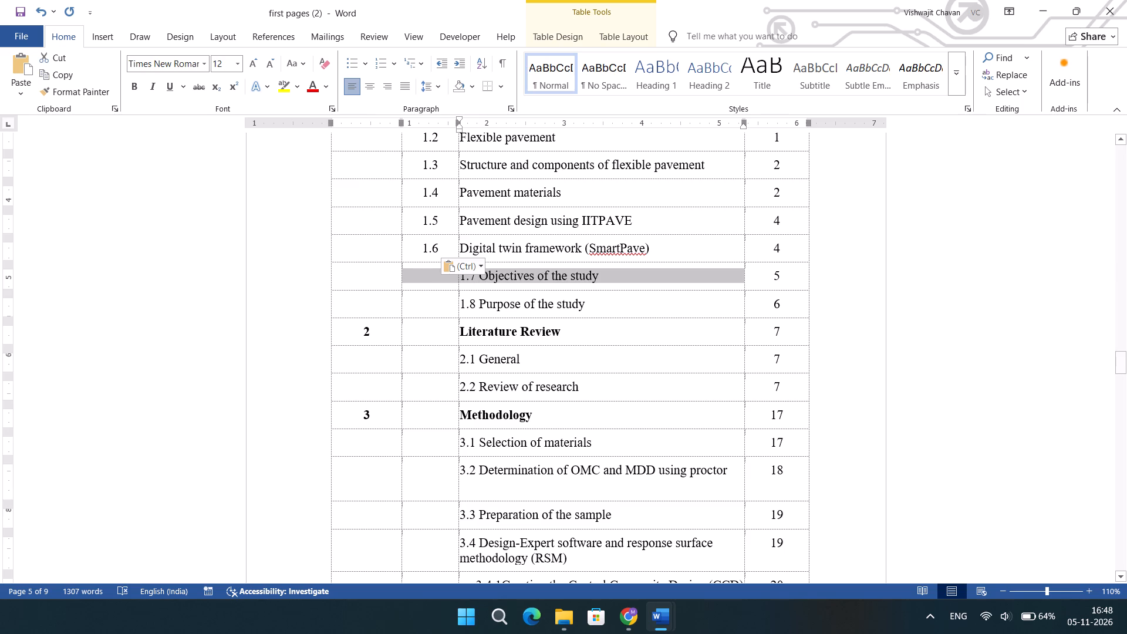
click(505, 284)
Move the number 1.7 from the Objectives of the study title into the blank cell before it.
click(479, 276)
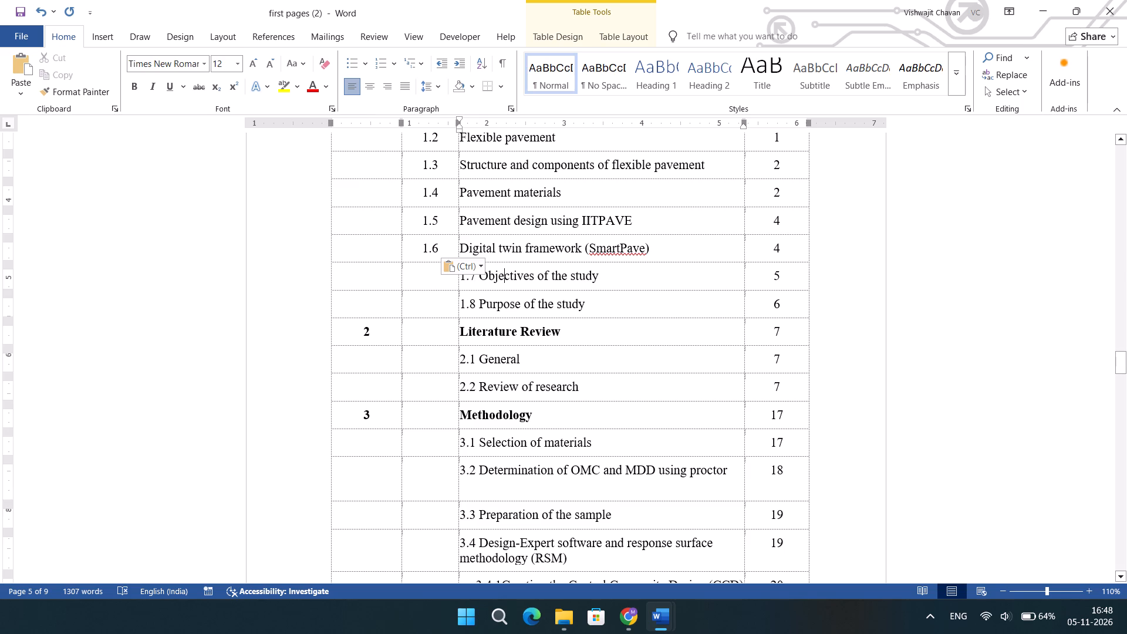
click(481, 278)
drag(477, 278, 465, 279)
drag(465, 279, 461, 278)
key(ctrl+c)
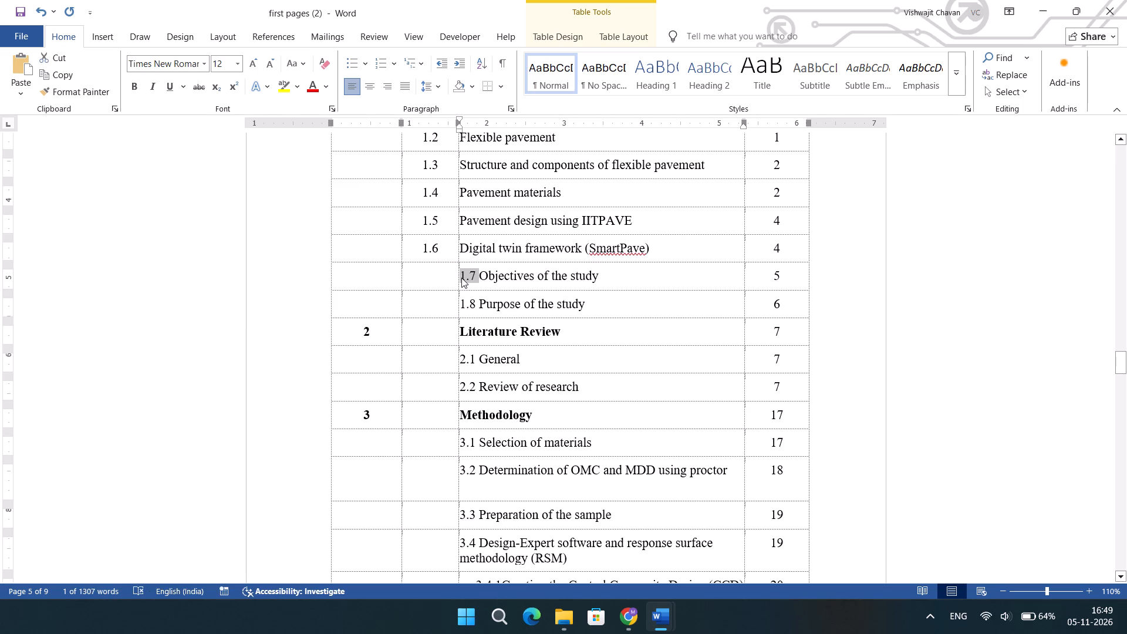
key(BackSpace)
key(Left)
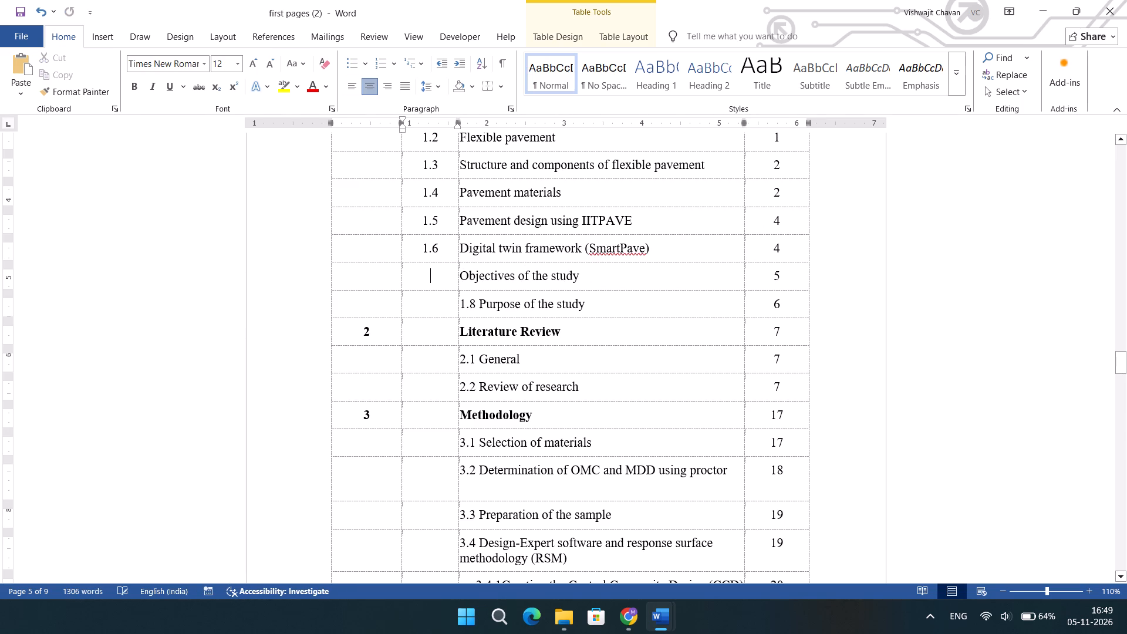
key(ctrl+v)
Move the number 1.8 from the Purpose of the study title into the blank cell before it, removing the leftover space.
scroll(461, 278, down, 1)
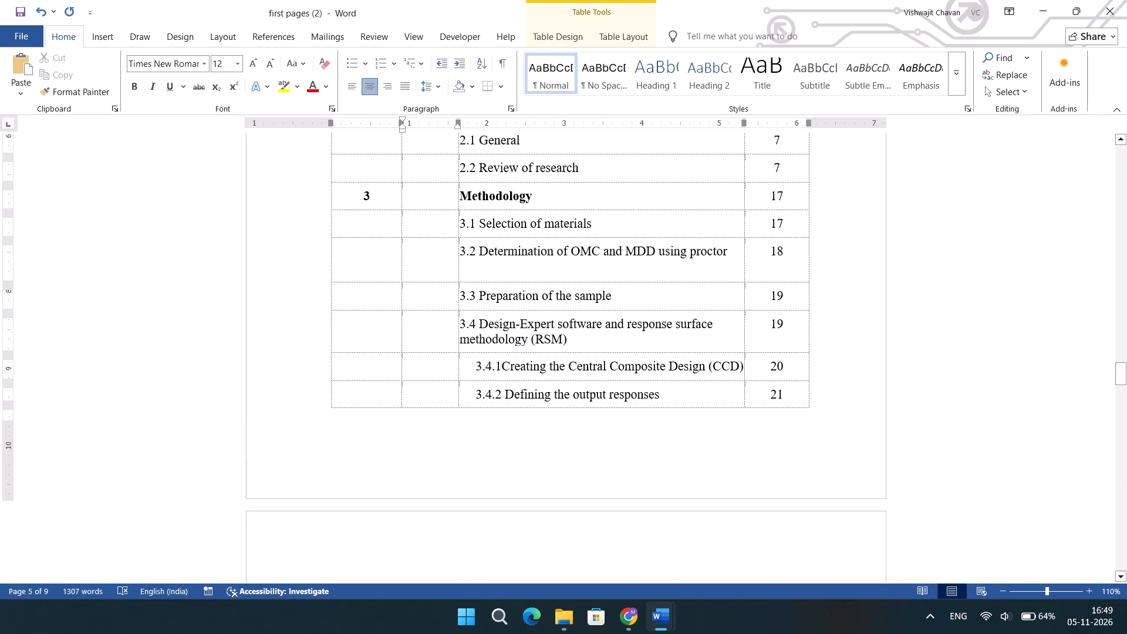
scroll(450, 403, up, 1)
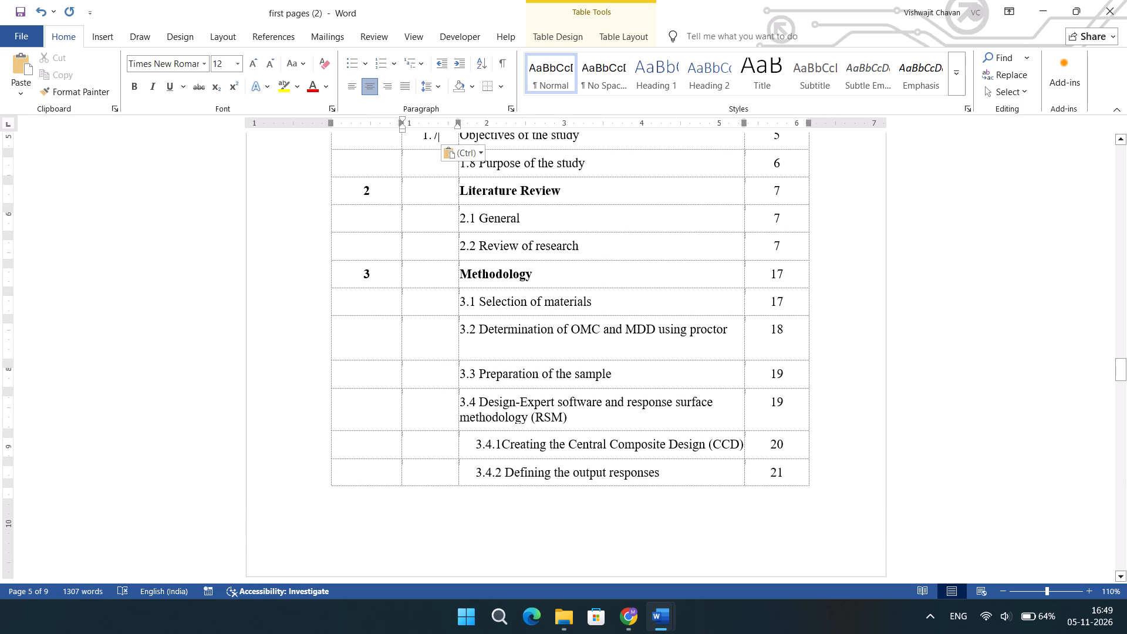
scroll(463, 254, up, 1)
click(474, 201)
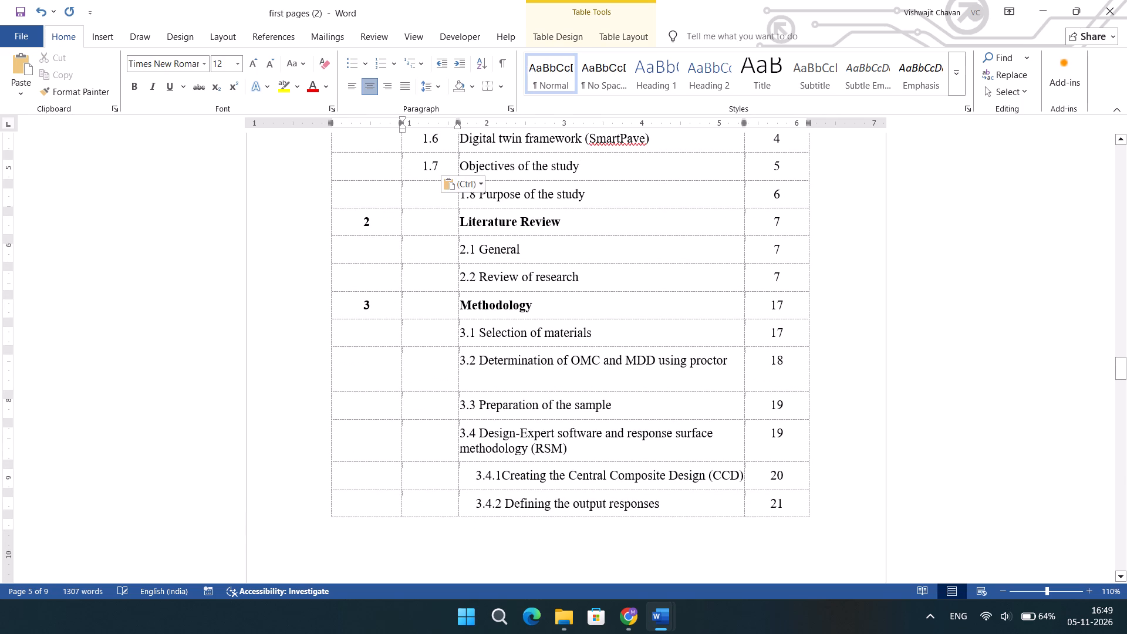
key(Right)
key(BackSpace)
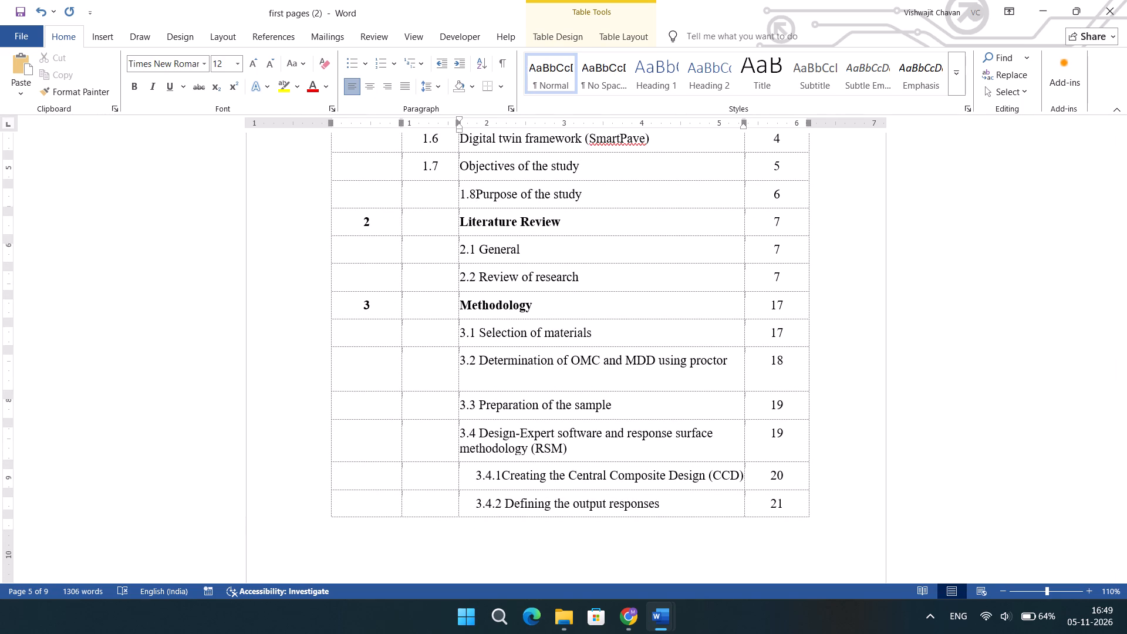
key(shift+Left)
key(shift+Left)
key(shift+Left)
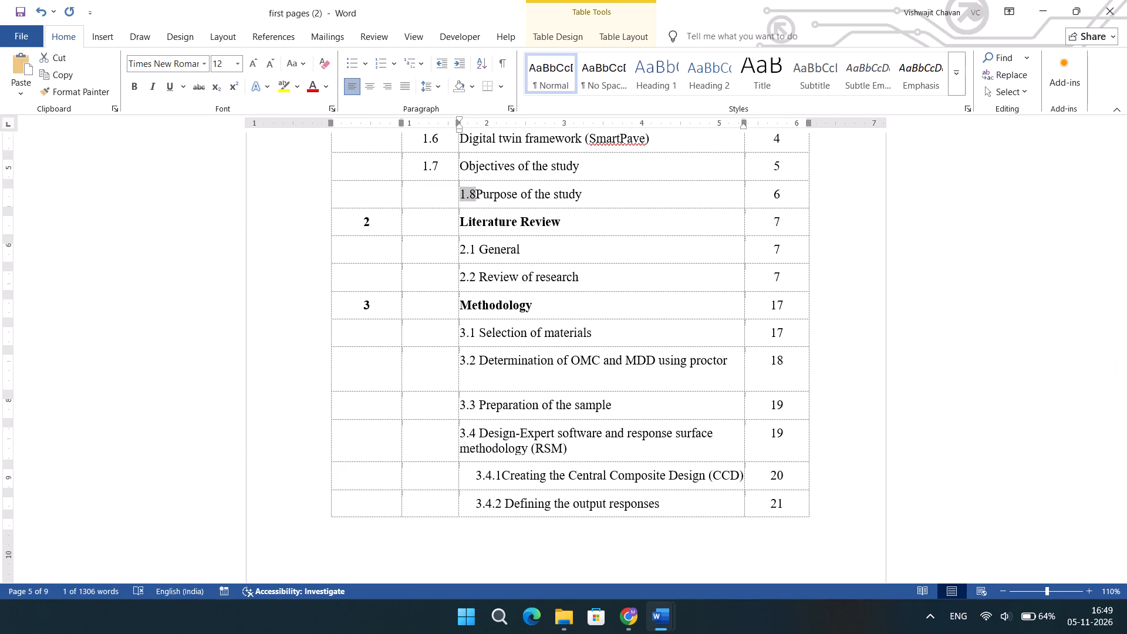
key(ctrl+c)
key(BackSpace)
key(Left)
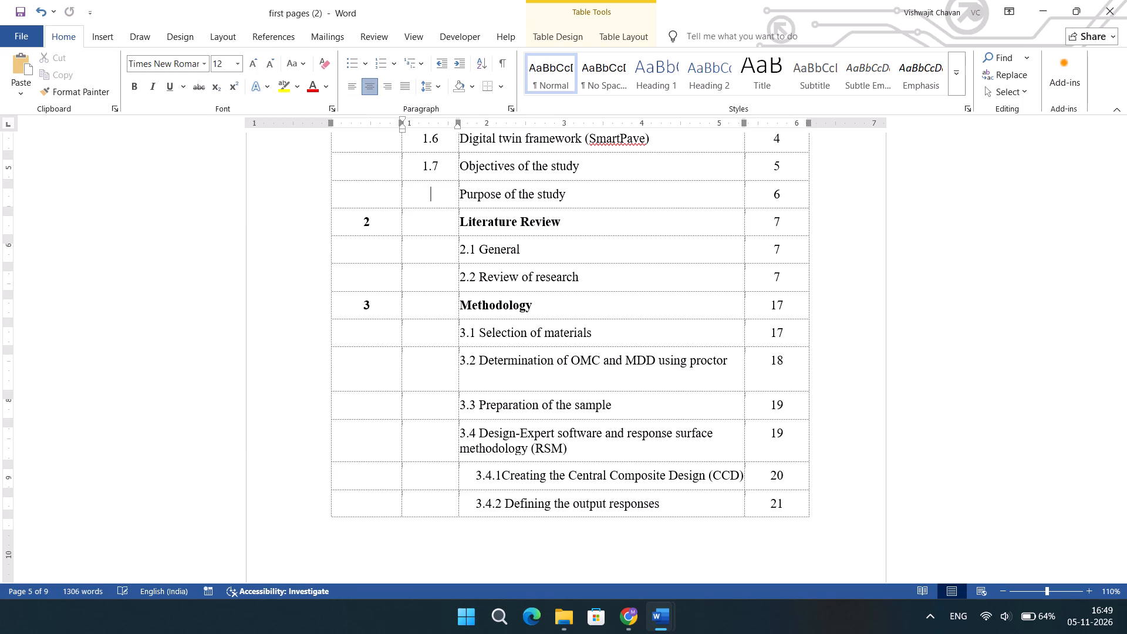
key(ctrl+v)
Move the number 2.1 from the General title under Literature Review into the blank cell before it.
click(477, 249)
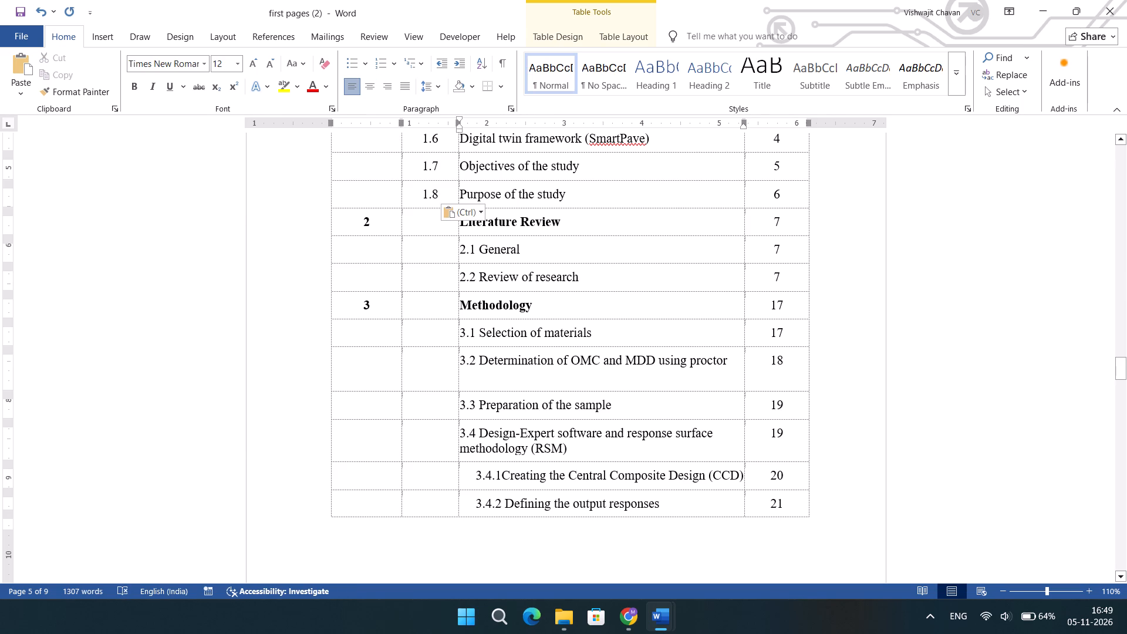
key(shift+Left)
key(shift+Left)
key(shift+Left)
key(ctrl+c)
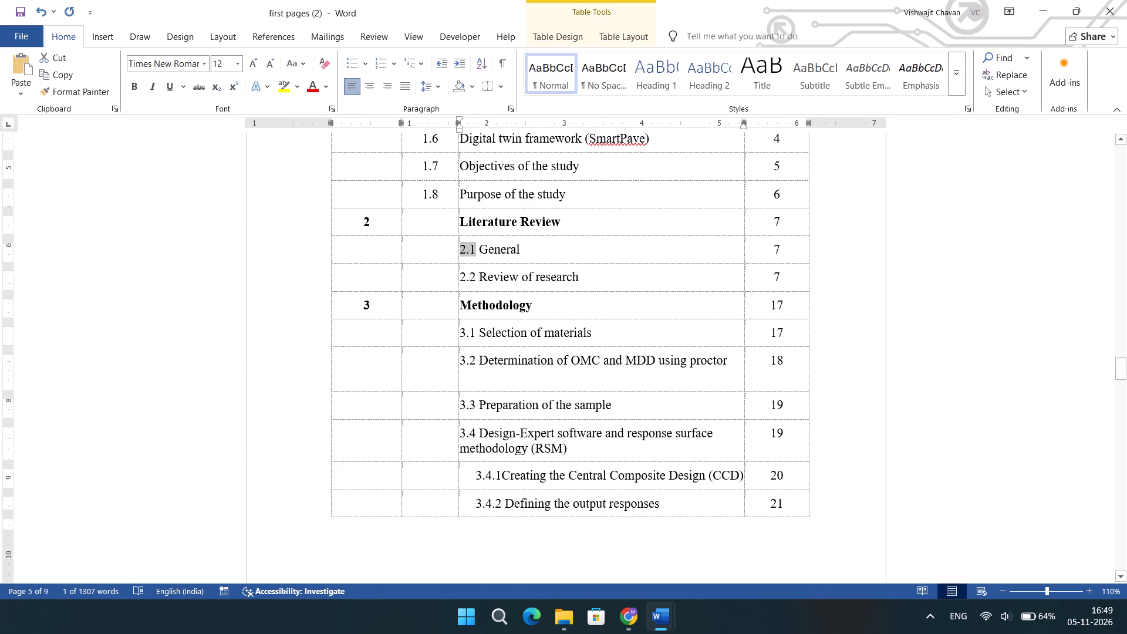
key(BackSpace)
click(434, 254)
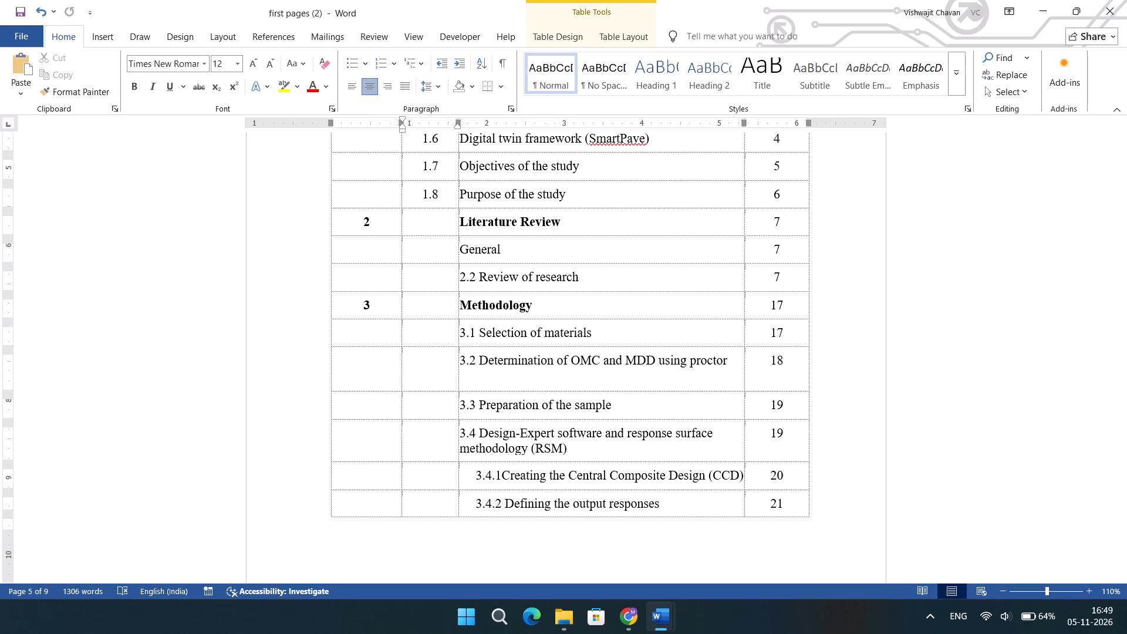
key(ctrl+v)
Move the number 2.2 from the Review of research title into the blank cell before it.
drag(477, 284, 457, 282)
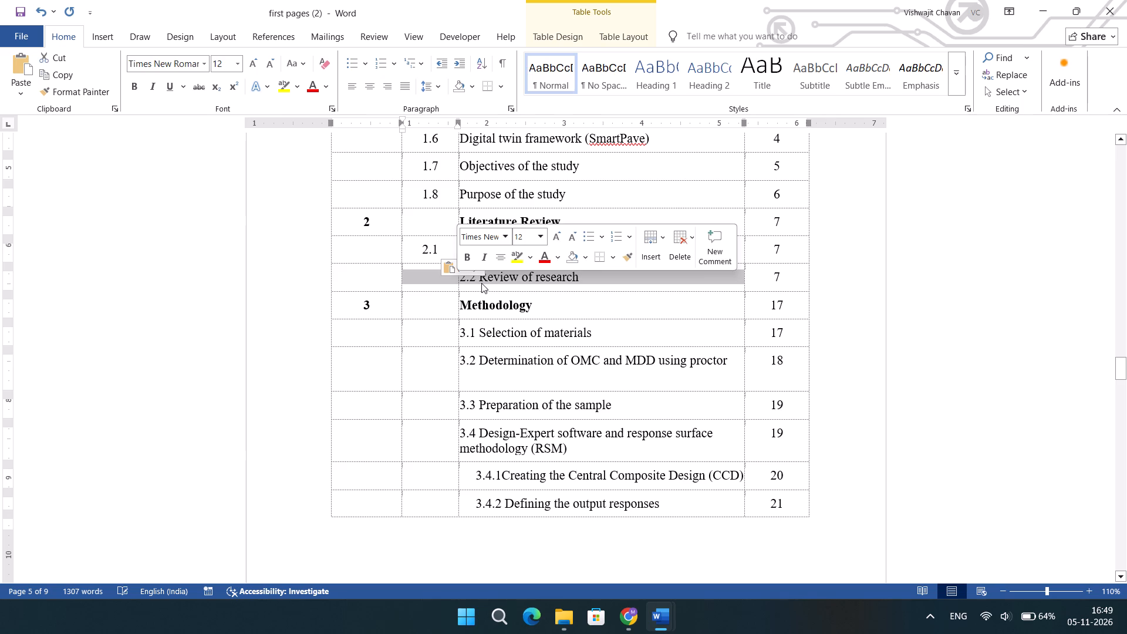
click(481, 283)
drag(478, 278, 463, 278)
key(ctrl+c)
key(BackSpace)
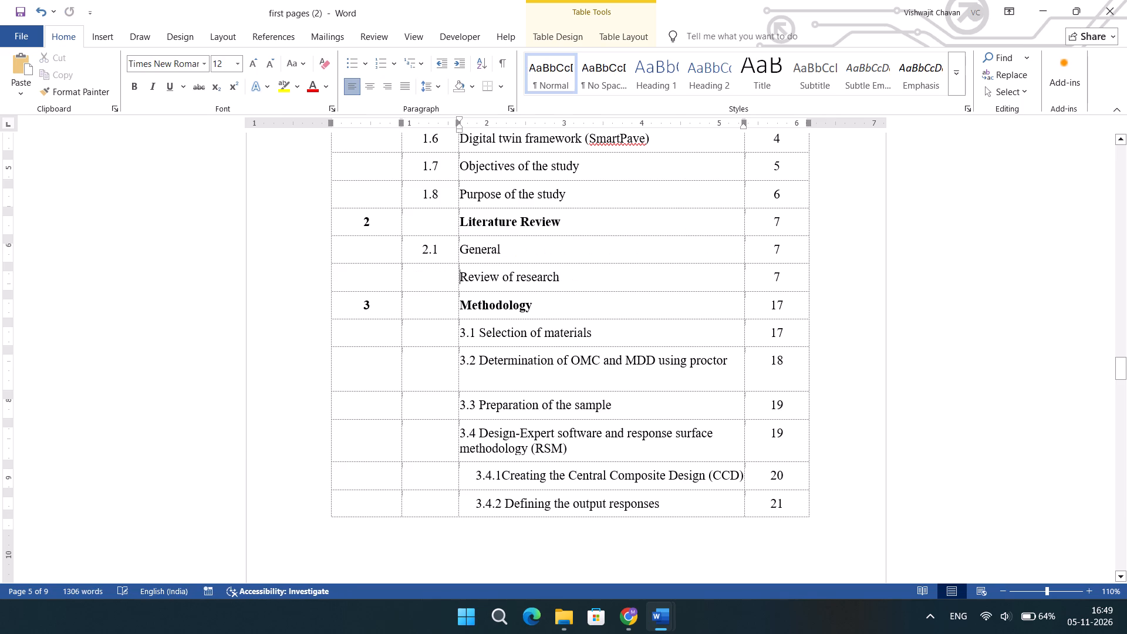
click(443, 275)
key(ctrl+v)
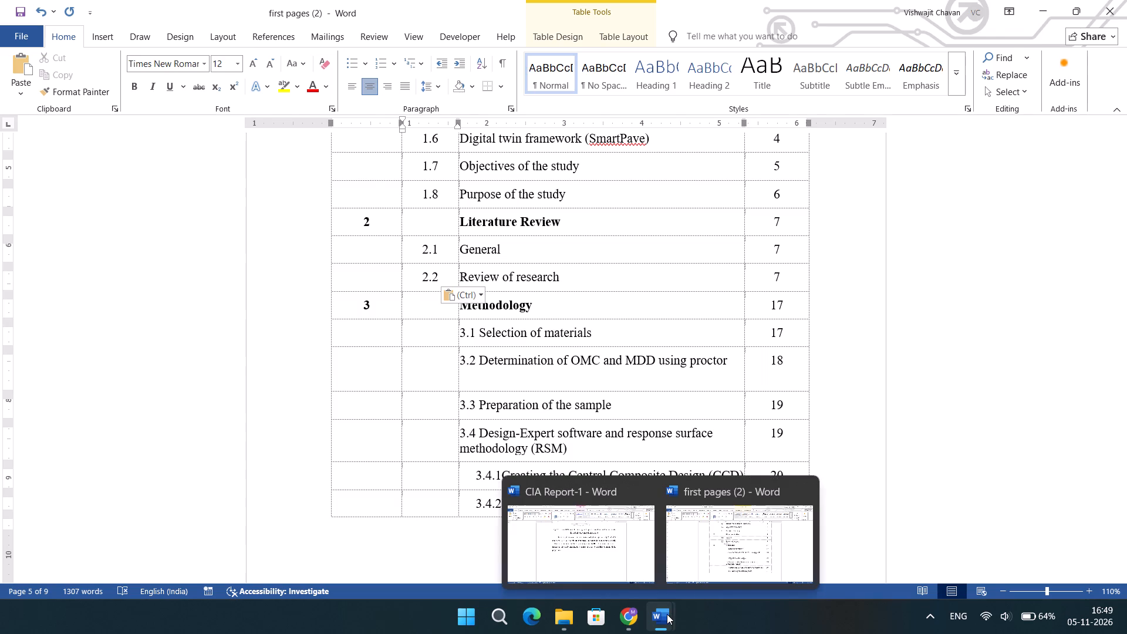
Switch to the CIA Report-1 document, examine the pages around the UCS cube plots and strength comparison table, and return to the contents table document.
click(598, 533)
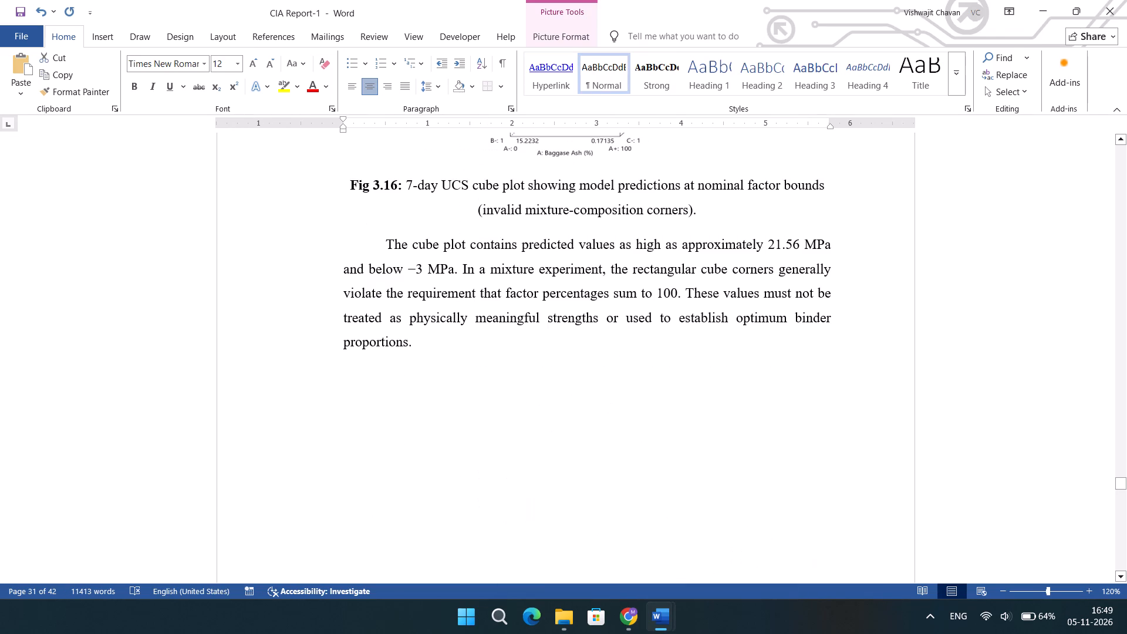
scroll(446, 344, up, 3)
scroll(446, 344, down, 3)
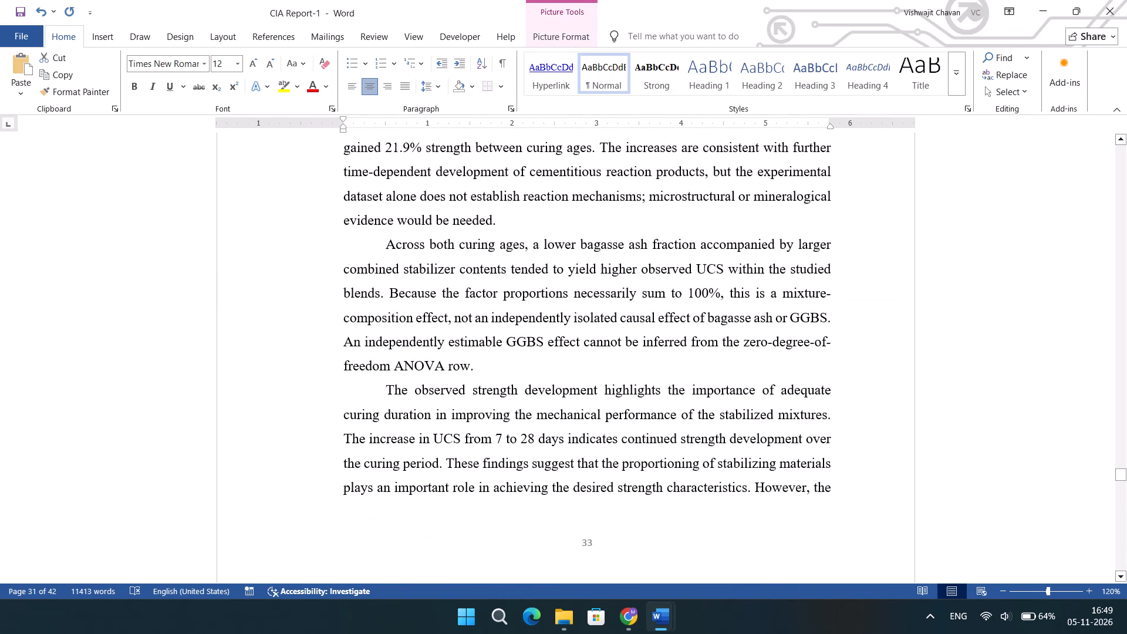
scroll(446, 344, up, 1)
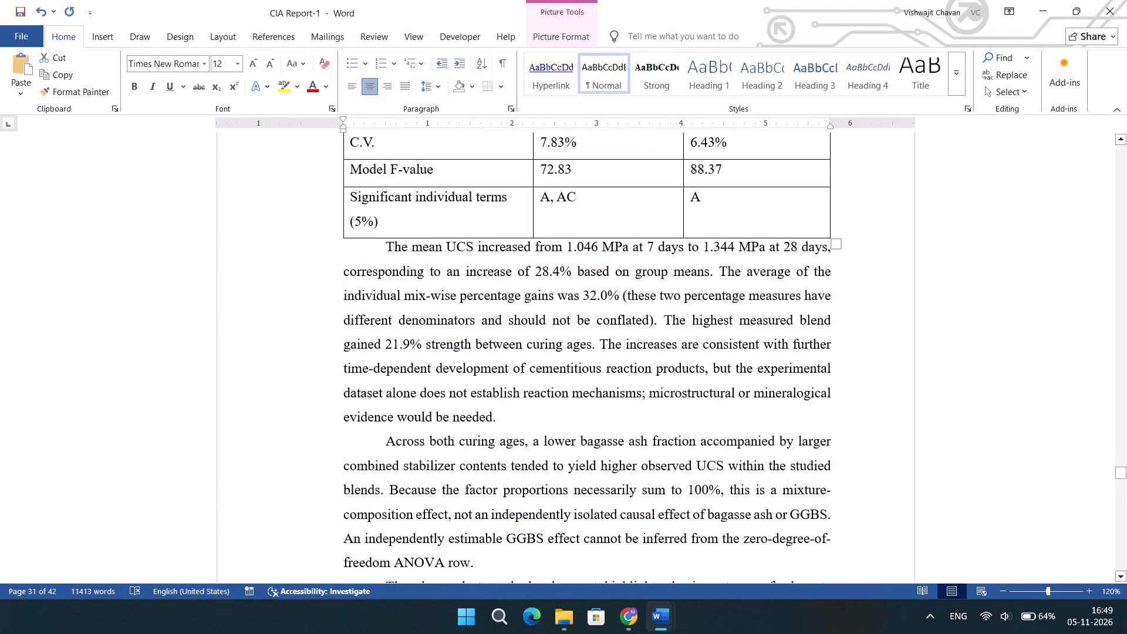
scroll(480, 383, up, 1)
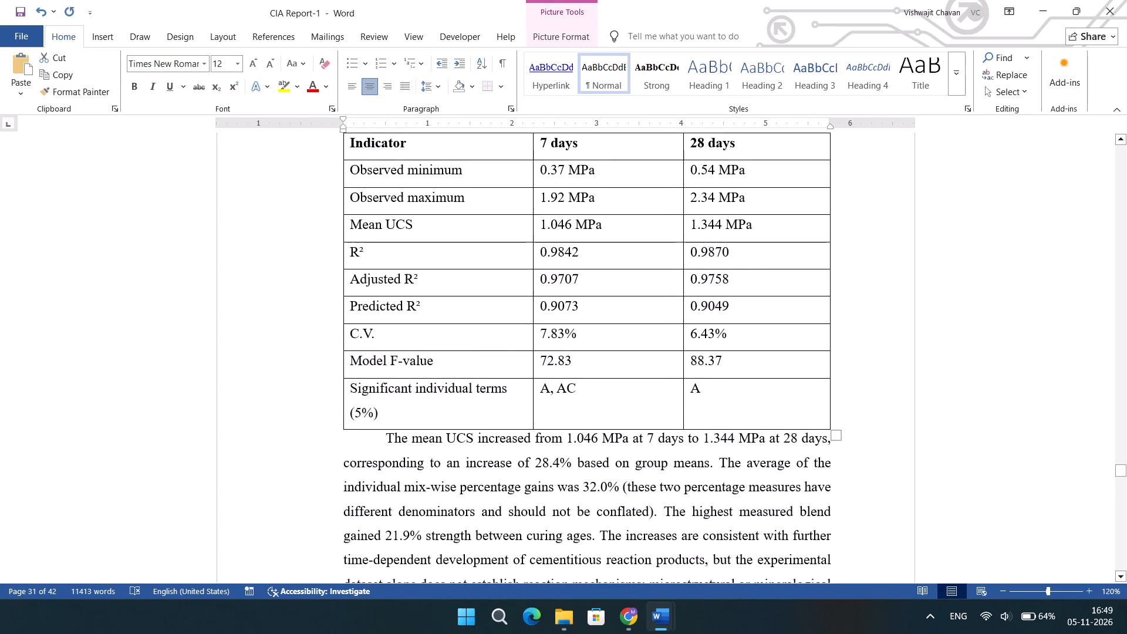
scroll(480, 383, up, 5)
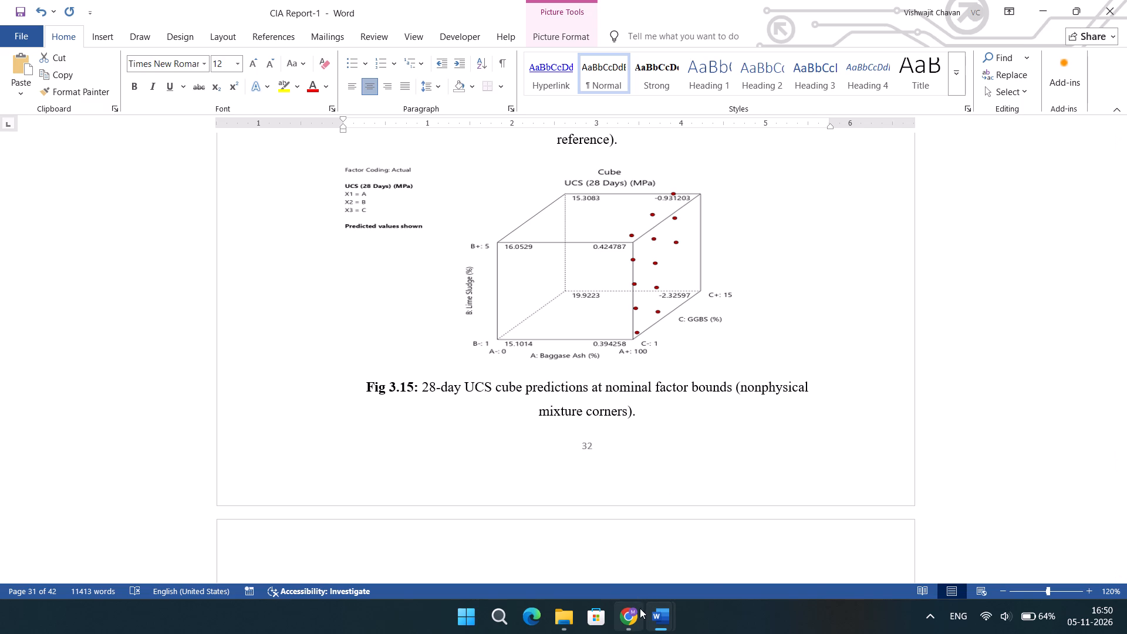
click(594, 542)
click(743, 554)
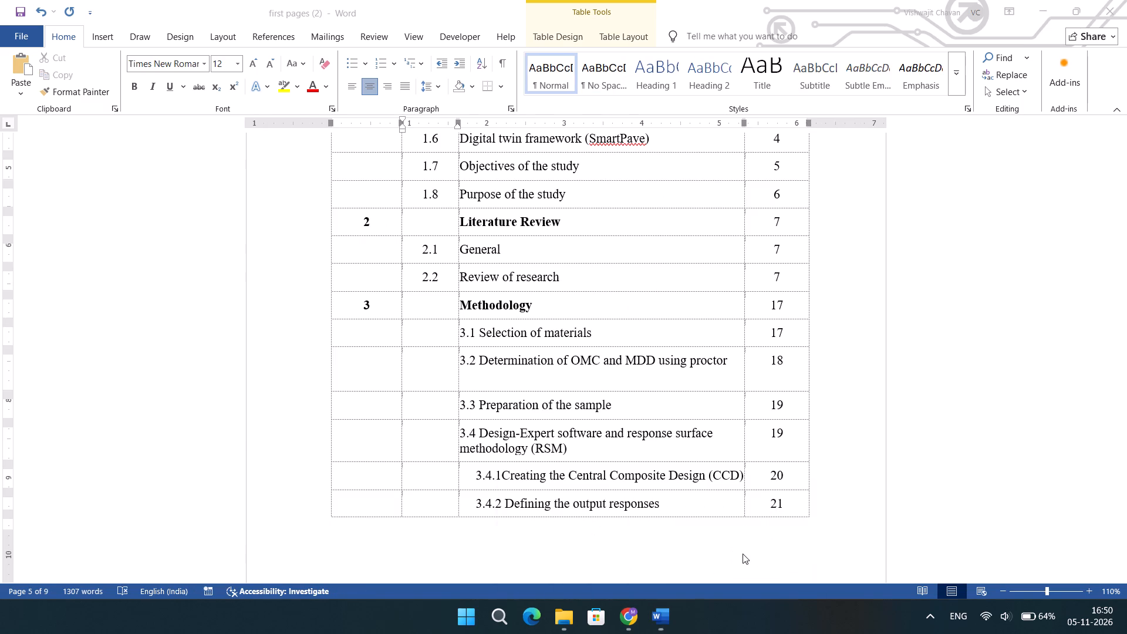
Hide the gridlines of the contents table.
scroll(669, 405, up, 2)
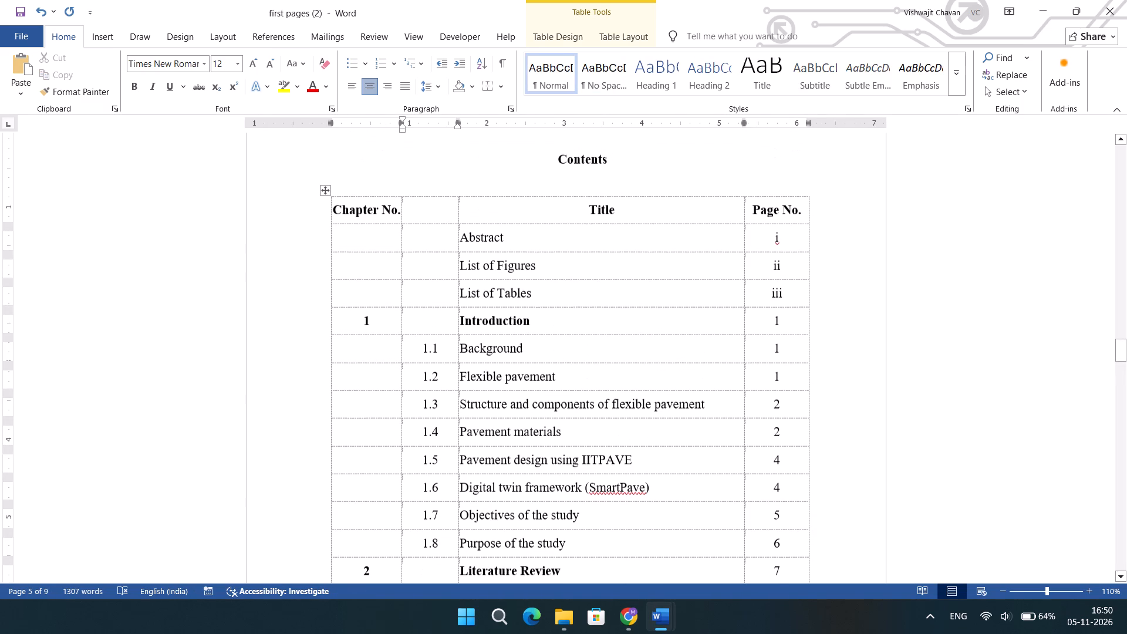
click(626, 38)
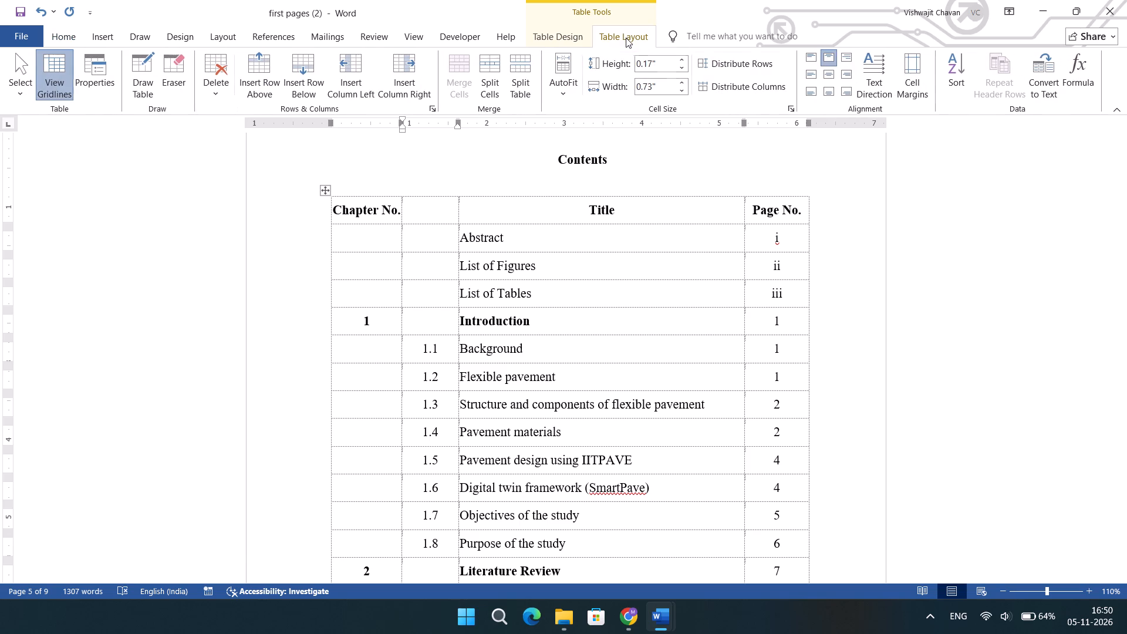
click(53, 86)
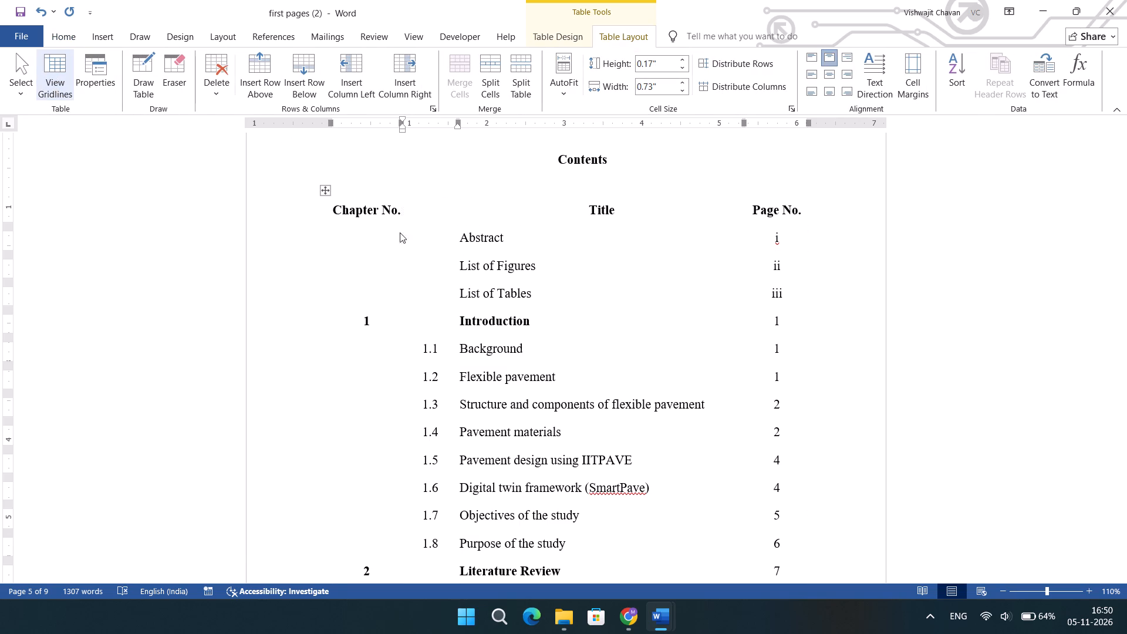
scroll(460, 299, down, 2)
scroll(460, 299, up, 1)
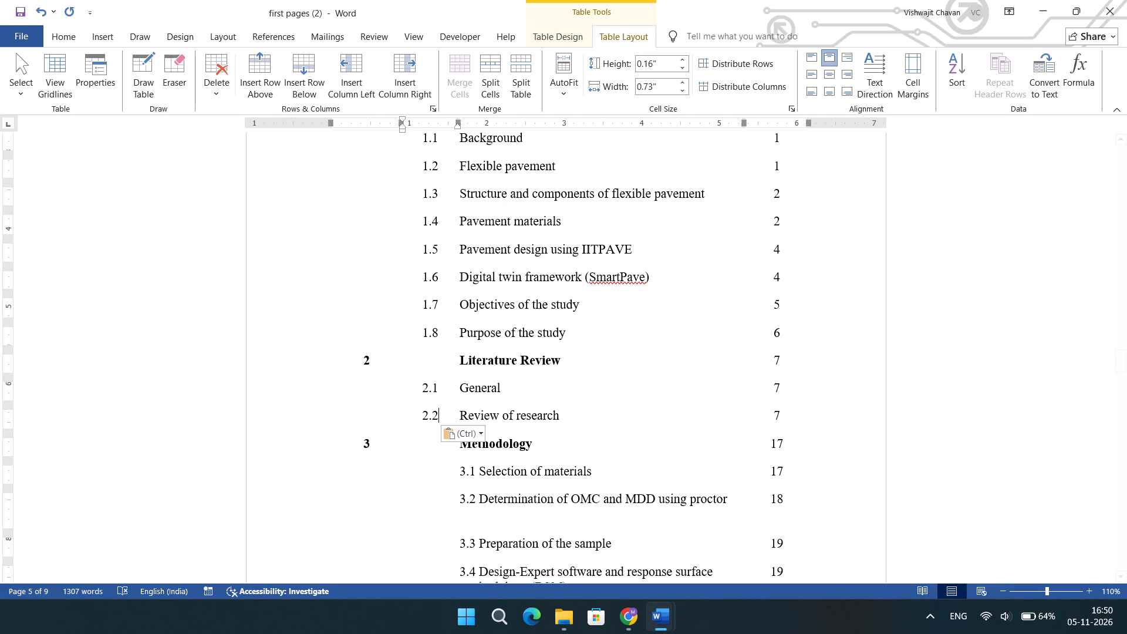
Move the number 3.1 from the Selection of materials title into the blank cell before it.
click(460, 299)
scroll(460, 299, down, 1)
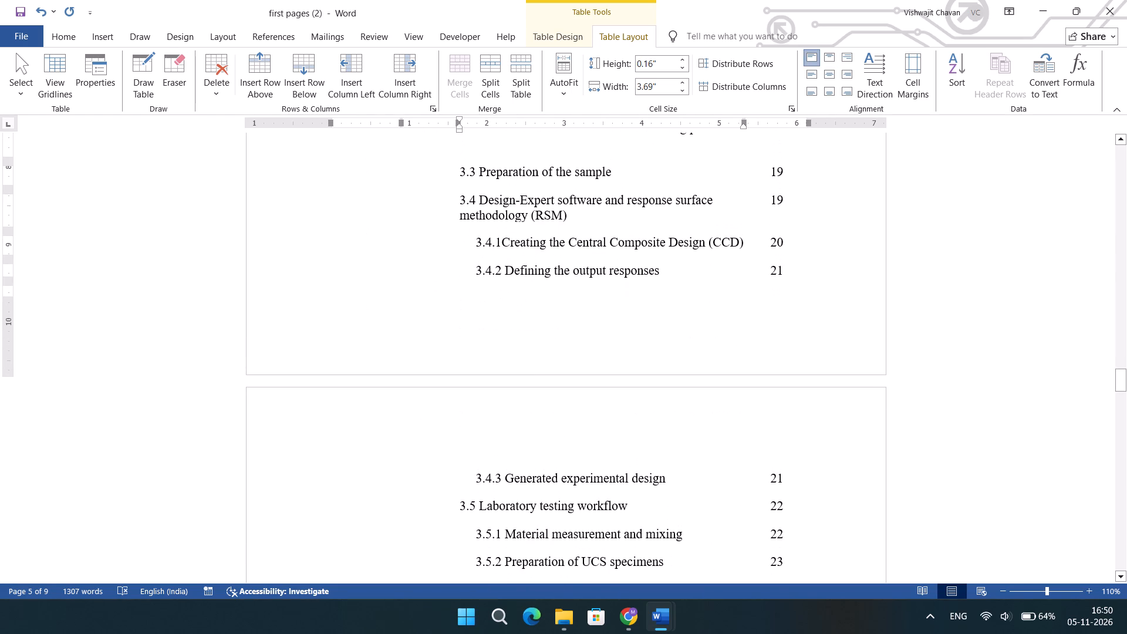
scroll(460, 299, up, 1)
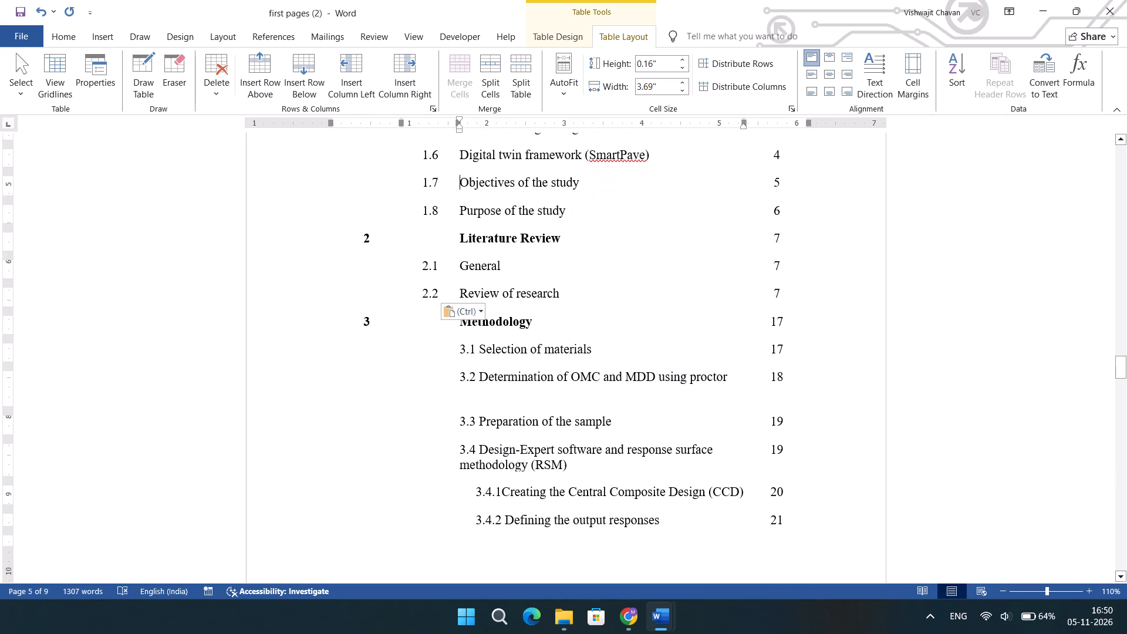
click(478, 347)
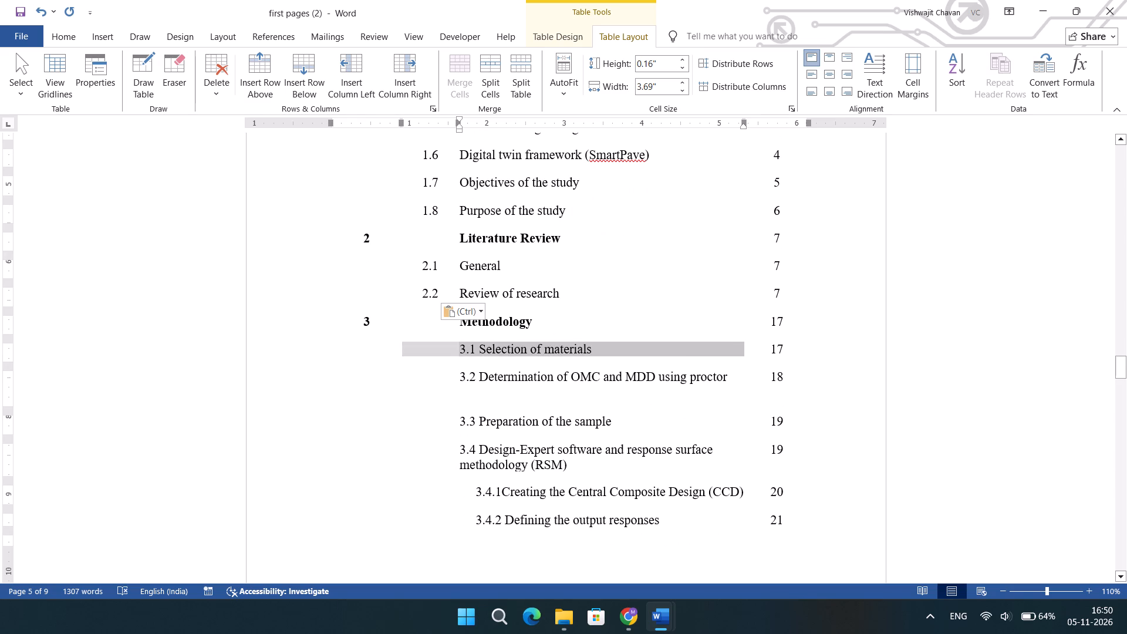
click(475, 350)
drag(475, 350, 464, 349)
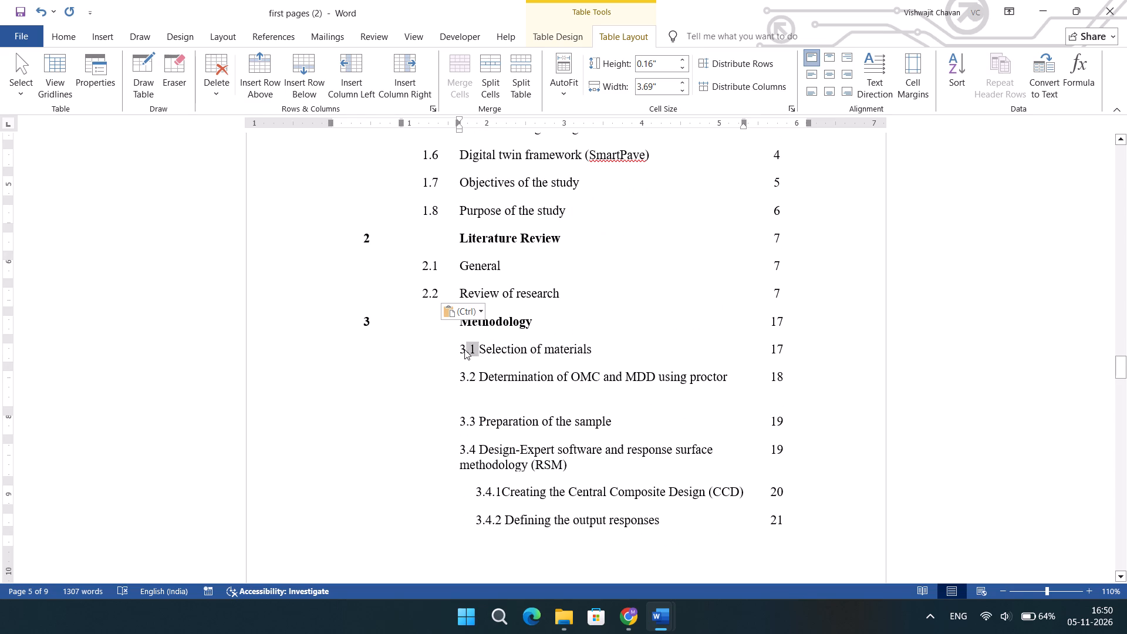
drag(464, 349, 460, 350)
key(ctrl+c)
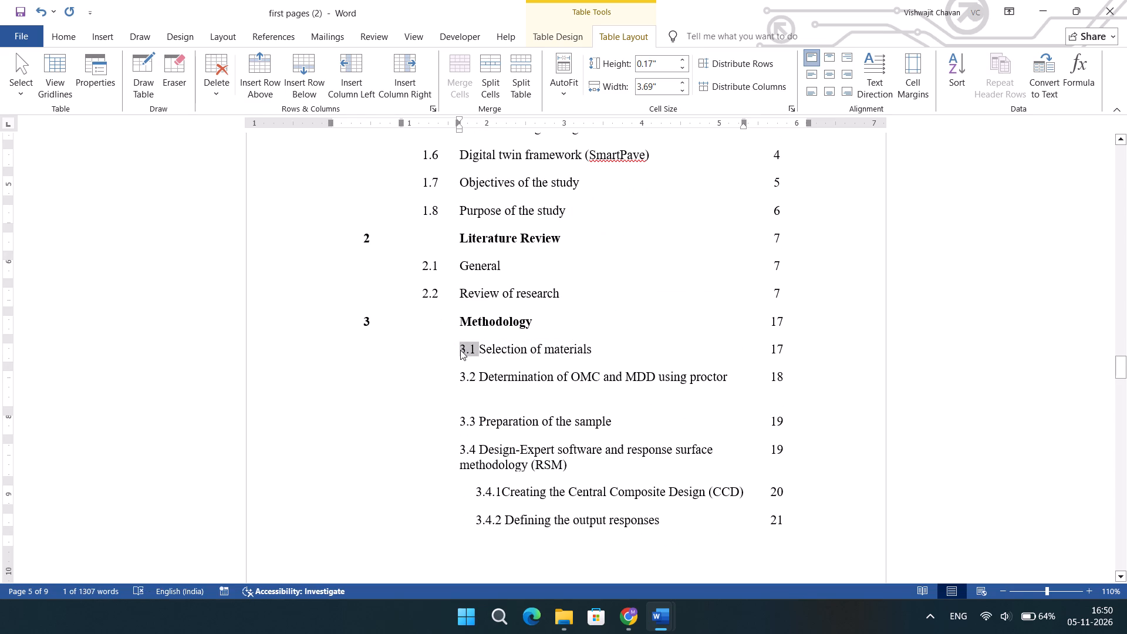
key(BackSpace)
key(Left)
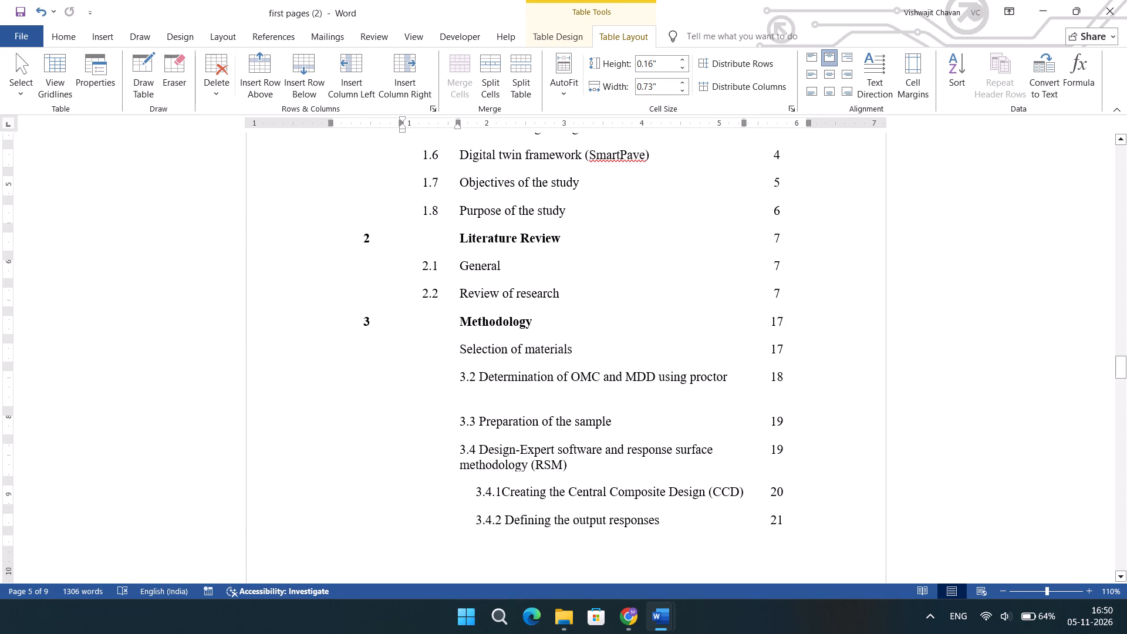
key(ctrl+v)
Move the number 3.2 from the Determination of OMC and MDD using proctor title into the blank cell before it.
click(480, 380)
key(shift+Left)
key(shift+Left)
key(shift+Left)
key(shift+Left)
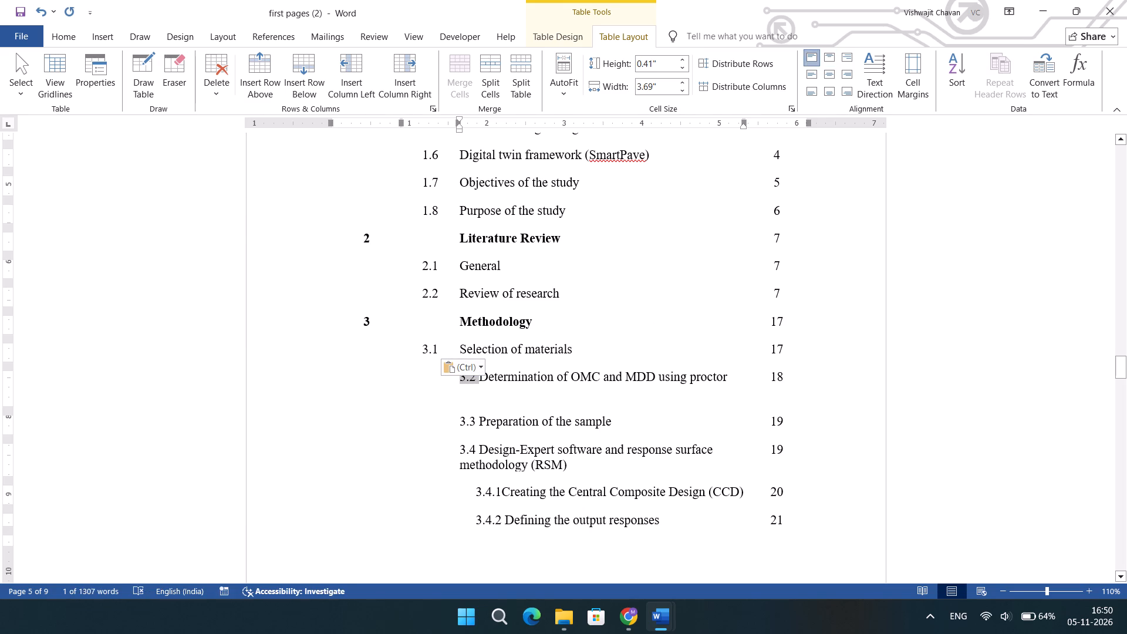
key(ctrl+c)
key(BackSpace)
key(Left)
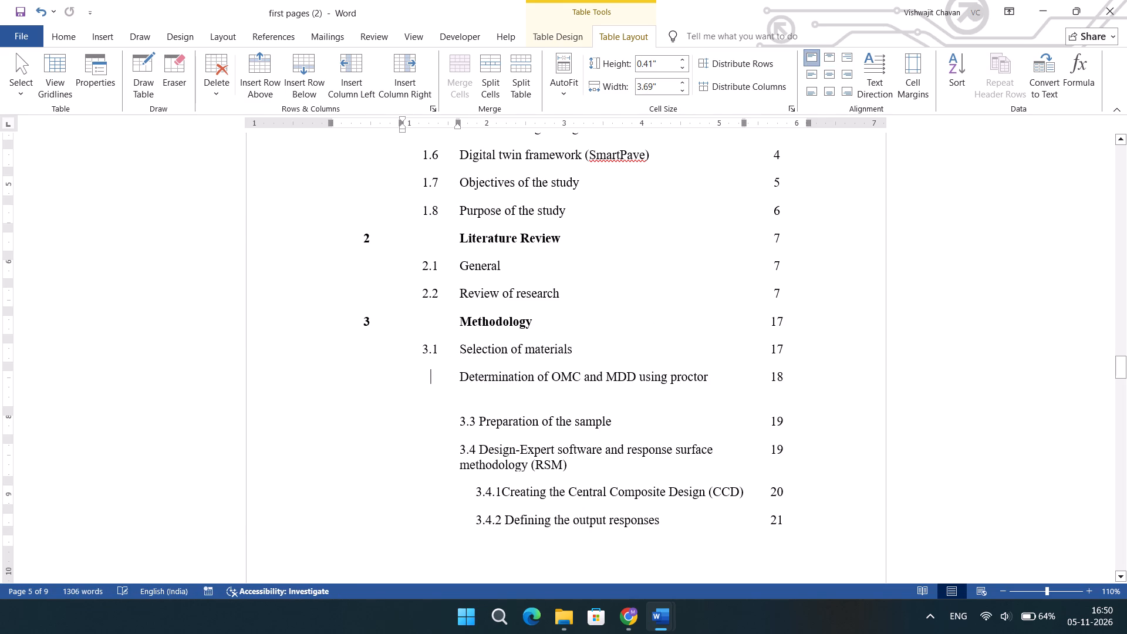
key(ctrl+v)
Move the number 3.3 from the Preparation of the sample title into the blank cell before it.
scroll(480, 380, down, 1)
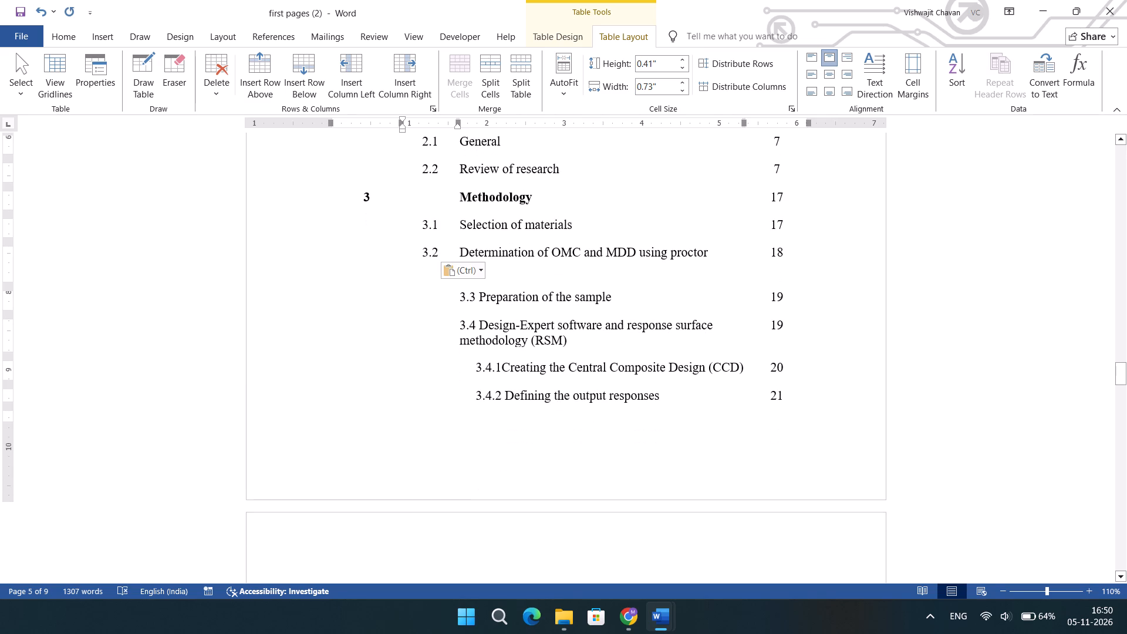
drag(476, 302, 454, 301)
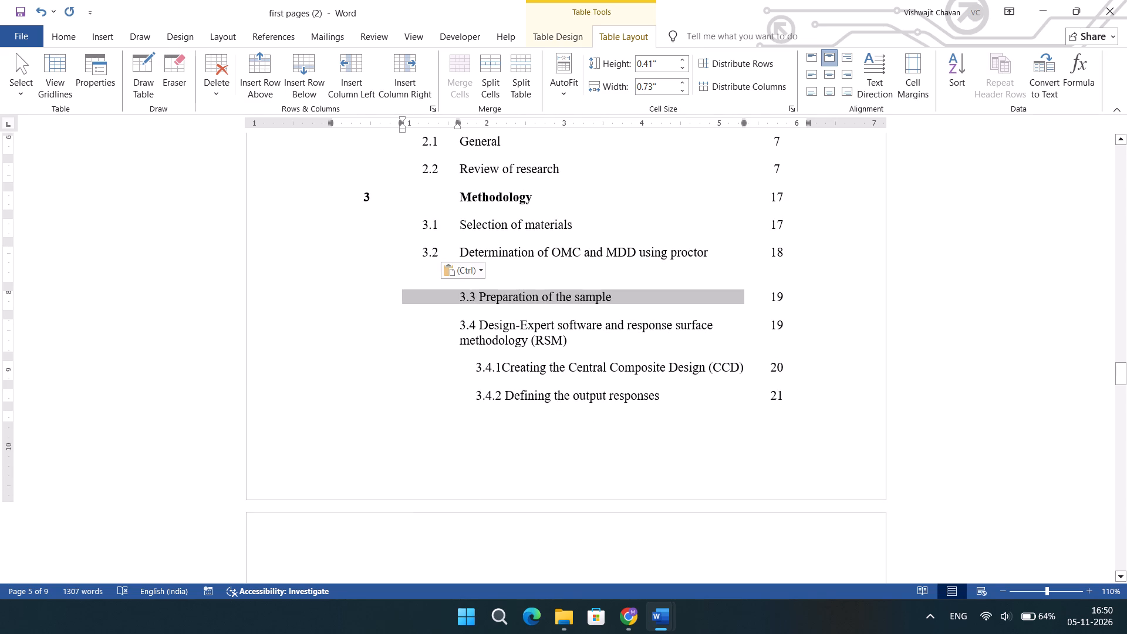
drag(454, 301, 463, 299)
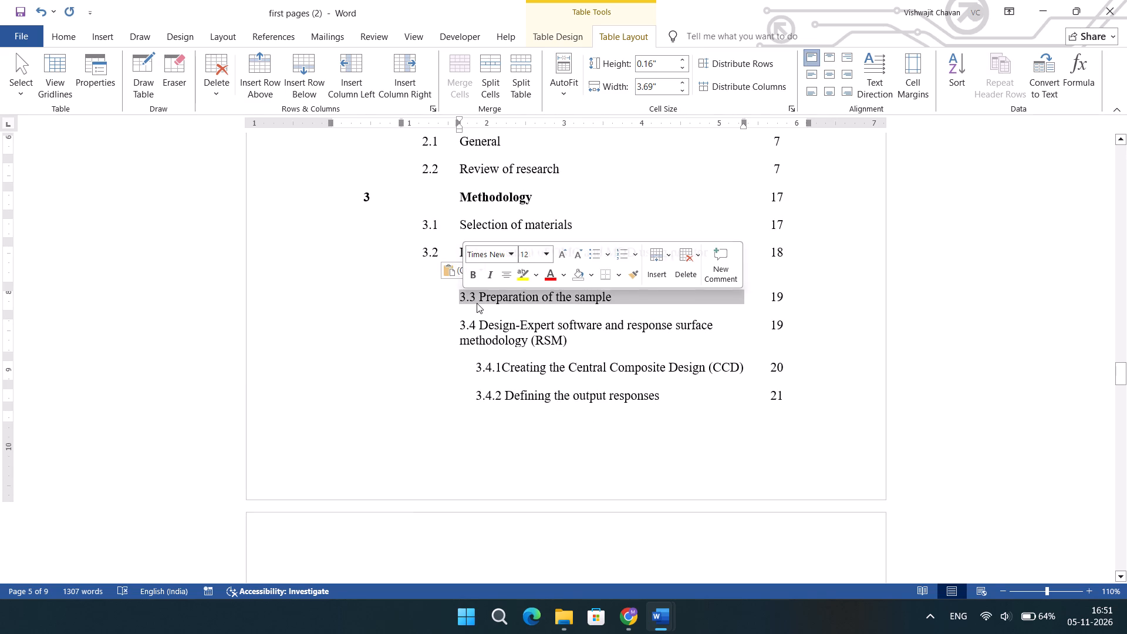
click(477, 303)
click(478, 297)
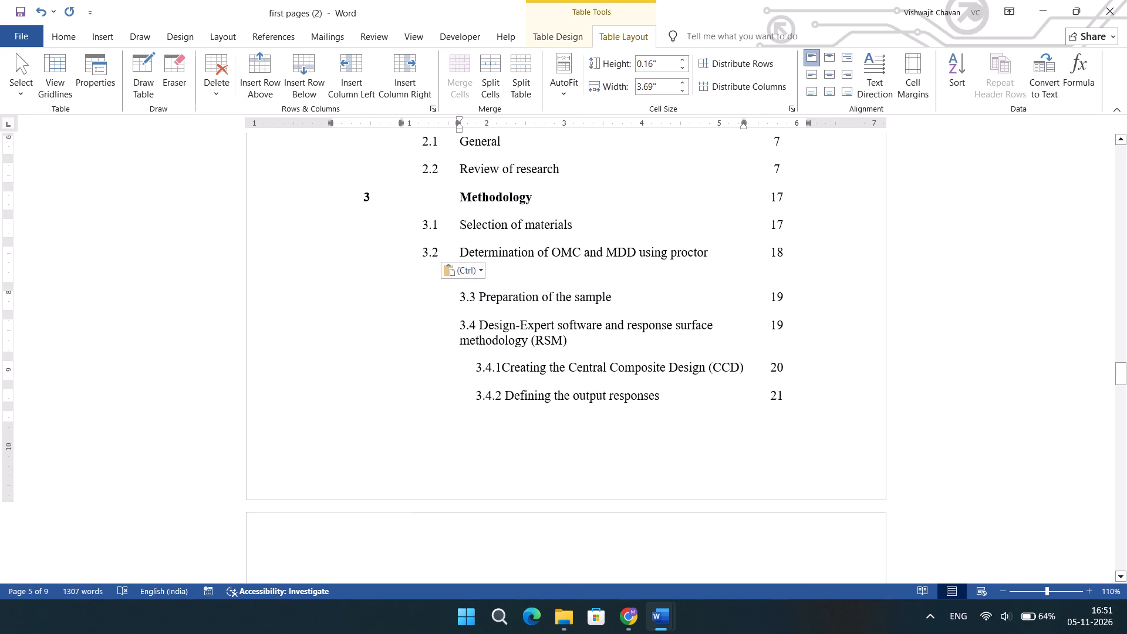
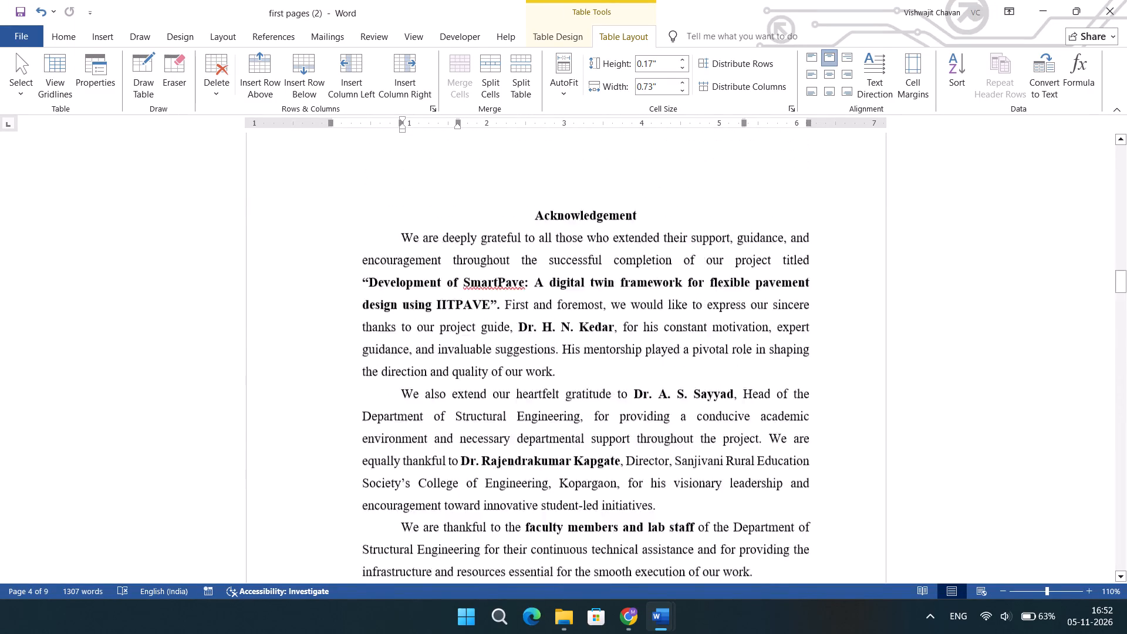
Review the report's front pages from the Acknowledgement back through the Certificate to the title page.
scroll(590, 323, up, 3)
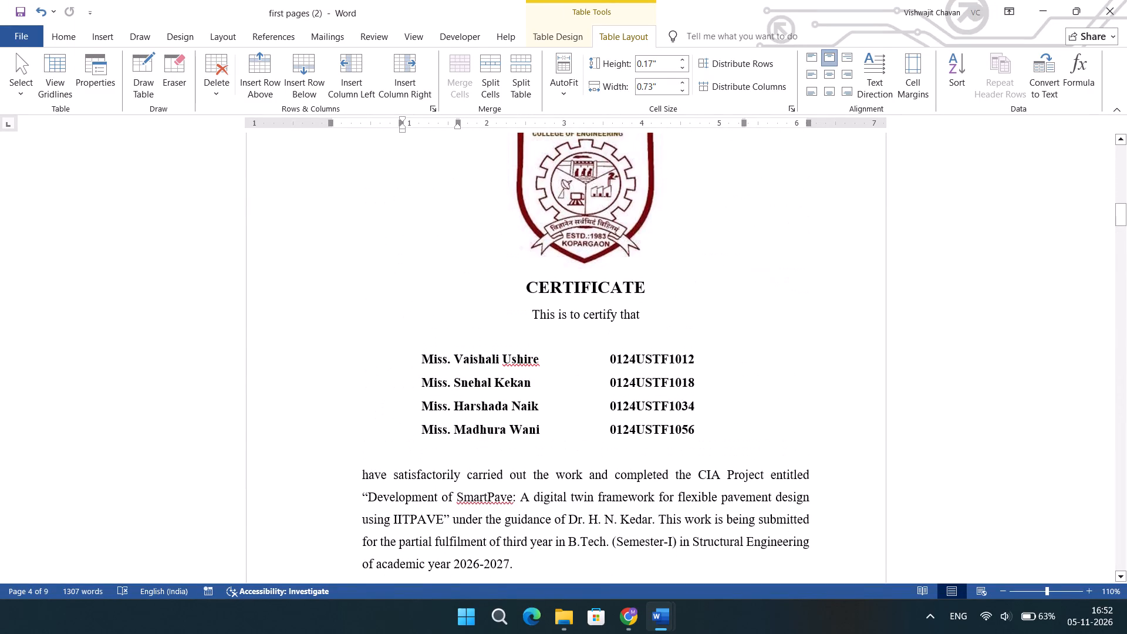
scroll(590, 282, up, 6)
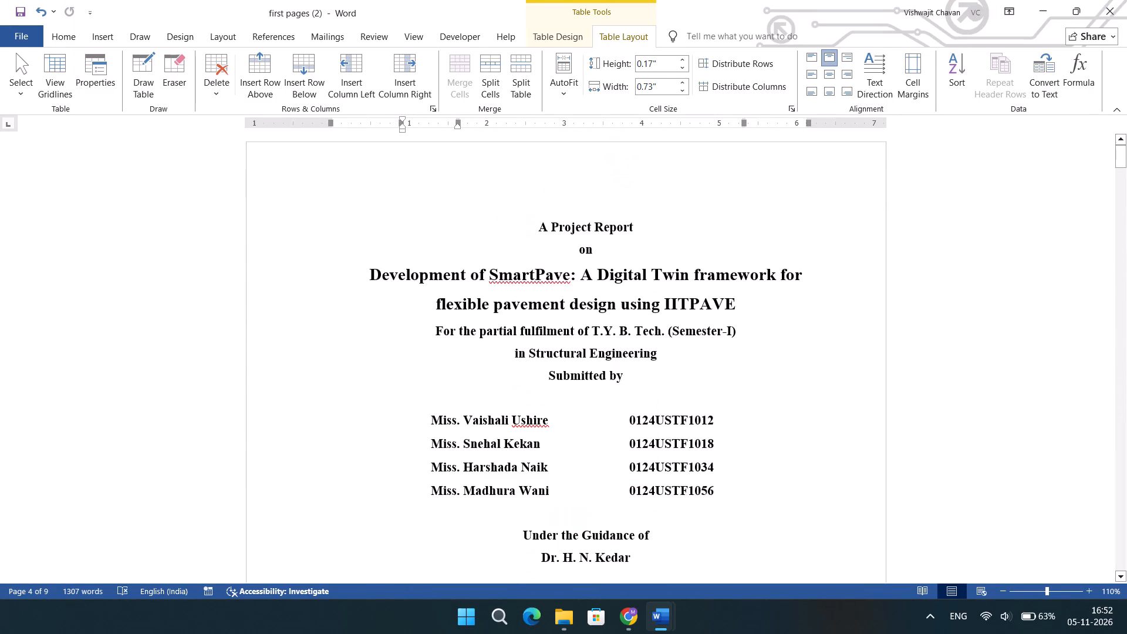
scroll(595, 305, up, 1)
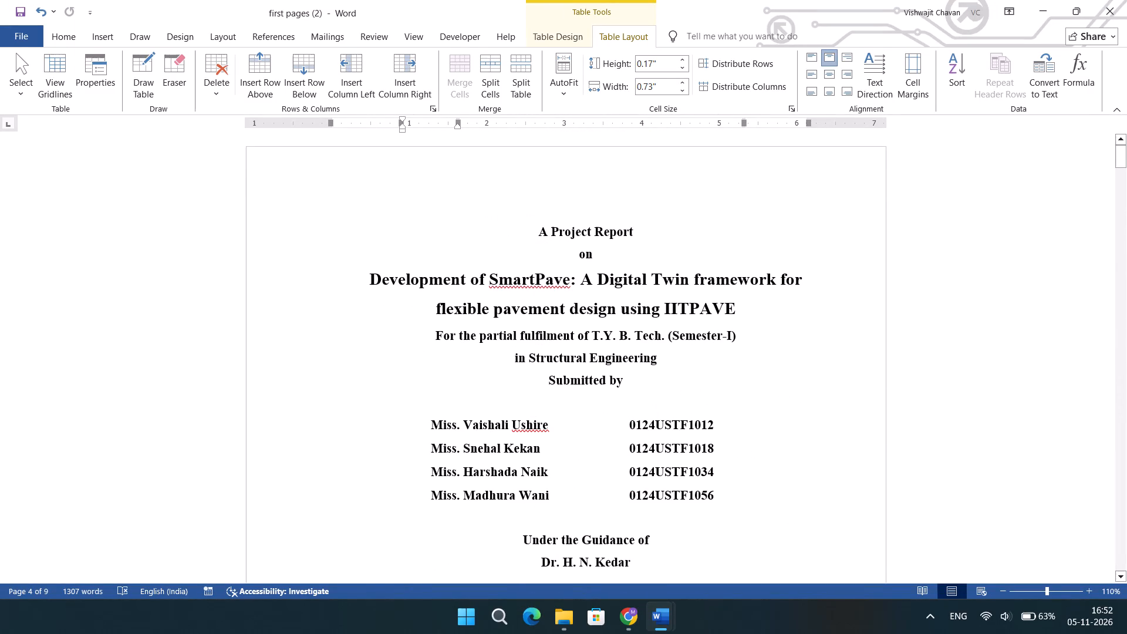
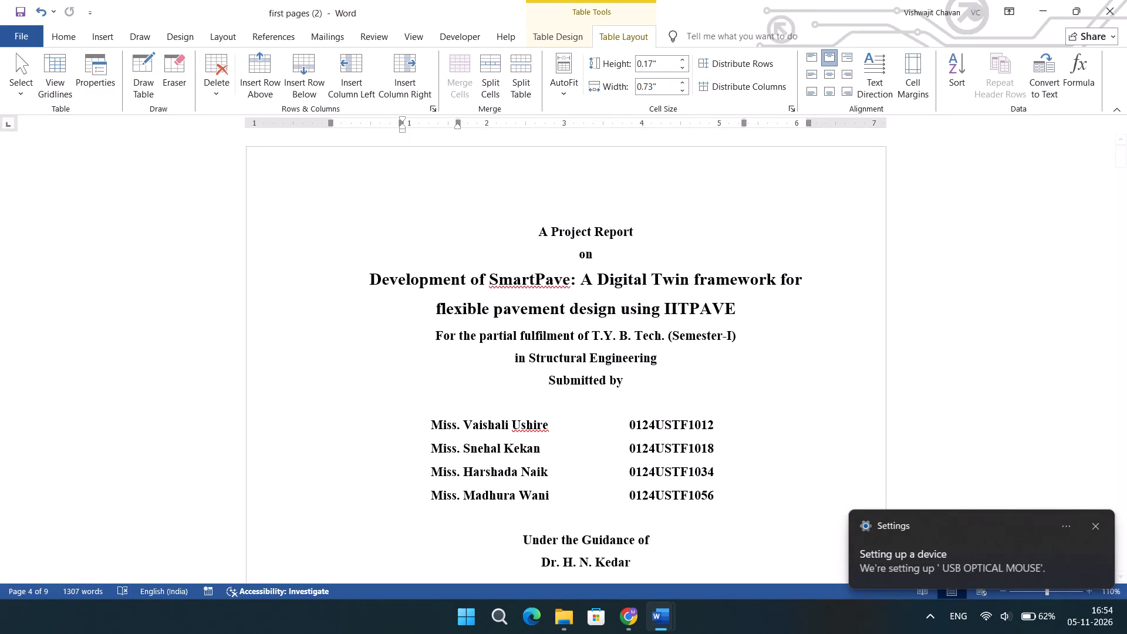
Check the report's front pages from the title page through the Declaration to the Contents page.
scroll(494, 423, down, 3)
scroll(433, 375, down, 20)
scroll(433, 375, down, 20)
scroll(433, 375, down, 7)
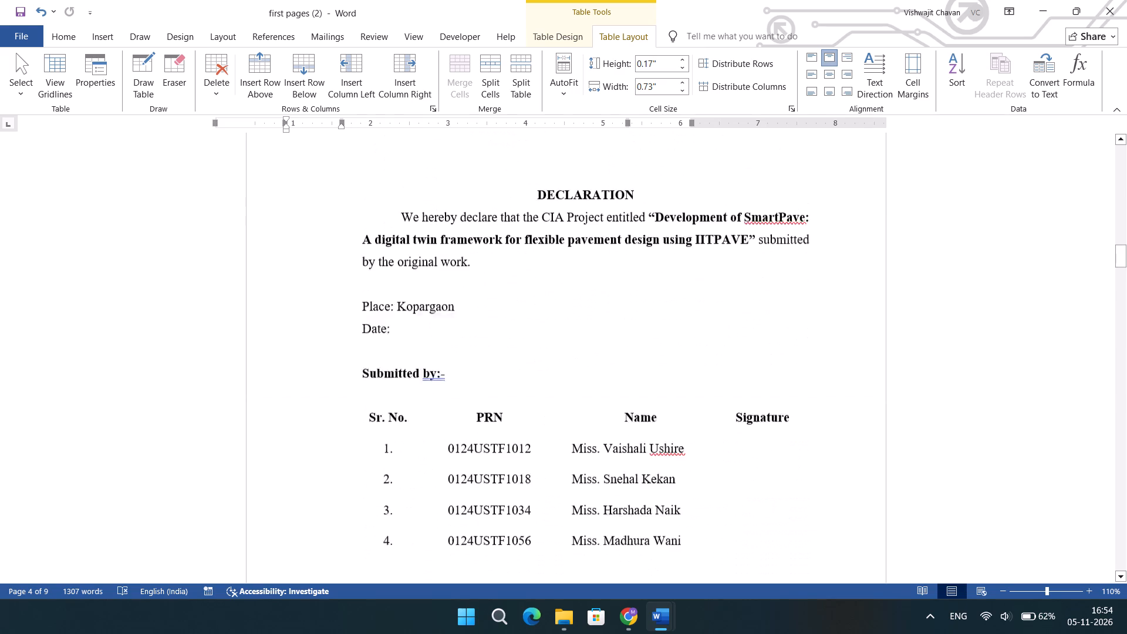
scroll(477, 388, up, 10)
scroll(482, 386, down, 19)
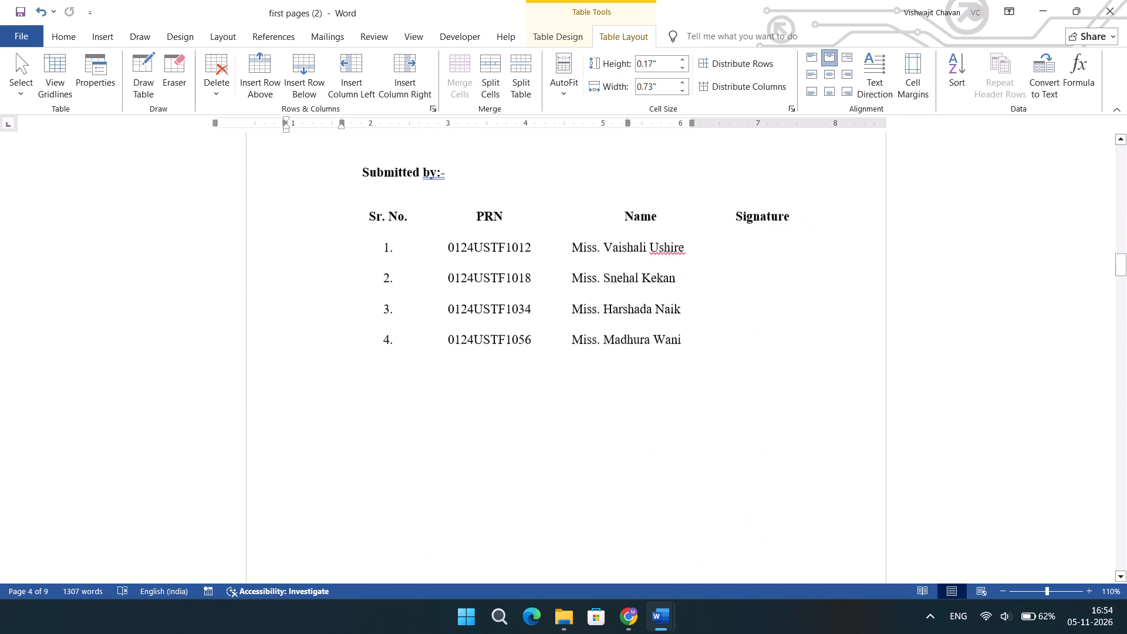
scroll(482, 386, down, 14)
scroll(483, 386, down, 20)
scroll(483, 386, down, 6)
scroll(484, 387, up, 3)
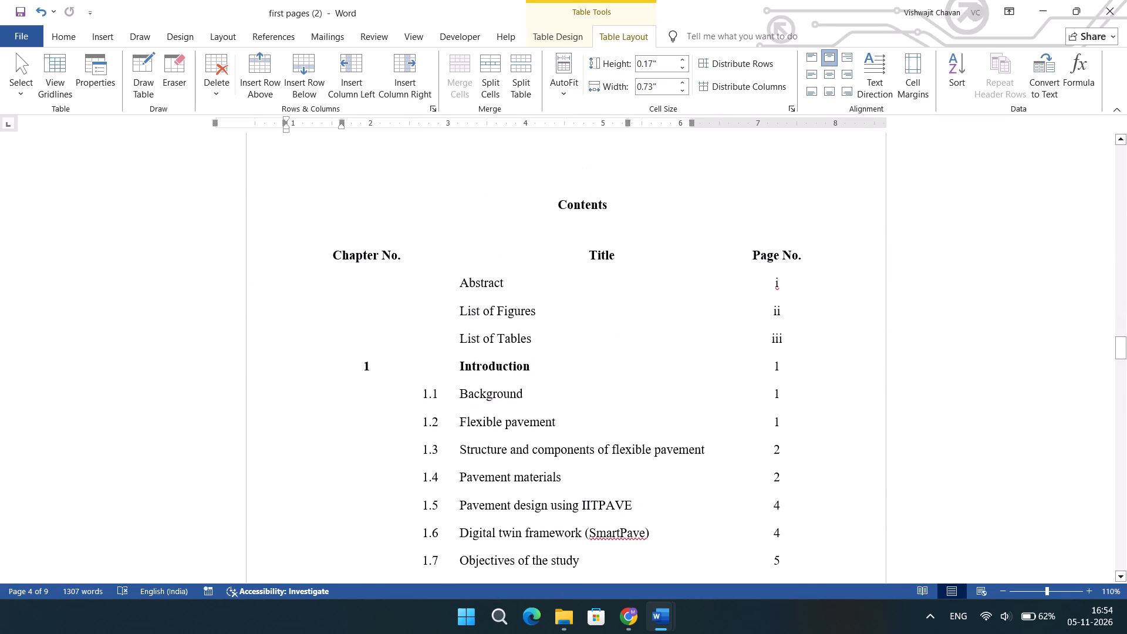
Set the paragraph spacing before and after to 0 for the whole Contents table.
click(448, 328)
click(332, 259)
click(327, 240)
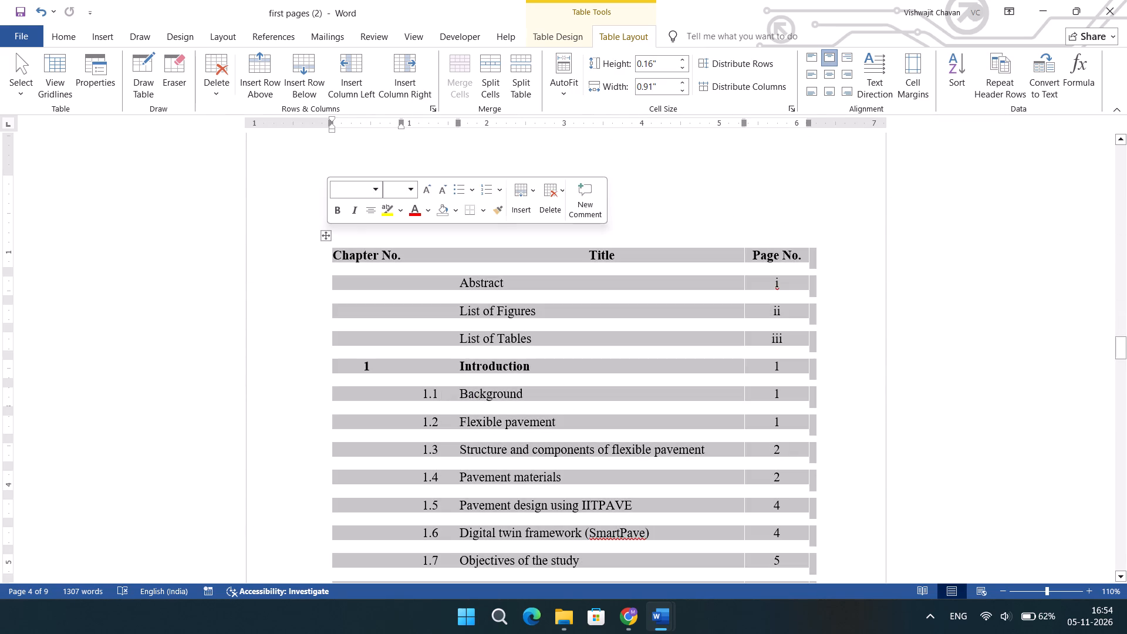
click(60, 42)
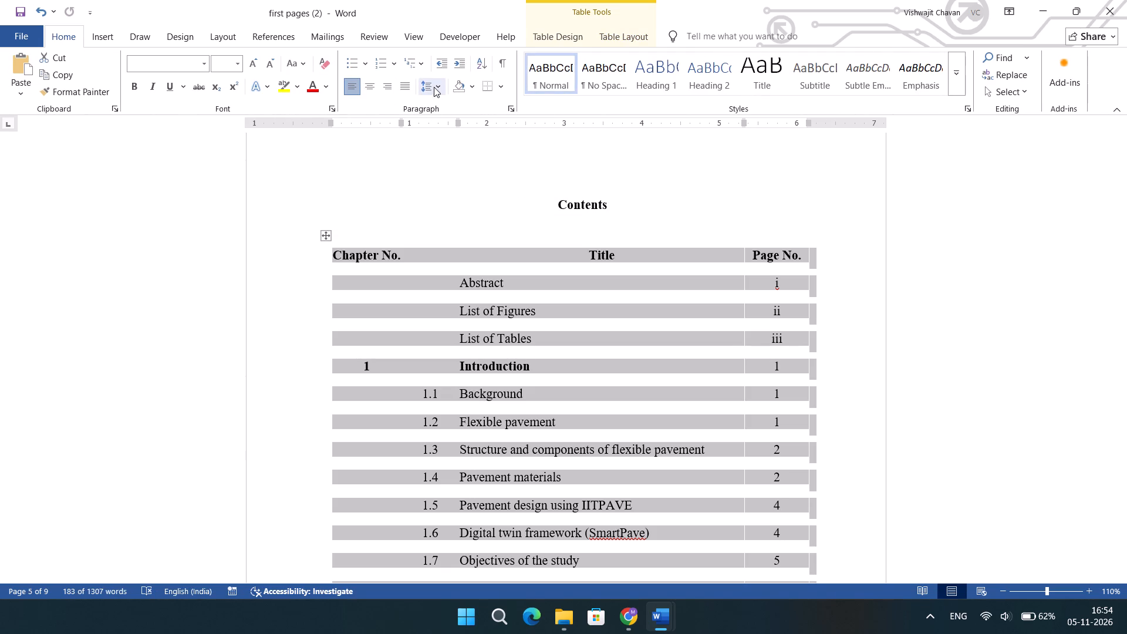
click(436, 87)
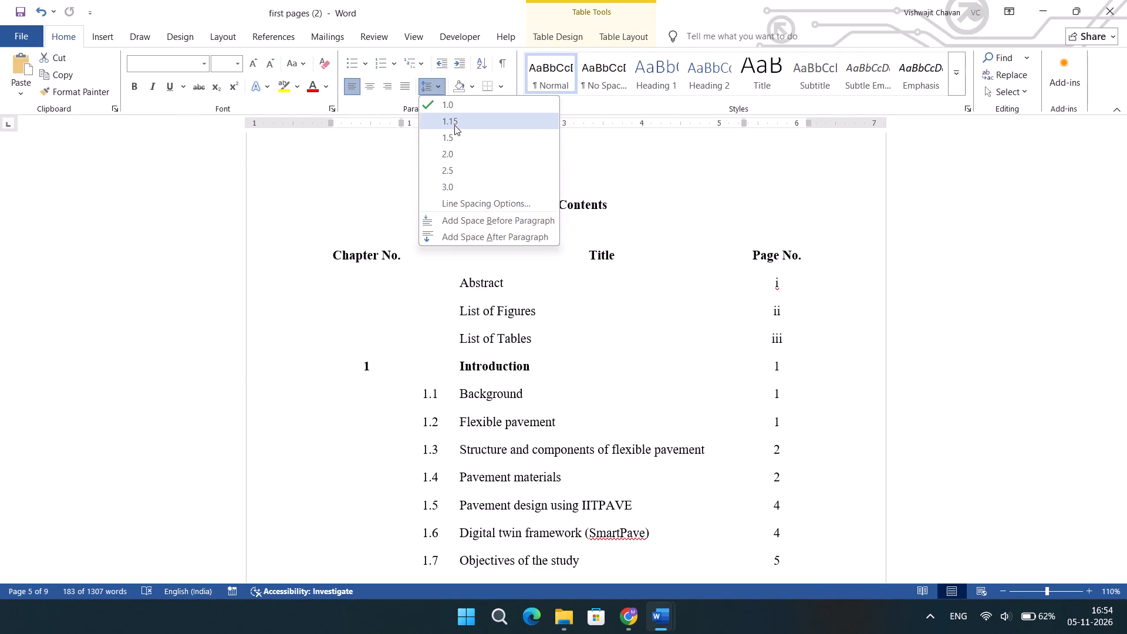
click(588, 330)
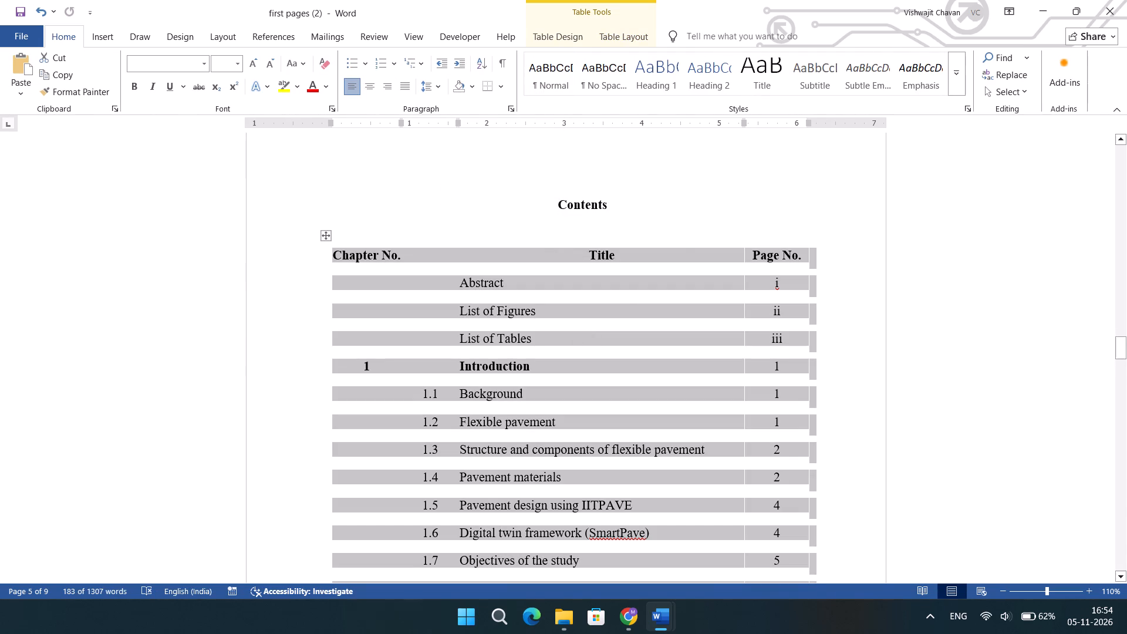
right_click(461, 289)
click(434, 91)
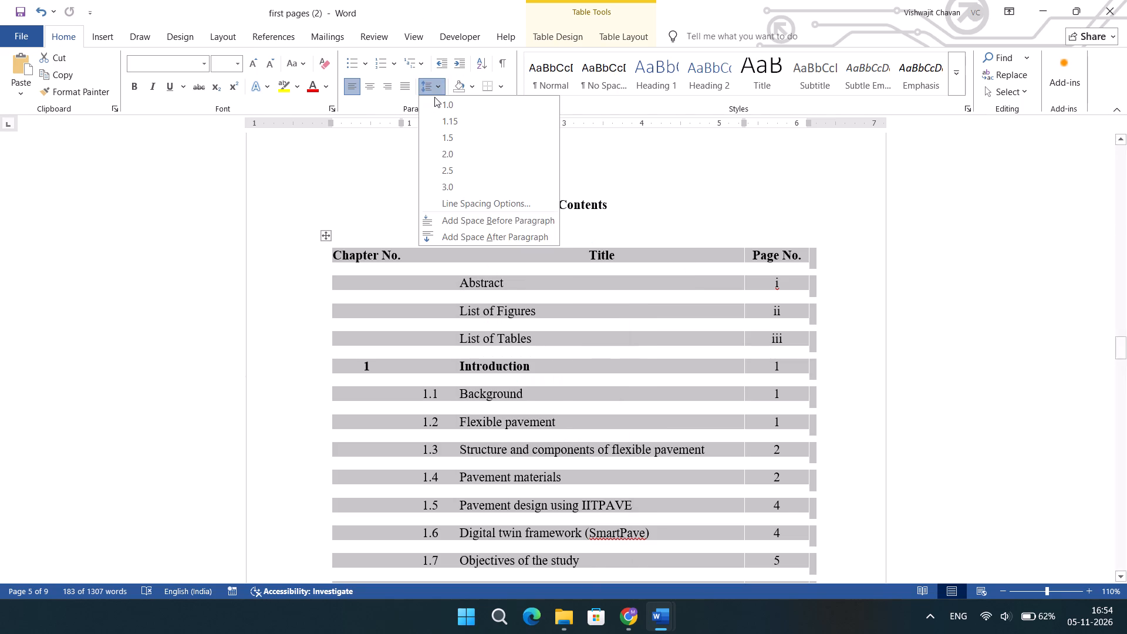
click(444, 199)
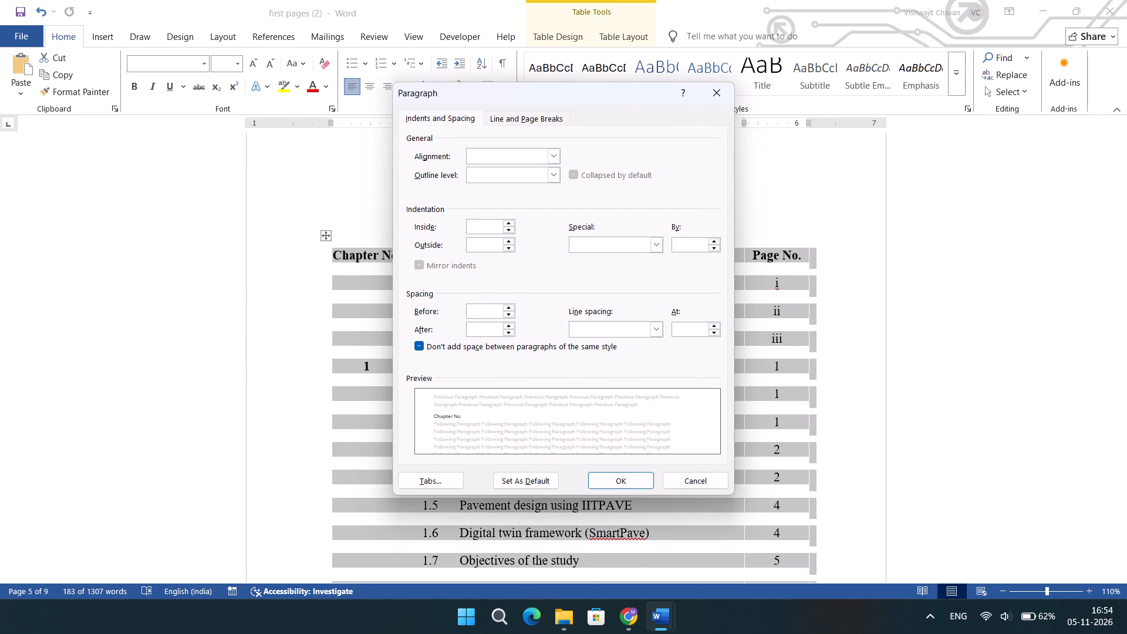
click(489, 309)
key(0)
click(491, 334)
key(0)
click(618, 481)
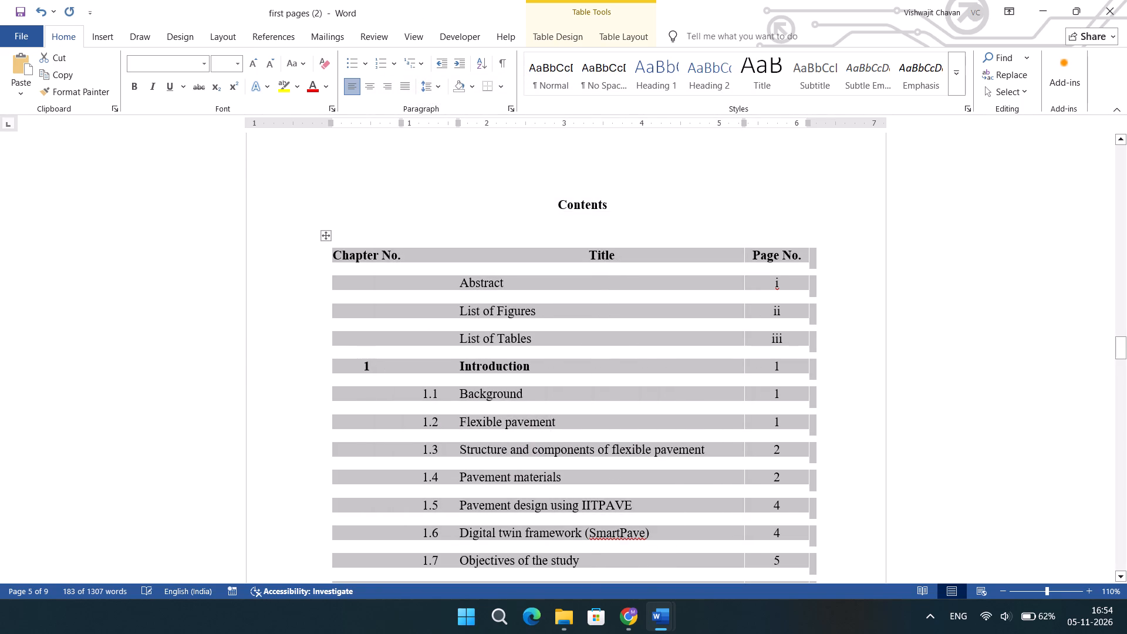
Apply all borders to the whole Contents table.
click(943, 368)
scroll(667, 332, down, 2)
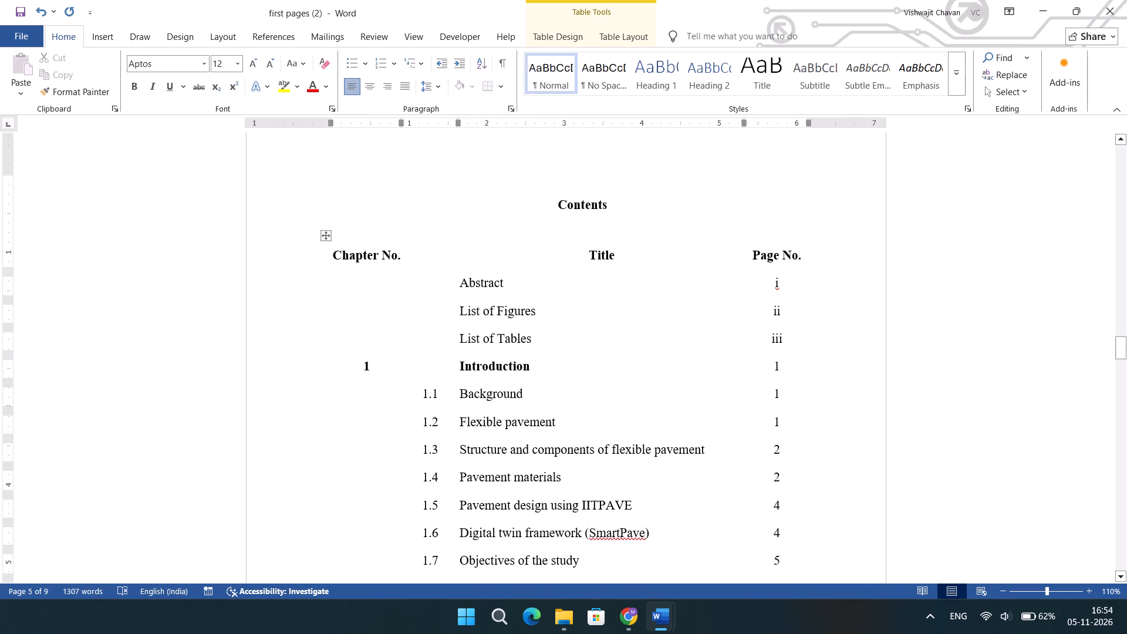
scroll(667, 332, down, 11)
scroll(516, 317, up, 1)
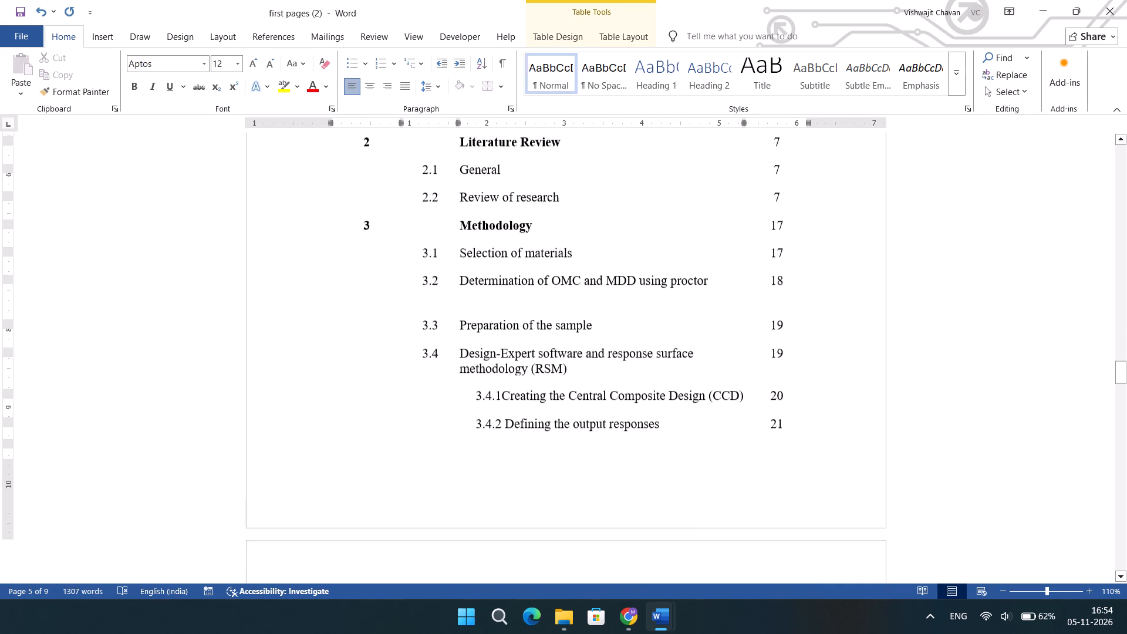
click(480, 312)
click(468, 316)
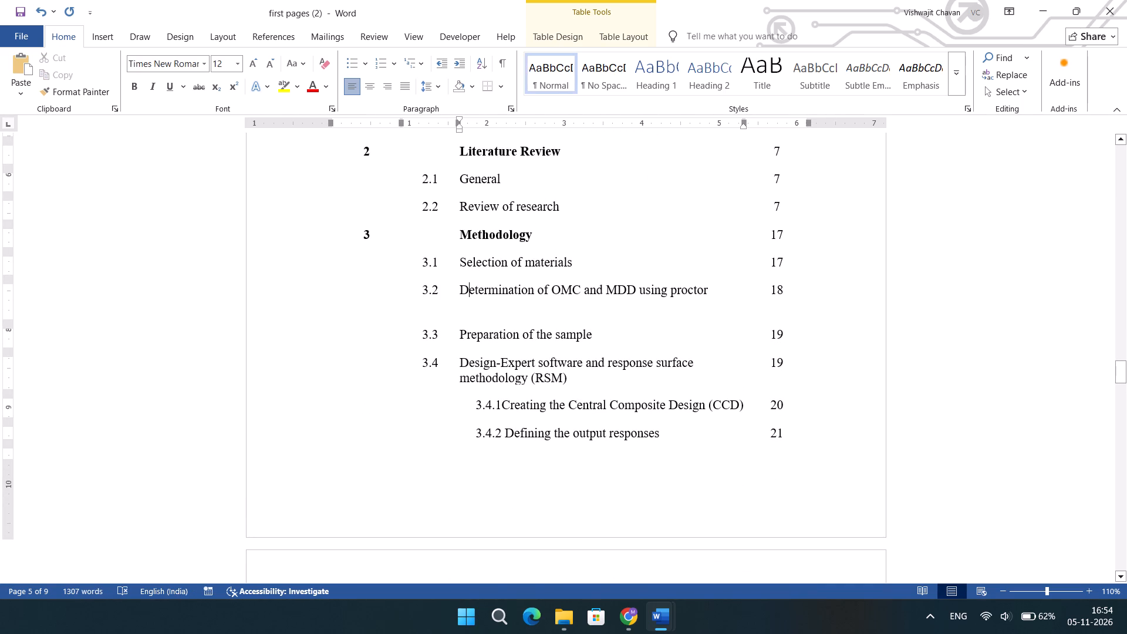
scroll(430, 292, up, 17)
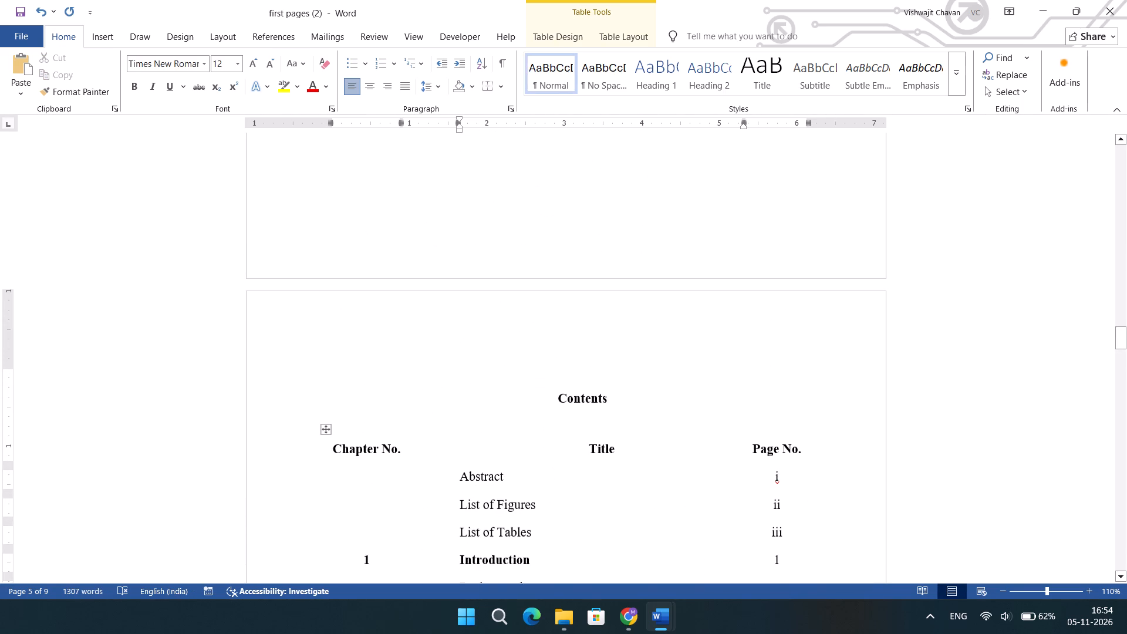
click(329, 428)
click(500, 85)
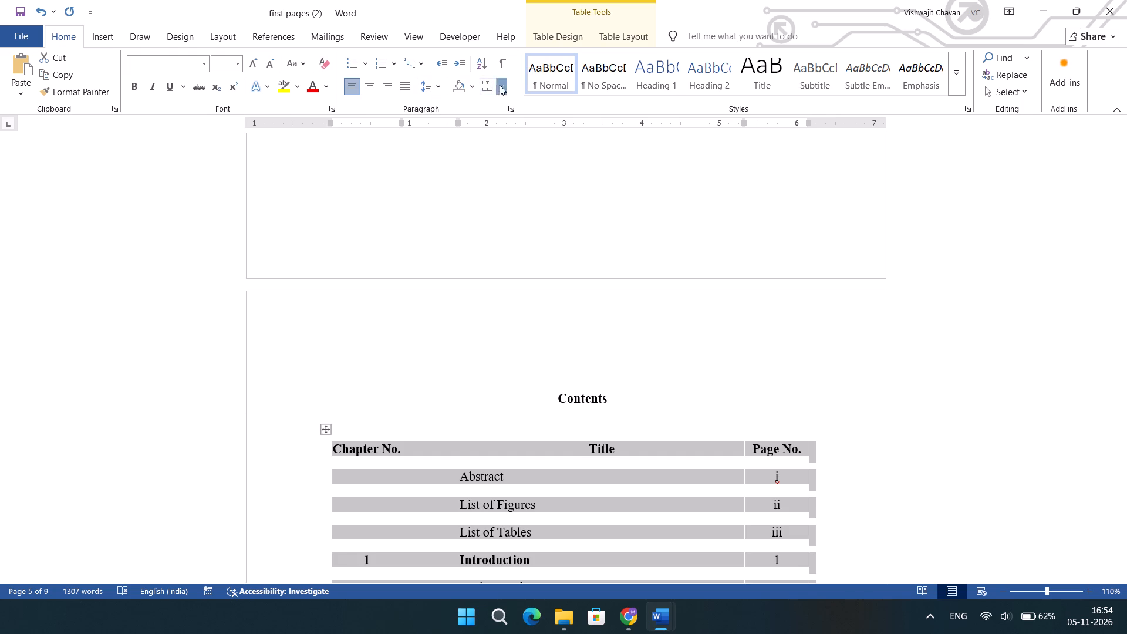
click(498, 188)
Reduce the height of the Contents table's row 3.2, "Determination of OMC and MDD using proctor", to fit its single line of text.
scroll(521, 333, down, 16)
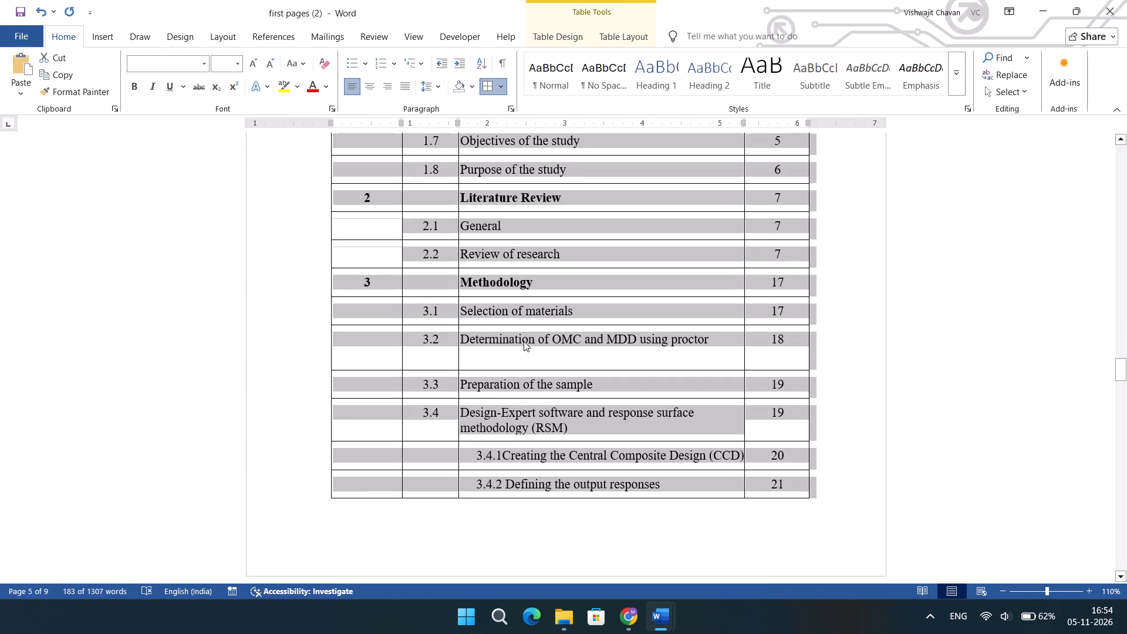
click(534, 362)
click(457, 365)
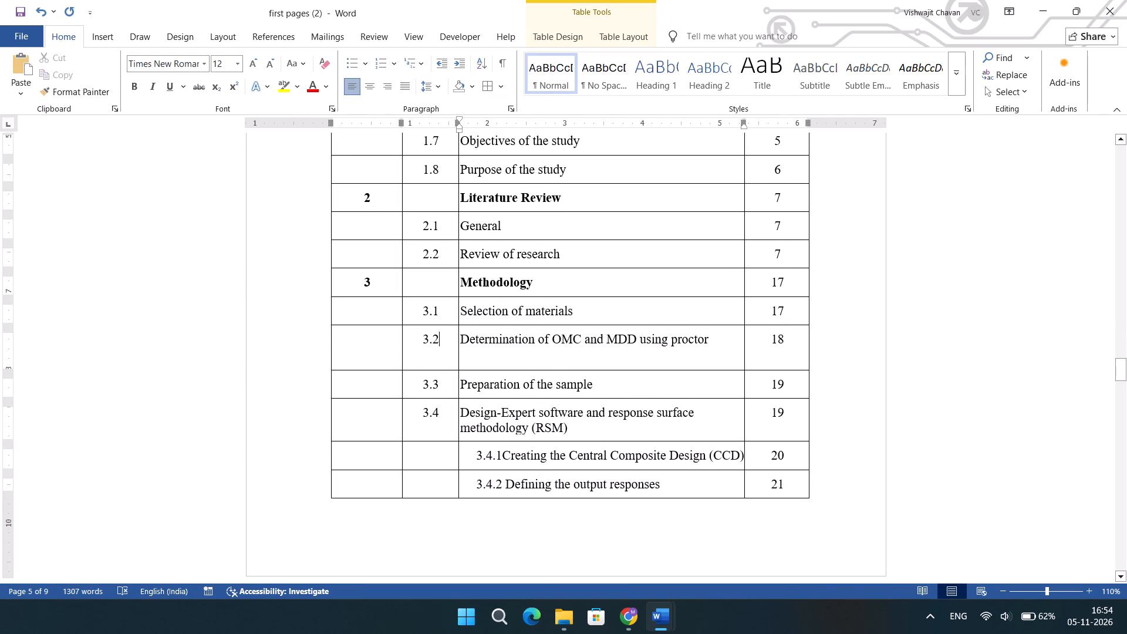
click(386, 353)
click(768, 360)
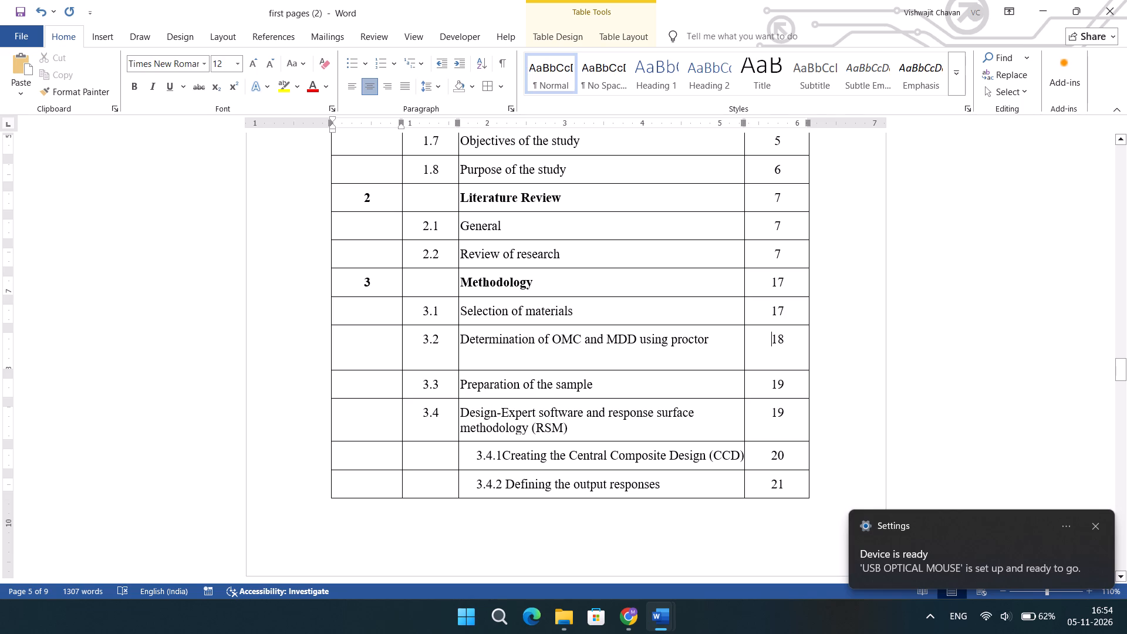
click(703, 355)
drag(629, 372, 629, 366)
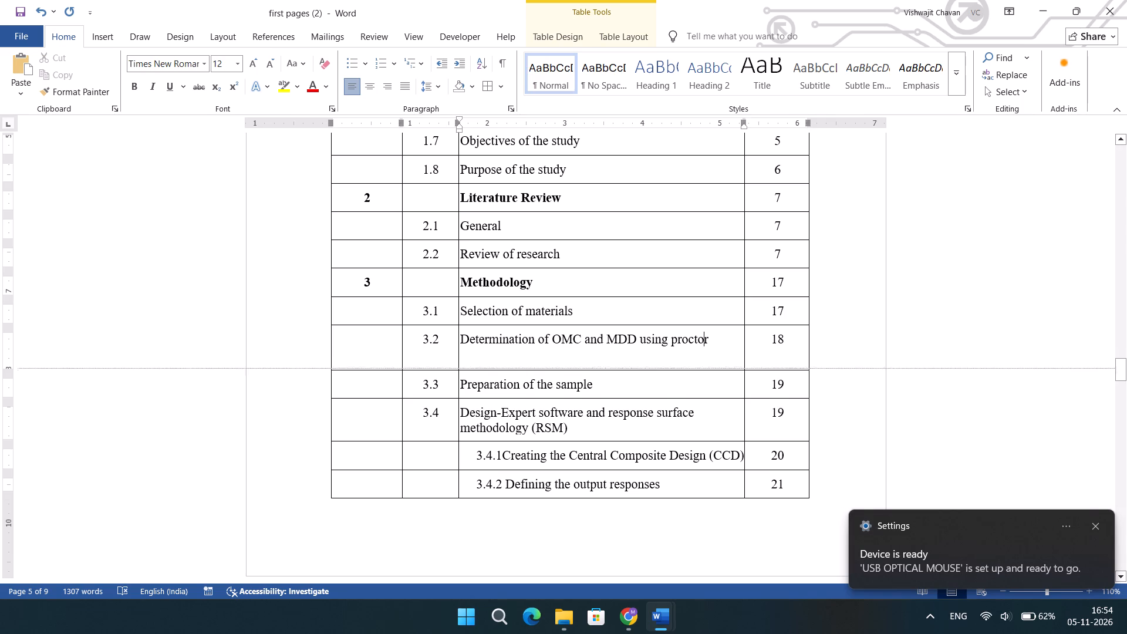
drag(629, 366, 629, 332)
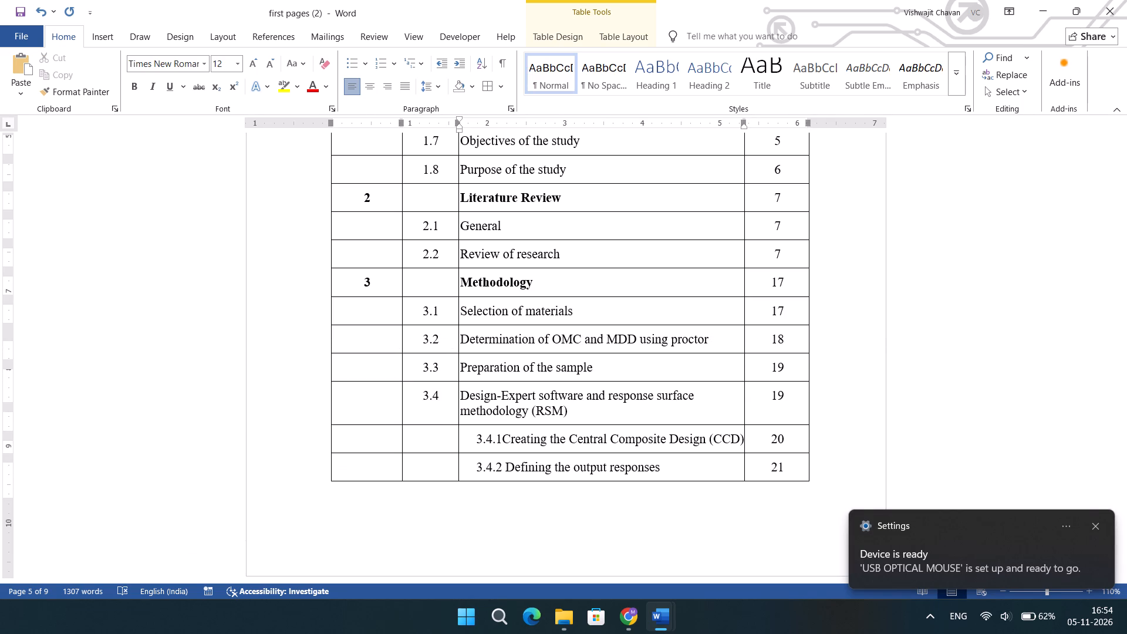
Examine the Contents table's rows and page break from the Methodology chapter to the References entry.
scroll(606, 380, down, 2)
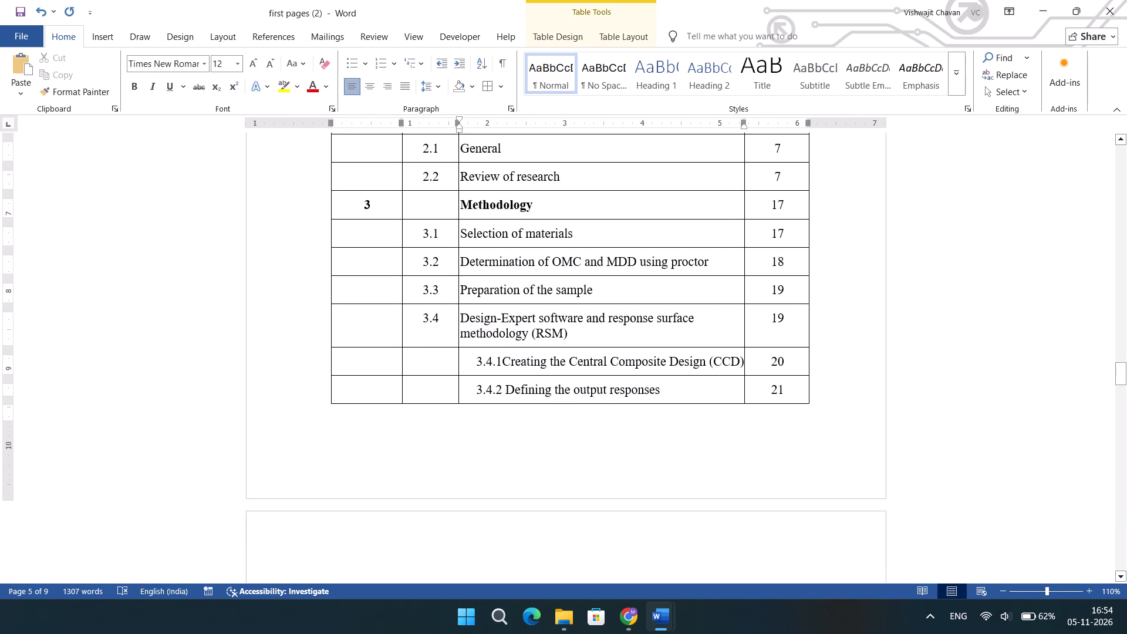
scroll(606, 380, down, 2)
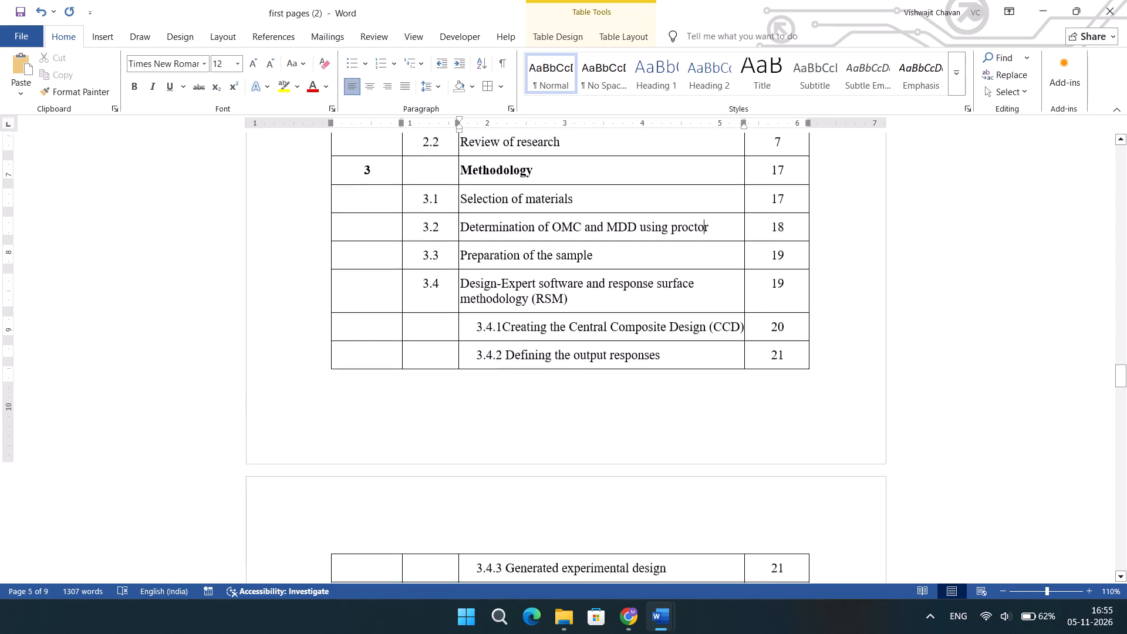
scroll(606, 380, down, 11)
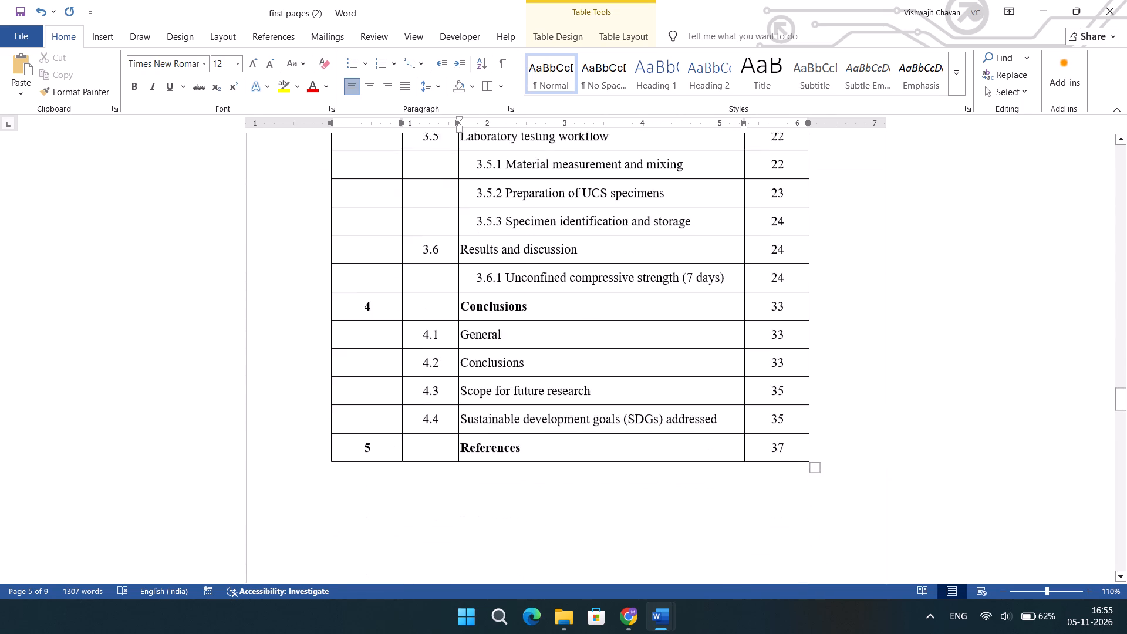
scroll(606, 380, up, 3)
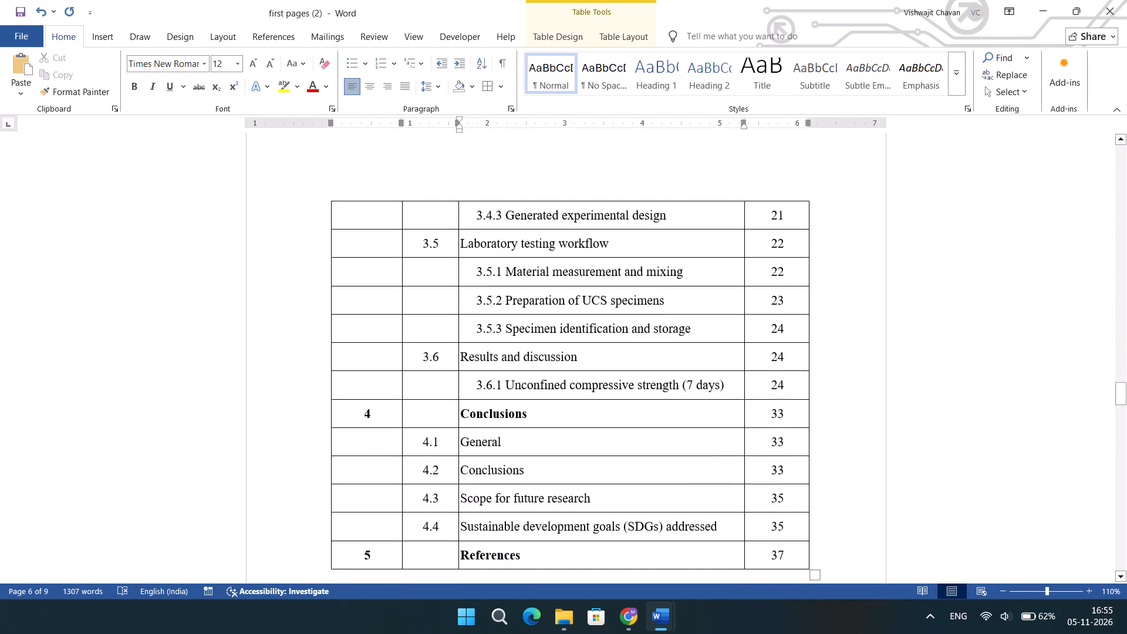
scroll(606, 380, up, 9)
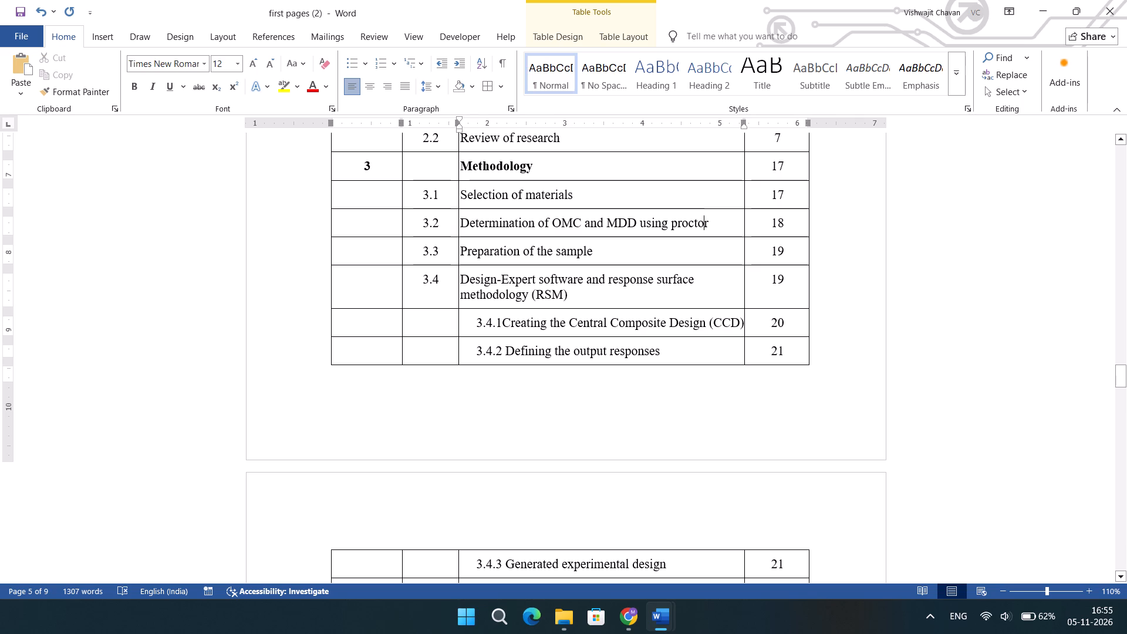
scroll(532, 396, down, 14)
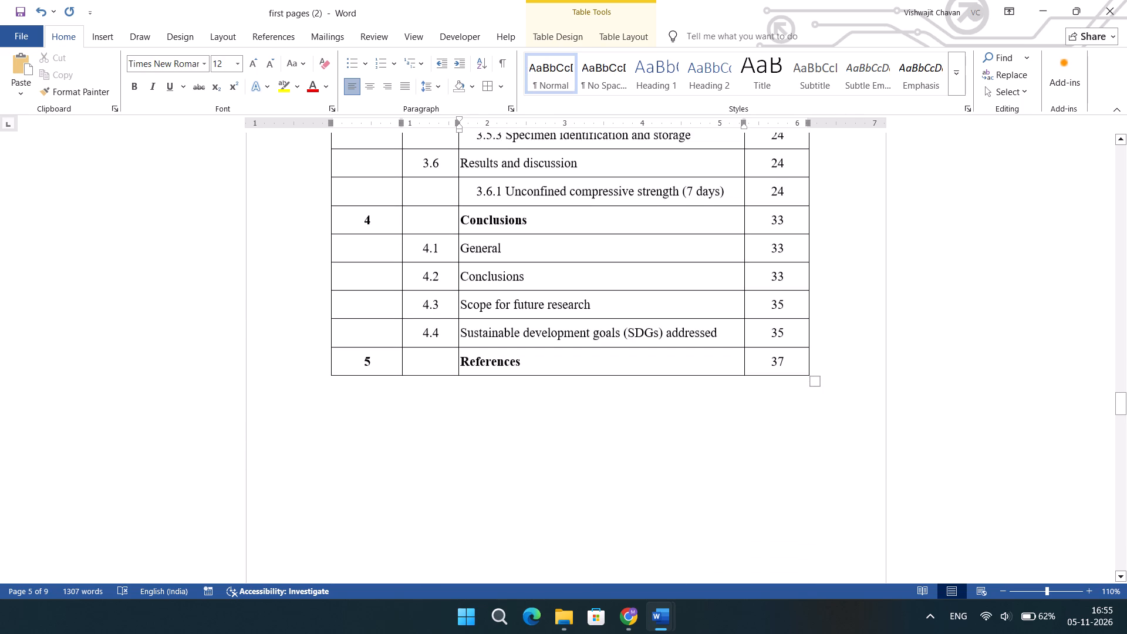
Remove all borders from the whole Contents table.
click(816, 382)
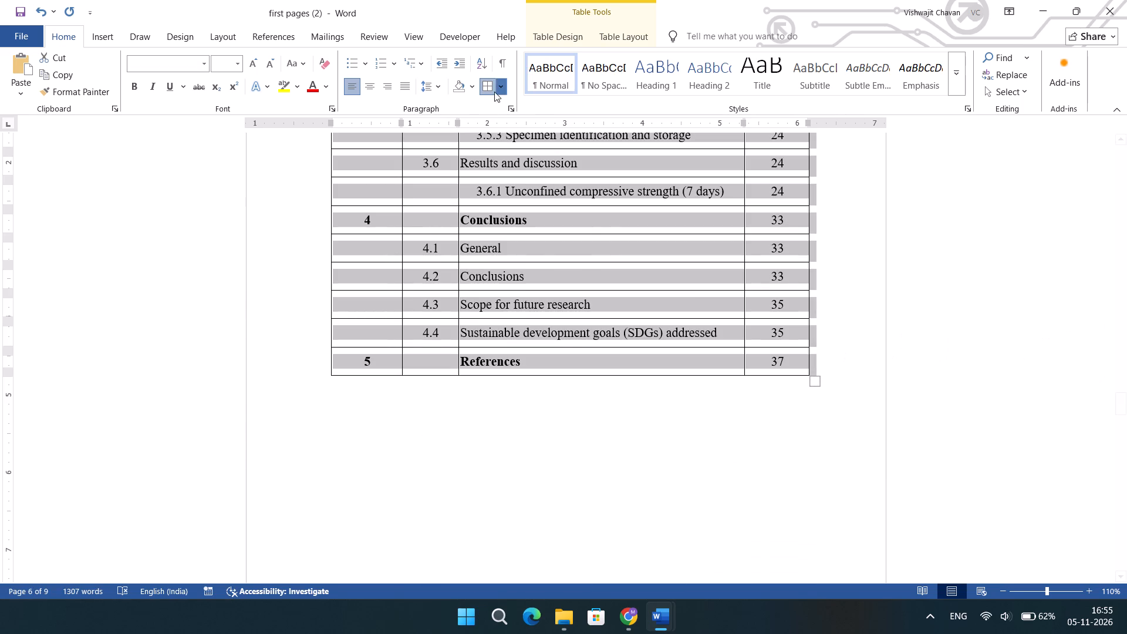
click(497, 88)
click(524, 177)
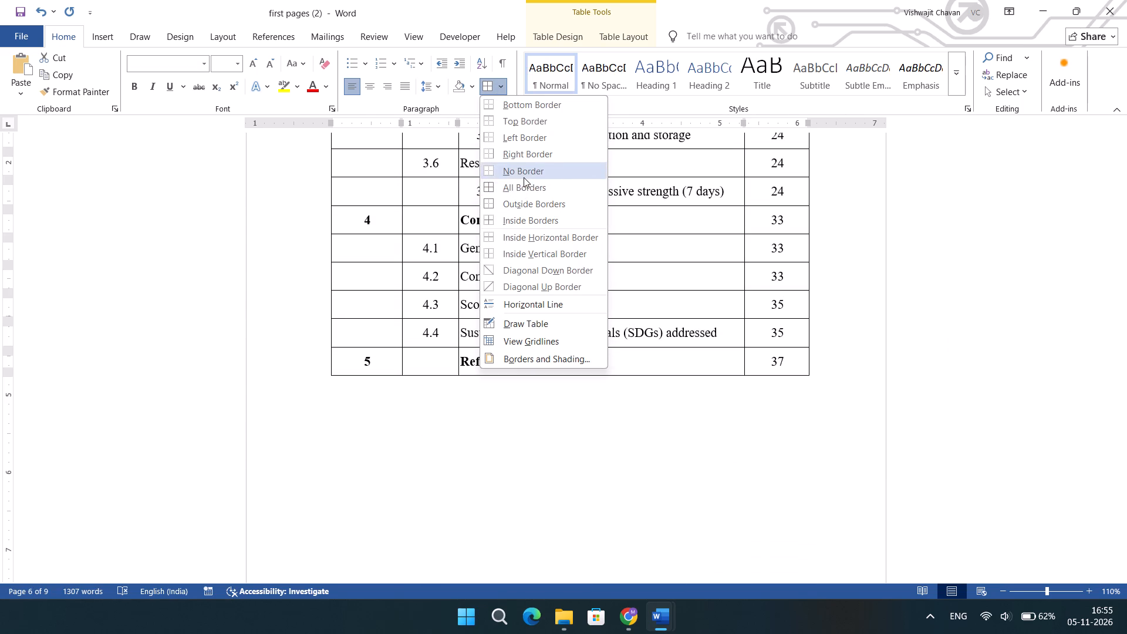
click(504, 89)
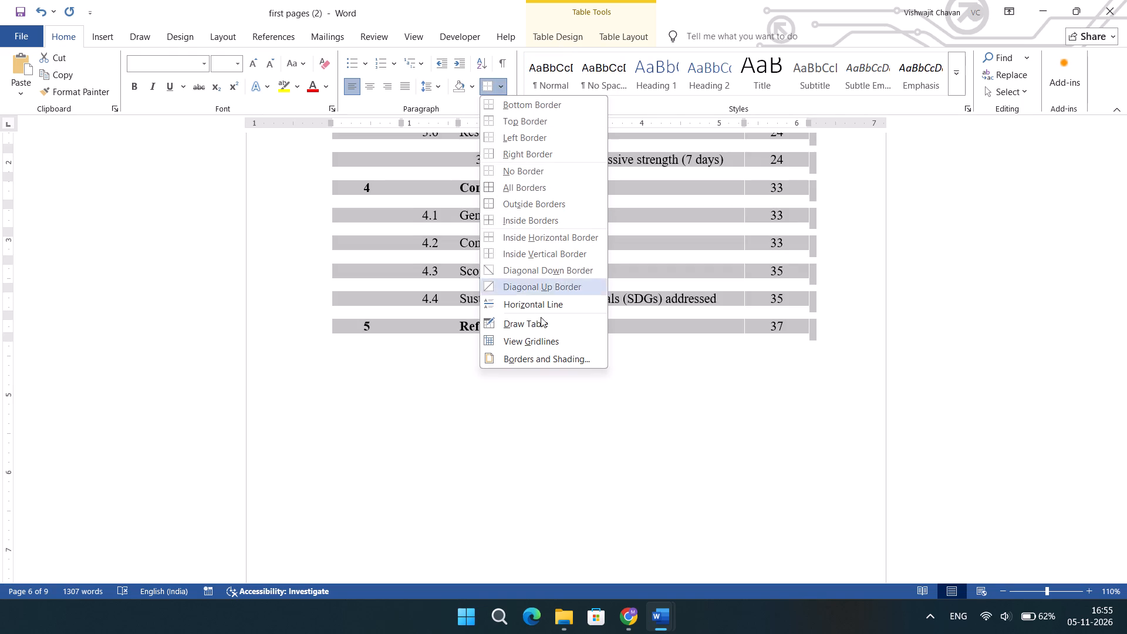
right_click(681, 325)
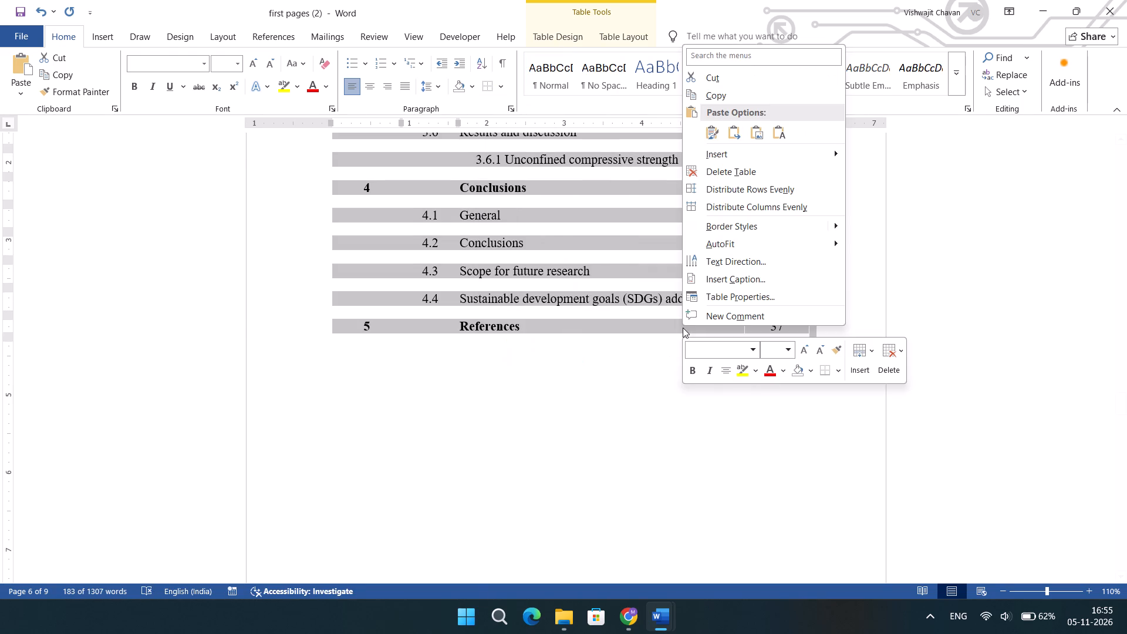
Set the spacing before and after paragraphs to 0 across the whole Contents table again.
click(438, 82)
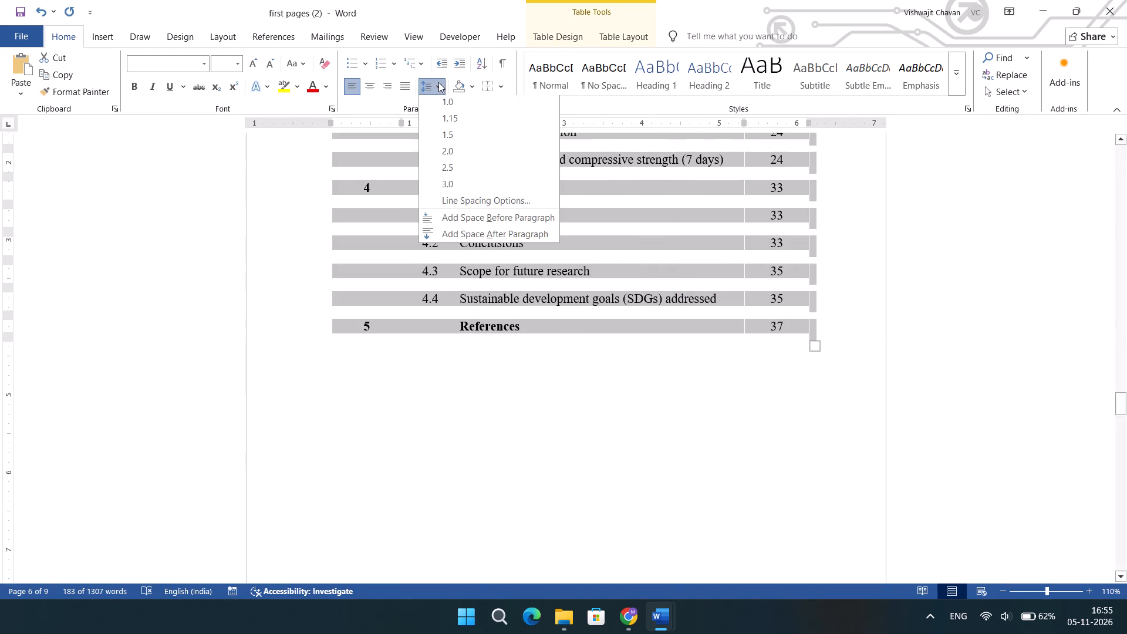
click(478, 207)
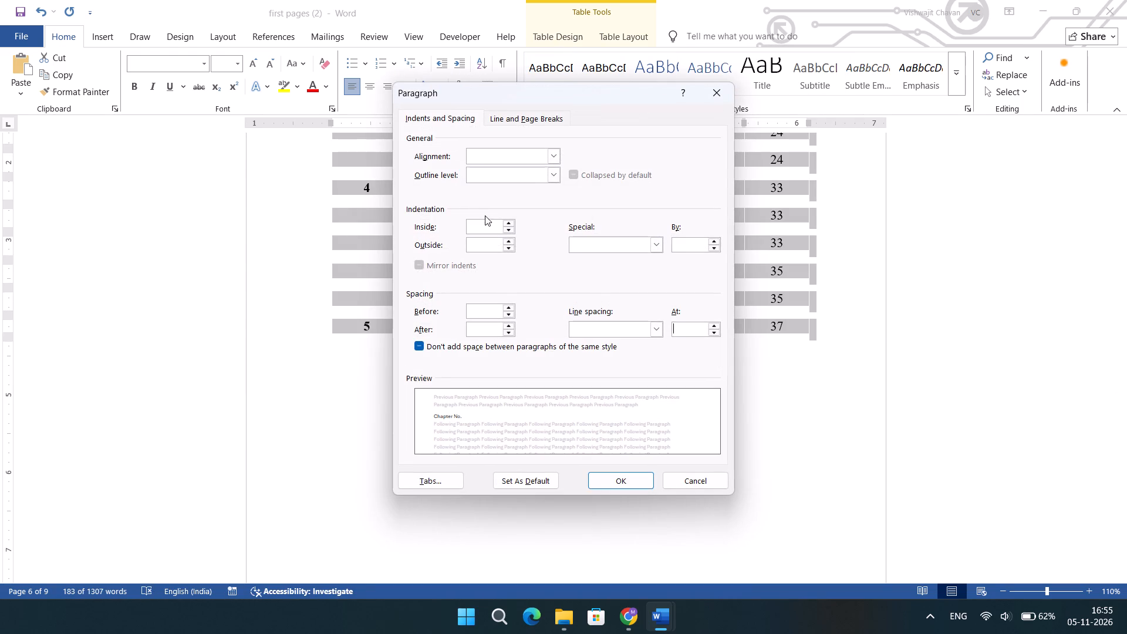
click(487, 310)
key(0)
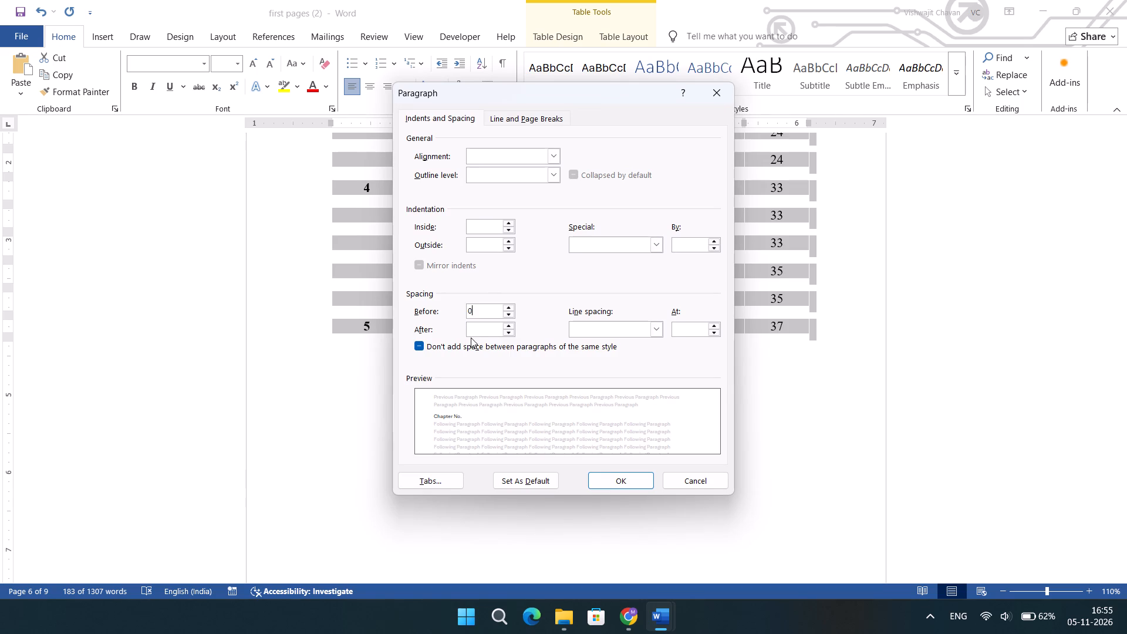
click(478, 328)
key(0)
click(604, 494)
click(609, 487)
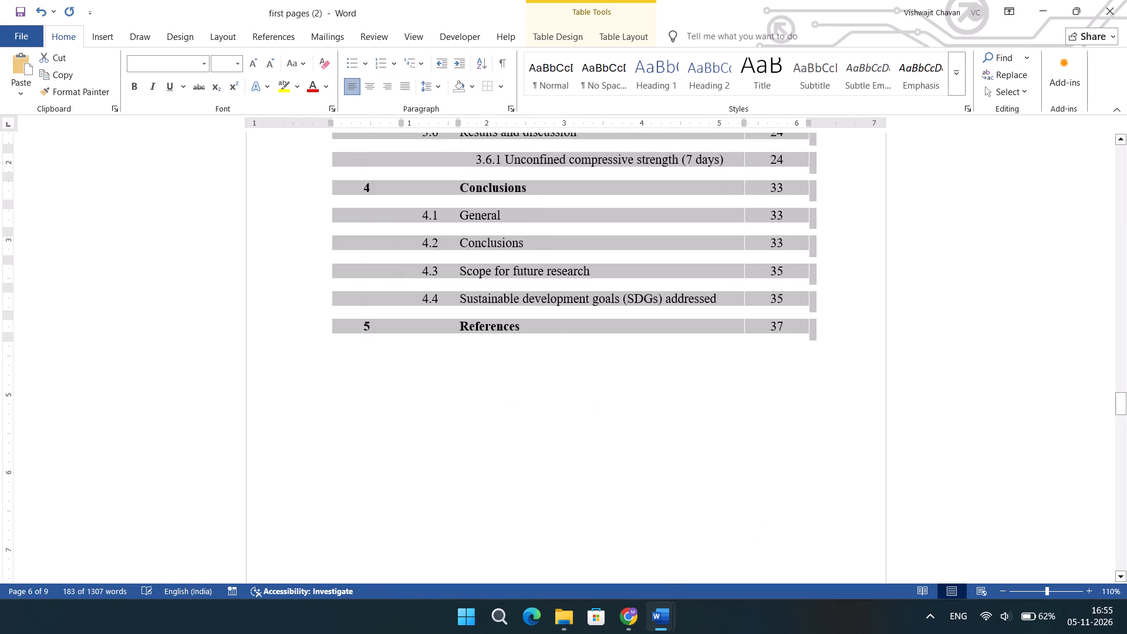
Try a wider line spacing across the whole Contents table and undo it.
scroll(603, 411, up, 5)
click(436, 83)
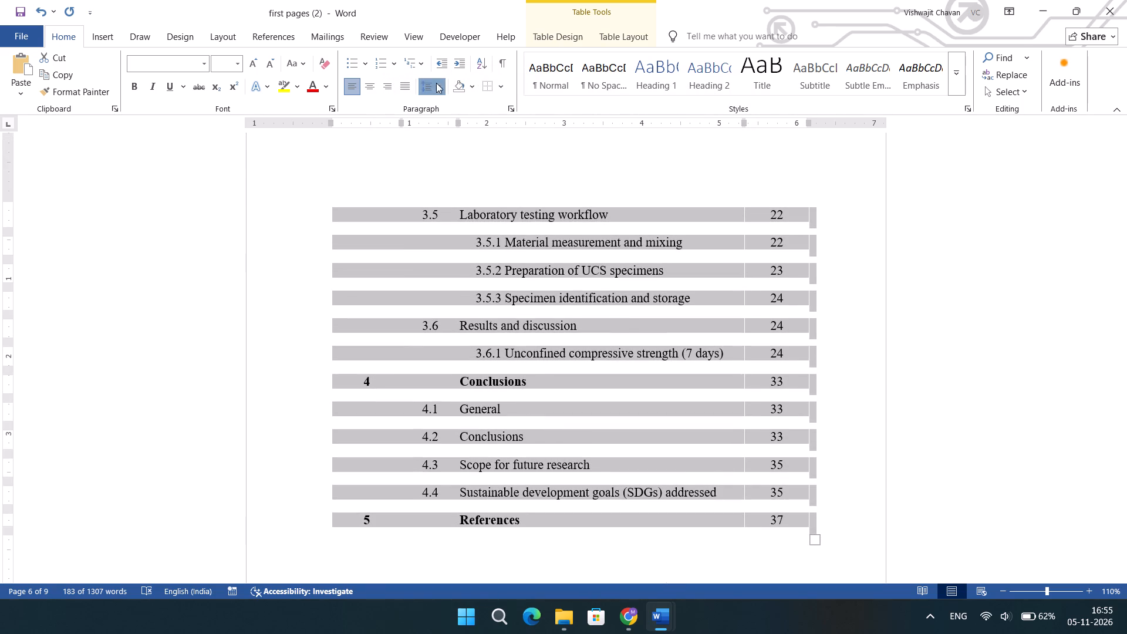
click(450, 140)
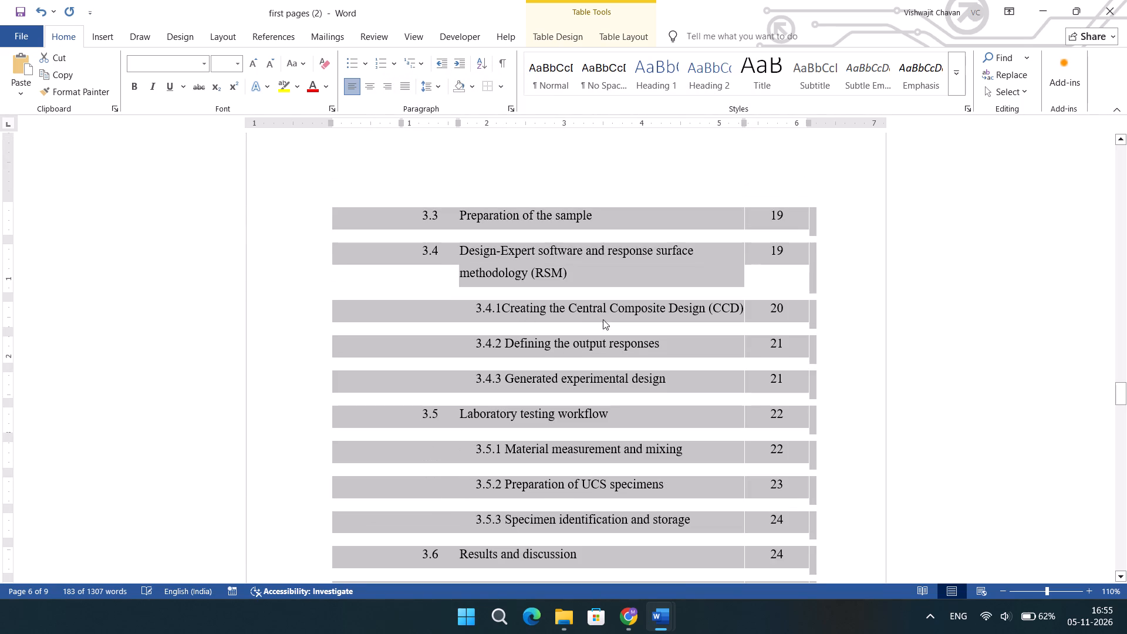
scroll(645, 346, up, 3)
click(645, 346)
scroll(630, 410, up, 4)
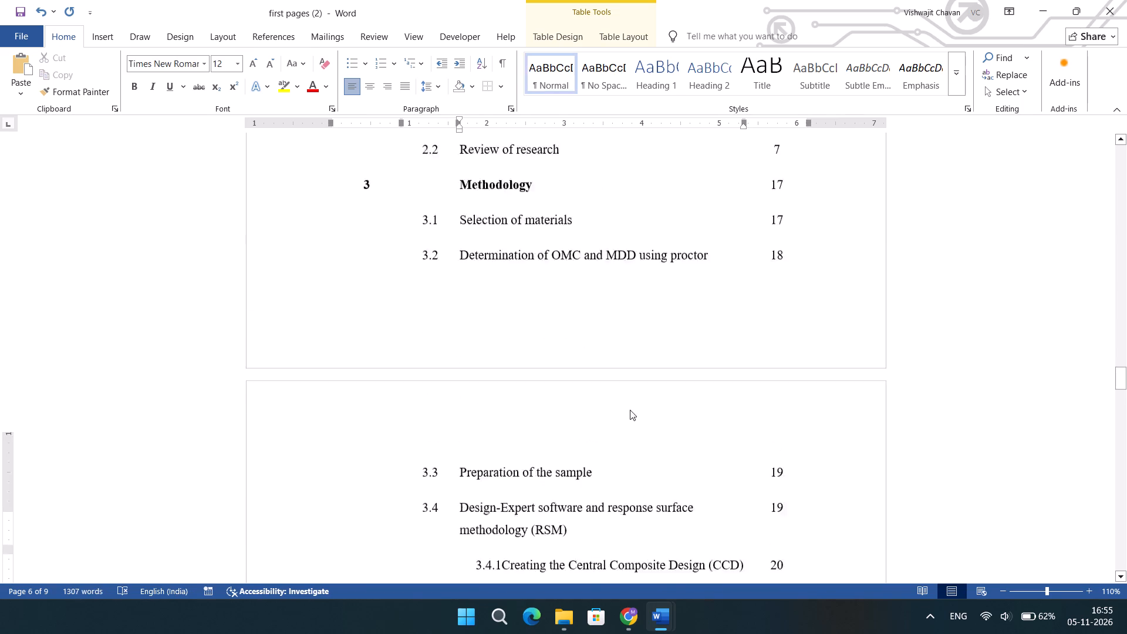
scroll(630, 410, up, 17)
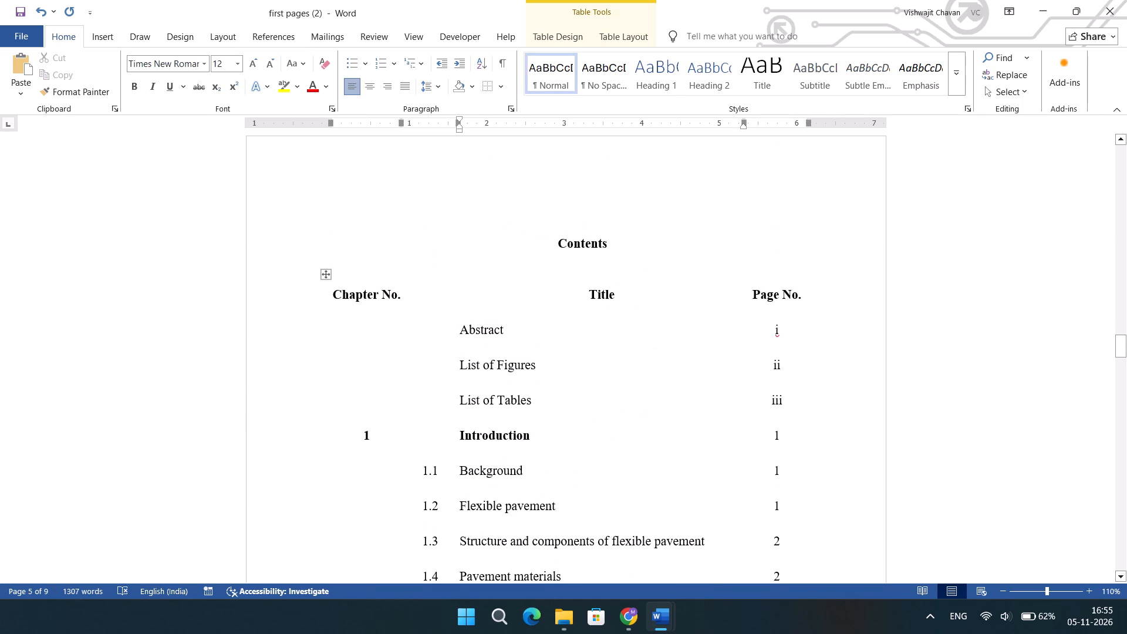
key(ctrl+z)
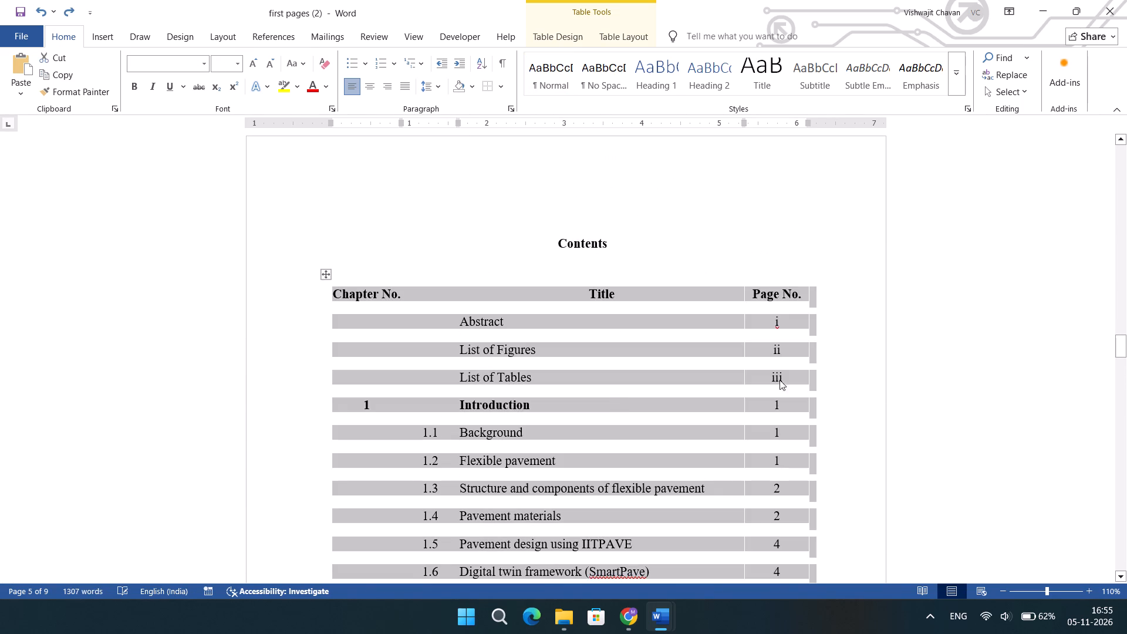
Examine the Contents table's rows and page flow from the List of Tables entry through References to the Abstract page.
click(931, 369)
scroll(676, 350, down, 9)
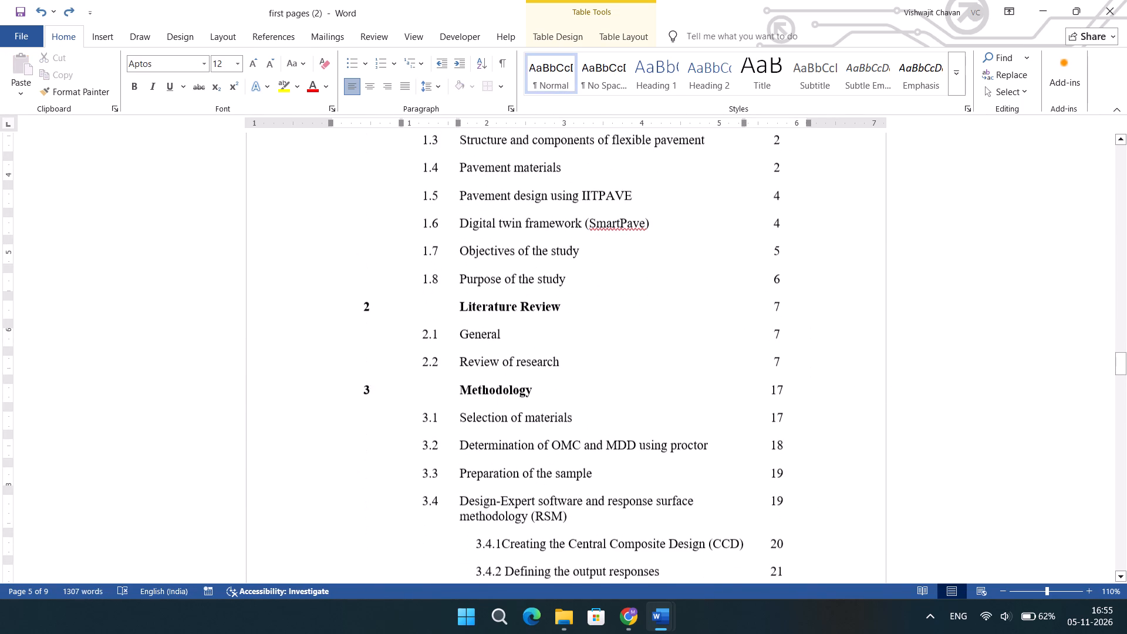
scroll(677, 347, down, 16)
scroll(677, 347, down, 5)
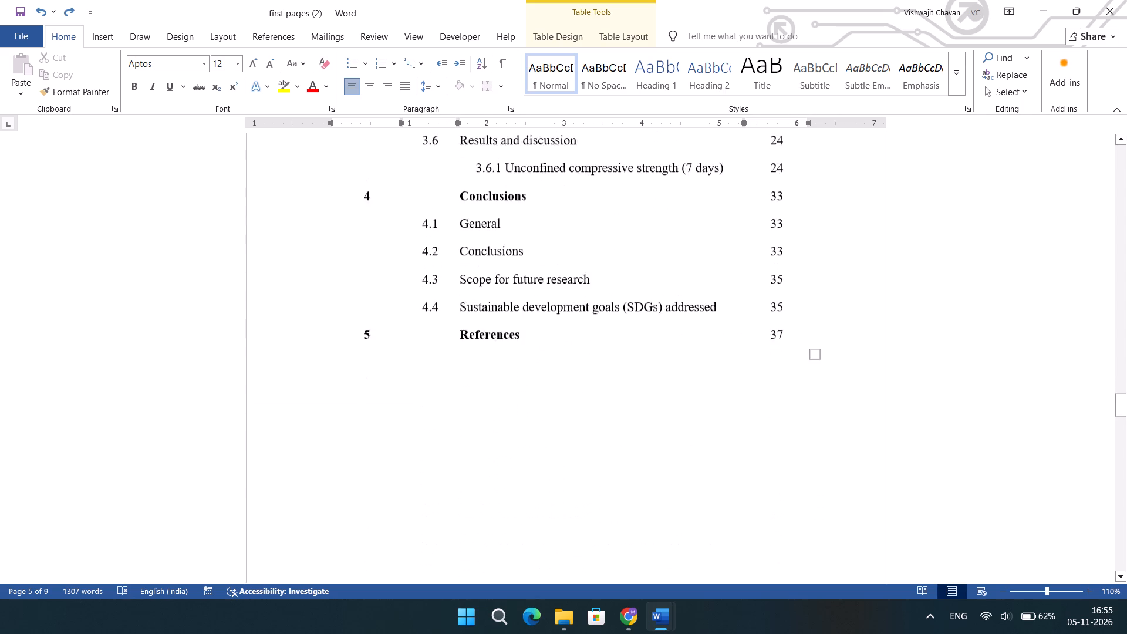
scroll(672, 347, down, 18)
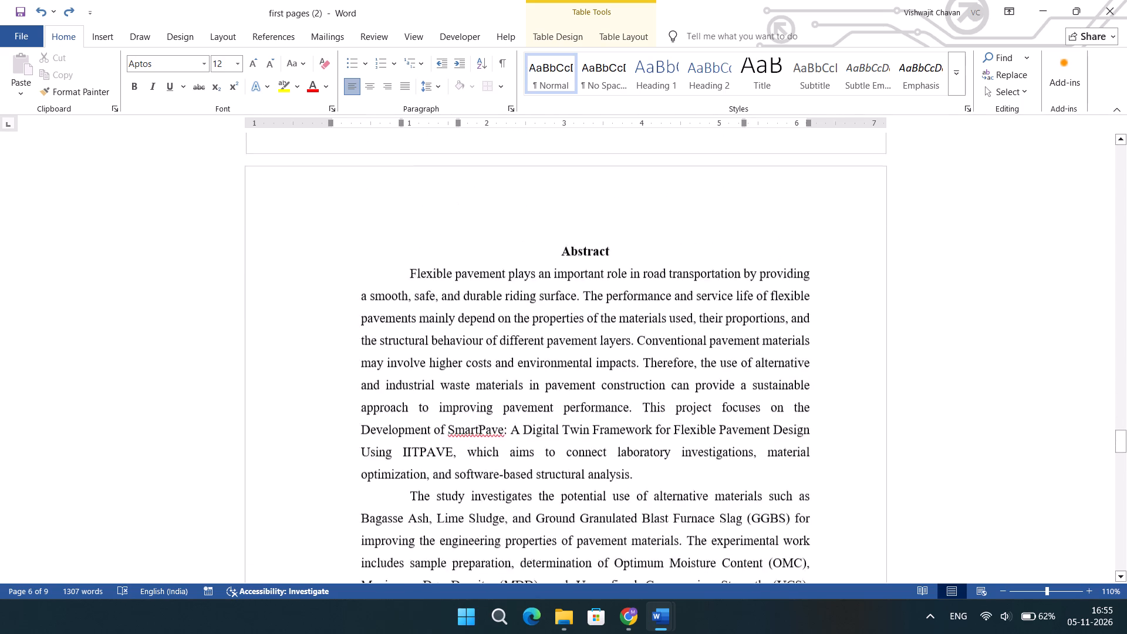
Merge the Abstract's second paragraph, starting "The study investigates", into the end of its first paragraph.
click(407, 205)
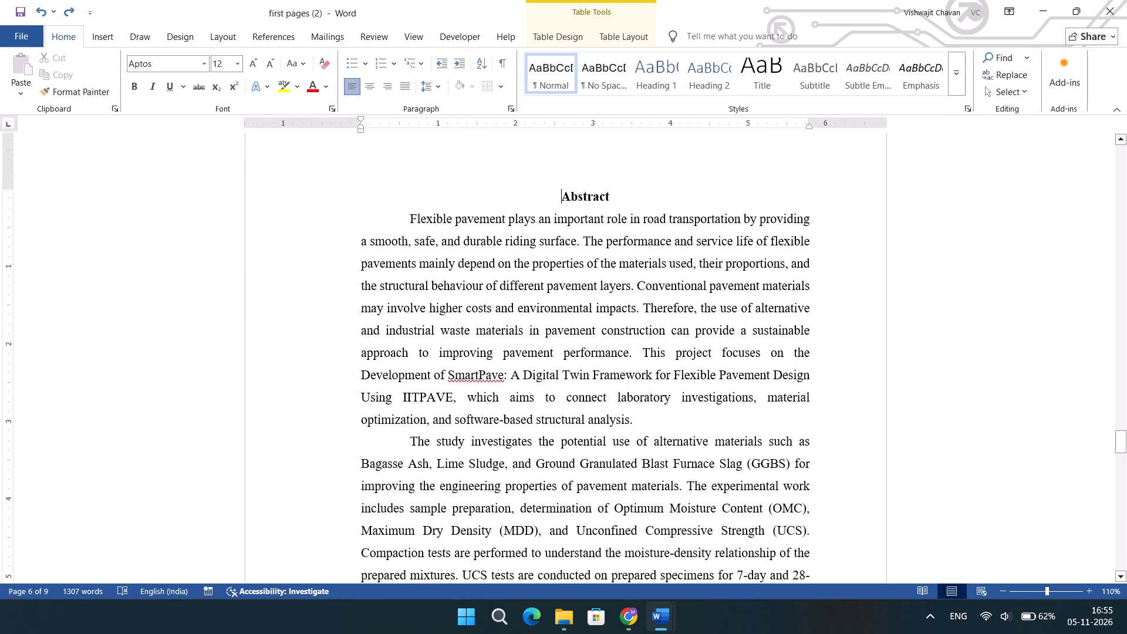
click(416, 218)
click(407, 217)
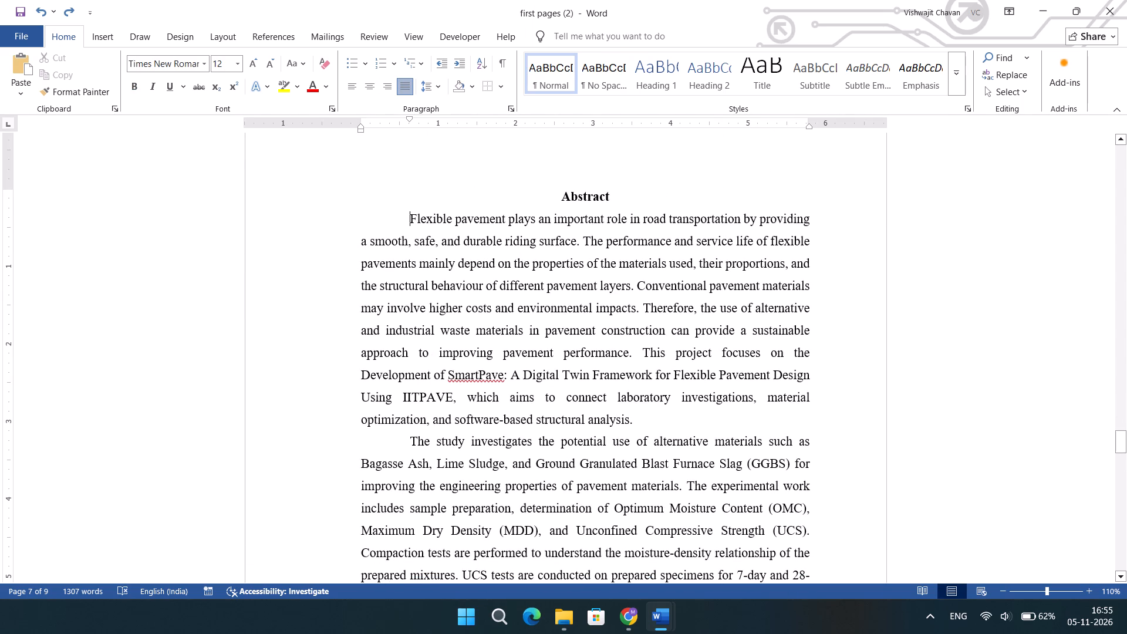
click(407, 435)
key(BackSpace)
key(BackSpace)
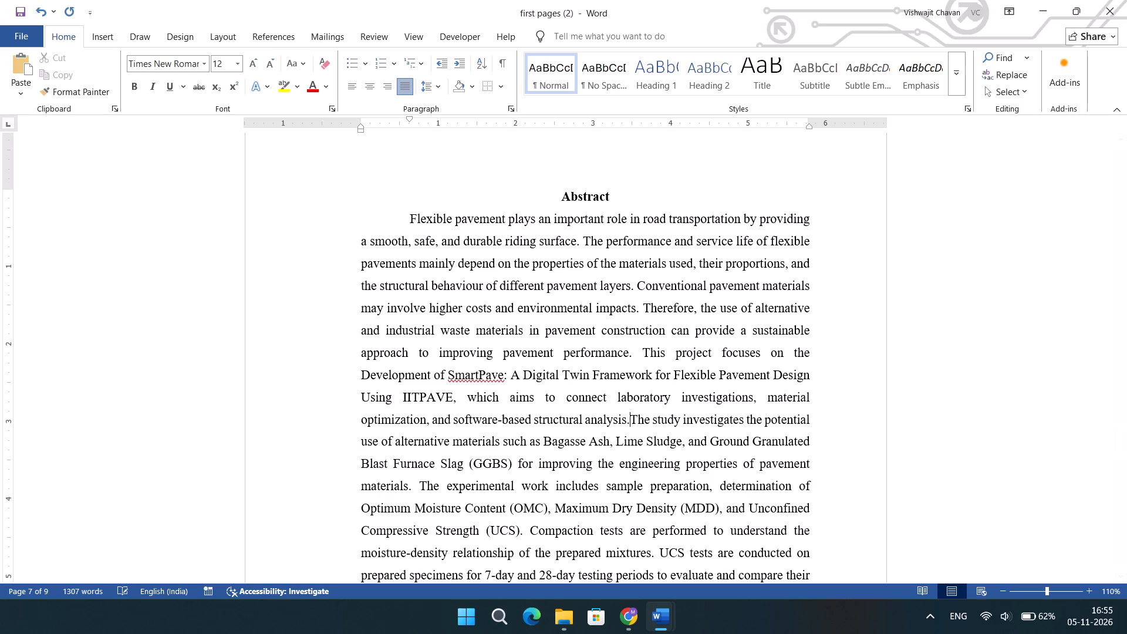
key(n)
Insert a page break before the "List of Figures" heading that follows the Abstract.
scroll(450, 435, down, 11)
scroll(457, 426, up, 3)
scroll(418, 363, down, 5)
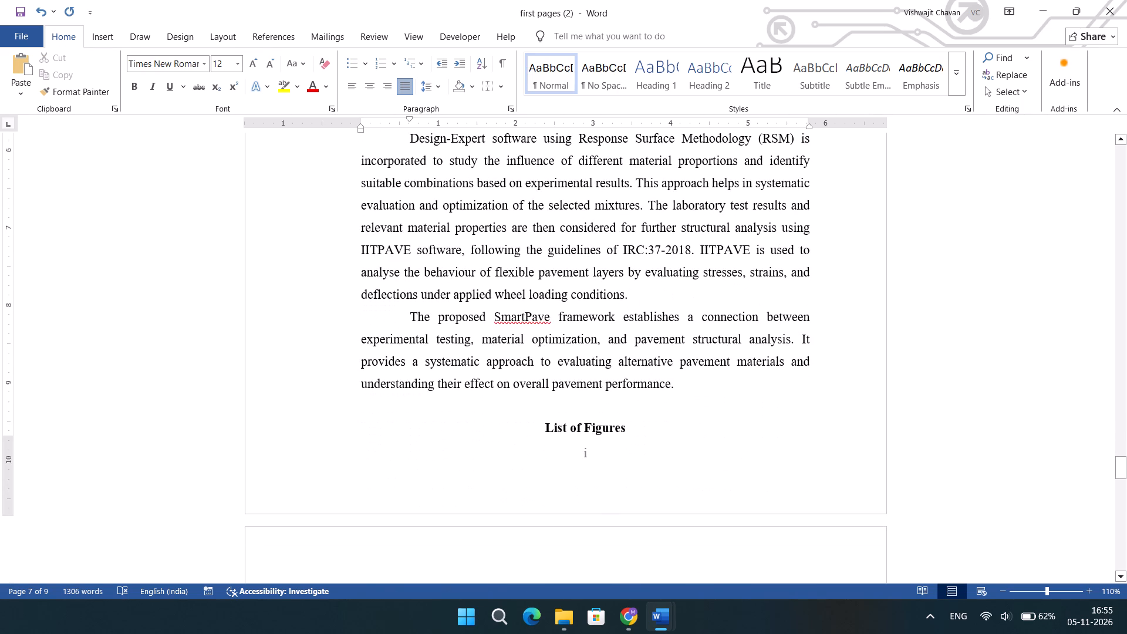
click(544, 433)
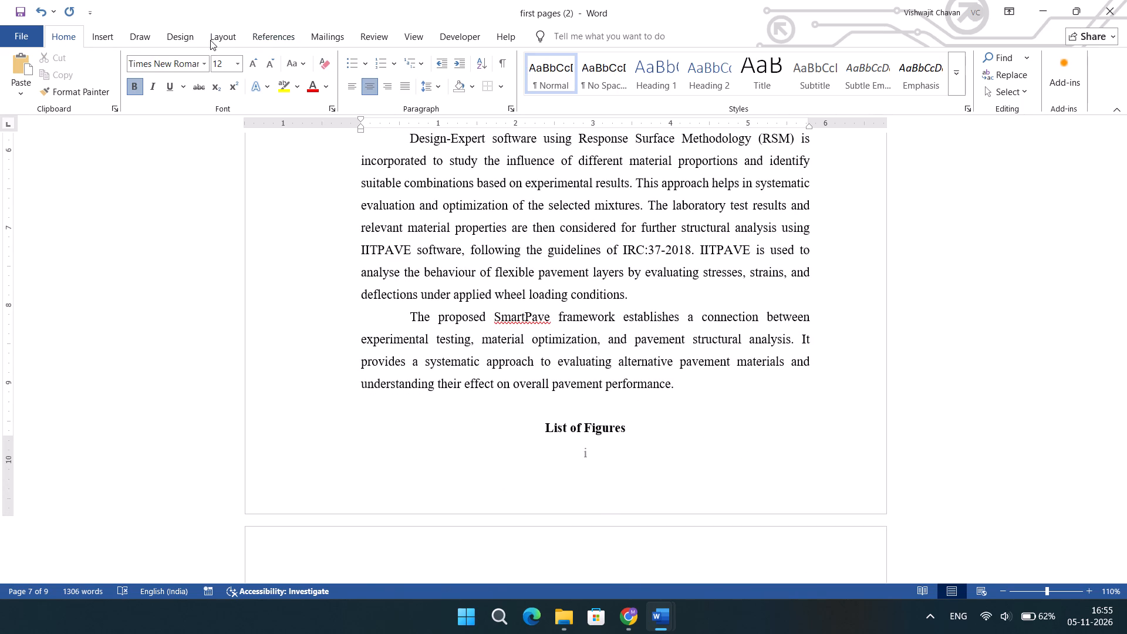
click(212, 40)
click(211, 57)
click(200, 63)
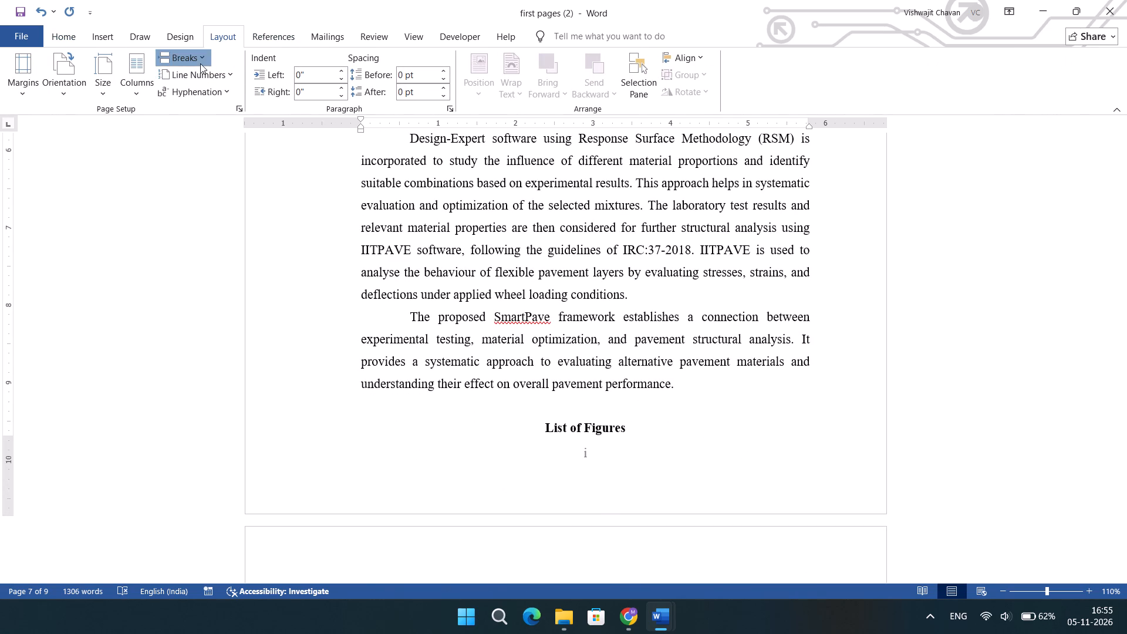
click(204, 96)
Merge the Abstract's last paragraph, starting "The proposed SmartPave", into the preceding paragraph with a space between the sentences.
scroll(482, 311, up, 7)
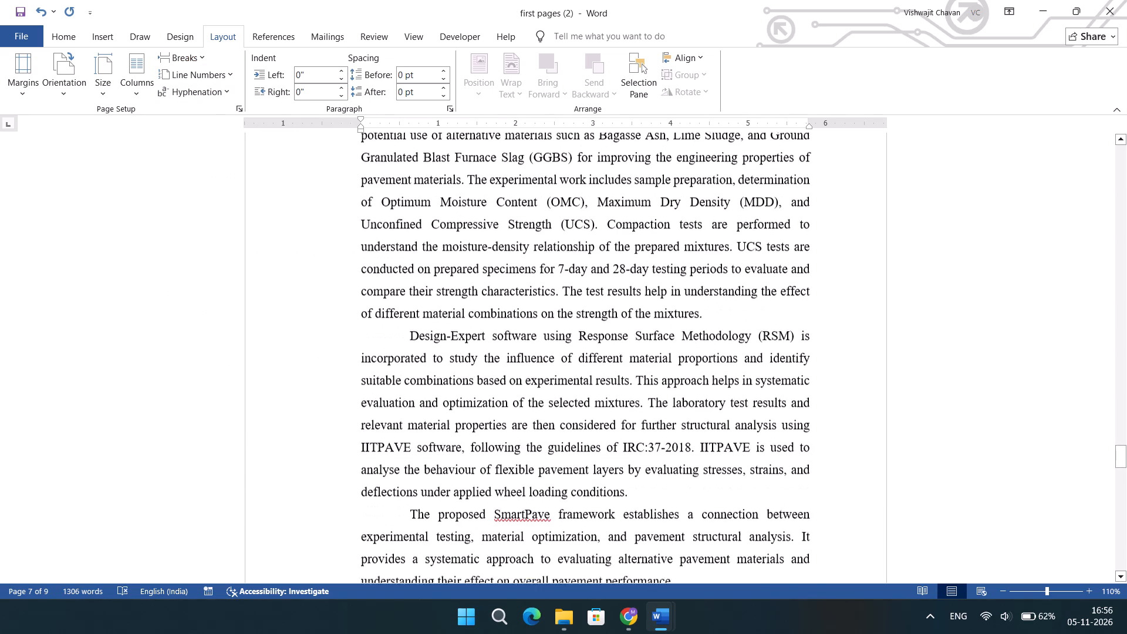
click(404, 354)
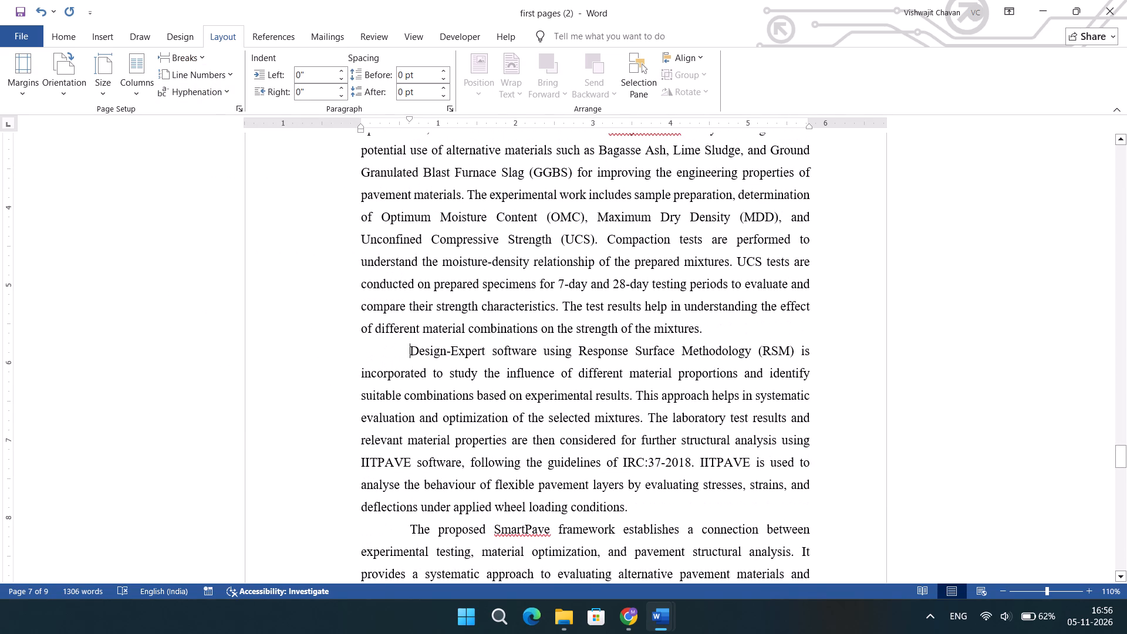
scroll(381, 440, down, 3)
click(391, 404)
click(391, 416)
key(BackSpace)
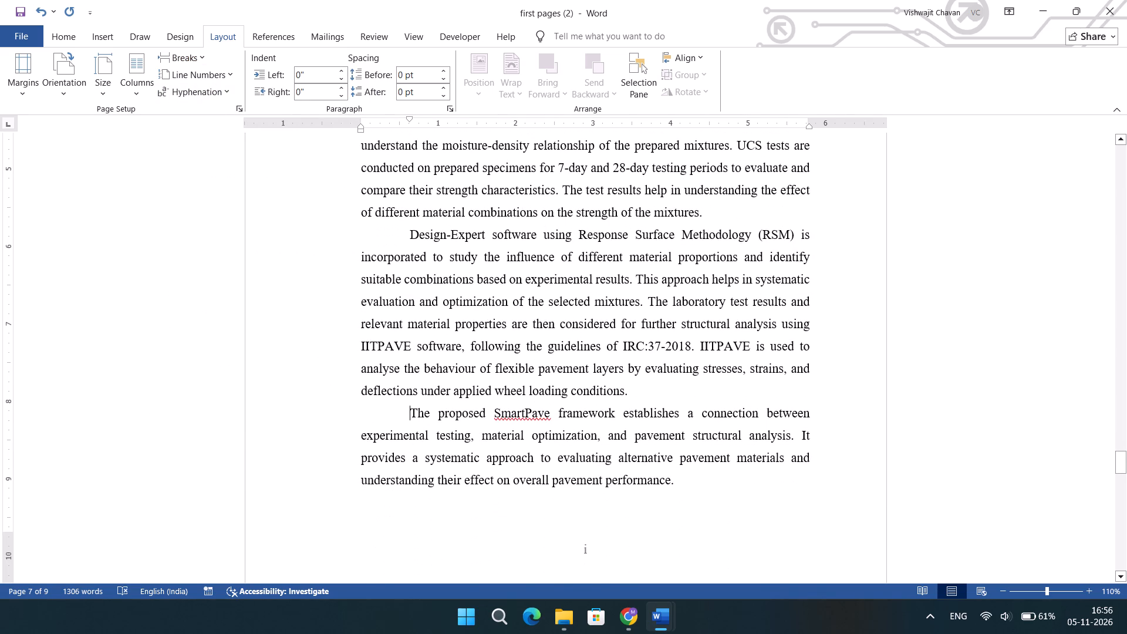
key(BackSpace)
key(n)
key(BackSpace)
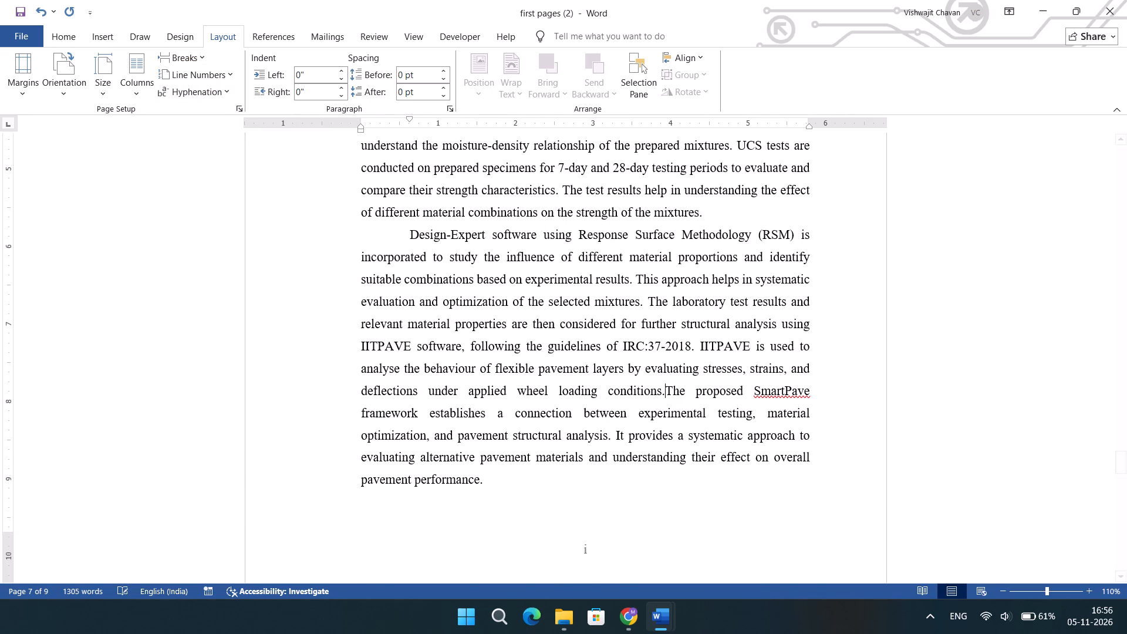
key(space)
Examine the page layout from the end of the Abstract through the List of Figures to the List of Tables heading.
scroll(487, 402, down, 3)
click(508, 390)
scroll(508, 390, down, 4)
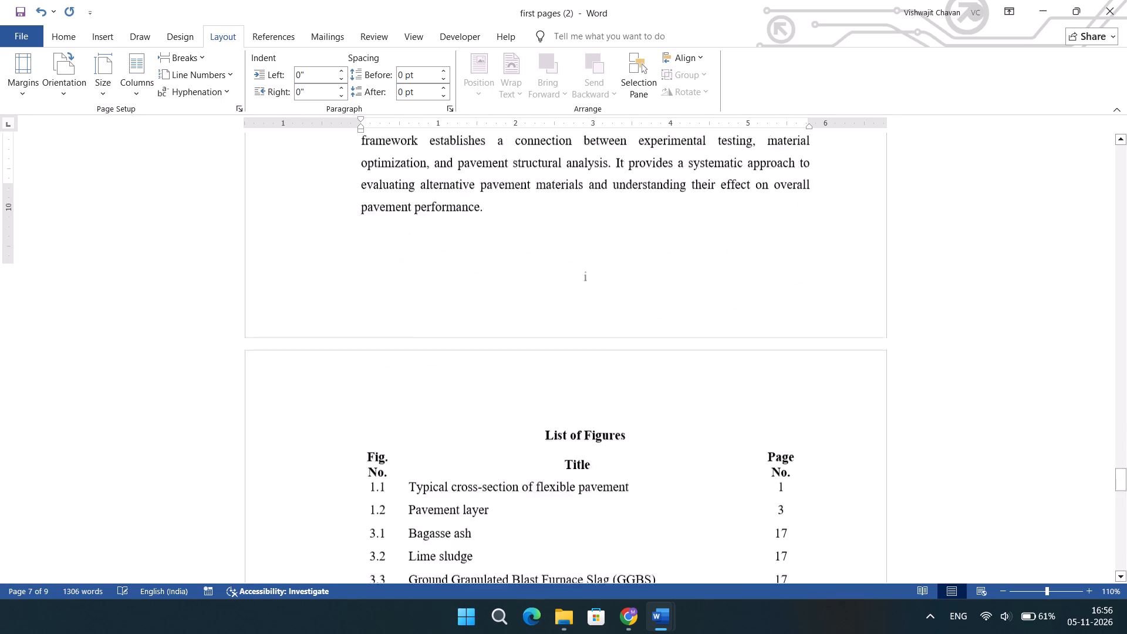
scroll(508, 392, down, 7)
scroll(510, 392, up, 15)
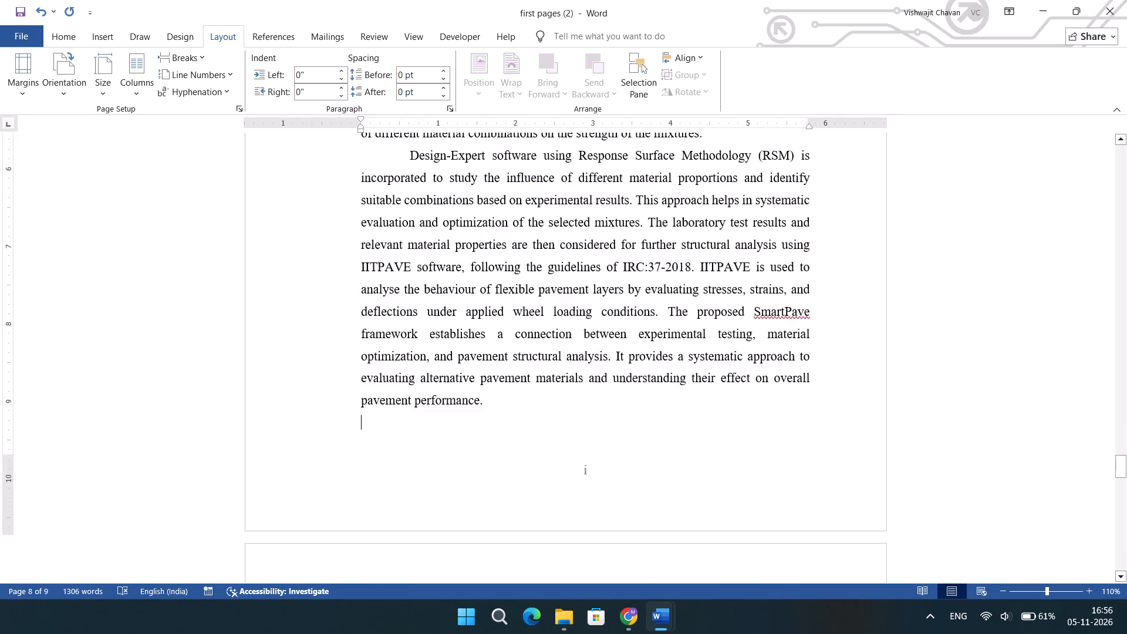
scroll(510, 392, up, 3)
scroll(510, 392, down, 20)
scroll(510, 392, down, 8)
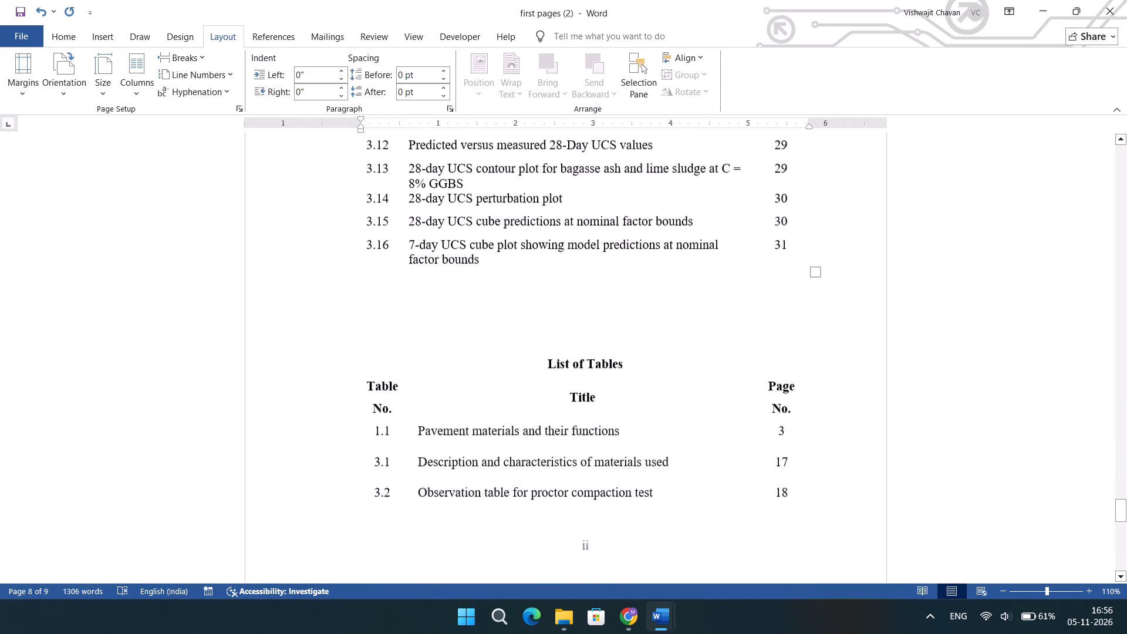
scroll(510, 392, up, 13)
scroll(510, 392, down, 14)
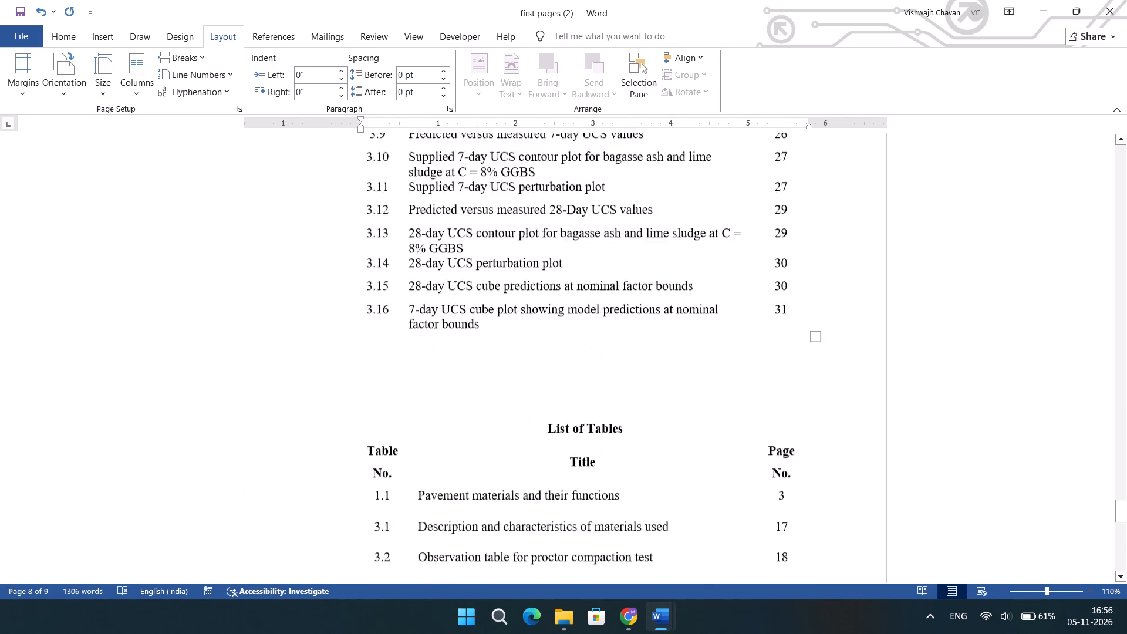
Insert a page break before the "List of Tables" heading.
scroll(510, 392, down, 1)
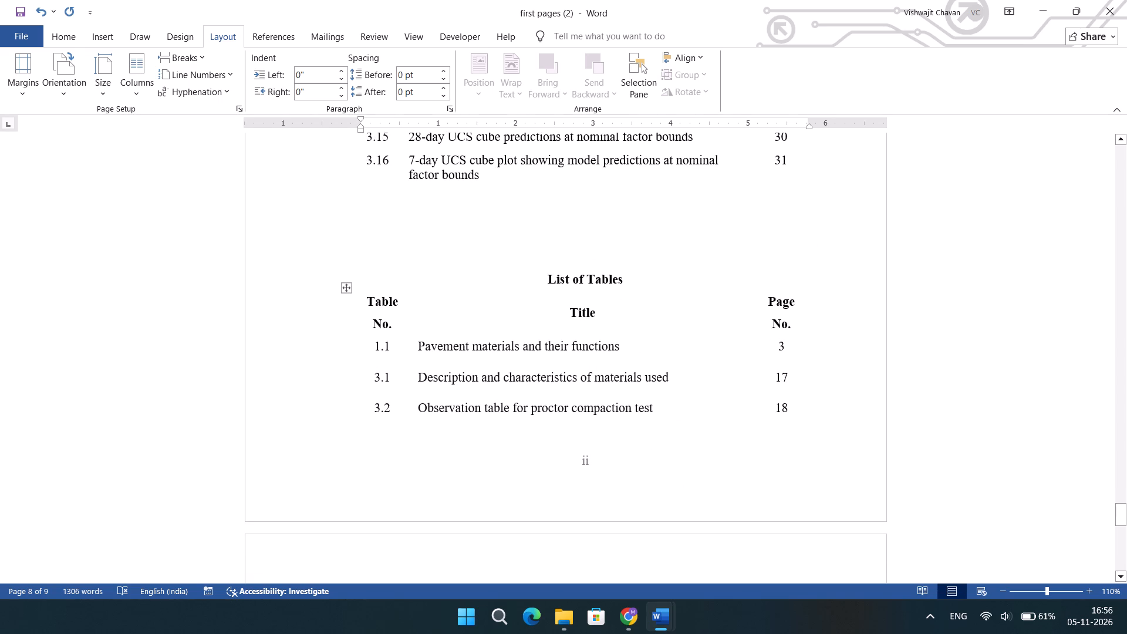
click(499, 272)
click(191, 56)
click(200, 93)
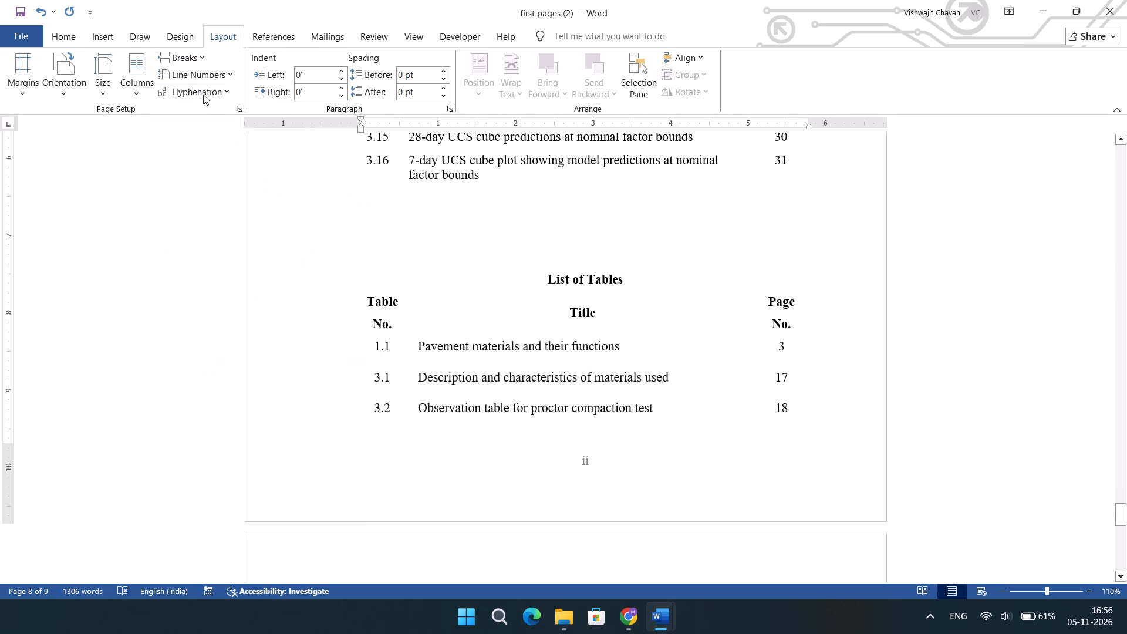
Change the "Title" column header of the List of Tables to "Caption".
scroll(437, 314, down, 14)
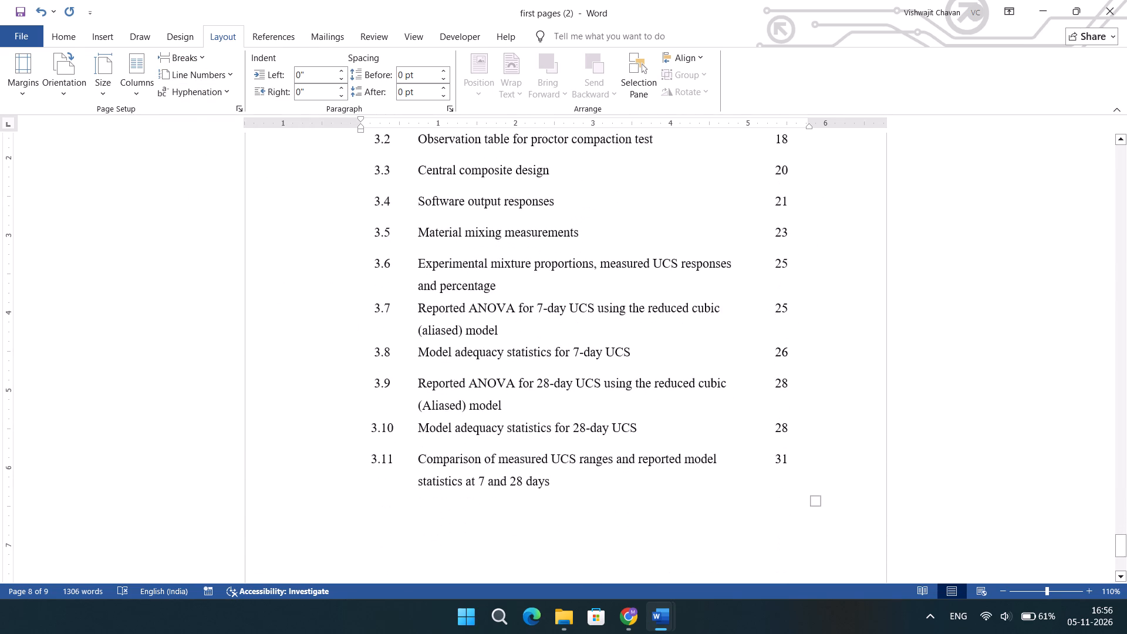
scroll(440, 321, up, 5)
drag(569, 242, 602, 235)
text(Cap)
text(tiom)
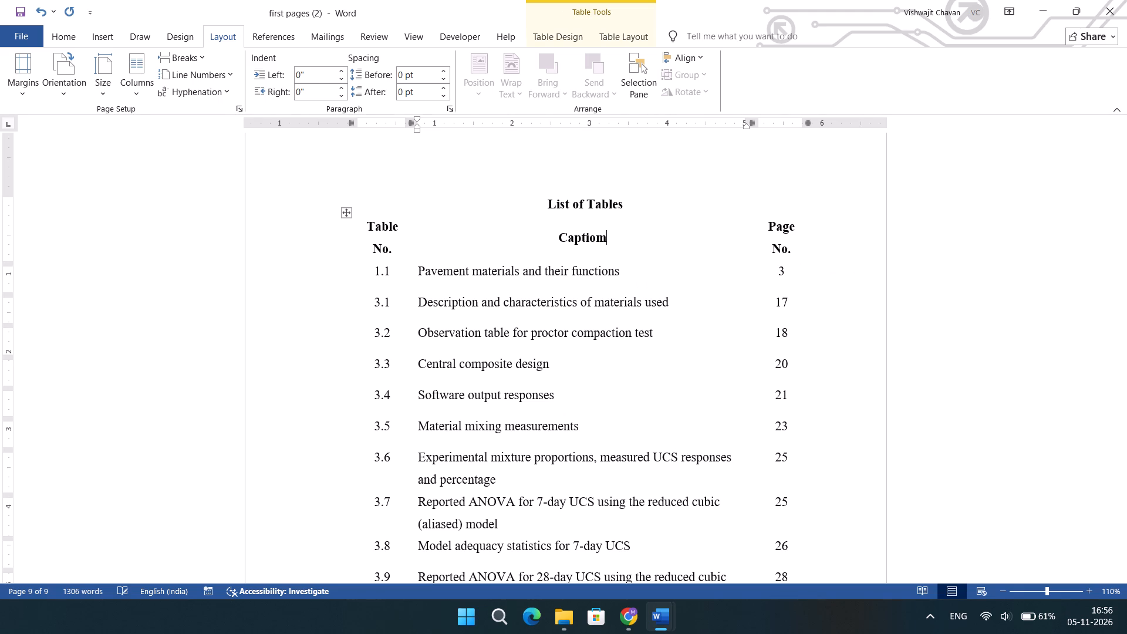
key(BackSpace)
key(n)
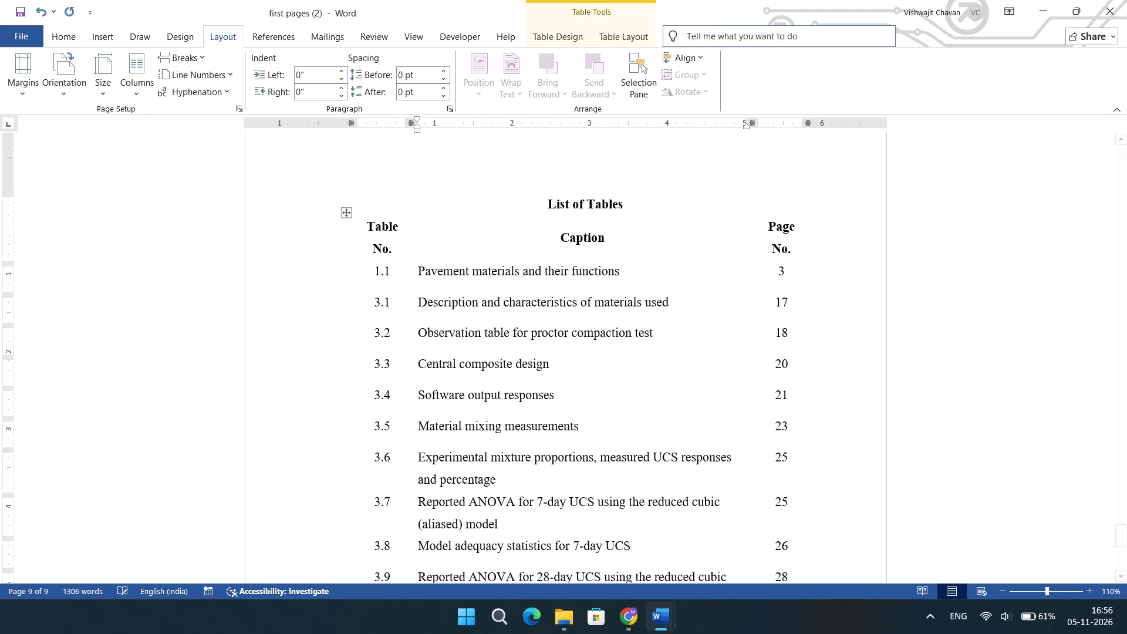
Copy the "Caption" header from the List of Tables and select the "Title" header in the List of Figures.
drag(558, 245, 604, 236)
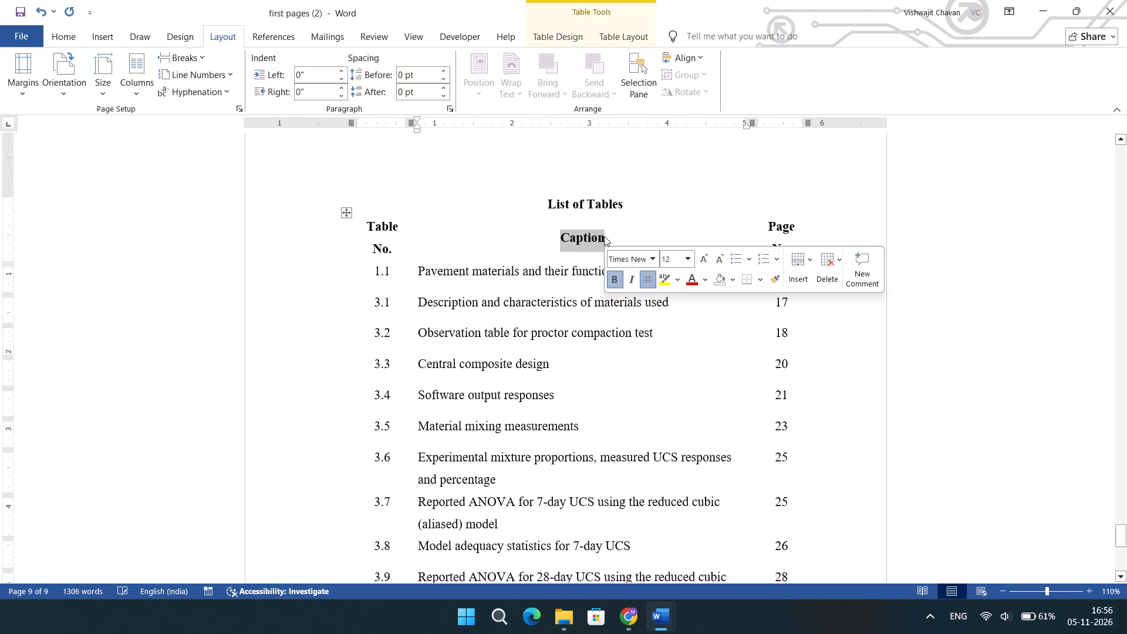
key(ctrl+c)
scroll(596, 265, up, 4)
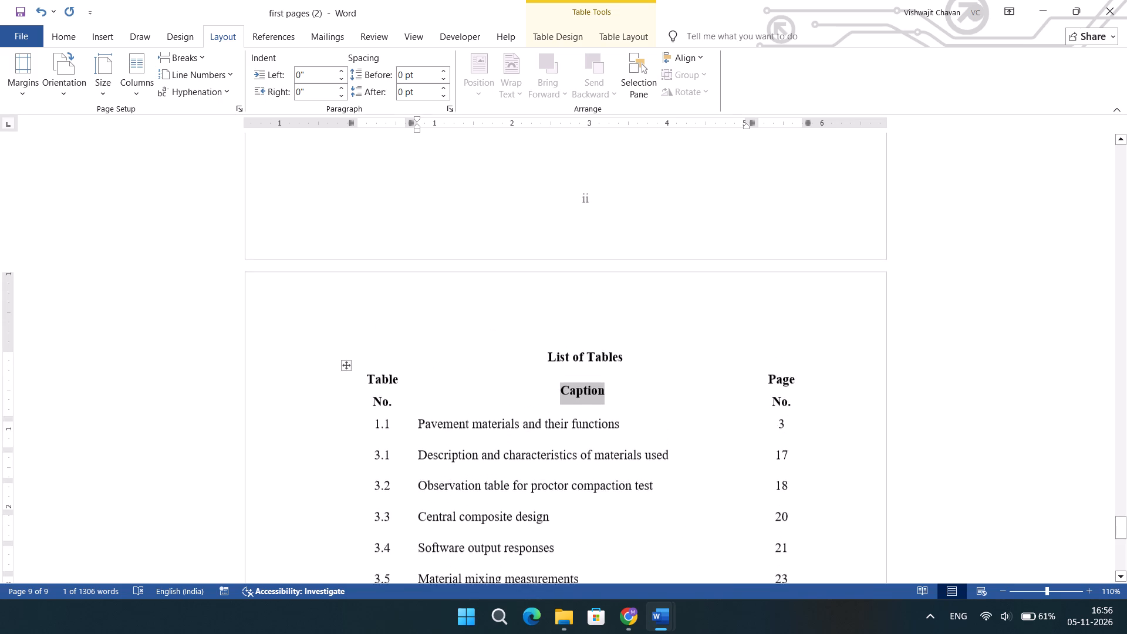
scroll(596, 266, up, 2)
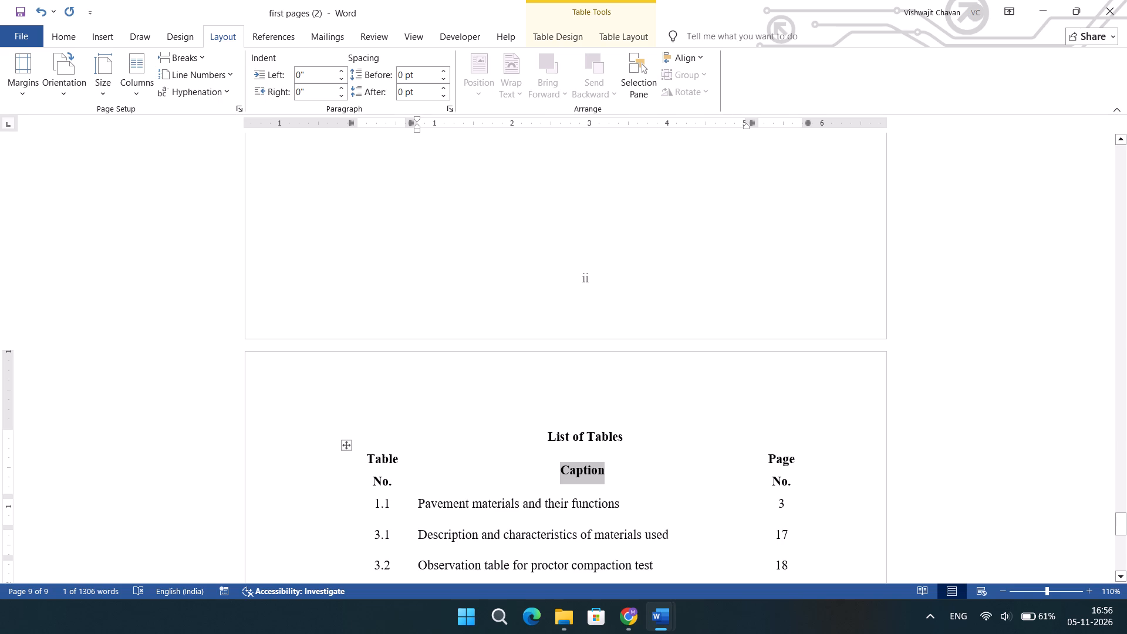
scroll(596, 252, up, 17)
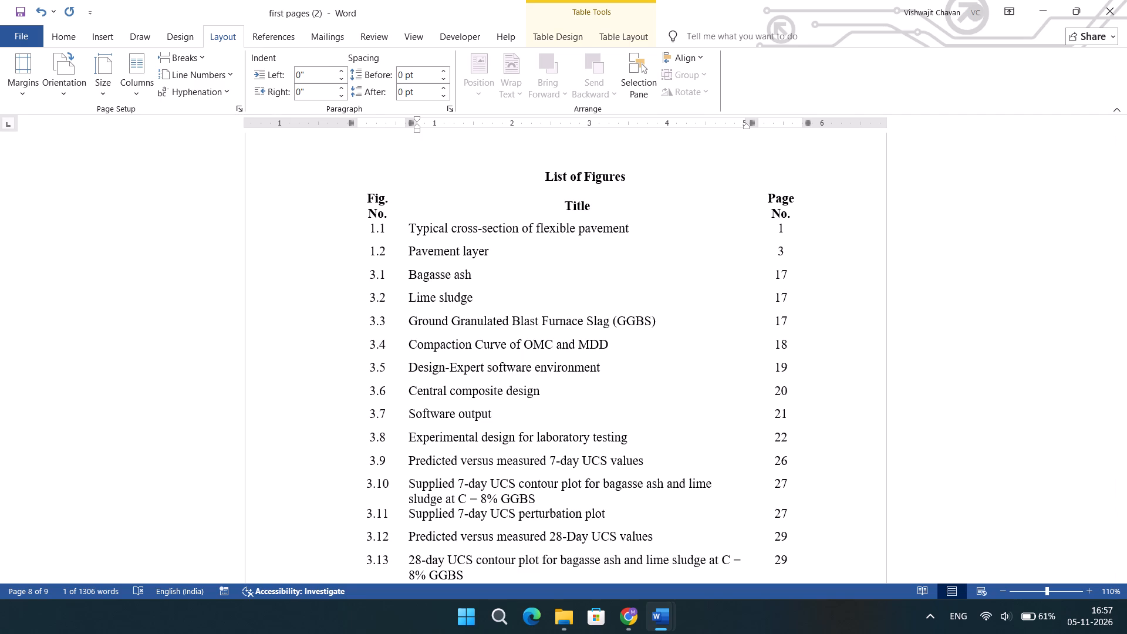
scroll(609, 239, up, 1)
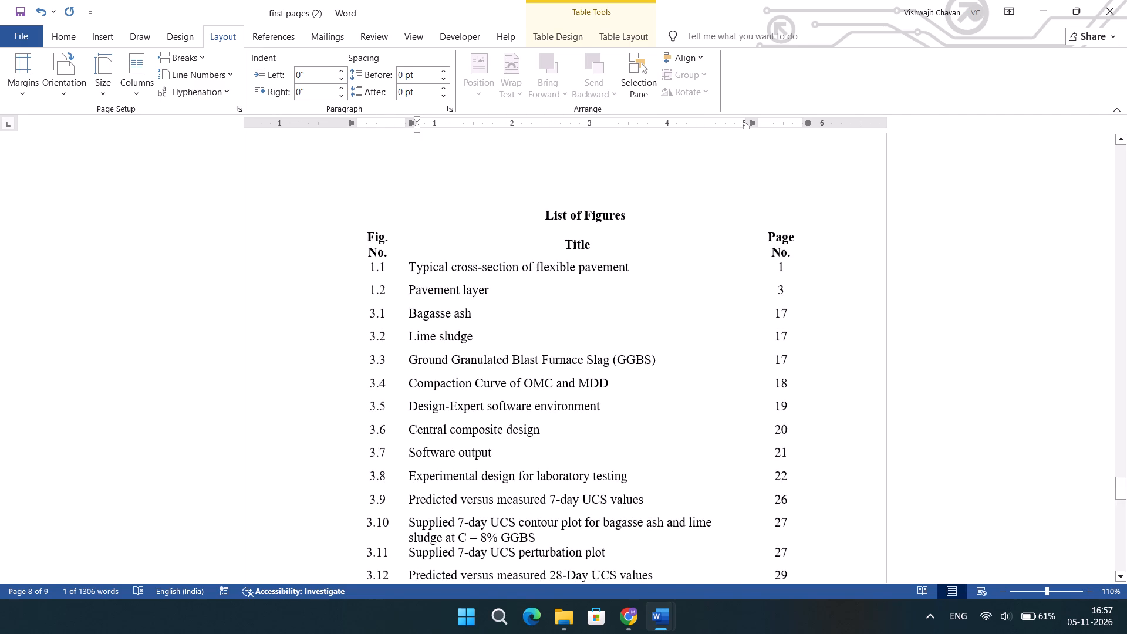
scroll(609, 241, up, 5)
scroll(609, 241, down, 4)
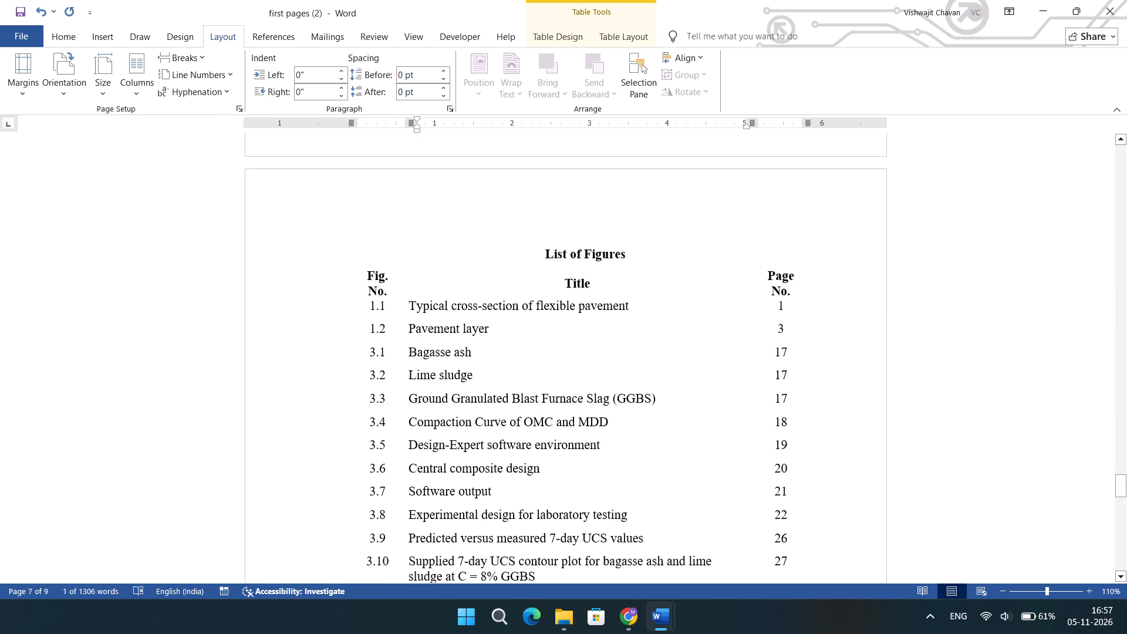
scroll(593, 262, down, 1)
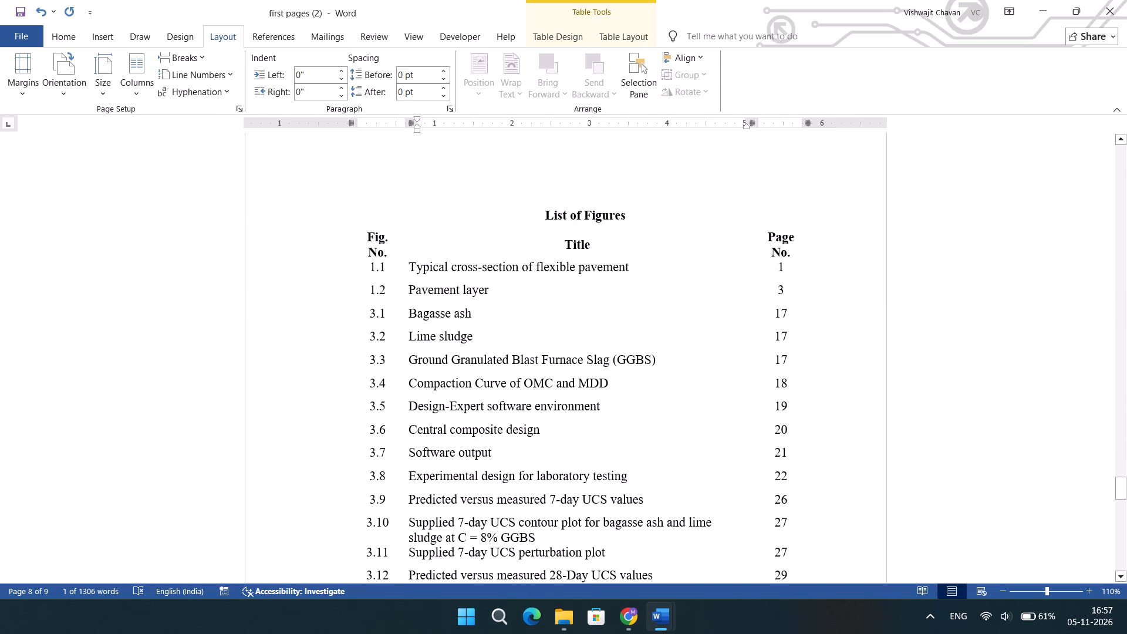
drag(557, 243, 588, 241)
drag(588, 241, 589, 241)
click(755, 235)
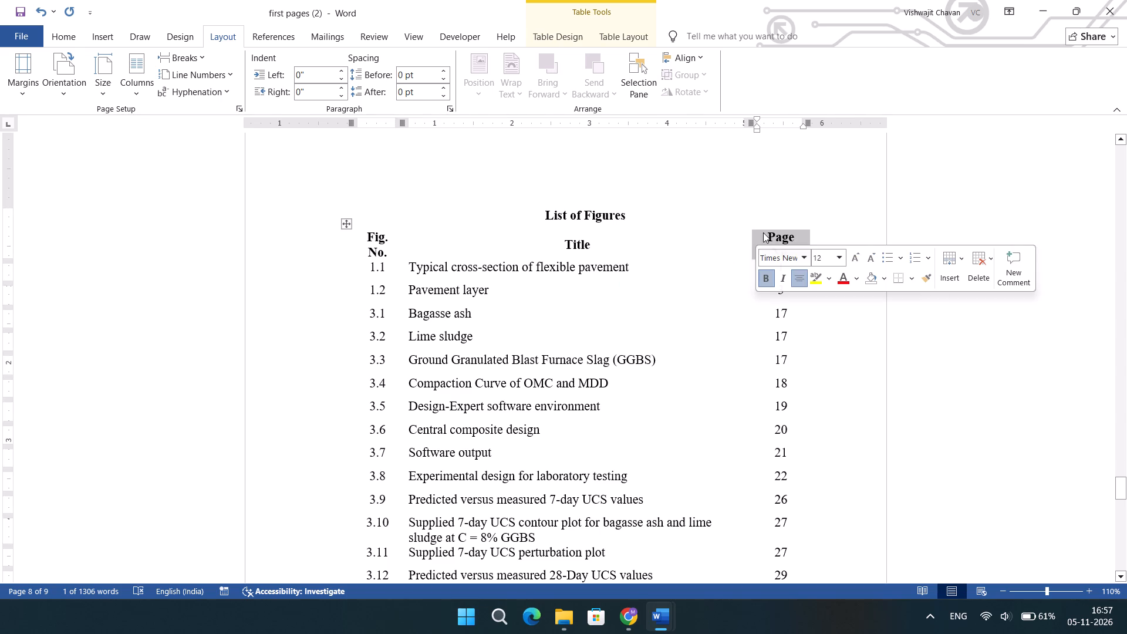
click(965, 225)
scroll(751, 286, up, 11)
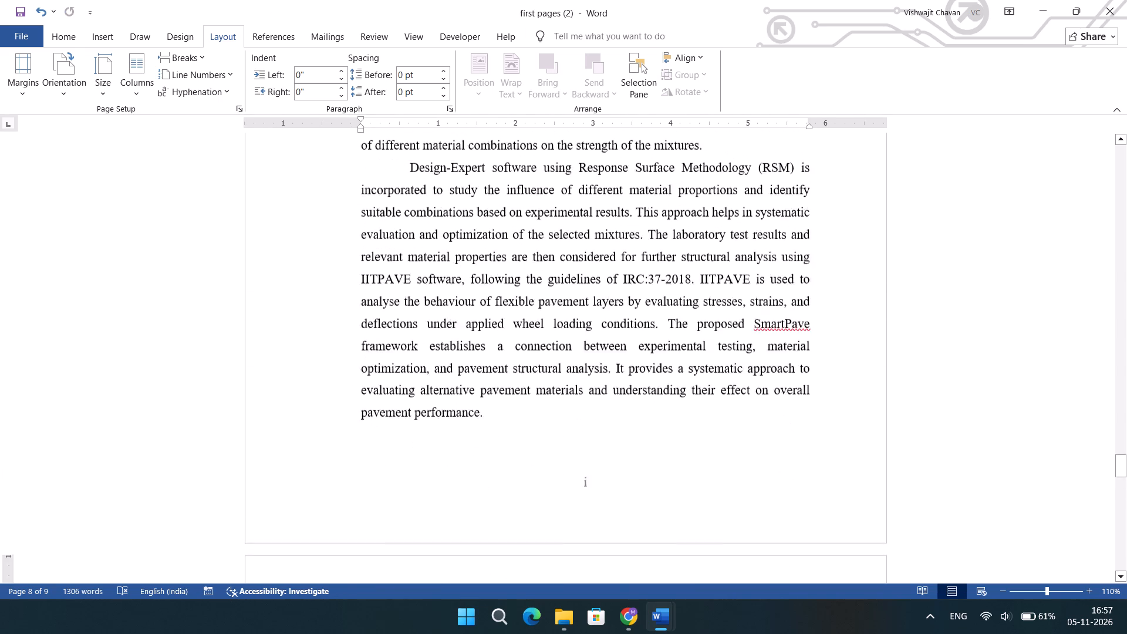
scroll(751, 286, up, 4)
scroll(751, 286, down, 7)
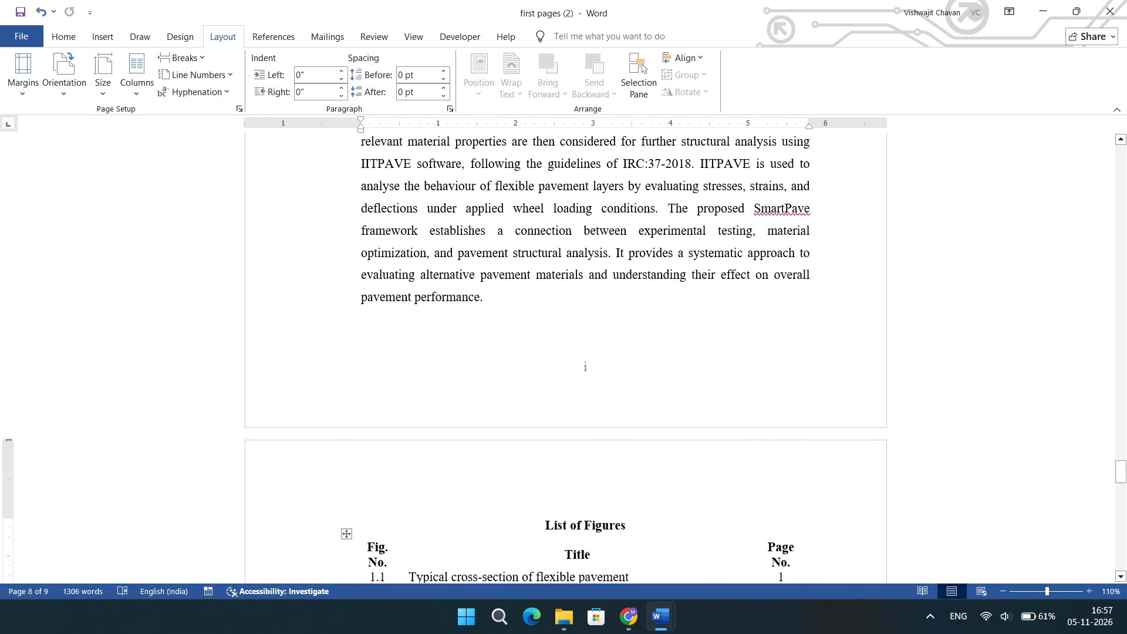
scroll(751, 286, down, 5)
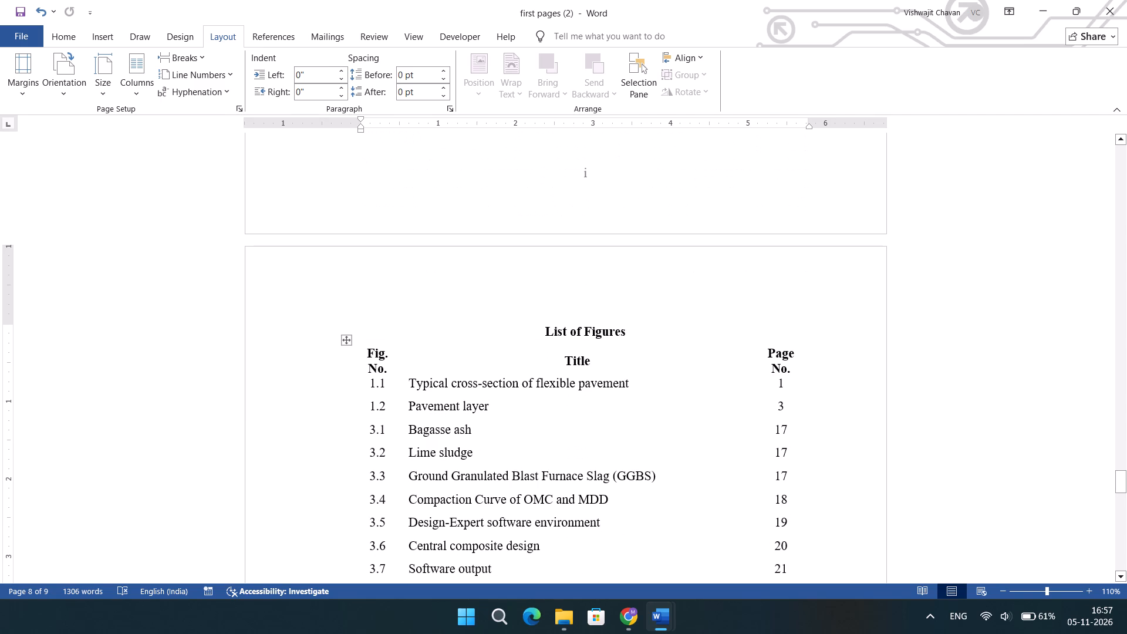
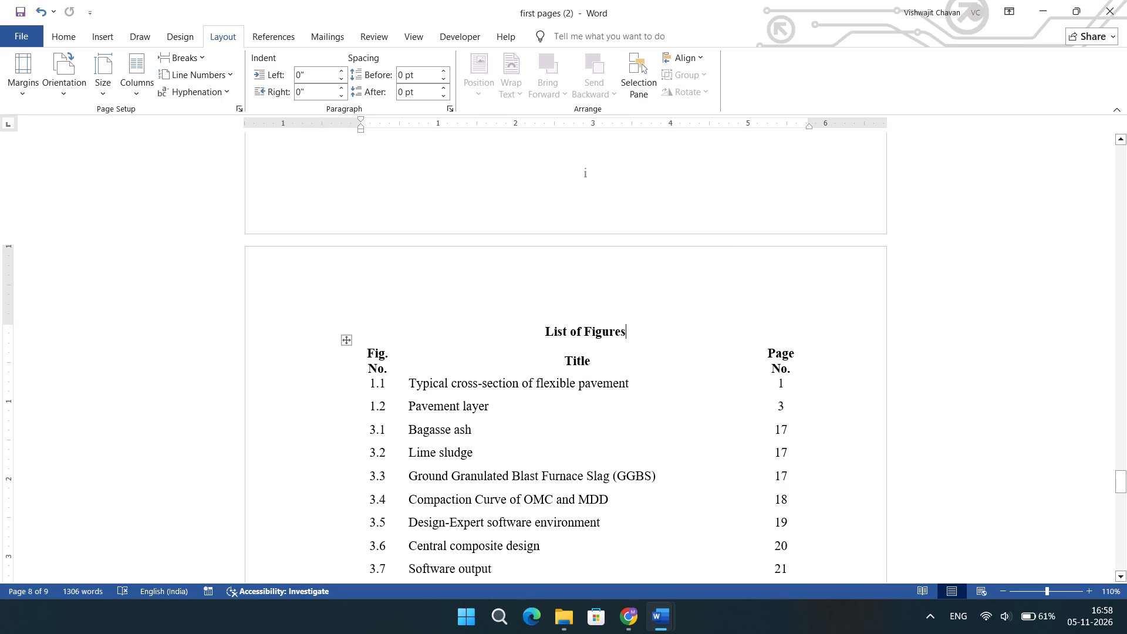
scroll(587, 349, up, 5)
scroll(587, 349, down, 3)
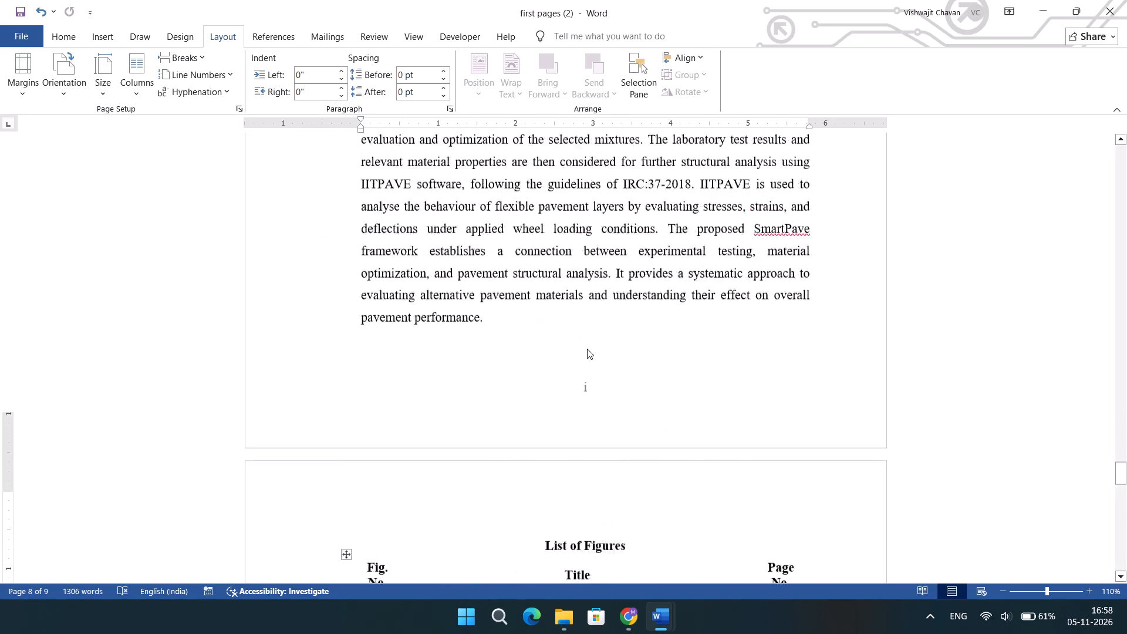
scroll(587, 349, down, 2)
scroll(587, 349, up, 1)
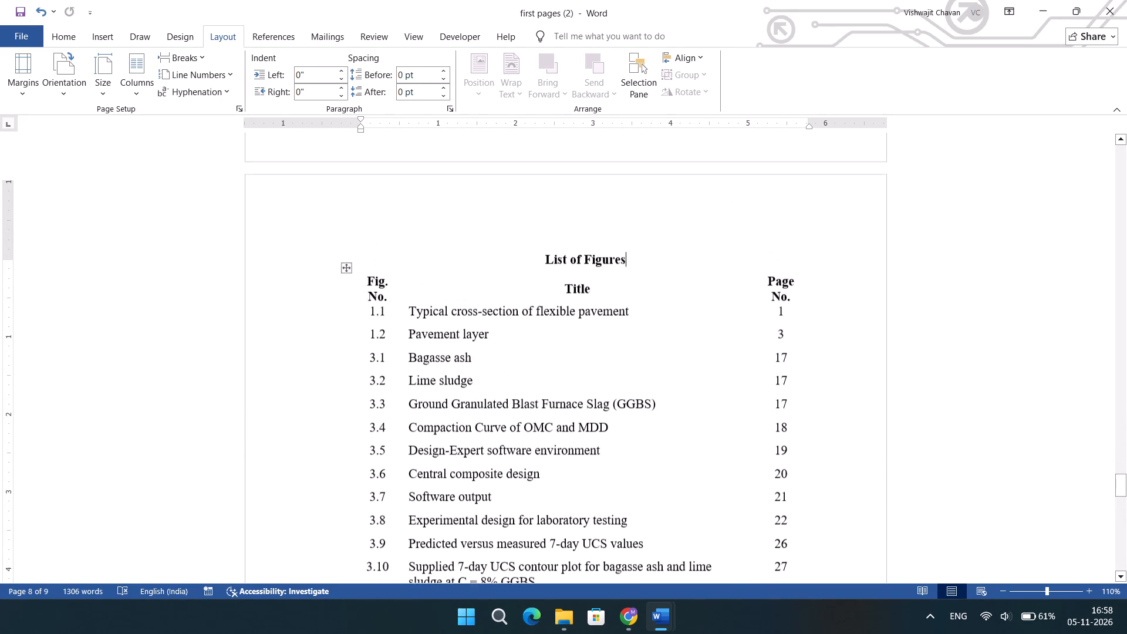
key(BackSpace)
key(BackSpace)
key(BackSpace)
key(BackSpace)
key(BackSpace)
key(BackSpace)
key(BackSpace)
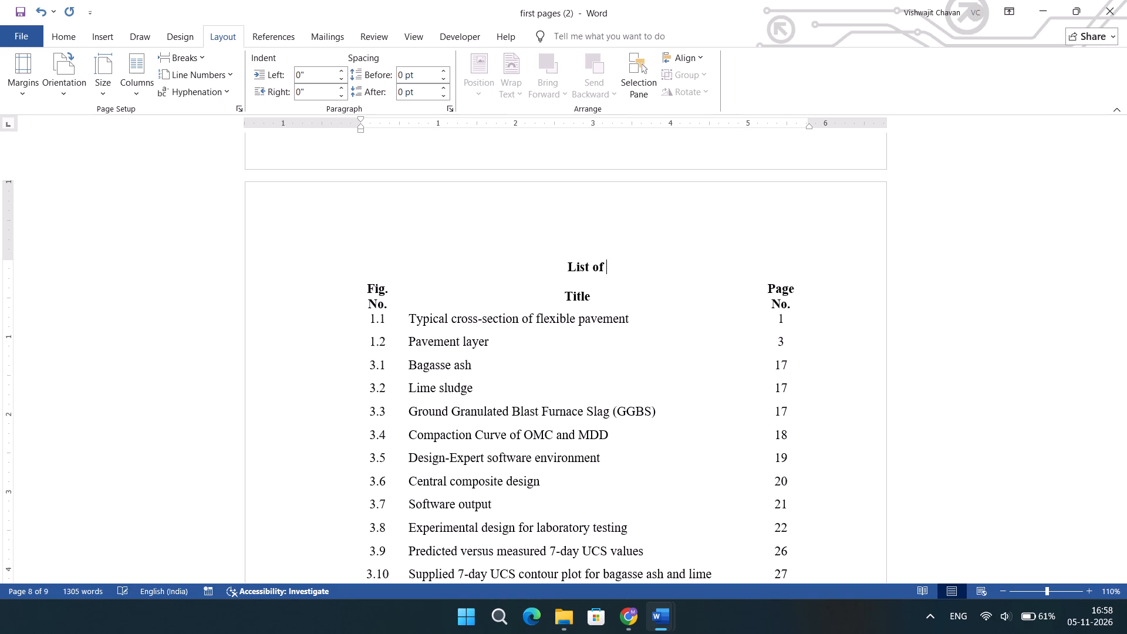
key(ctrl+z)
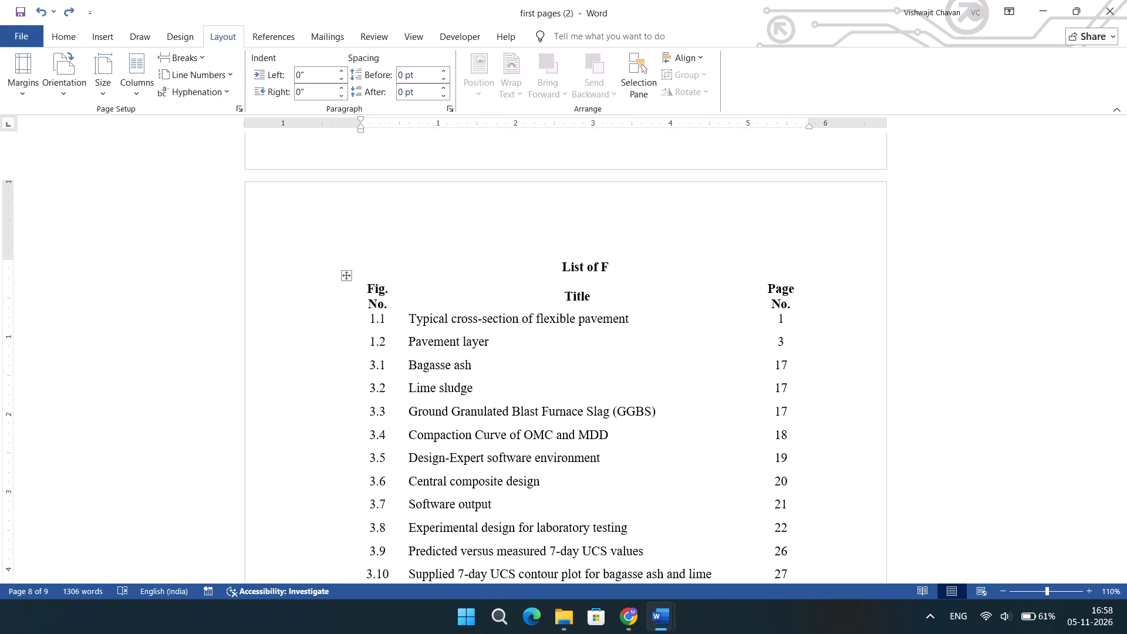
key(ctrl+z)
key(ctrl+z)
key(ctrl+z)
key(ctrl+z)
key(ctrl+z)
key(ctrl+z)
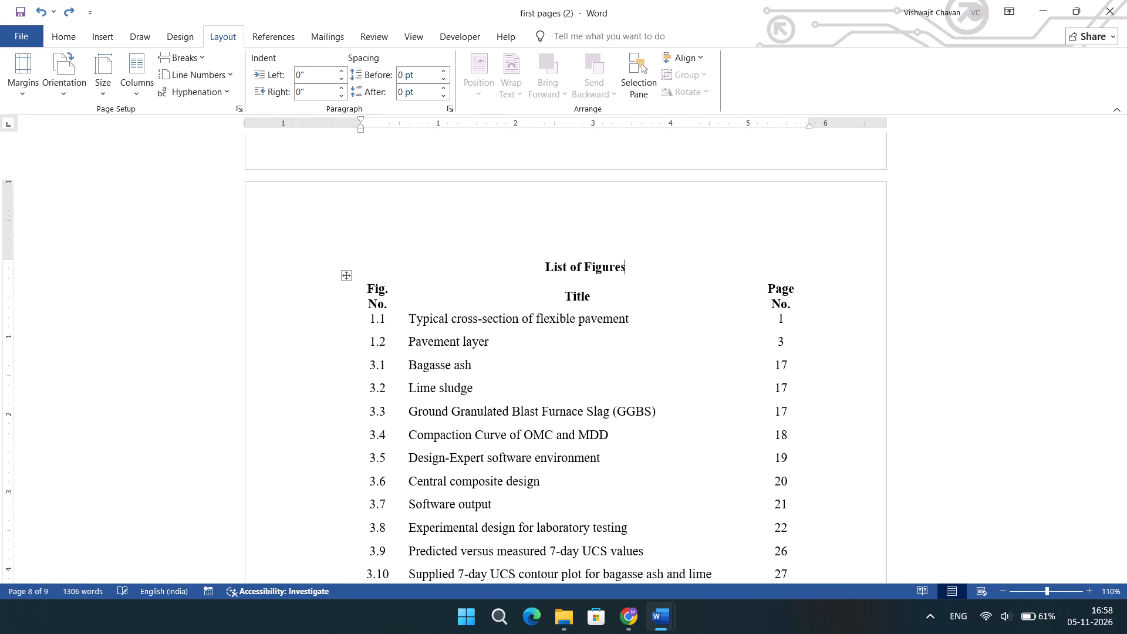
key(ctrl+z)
Replace the "Title" column header of the List of Figures with "Caption".
scroll(587, 349, up, 3)
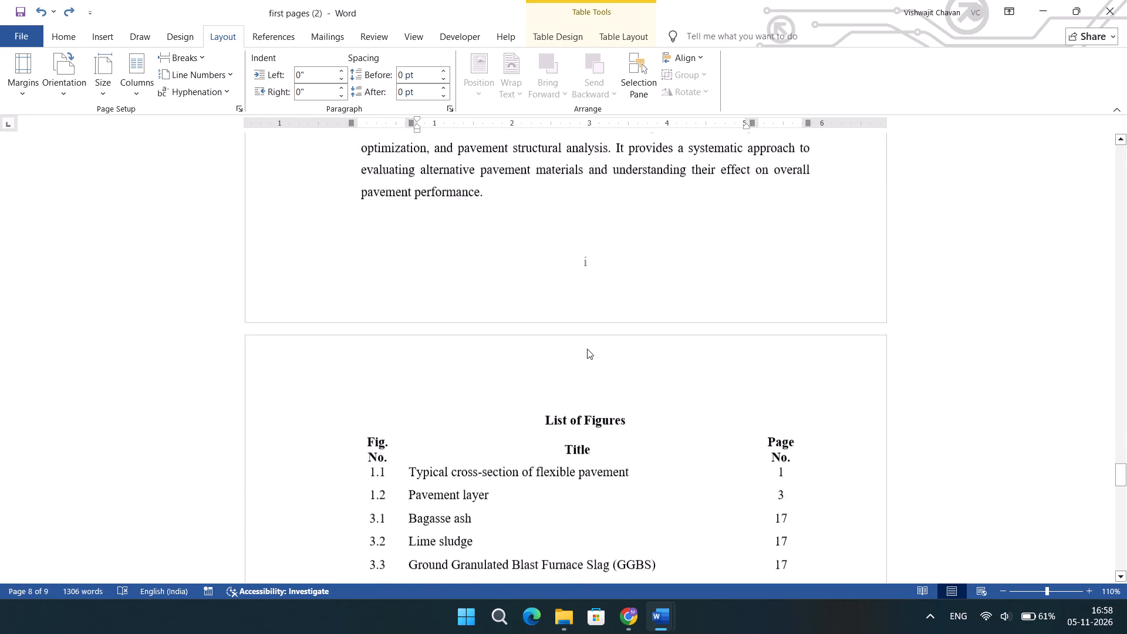
click(587, 498)
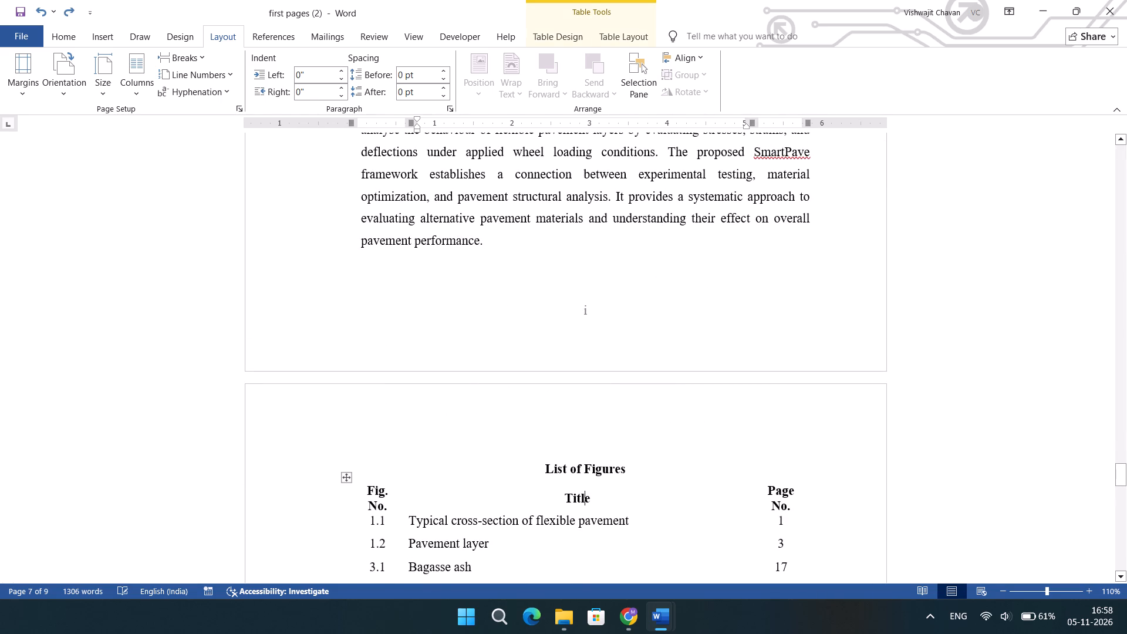
key(Right)
key(BackSpace)
key(BackSpace)
key(BackSpace)
key(BackSpace)
key(BackSpace)
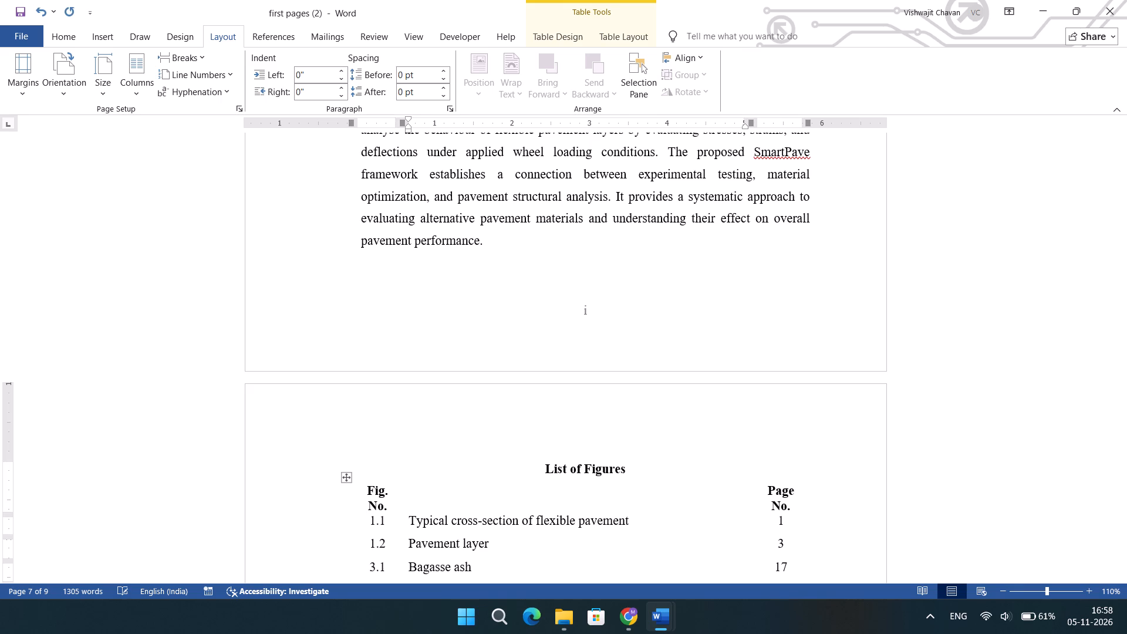
text(Caption)
Complete the "Captio" column header of the List of Tables so it reads "Caption".
scroll(595, 476, down, 2)
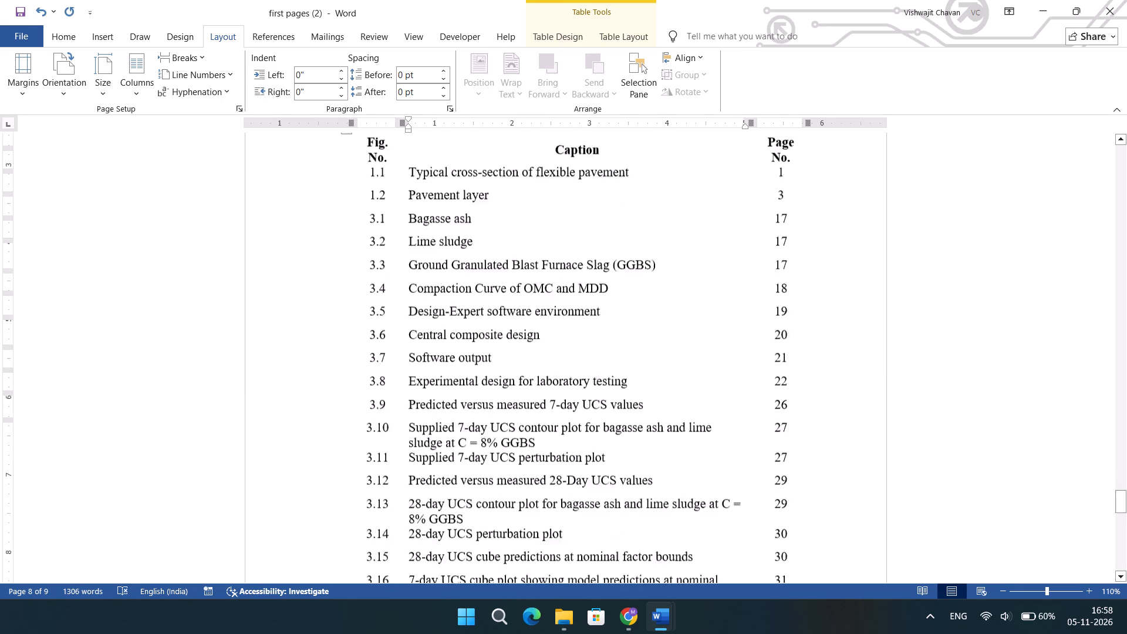
scroll(595, 476, down, 2)
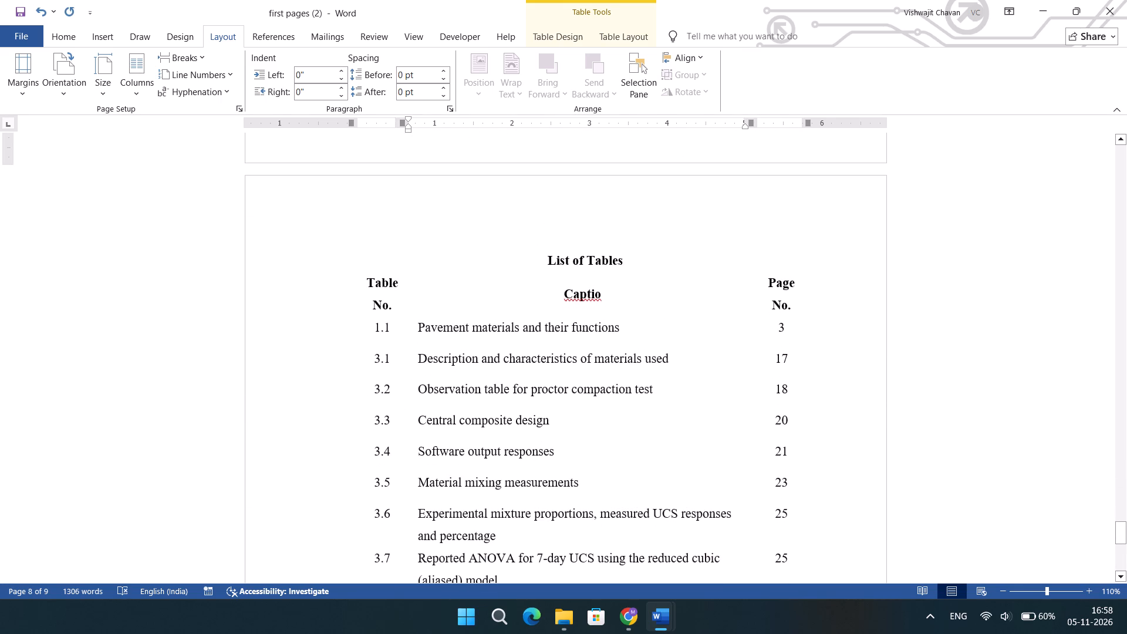
click(620, 294)
key(n)
Review the pages from the end of the List of Tables back through the List of Figures and Contents to the Abstract.
scroll(612, 346, down, 4)
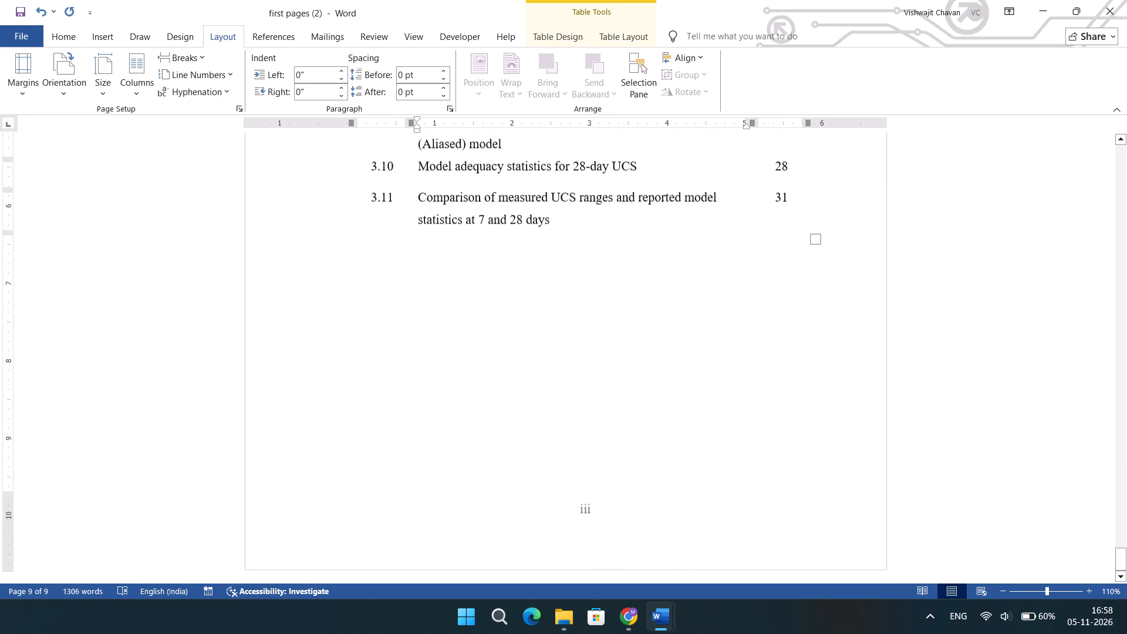
scroll(612, 346, down, 3)
scroll(566, 350, up, 5)
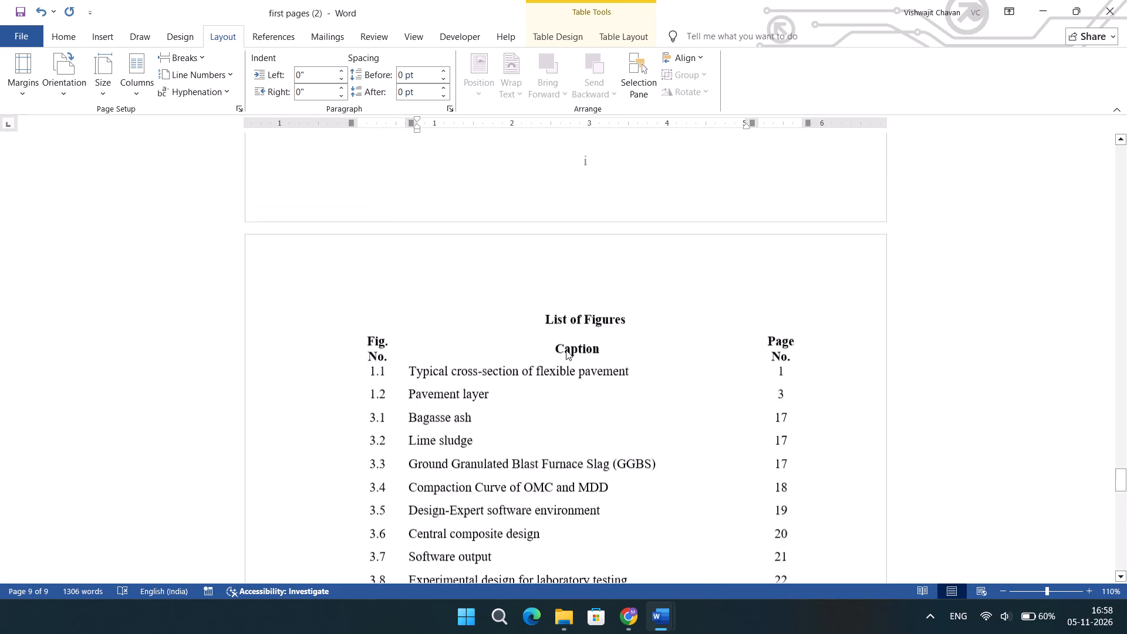
scroll(566, 350, up, 4)
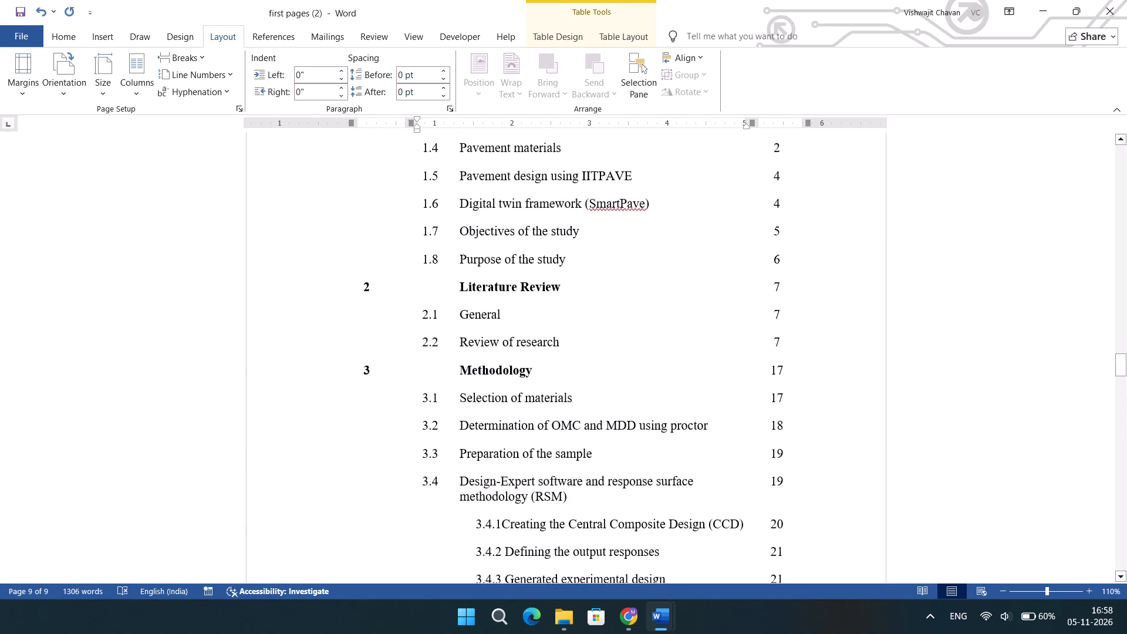
scroll(566, 350, up, 4)
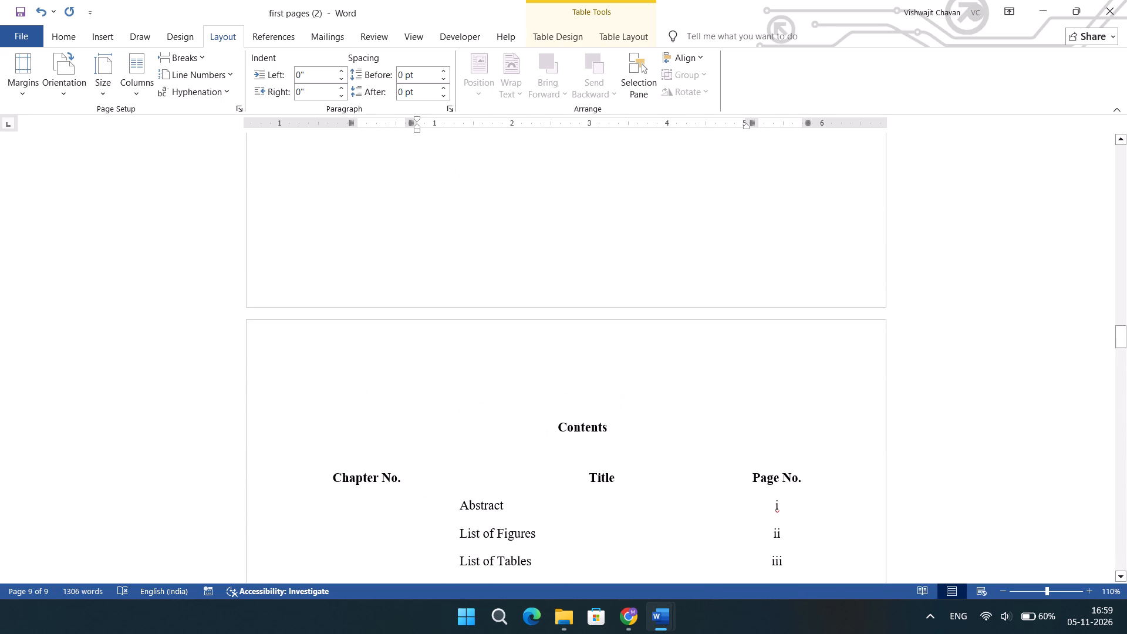
scroll(621, 444, down, 6)
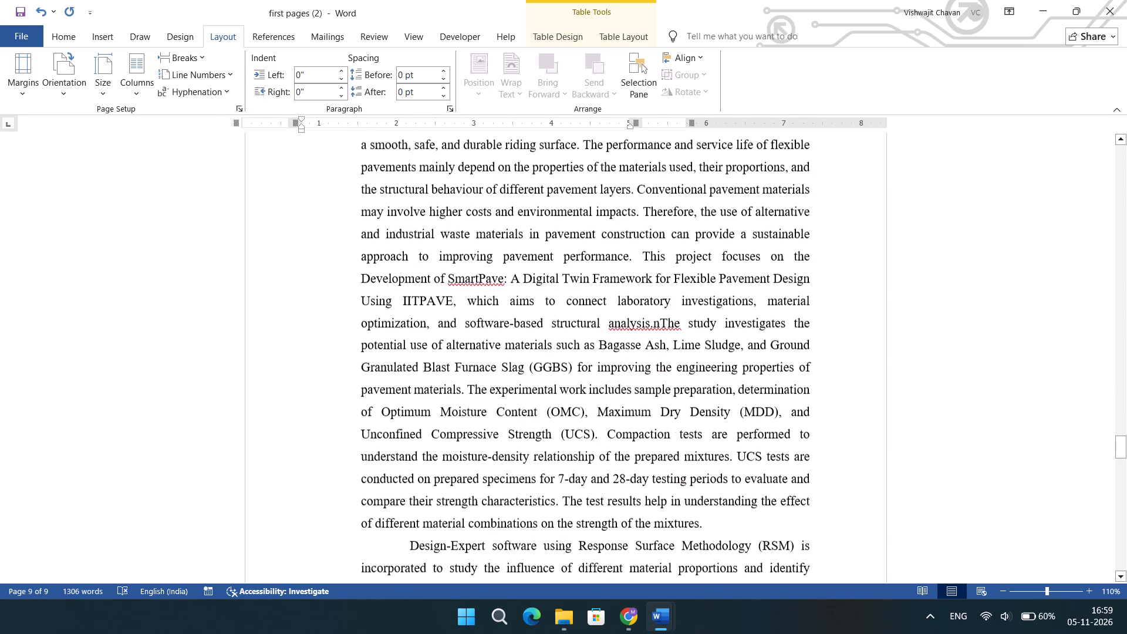
Save the document.
key(ctrl+s)
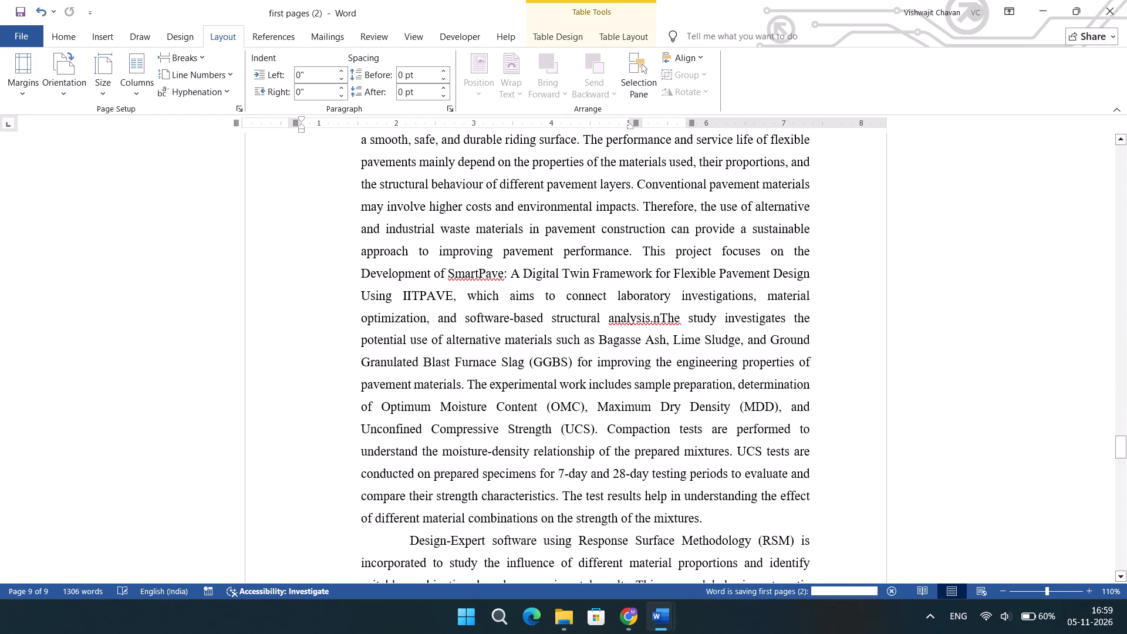
Correct "analysis.nThe" in the first Abstract paragraph to "analysis. The".
scroll(827, 420, up, 3)
scroll(602, 377, down, 1)
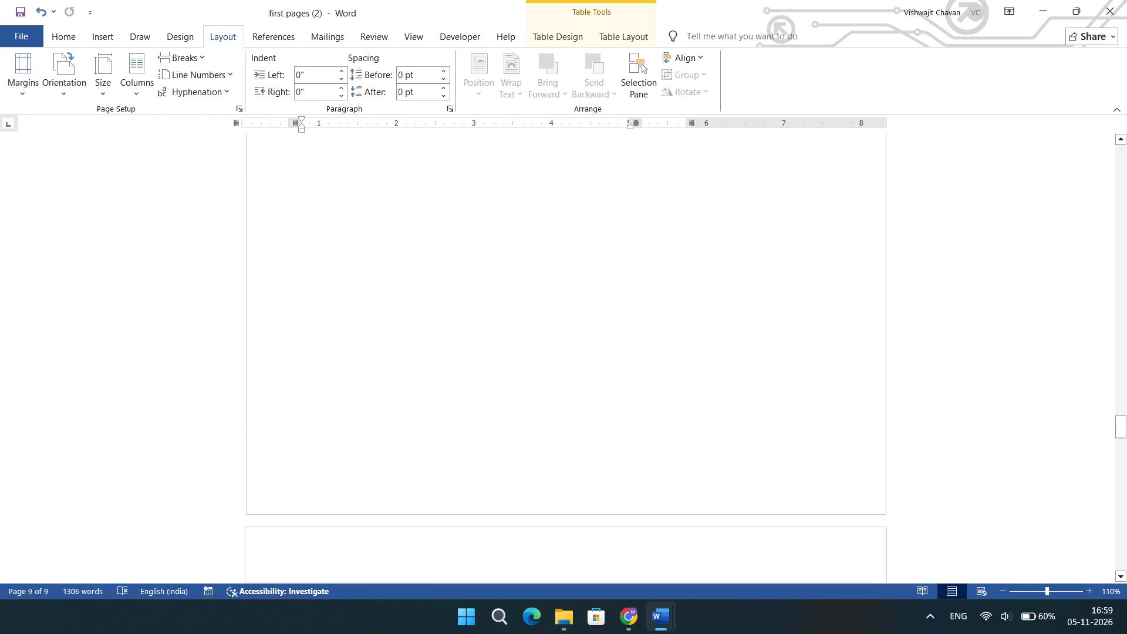
scroll(602, 377, down, 2)
click(662, 393)
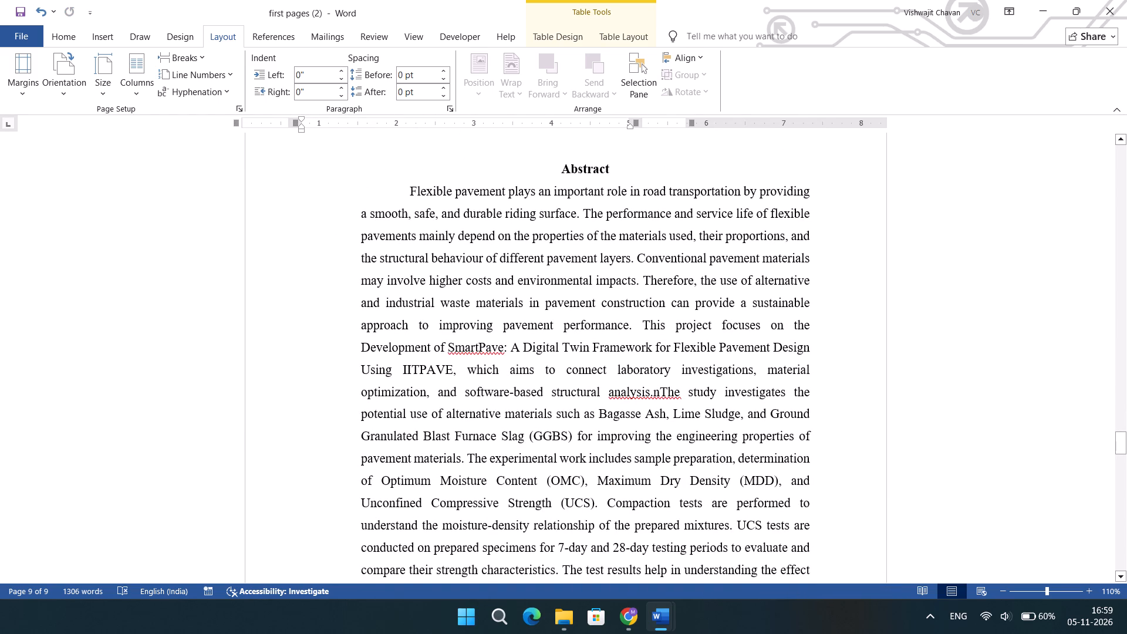
key(BackSpace)
key(space)
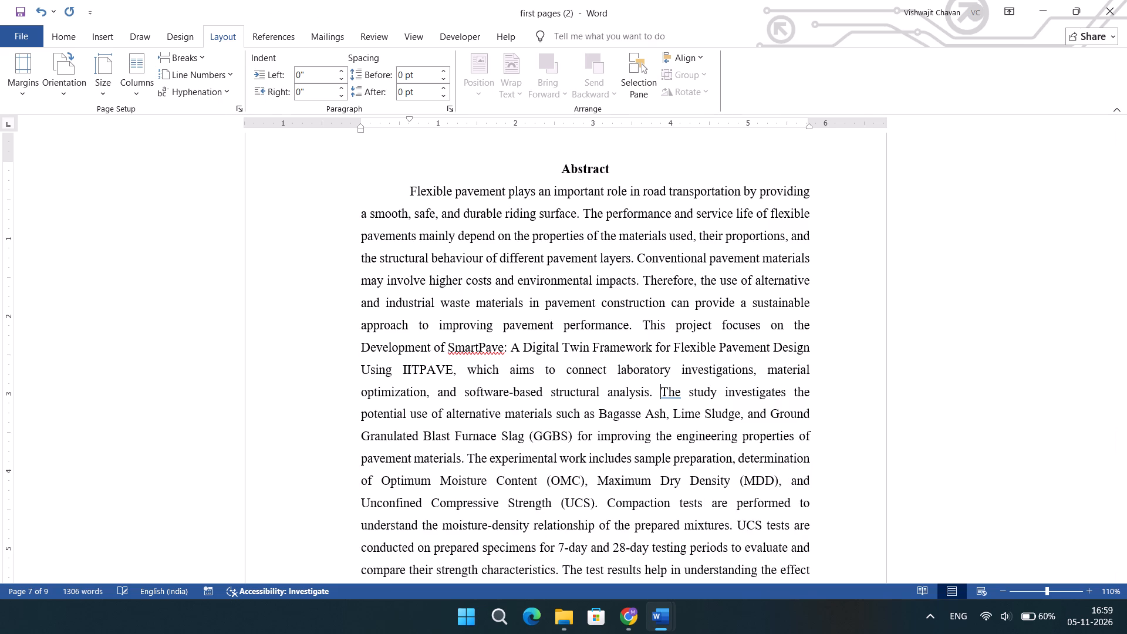
key(BackSpace)
key(space)
Review the front pages from the Abstract to the List of Tables, plus the Certificate, Acknowledgement and Contents pages.
scroll(532, 298, down, 2)
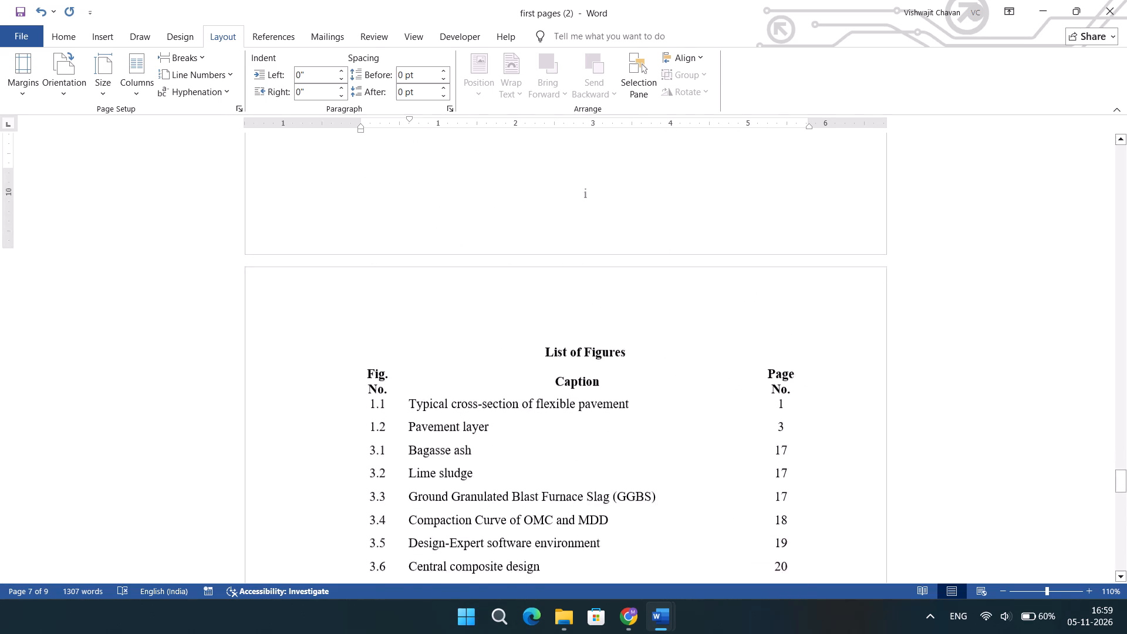
scroll(532, 298, down, 8)
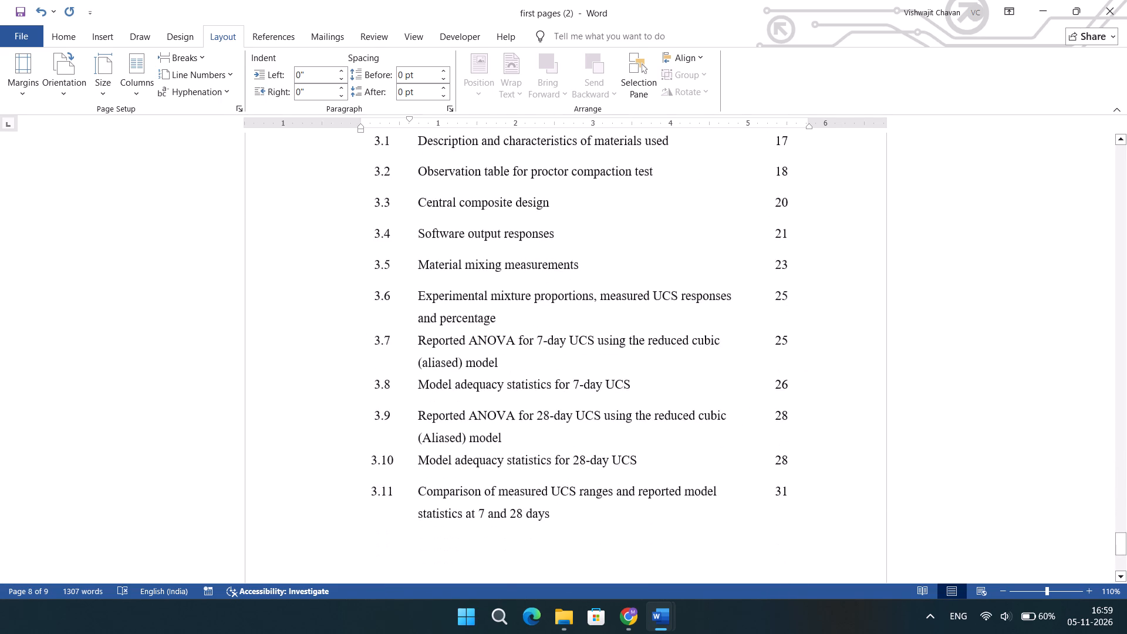
scroll(532, 298, down, 8)
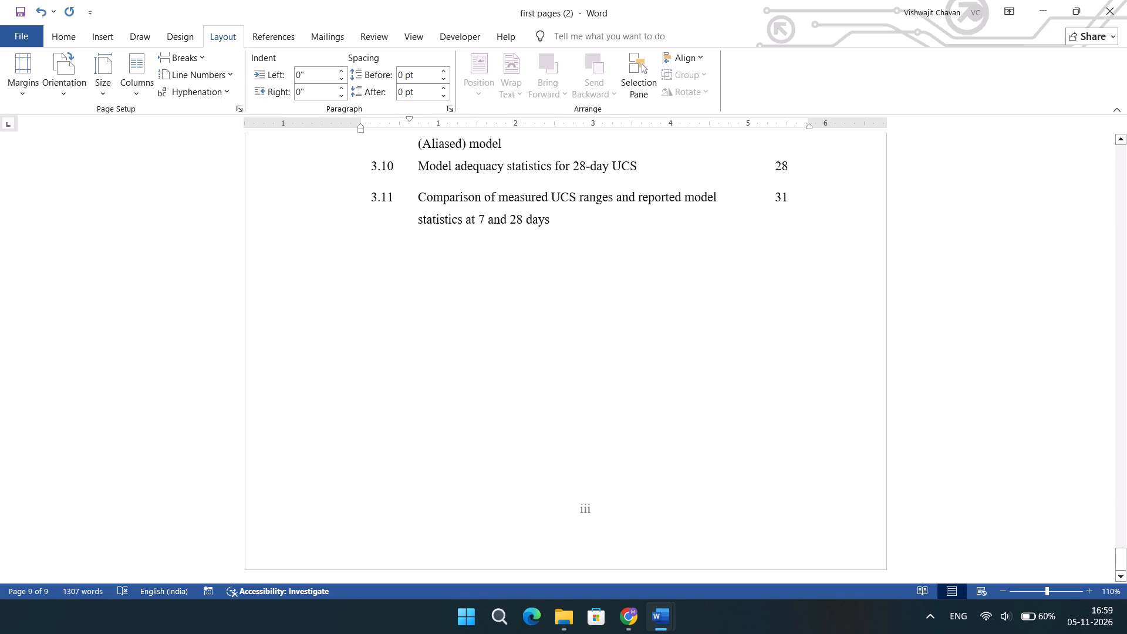
scroll(477, 294, up, 3)
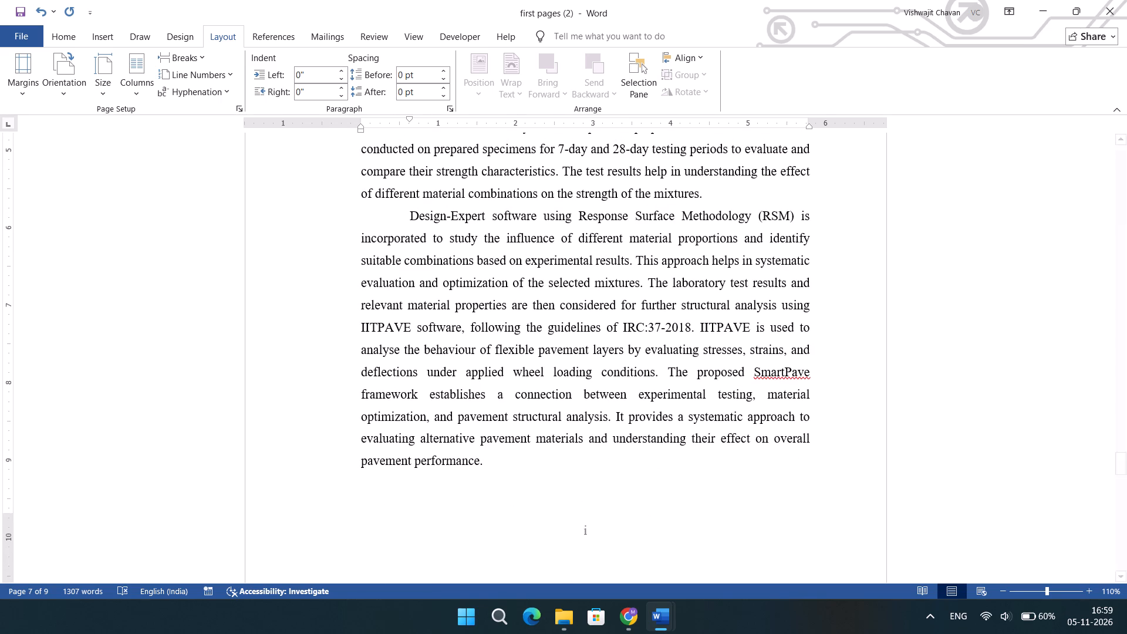
scroll(470, 201, up, 2)
scroll(470, 201, up, 20)
scroll(470, 201, up, 16)
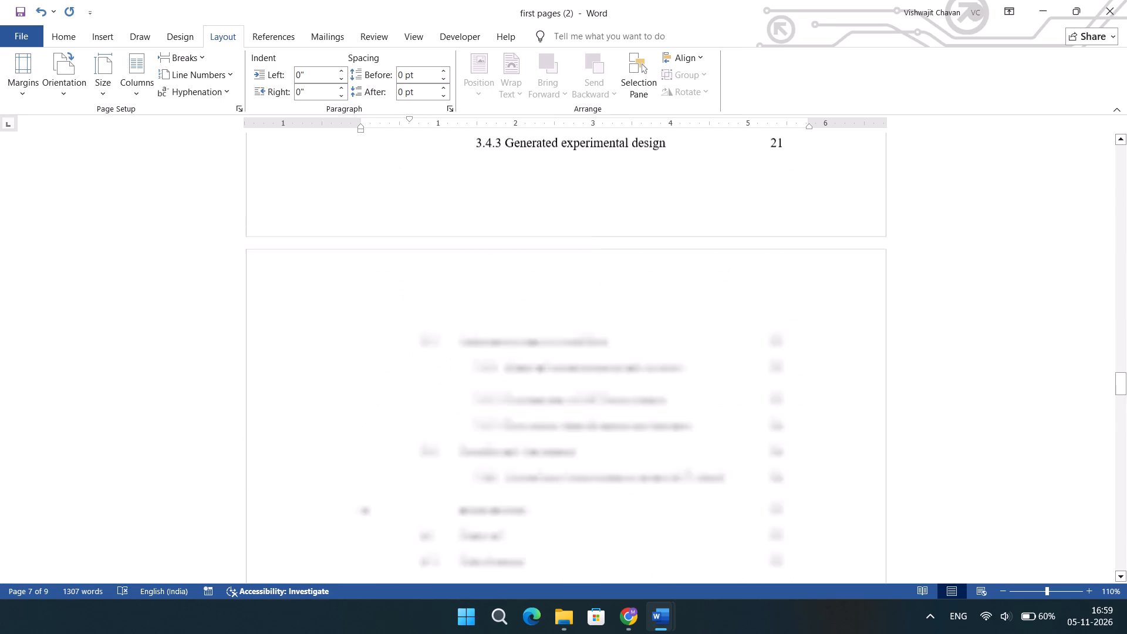
scroll(470, 201, up, 20)
scroll(470, 201, up, 15)
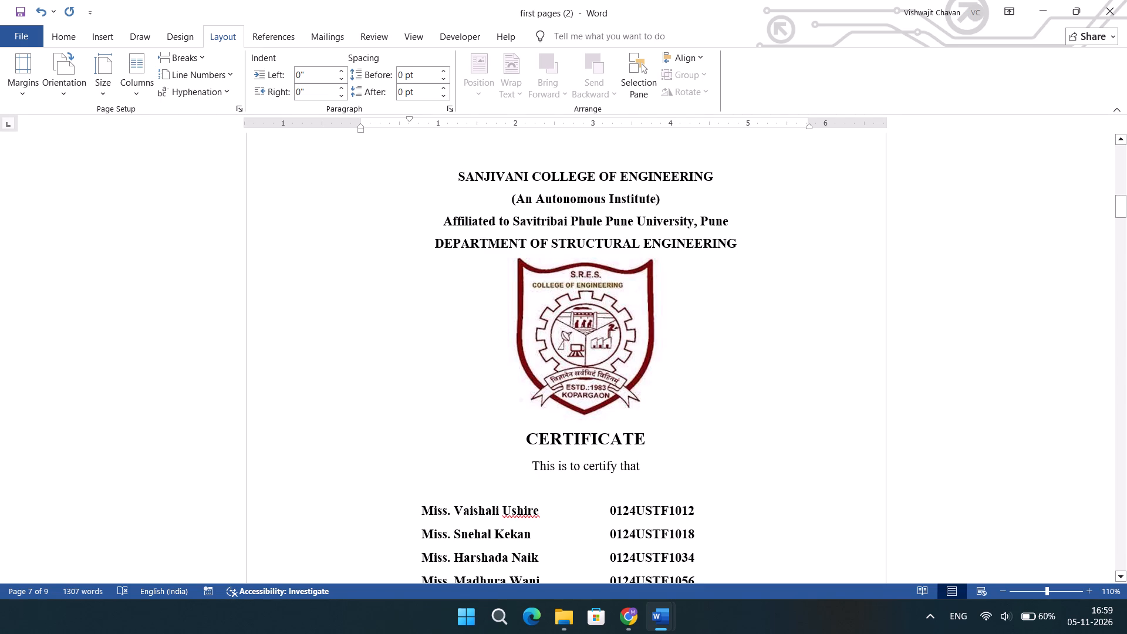
scroll(719, 218, down, 4)
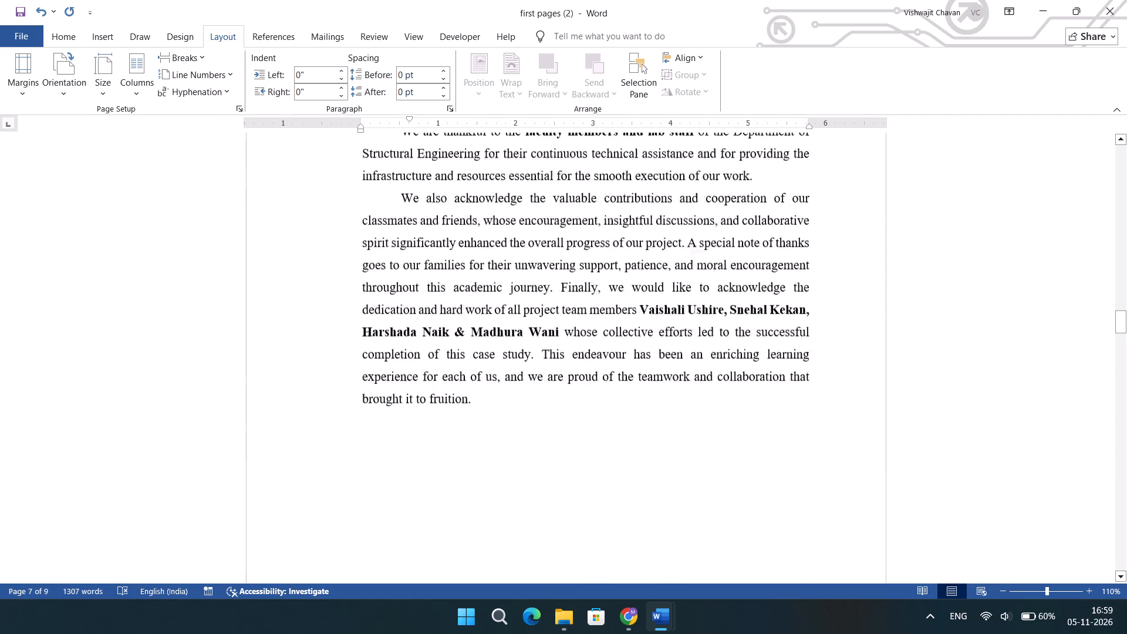
scroll(719, 218, down, 3)
scroll(715, 234, up, 1)
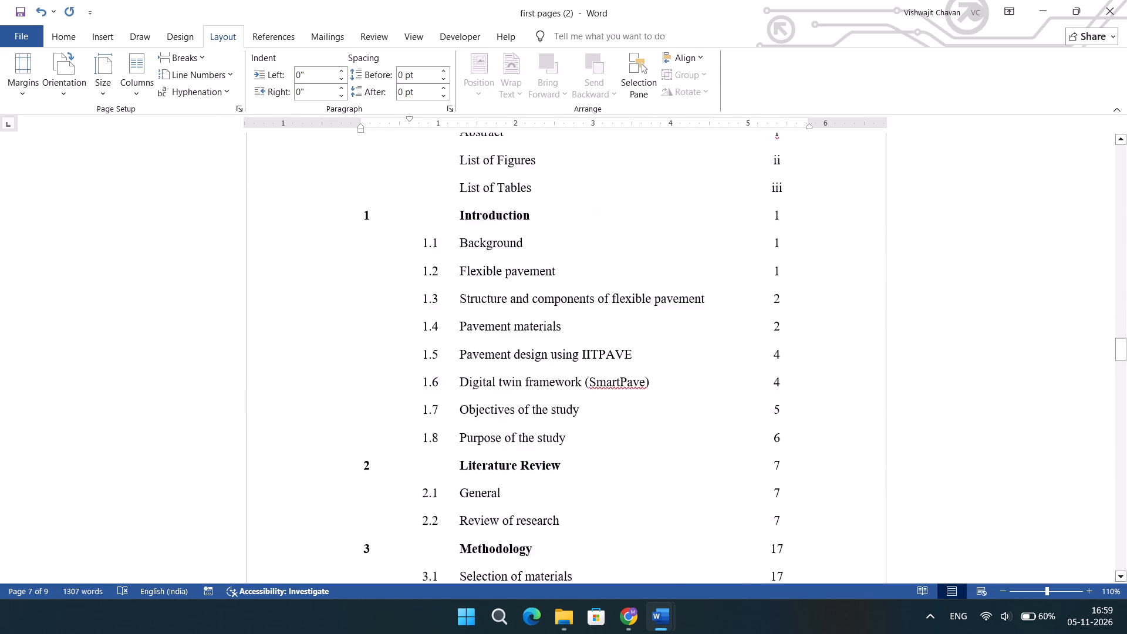
scroll(715, 234, up, 1)
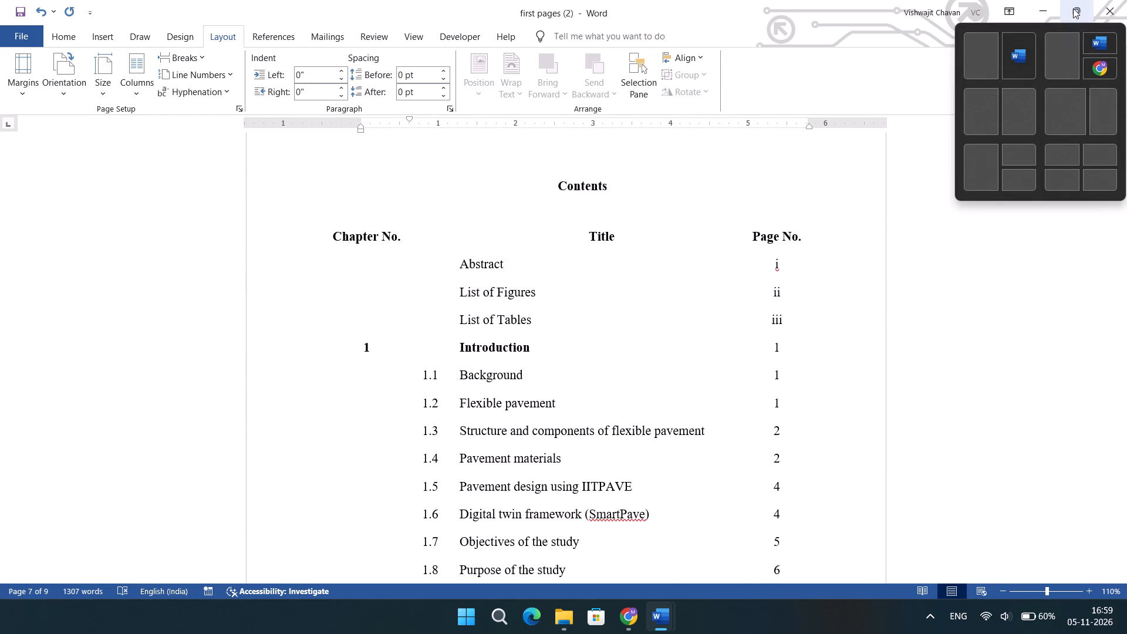
Arrange the first pages document side by side with the CIA Report document.
click(1015, 53)
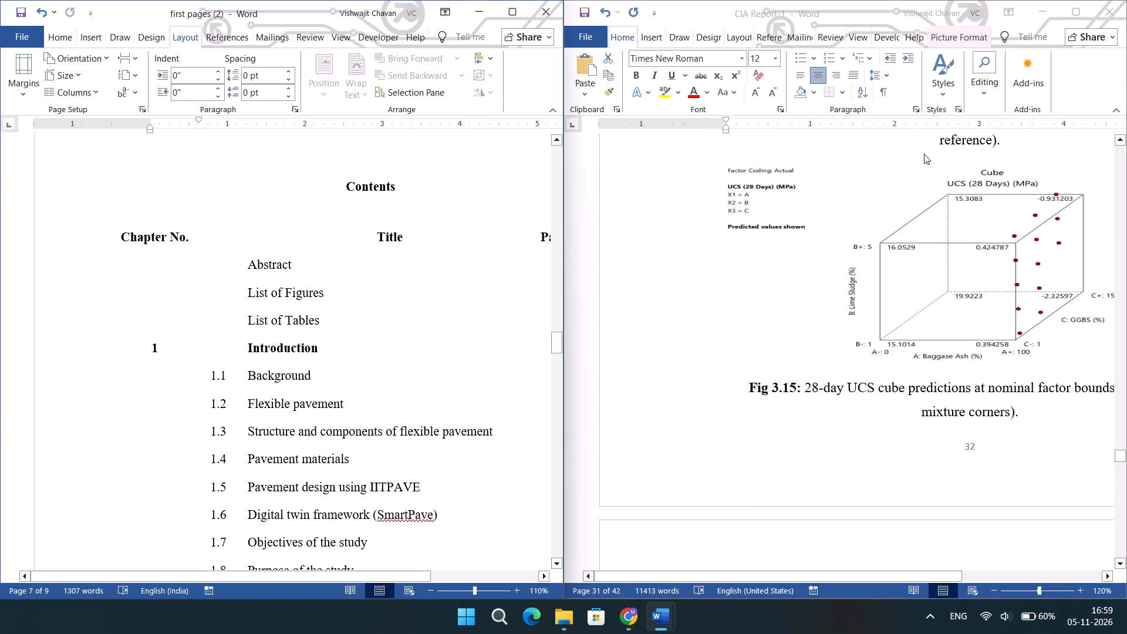
Find the start of Chapter 1 in the CIA Report and view the Contents table's page-number column alongside it.
scroll(779, 298, up, 20)
scroll(779, 298, up, 20)
scroll(779, 298, up, 20)
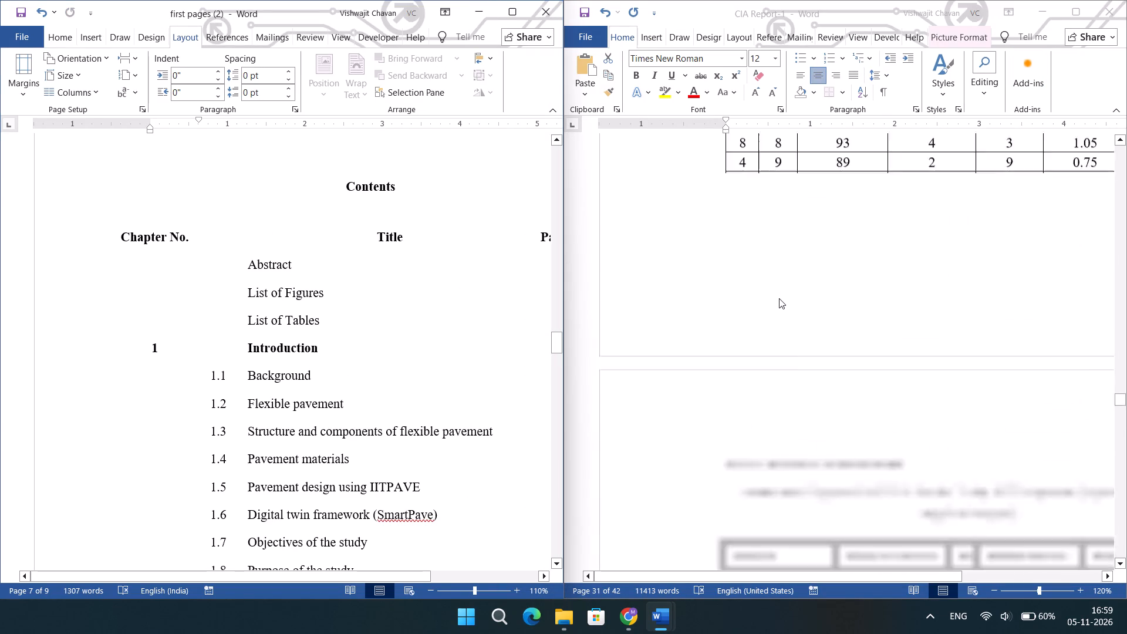
scroll(779, 298, up, 20)
scroll(779, 298, up, 20)
scroll(779, 298, up, 9)
scroll(947, 312, up, 9)
scroll(947, 312, up, 20)
scroll(947, 312, up, 7)
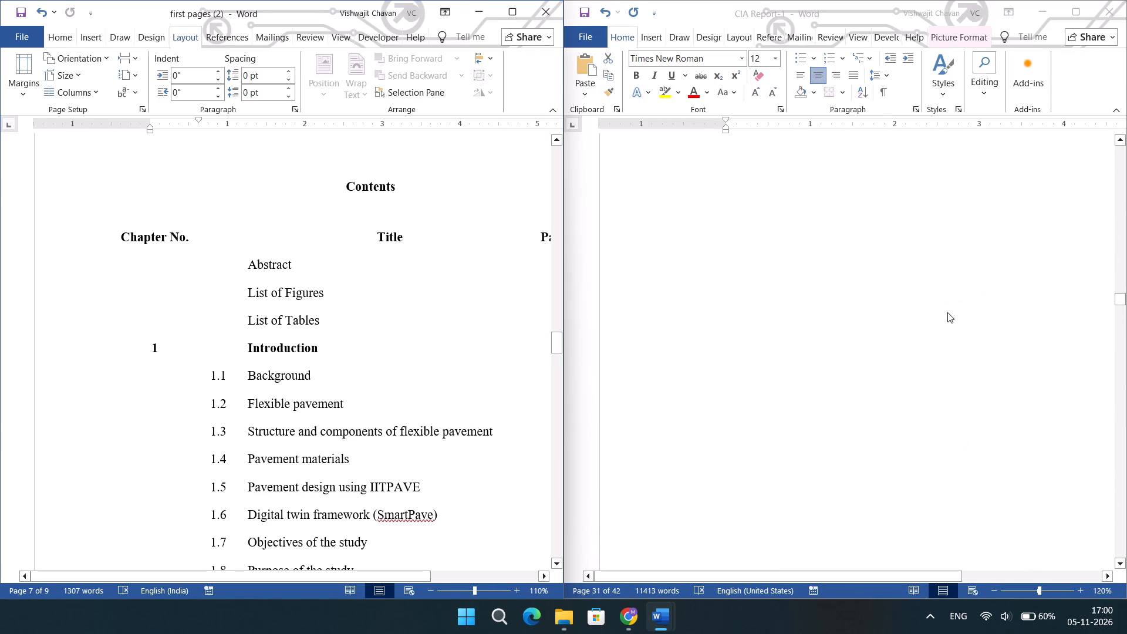
scroll(947, 312, up, 13)
scroll(947, 312, up, 8)
scroll(447, 339, down, 2)
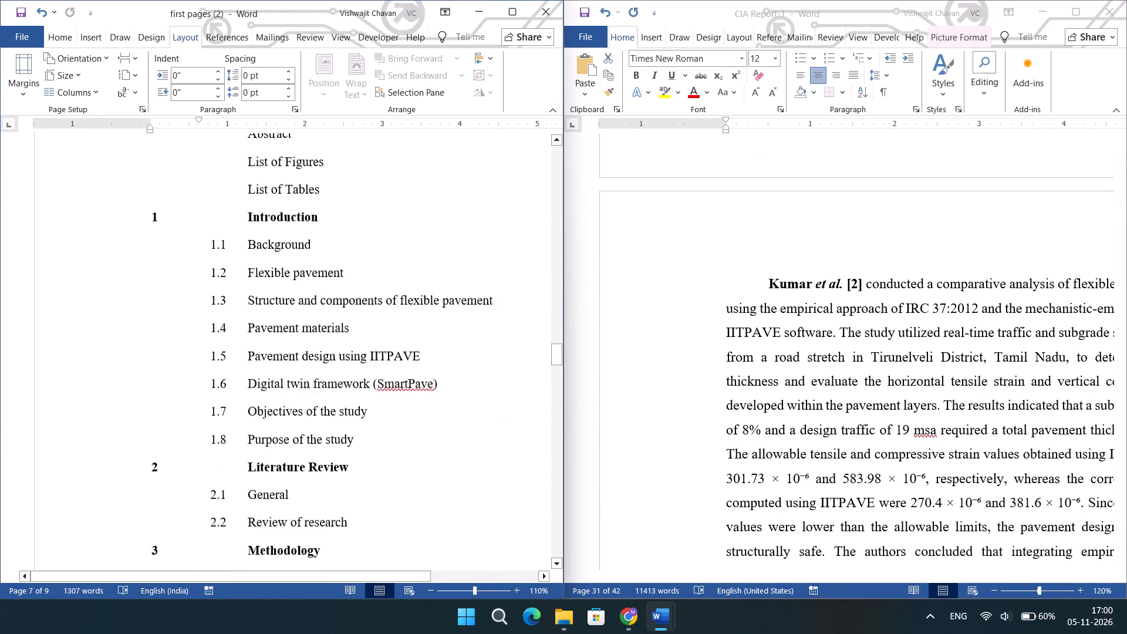
scroll(446, 339, up, 1)
scroll(370, 313, up, 1)
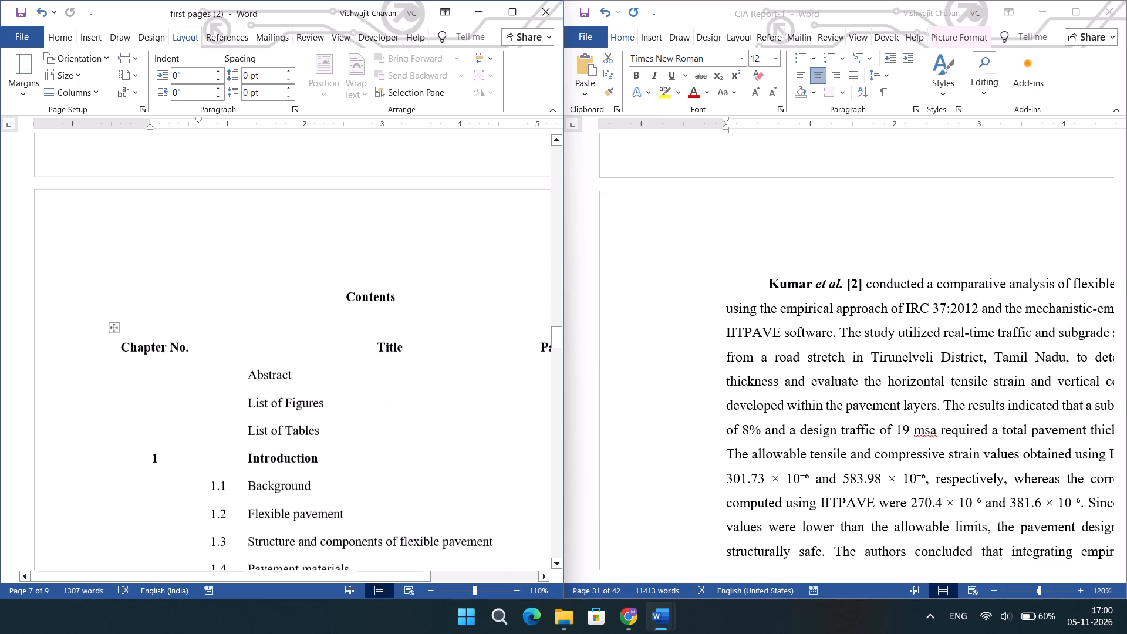
scroll(780, 358, up, 6)
scroll(780, 358, up, 20)
scroll(780, 358, up, 20)
scroll(780, 358, up, 20)
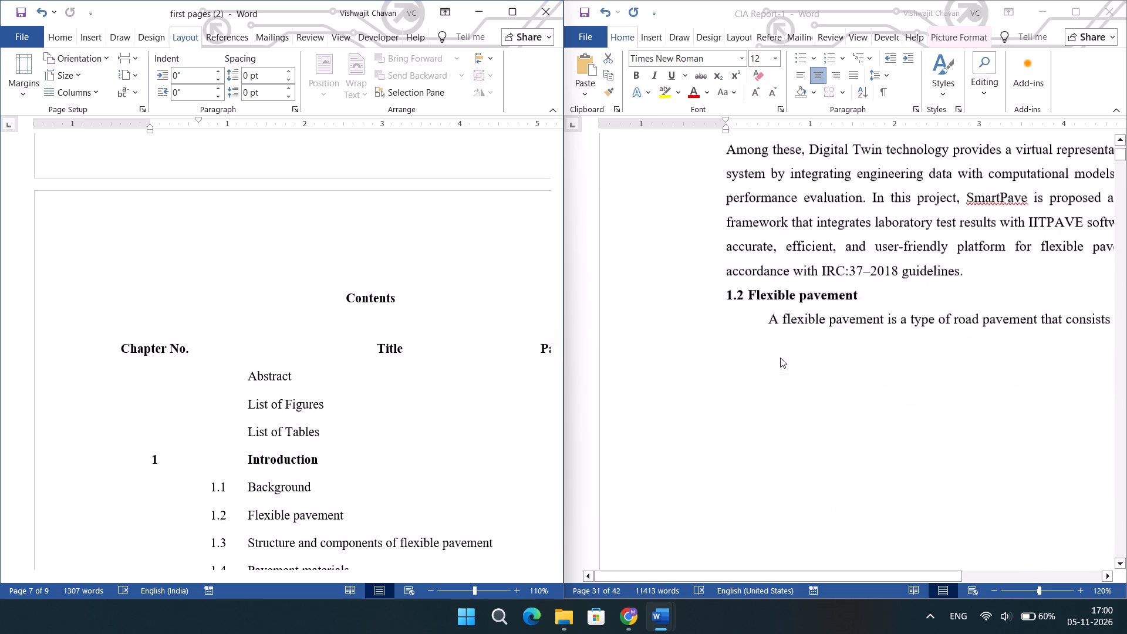
scroll(780, 358, up, 20)
scroll(780, 358, up, 20)
scroll(780, 358, up, 20)
scroll(919, 309, left, 1)
scroll(875, 306, down, 1)
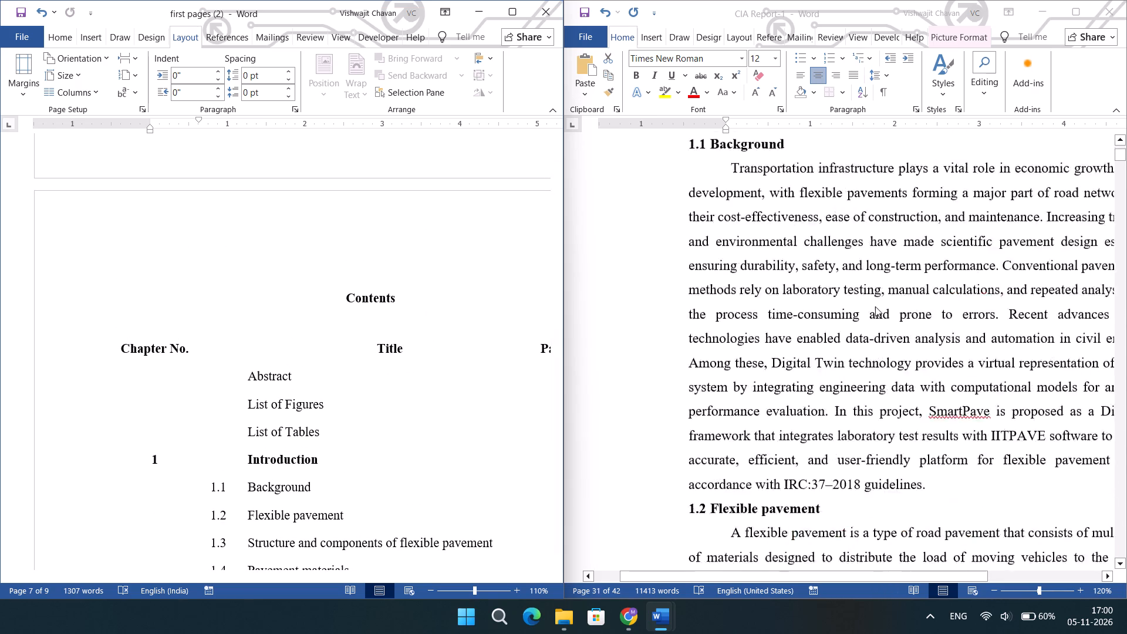
scroll(875, 306, down, 2)
scroll(352, 449, down, 1)
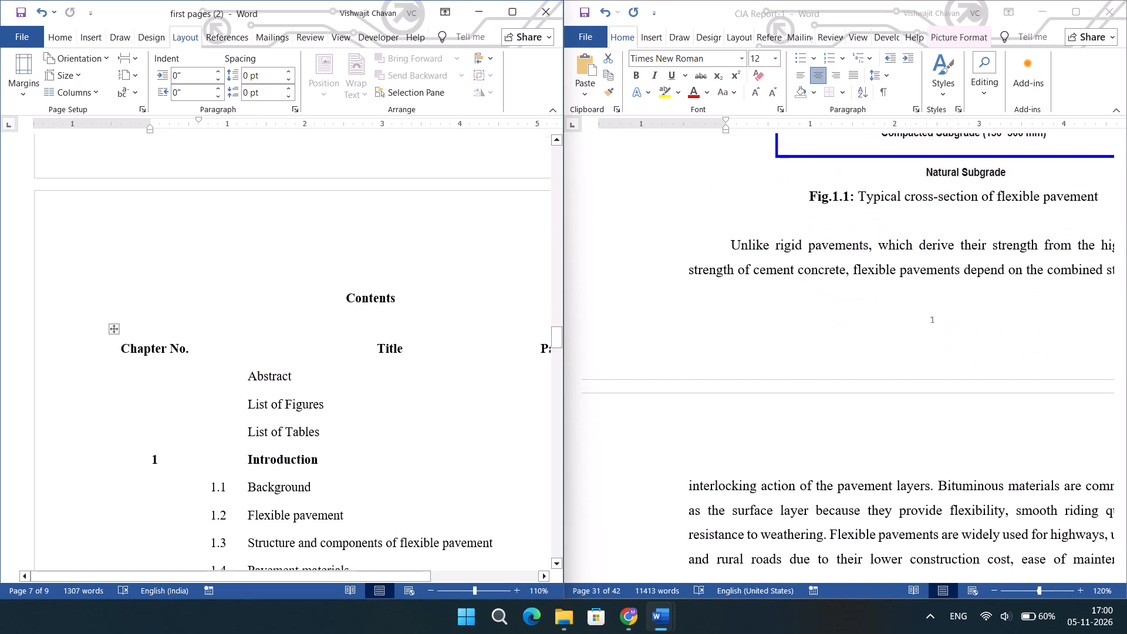
scroll(352, 449, down, 1)
drag(326, 449, 285, 446)
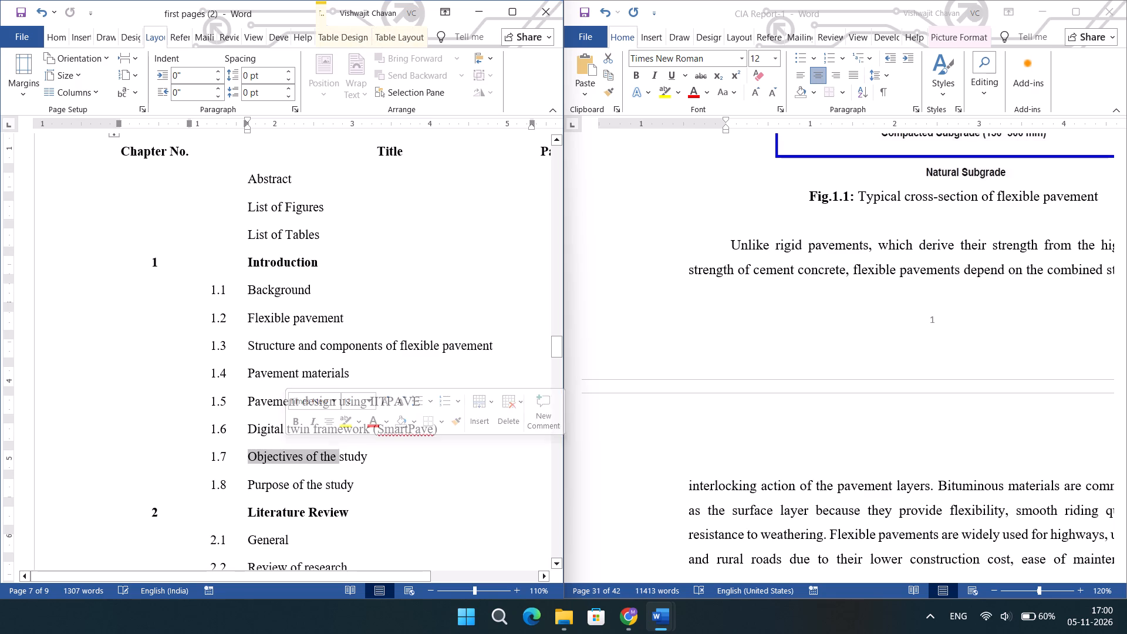
click(461, 579)
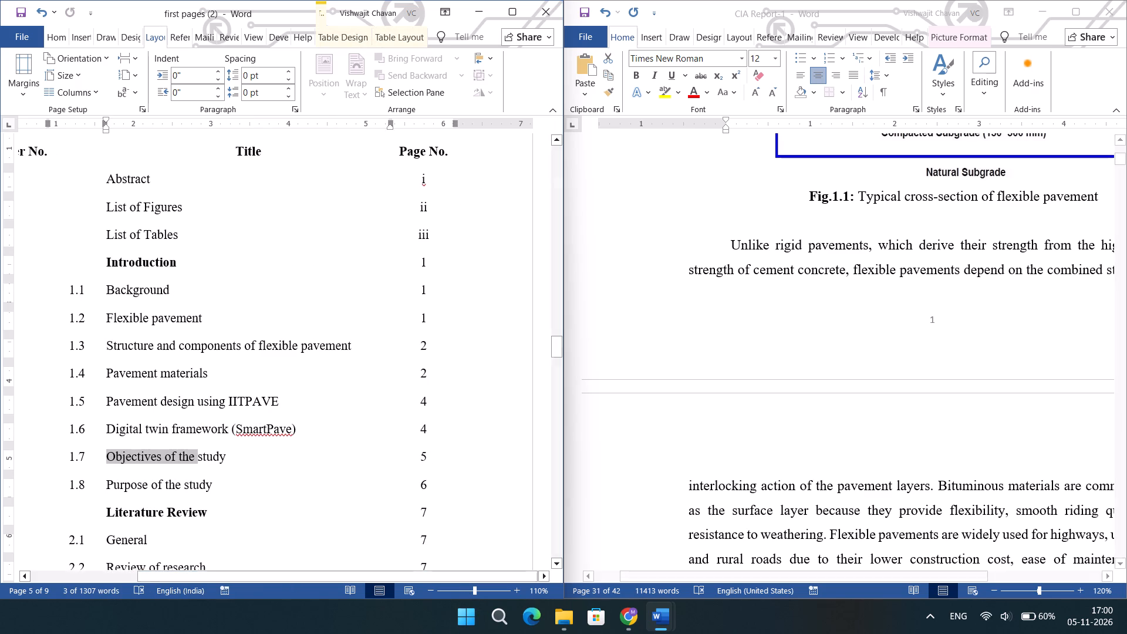
Check the Contents page numbers of sections 1.1 to 1.4 against their headings in the CIA Report.
scroll(829, 296, up, 1)
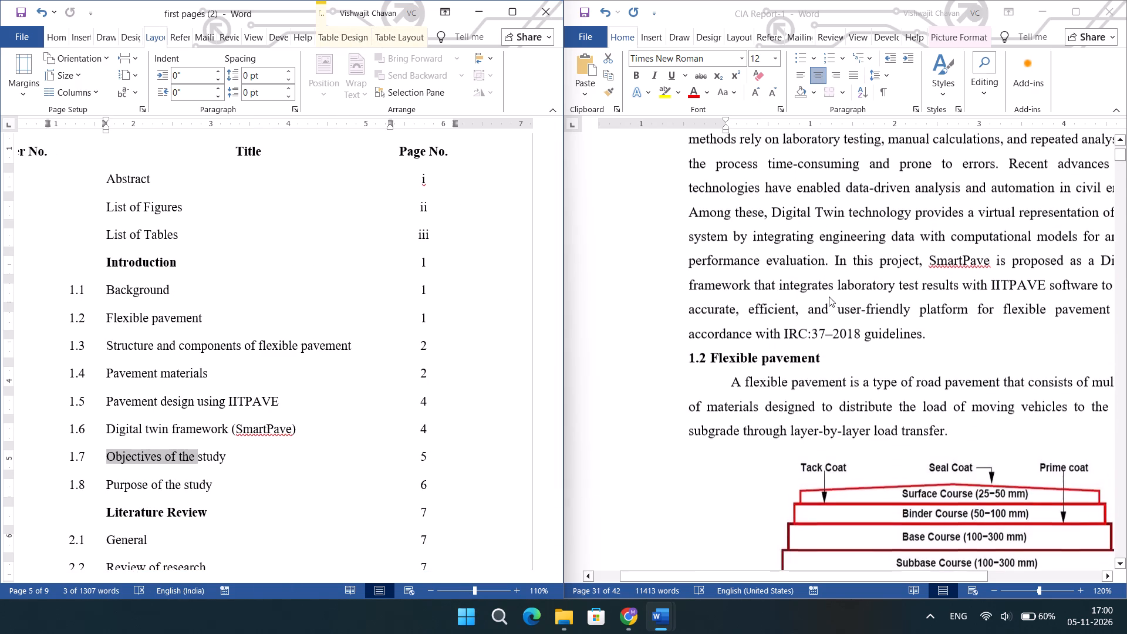
scroll(829, 296, down, 2)
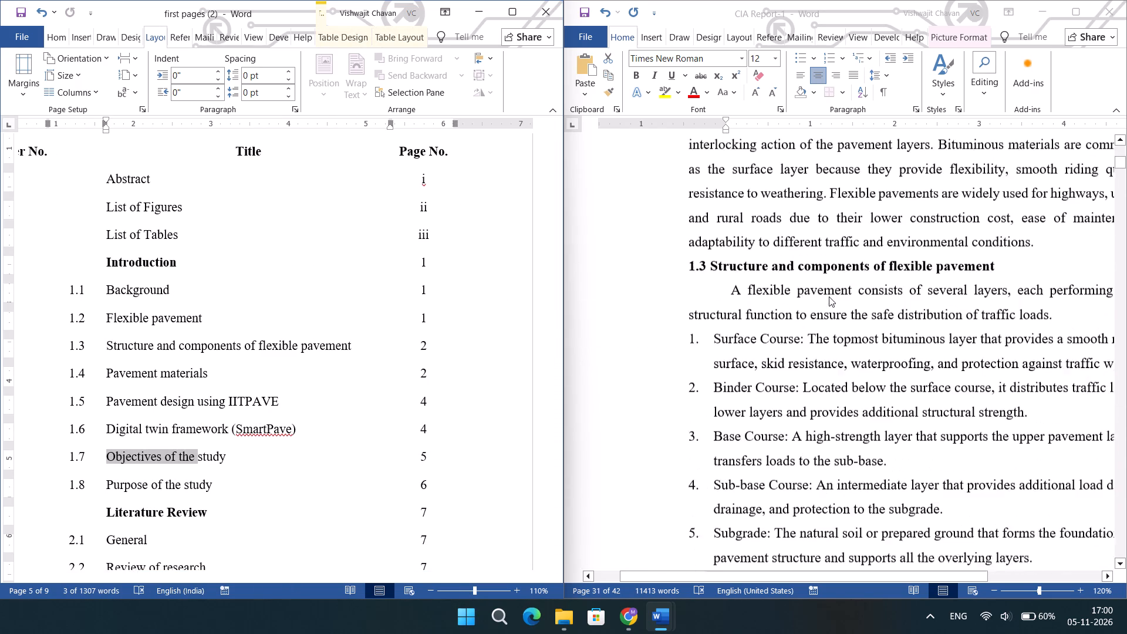
scroll(829, 296, down, 3)
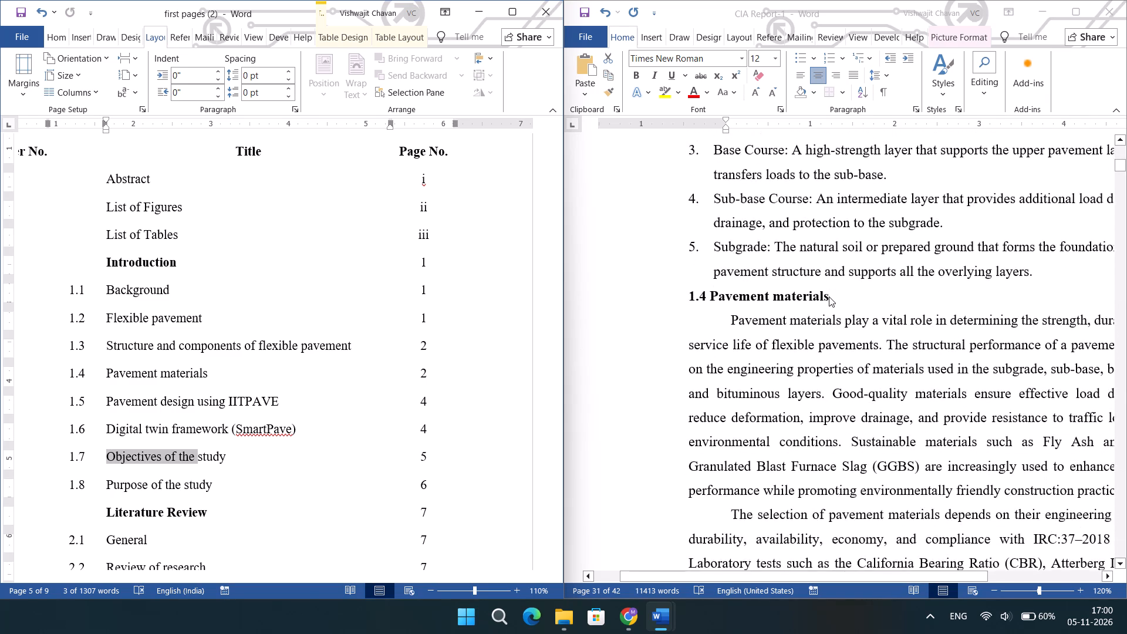
scroll(829, 296, down, 3)
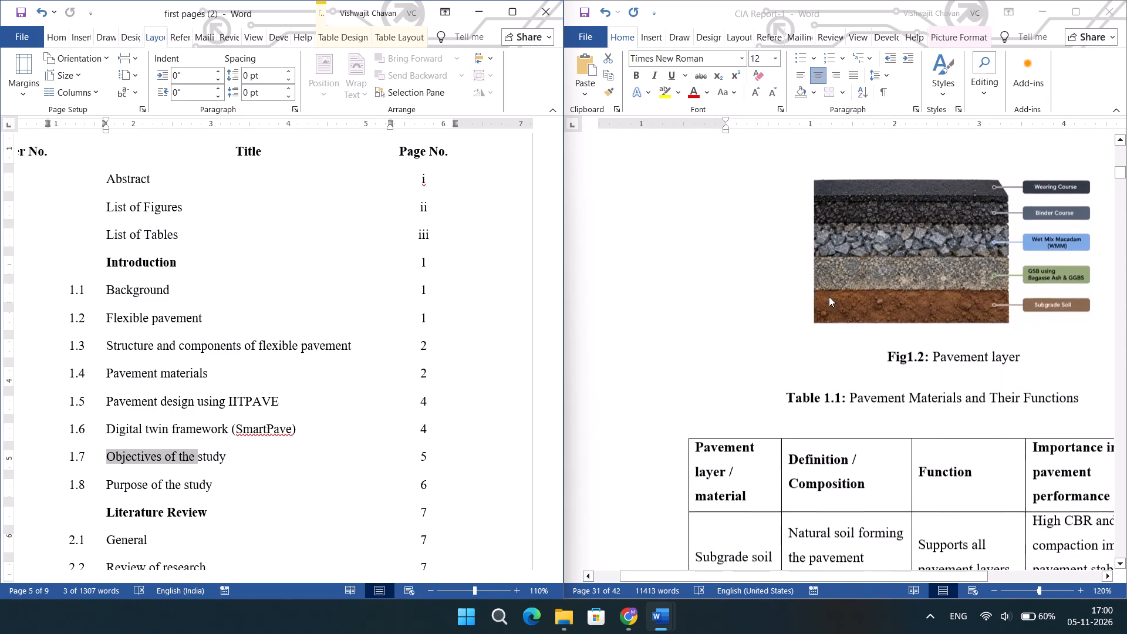
Check the Contents page numbers of sections 1.5 to 1.8 against their headings in the CIA Report.
scroll(829, 296, down, 2)
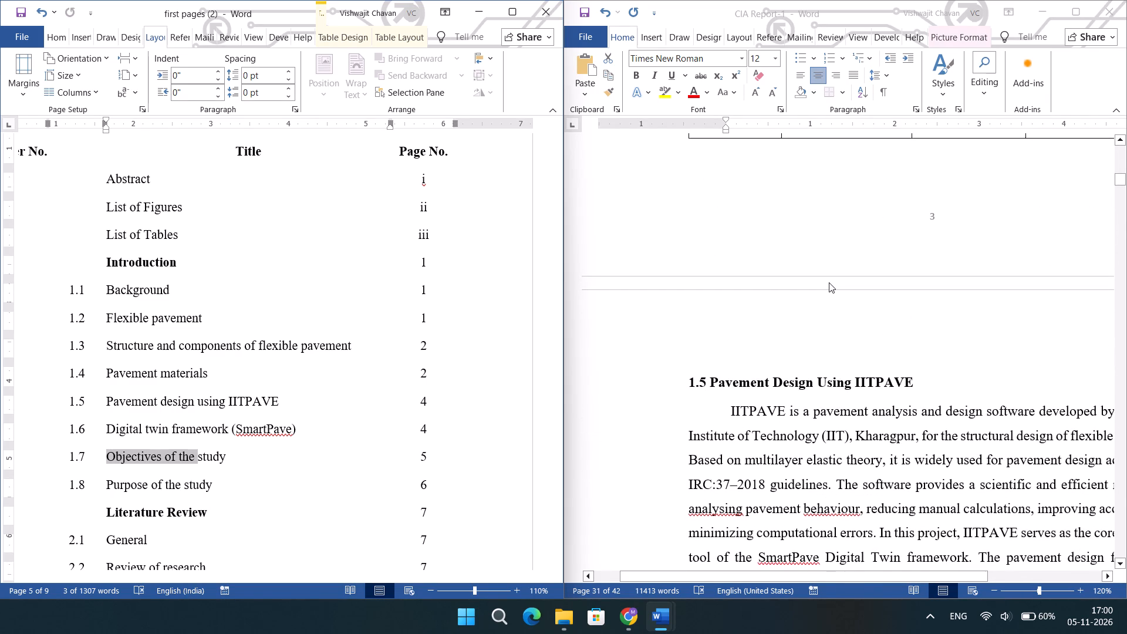
scroll(837, 346, down, 1)
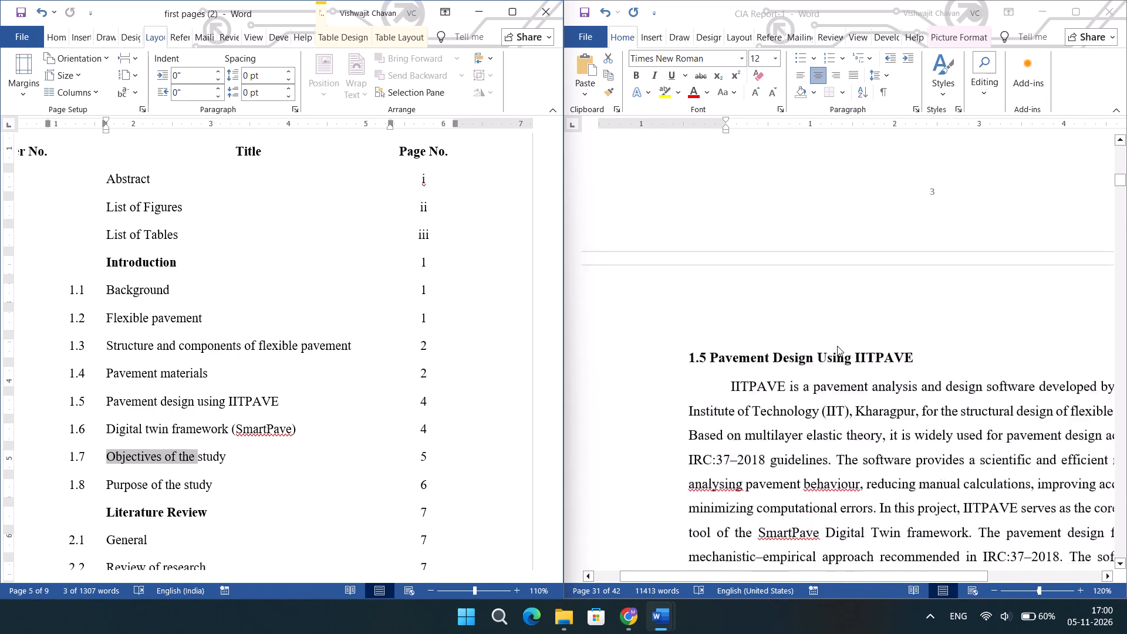
scroll(837, 346, down, 2)
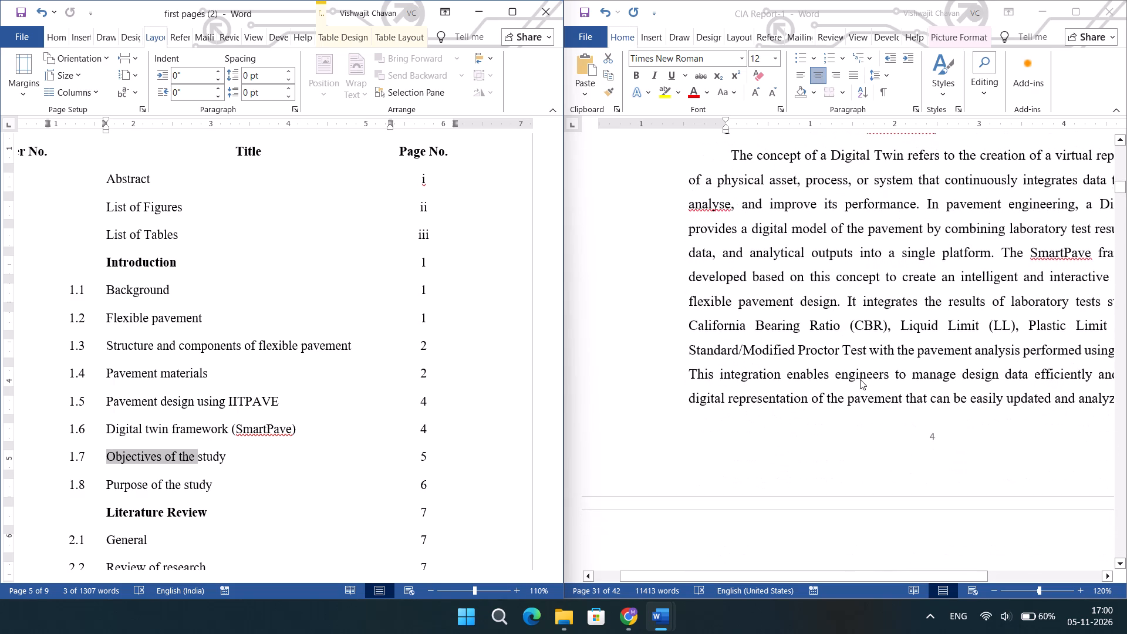
scroll(761, 359, up, 2)
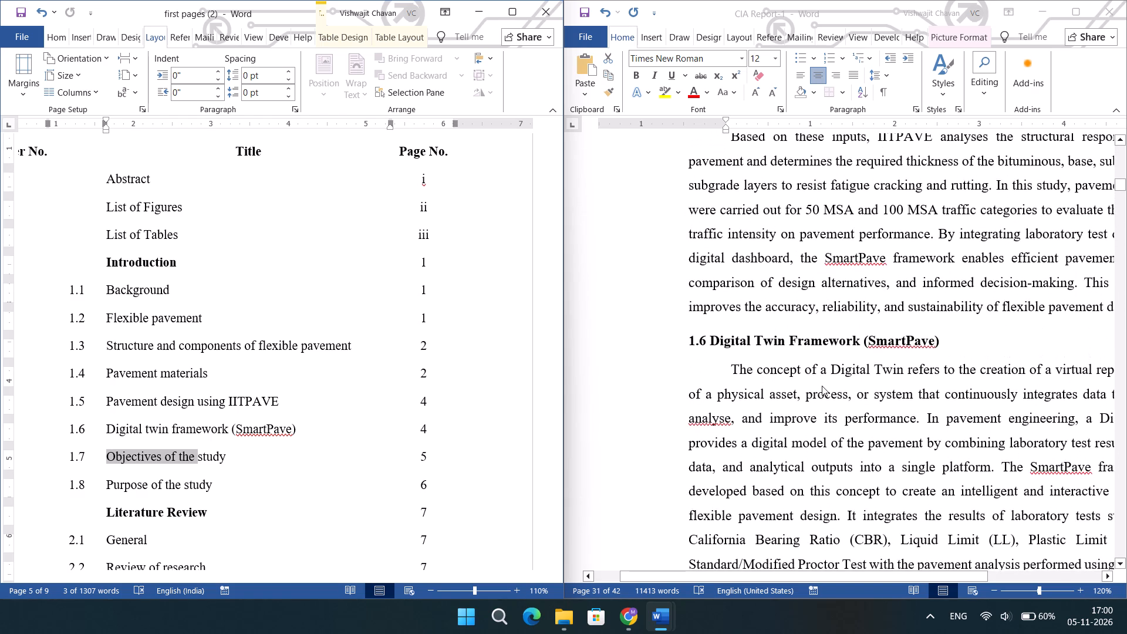
scroll(822, 386, down, 3)
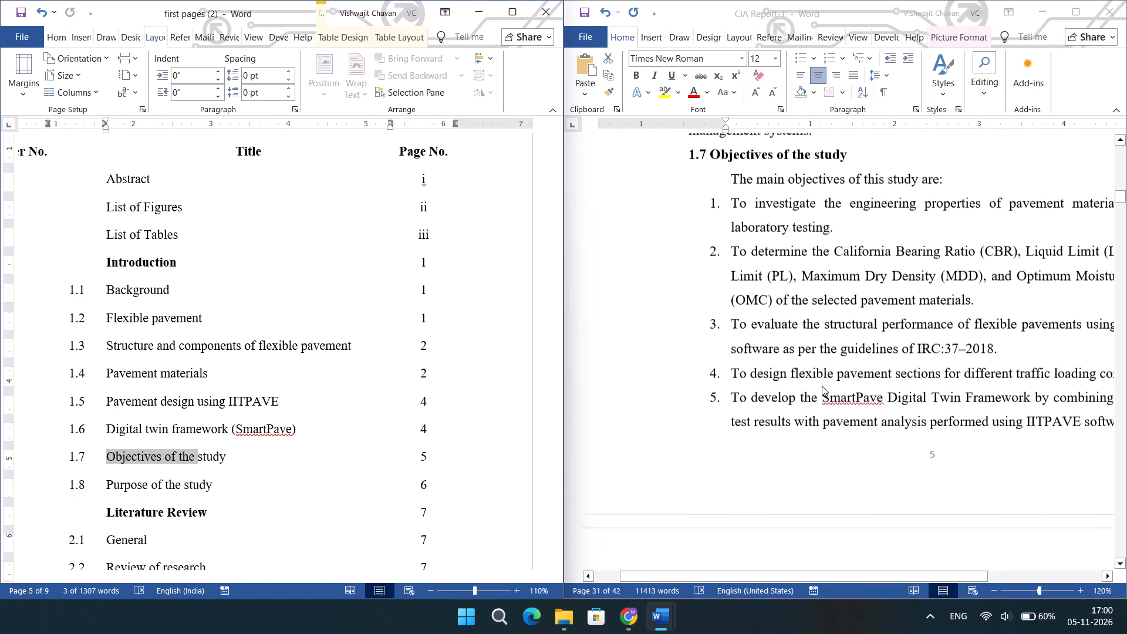
scroll(822, 386, down, 1)
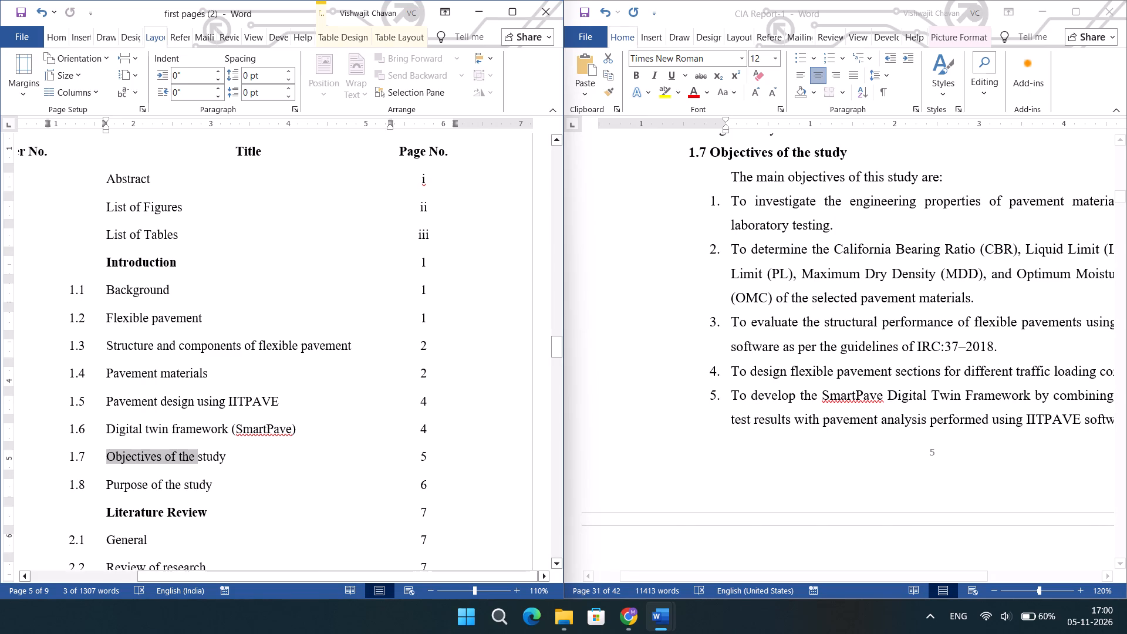
scroll(362, 409, down, 1)
scroll(814, 327, down, 1)
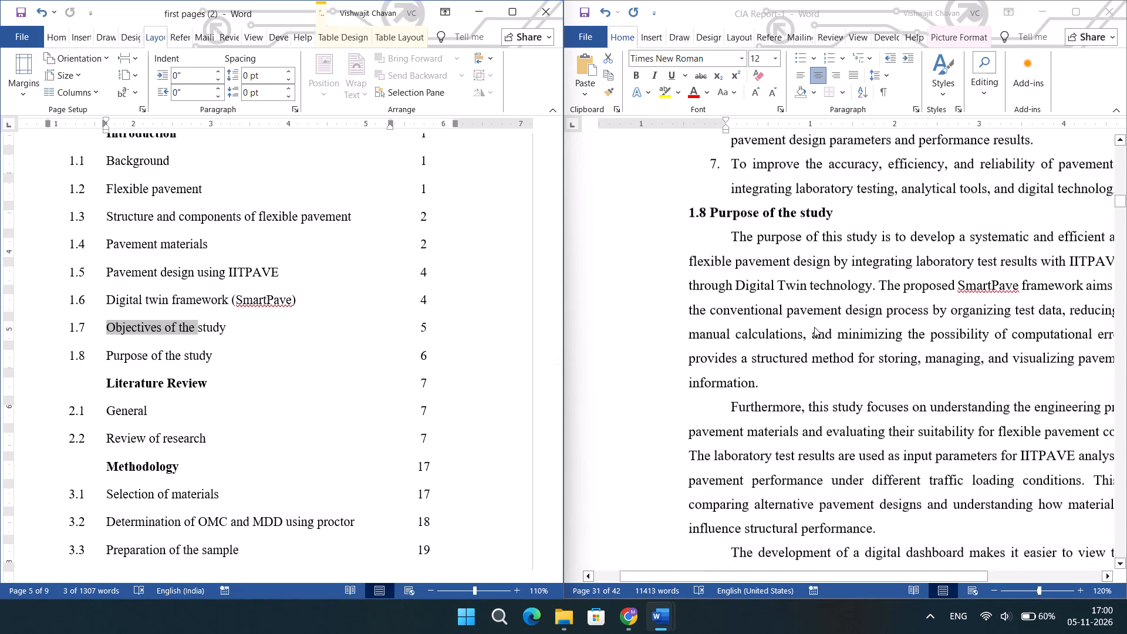
scroll(814, 327, down, 2)
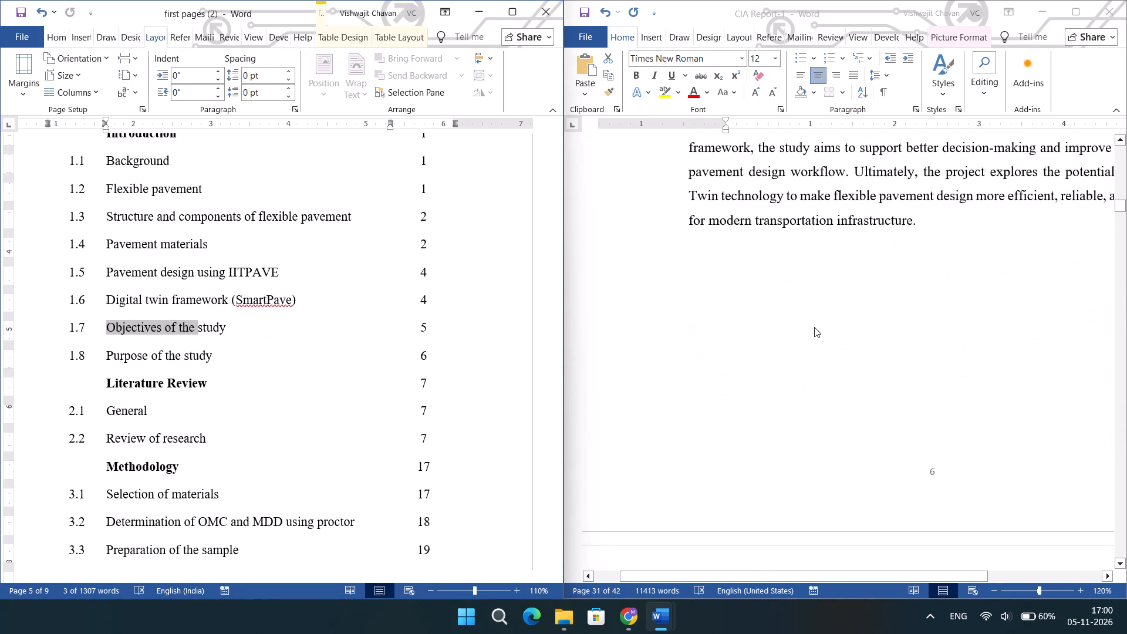
scroll(828, 279, up, 1)
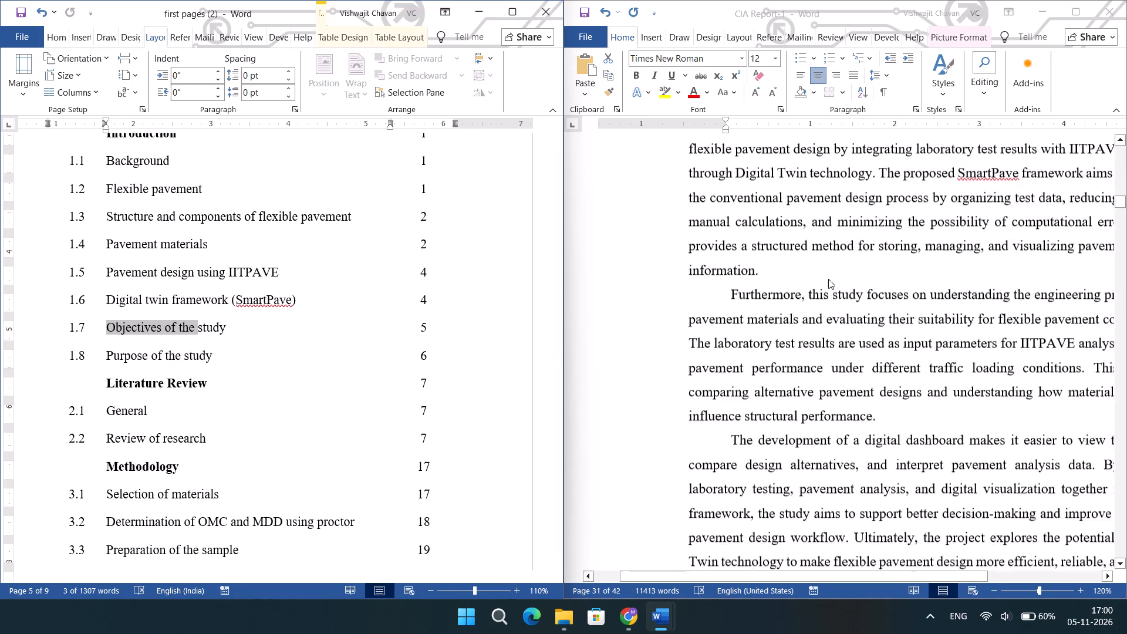
scroll(828, 279, up, 1)
scroll(944, 282, down, 3)
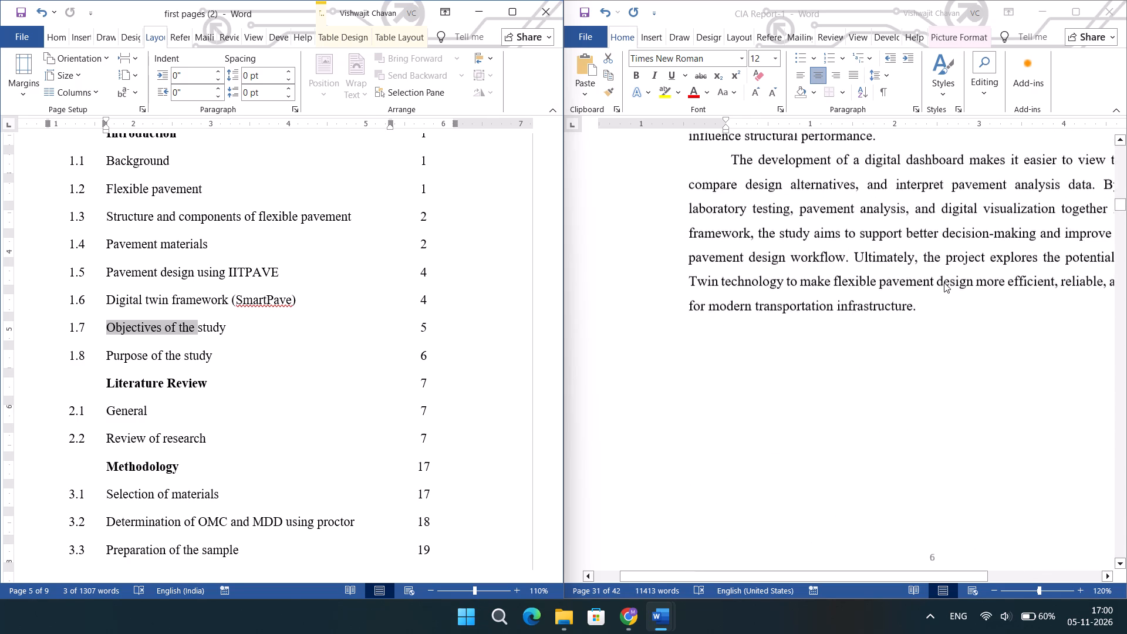
Check the Contents page numbers of Literature Review sections 2.1 and 2.2 against Chapter 2 of the CIA Report.
scroll(944, 282, down, 1)
scroll(333, 411, down, 1)
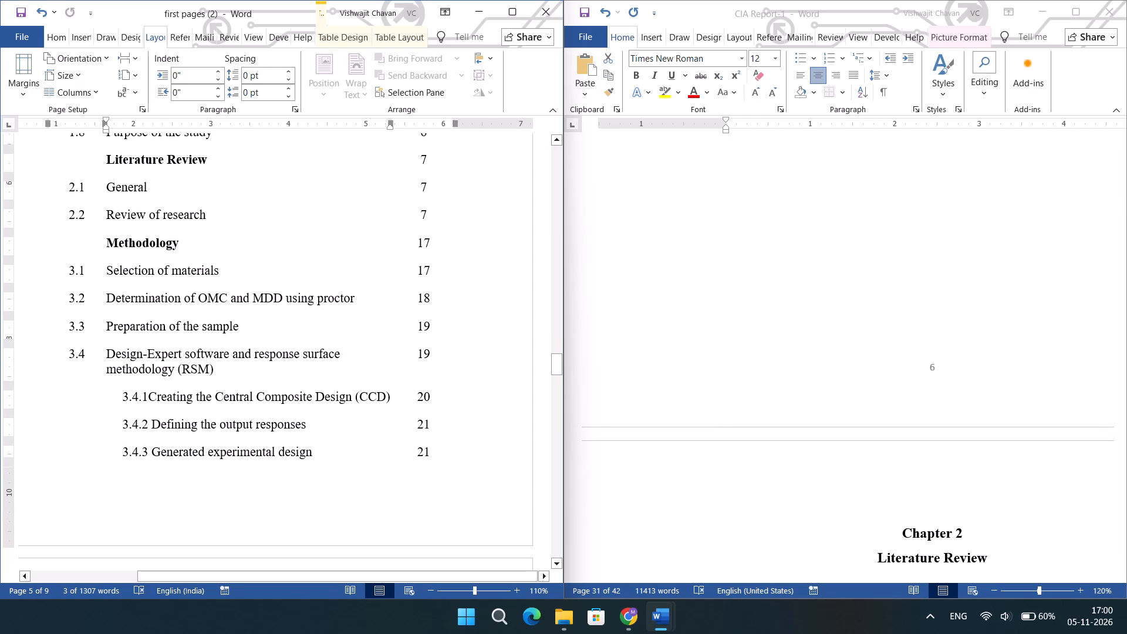
scroll(728, 412, down, 3)
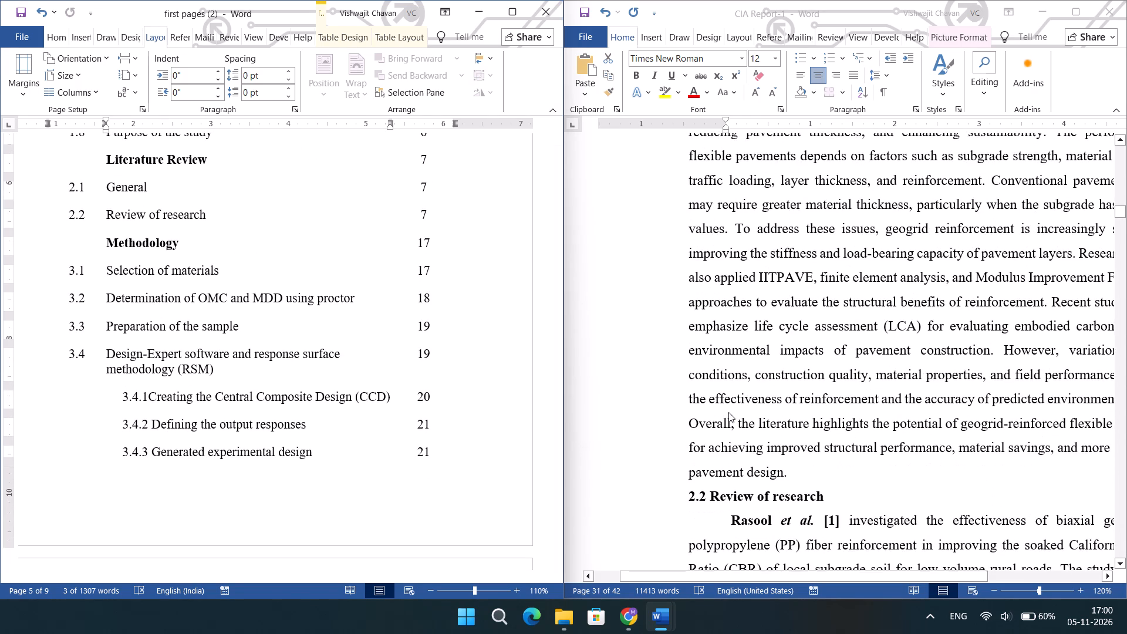
scroll(728, 382, down, 1)
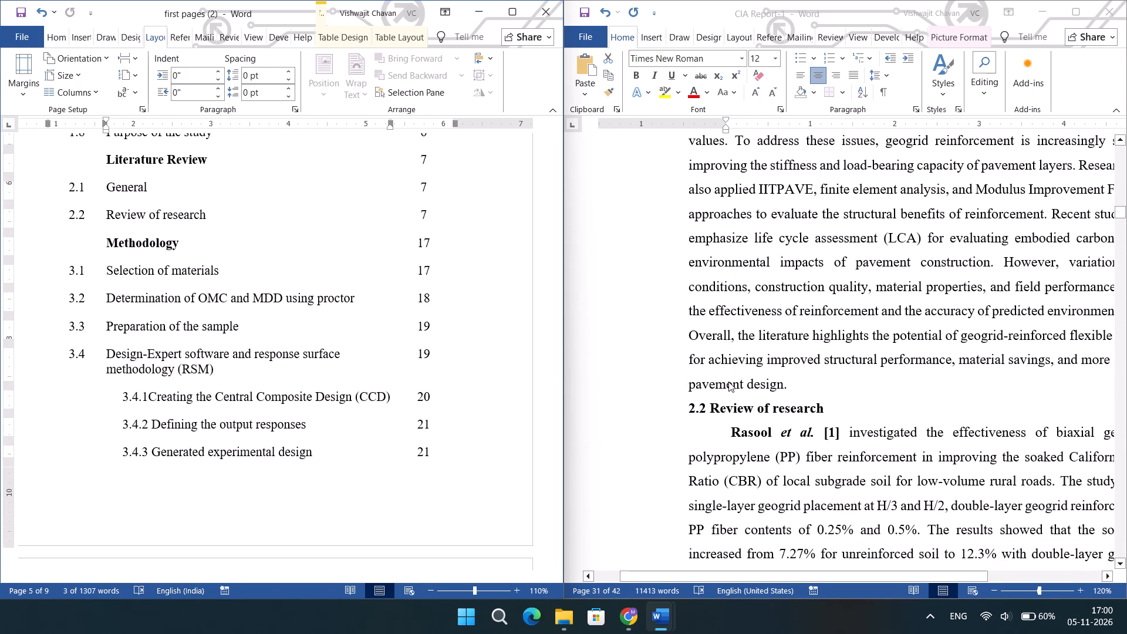
scroll(765, 307, down, 2)
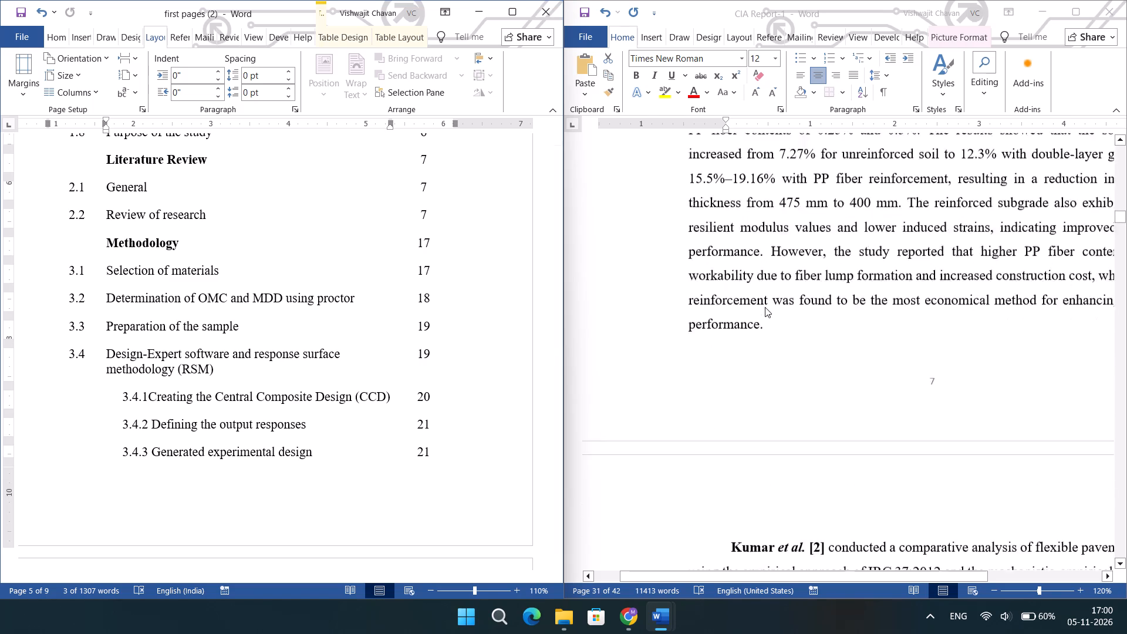
Locate Chapter 3 in the CIA Report and set the Contents page numbers of Methodology and section 3.1 to 18.
scroll(765, 307, down, 5)
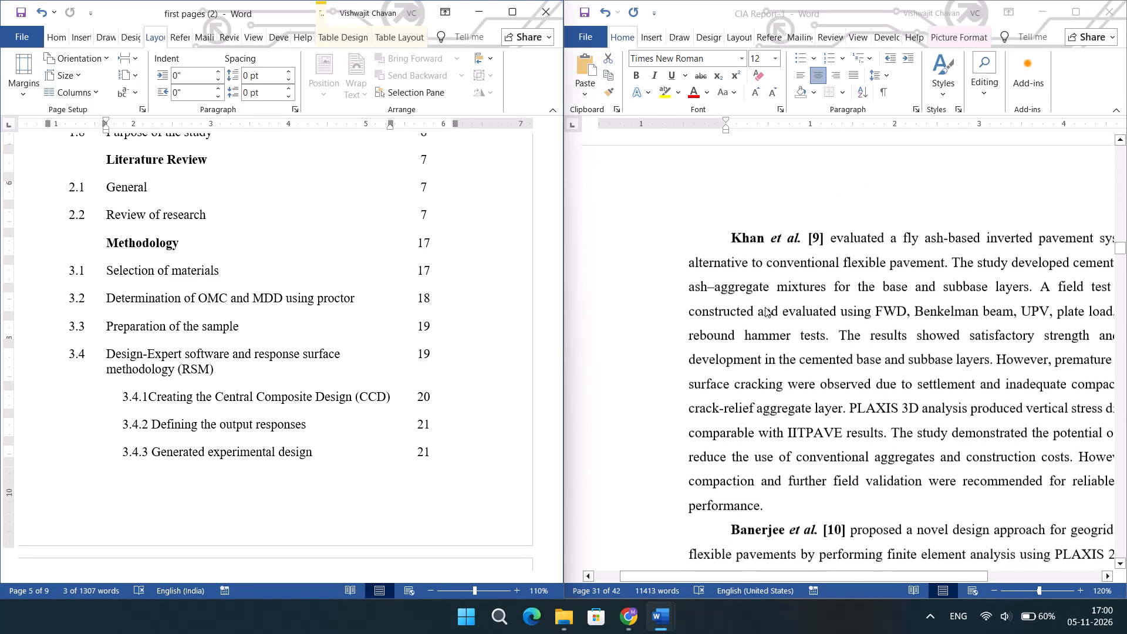
scroll(765, 307, down, 8)
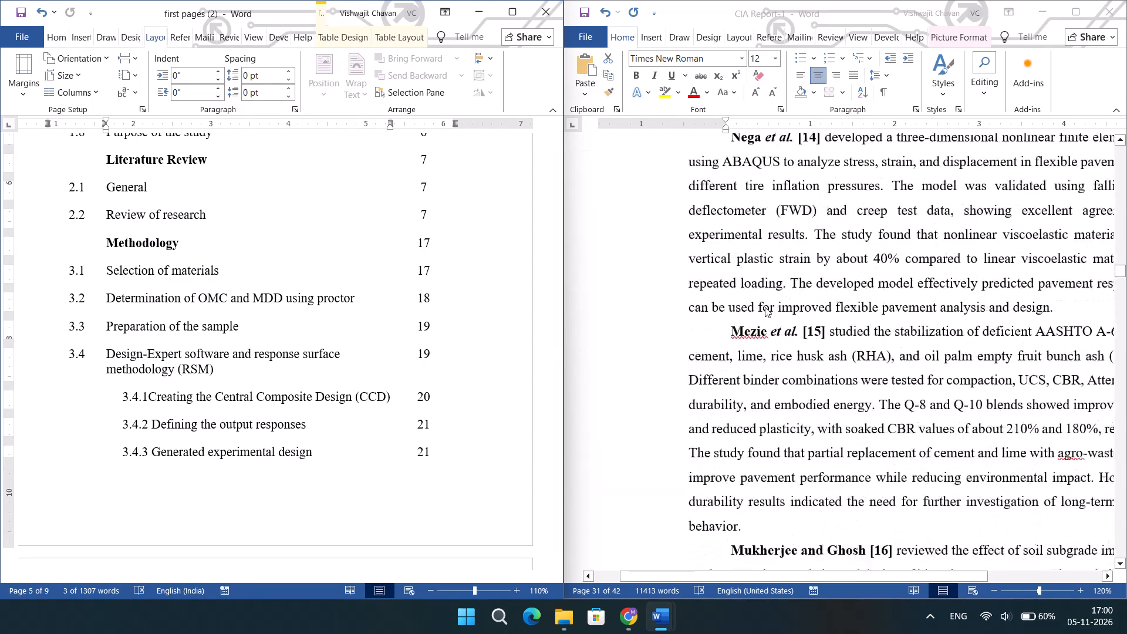
scroll(765, 307, down, 11)
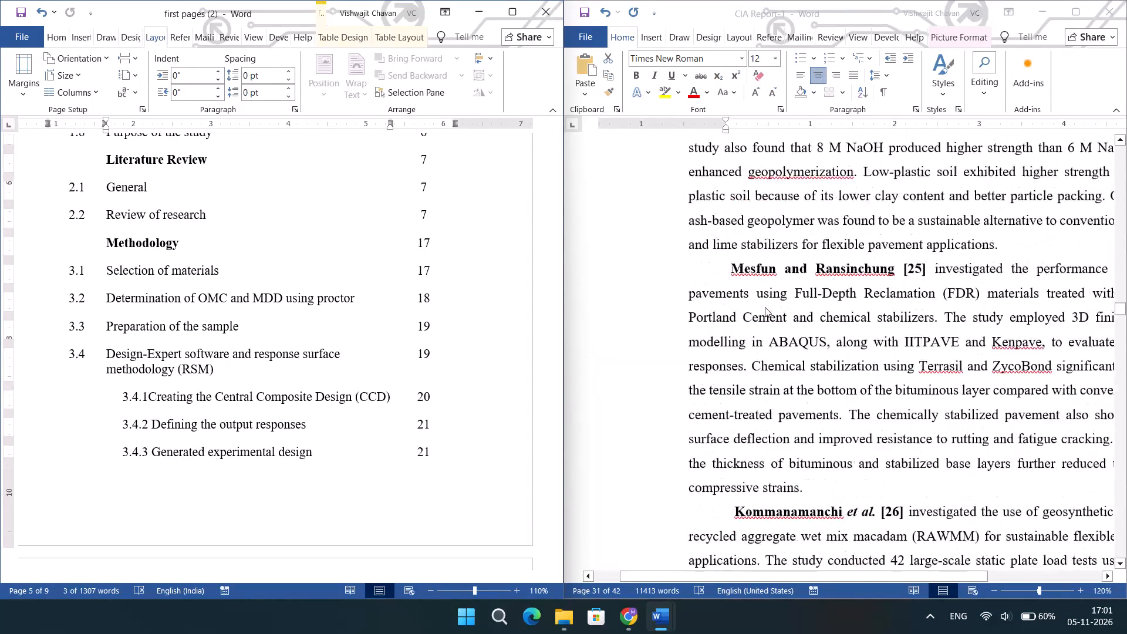
scroll(765, 307, down, 1)
scroll(765, 307, up, 6)
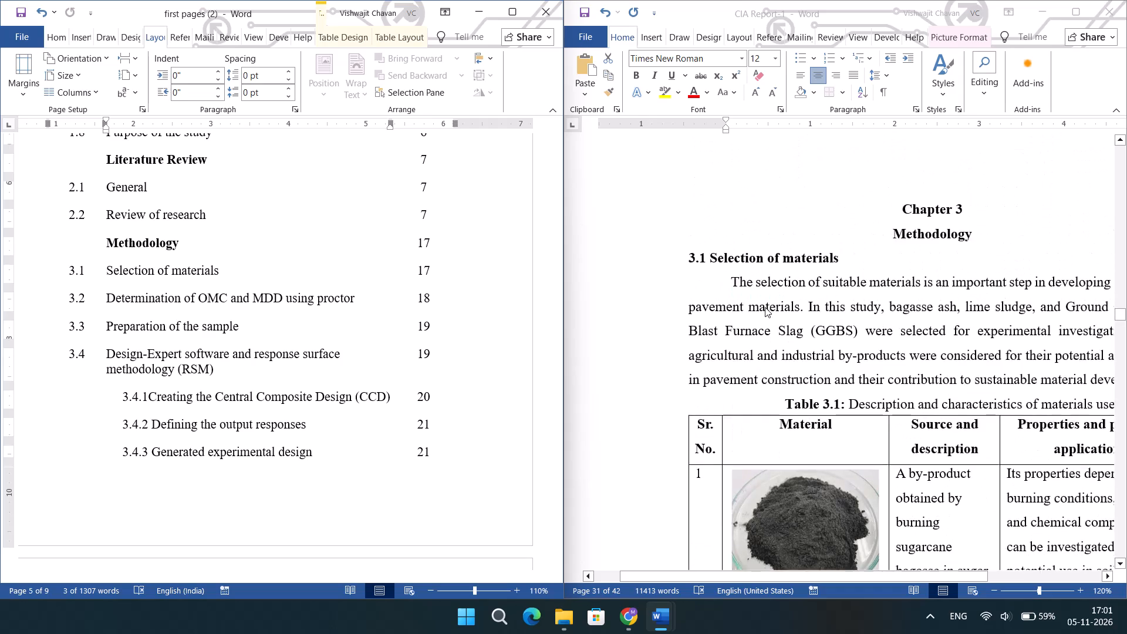
scroll(862, 335, down, 1)
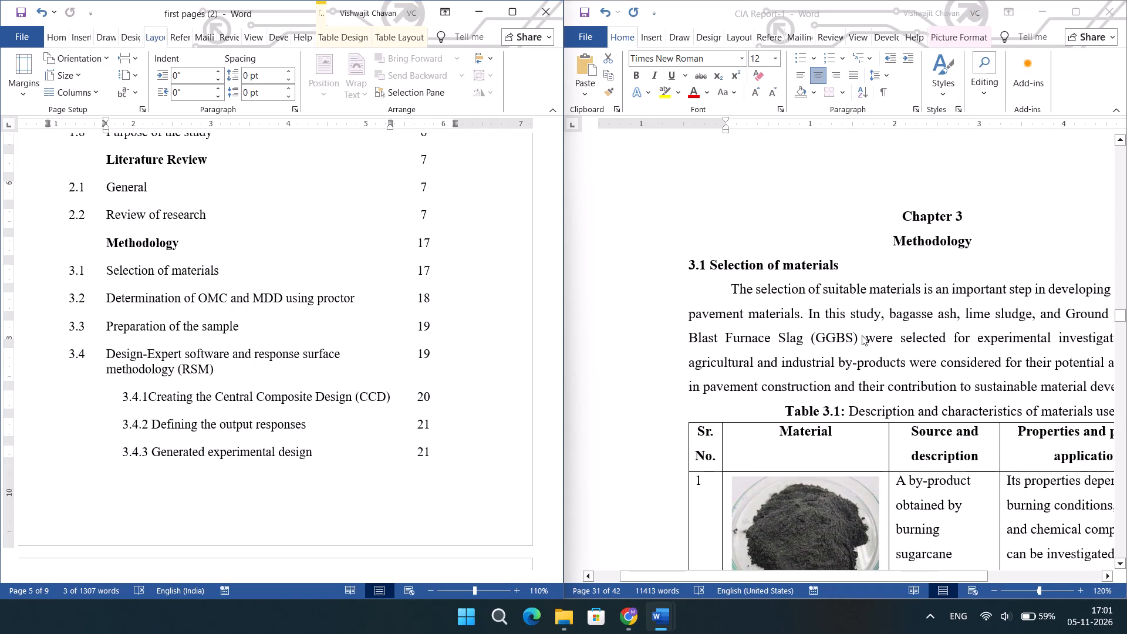
scroll(900, 346, down, 1)
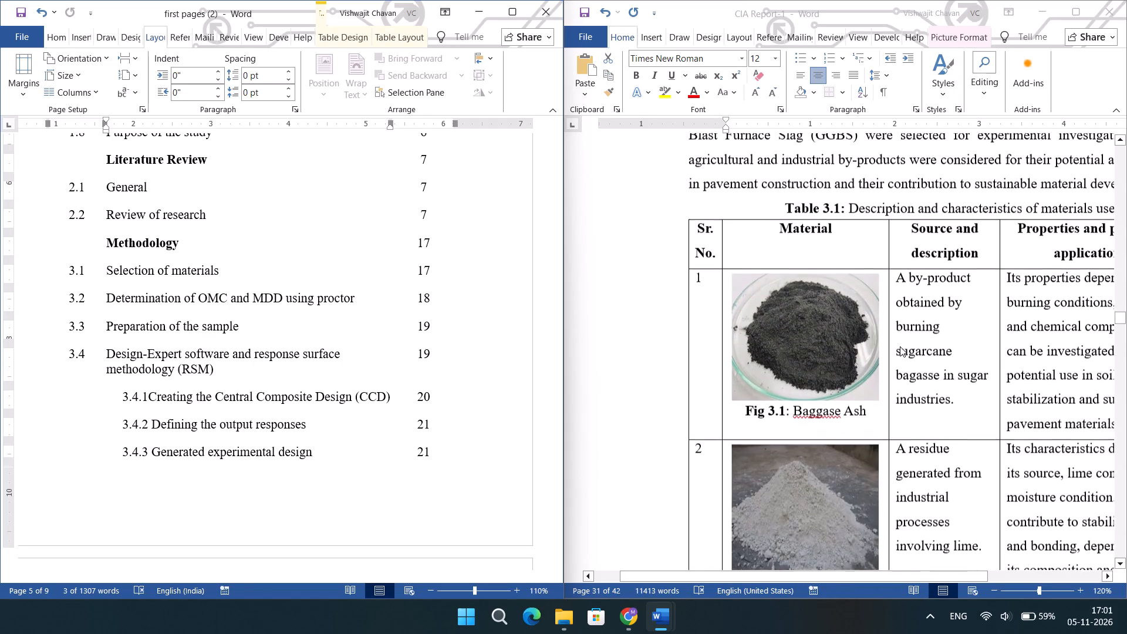
scroll(900, 346, down, 2)
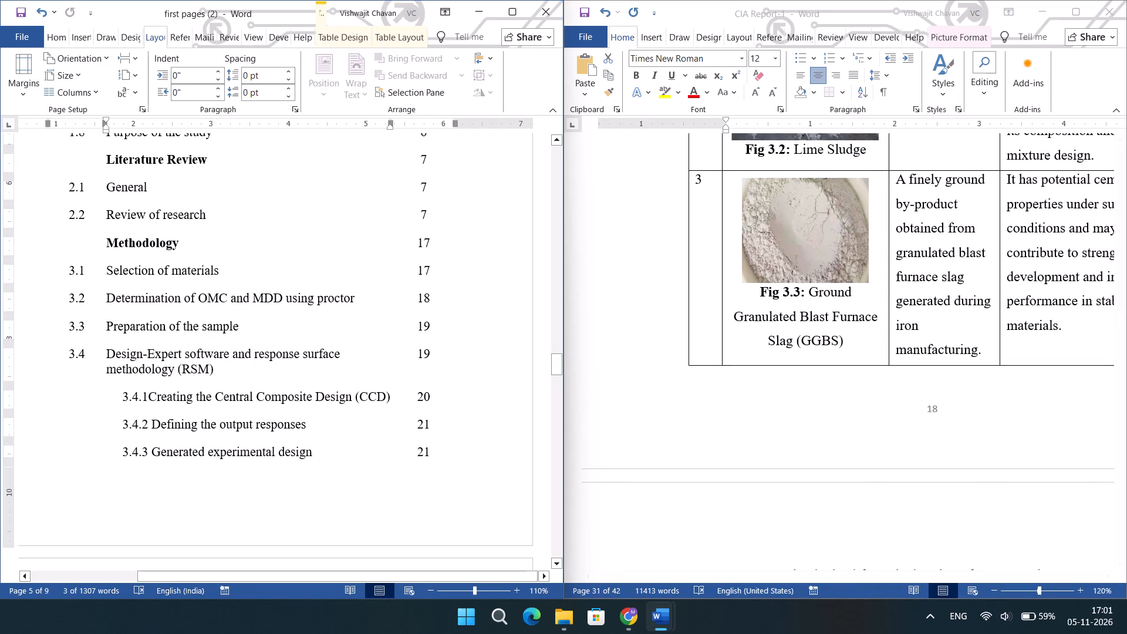
click(430, 244)
key(BackSpace)
key(8)
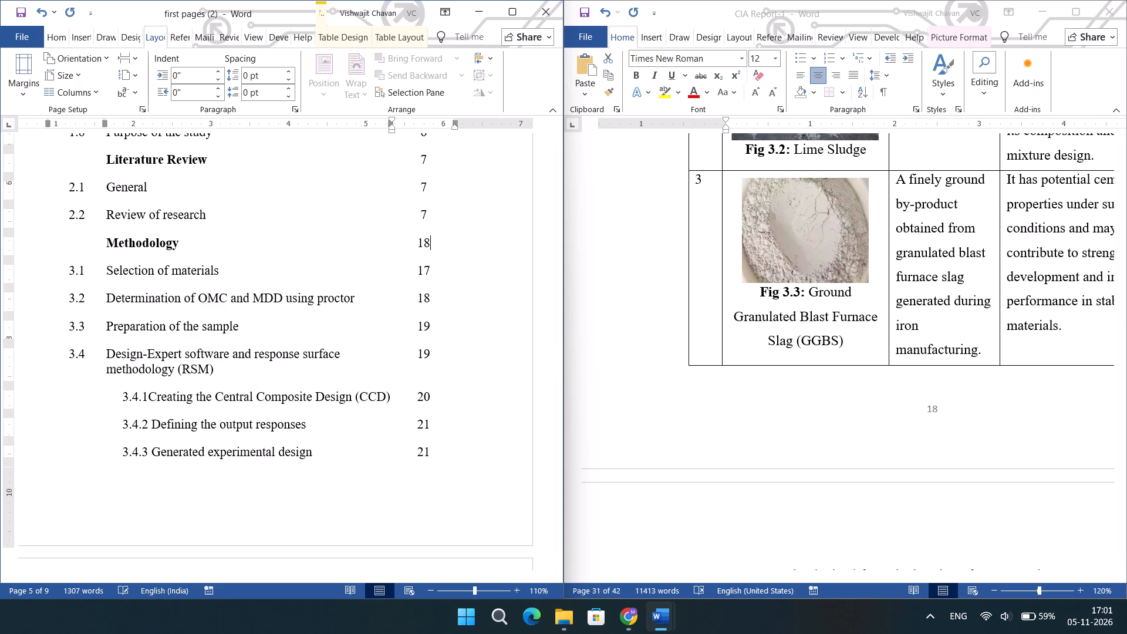
key(Down)
key(Up)
key(Down)
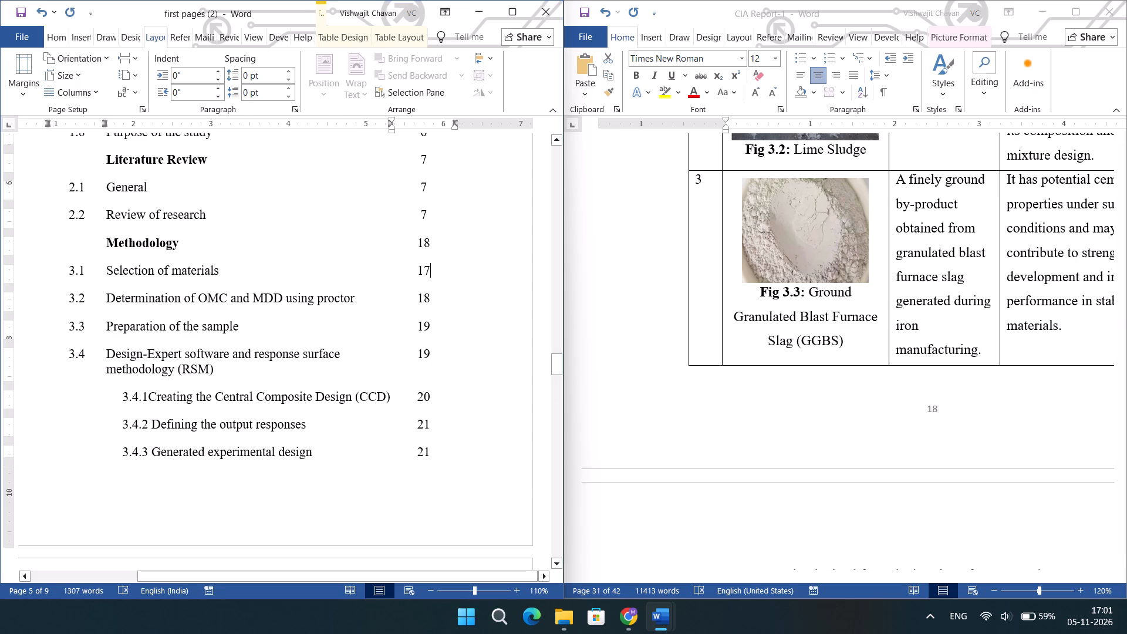
key(BackSpace)
key(8)
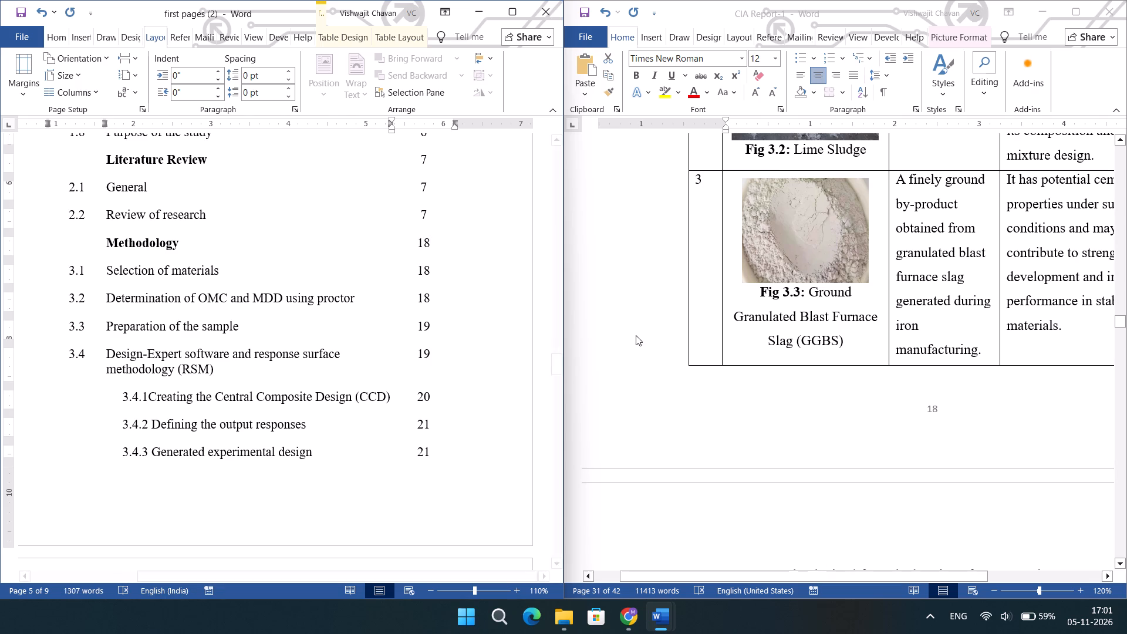
Find section 3.2 in the CIA Report and set its Contents page number to 19.
scroll(753, 373, down, 1)
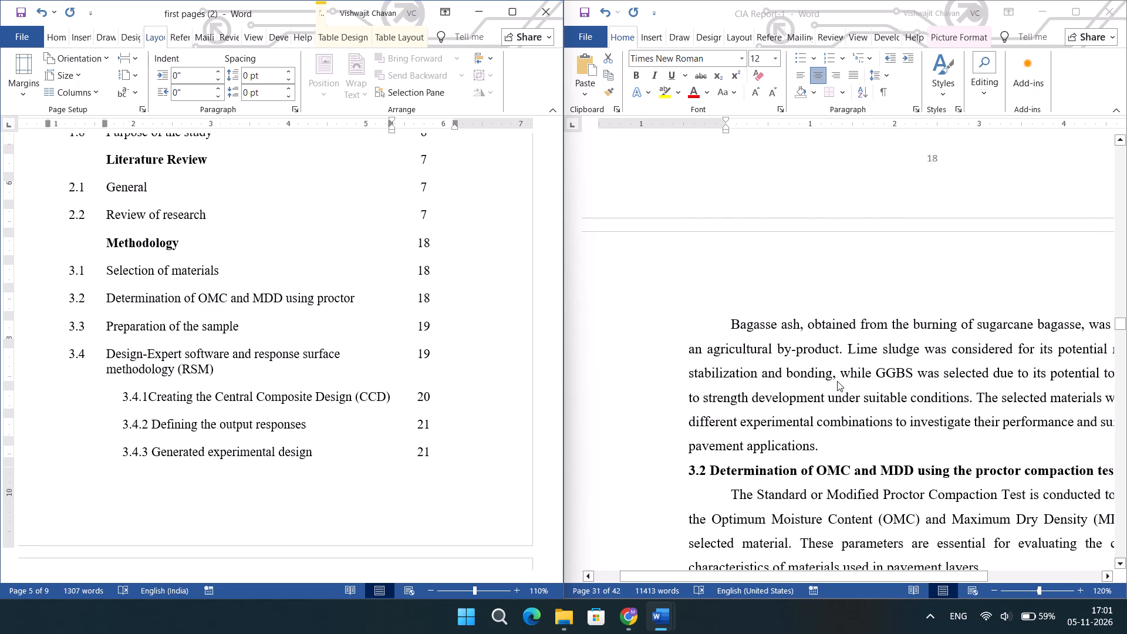
scroll(837, 381, down, 1)
click(440, 305)
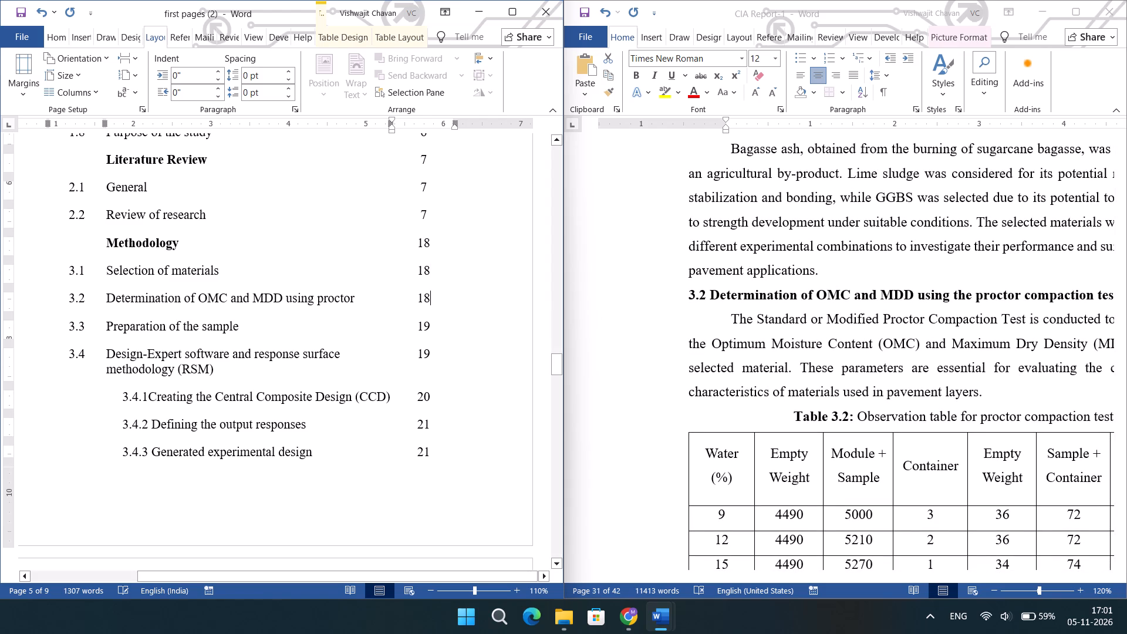
key(BackSpace)
key(9)
Locate sections 3.3 and 3.4 in the CIA Report and set both of their Contents page numbers to 20.
scroll(636, 345, down, 1)
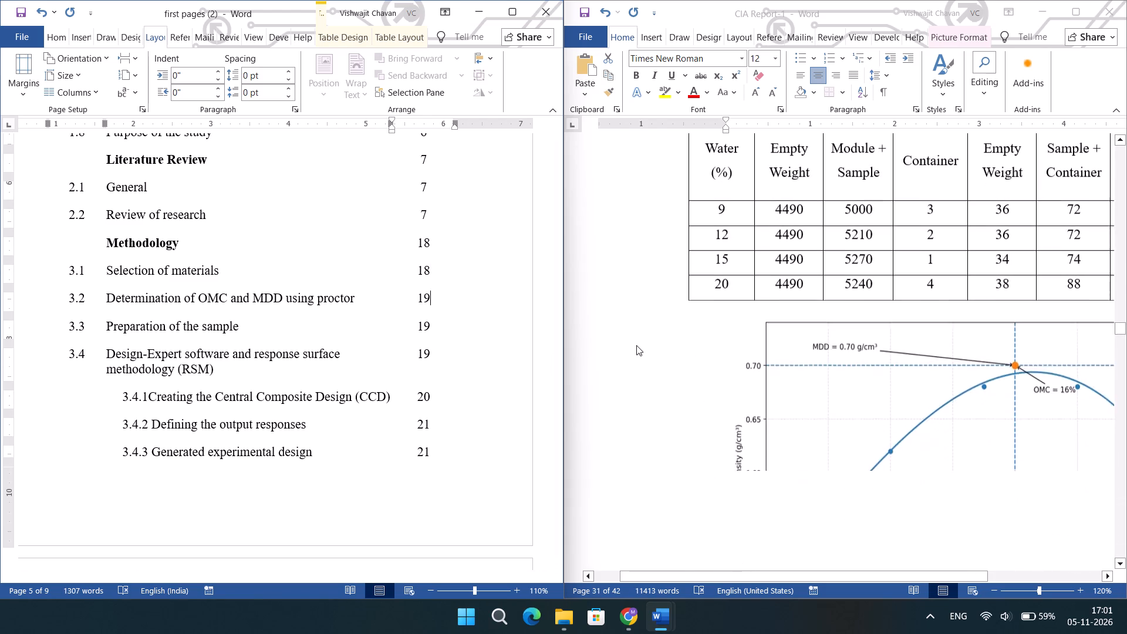
scroll(636, 345, down, 1)
scroll(825, 351, down, 1)
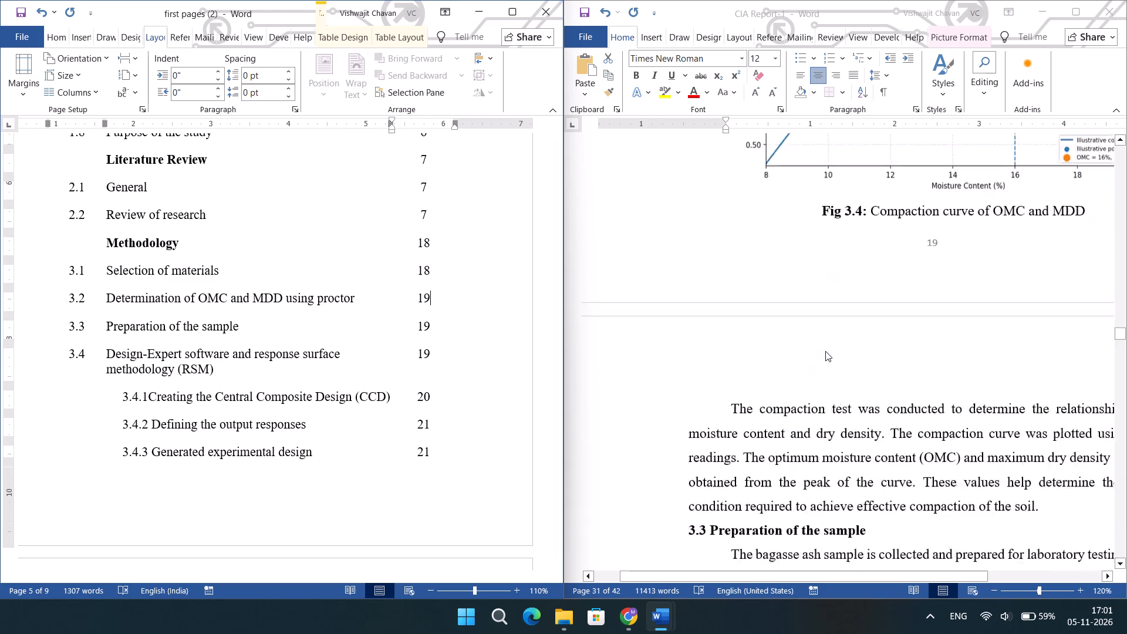
scroll(825, 351, down, 2)
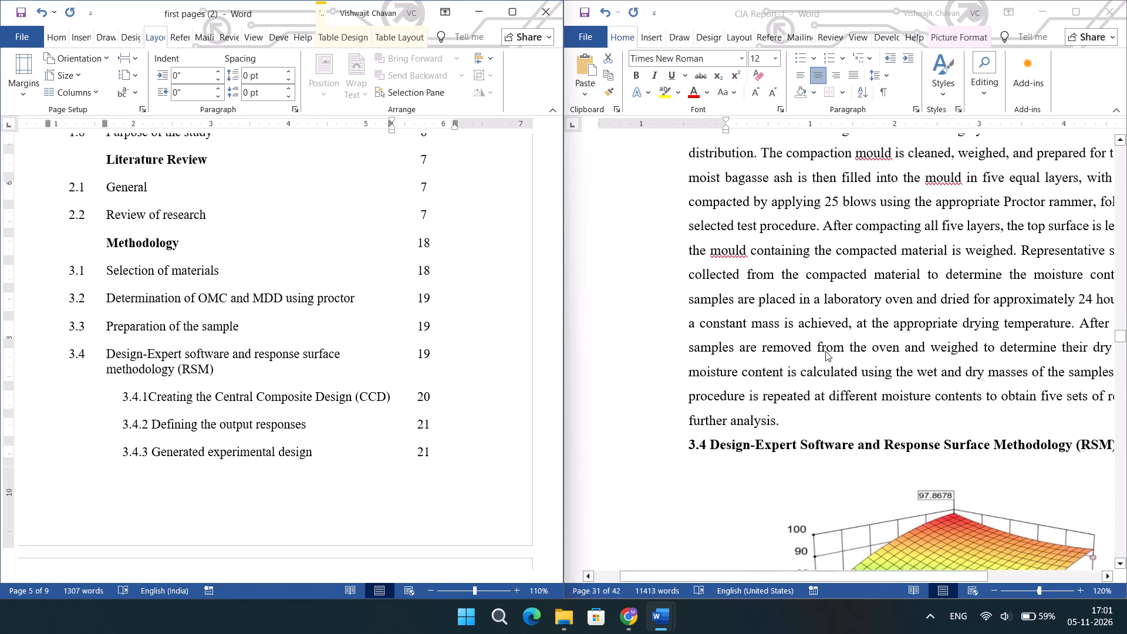
scroll(825, 351, down, 1)
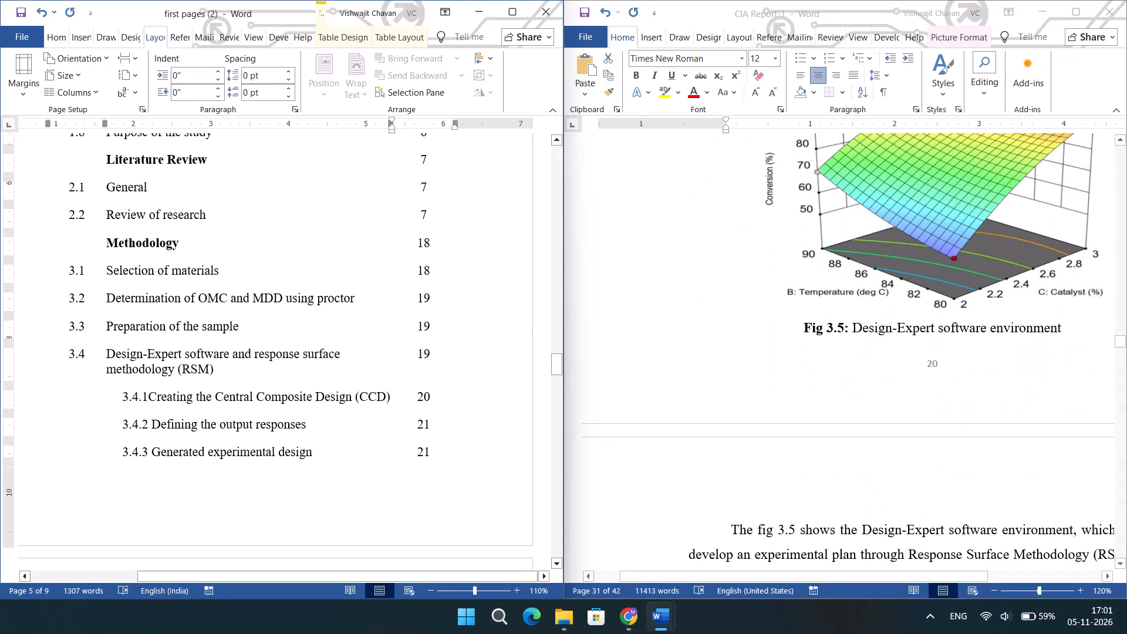
click(438, 321)
key(BackSpace)
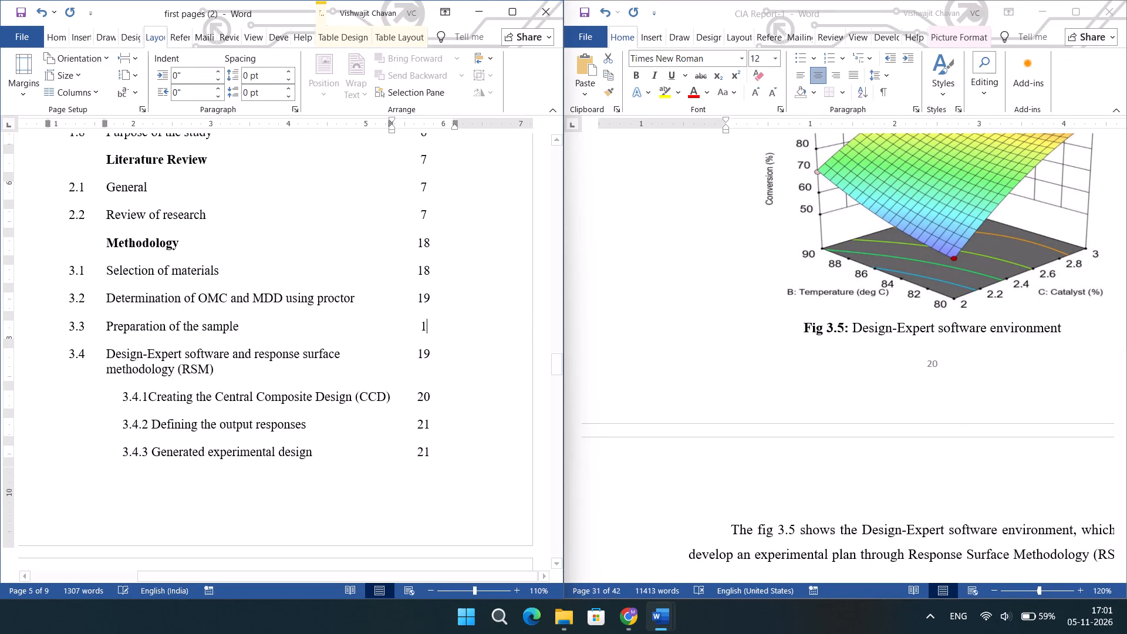
key(BackSpace)
text(30)
key(BackSpace)
key(BackSpace)
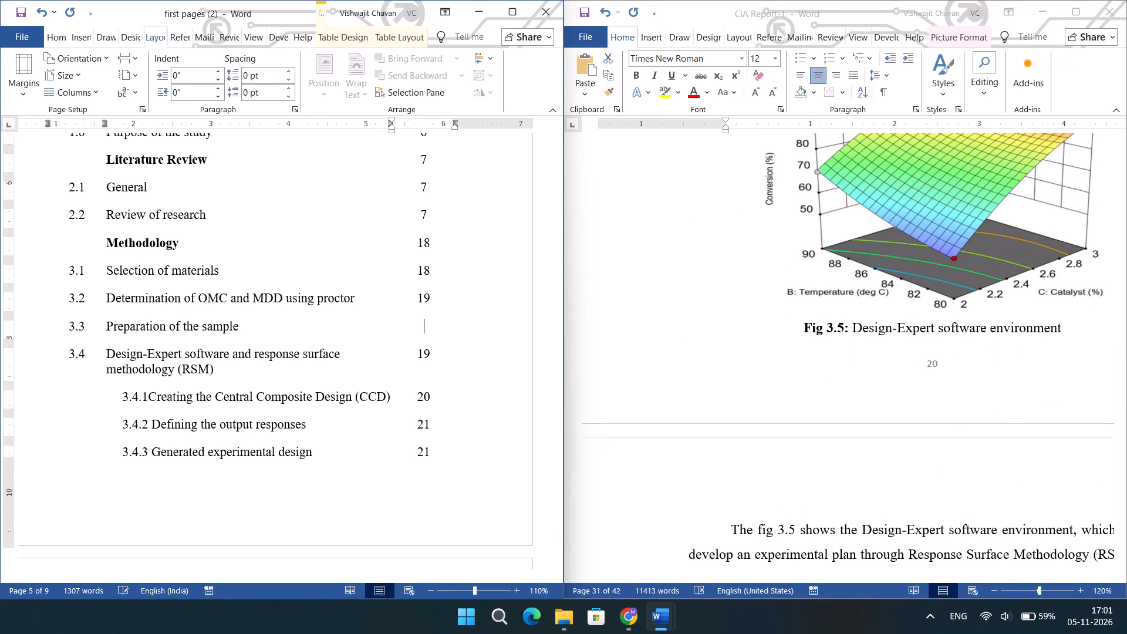
text(20)
key(Down)
key(BackSpace)
key(BackSpace)
text(20)
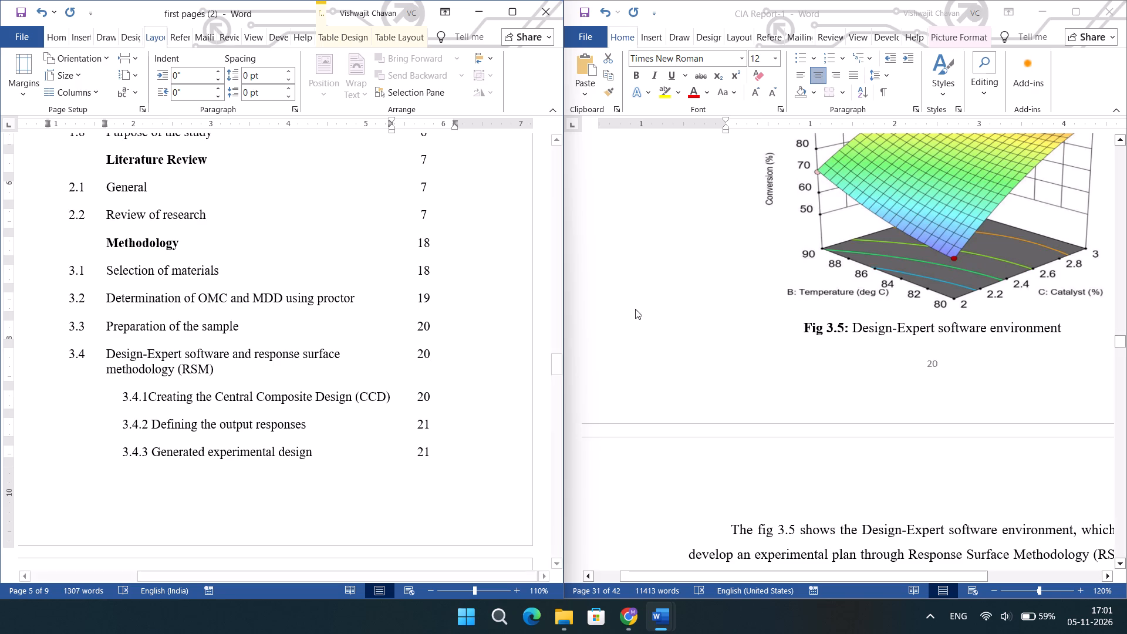
Locate section 3.4.1 in the CIA Report, setting its Contents page number to 21 and that of section 3.4.2 to 22.
scroll(737, 342, down, 2)
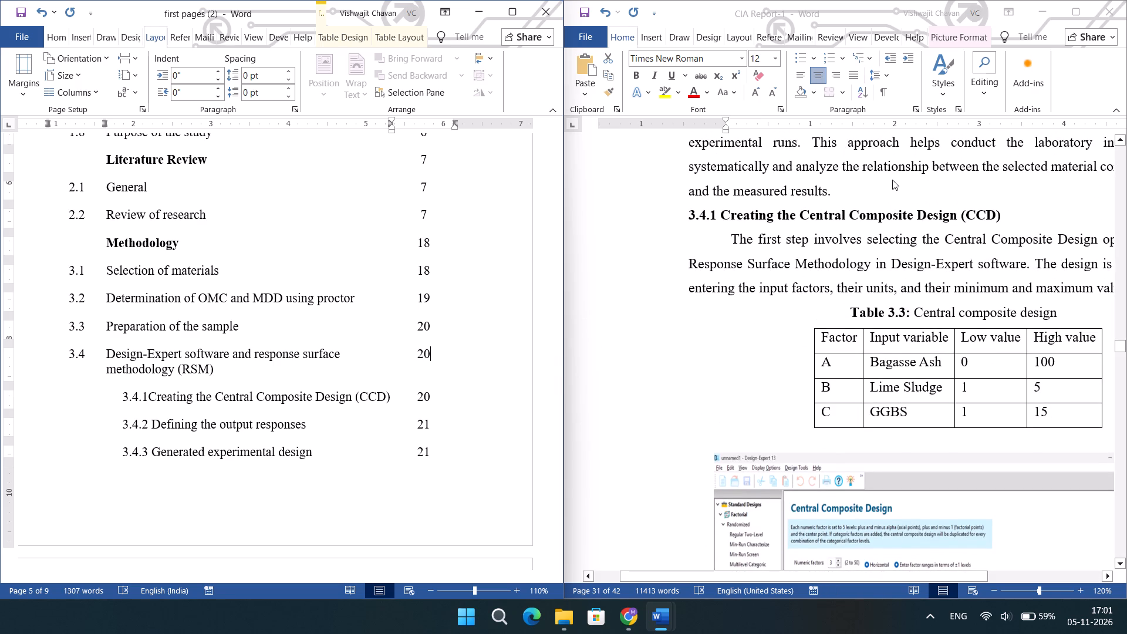
scroll(1016, 203, down, 1)
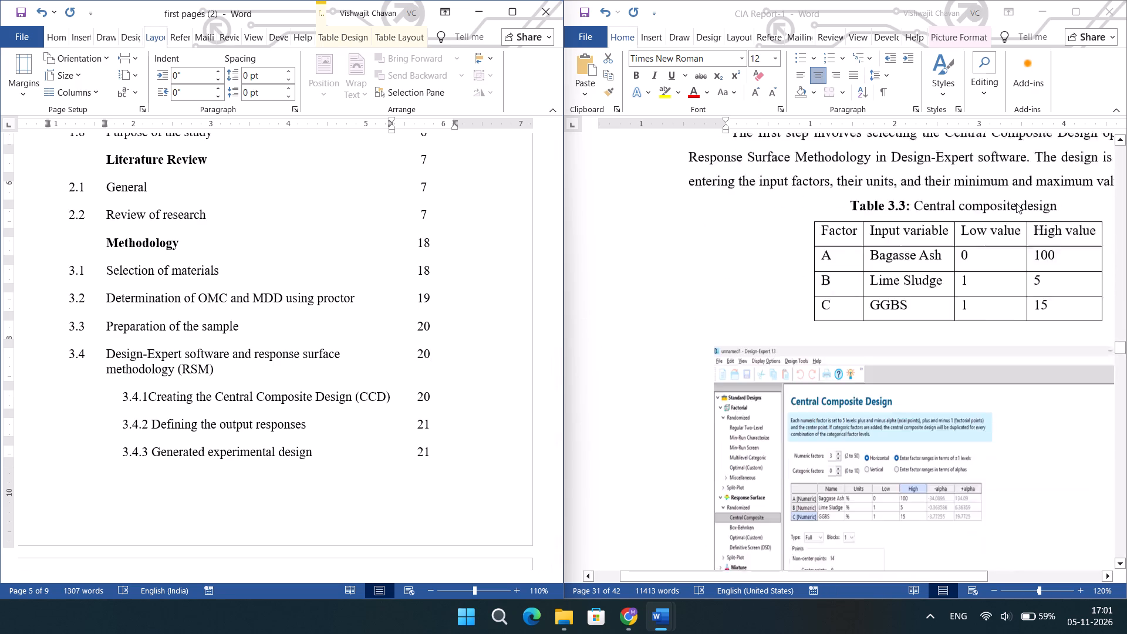
scroll(1016, 203, down, 2)
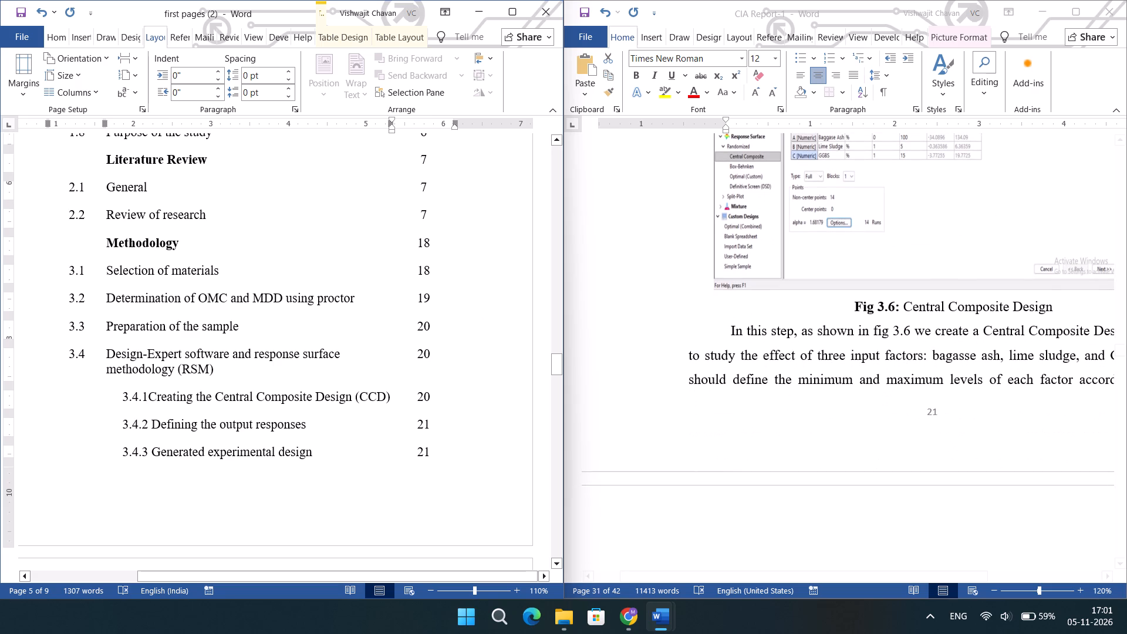
click(433, 395)
key(BackSpace)
key(1)
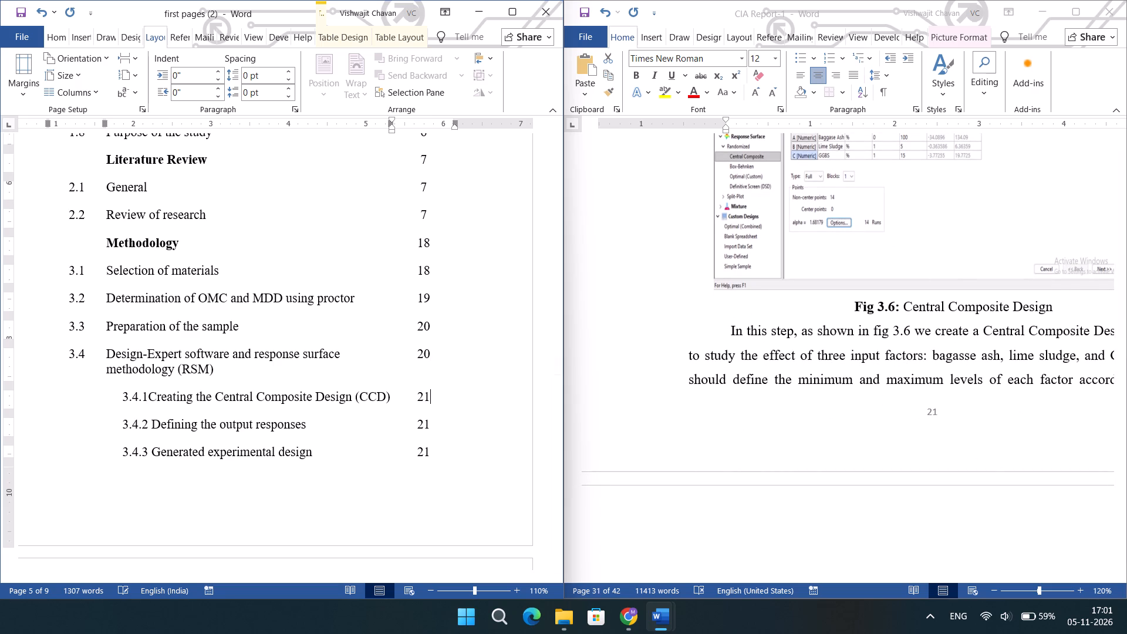
click(431, 421)
key(BackSpace)
key(2)
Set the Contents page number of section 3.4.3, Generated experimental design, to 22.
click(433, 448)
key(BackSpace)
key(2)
Check sections 3.4.2 and 3.4.3 in the CIA Report and set the Contents page number of section 3.4.3 to 23.
scroll(753, 403, down, 1)
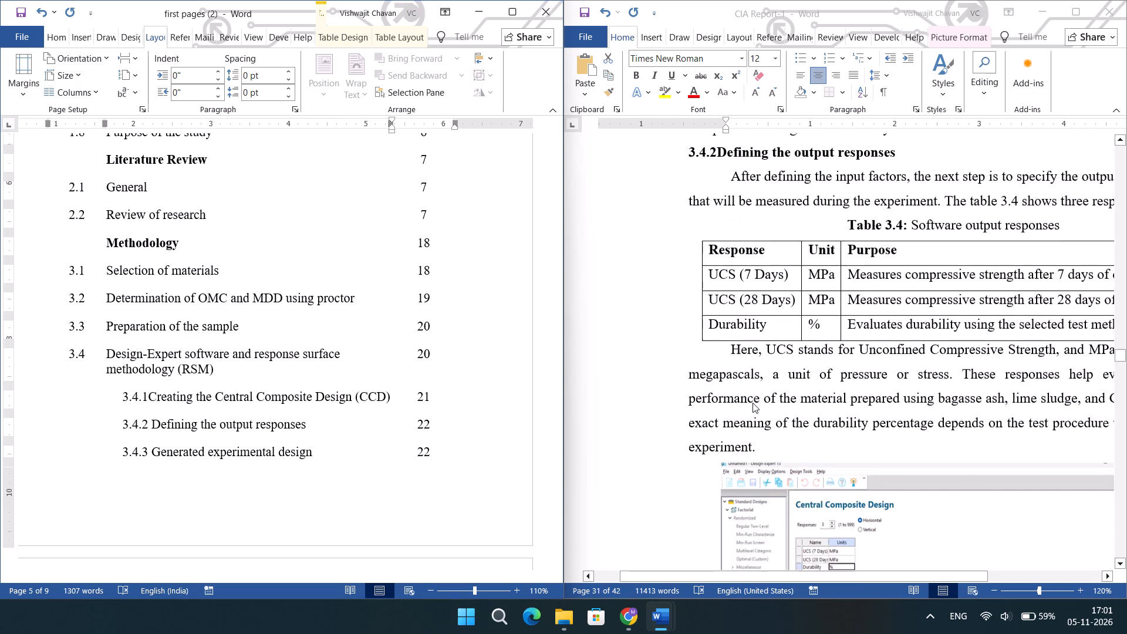
scroll(753, 403, down, 2)
scroll(819, 346, down, 1)
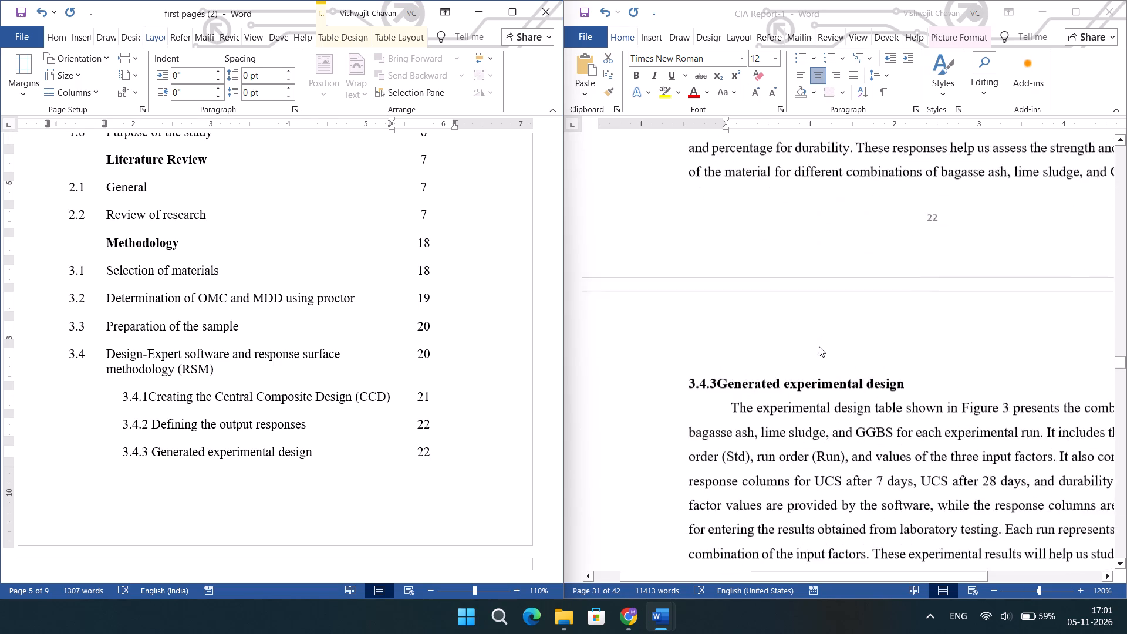
scroll(819, 346, down, 4)
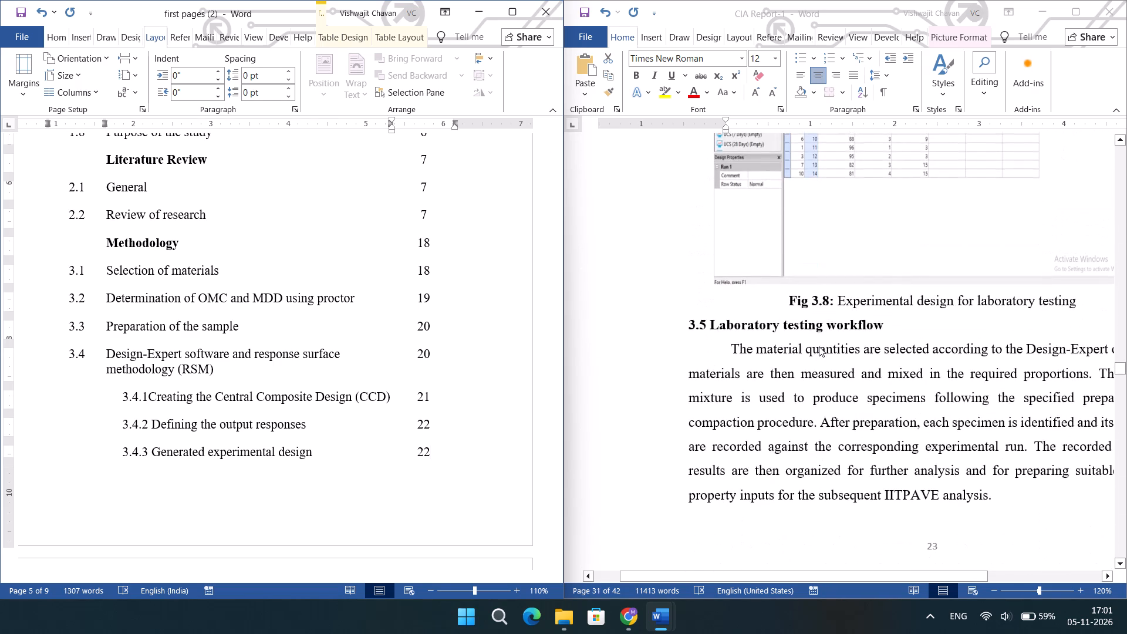
scroll(819, 346, down, 1)
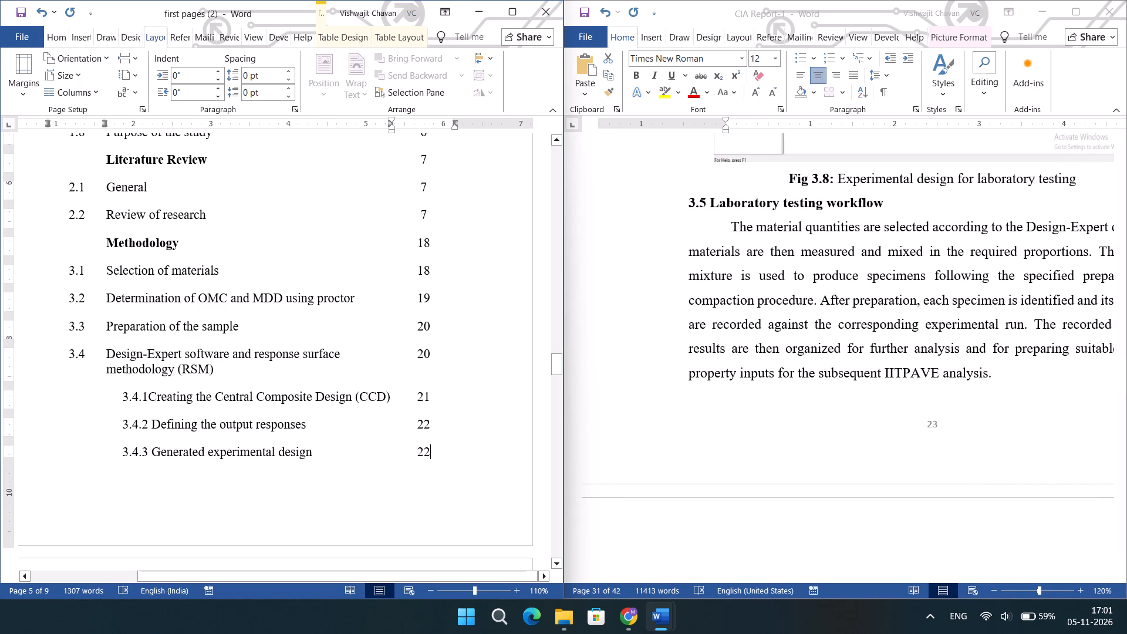
click(438, 450)
key(BackSpace)
key(3)
Set the Contents page number of section 3.5, Laboratory testing workflow, to 23.
scroll(242, 423, down, 1)
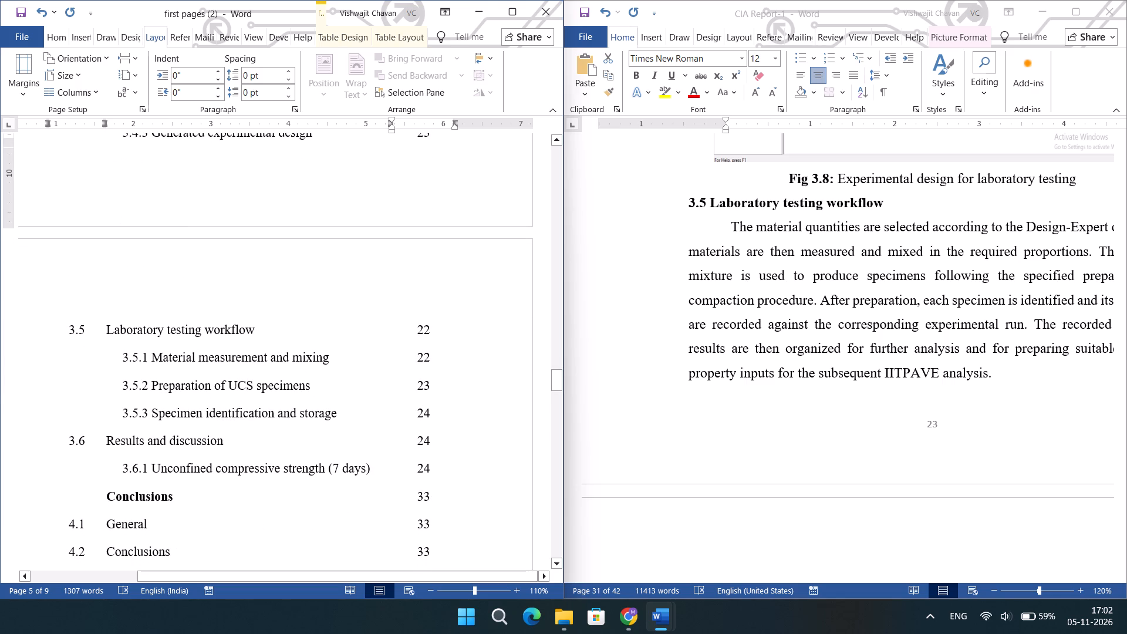
click(440, 335)
key(BackSpace)
key(3)
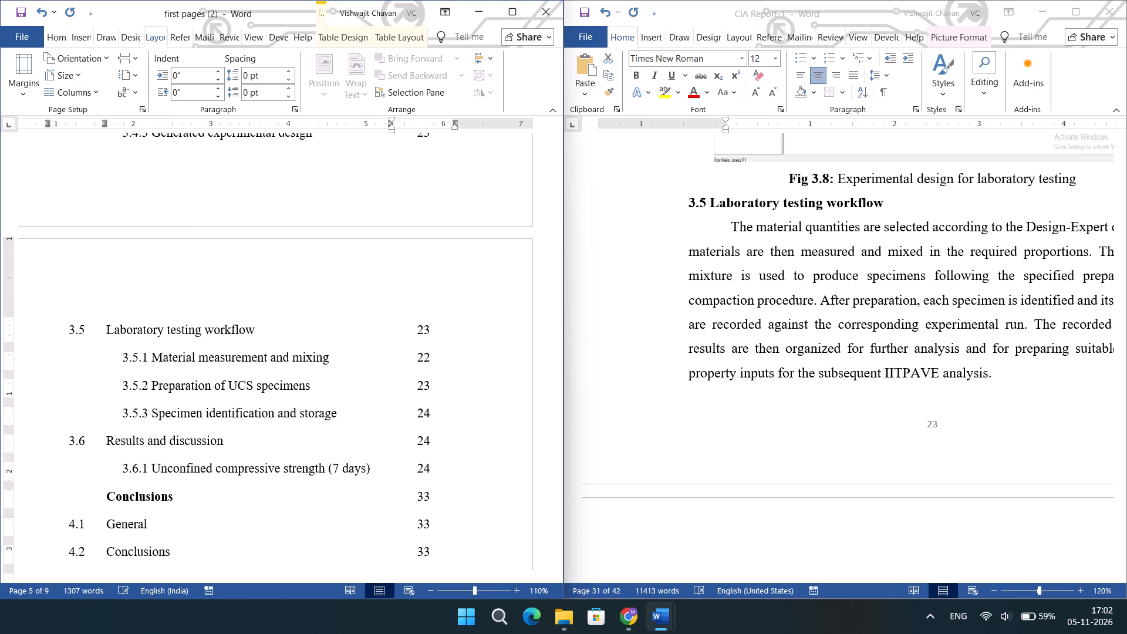
Locate section 3.5.1, Material measurement and mixing, in the CIA Report and set its Contents page number to 24.
scroll(673, 329, down, 1)
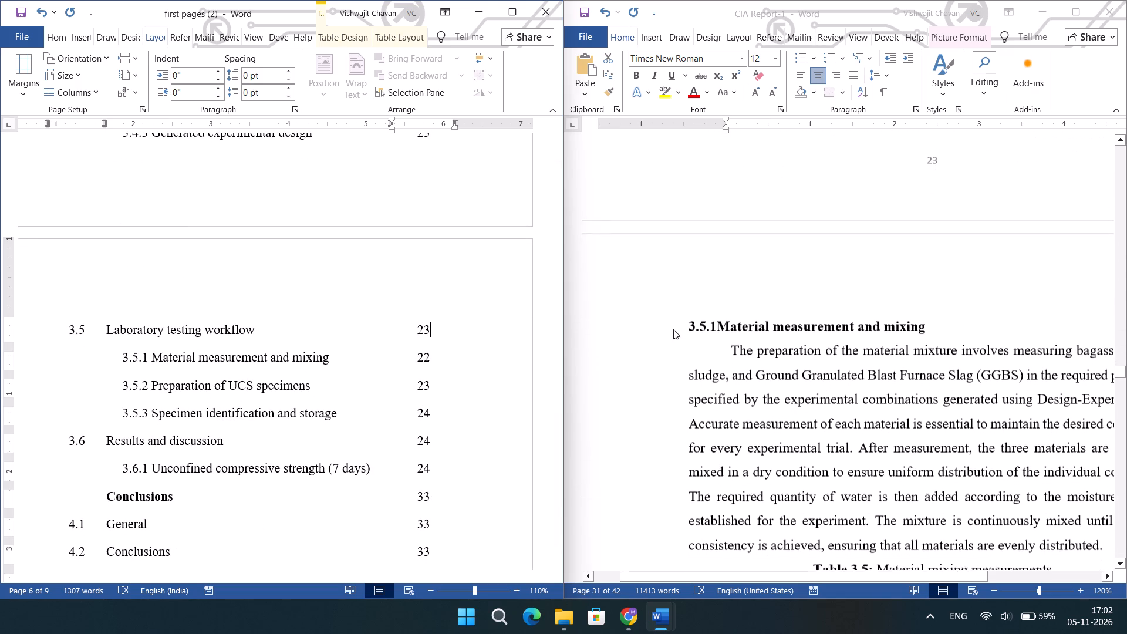
scroll(782, 342, down, 1)
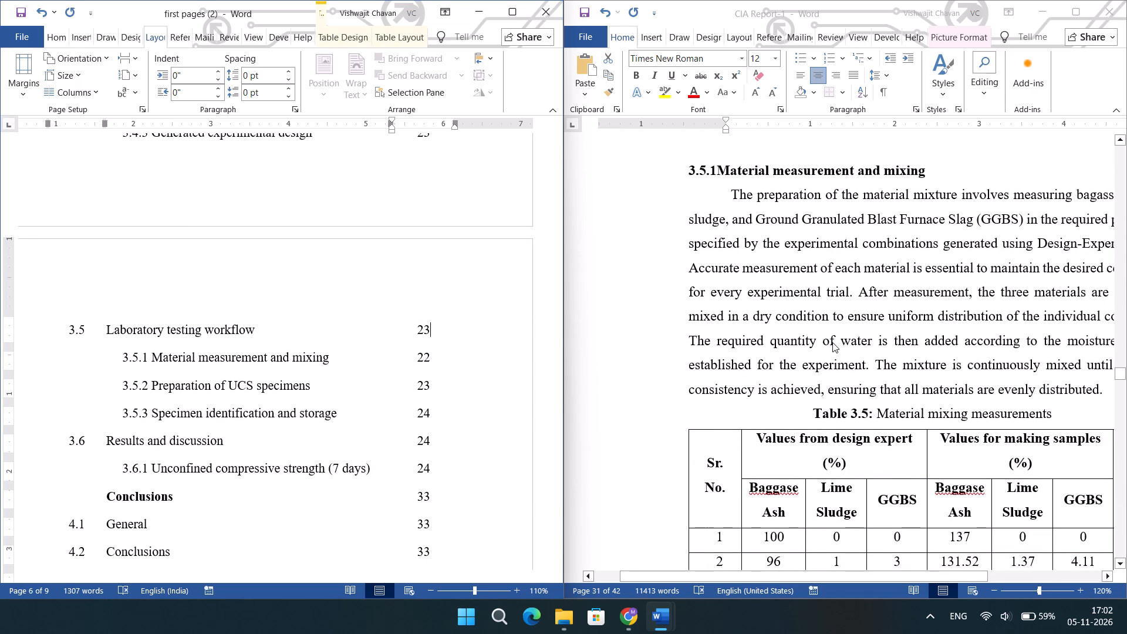
scroll(832, 342, down, 2)
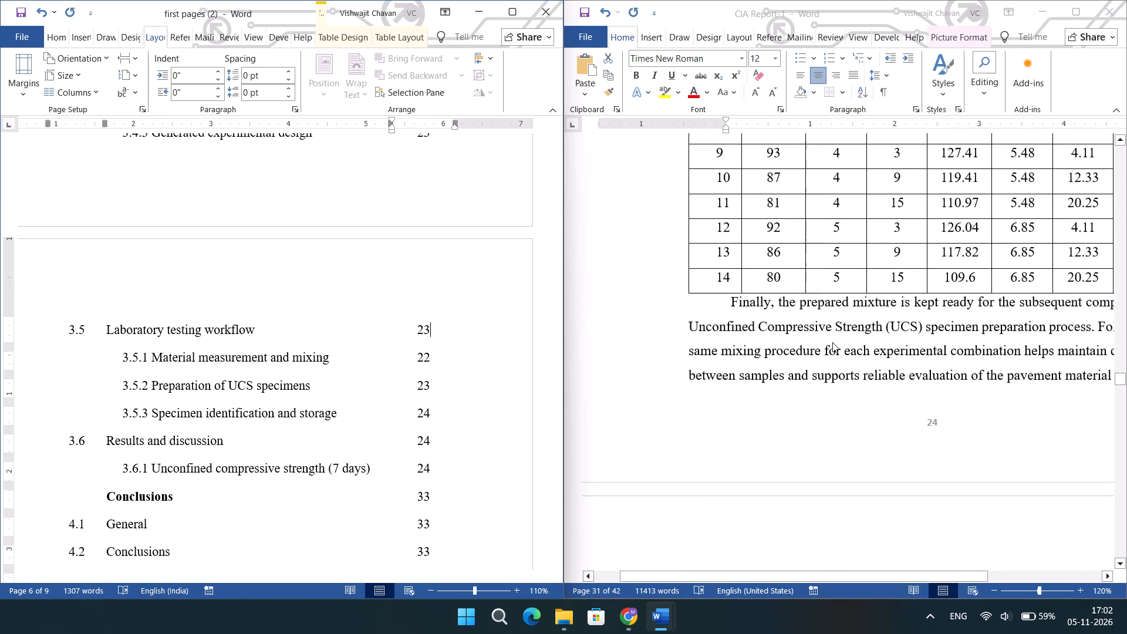
click(444, 355)
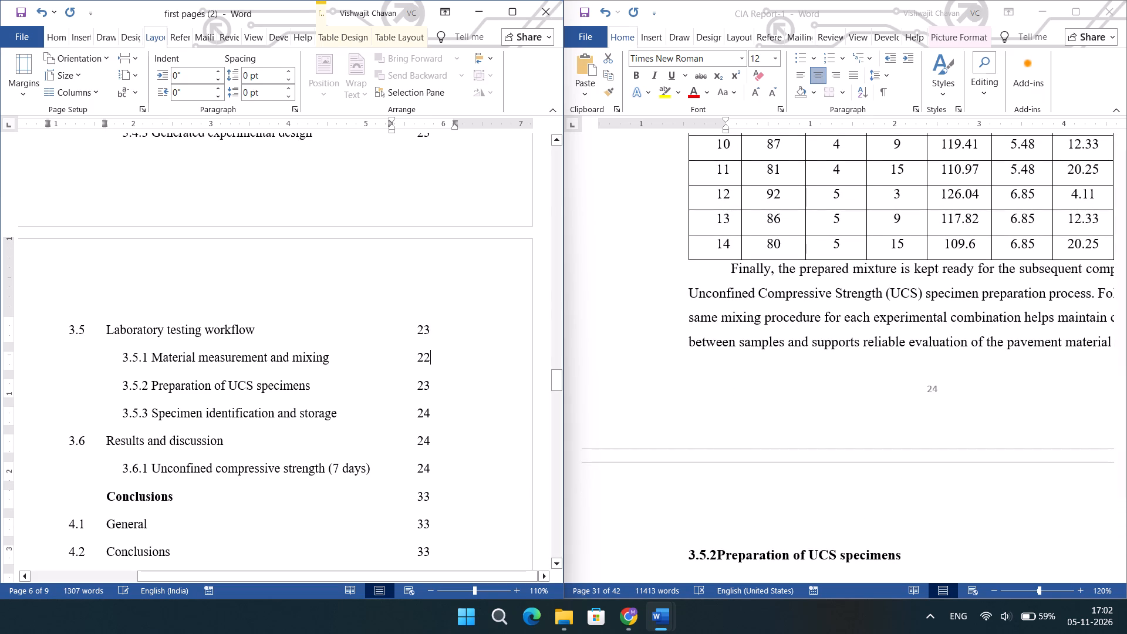
key(BackSpace)
key(4)
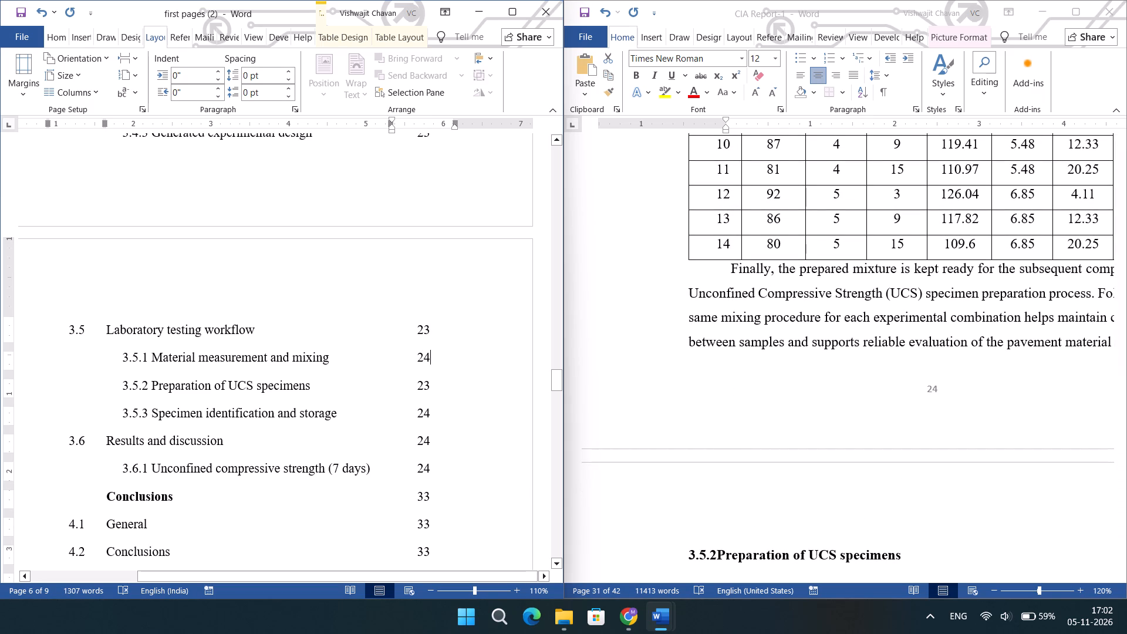
Set the Contents page numbers of sections 3.5.2, Preparation of UCS specimens, and 3.5.3, Specimen identification and storage, to 25.
click(427, 385)
key(BackSpace)
key(5)
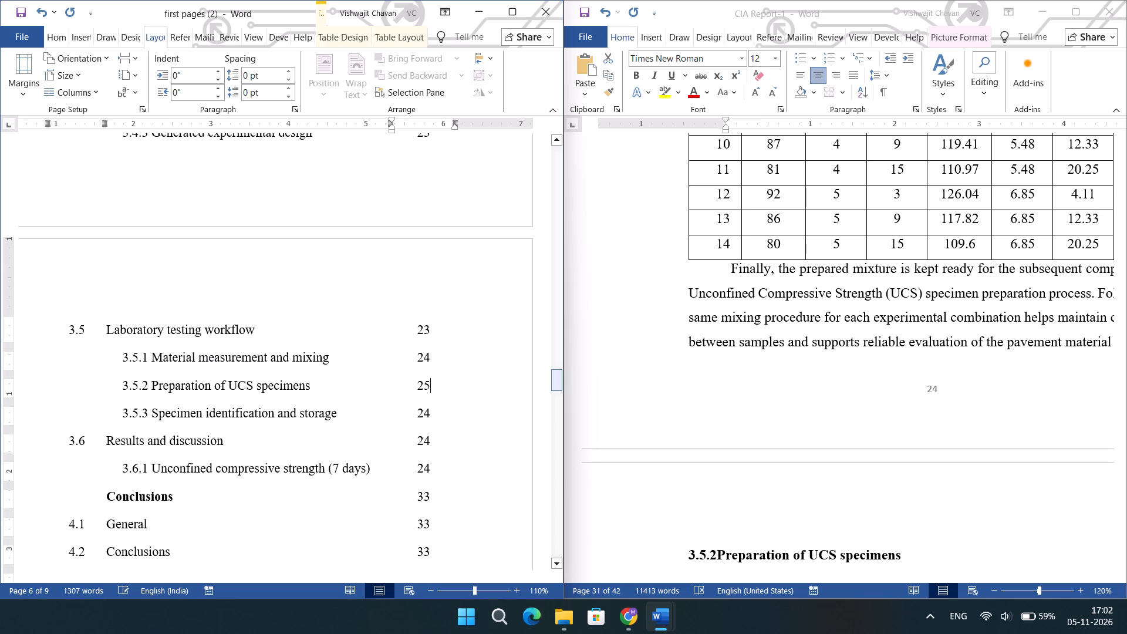
scroll(913, 365, down, 2)
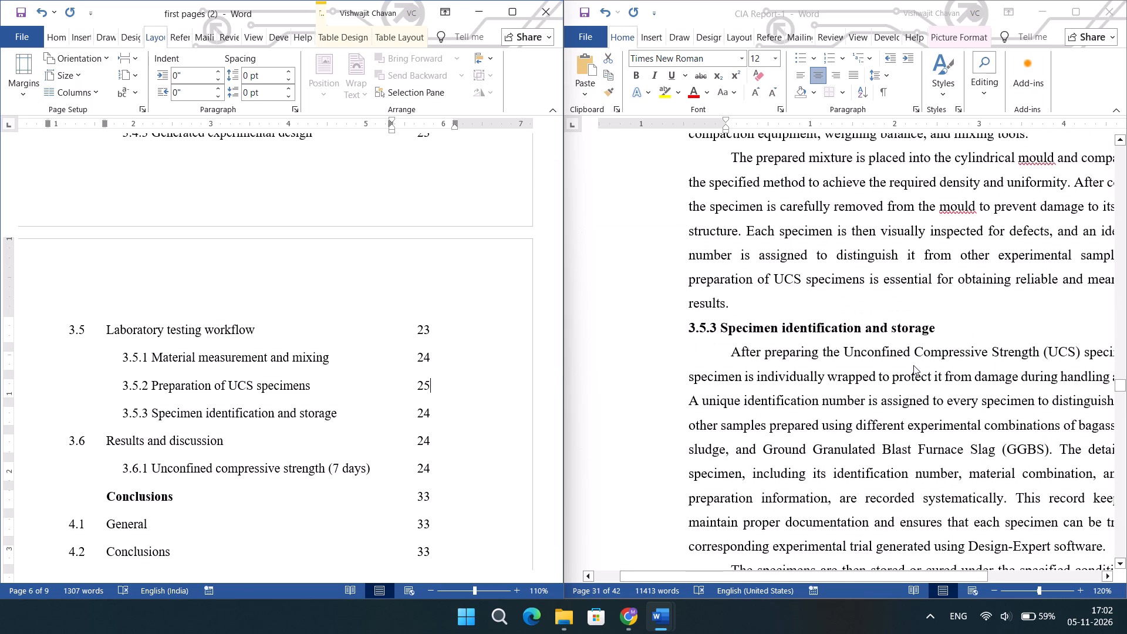
click(430, 416)
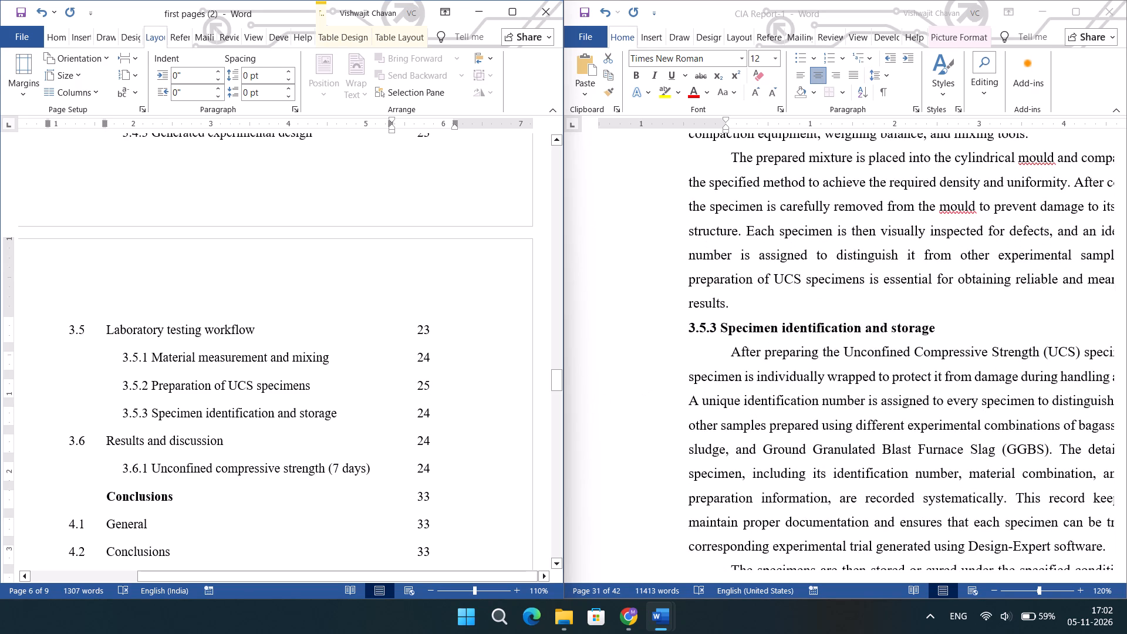
key(BackSpace)
key(5)
Check sections 3.6 and 3.6.1 in the CIA Report and set the Contents page number of both to 25.
scroll(807, 388, down, 2)
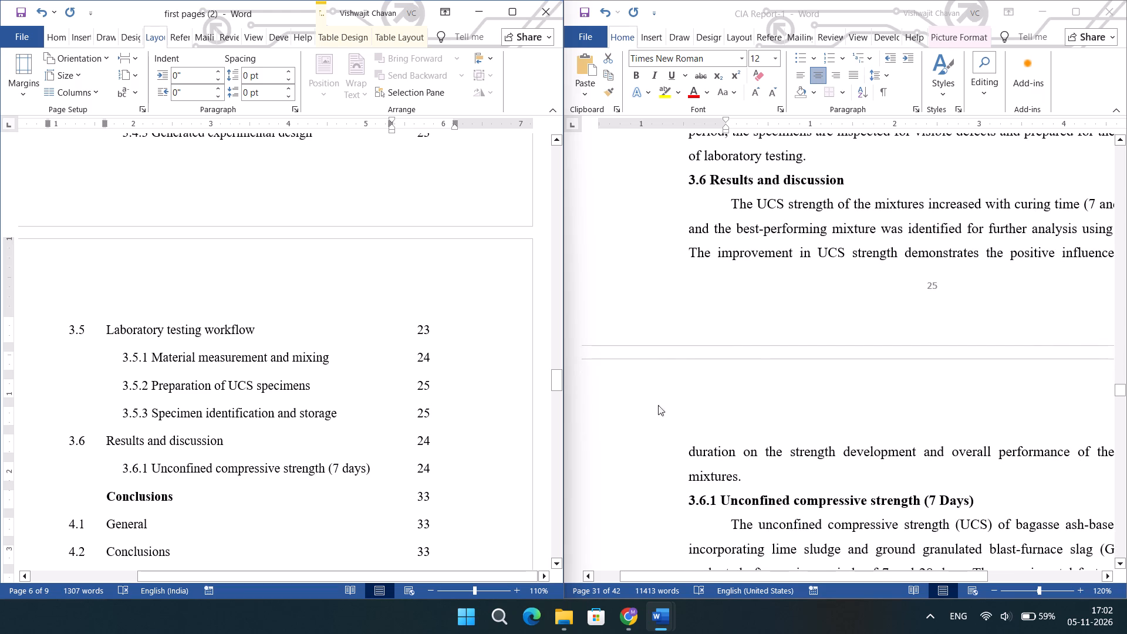
click(431, 444)
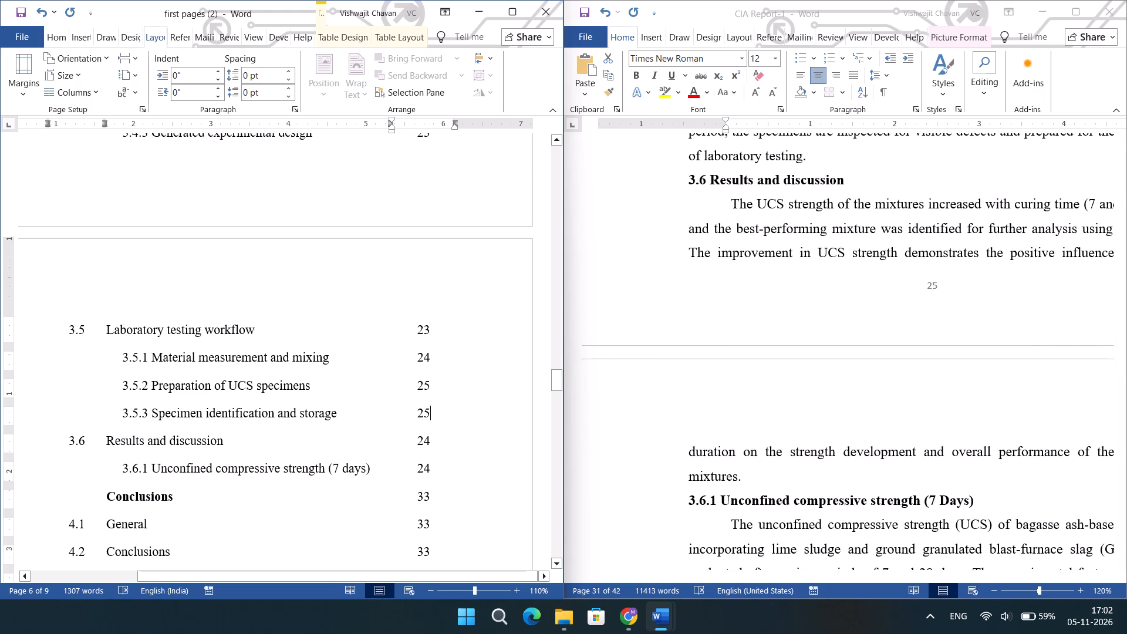
key(BackSpace)
key(5)
scroll(844, 356, down, 1)
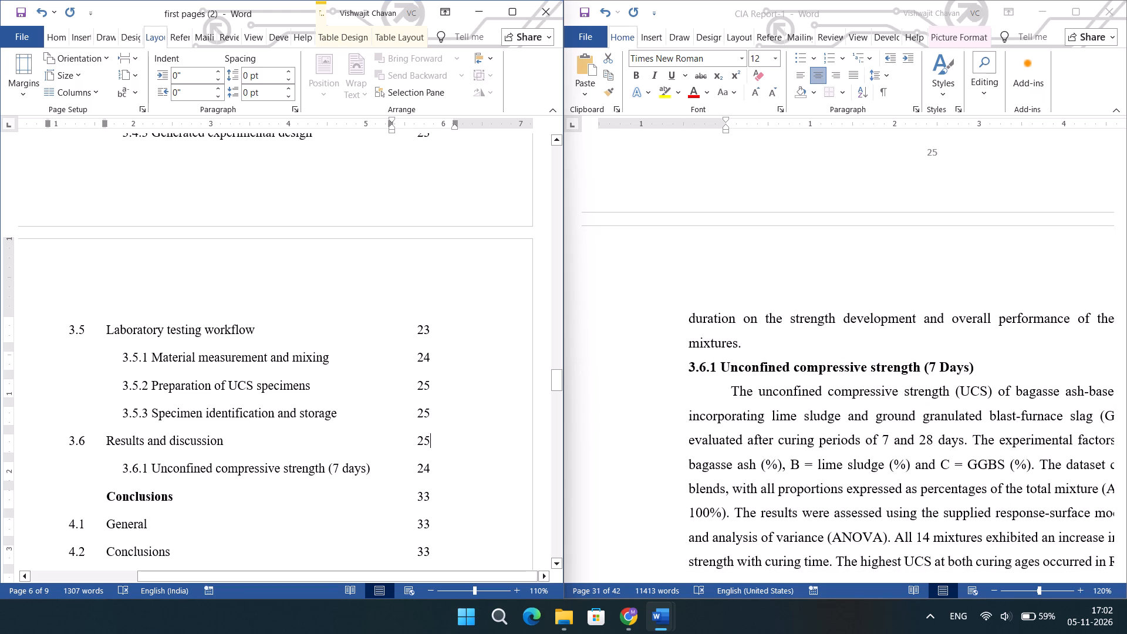
click(435, 460)
click(431, 470)
key(BackSpace)
key(5)
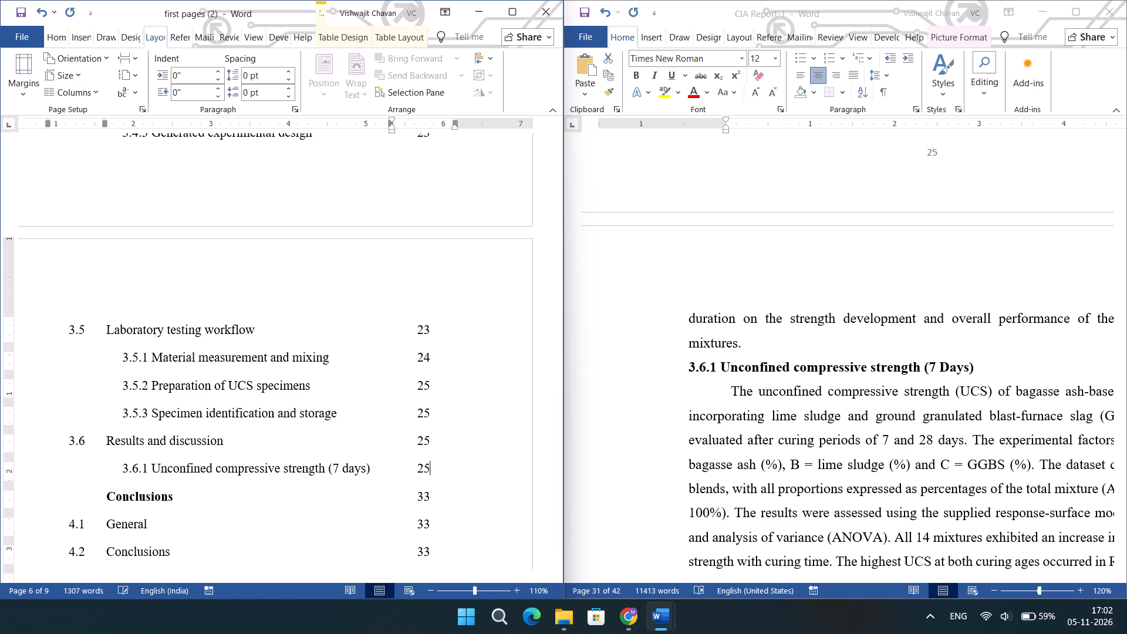
Locate Chapter 4, Conclusions, in the CIA Report and set the Contents page number of the bold Conclusions heading to 35.
scroll(834, 355, down, 1)
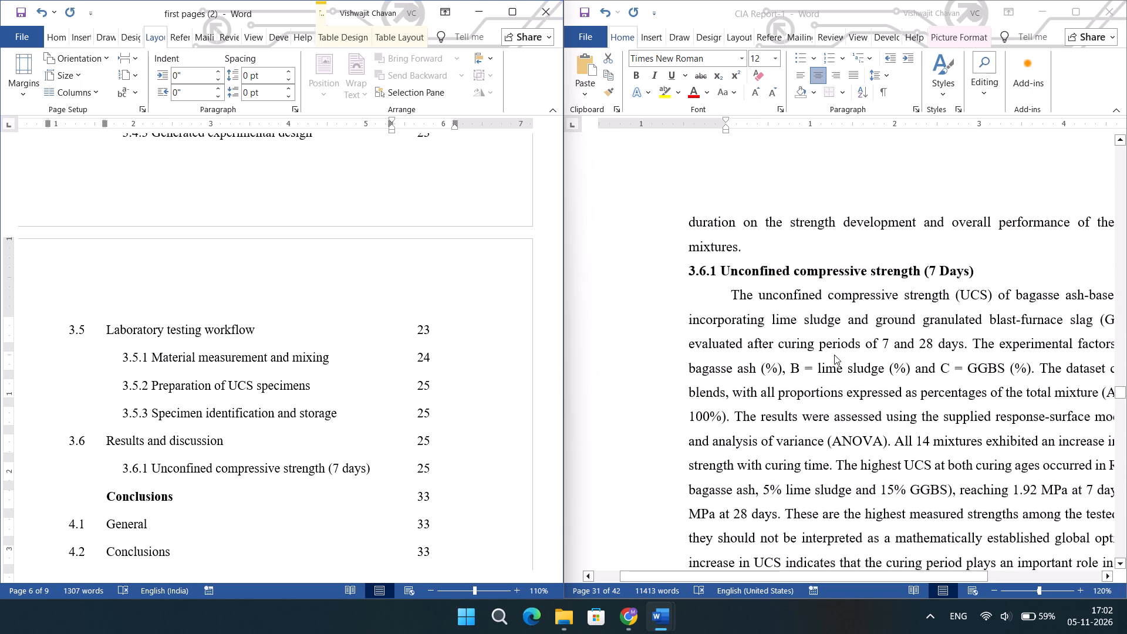
scroll(834, 355, down, 3)
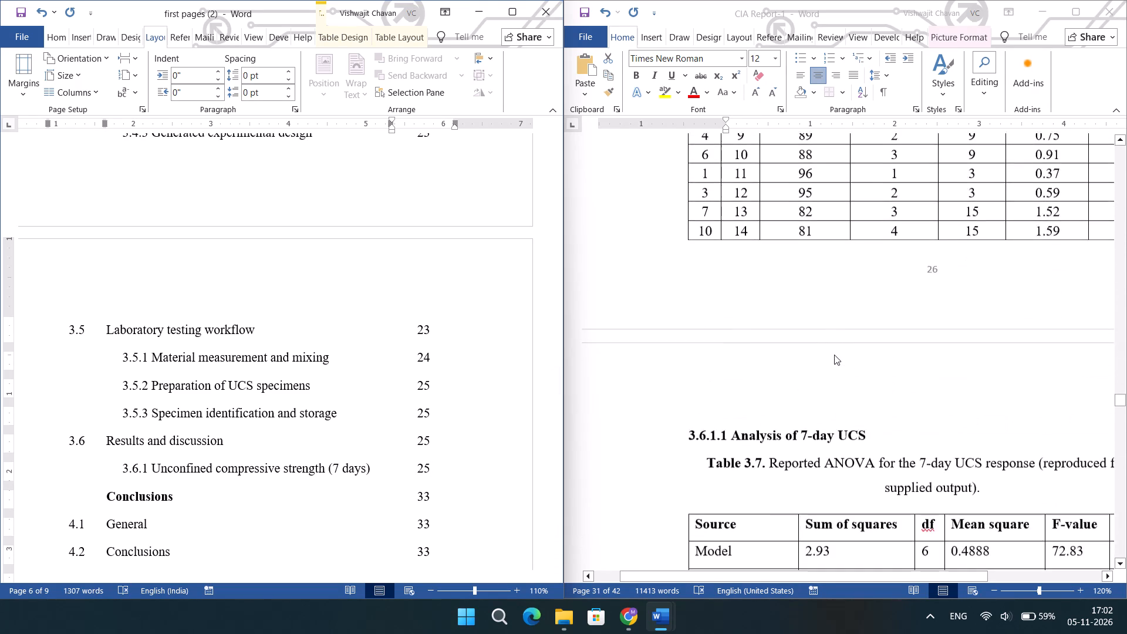
scroll(834, 355, down, 1)
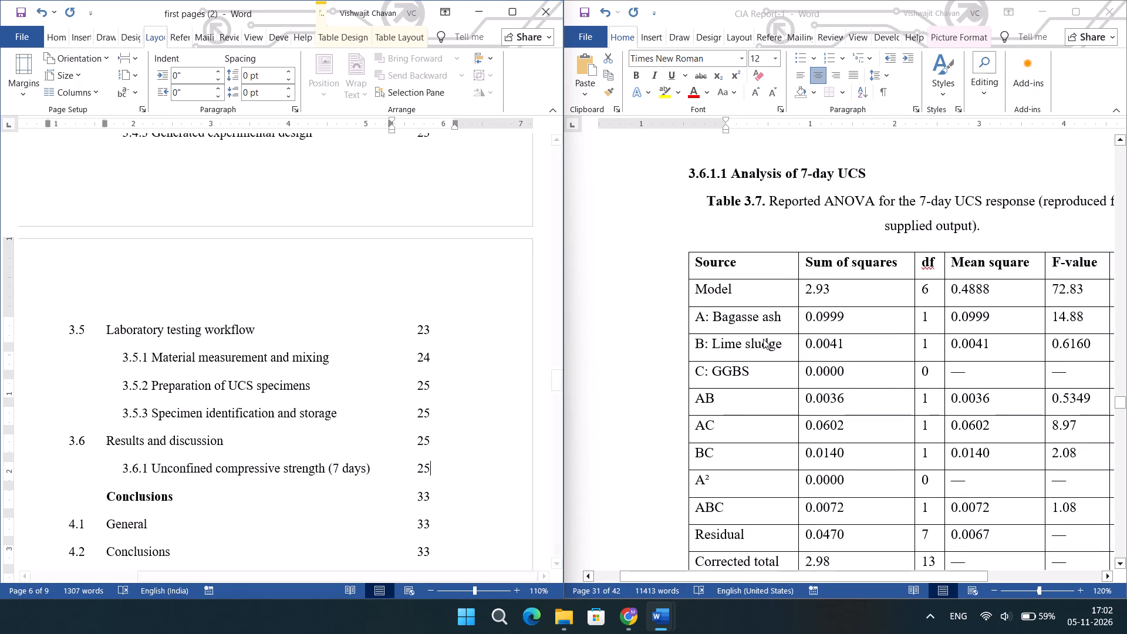
scroll(886, 331, down, 1)
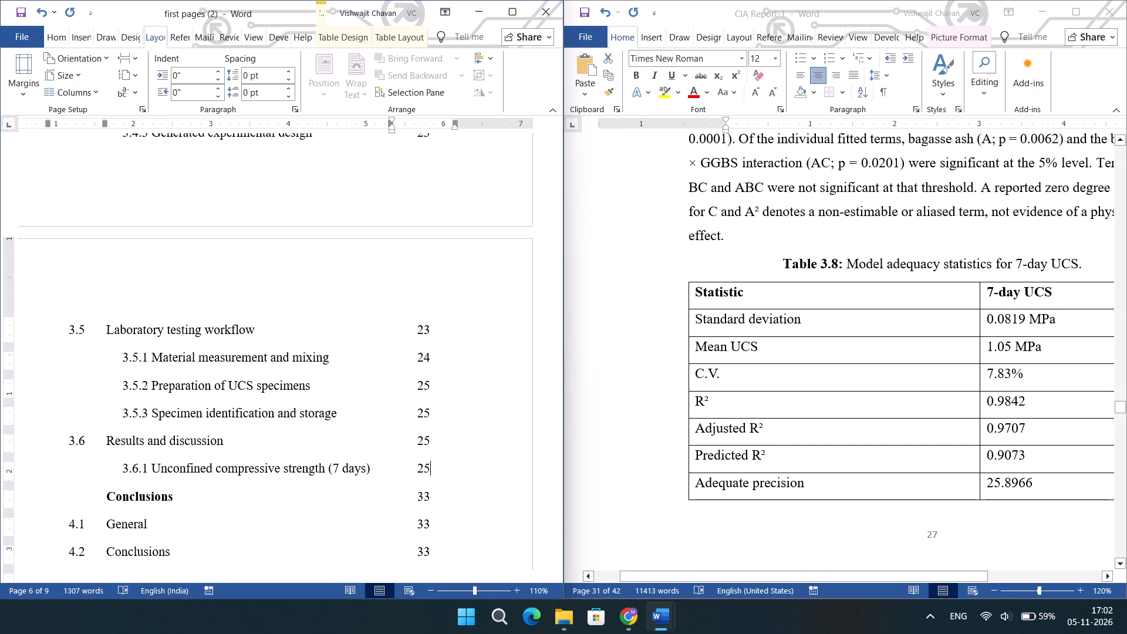
scroll(893, 303, up, 1)
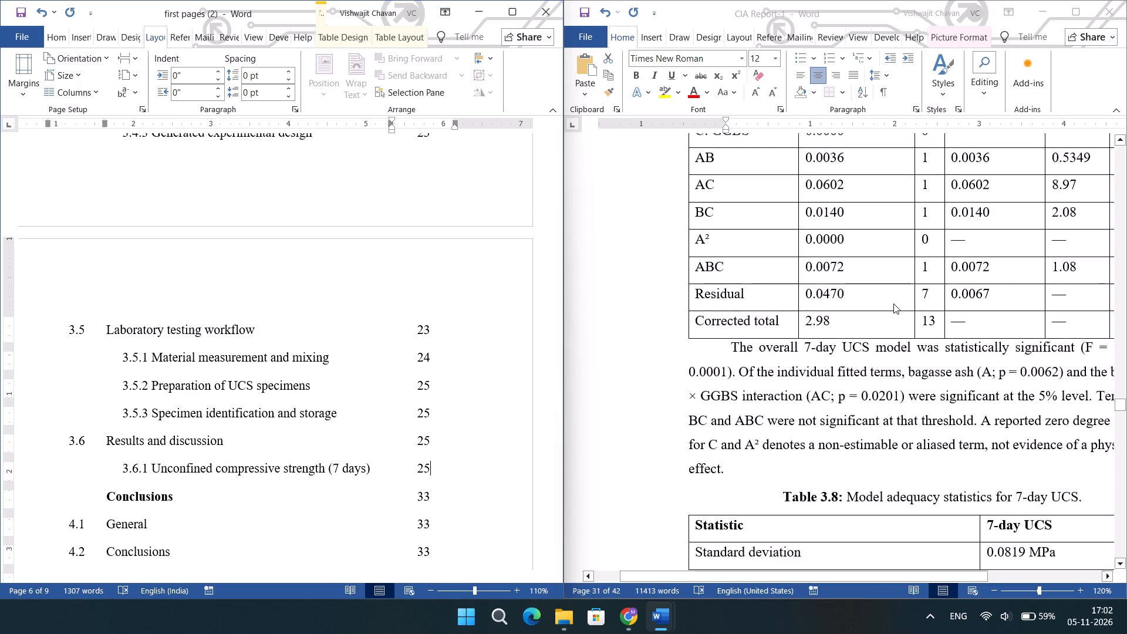
scroll(893, 303, up, 1)
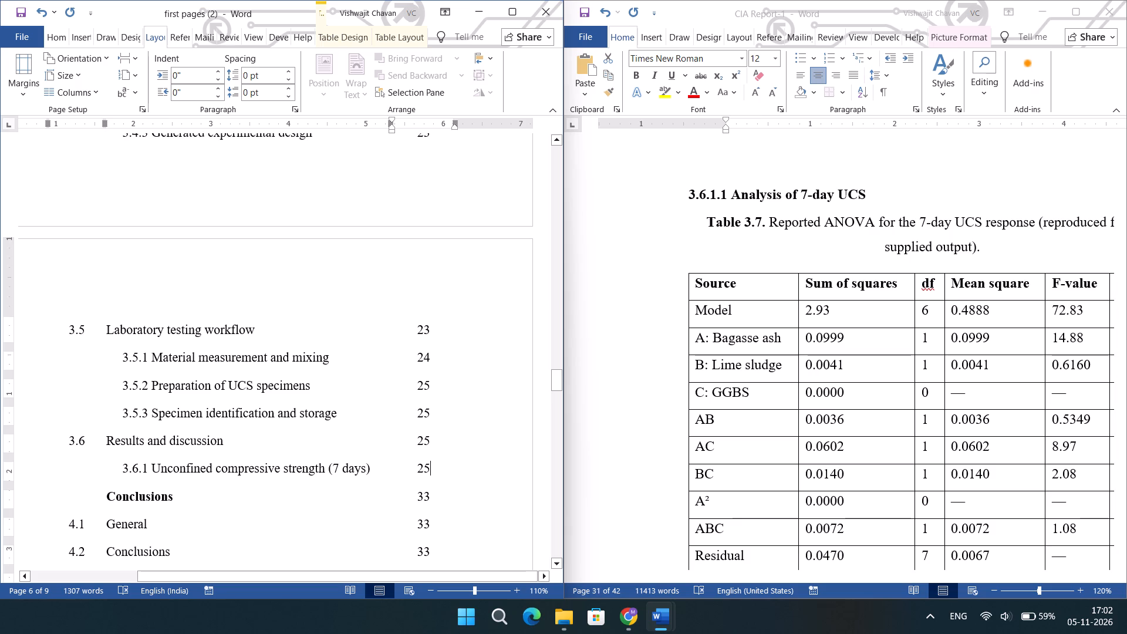
scroll(821, 220, down, 1)
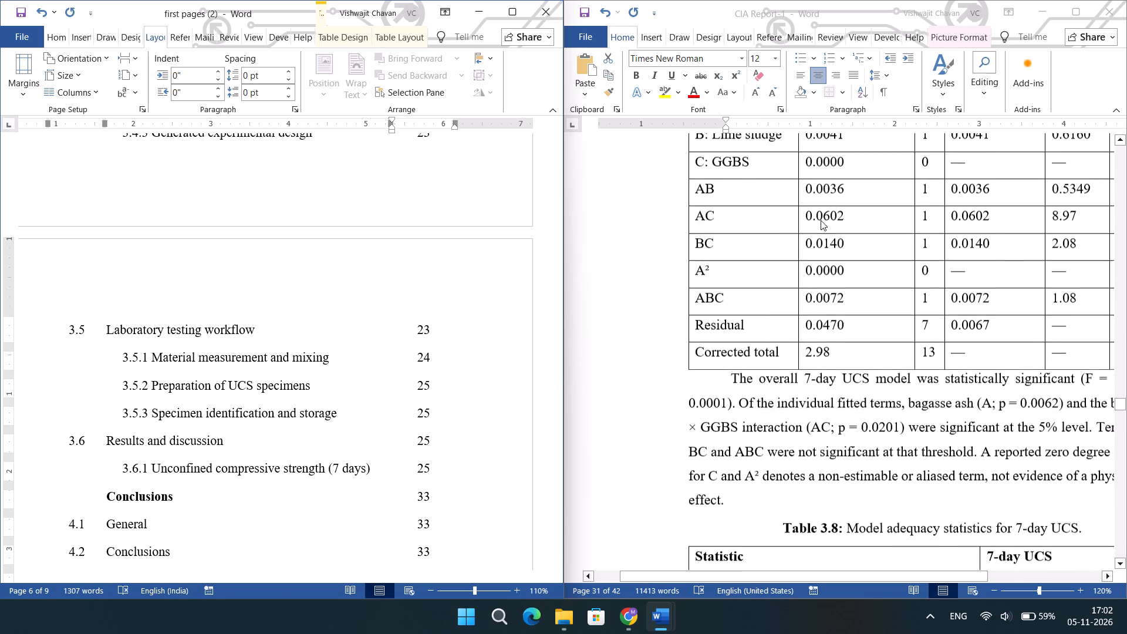
scroll(821, 220, down, 3)
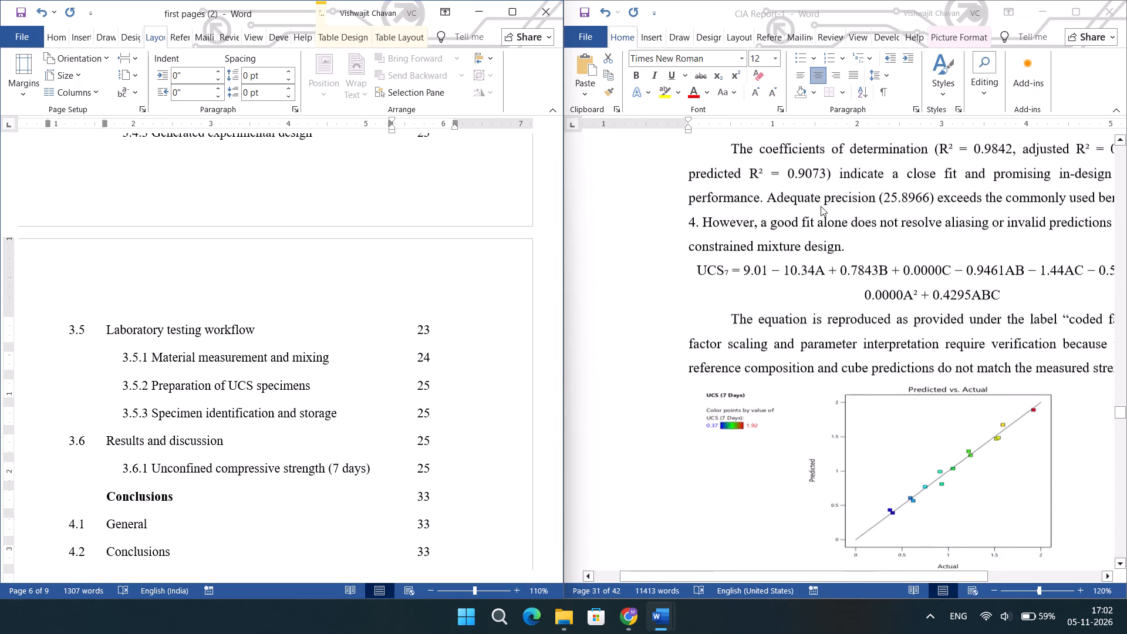
scroll(821, 206, down, 1)
scroll(870, 306, down, 3)
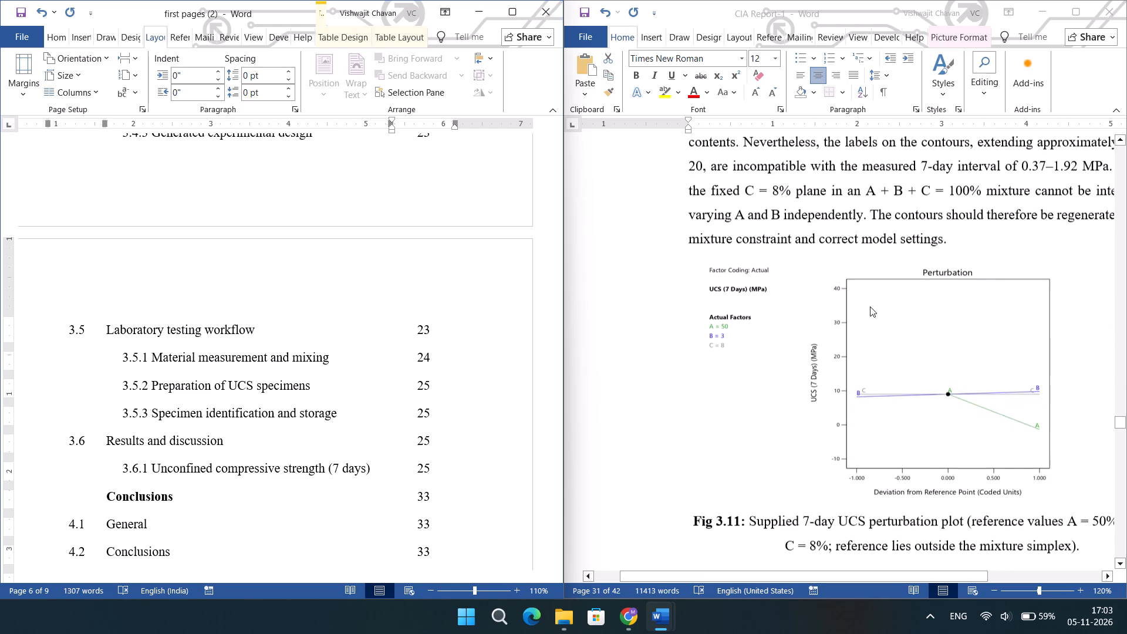
scroll(870, 306, down, 2)
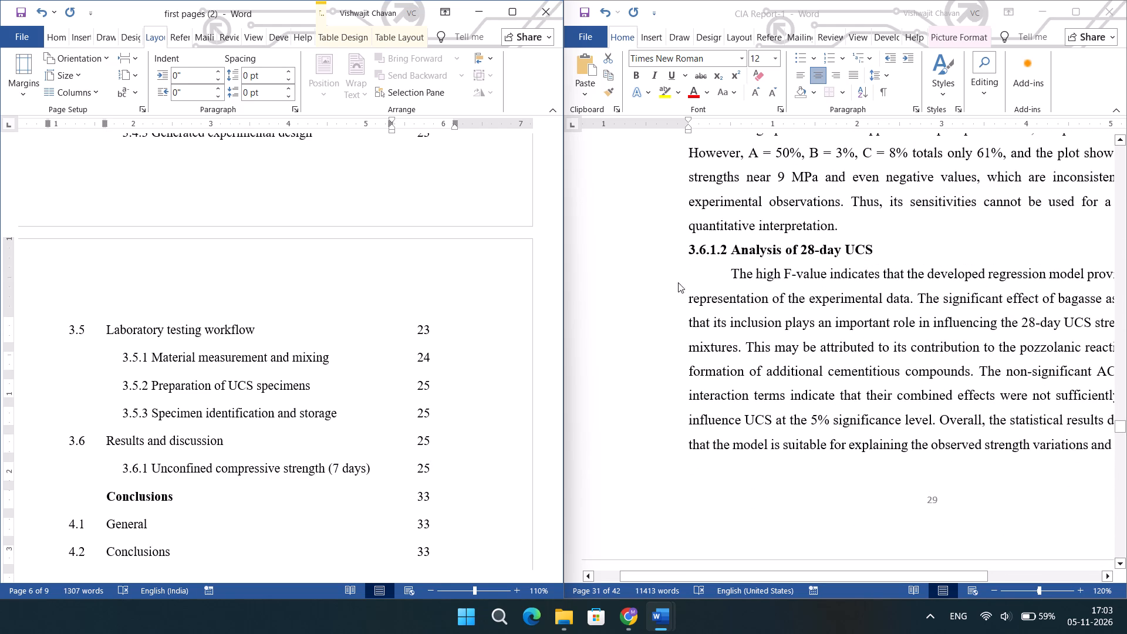
scroll(885, 308, down, 5)
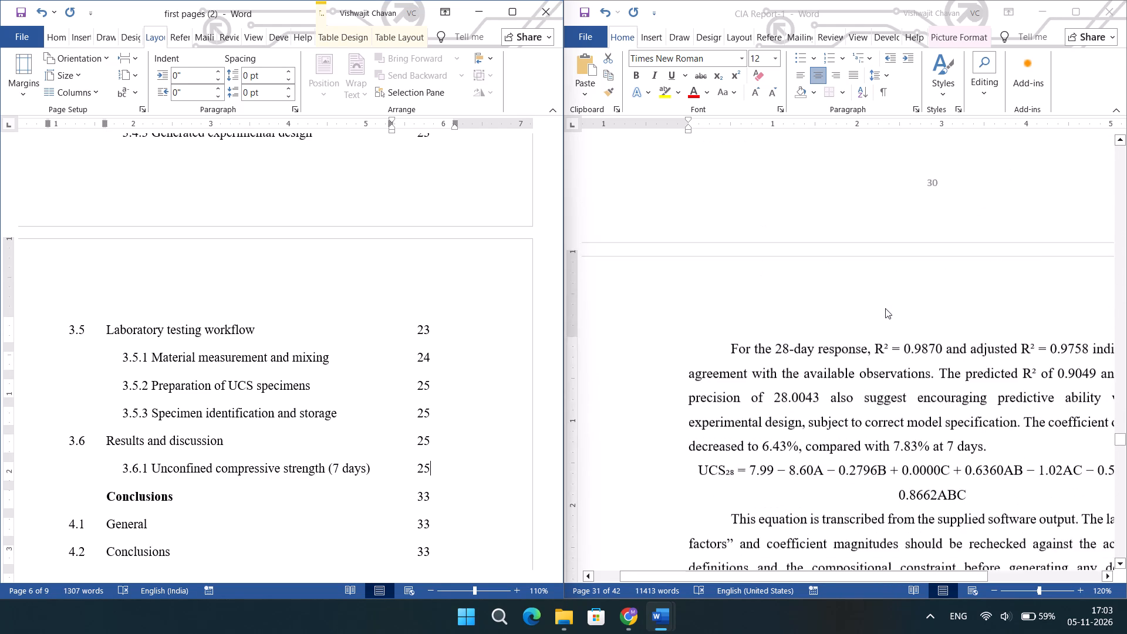
scroll(885, 308, down, 7)
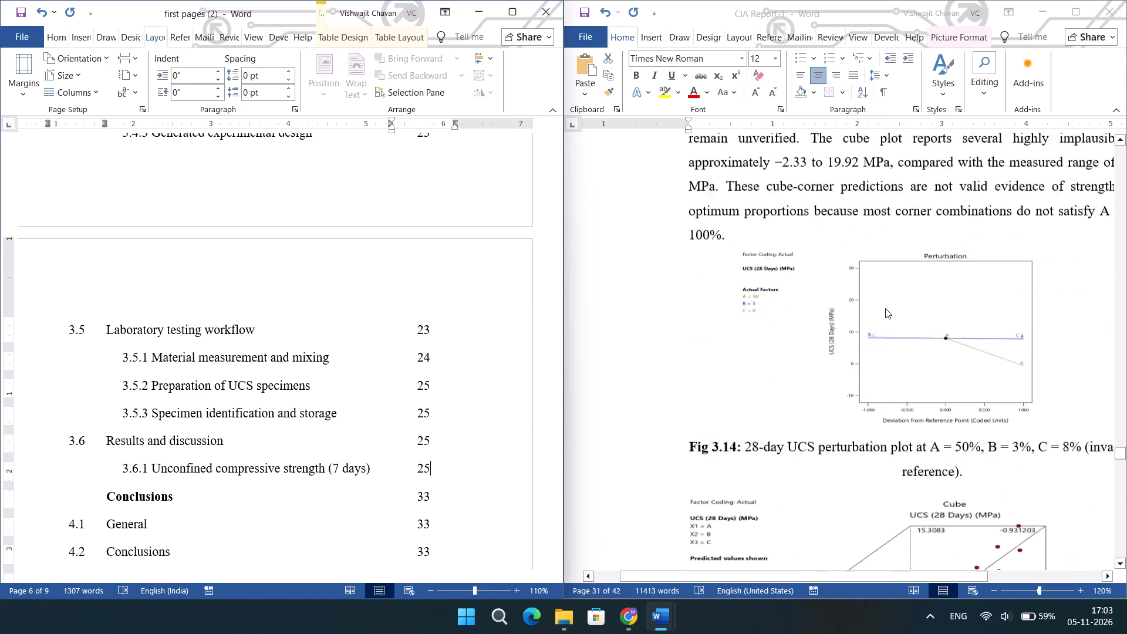
scroll(885, 308, down, 1)
scroll(922, 402, down, 2)
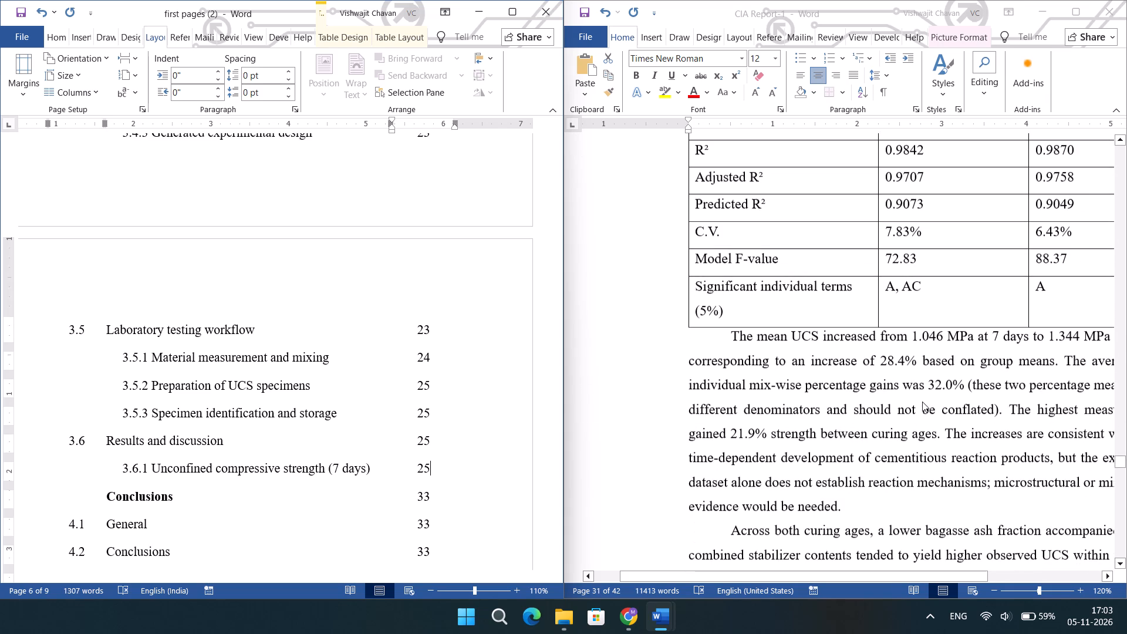
scroll(922, 402, down, 1)
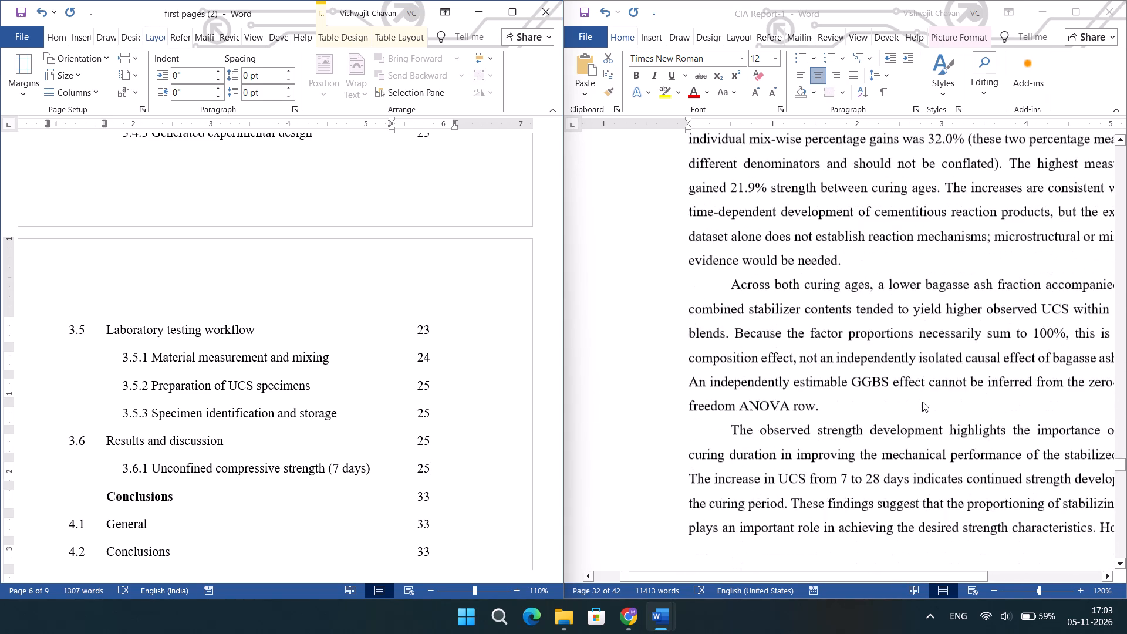
scroll(922, 402, down, 4)
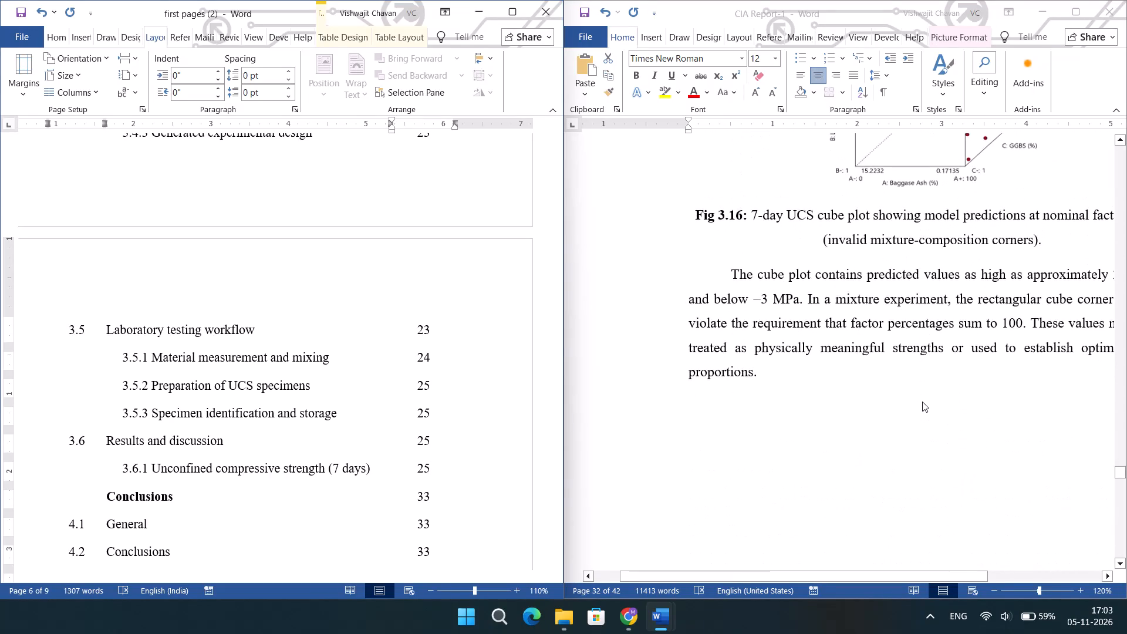
scroll(922, 402, down, 2)
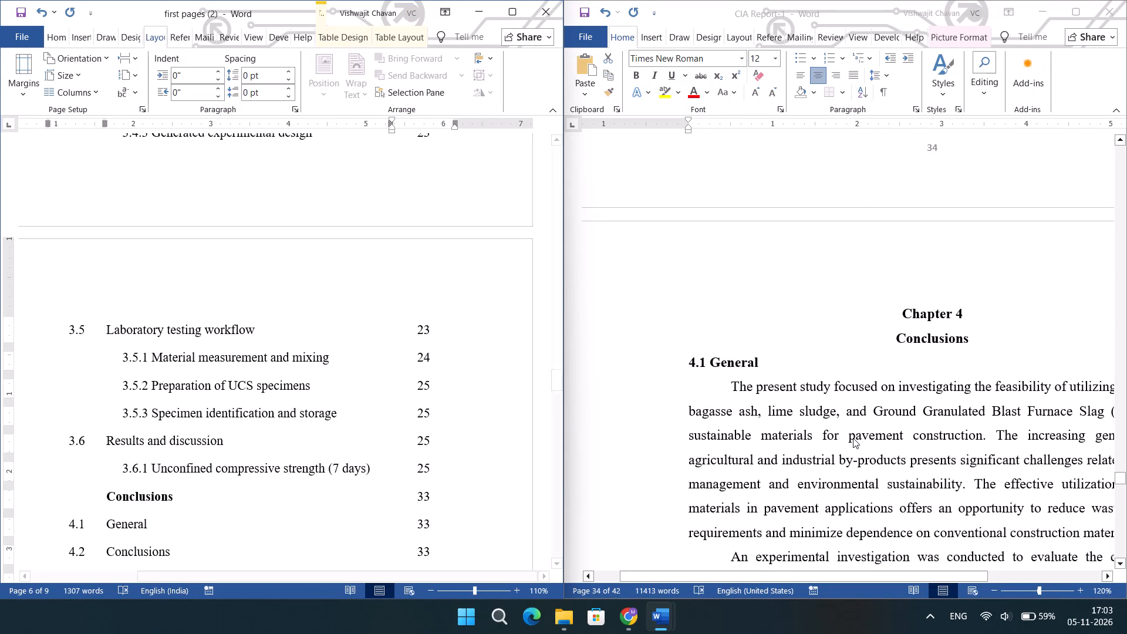
scroll(853, 438, down, 4)
right_click(853, 438)
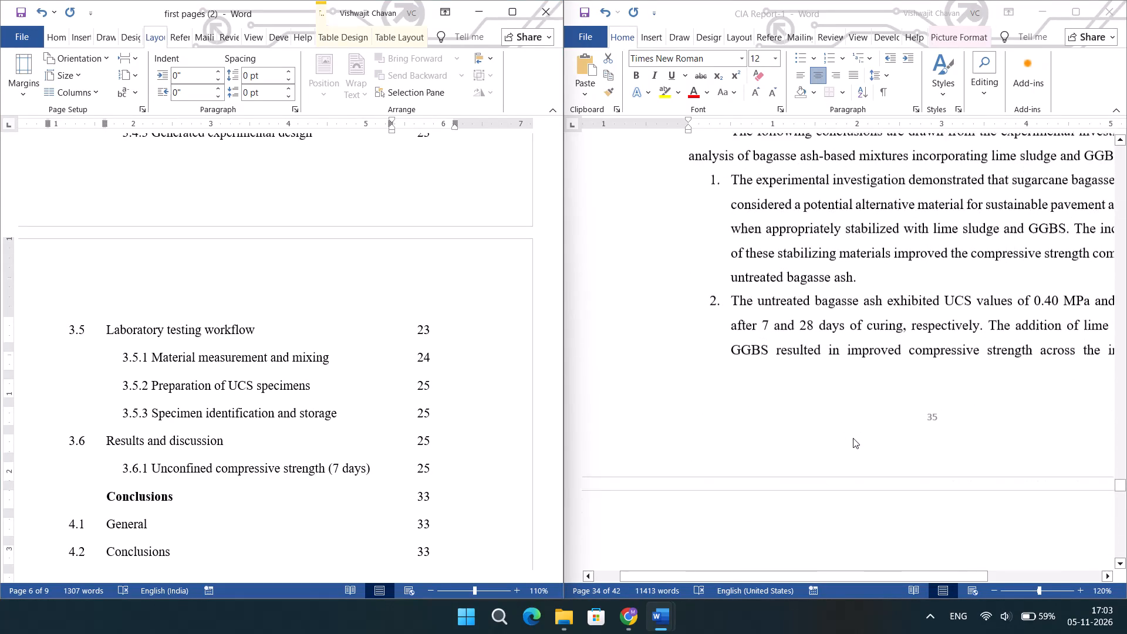
click(434, 494)
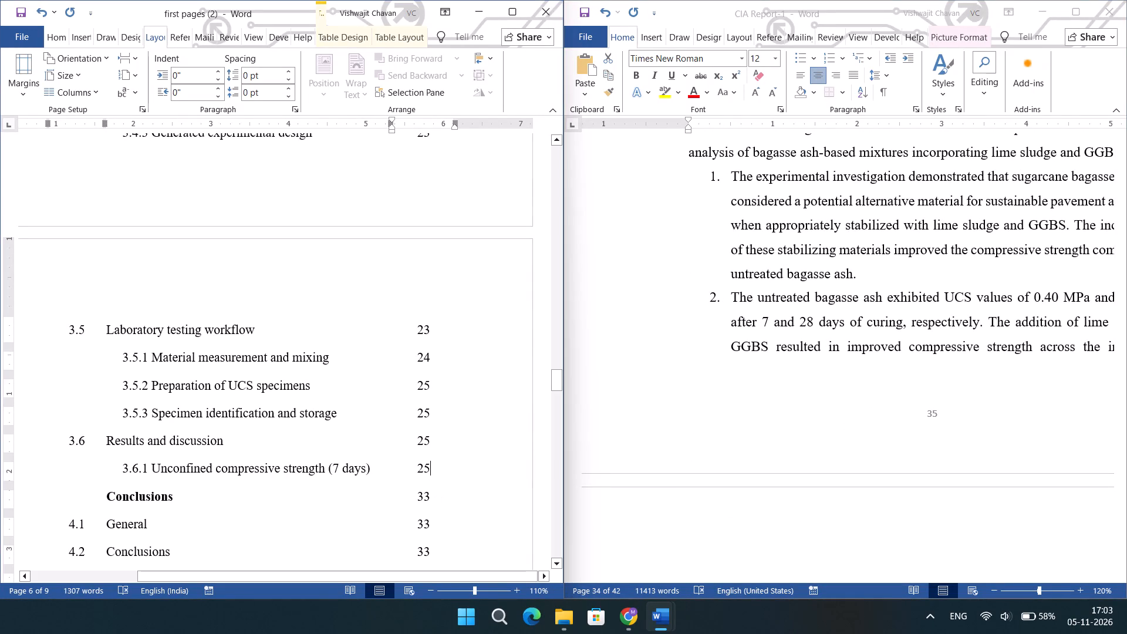
click(430, 494)
key(BackSpace)
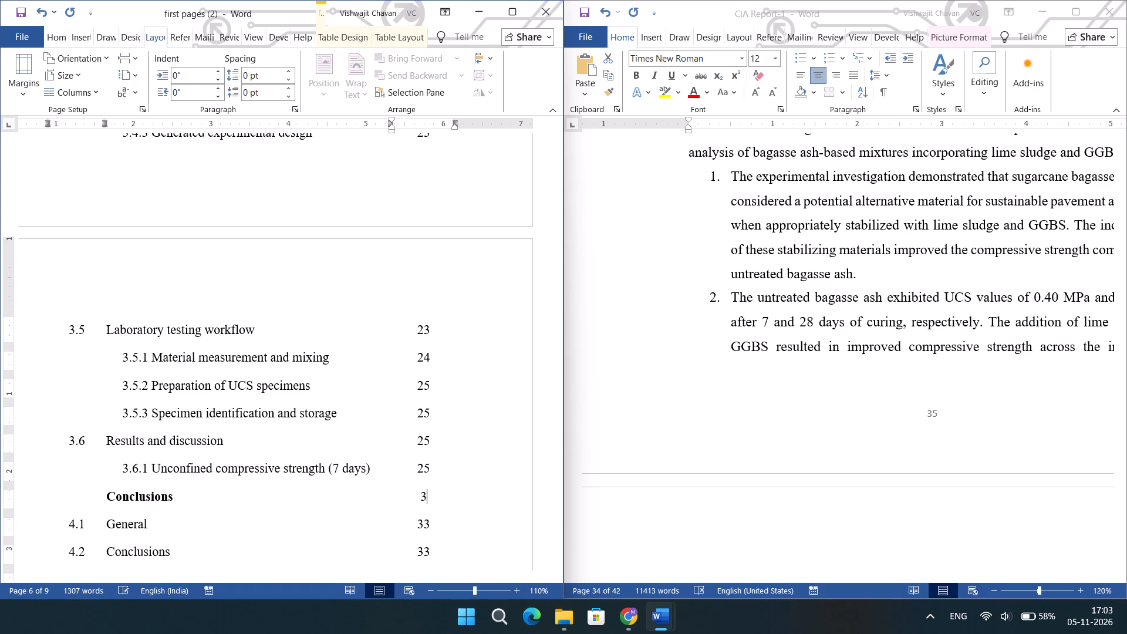
key(5)
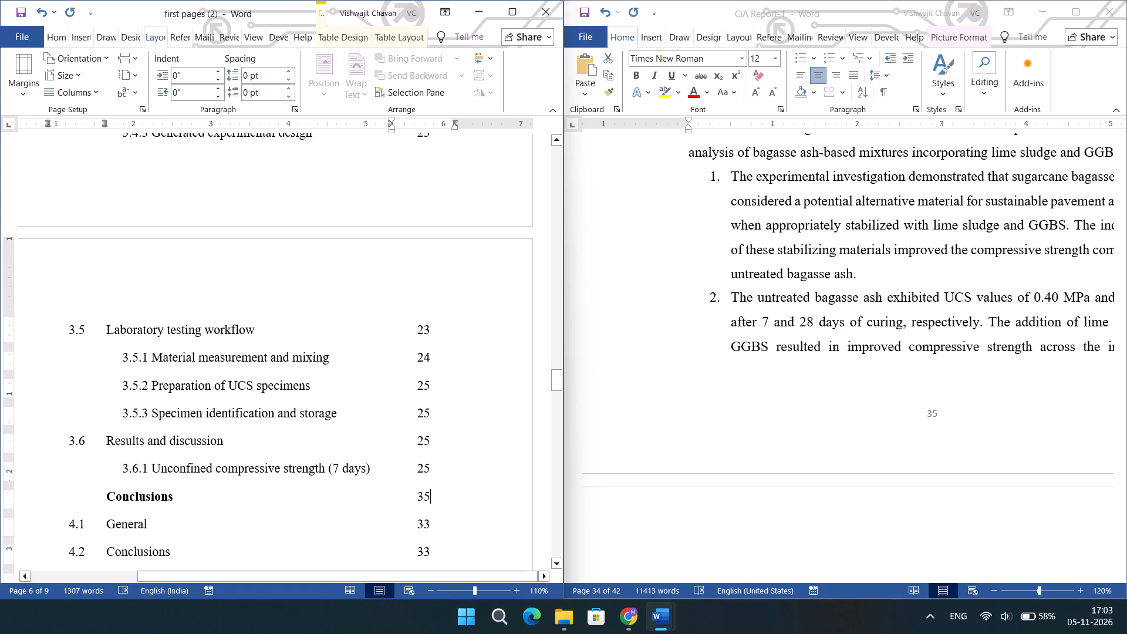
Check section 4.1, General, in the CIA Report and set its Contents page number to 35.
scroll(911, 399, up, 1)
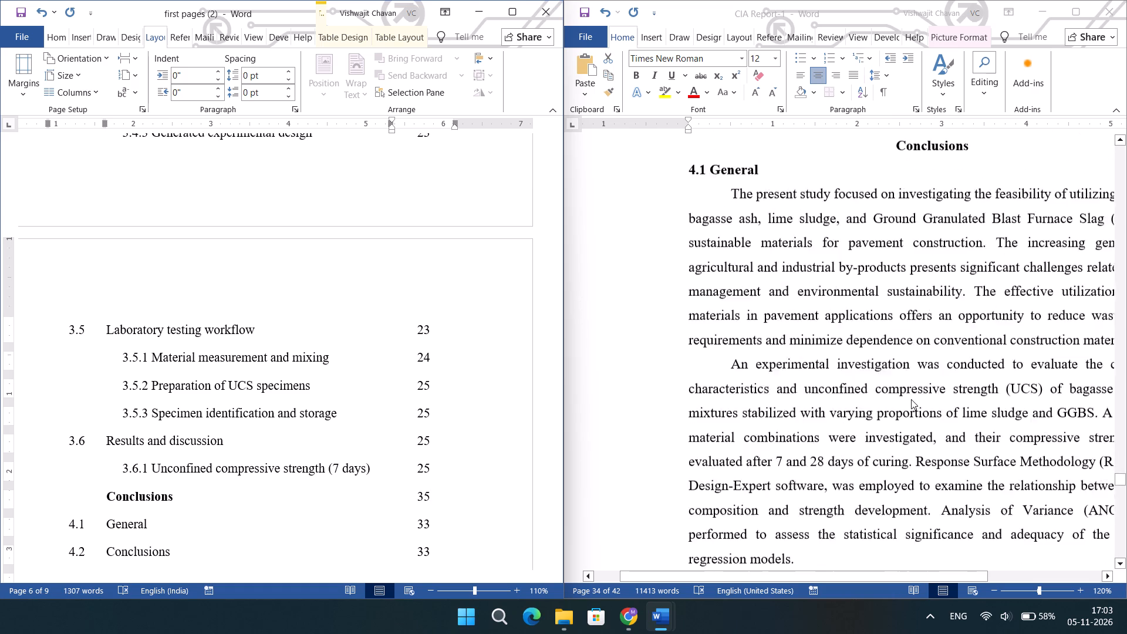
click(431, 525)
key(BackSpace)
key(5)
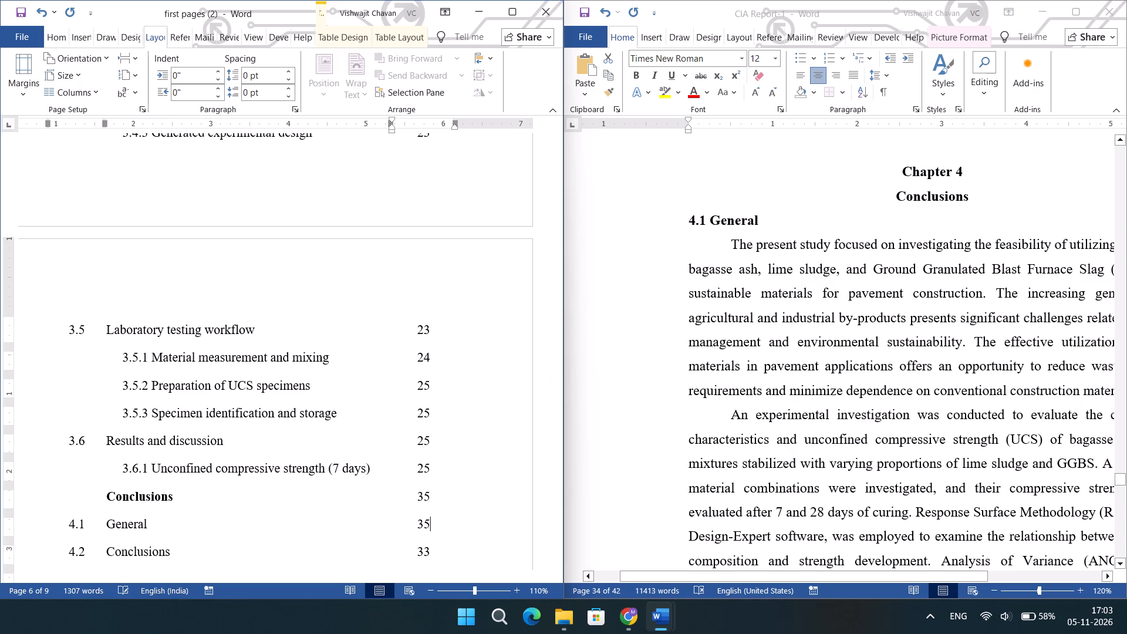
Locate section 4.2, Conclusions, in the CIA Report and set its Contents page number to 35.
scroll(741, 420, down, 3)
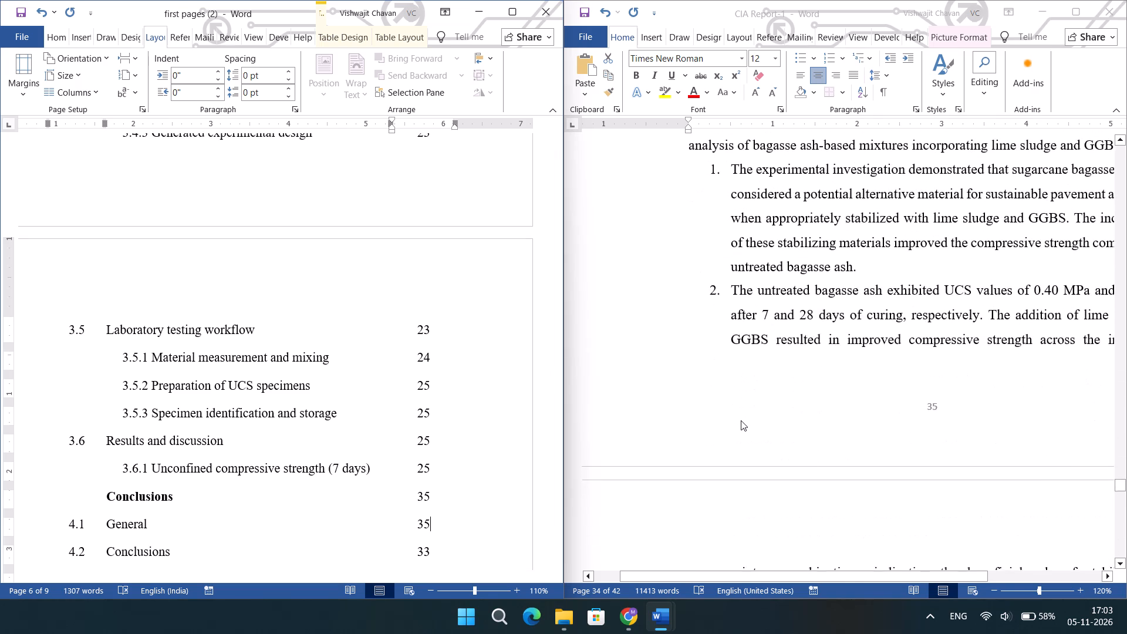
scroll(741, 420, down, 1)
scroll(741, 420, up, 1)
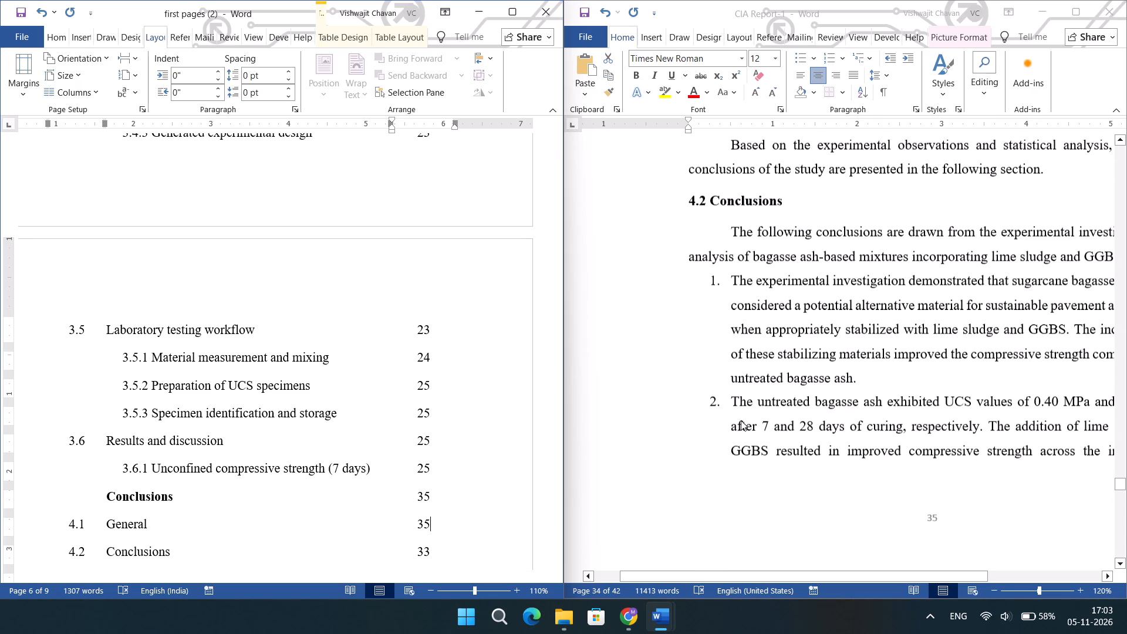
scroll(741, 420, up, 1)
click(426, 544)
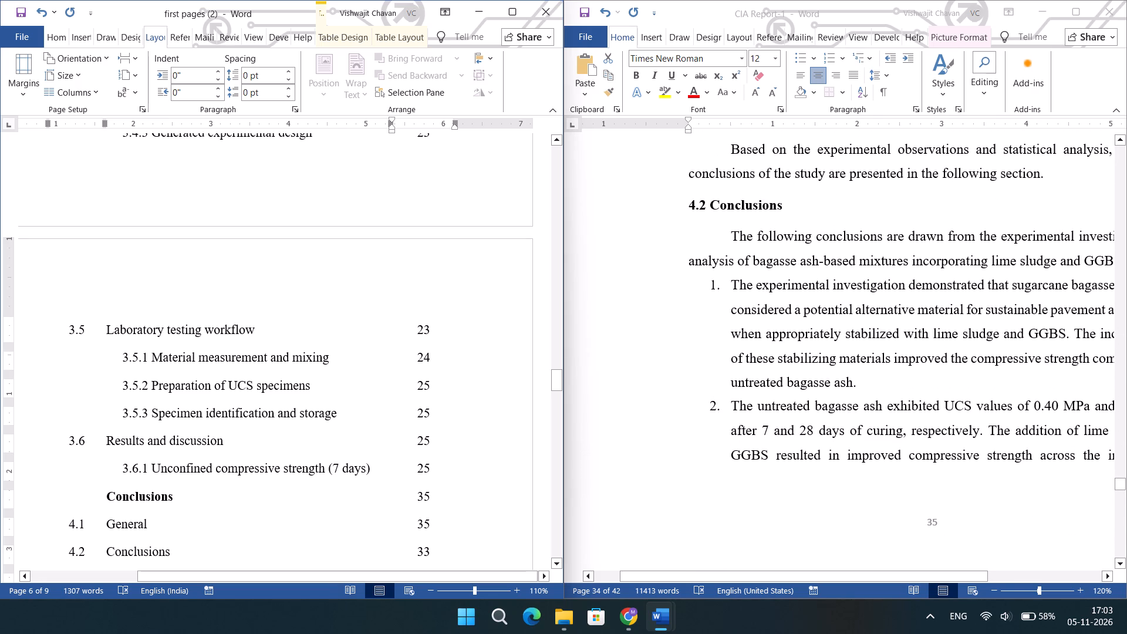
key(Right)
key(BackSpace)
text(\5)
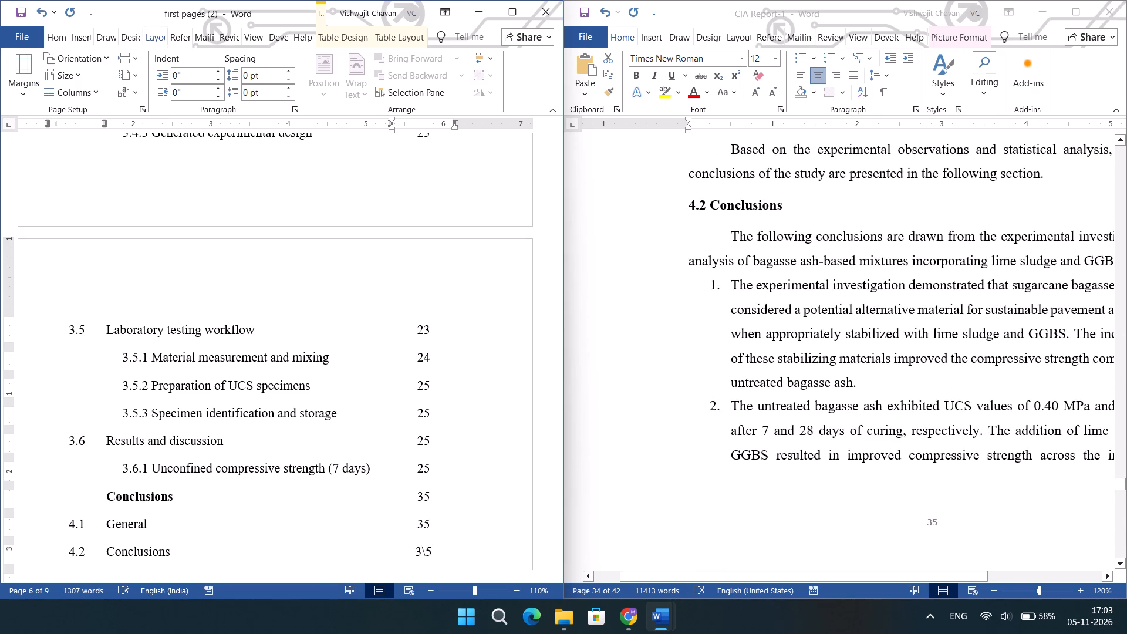
key(BackSpace)
key(BackSpace)
key(BackSpace)
text(35)
Locate section 4.3, Scope for future research, in the CIA Report and set its Contents page number to 37.
scroll(718, 466, down, 2)
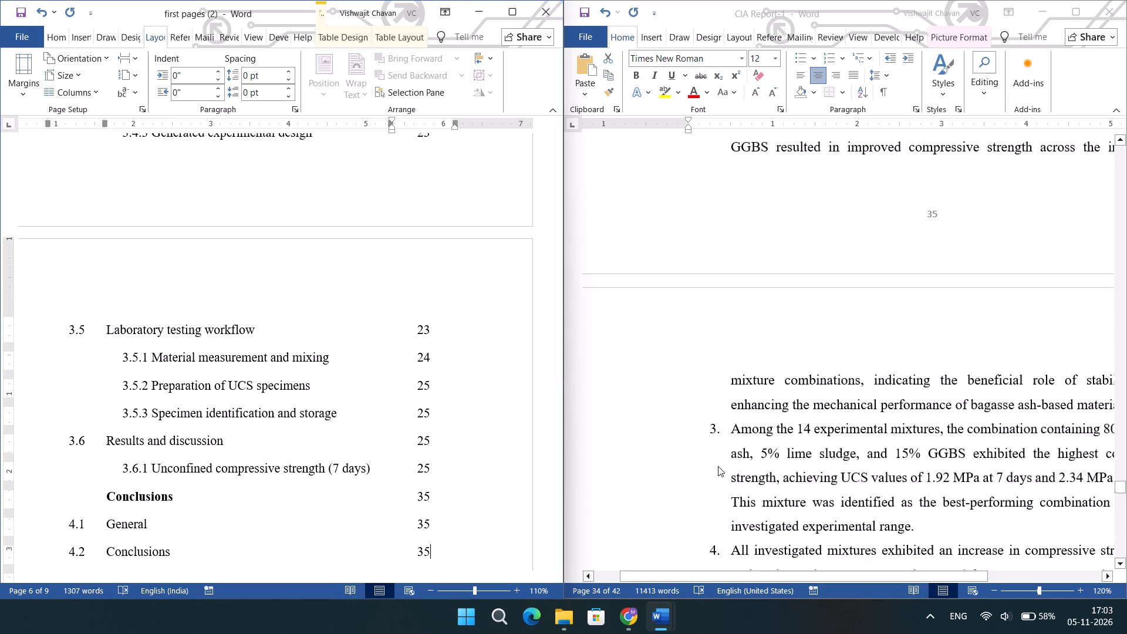
scroll(718, 466, down, 4)
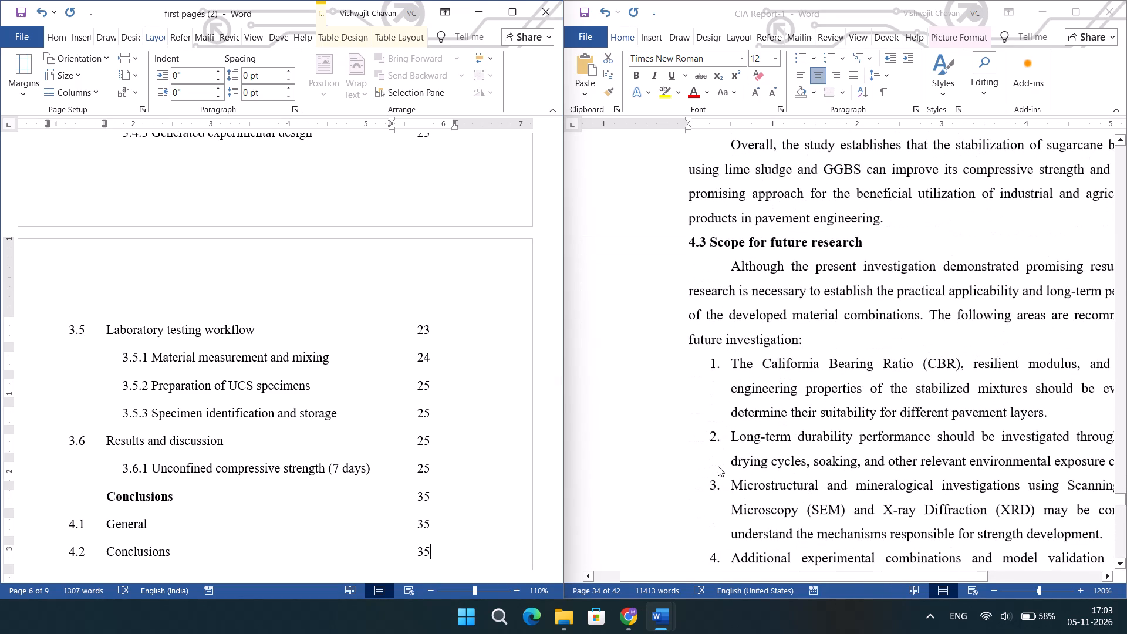
scroll(305, 465, down, 1)
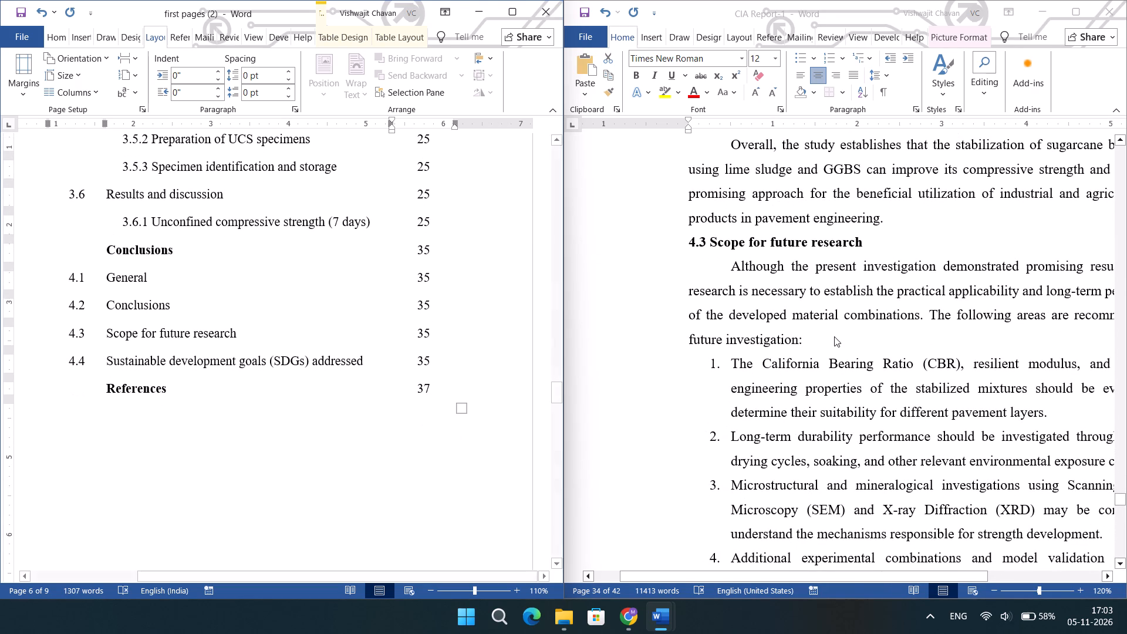
scroll(834, 336, down, 3)
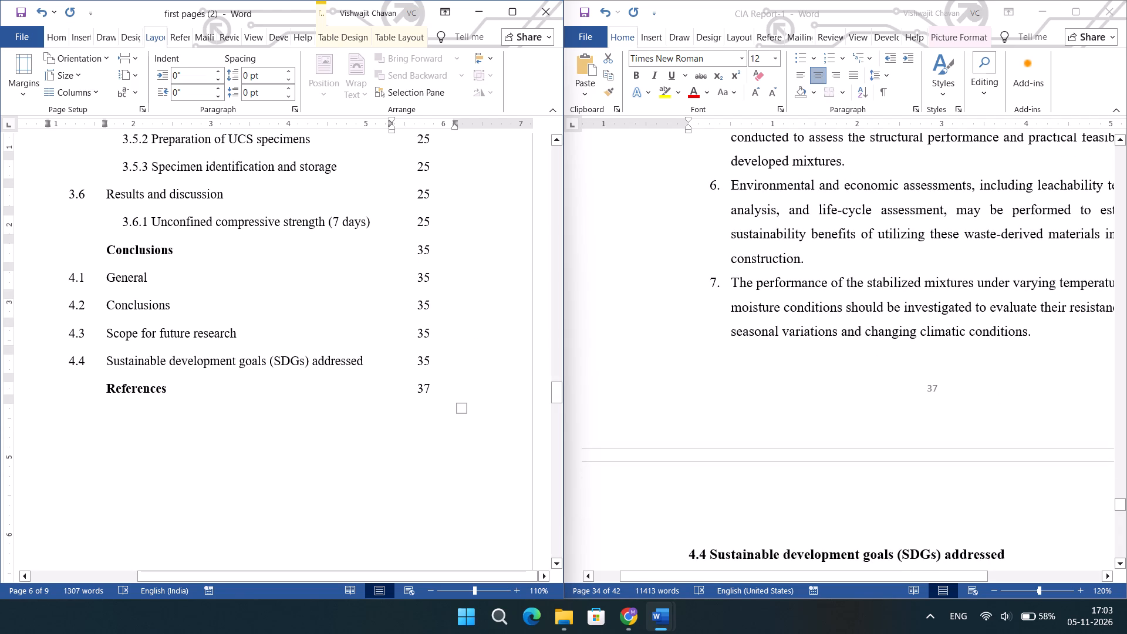
click(440, 333)
key(BackSpace)
key(7)
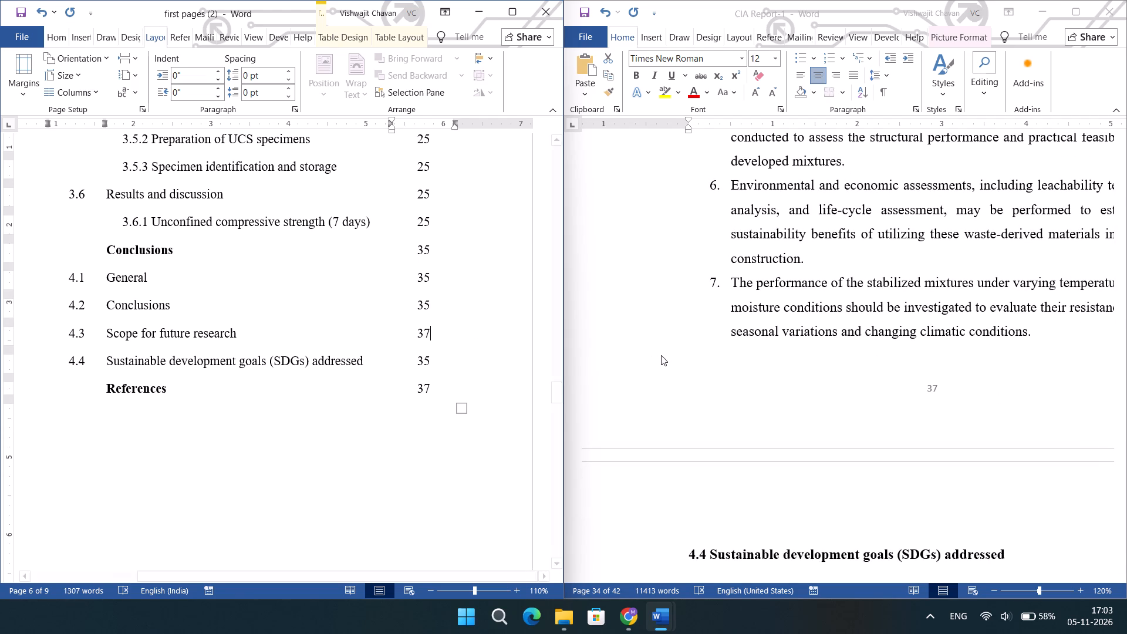
Locate section 4.4, Sustainable development goals (SDGs) addressed, in the CIA Report and set its Contents page number to 38.
scroll(763, 379, down, 1)
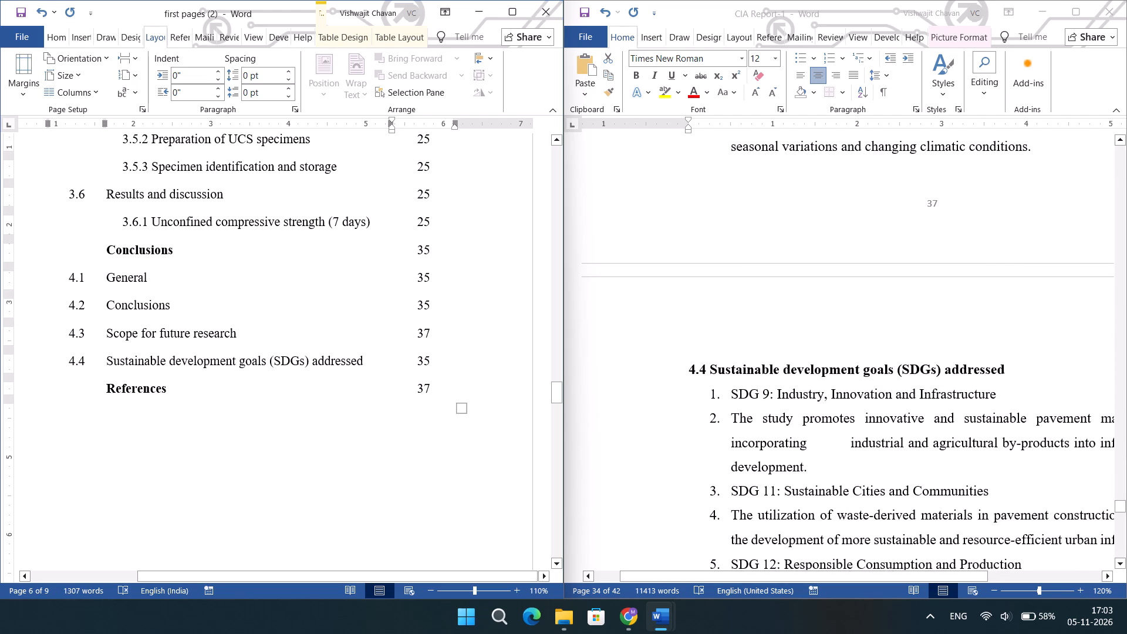
click(434, 360)
key(BackSpace)
key(8)
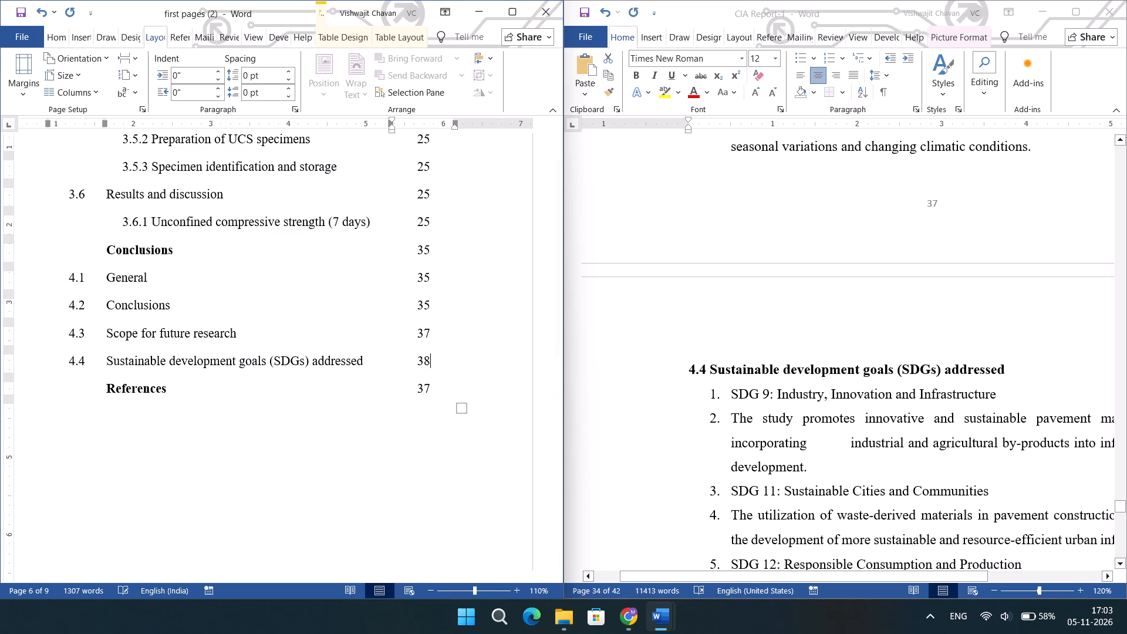
Locate the References in the CIA Report and set the Contents page number of the bold References heading to 39.
scroll(934, 271, down, 4)
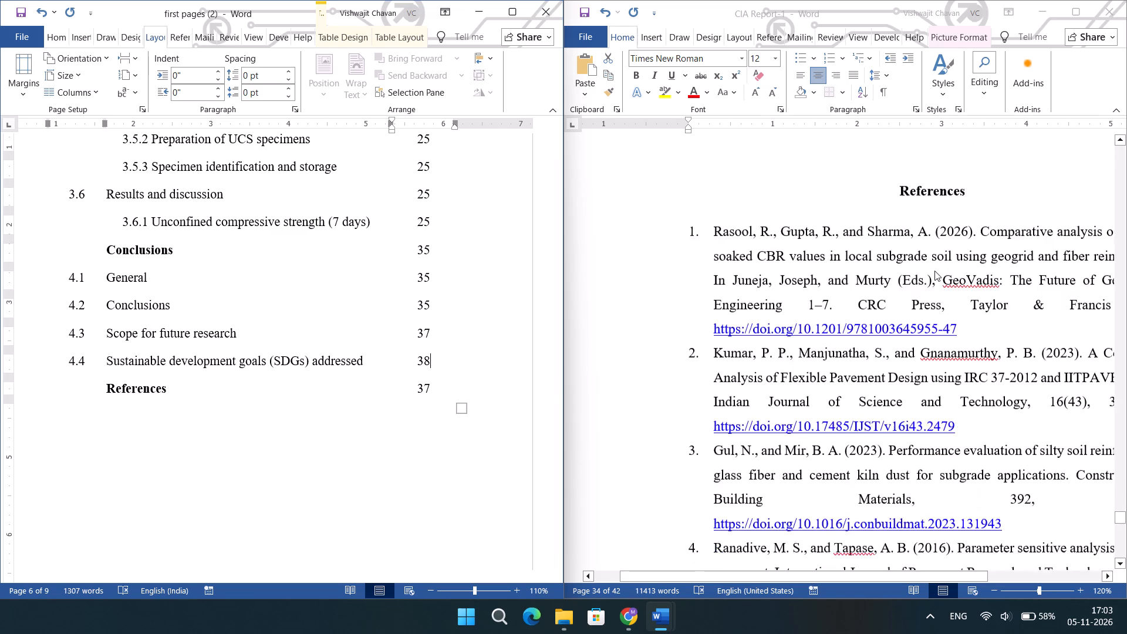
scroll(934, 271, down, 5)
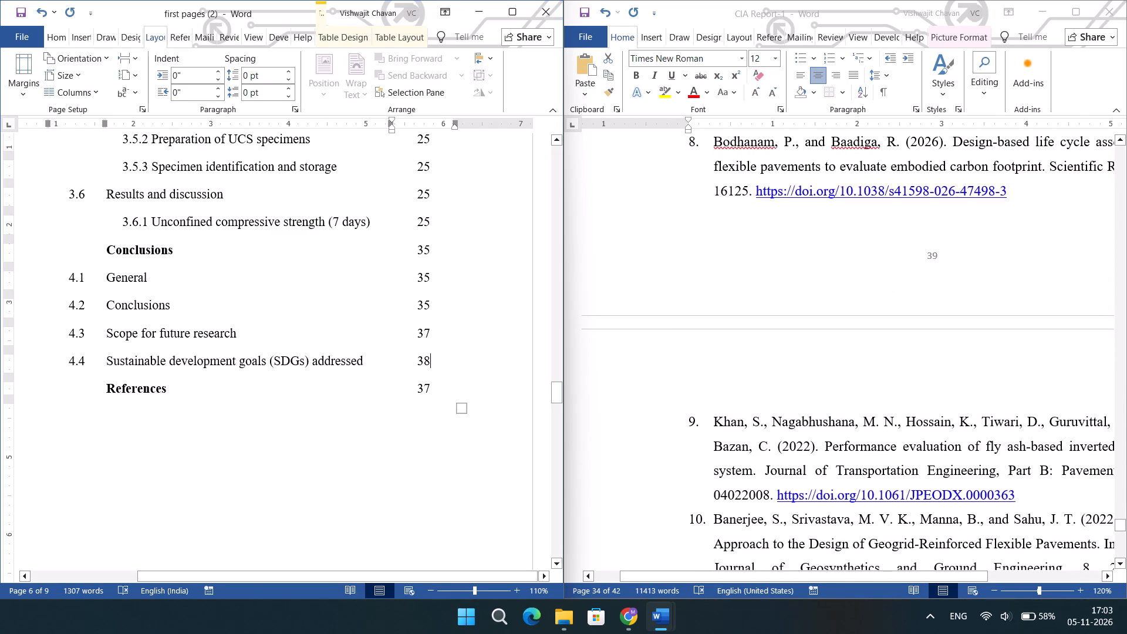
click(428, 391)
key(BackSpace)
key(9)
Review the CIA Report from its last page back to sections 3.5.2 through 3.6.1, rechecking their pages against the Contents.
scroll(813, 333, down, 8)
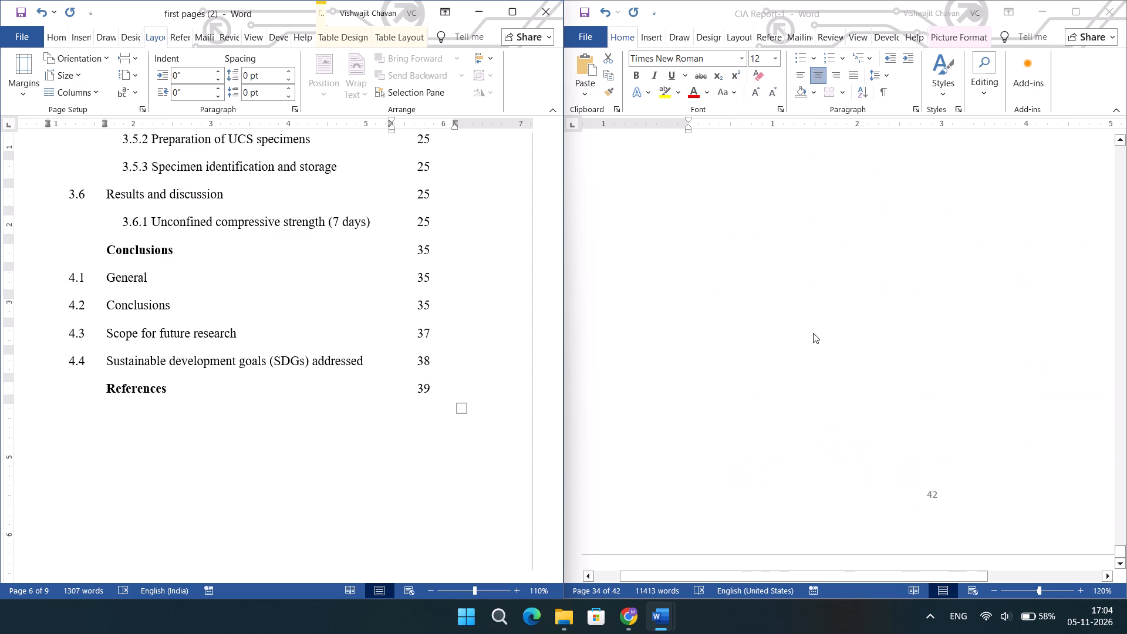
scroll(362, 309, up, 1)
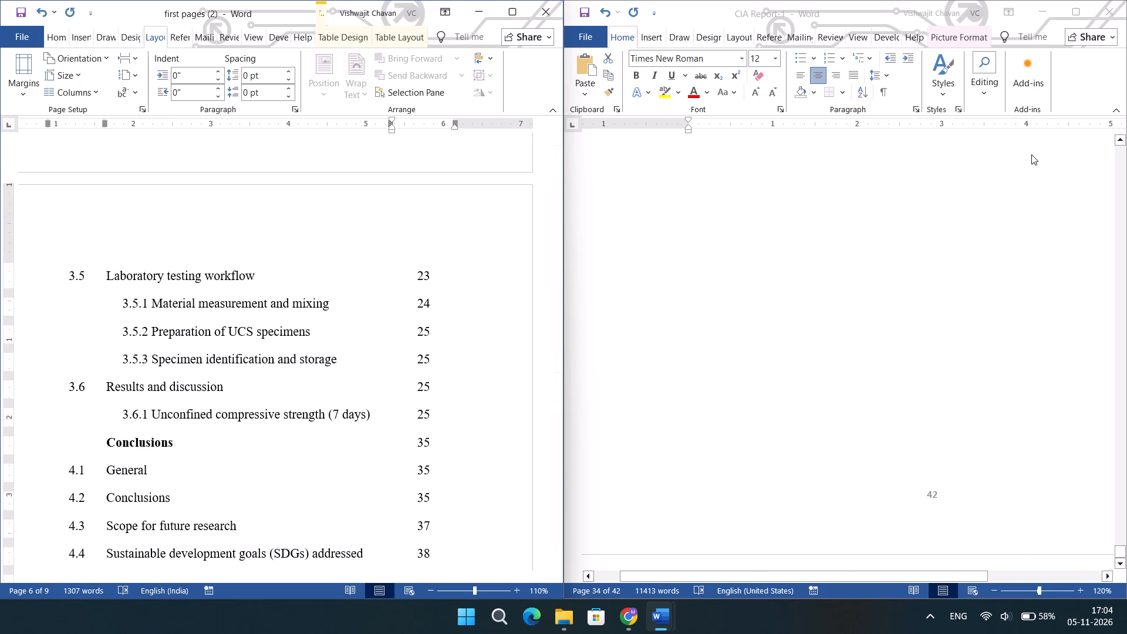
scroll(1031, 154, up, 10)
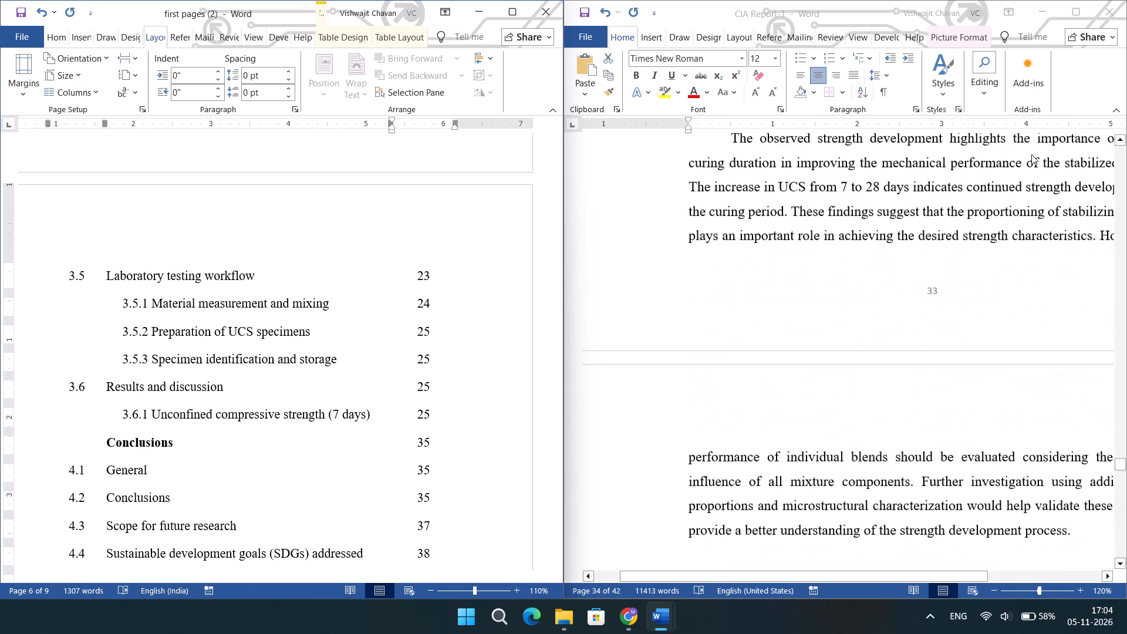
scroll(1031, 154, up, 5)
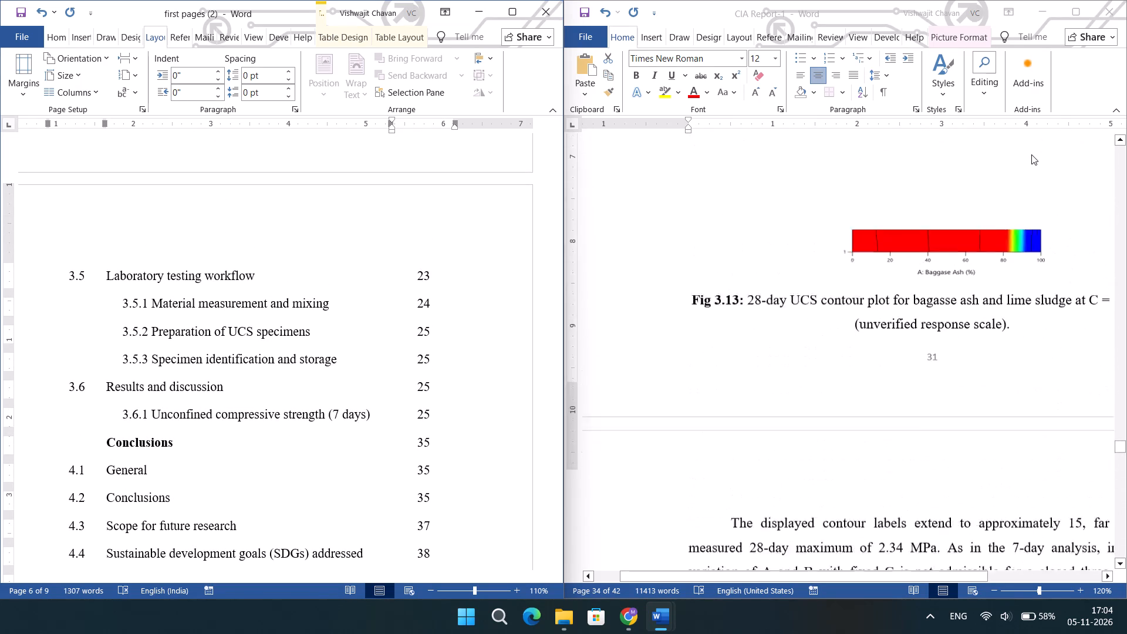
scroll(1031, 154, up, 5)
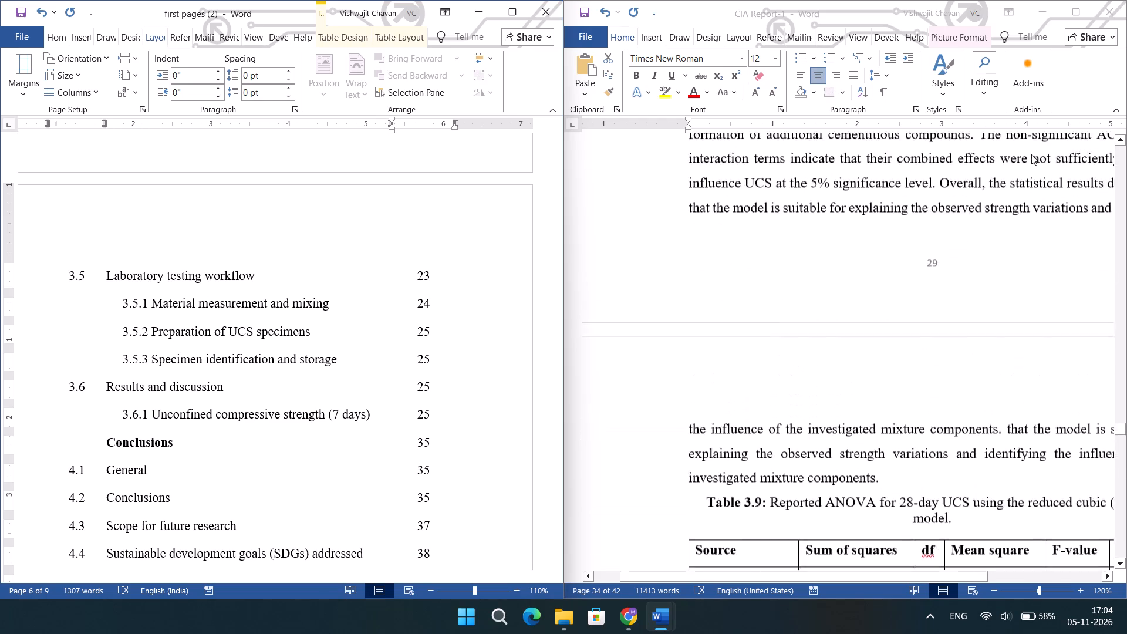
scroll(1031, 154, up, 4)
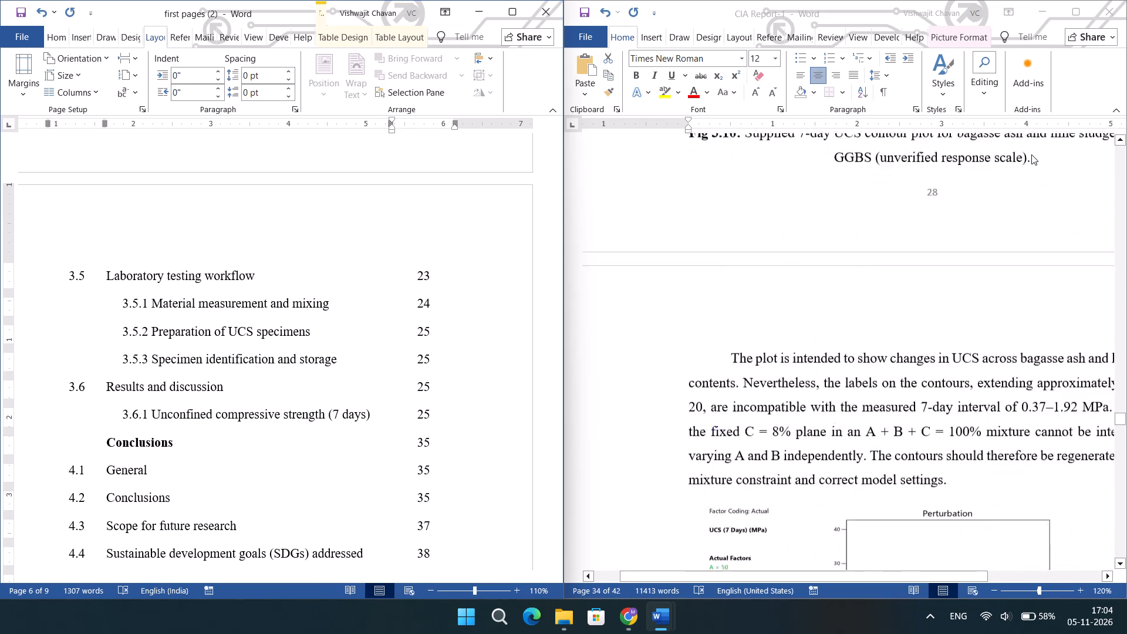
scroll(1031, 154, up, 8)
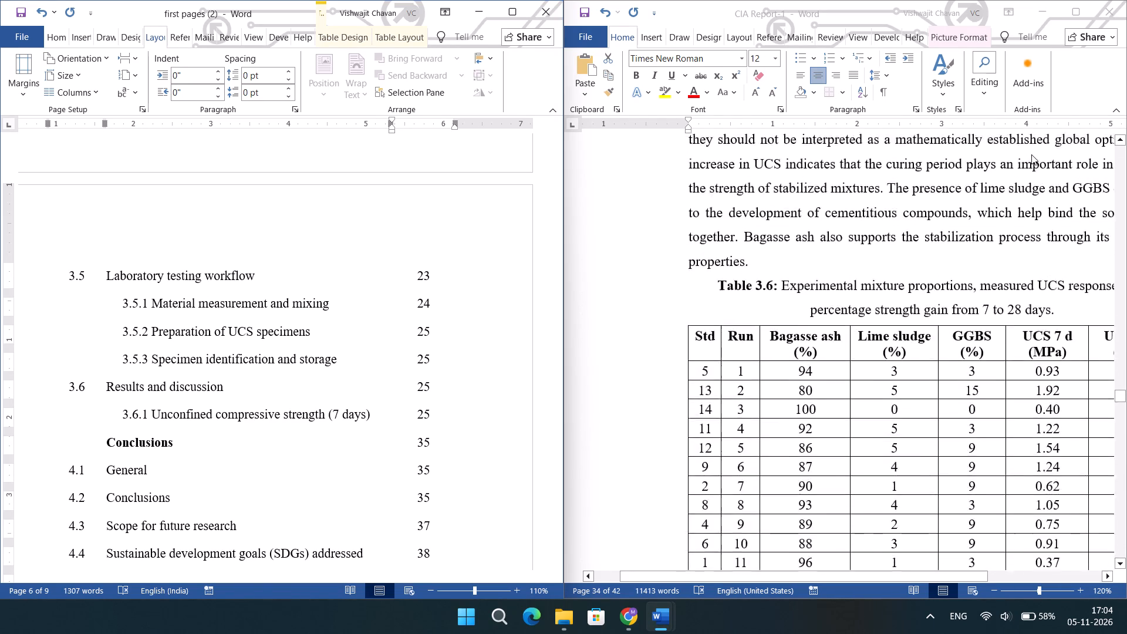
scroll(1031, 154, up, 2)
scroll(1031, 154, down, 1)
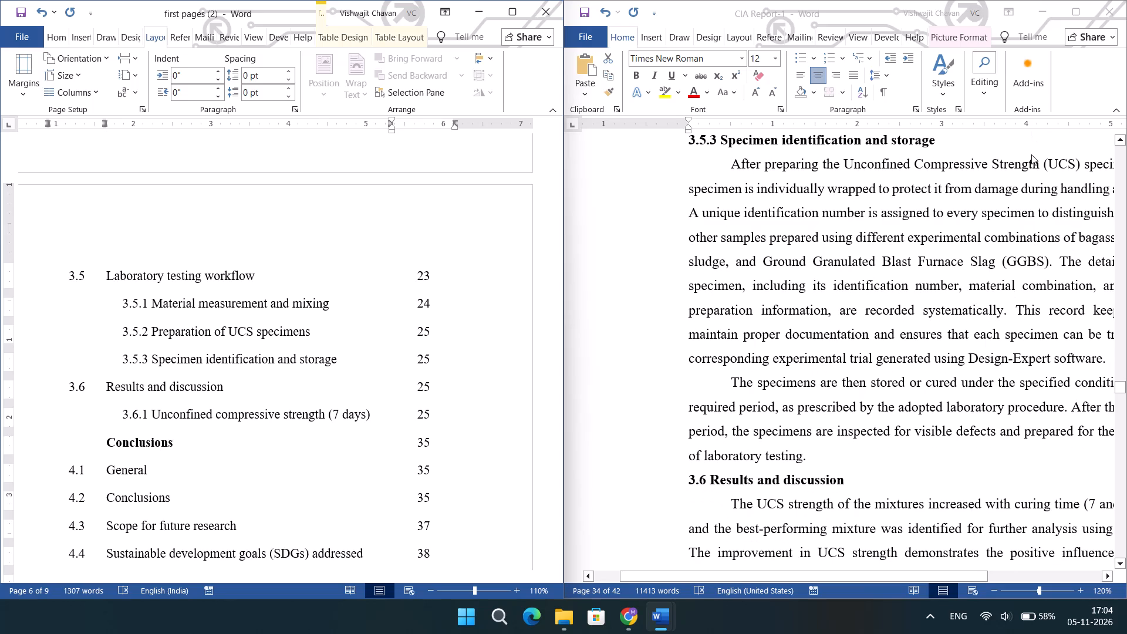
scroll(1031, 154, down, 1)
scroll(1031, 154, up, 2)
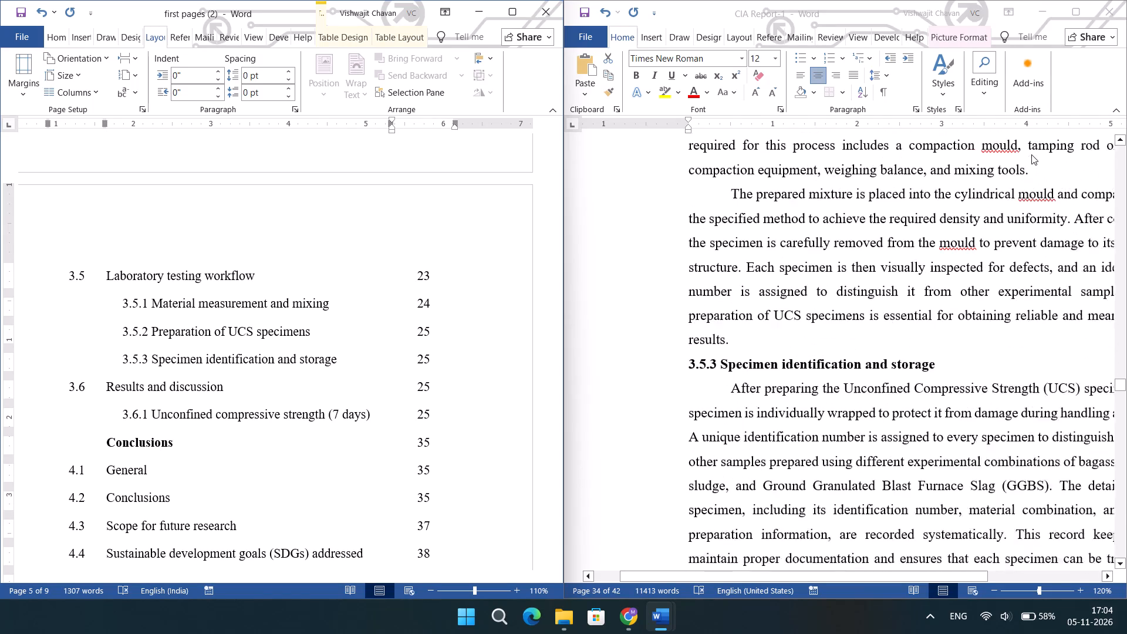
scroll(1031, 154, up, 1)
scroll(1086, 307, down, 1)
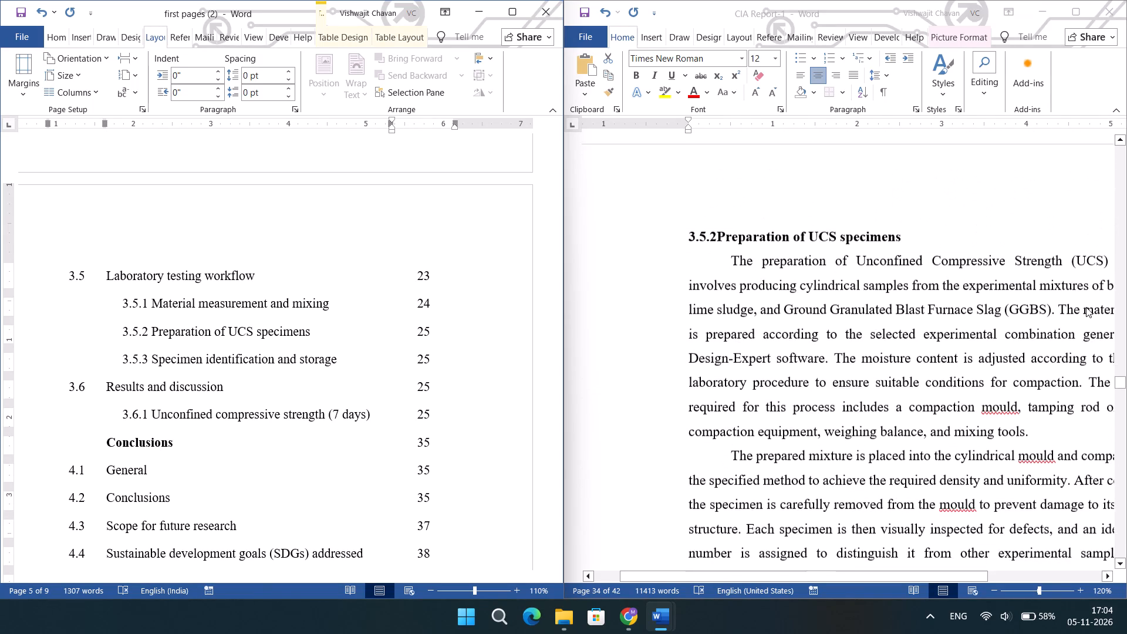
scroll(1086, 307, down, 1)
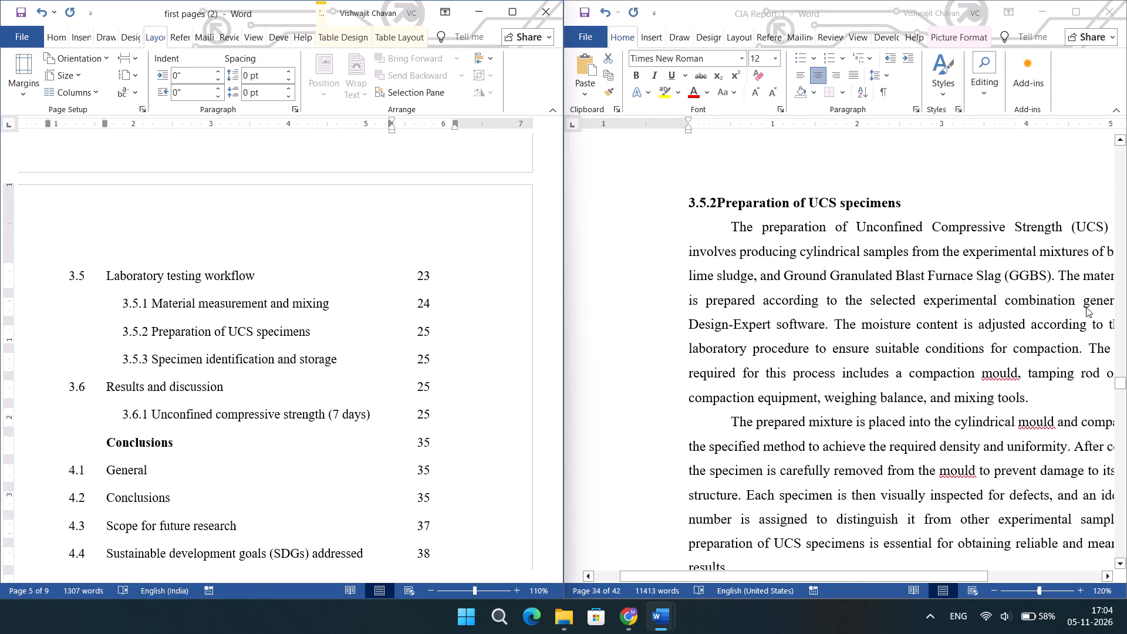
scroll(1086, 307, up, 1)
scroll(1086, 307, down, 1)
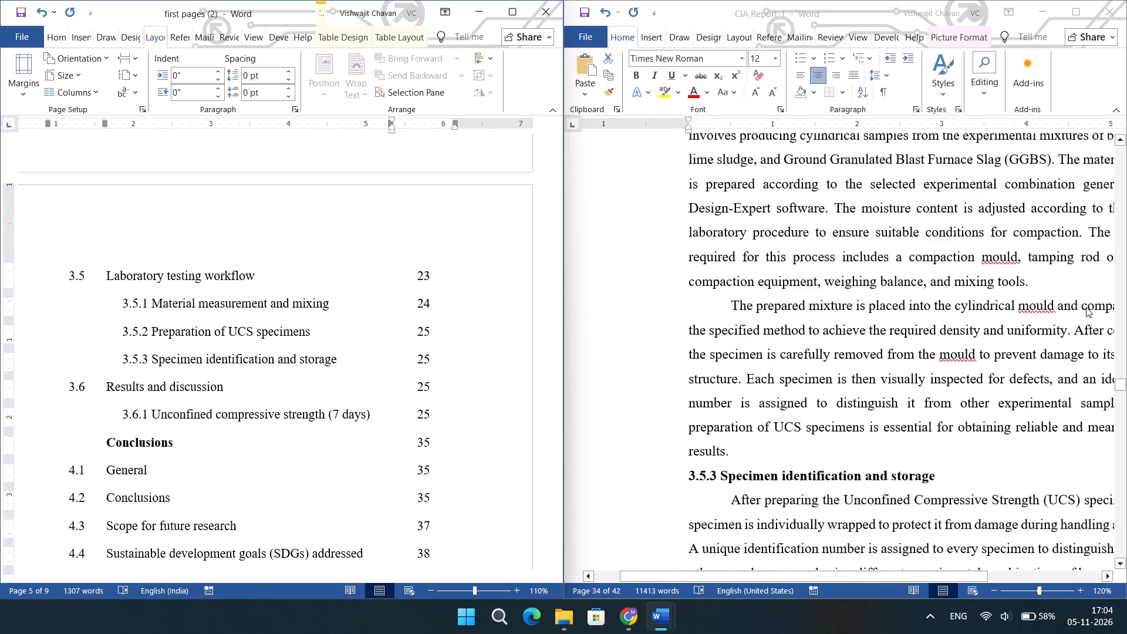
scroll(1086, 307, down, 3)
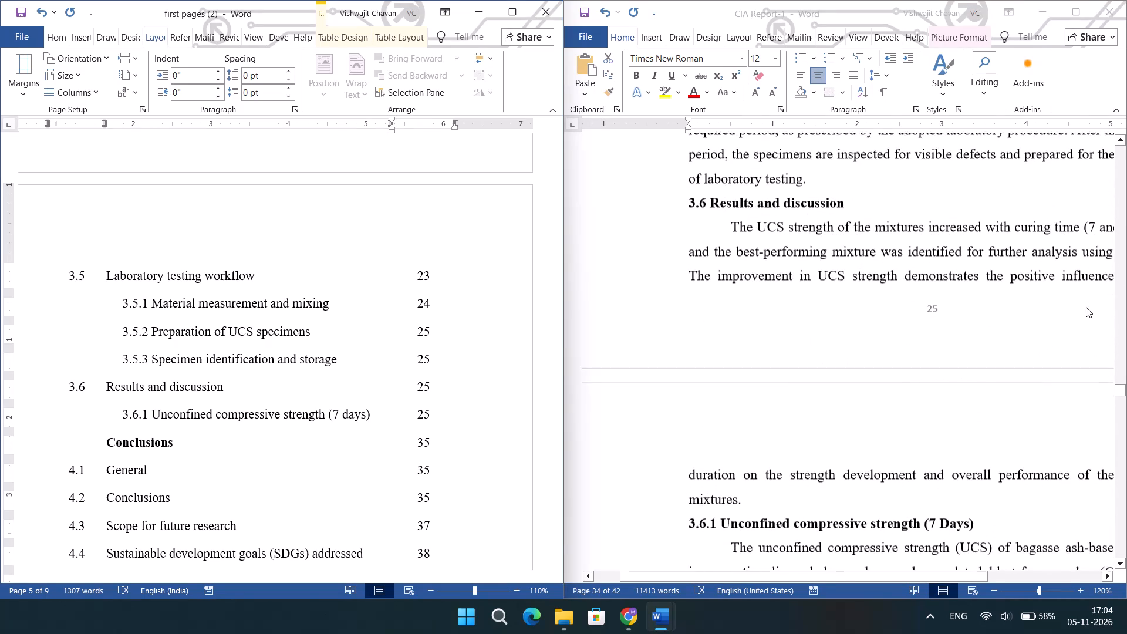
scroll(1086, 307, down, 1)
scroll(1086, 307, up, 2)
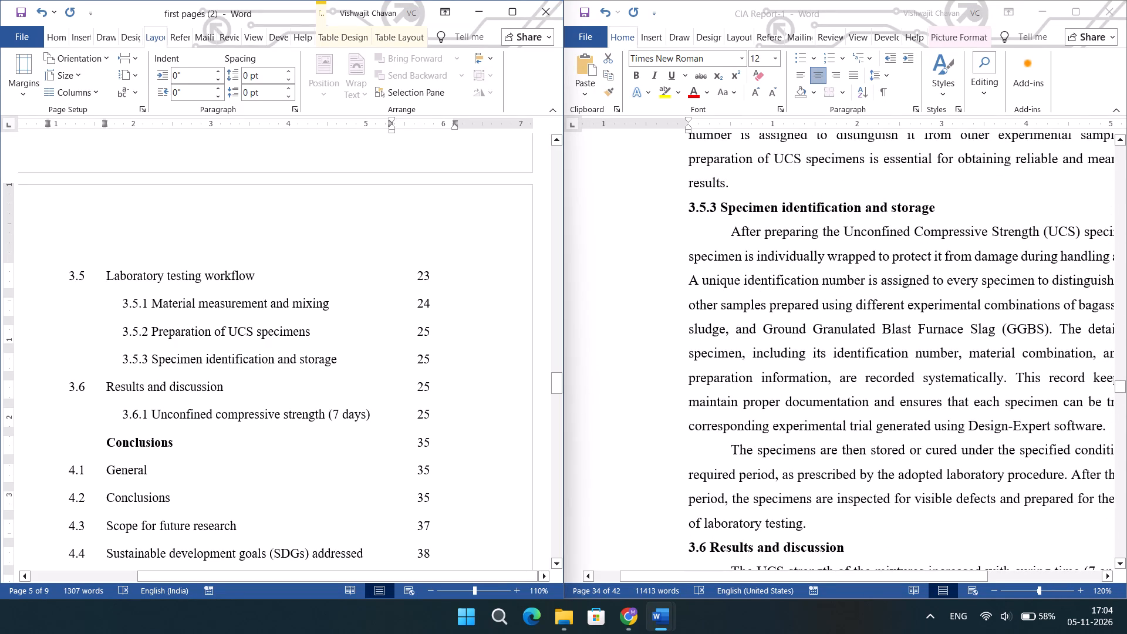
Locate Fig 3.16, the 7-day UCS cube plot, in the CIA Report and set its List of Figures page number to 34.
scroll(543, 353, down, 5)
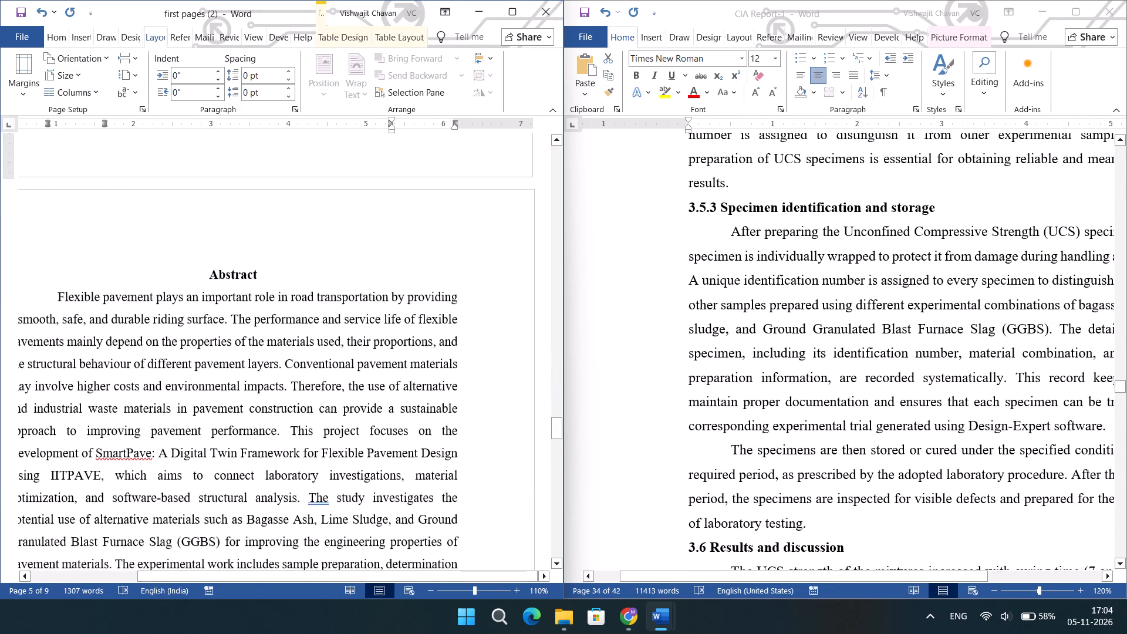
scroll(350, 335, down, 4)
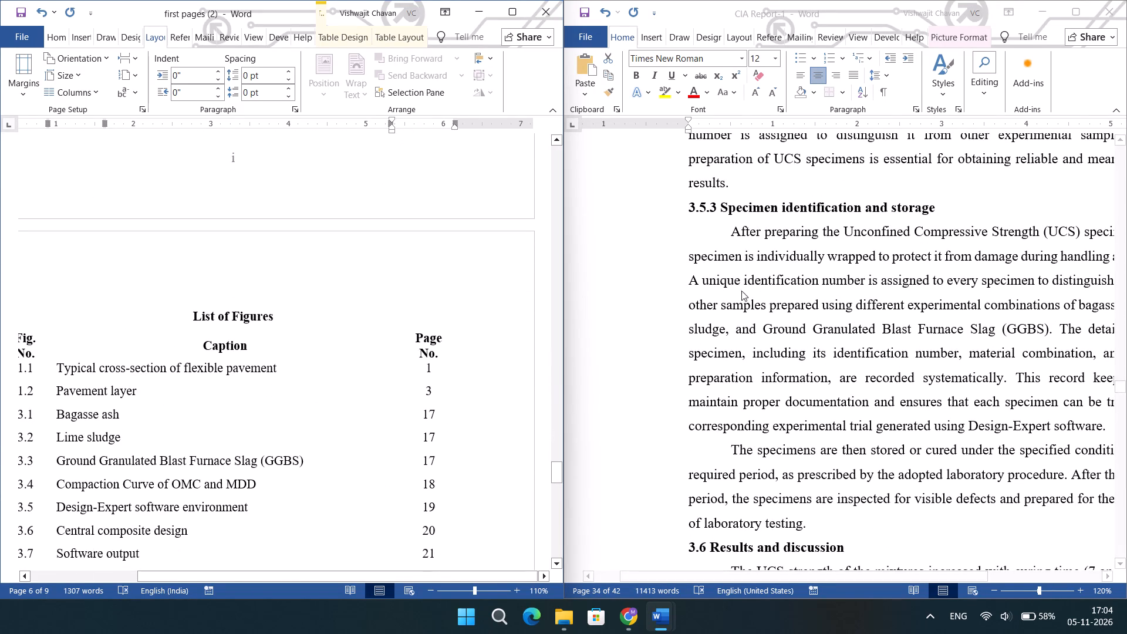
scroll(801, 274, down, 20)
scroll(801, 274, down, 20)
scroll(801, 274, down, 20)
scroll(801, 274, down, 3)
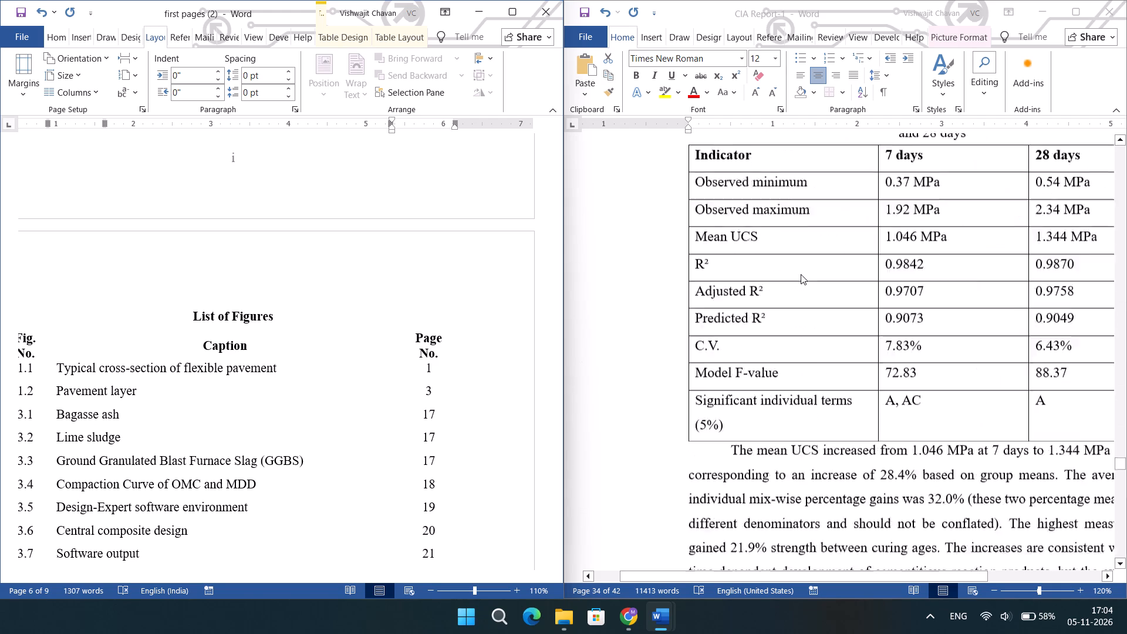
scroll(329, 319, down, 3)
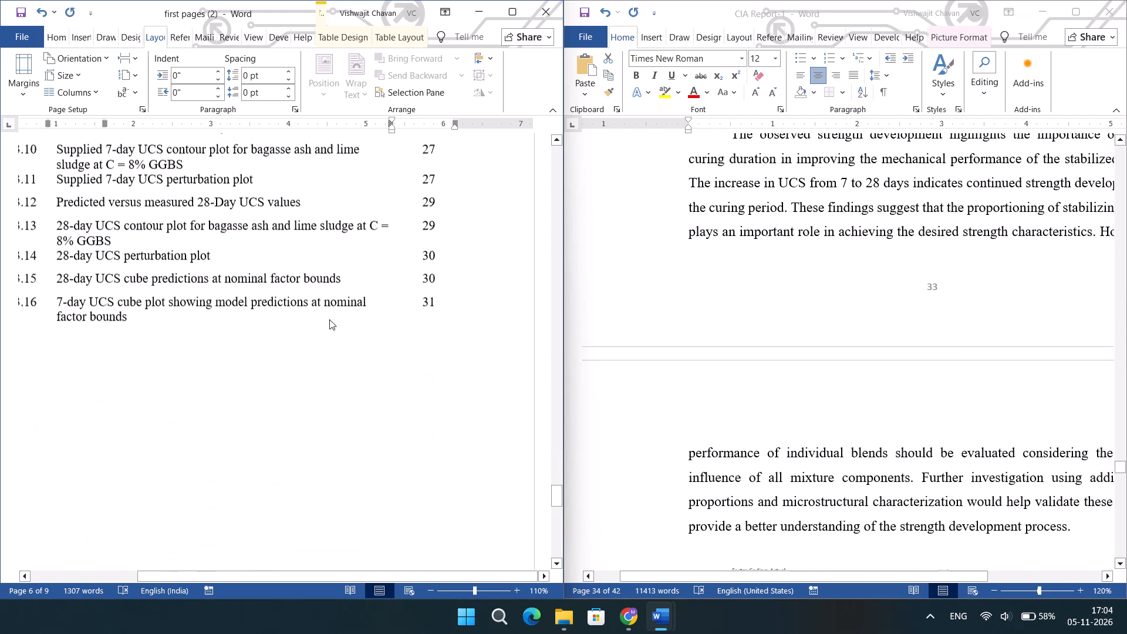
scroll(786, 310, down, 7)
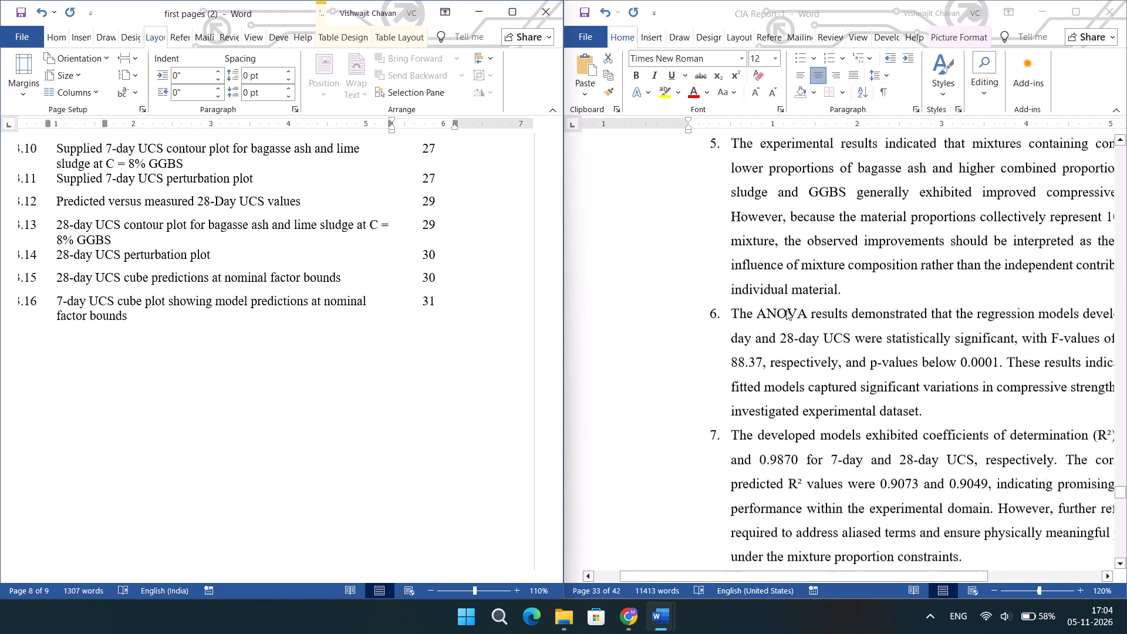
scroll(786, 310, up, 1)
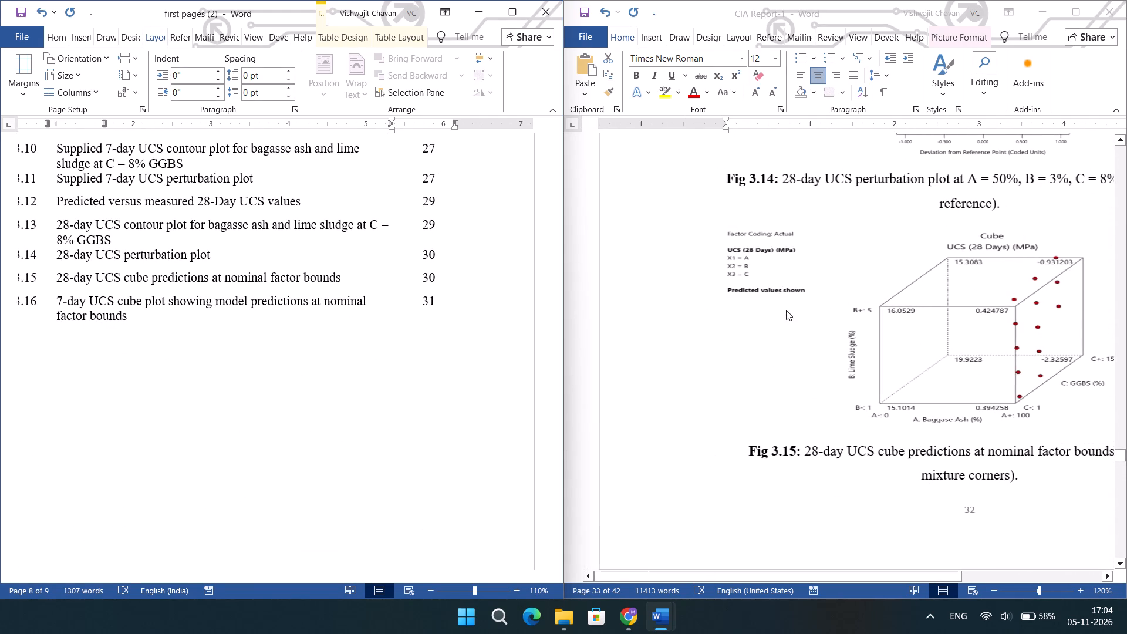
scroll(786, 310, down, 5)
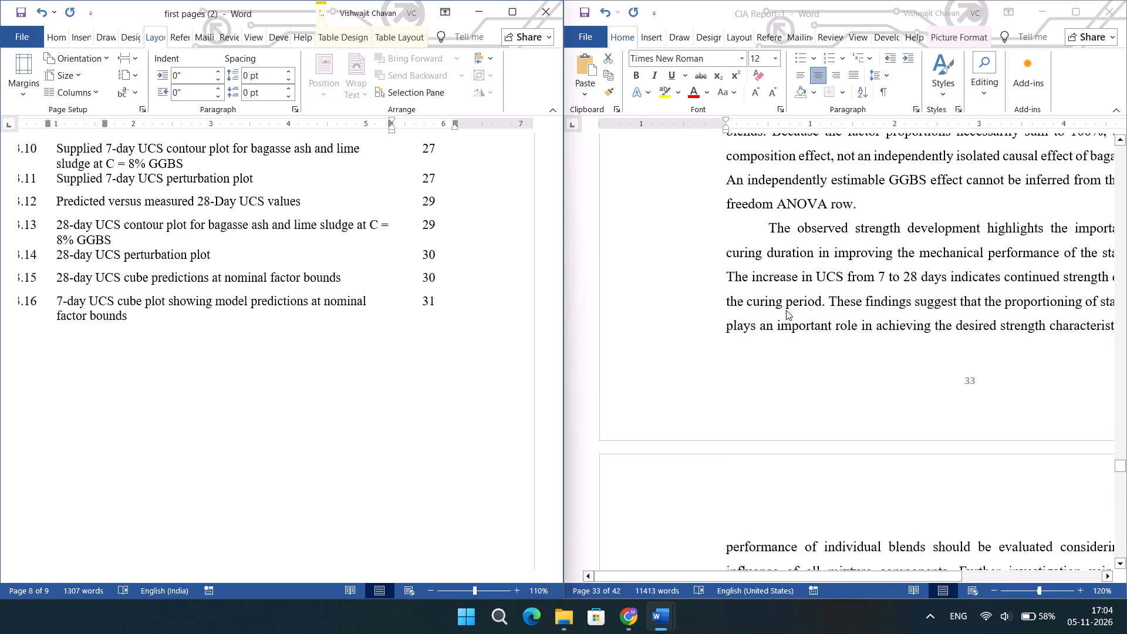
scroll(786, 310, down, 2)
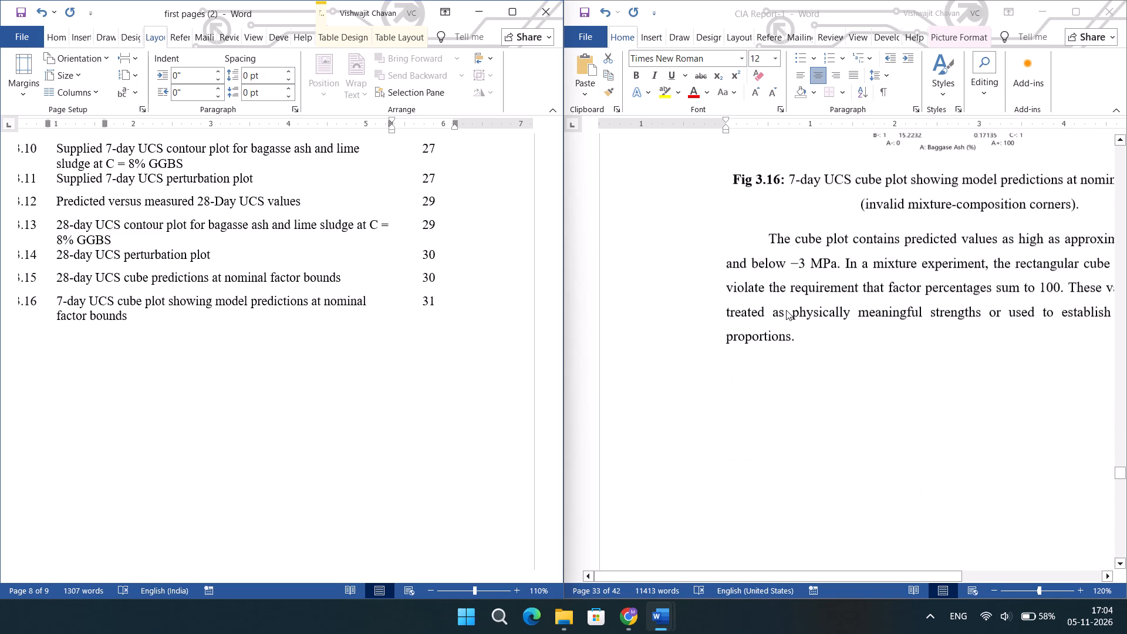
scroll(488, 244, up, 1)
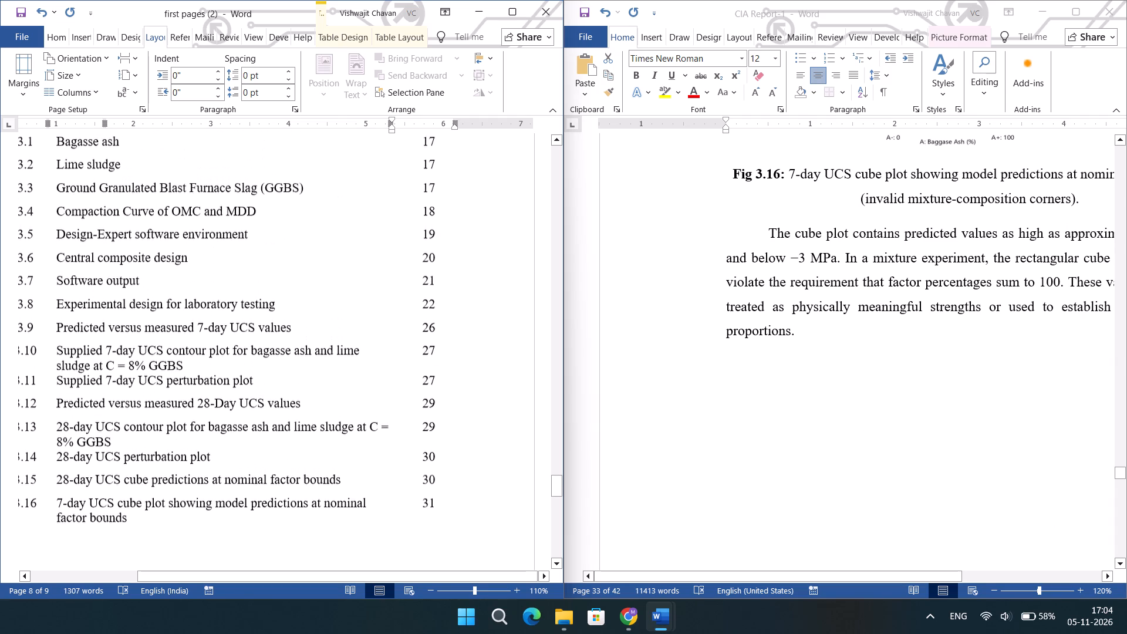
ctrl+scroll(488, 244, down, 1)
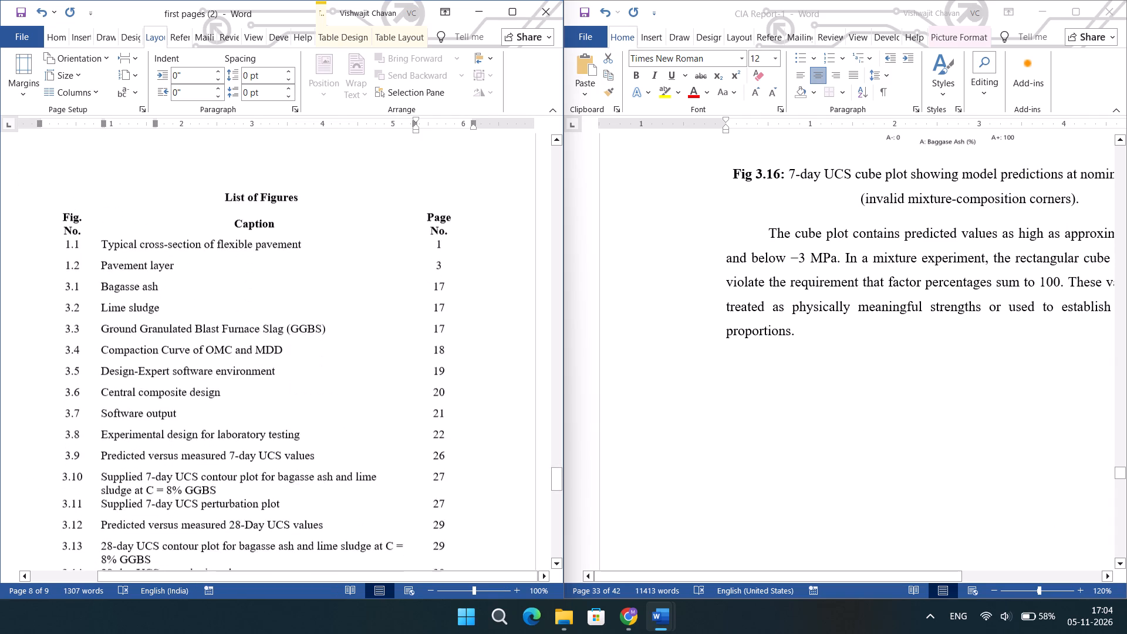
scroll(655, 372, down, 1)
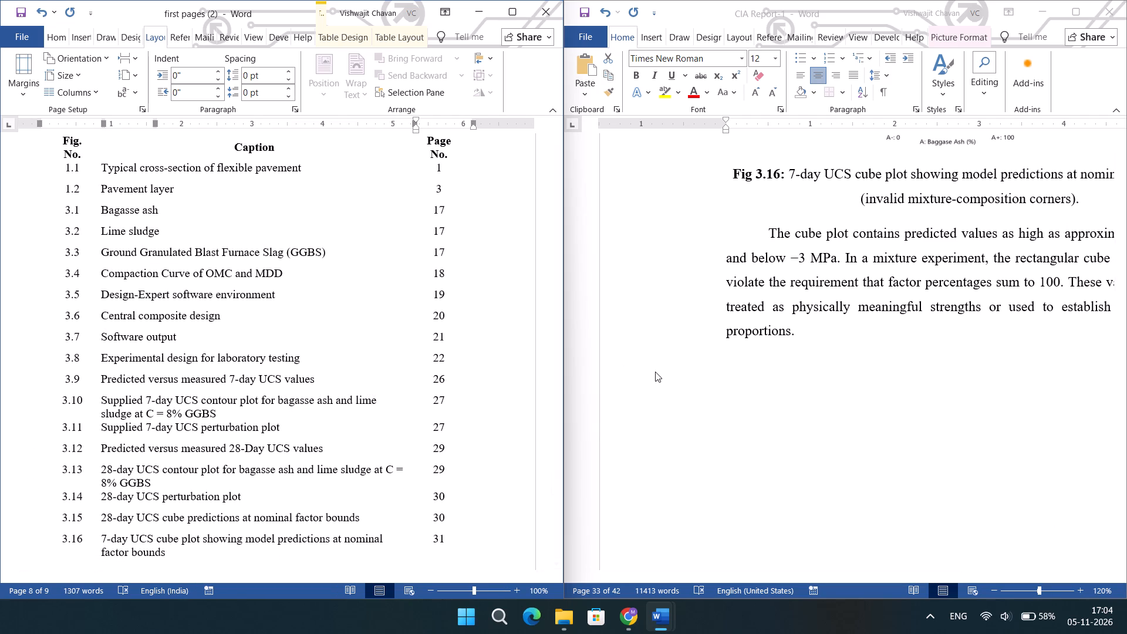
scroll(655, 372, down, 1)
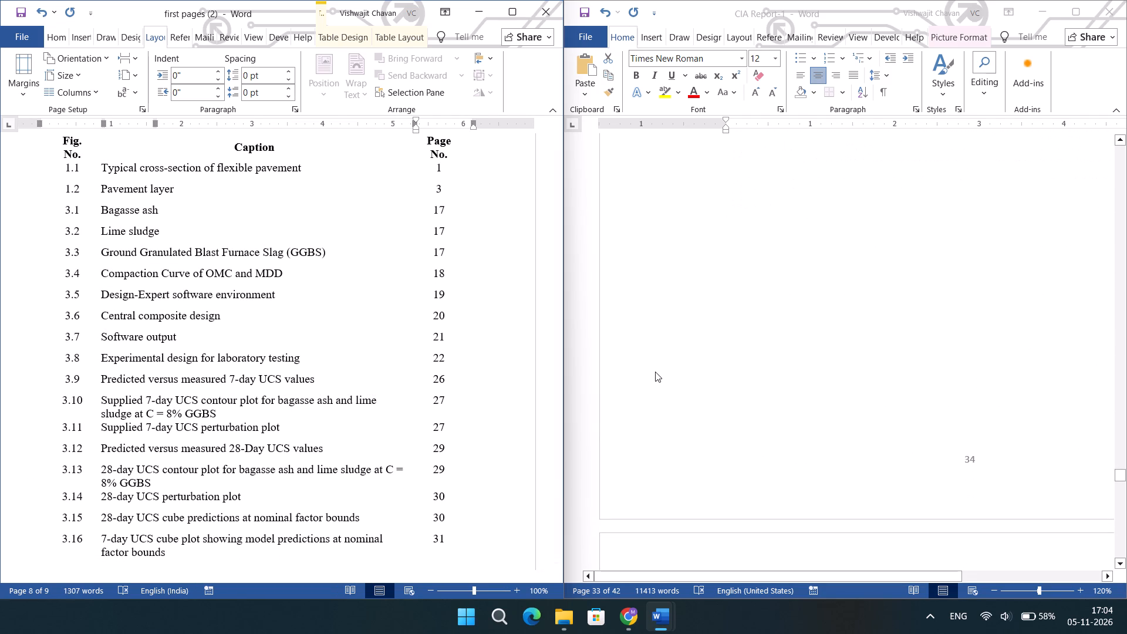
click(450, 537)
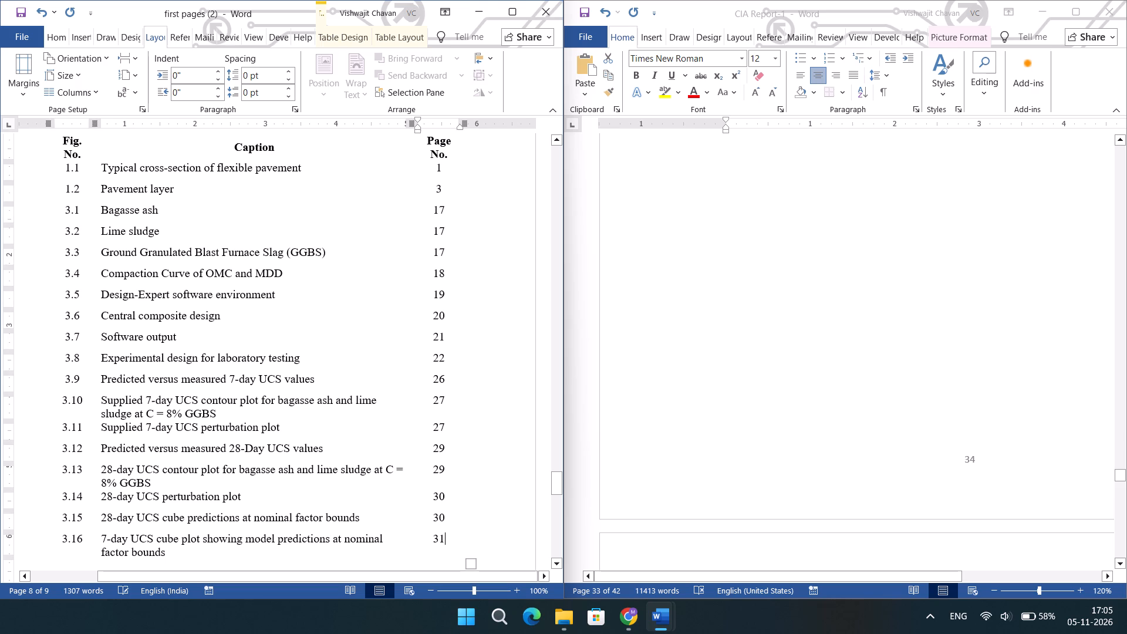
key(BackSpace)
key(4)
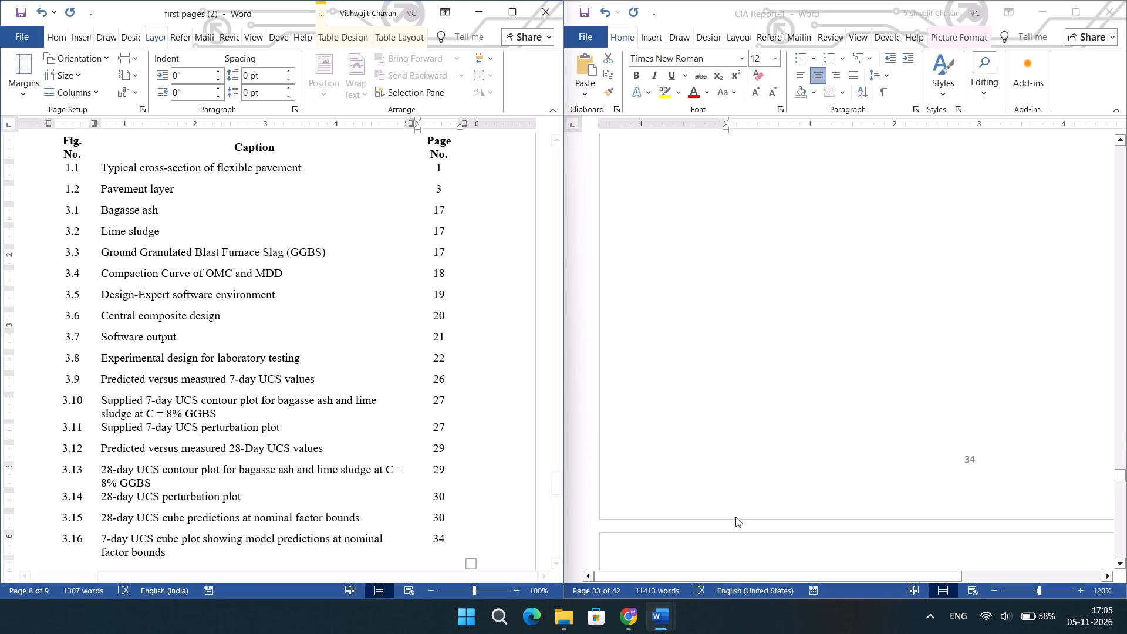
Locate Figs 3.14 and 3.15 in the CIA Report and set both of their List of Figures page numbers to 32.
scroll(791, 349, up, 5)
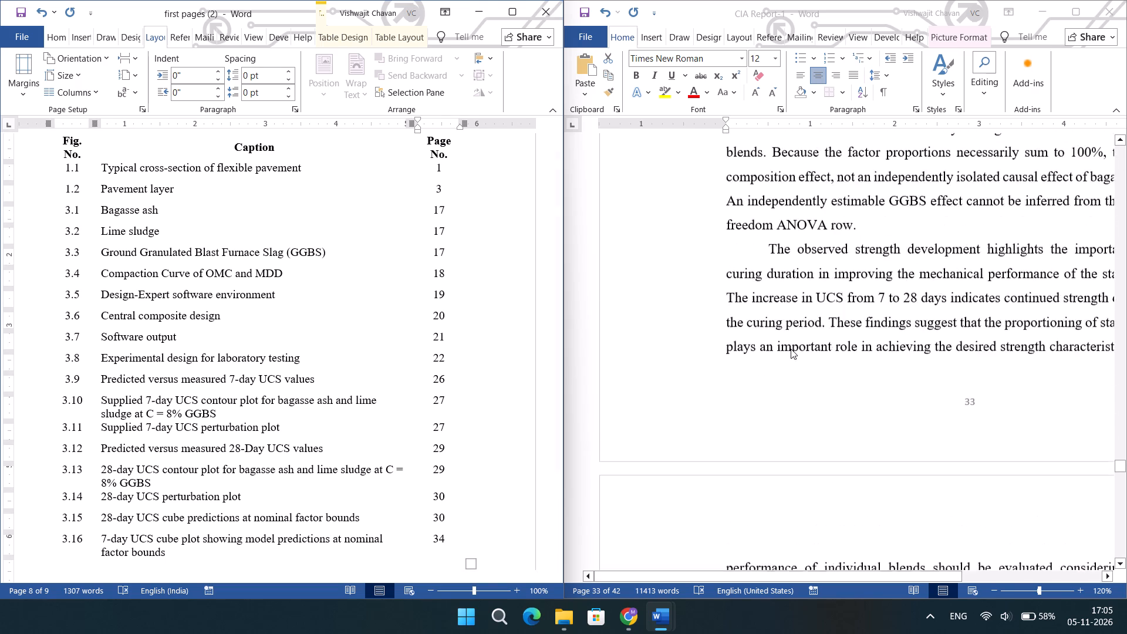
scroll(791, 349, up, 5)
scroll(791, 349, down, 1)
scroll(791, 349, up, 2)
scroll(791, 349, down, 1)
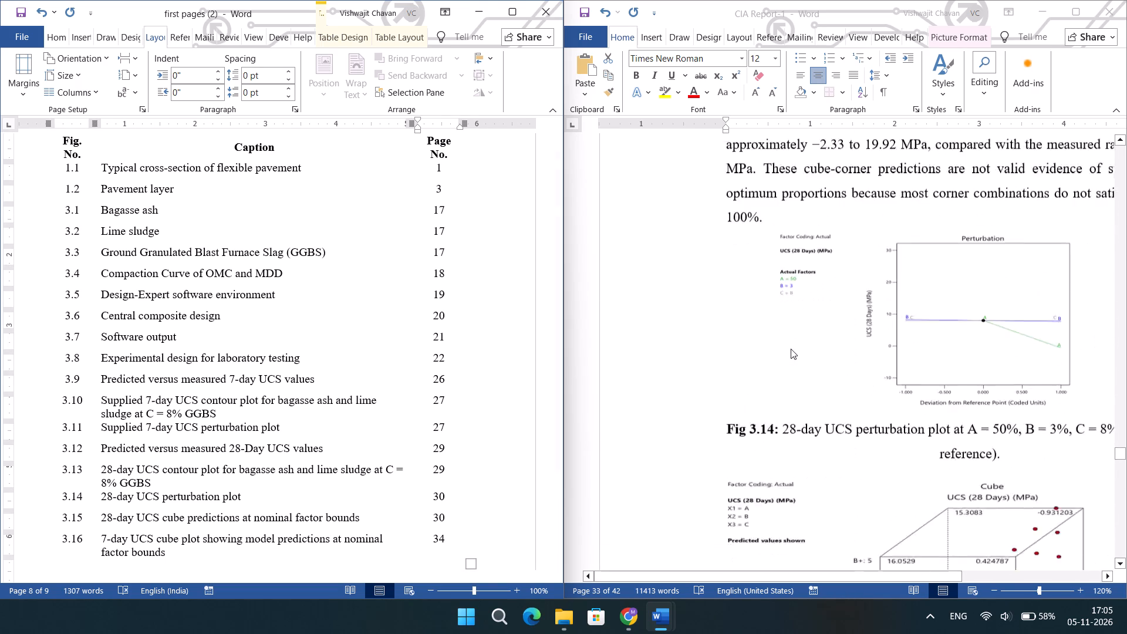
scroll(791, 349, down, 1)
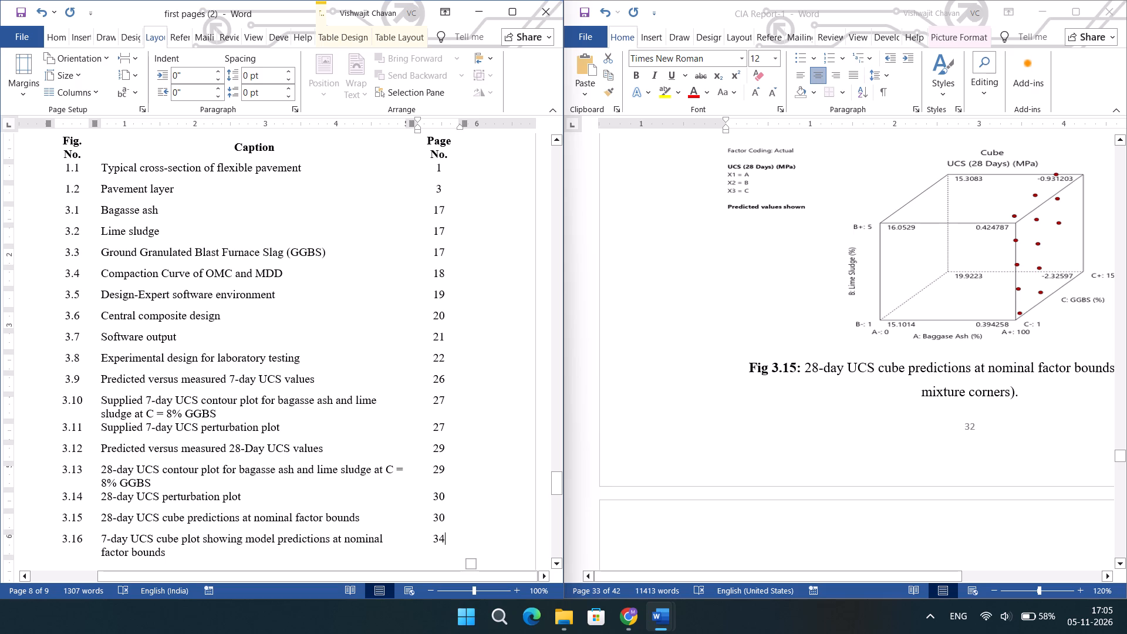
click(448, 520)
key(BackSpace)
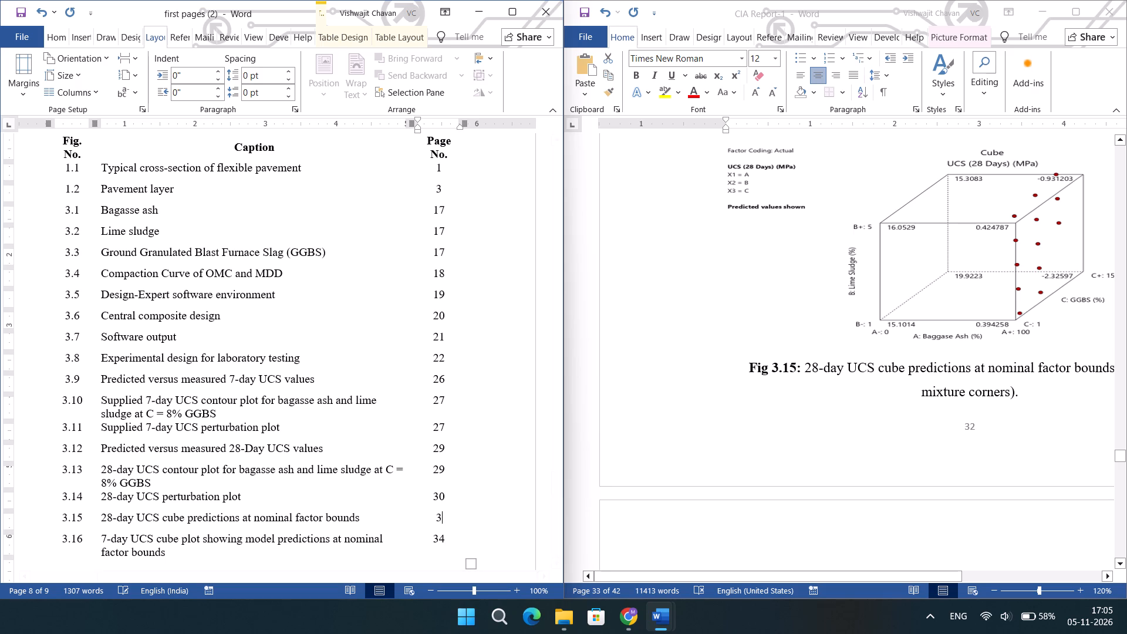
key(2)
key(Up)
key(BackSpace)
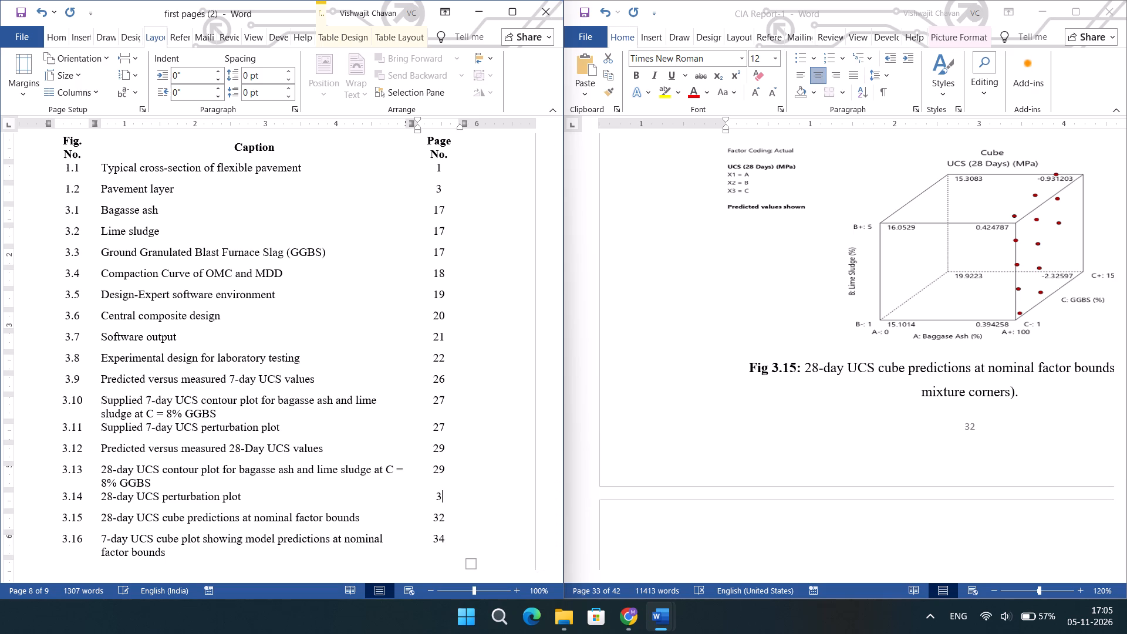
key(2)
Locate Figs 3.12 and 3.13 in the CIA Report and set both of their List of Figures page numbers to 31.
scroll(827, 392, up, 1)
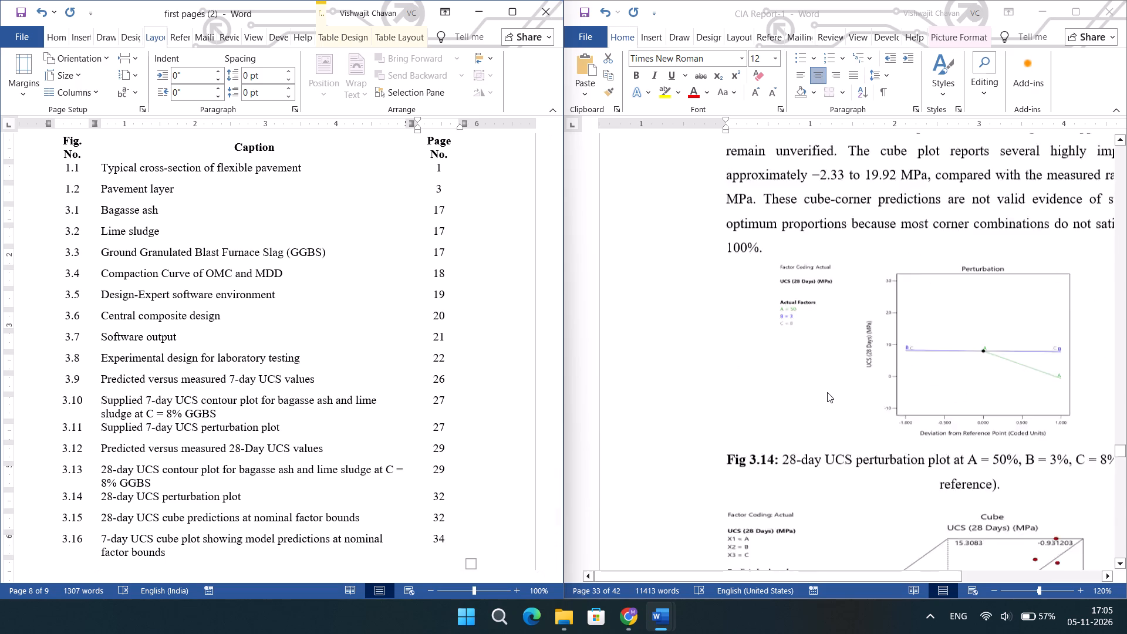
scroll(827, 392, up, 4)
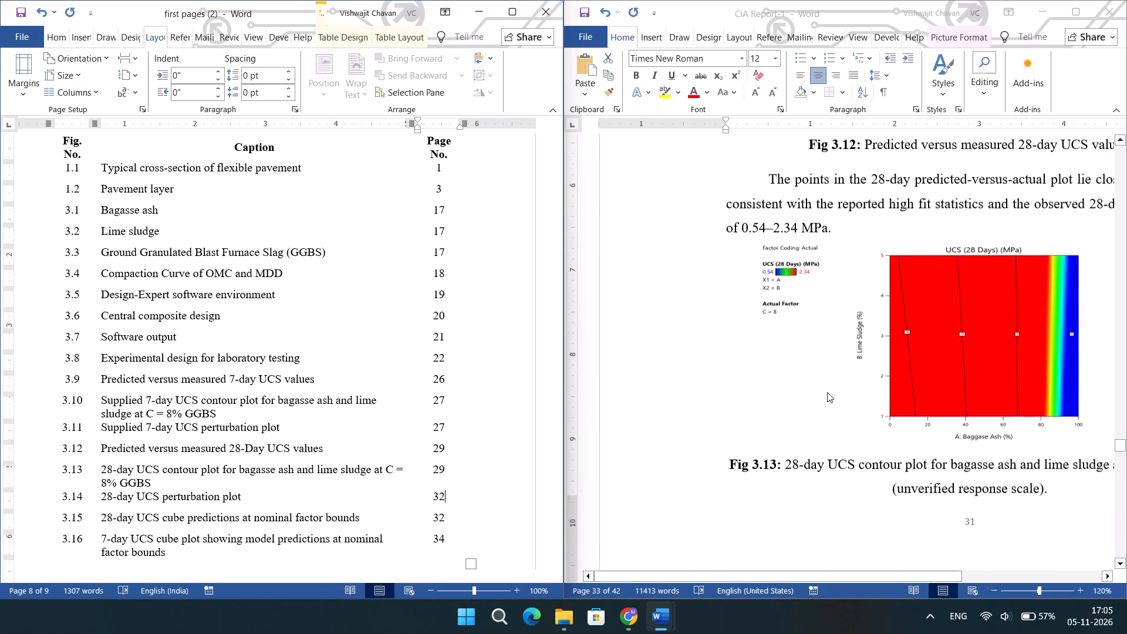
click(448, 474)
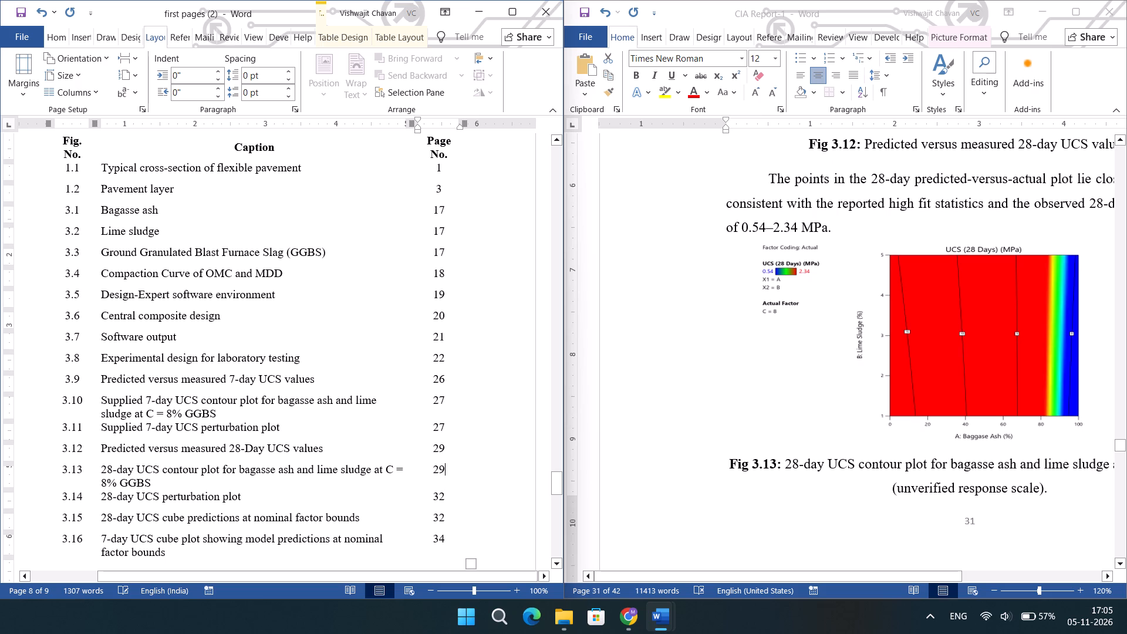
key(BackSpace)
key(BackSpace)
text(31)
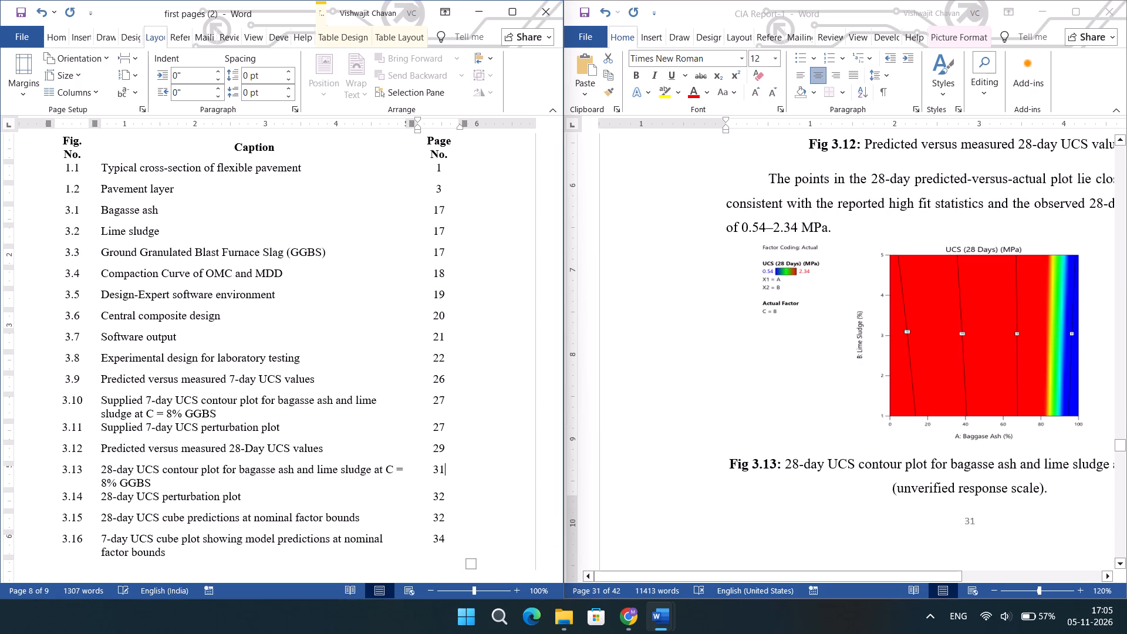
key(Up)
key(BackSpace)
key(BackSpace)
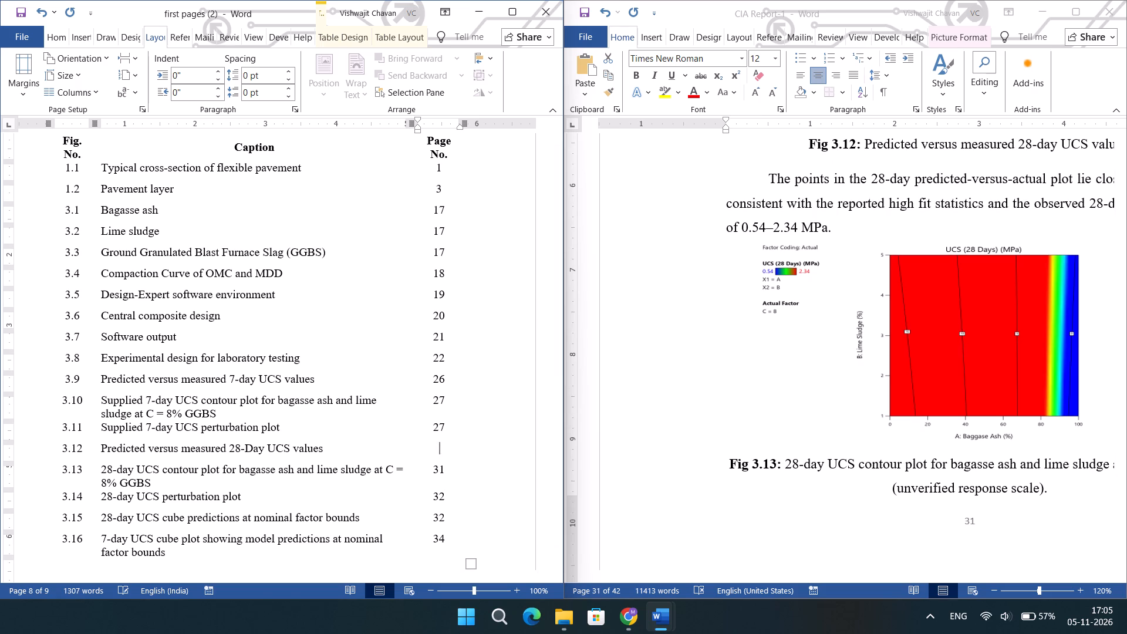
text(31)
Locate Fig 3.11, the 7-day UCS perturbation plot, in the CIA Report and set its List of Figures page number to 29.
scroll(682, 382, up, 1)
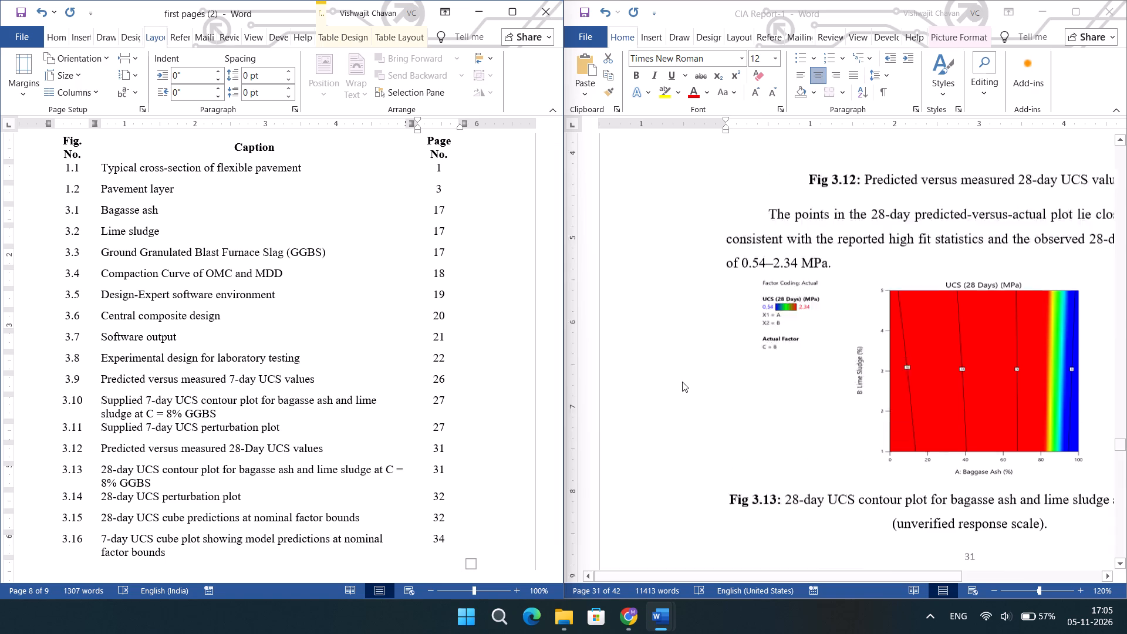
scroll(682, 382, up, 6)
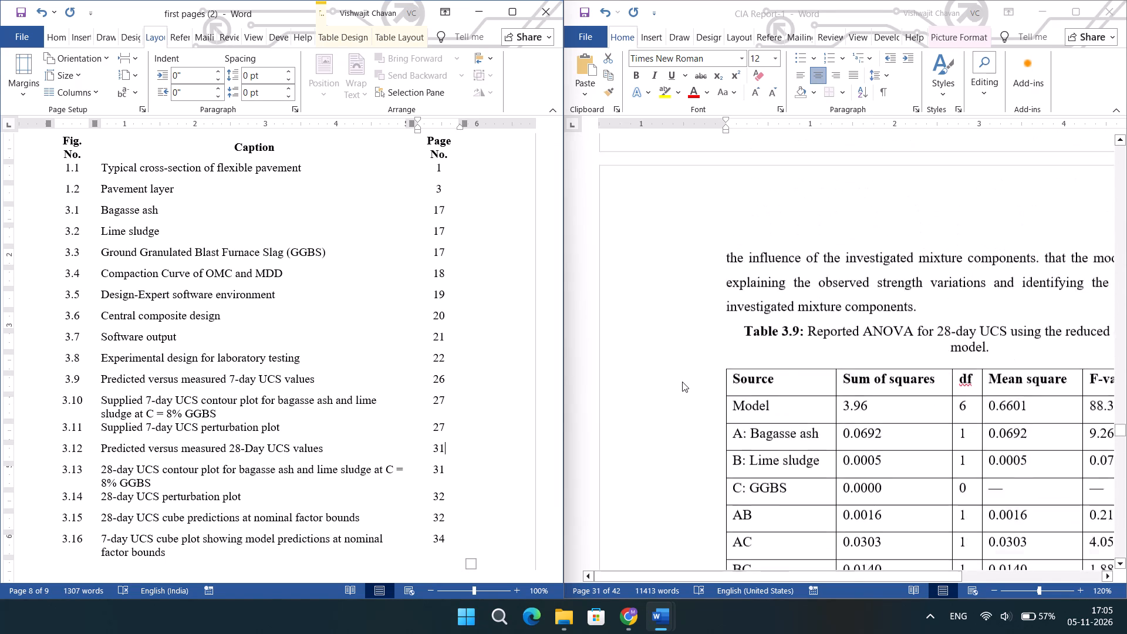
scroll(682, 382, up, 5)
scroll(682, 382, down, 1)
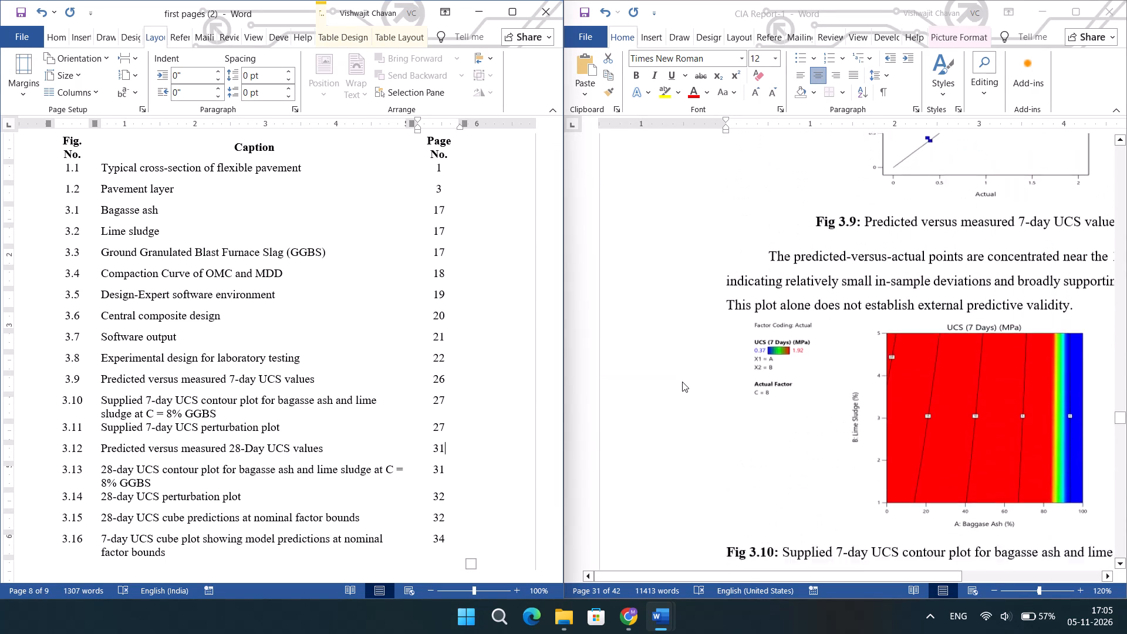
scroll(682, 382, down, 3)
scroll(682, 382, up, 1)
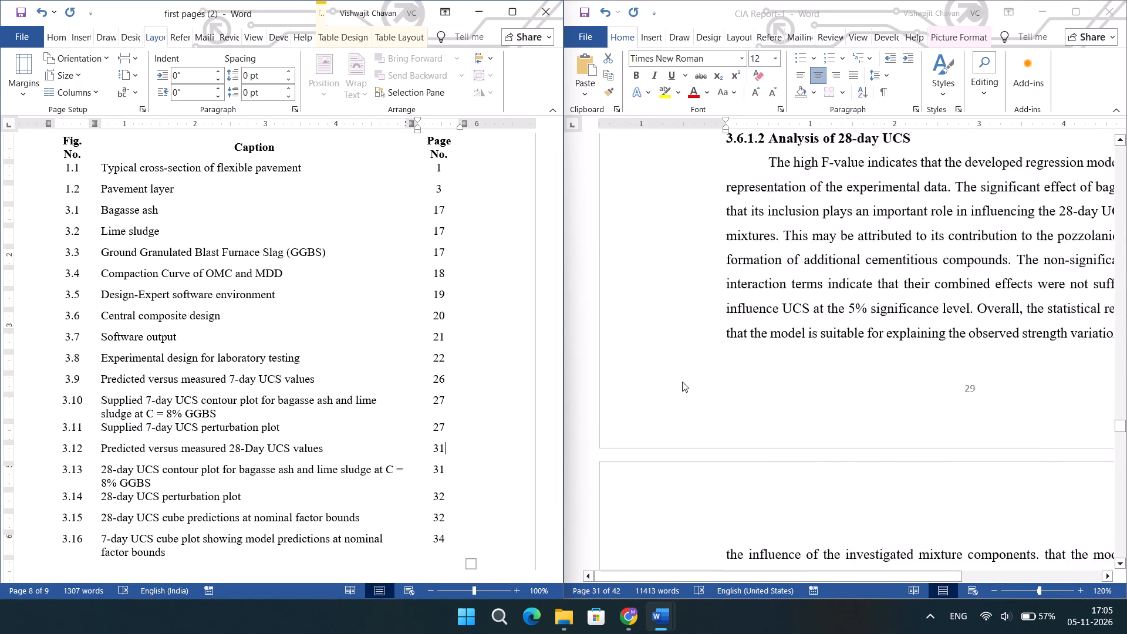
scroll(682, 382, up, 1)
click(448, 427)
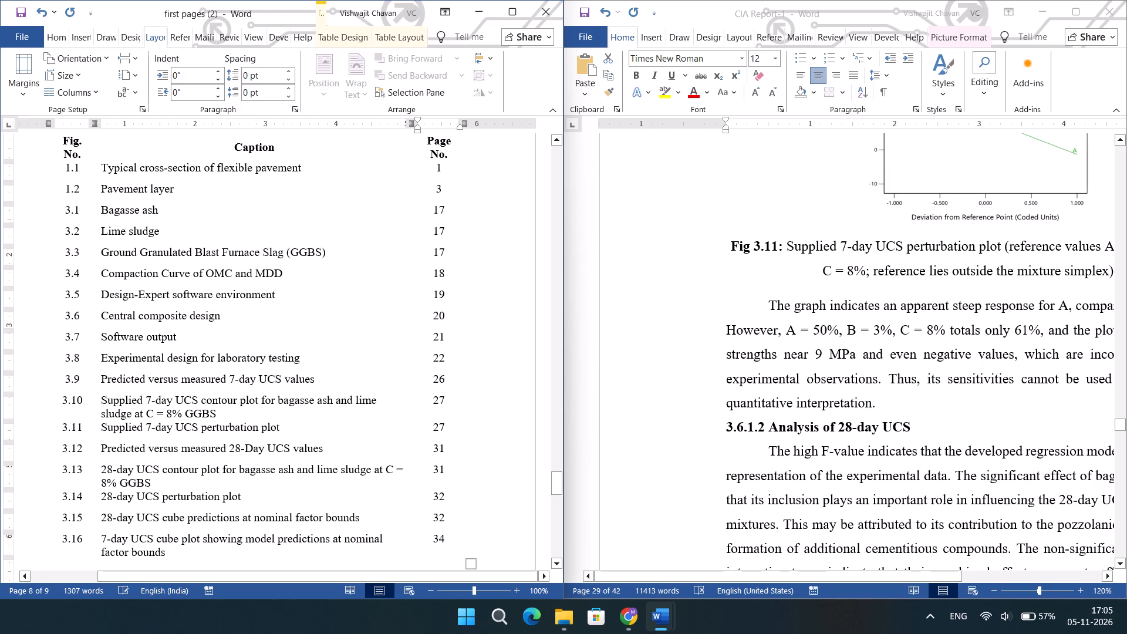
key(BackSpace)
key(BackSpace)
text(29)
Locate Fig 3.10 in the CIA Report and set the List of Figures page numbers of Figs 3.10 and 3.9 to 28.
scroll(810, 282, up, 2)
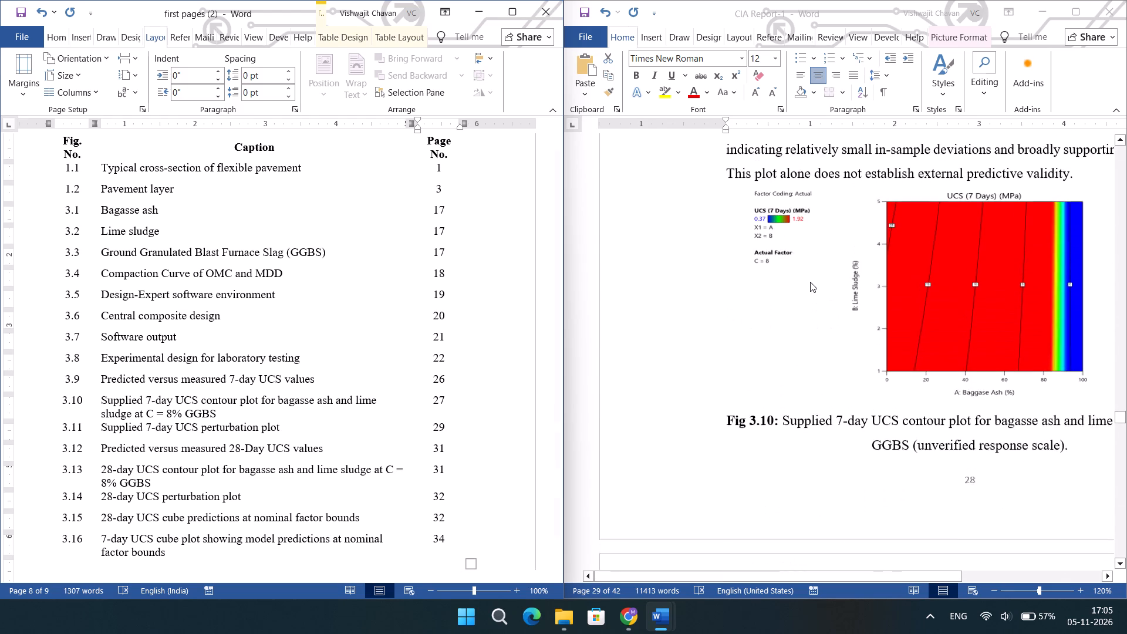
scroll(810, 282, up, 1)
click(446, 399)
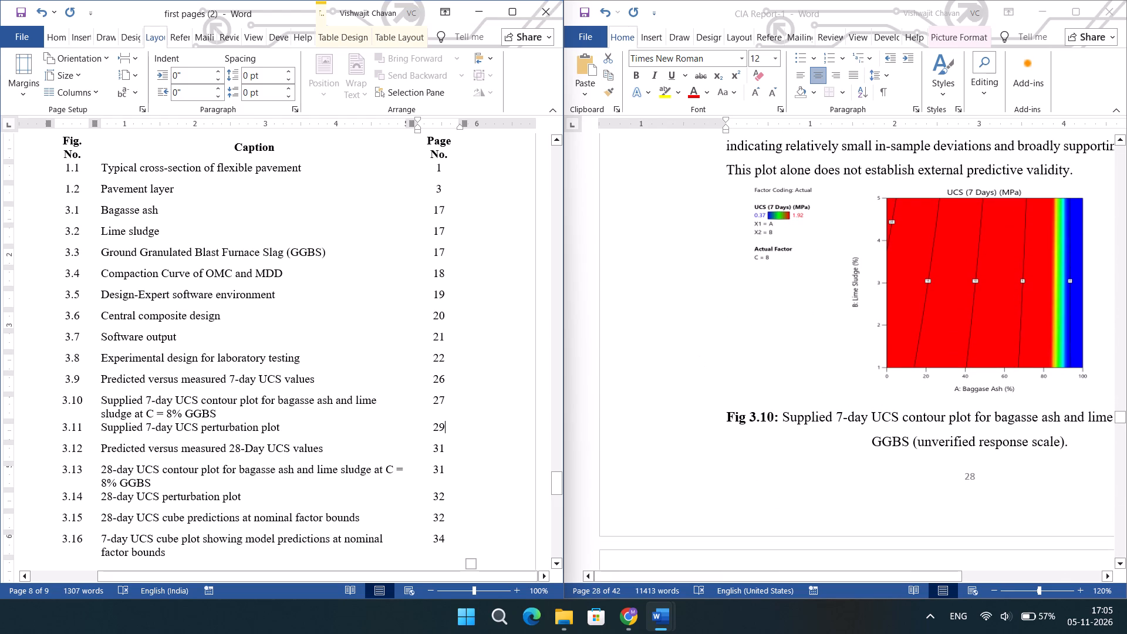
key(BackSpace)
key(BackSpace)
text(28)
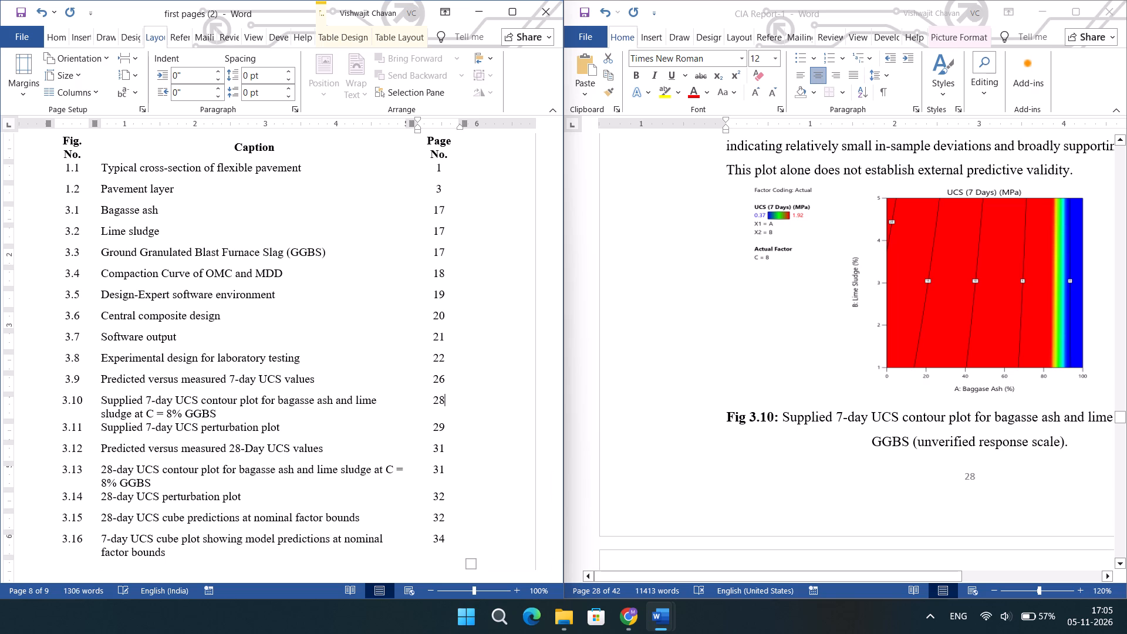
key(Up)
key(BackSpace)
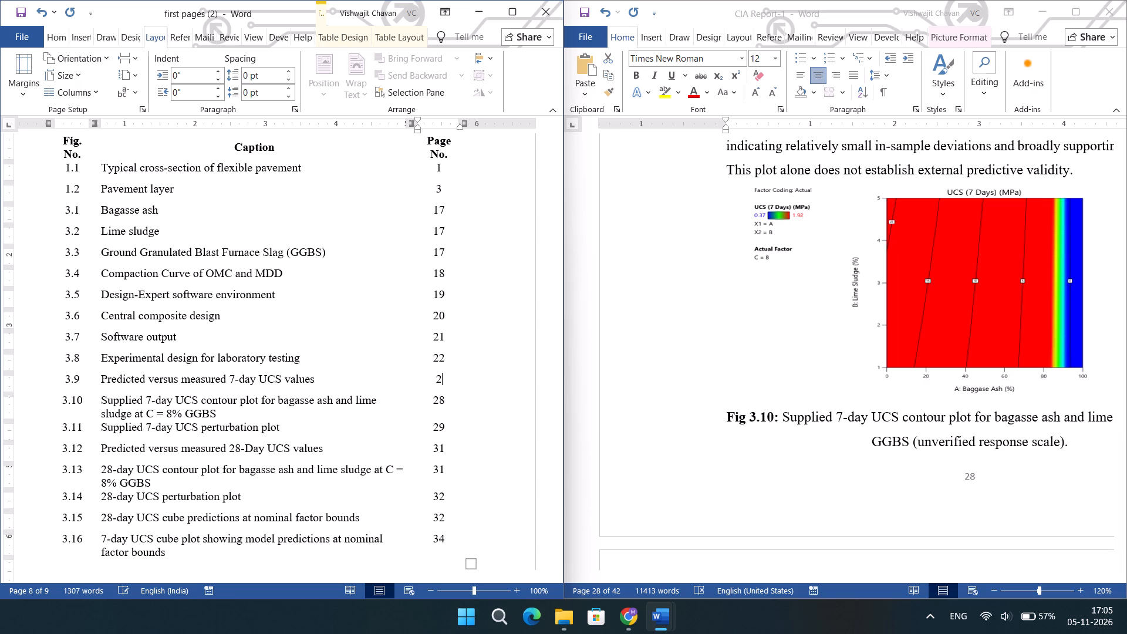
key(8)
Locate Fig 3.8, the experimental design for laboratory testing, in the CIA Report and set its List of Figures page number to 23.
scroll(819, 318, up, 3)
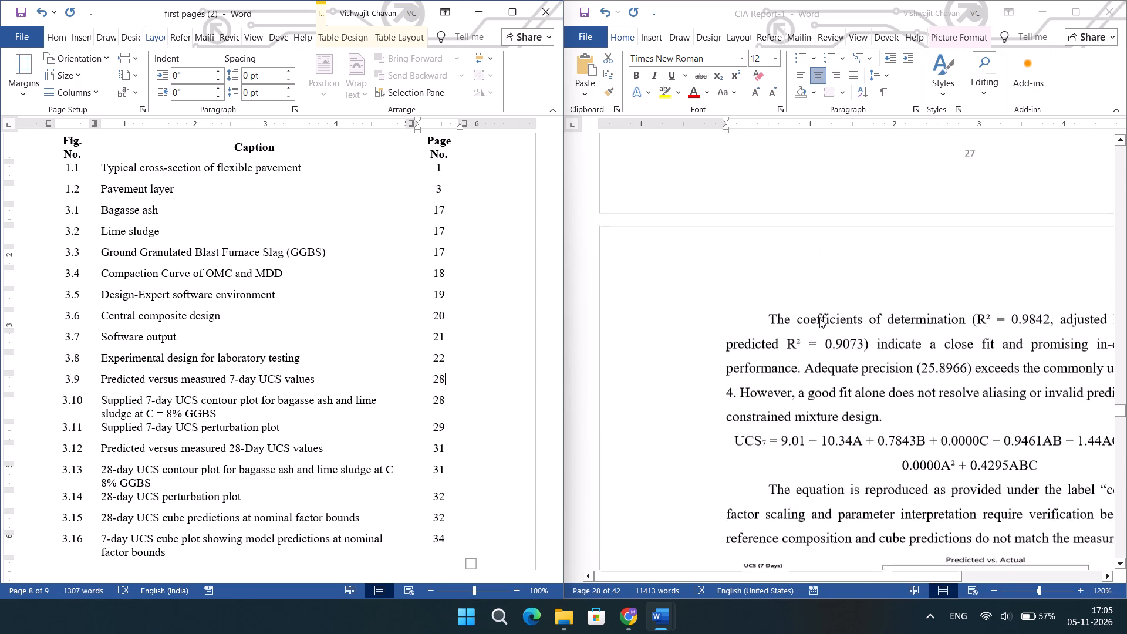
scroll(819, 318, up, 4)
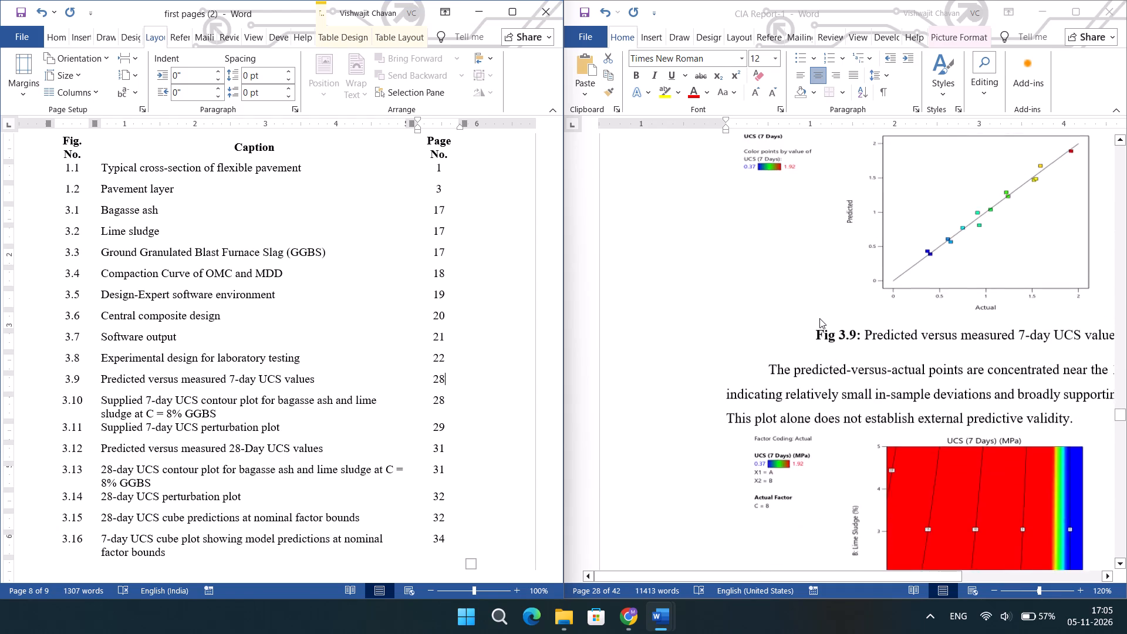
scroll(819, 318, up, 4)
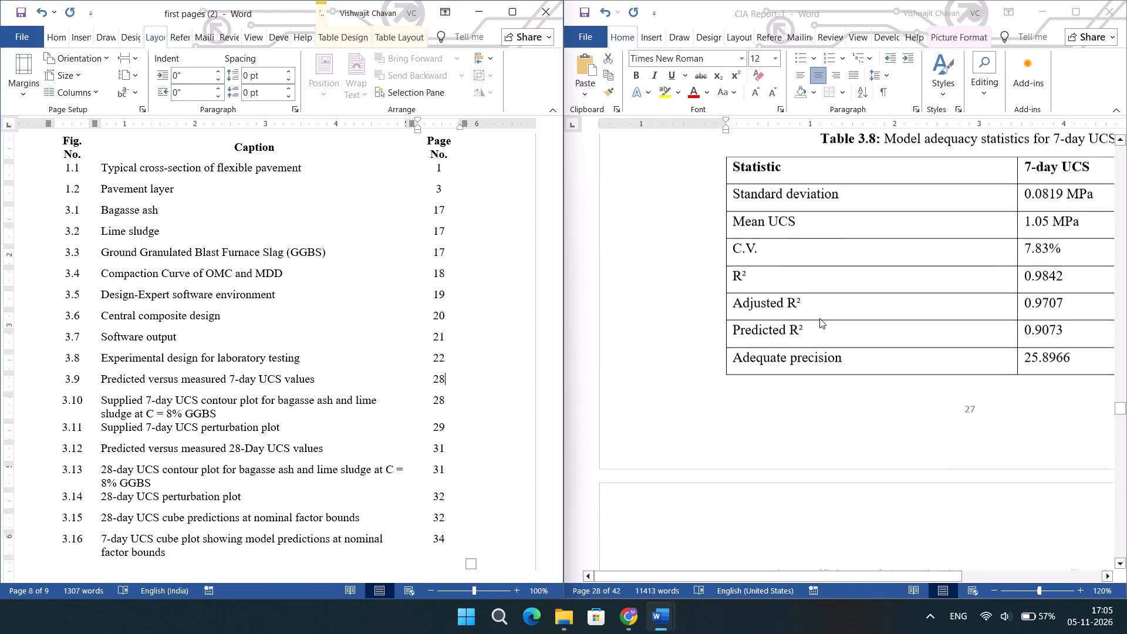
scroll(819, 318, up, 3)
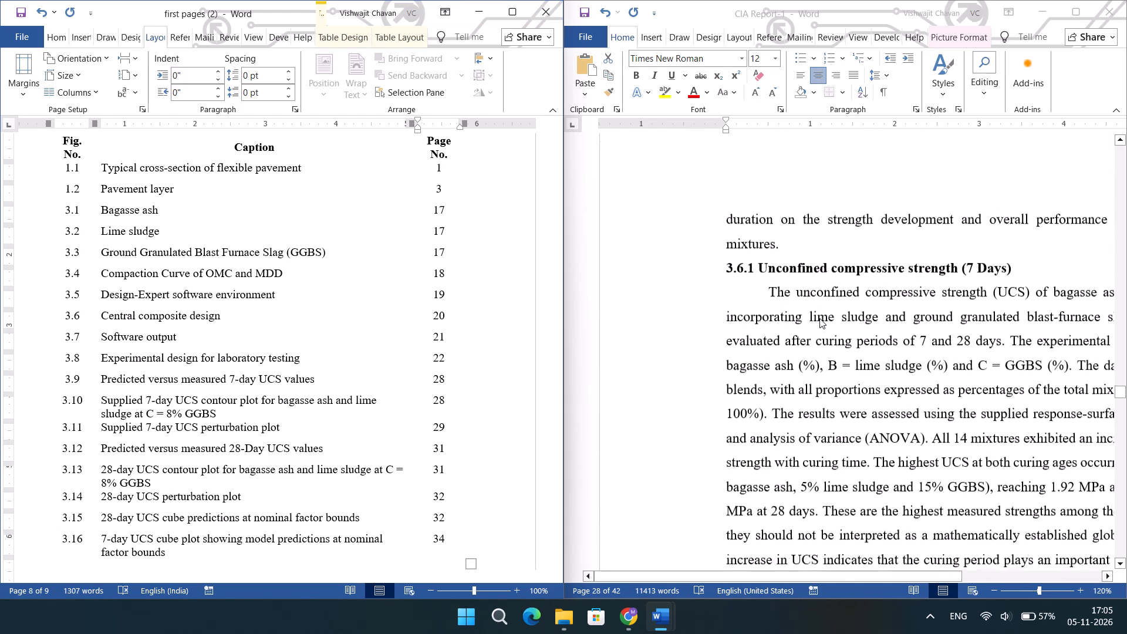
scroll(819, 318, up, 3)
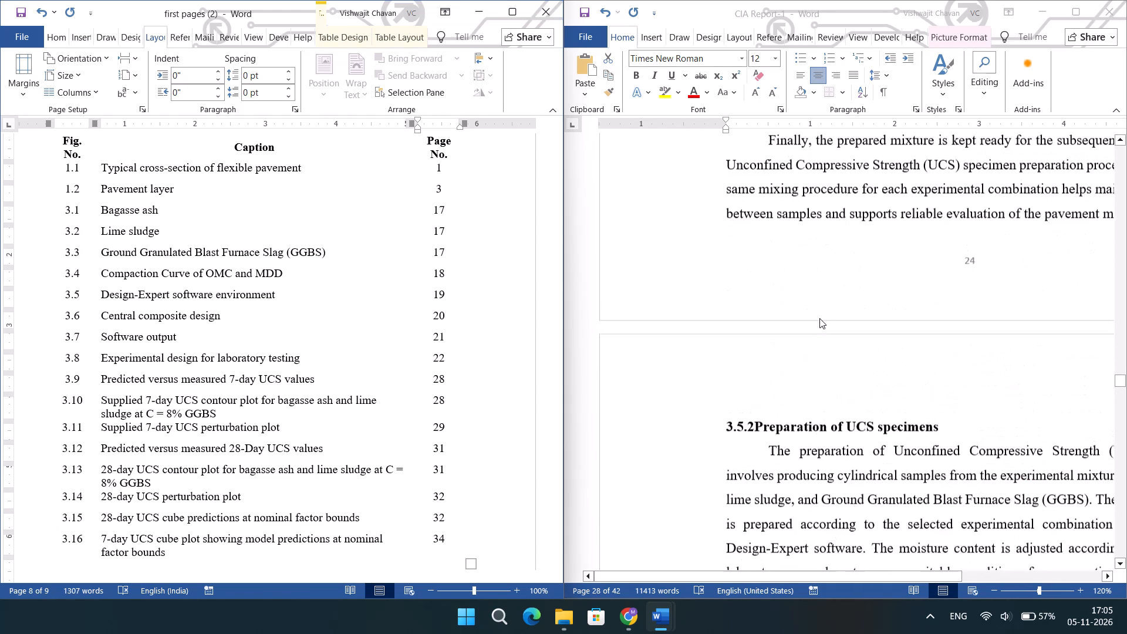
scroll(819, 318, up, 3)
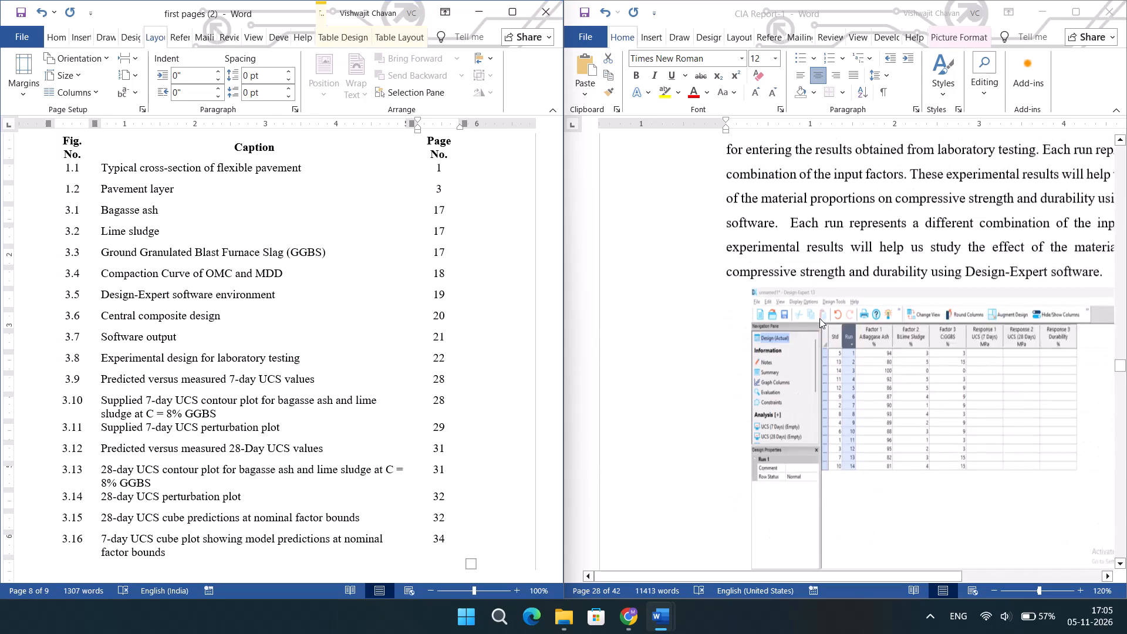
scroll(819, 318, up, 1)
scroll(819, 318, down, 1)
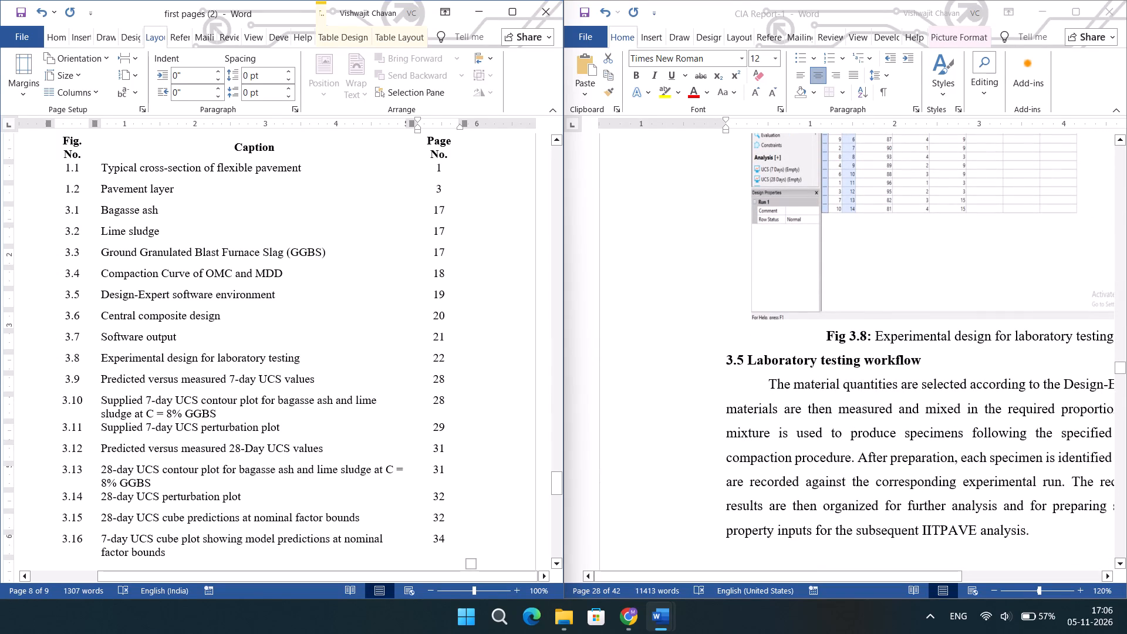
click(447, 359)
scroll(740, 309, down, 1)
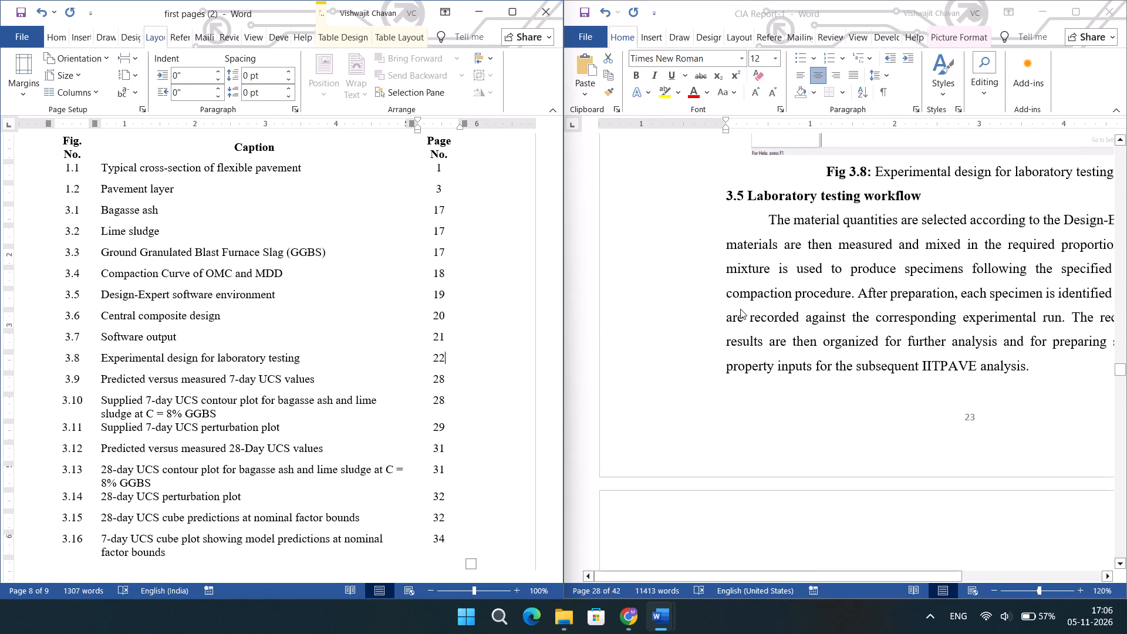
key(BackSpace)
key(3)
Locate Fig 3.7, the software output, in the CIA Report and set its List of Figures page number to 22.
scroll(755, 305, up, 2)
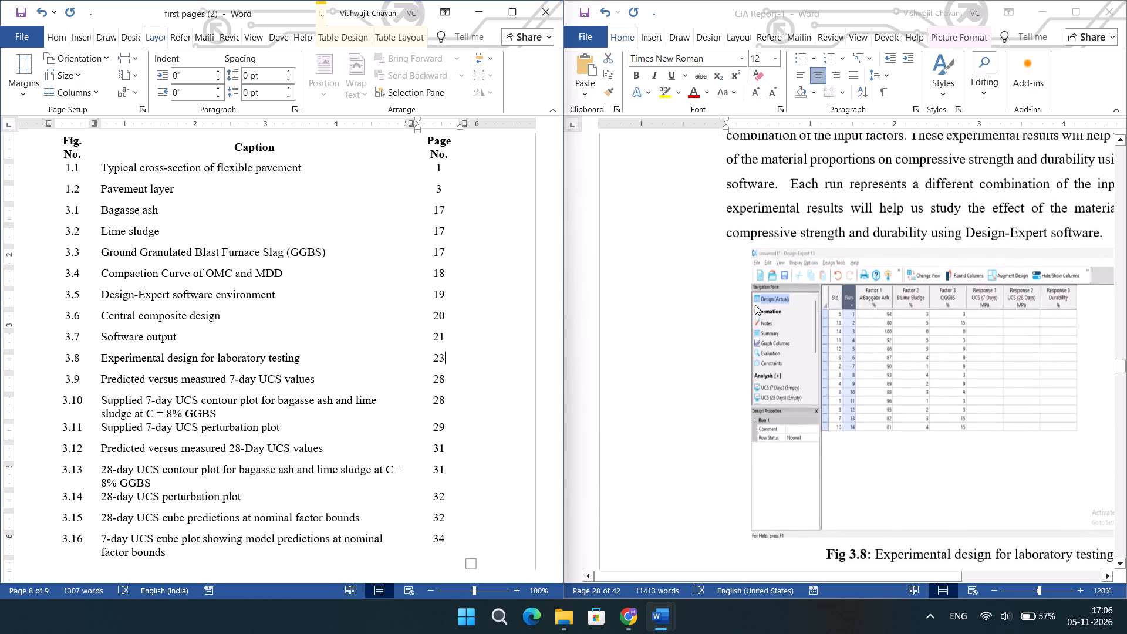
scroll(755, 305, up, 3)
scroll(755, 305, down, 1)
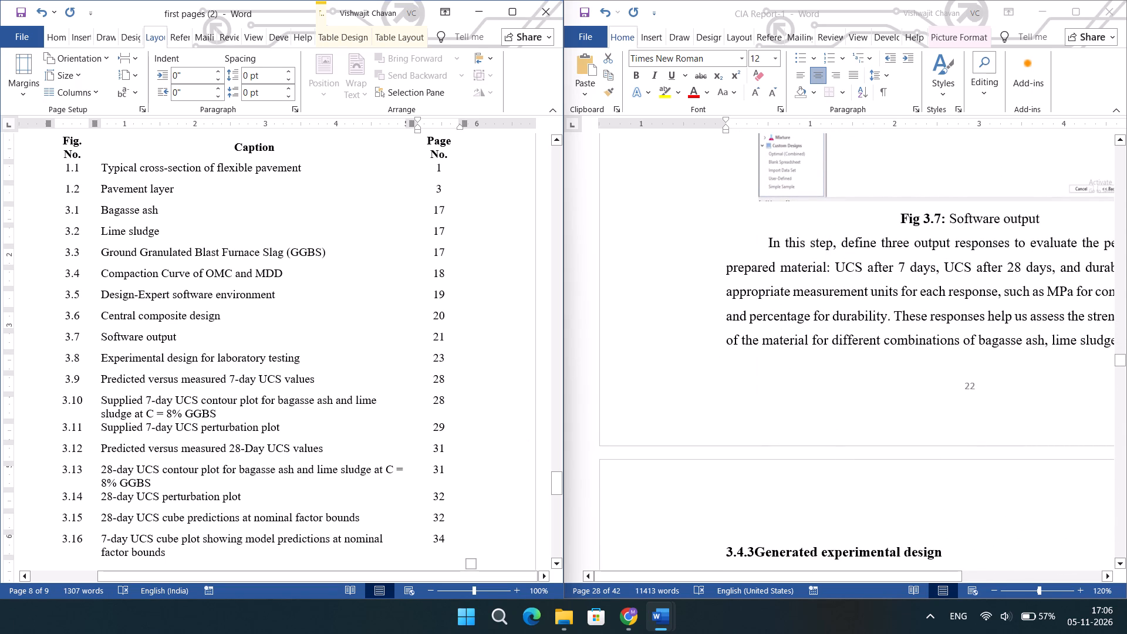
click(445, 338)
key(BackSpace)
key(2)
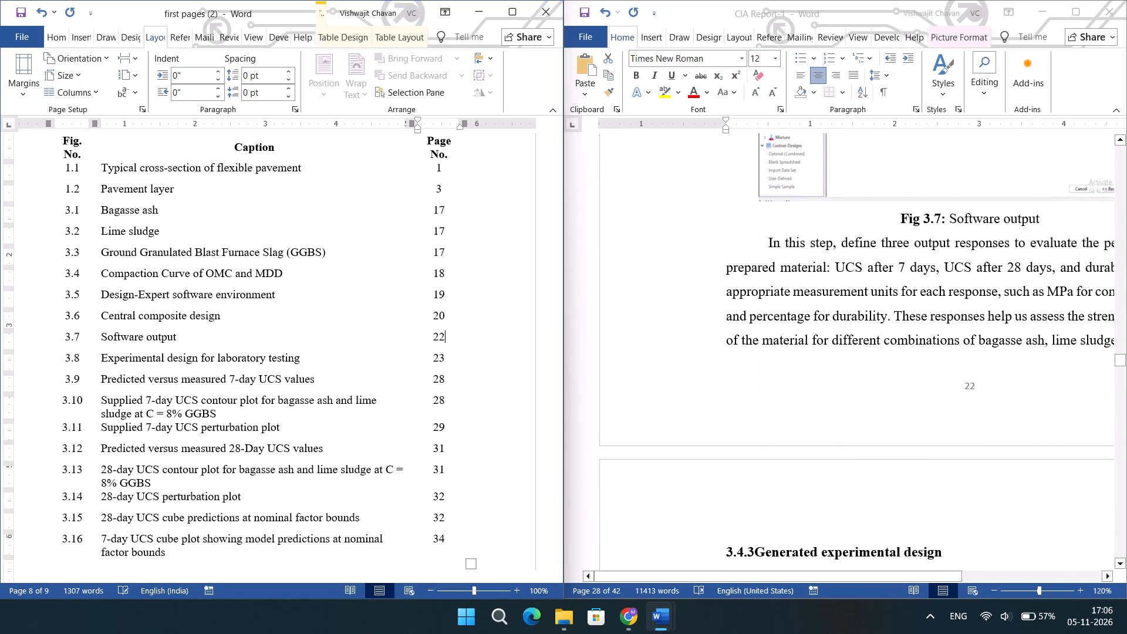
Locate Fig 3.6, the central composite design, in the CIA Report and set its List of Figures page number to 21.
scroll(834, 345, up, 2)
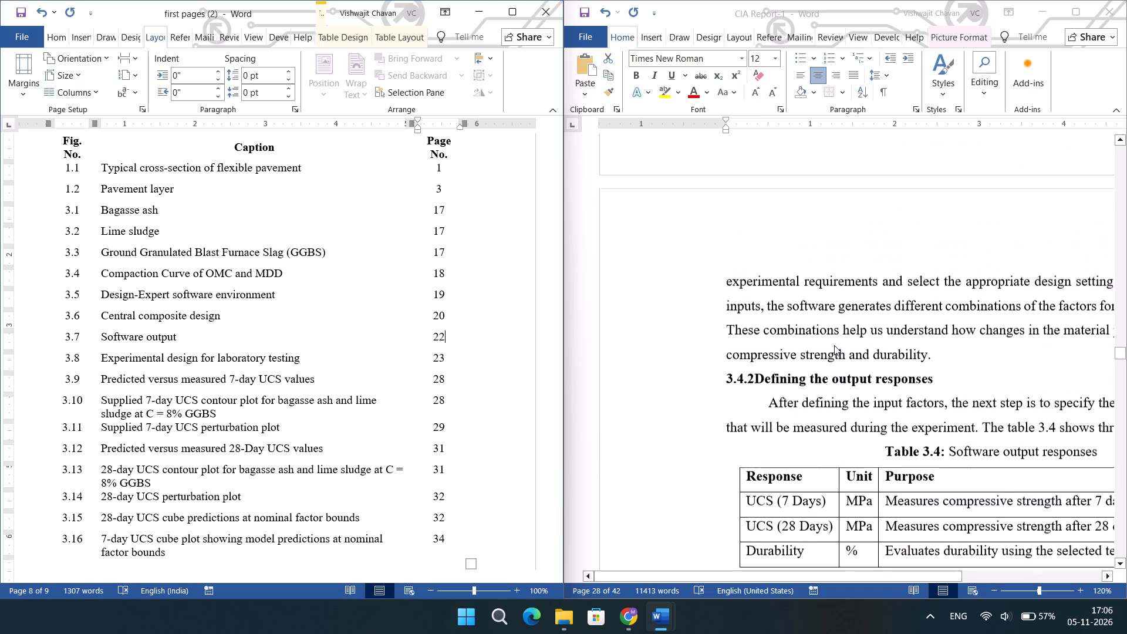
scroll(834, 345, up, 2)
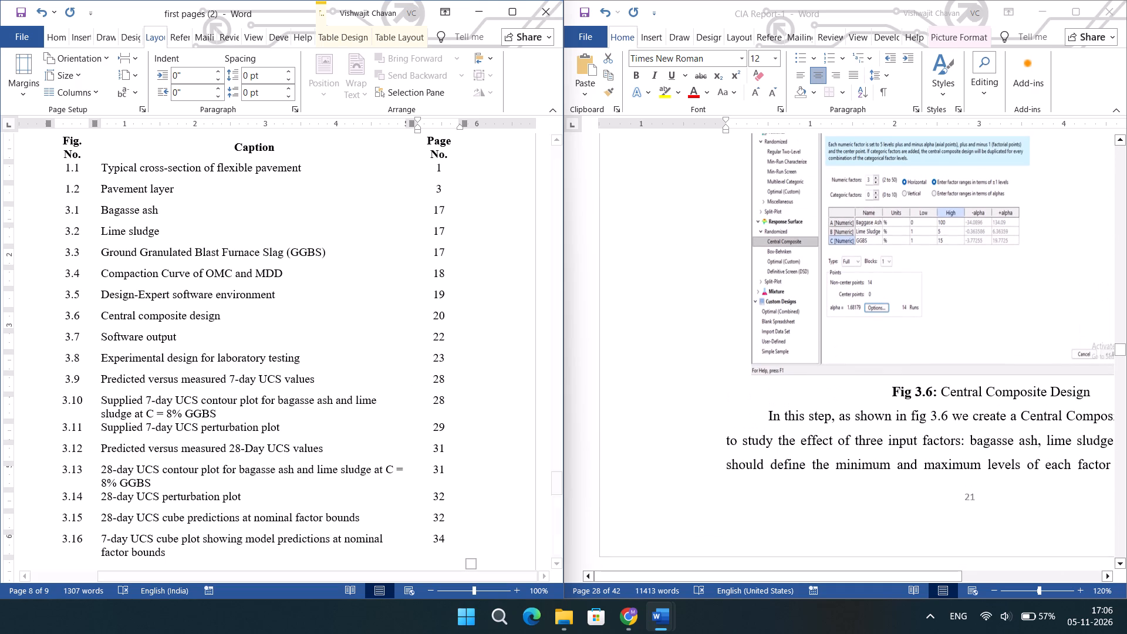
click(453, 316)
key(BackSpace)
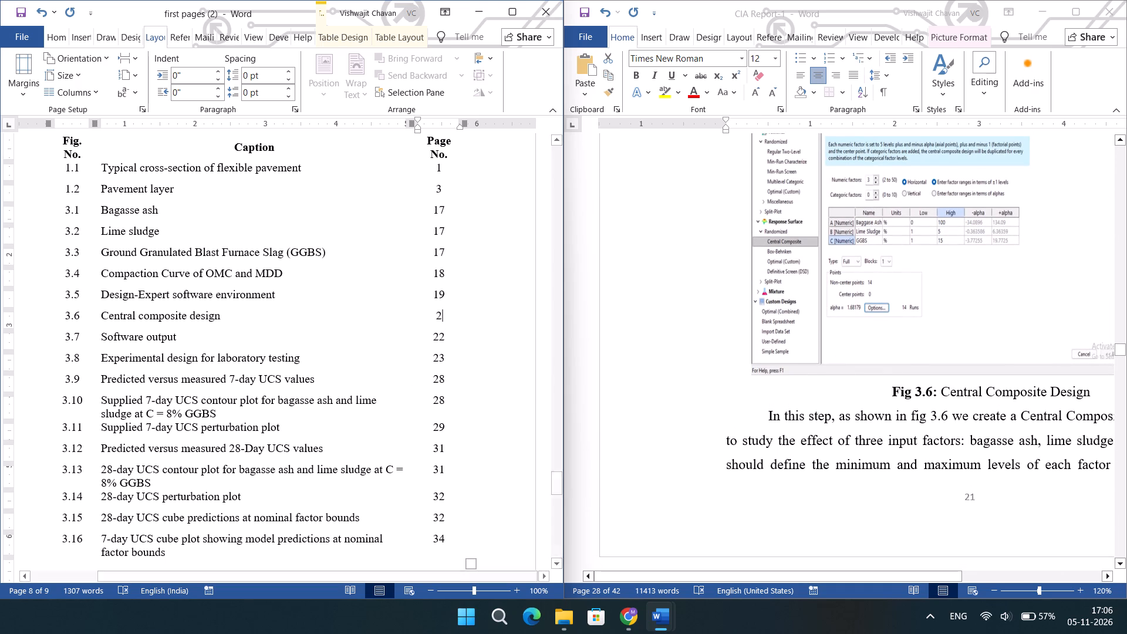
key(1)
Locate Fig 3.5, the Design-Expert software environment, in the CIA Report and set its List of Figures page number to 20.
scroll(647, 349, up, 1)
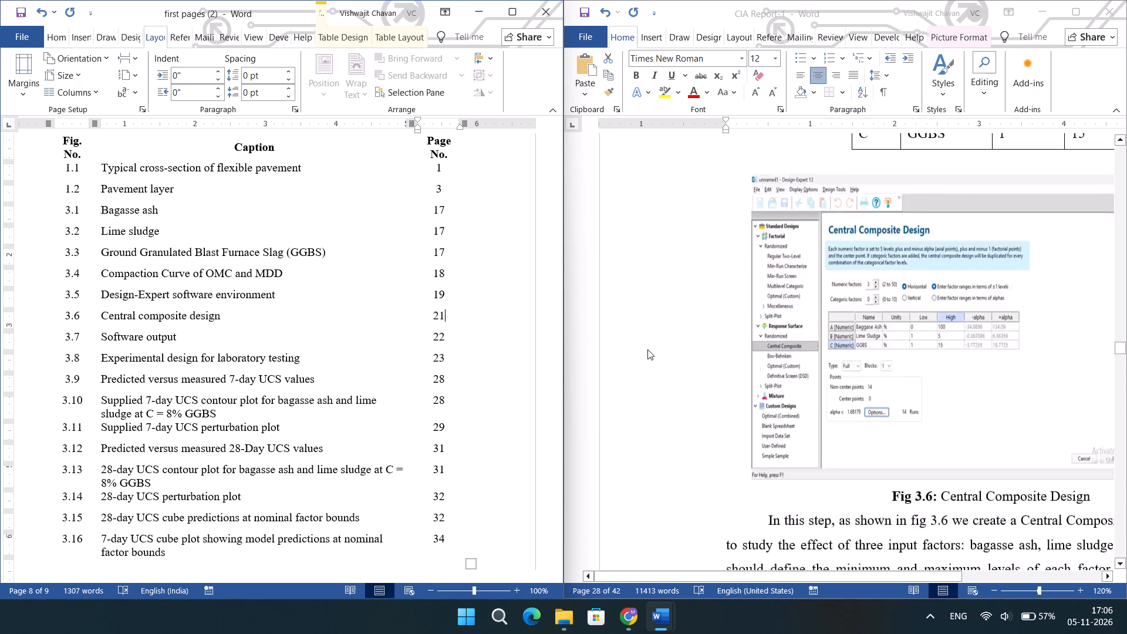
scroll(647, 349, up, 2)
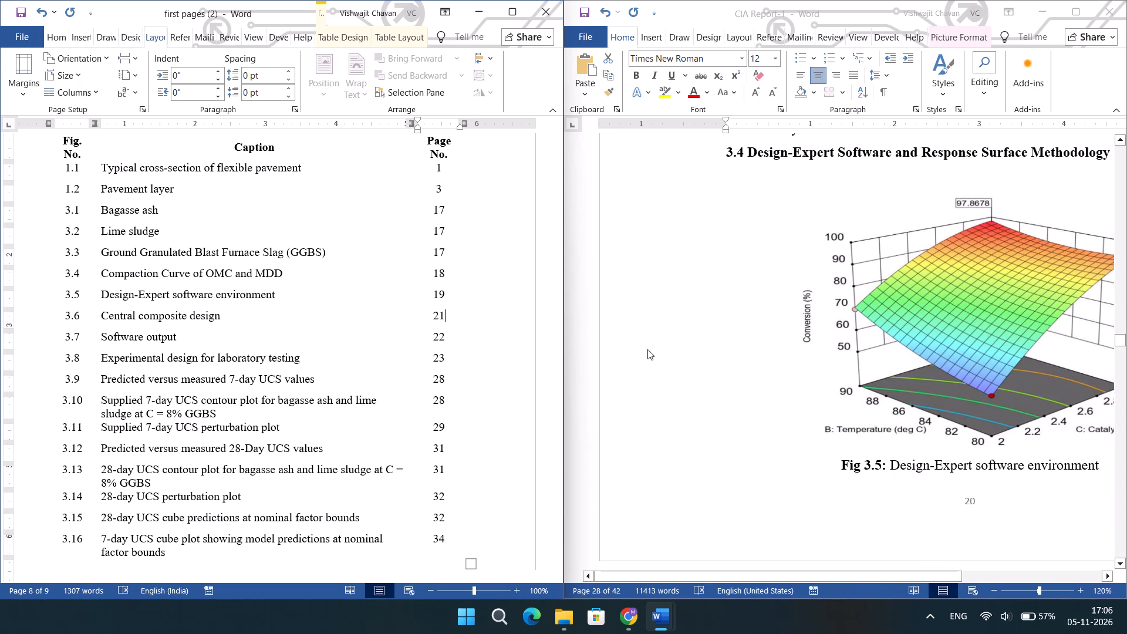
click(447, 299)
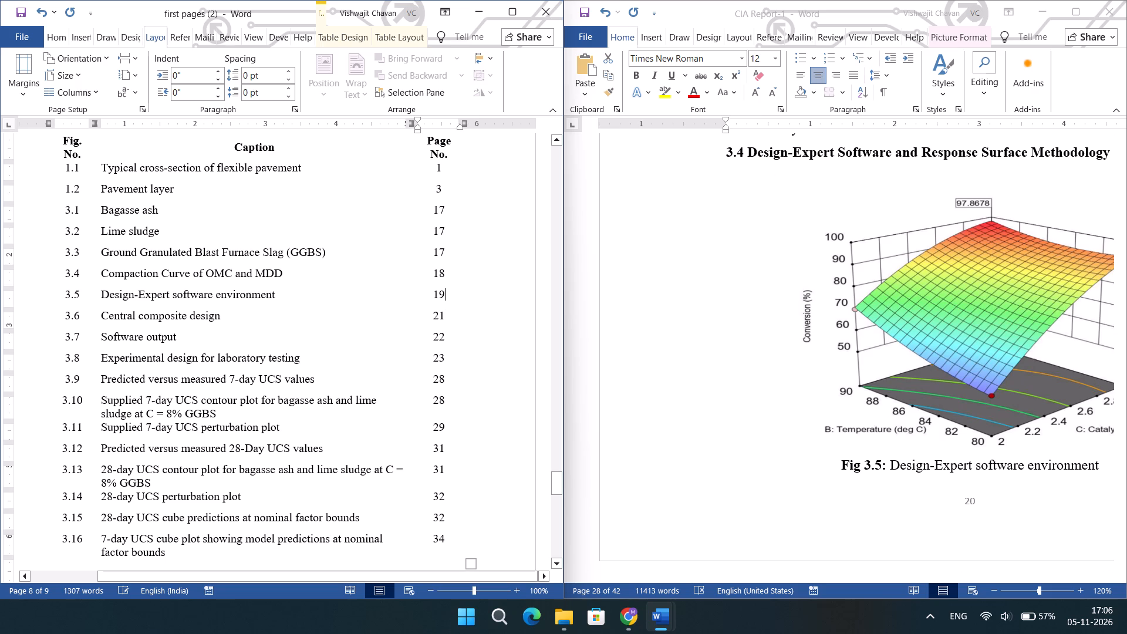
key(BackSpace)
key(0)
click(440, 298)
key(BackSpace)
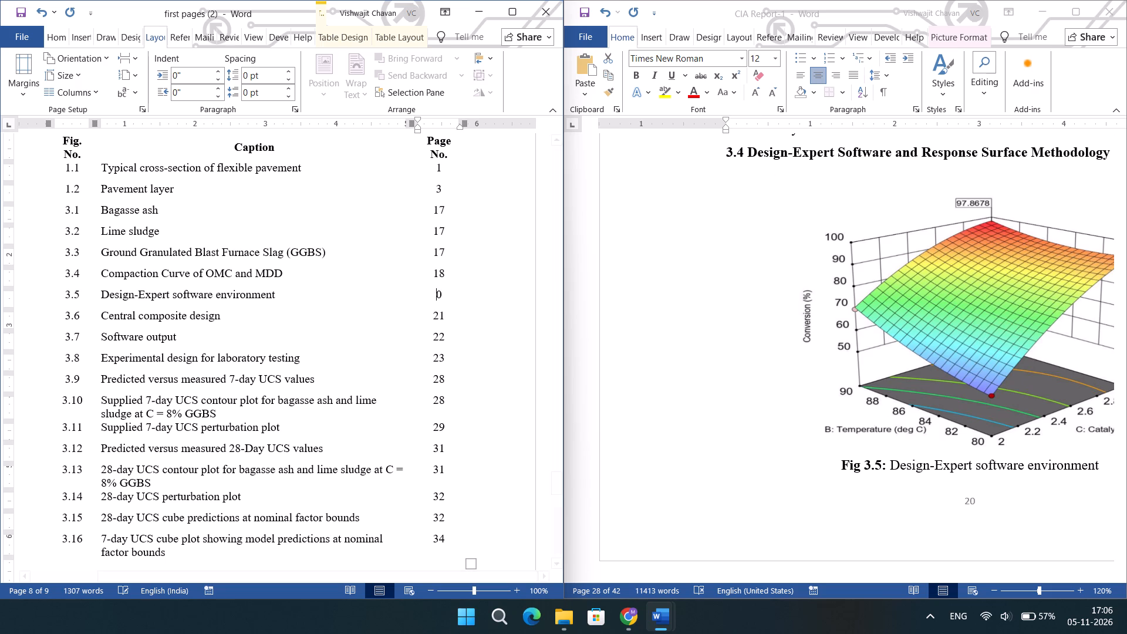
key(2)
Locate Fig 3.4, the compaction curve of OMC and MDD, in the CIA Report and set its List of Figures page number to 19.
scroll(701, 348, up, 4)
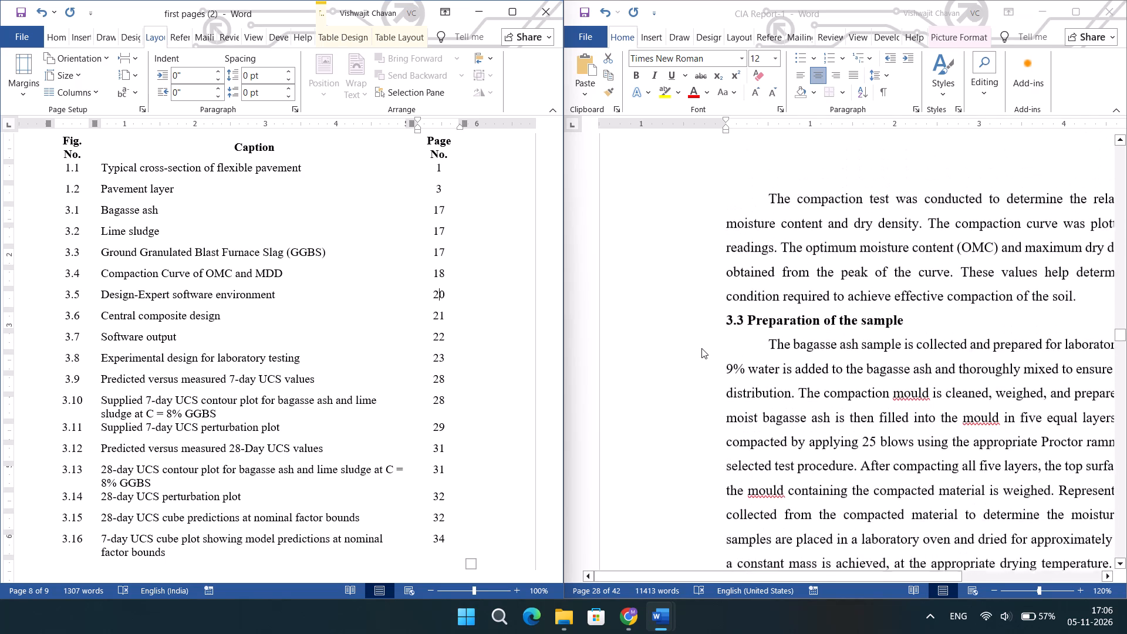
scroll(701, 348, up, 3)
scroll(701, 348, down, 1)
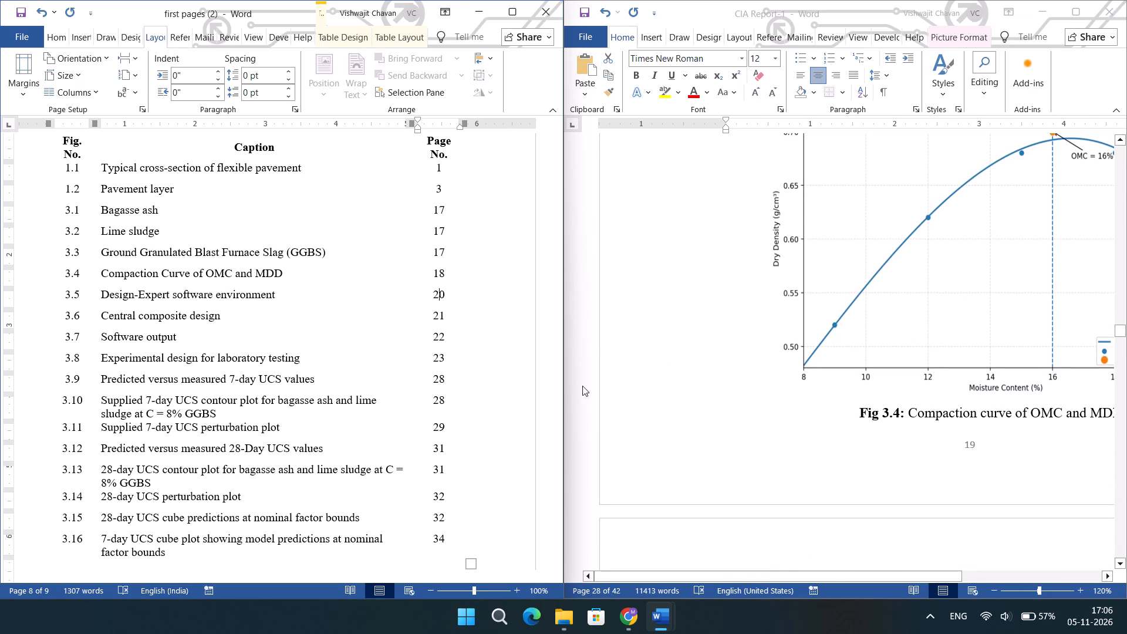
click(451, 272)
key(BackSpace)
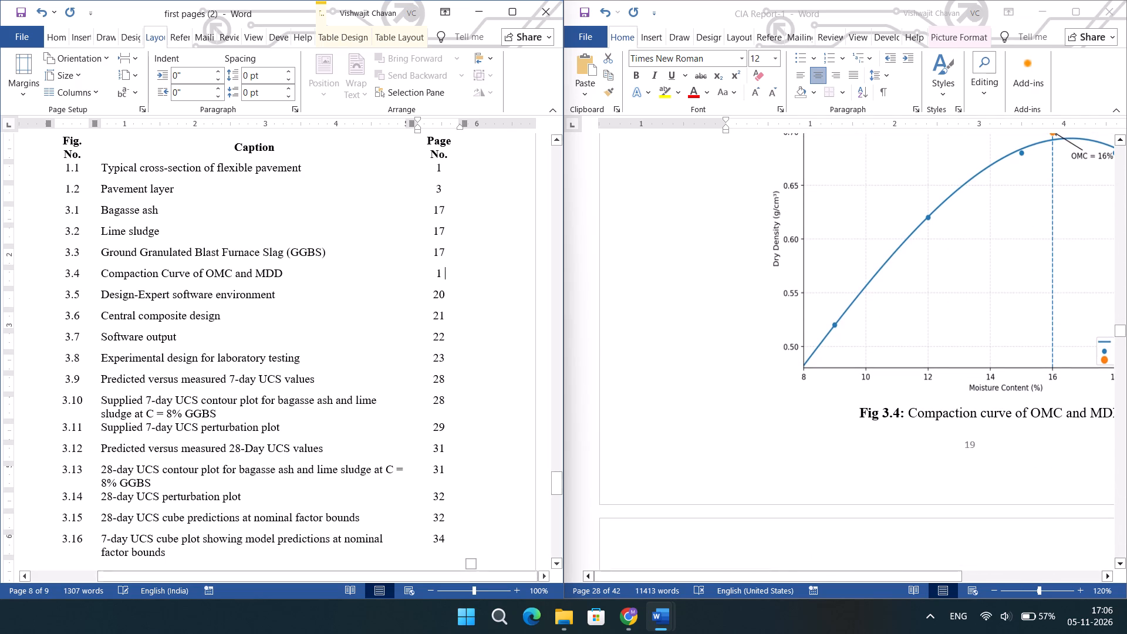
key(9)
Locate the material figures in the CIA Report and set the List of Figures page numbers of Figs 3.3, 3.2 and 3.1 to 18.
scroll(772, 296, up, 1)
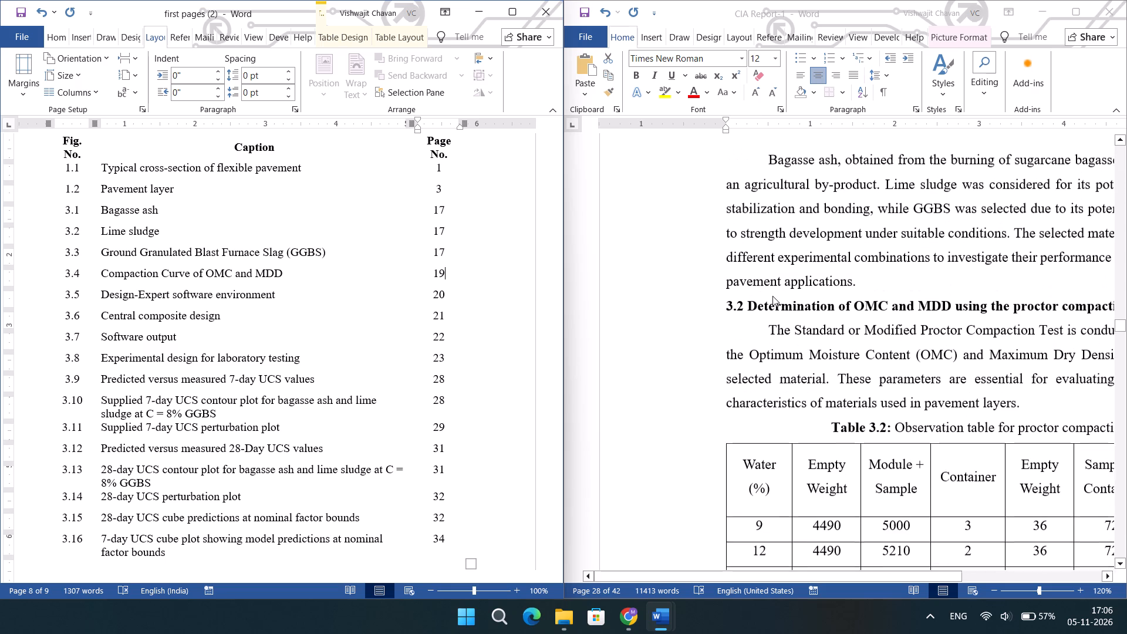
scroll(772, 296, up, 3)
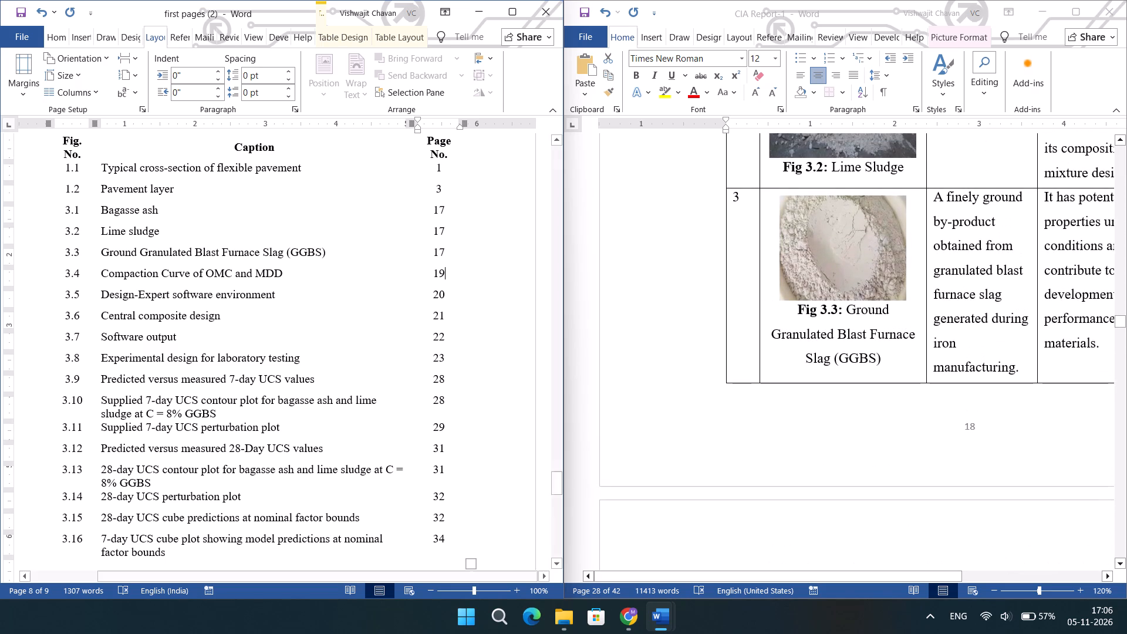
click(448, 256)
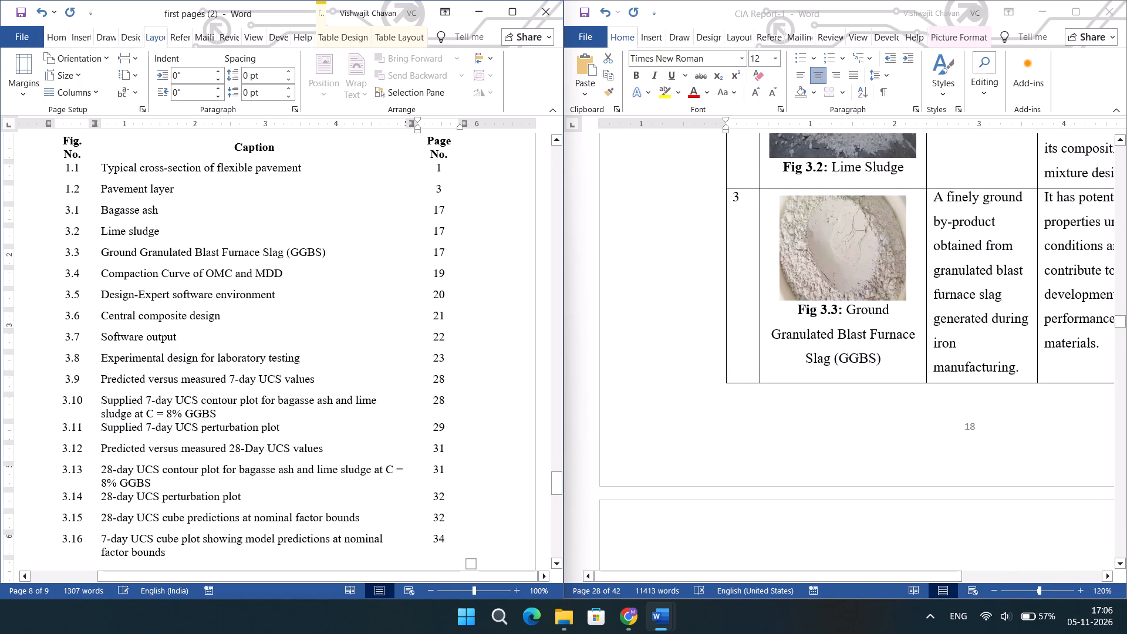
key(BackSpace)
key(8)
key(Up)
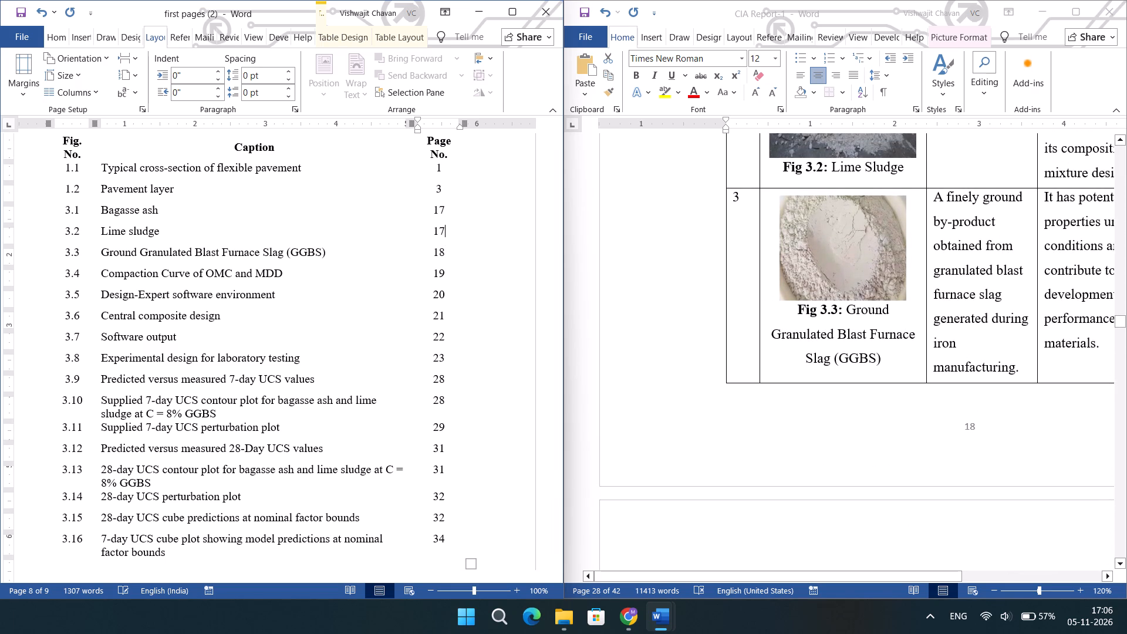
key(BackSpace)
key(8)
key(Up)
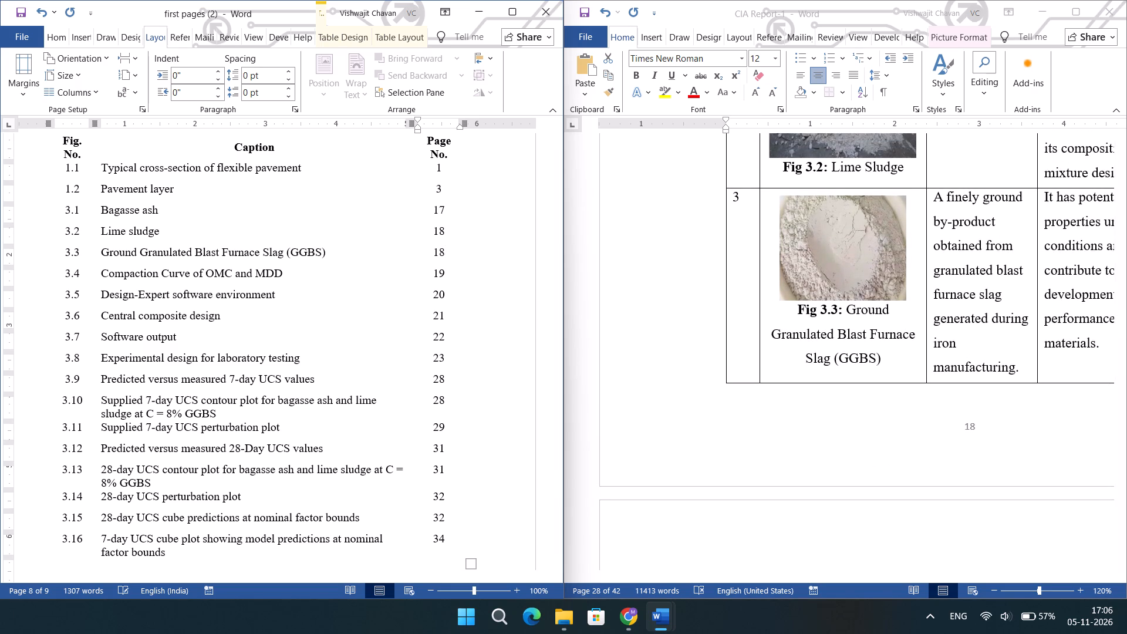
key(BackSpace)
key(8)
Check the pages of Fig 1.1, Fig 1.2 and Table 1.1 in the CIA Report against the List of Figures and List of Tables.
scroll(743, 300, up, 2)
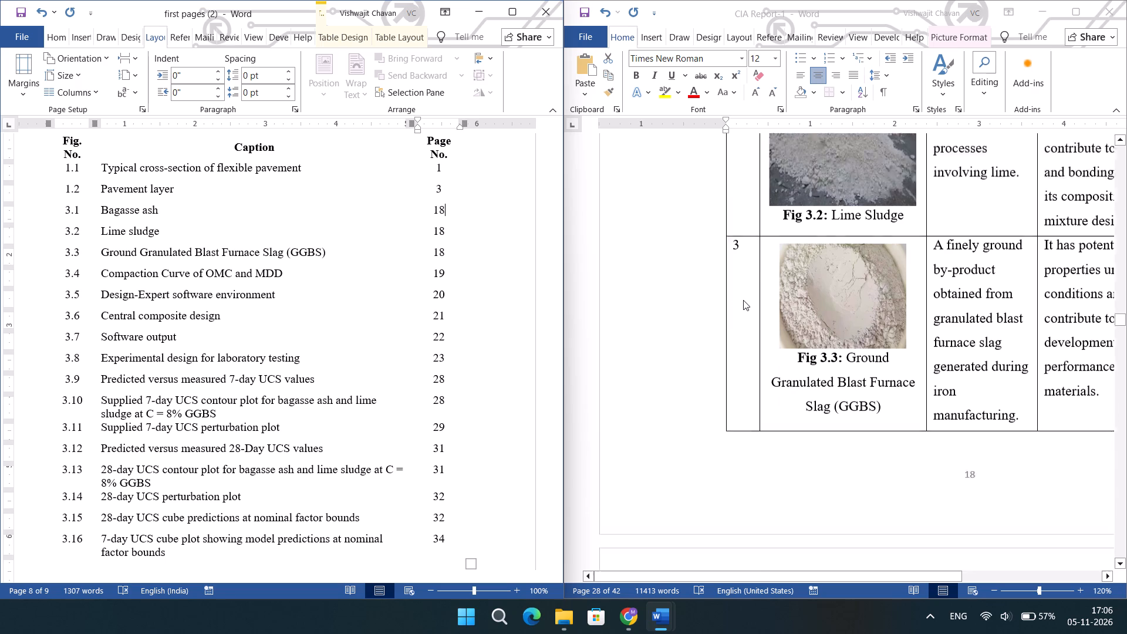
scroll(743, 300, up, 10)
scroll(743, 300, up, 14)
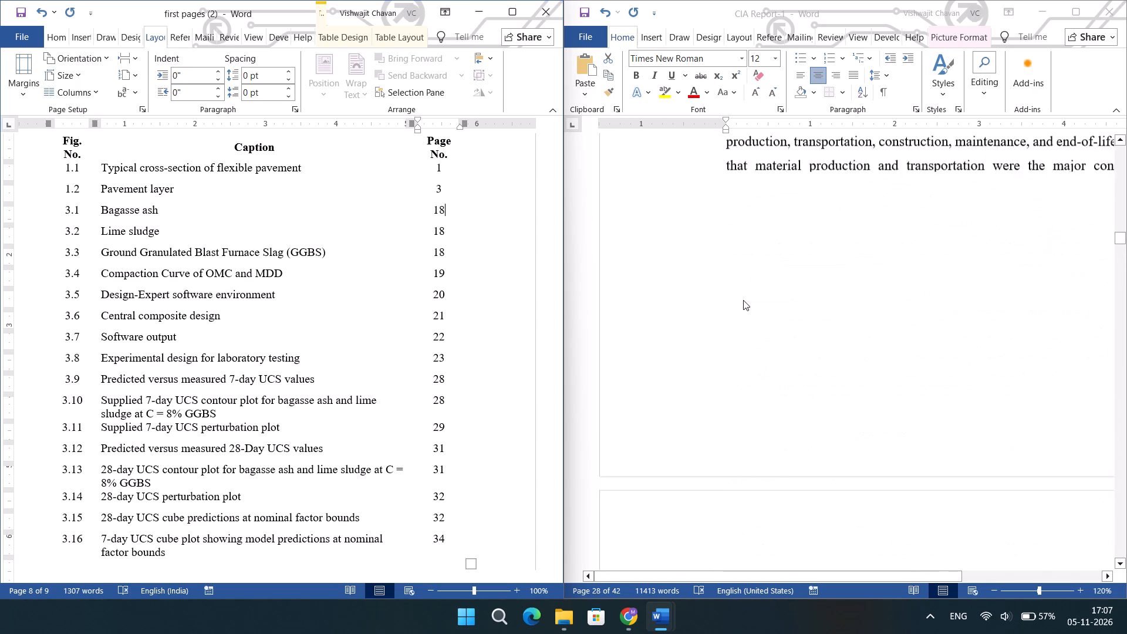
scroll(743, 300, up, 20)
scroll(743, 300, down, 3)
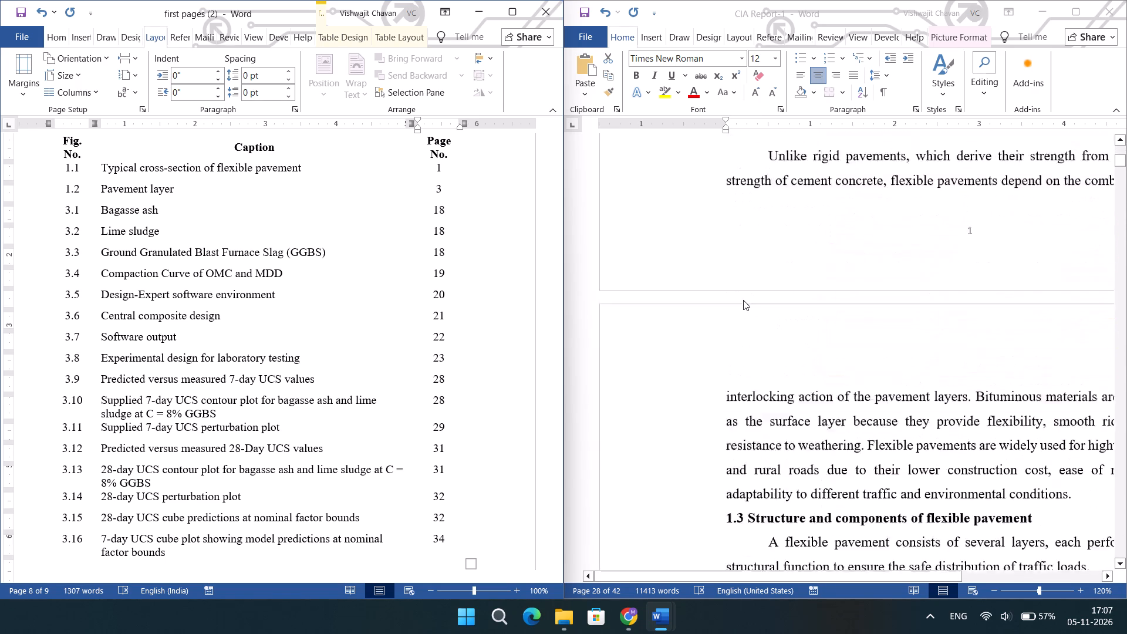
scroll(743, 300, down, 6)
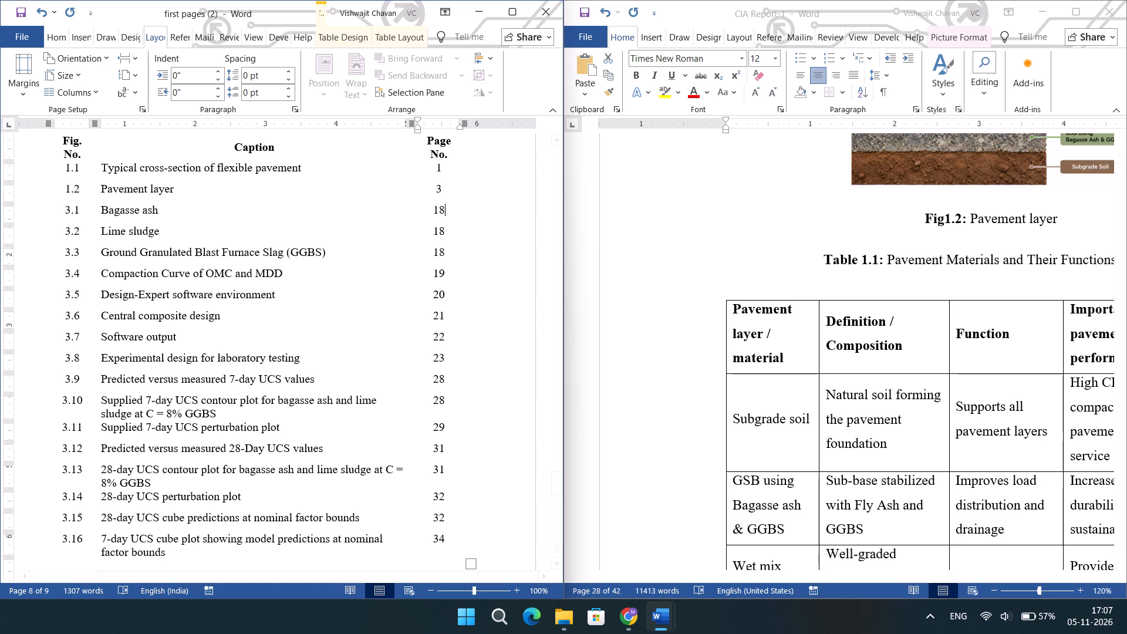
scroll(338, 281, down, 3)
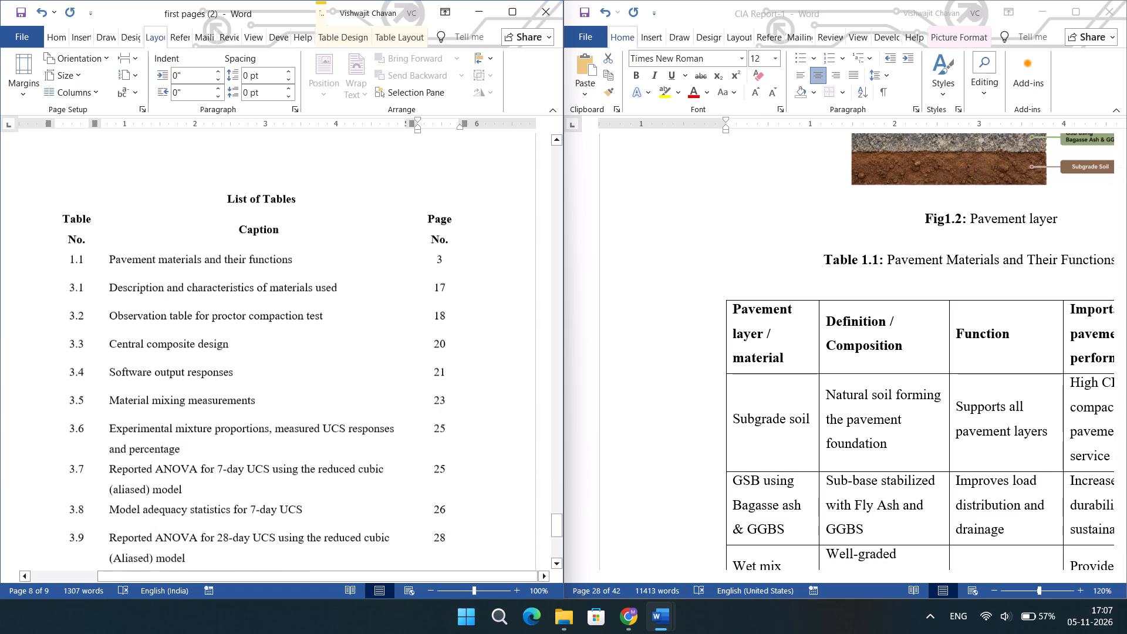
scroll(943, 324, down, 2)
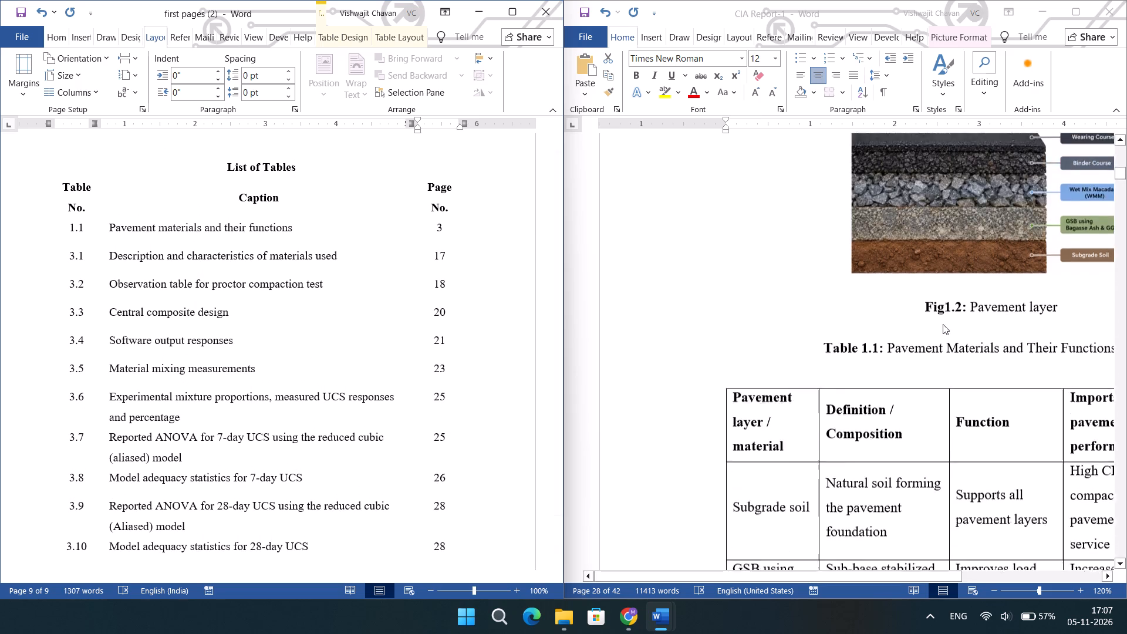
Locate Table 3.1, the description and characteristics of materials, in the CIA Report and set its List of Tables page number to 18.
scroll(943, 324, down, 3)
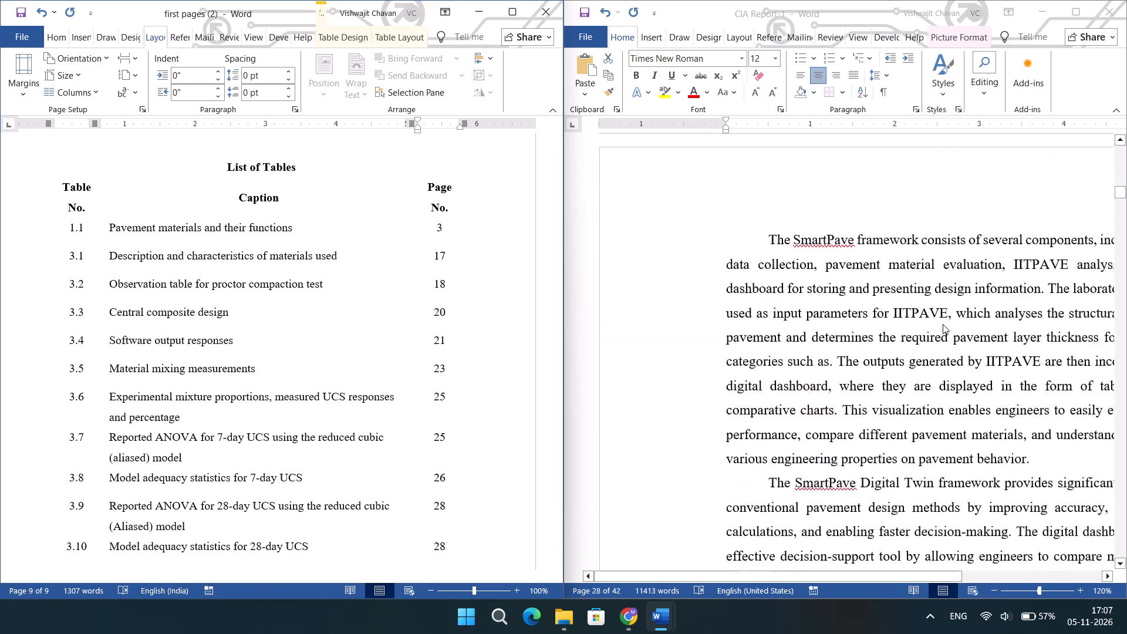
scroll(943, 324, down, 3)
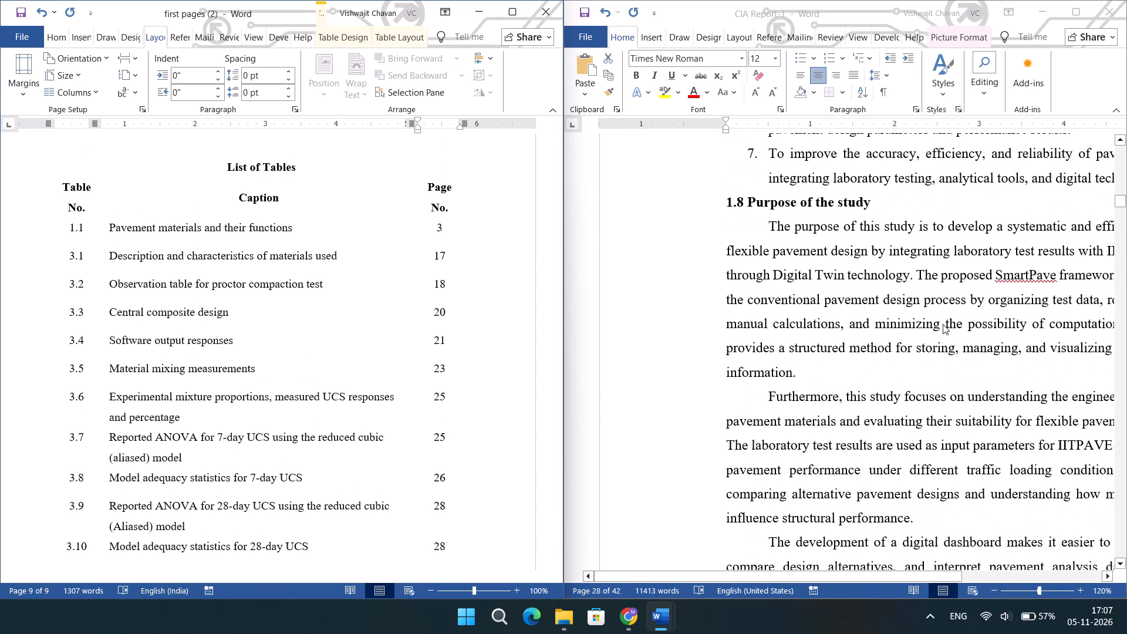
scroll(943, 324, down, 2)
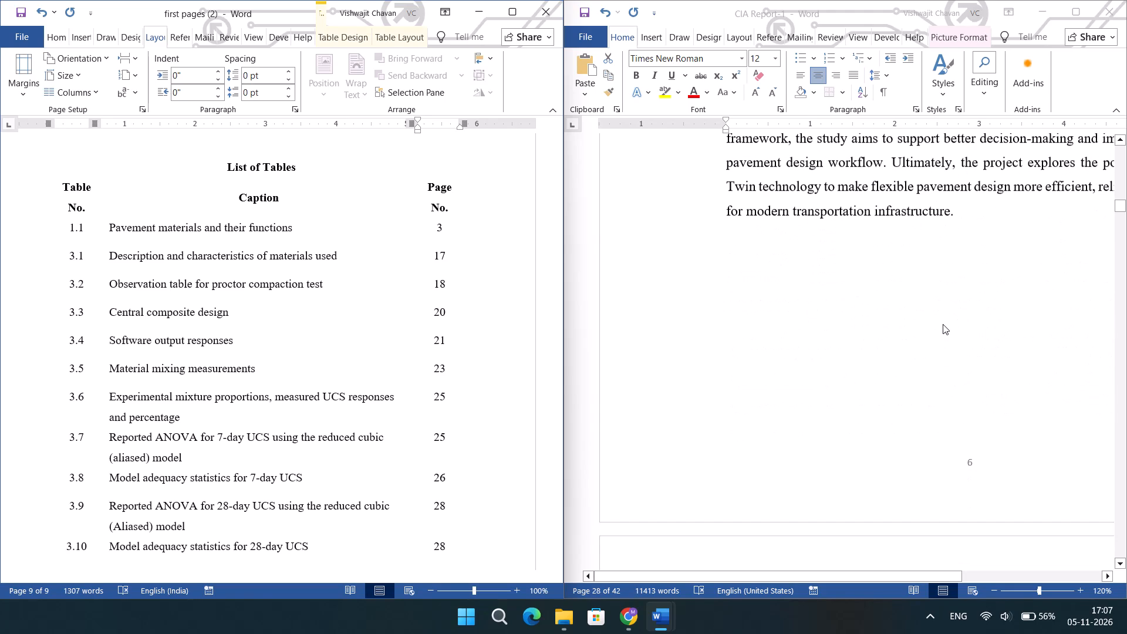
scroll(943, 324, down, 1)
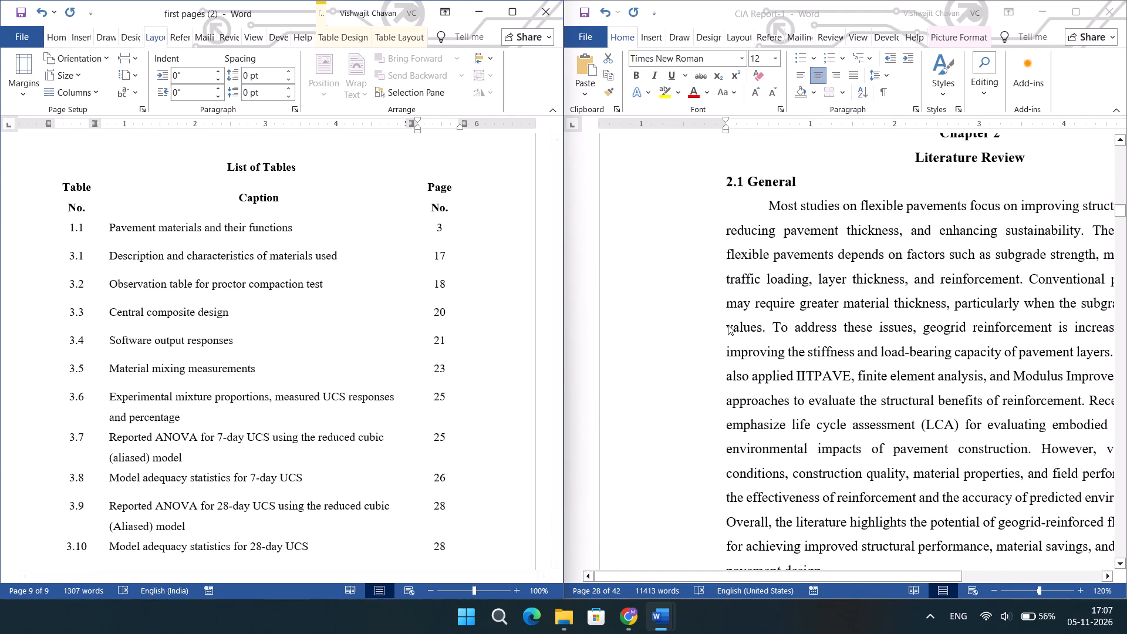
scroll(728, 325, down, 1)
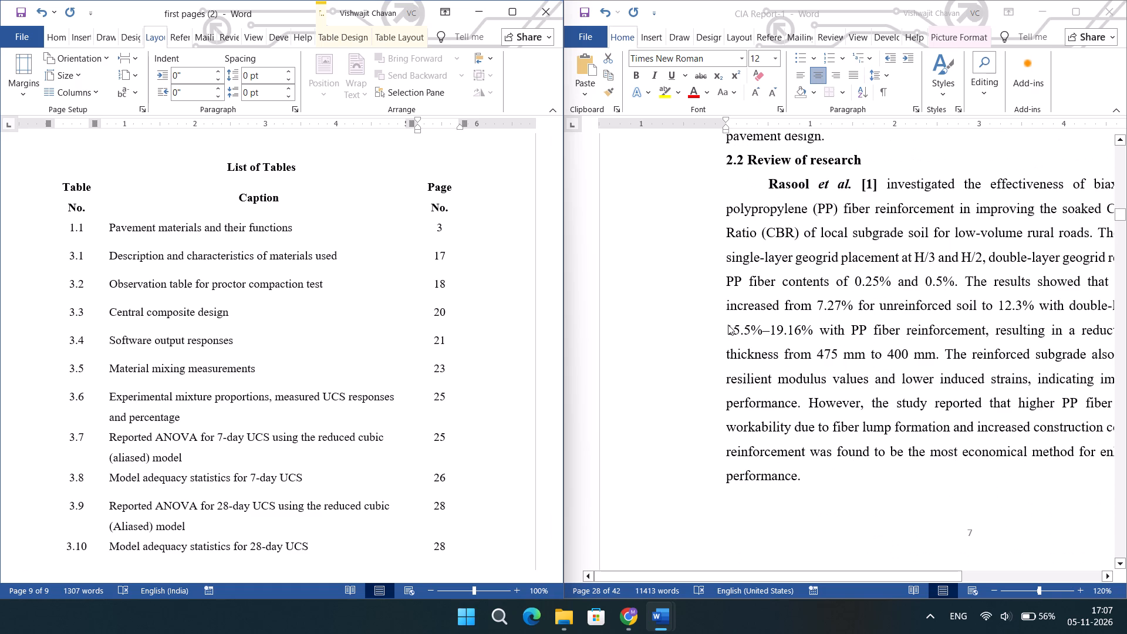
scroll(728, 325, right, 1)
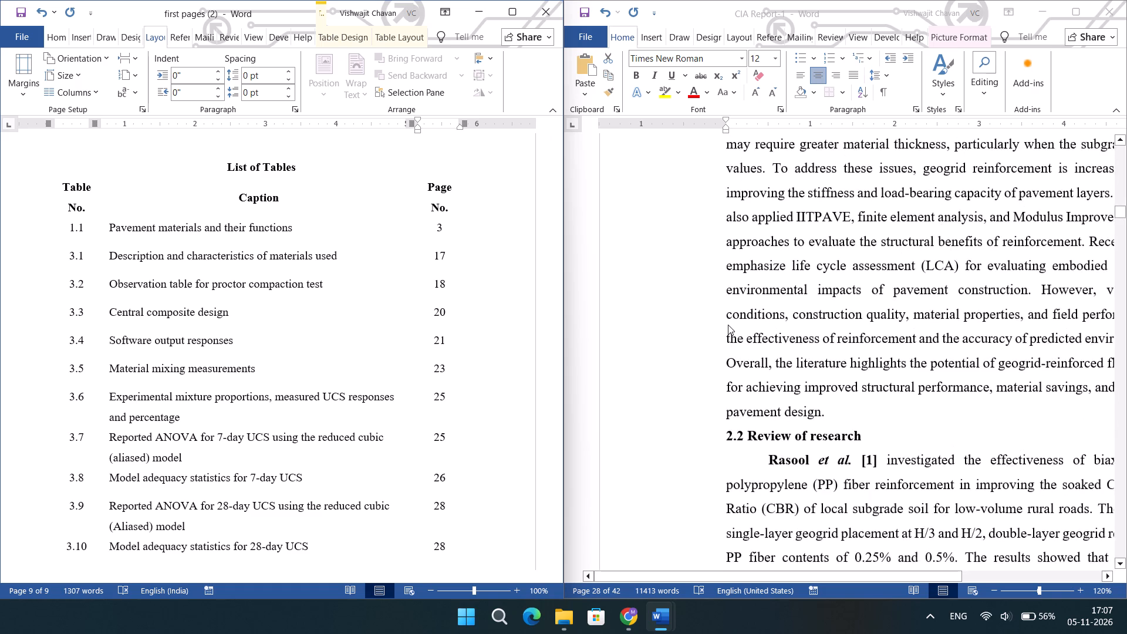
scroll(728, 325, right, 1)
scroll(766, 305, up, 1)
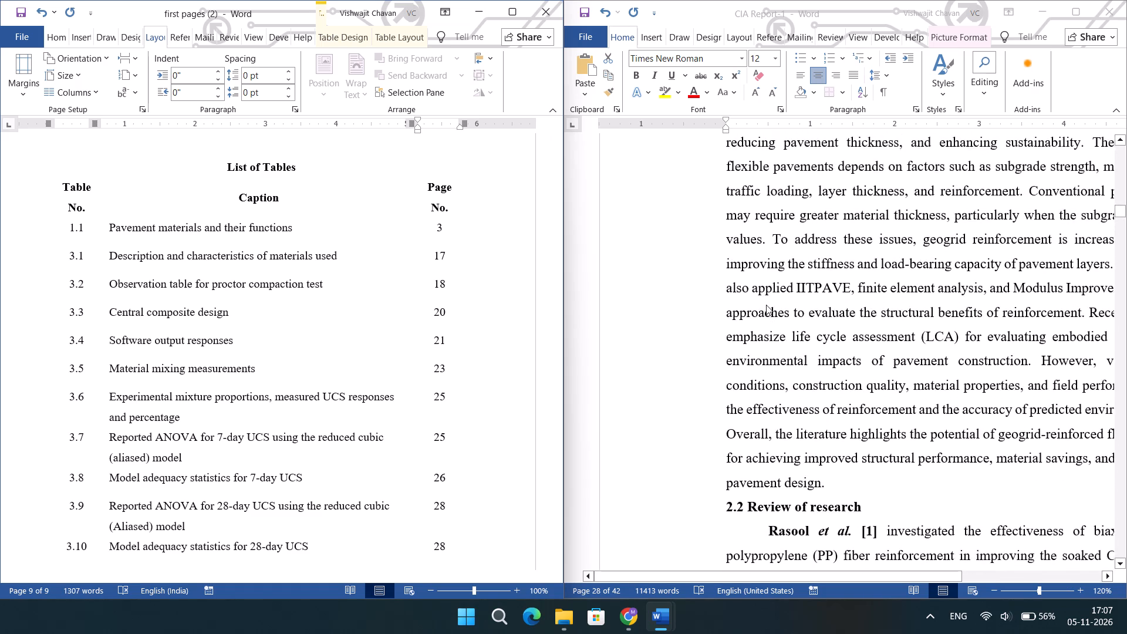
scroll(766, 305, up, 4)
scroll(766, 305, down, 13)
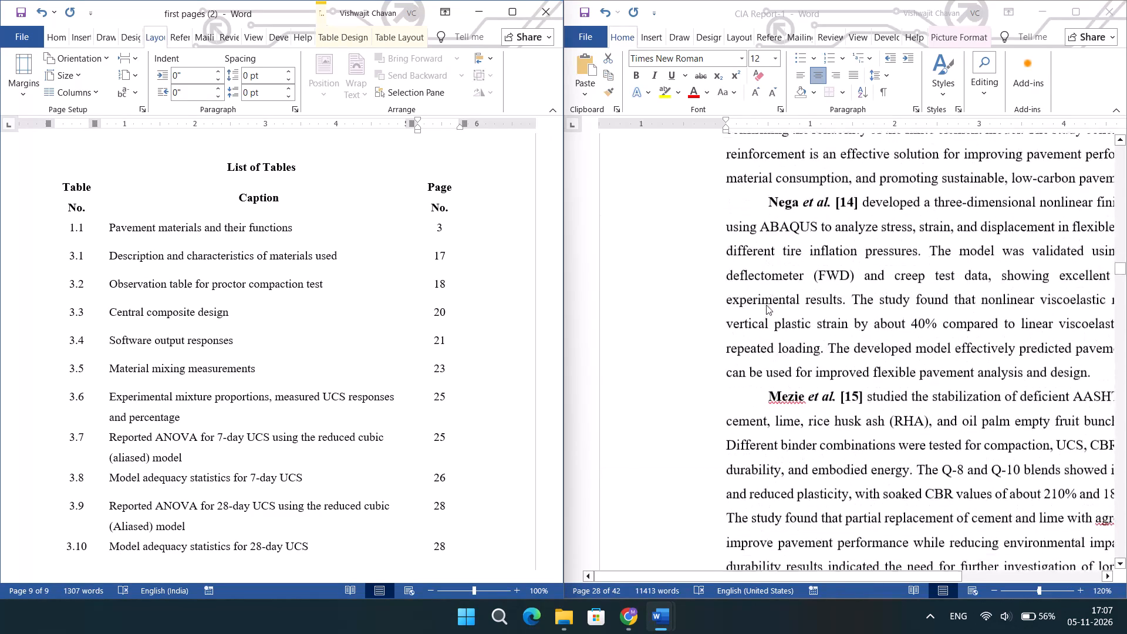
scroll(766, 305, down, 16)
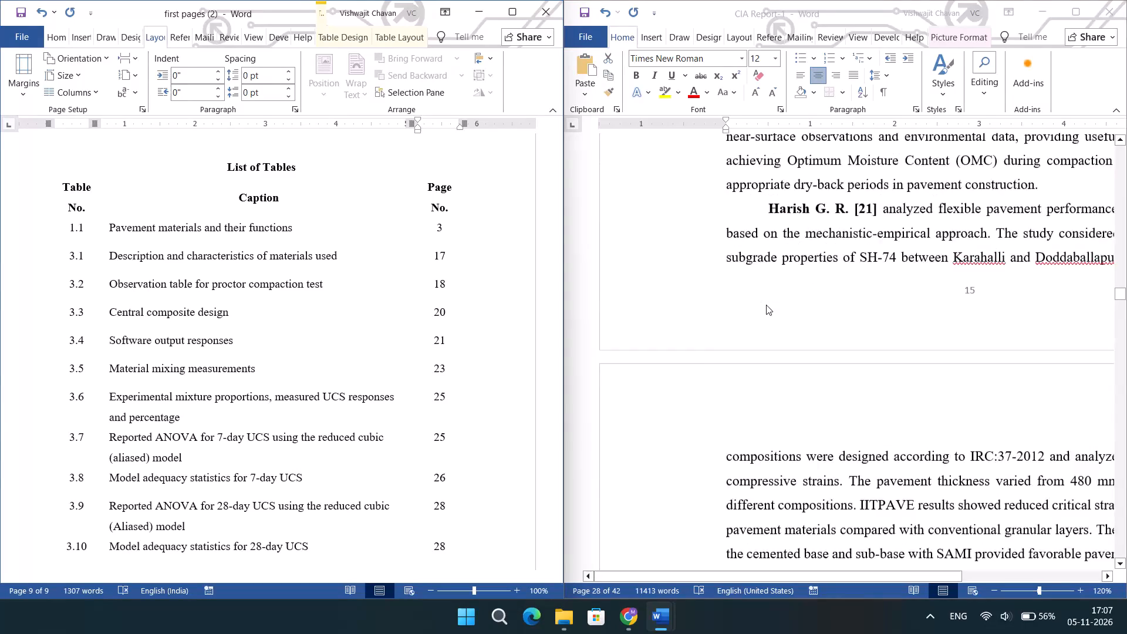
scroll(766, 305, down, 15)
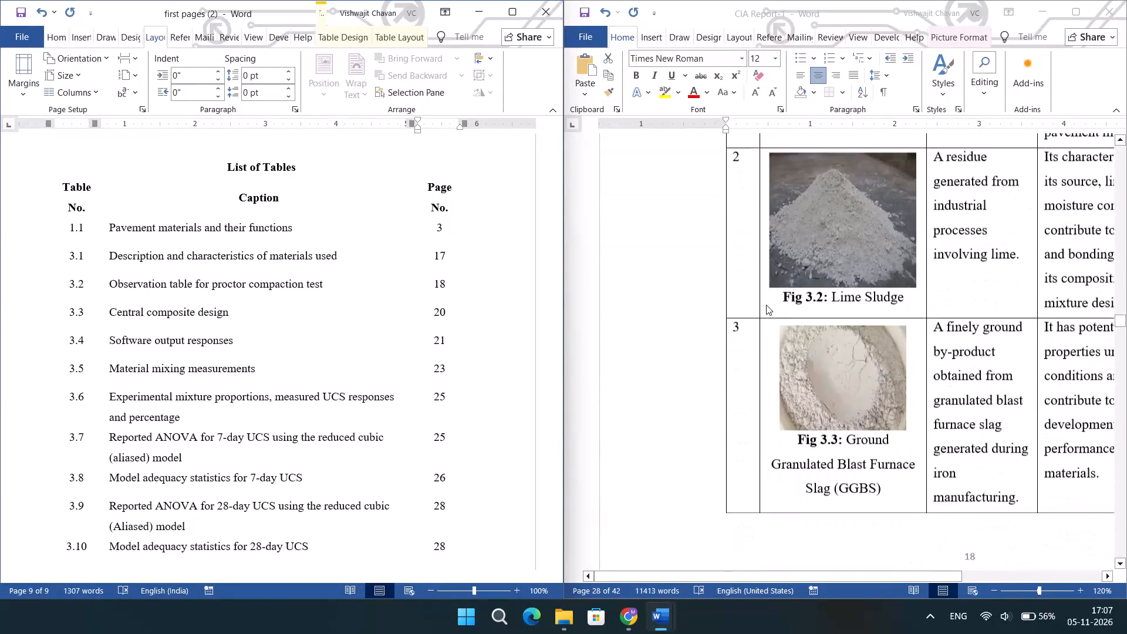
scroll(766, 305, down, 1)
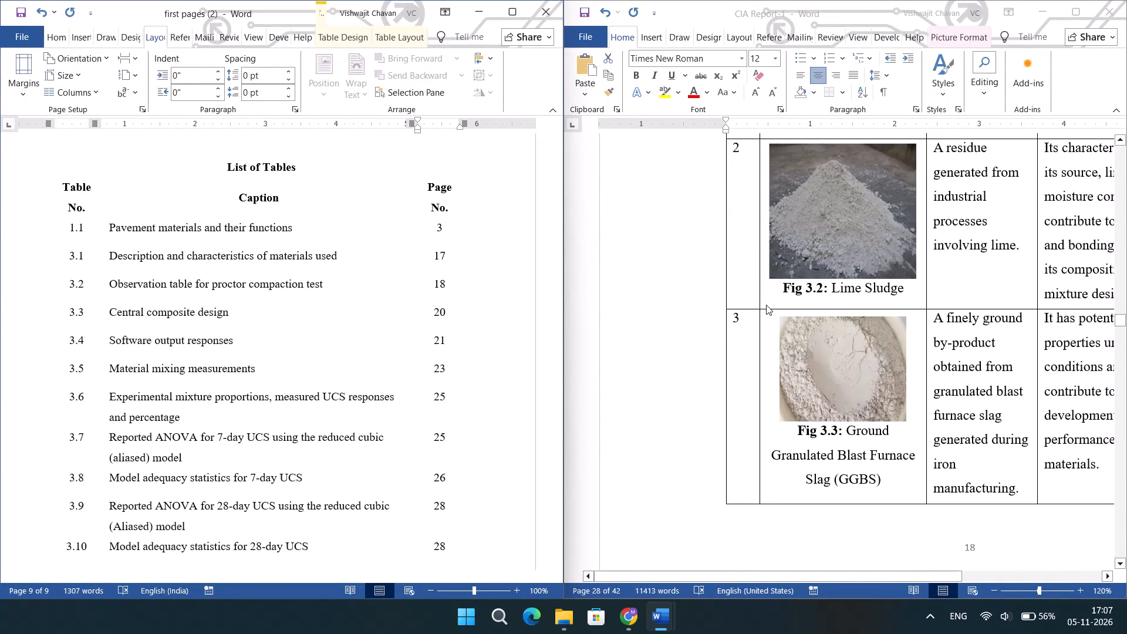
scroll(863, 303, up, 1)
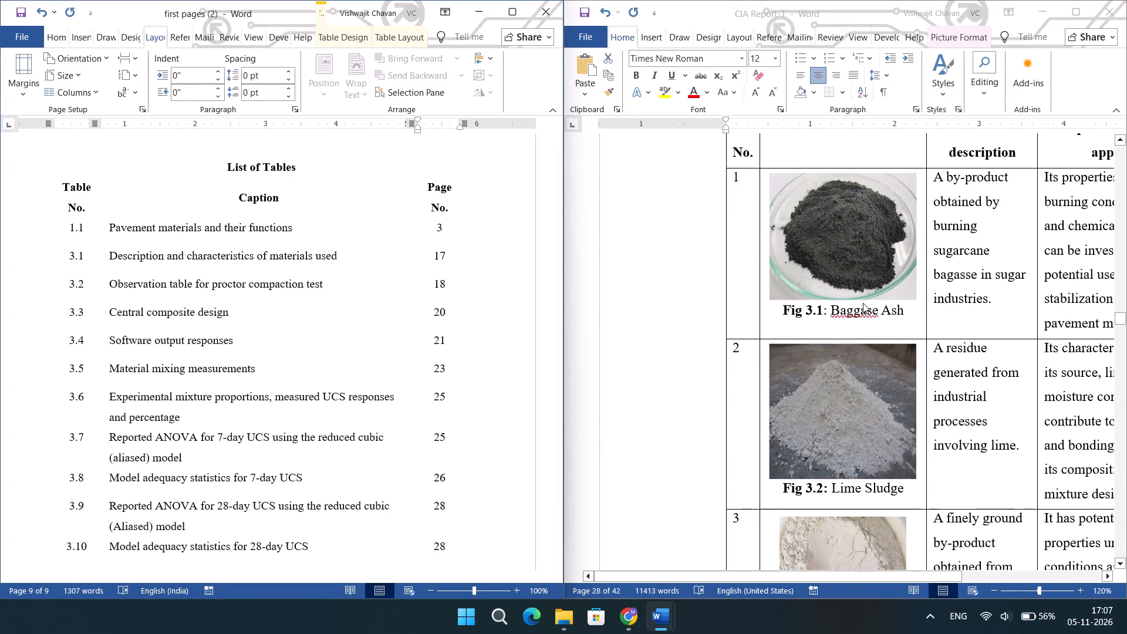
scroll(863, 303, down, 1)
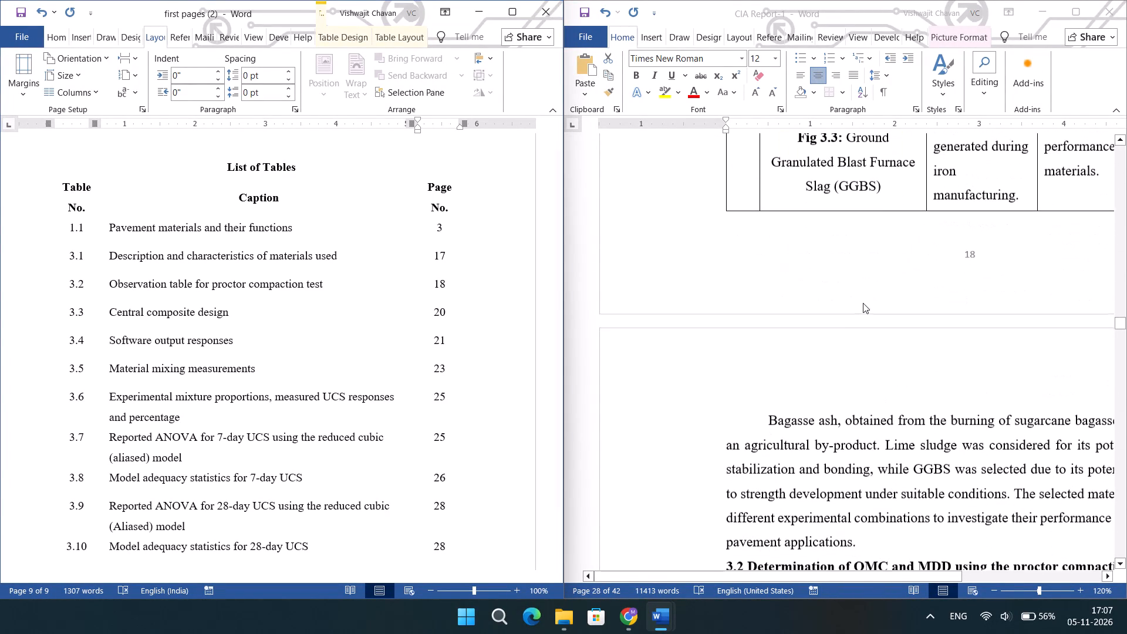
click(447, 266)
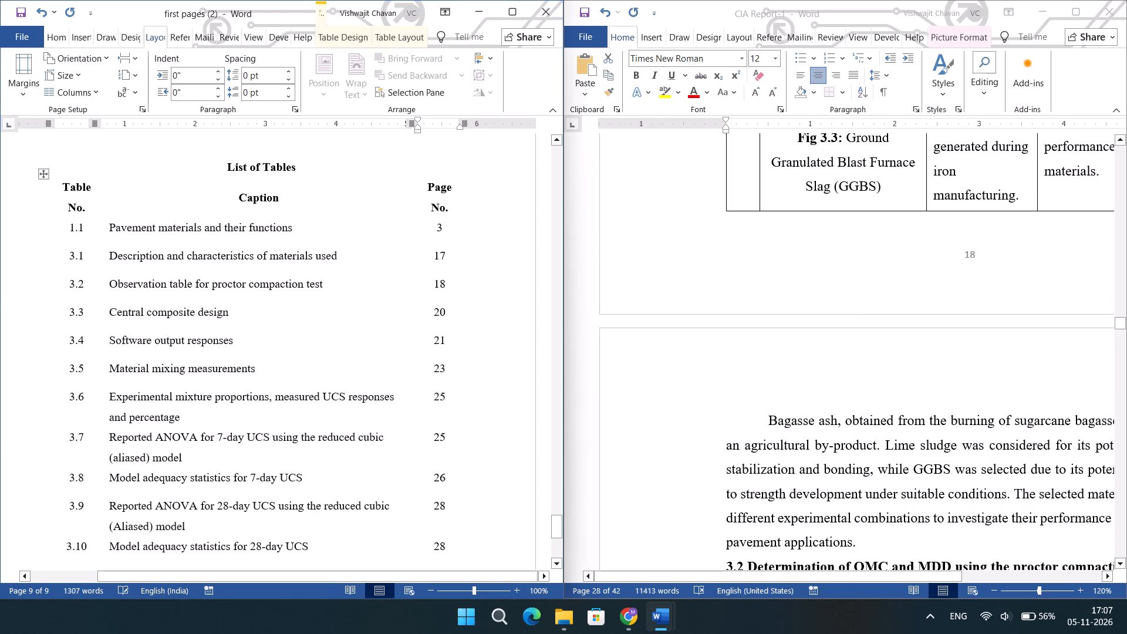
key(BackSpace)
key(8)
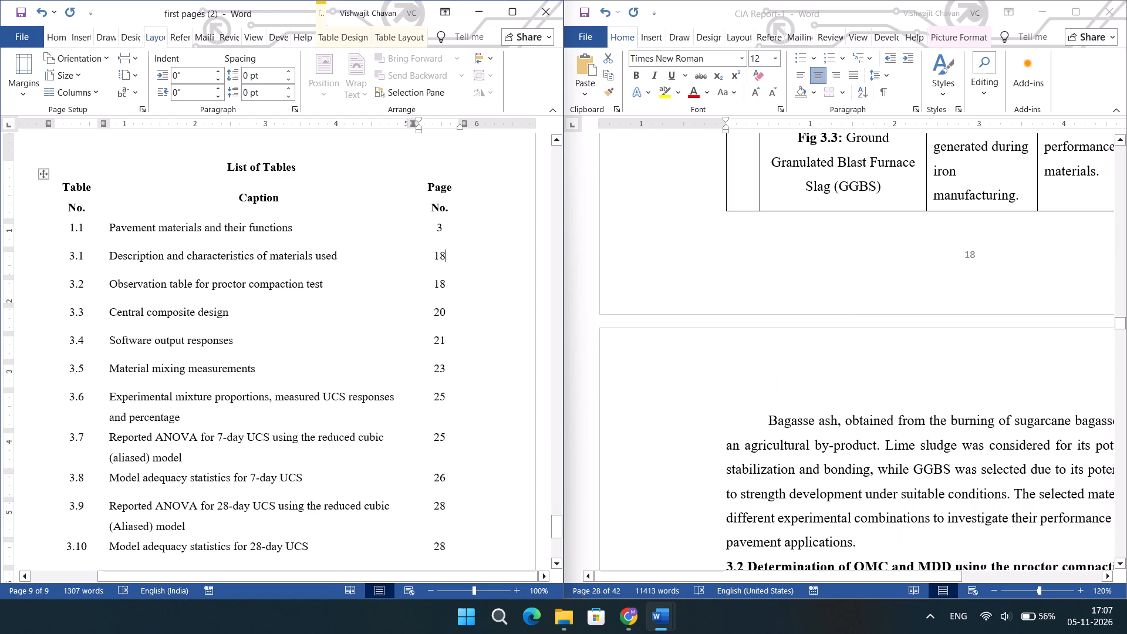
Set the List of Tables page number of Table 3.2, the proctor compaction observation table, to 19.
click(445, 283)
key(BackSpace)
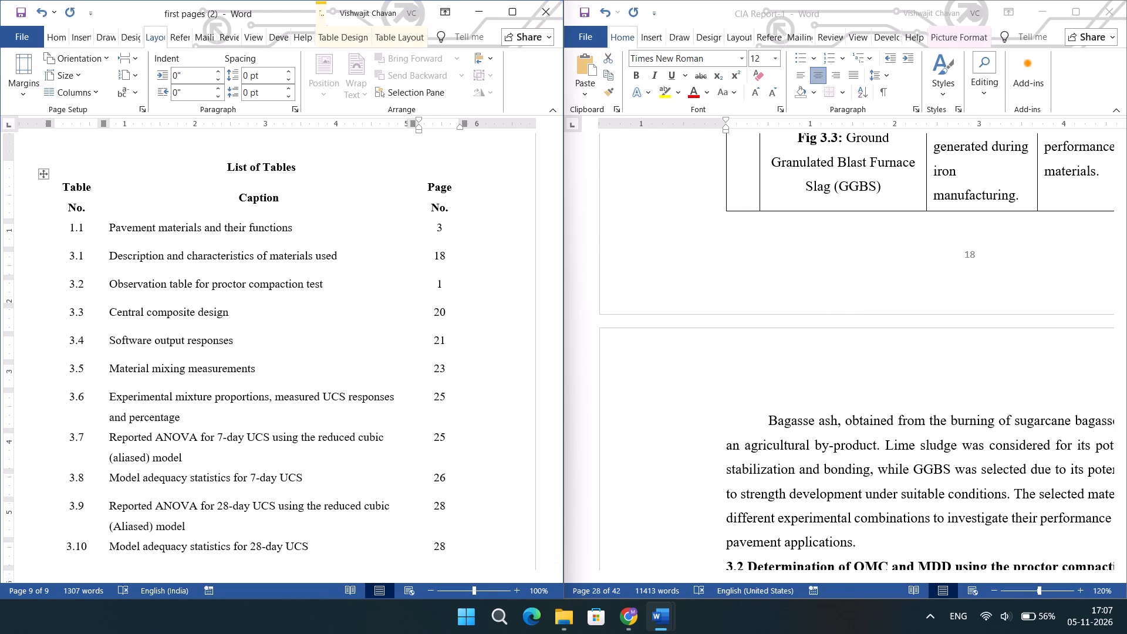
text(19)
key(Left)
key(Left)
key(BackSpace)
Locate Table 3.3, the central composite design, in the CIA Report and set its List of Tables page number to 21.
scroll(764, 406, down, 1)
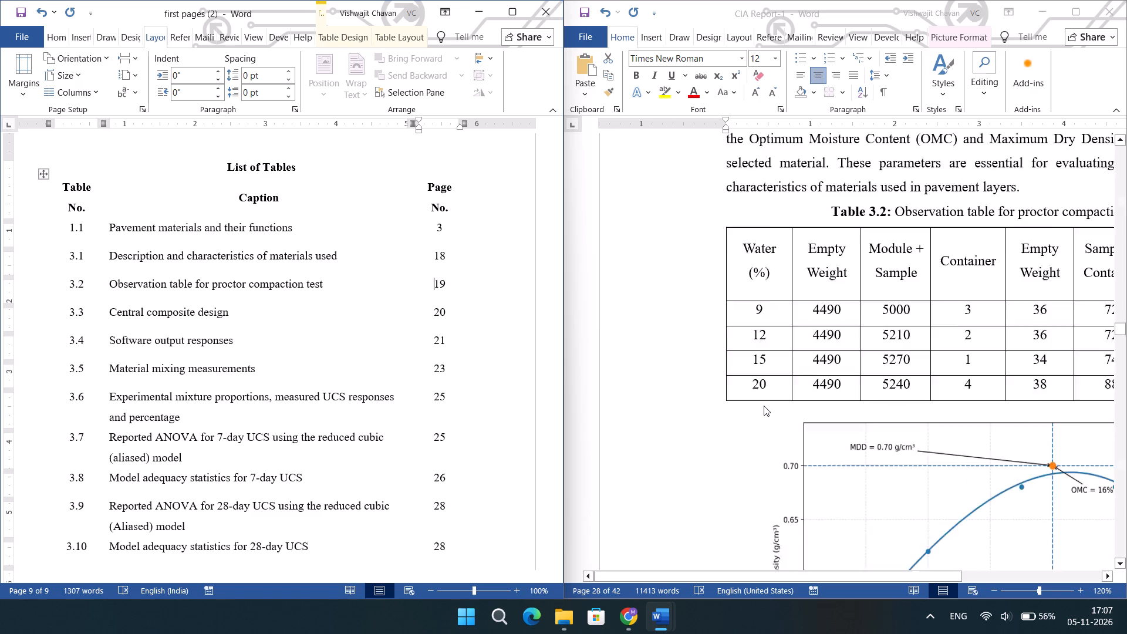
scroll(764, 406, down, 3)
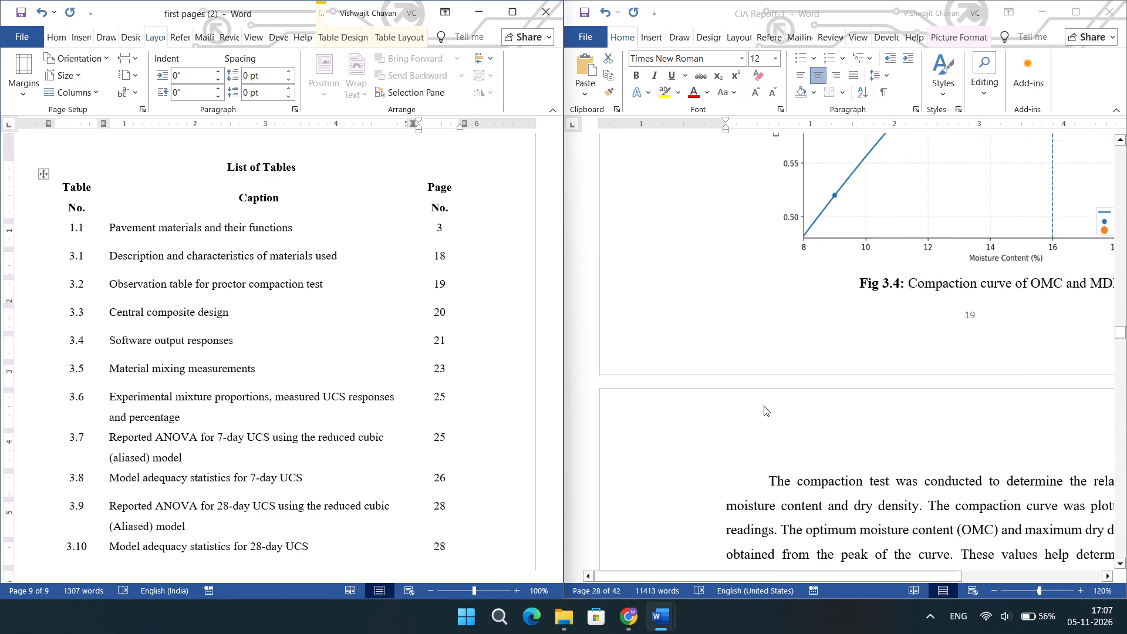
scroll(764, 406, down, 5)
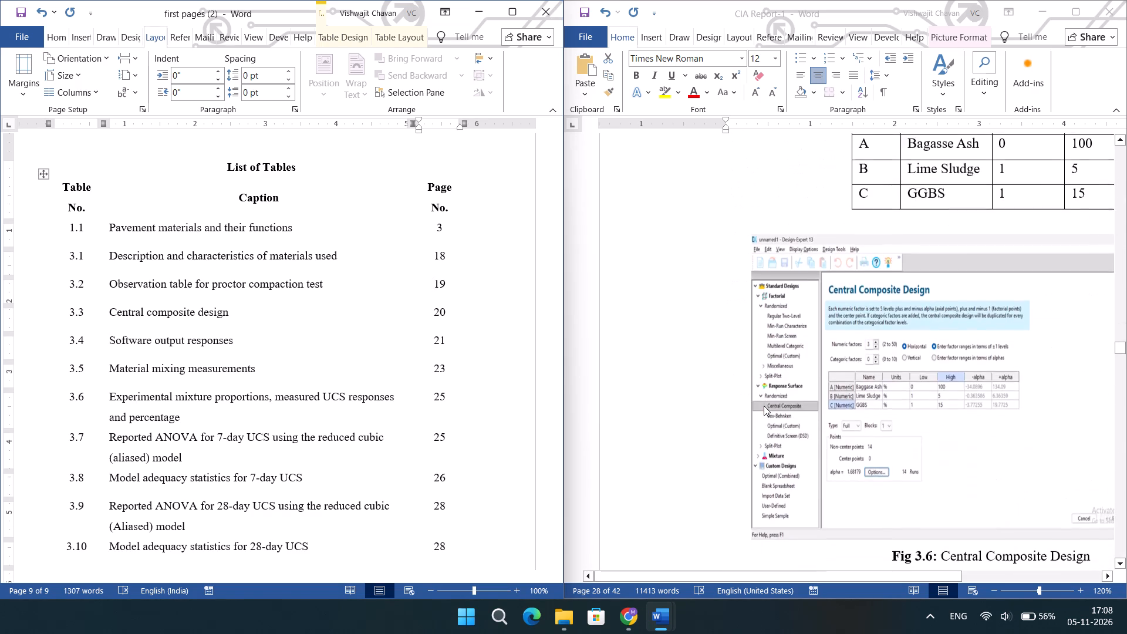
scroll(764, 406, down, 3)
click(449, 316)
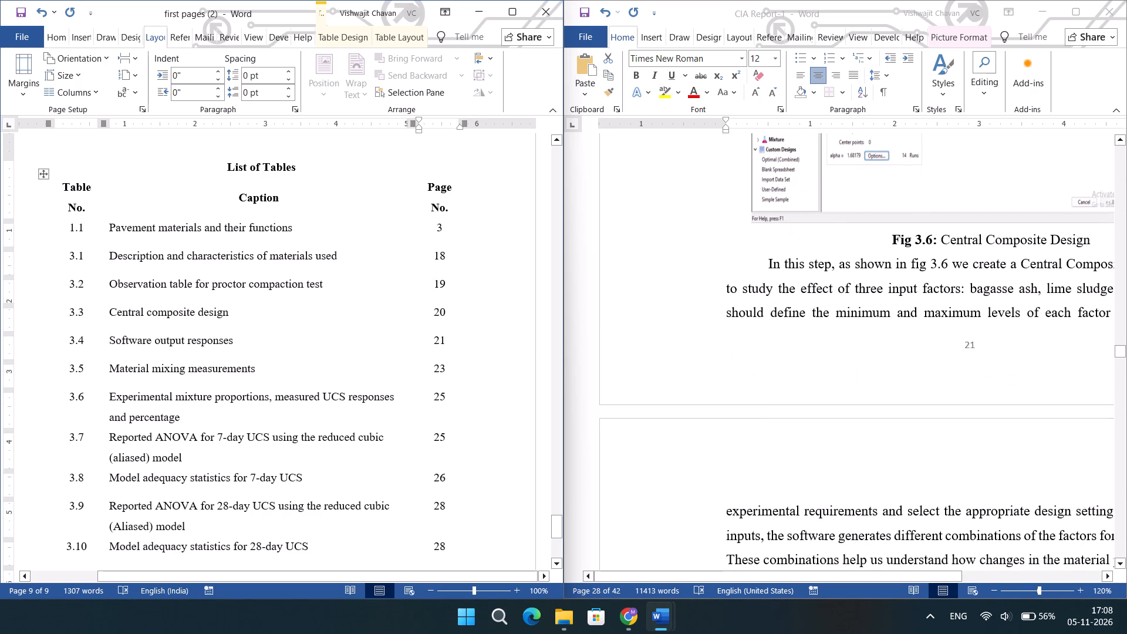
key(BackSpace)
key(1)
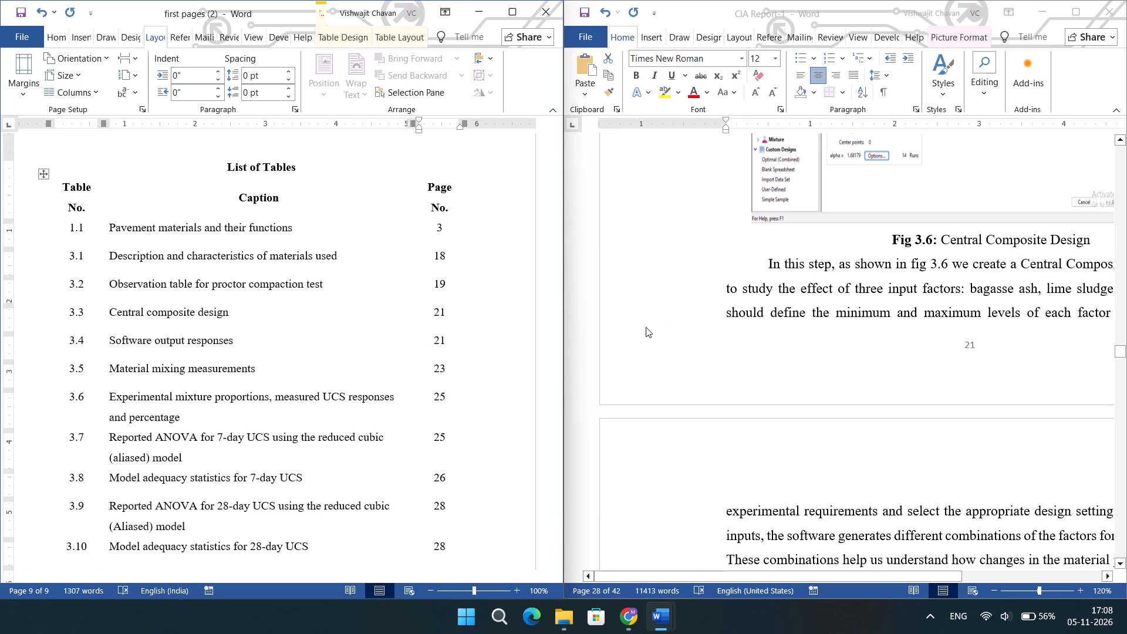
Locate the software output section in the CIA Report and set the List of Tables page number of Table 3.4 to 22.
scroll(646, 327, down, 3)
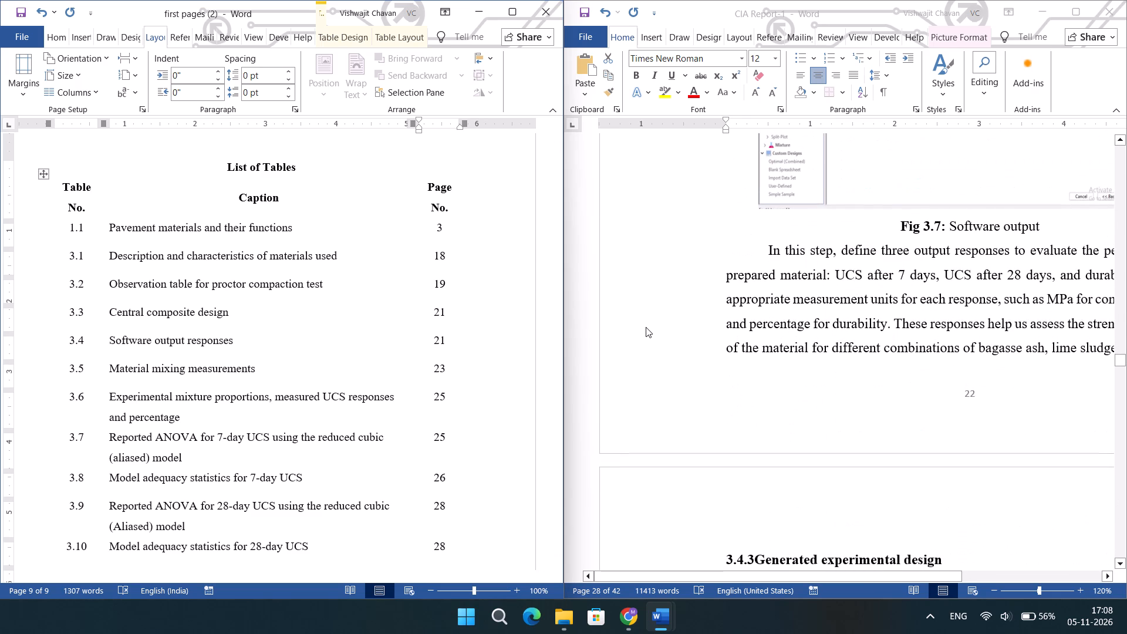
click(443, 332)
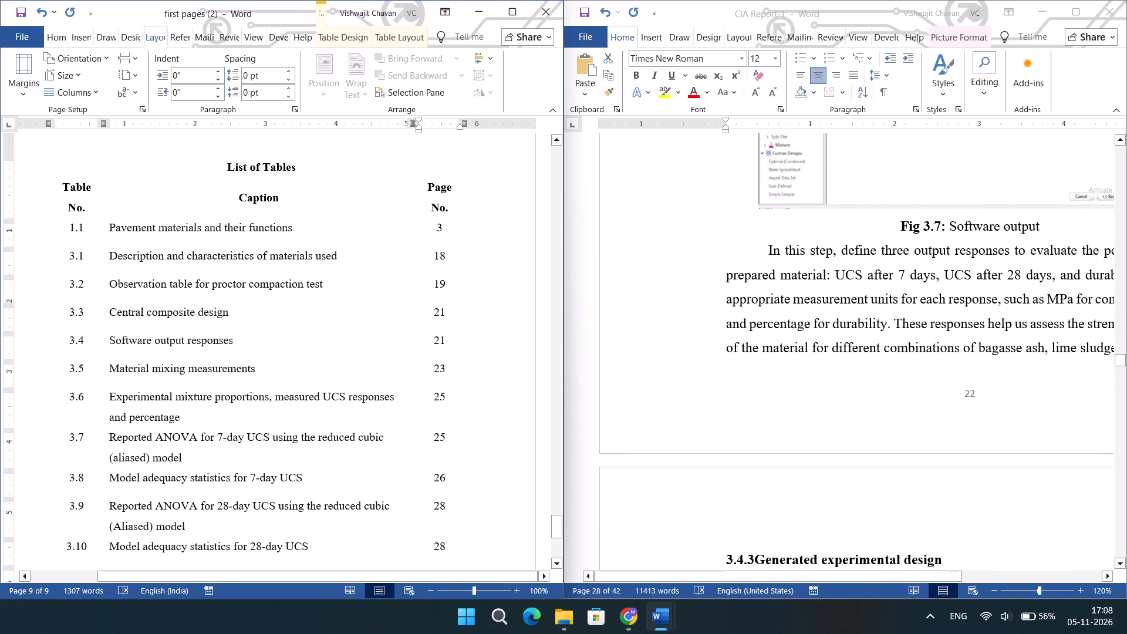
click(457, 338)
key(BackSpace)
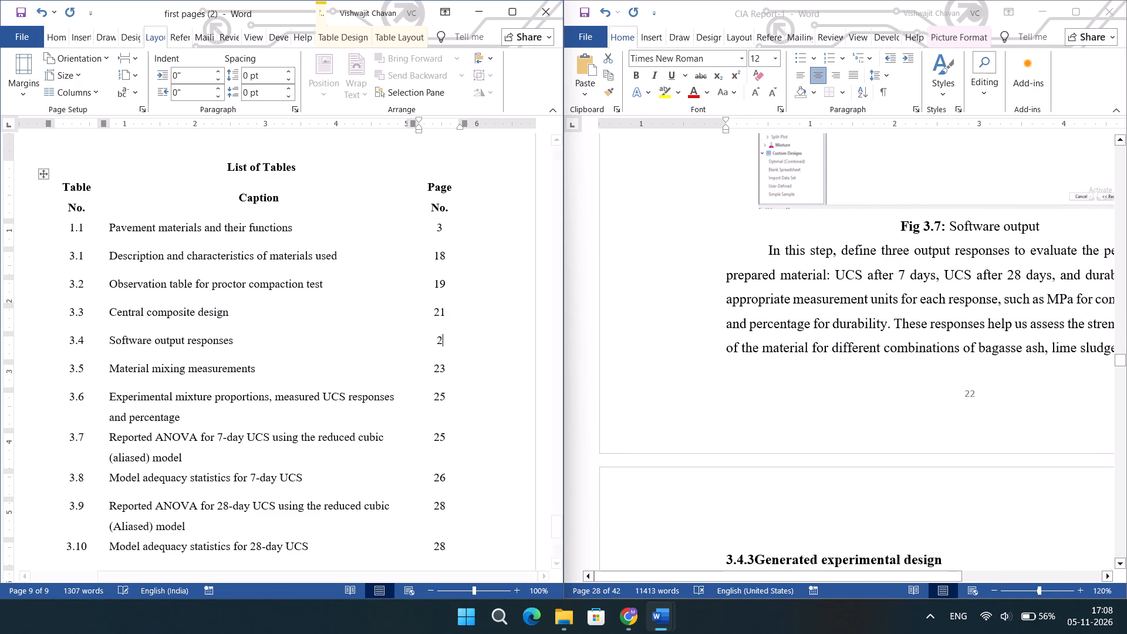
key(2)
Locate Table 3.5, the material mixing measurements, in the CIA Report and set its List of Tables page number to 24.
scroll(457, 338, down, 1)
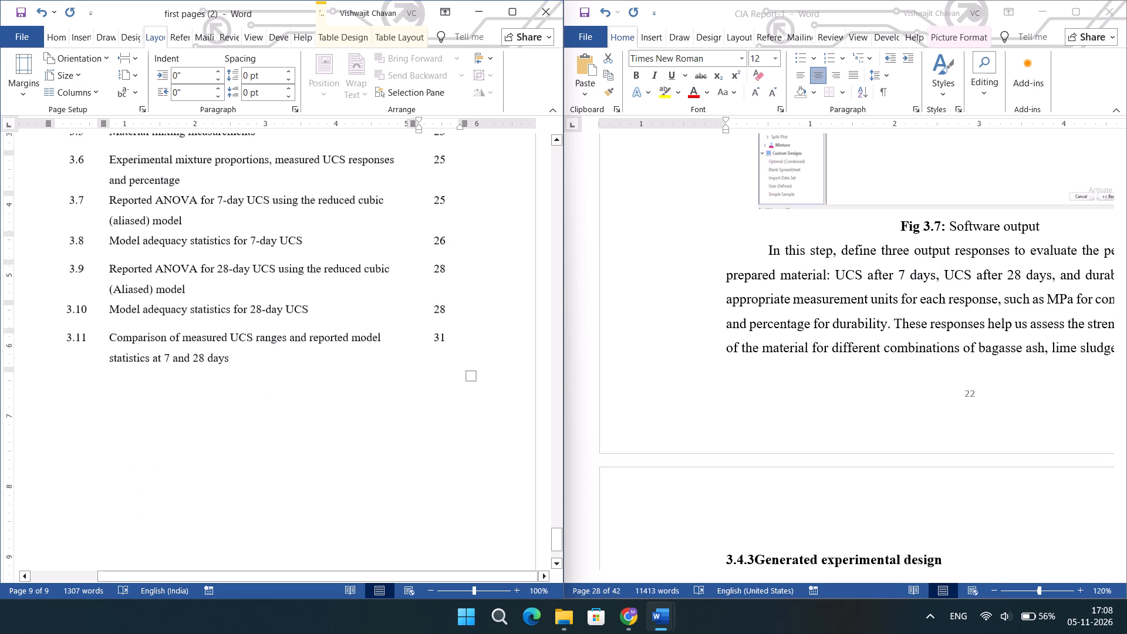
scroll(457, 338, up, 2)
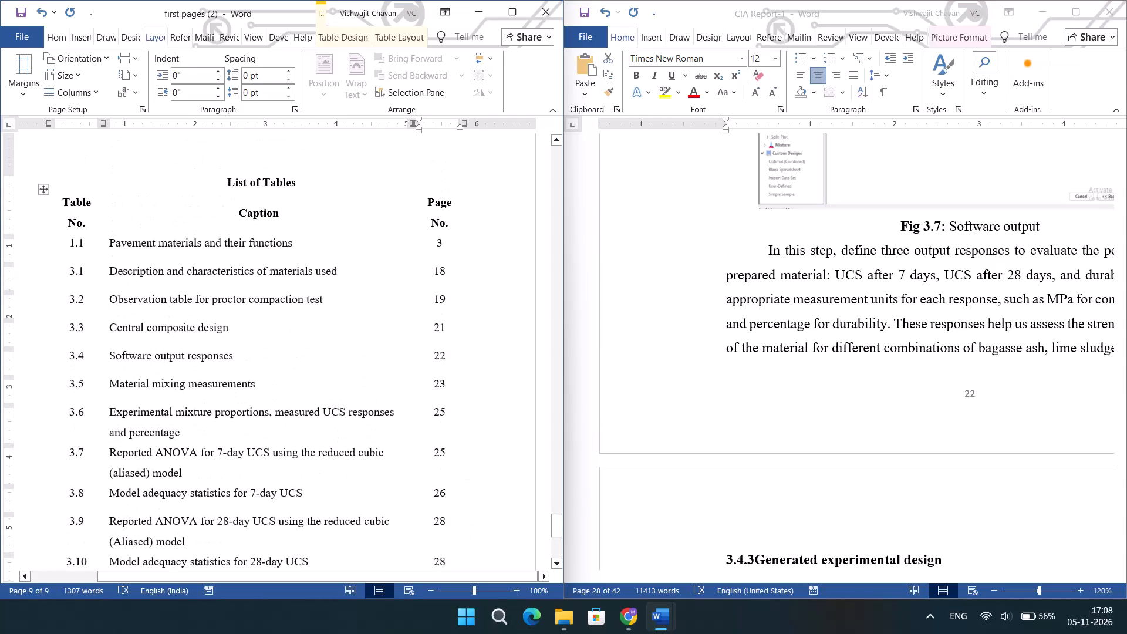
scroll(499, 316, down, 1)
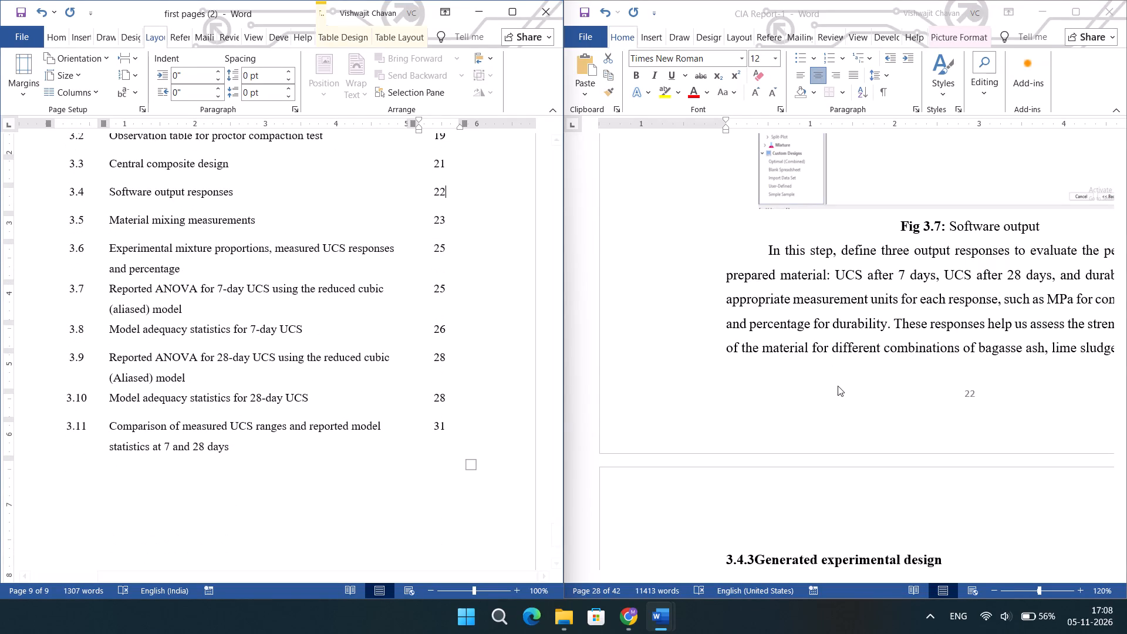
scroll(838, 386, down, 3)
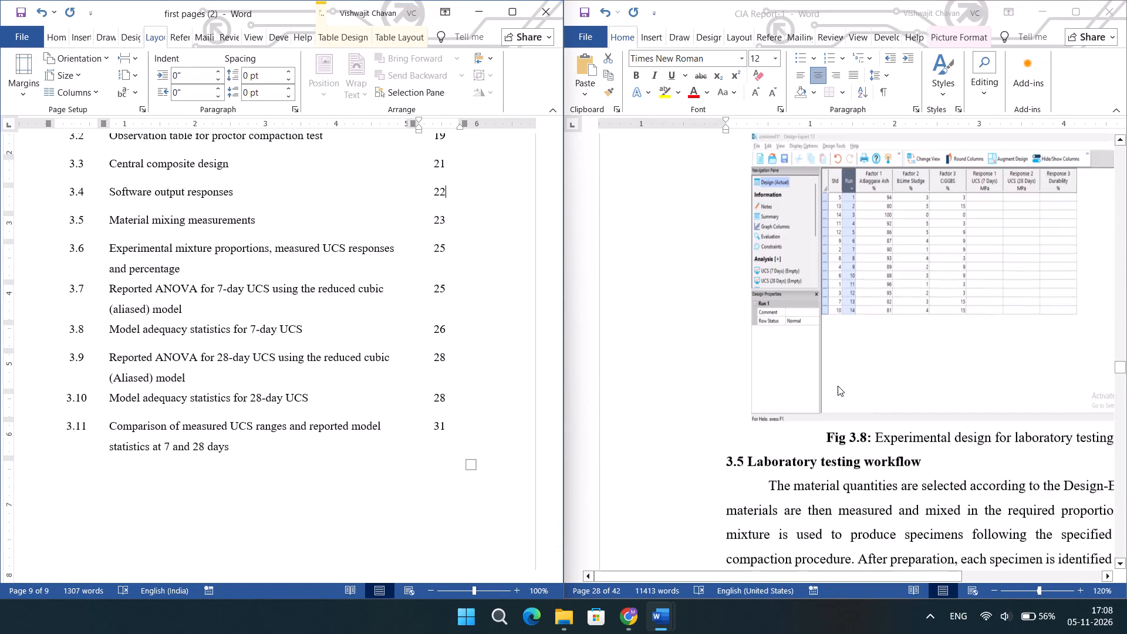
scroll(838, 386, down, 3)
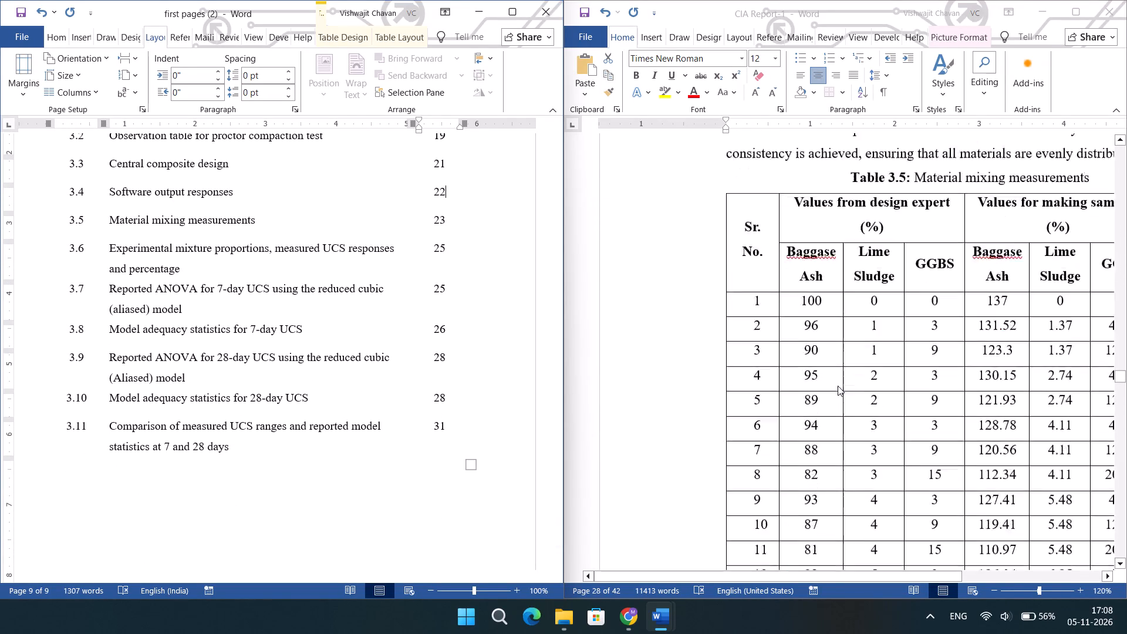
scroll(838, 386, down, 2)
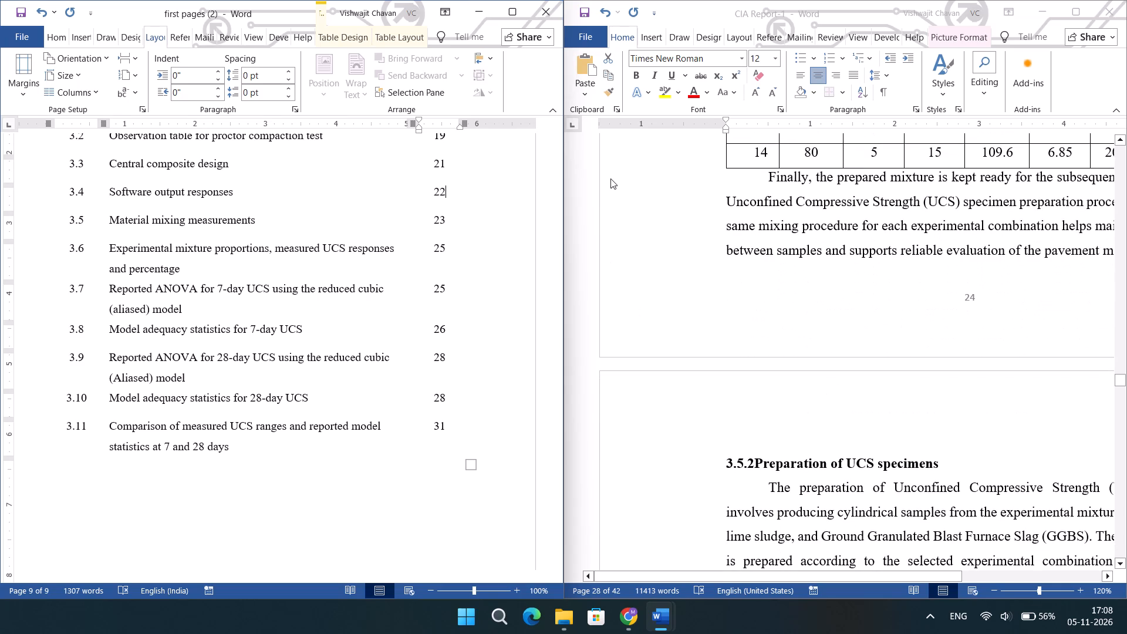
scroll(775, 302, up, 1)
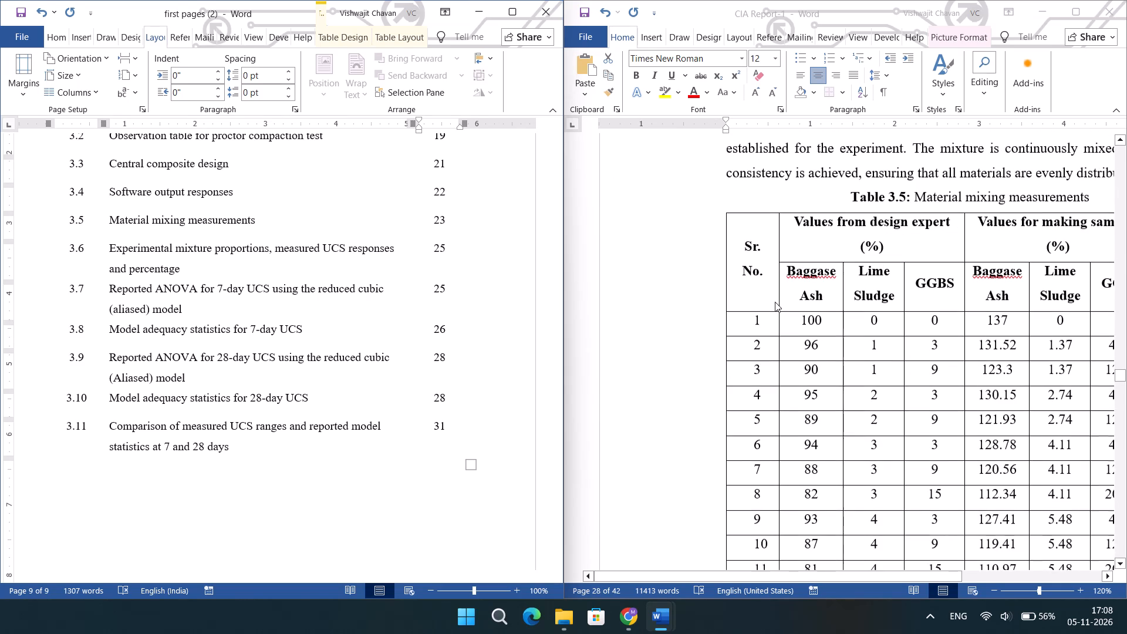
click(448, 233)
key(BackSpace)
key(4)
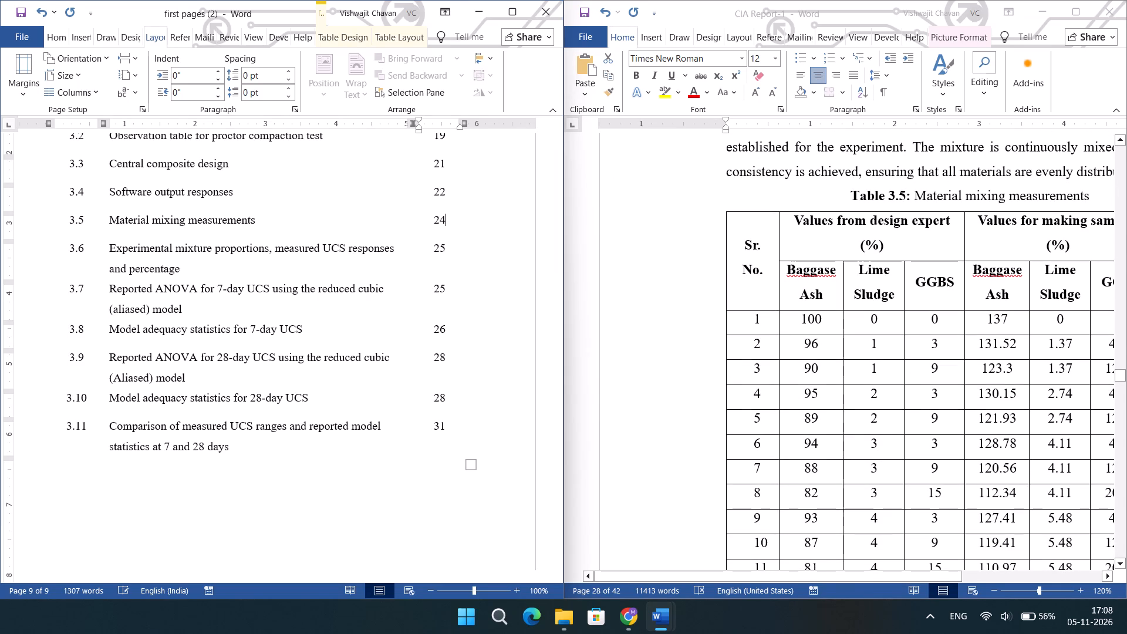
Locate the experimental mixture proportions and UCS responses table in the CIA Report and set the List of Tables page number of Table 3.6 to 26.
scroll(744, 254, up, 4)
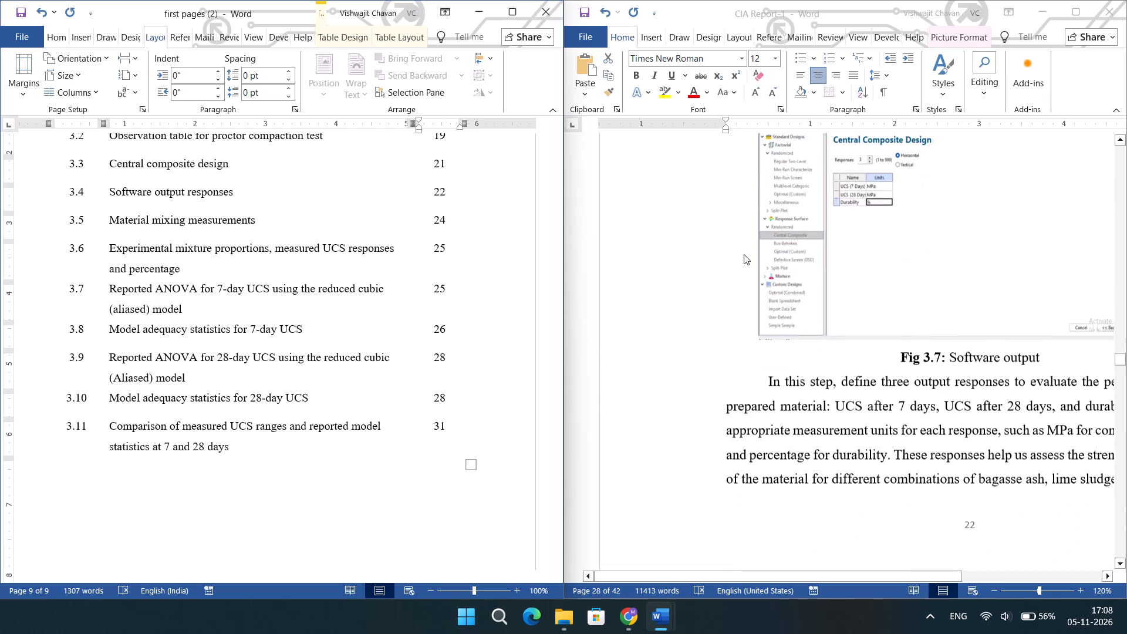
scroll(744, 254, up, 1)
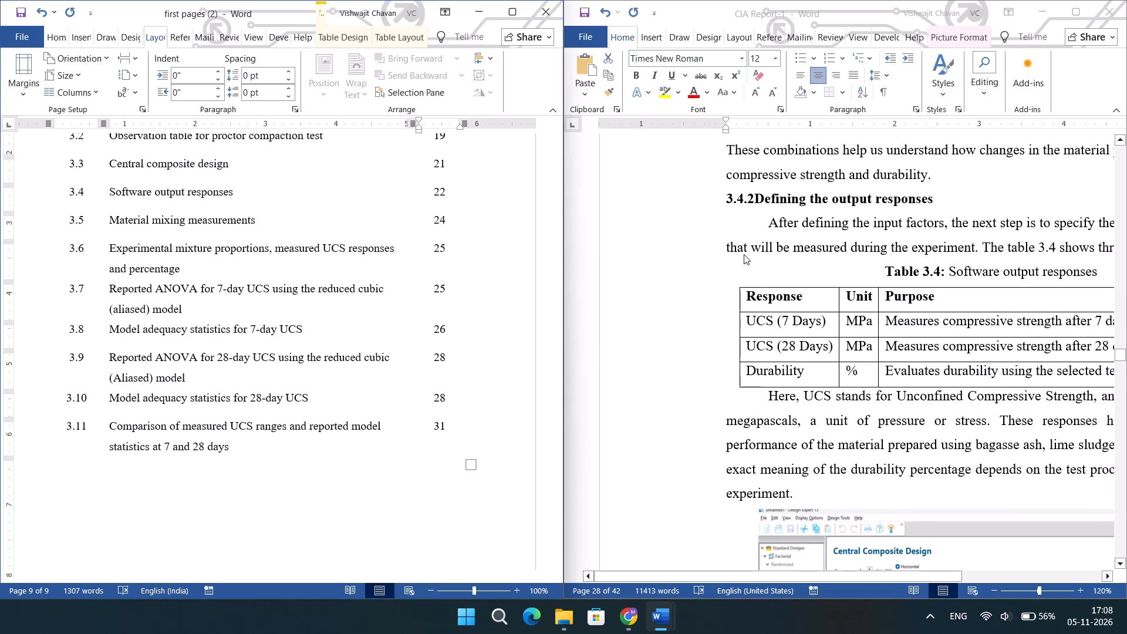
scroll(744, 254, down, 2)
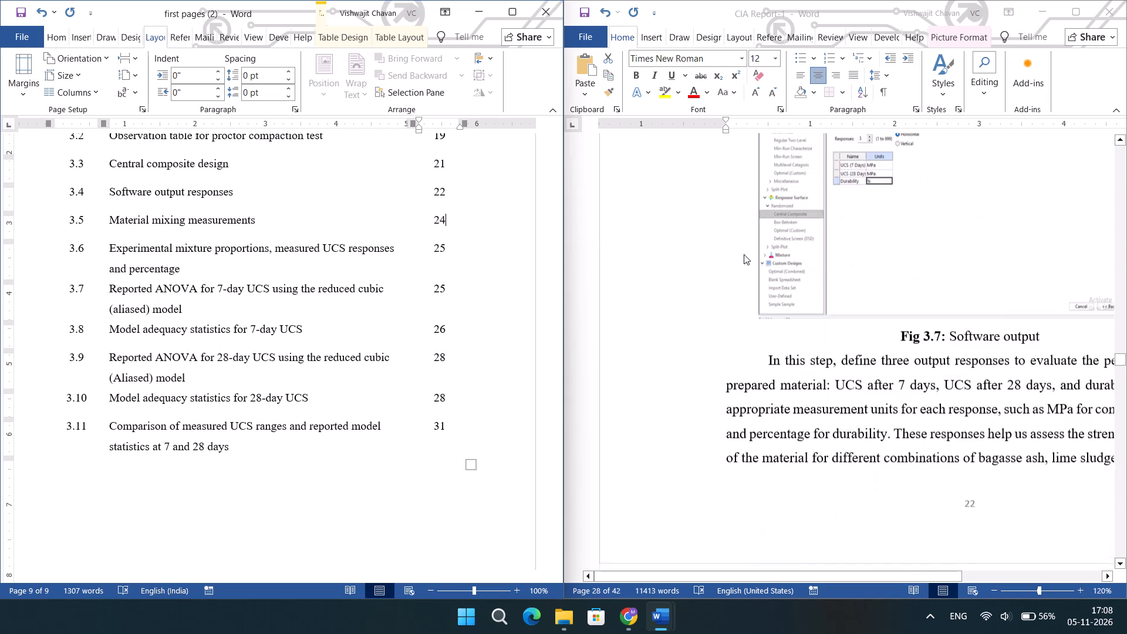
scroll(744, 254, down, 4)
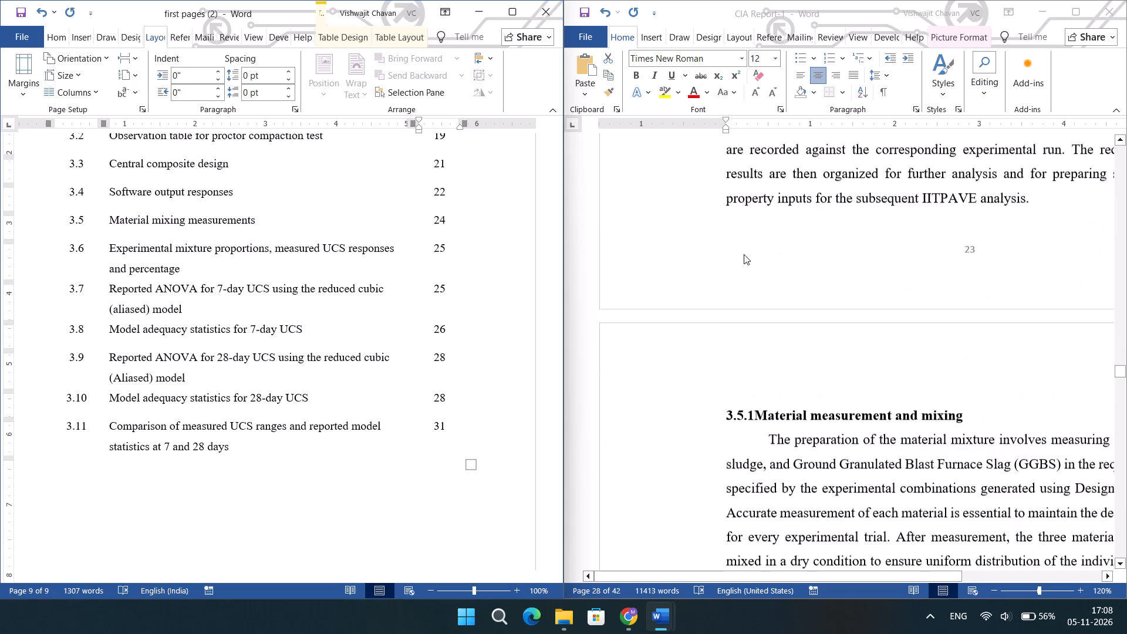
scroll(744, 254, down, 4)
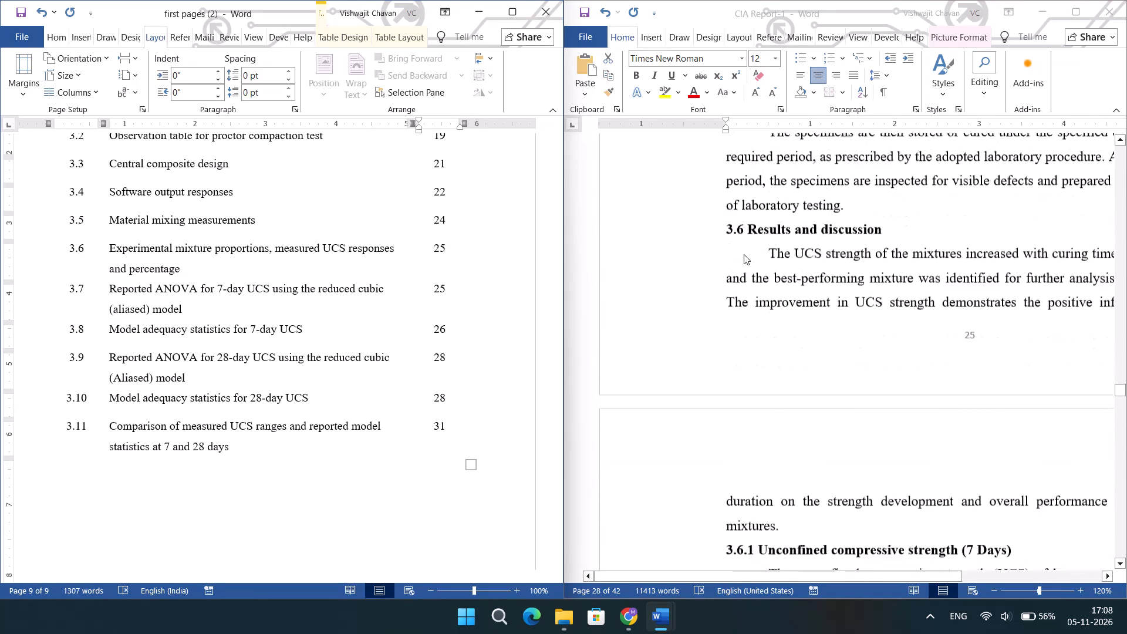
scroll(744, 254, down, 3)
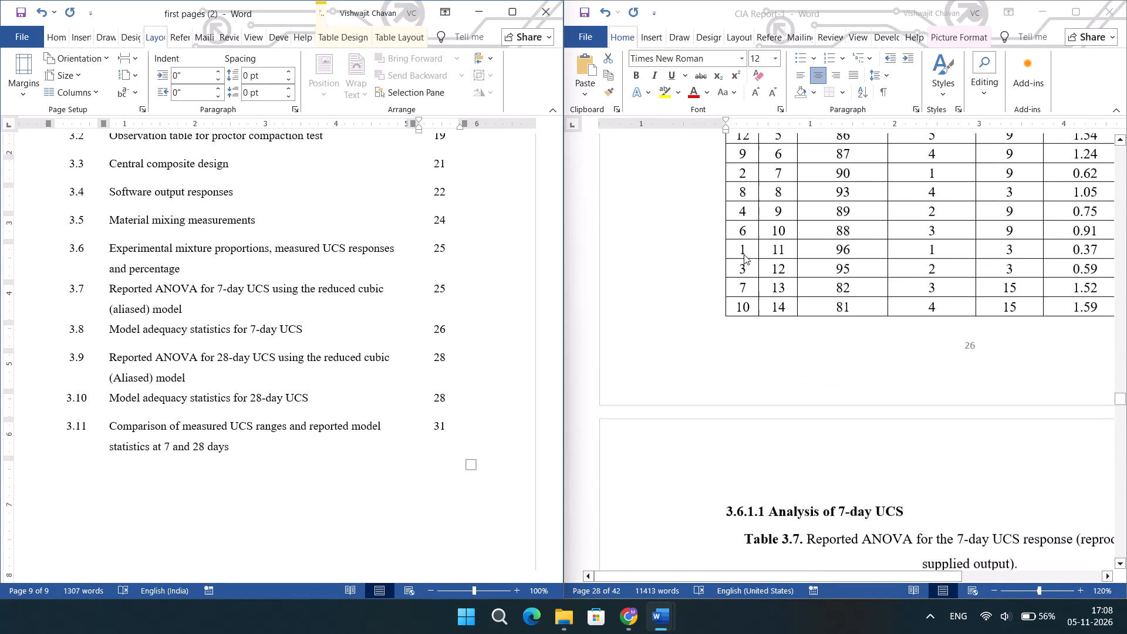
scroll(744, 254, down, 1)
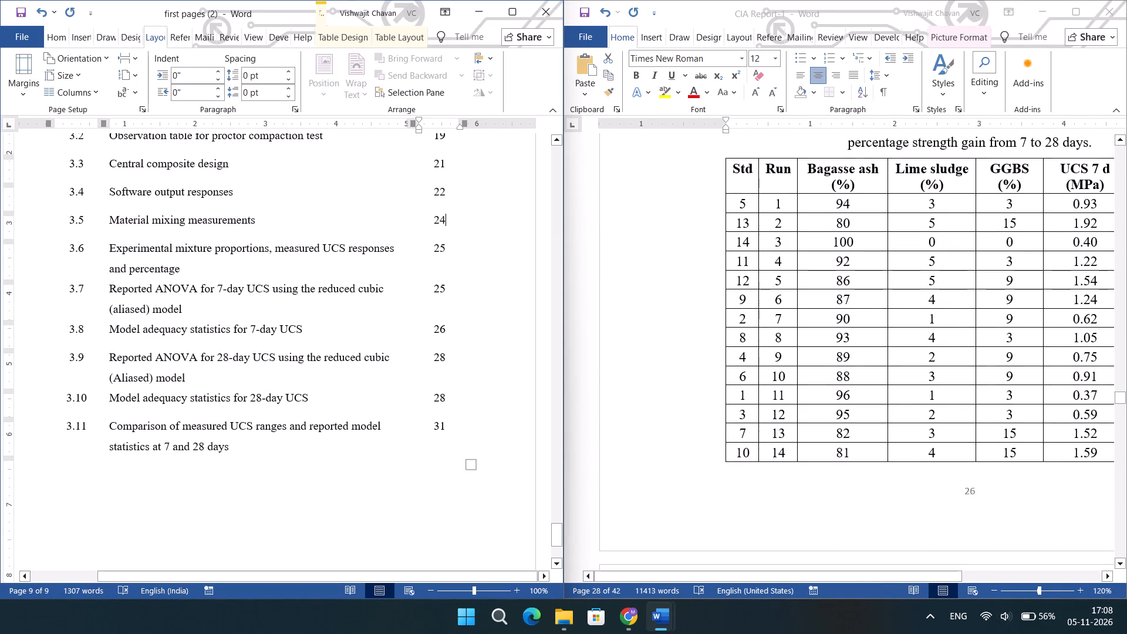
click(450, 247)
key(BackSpace)
key(6)
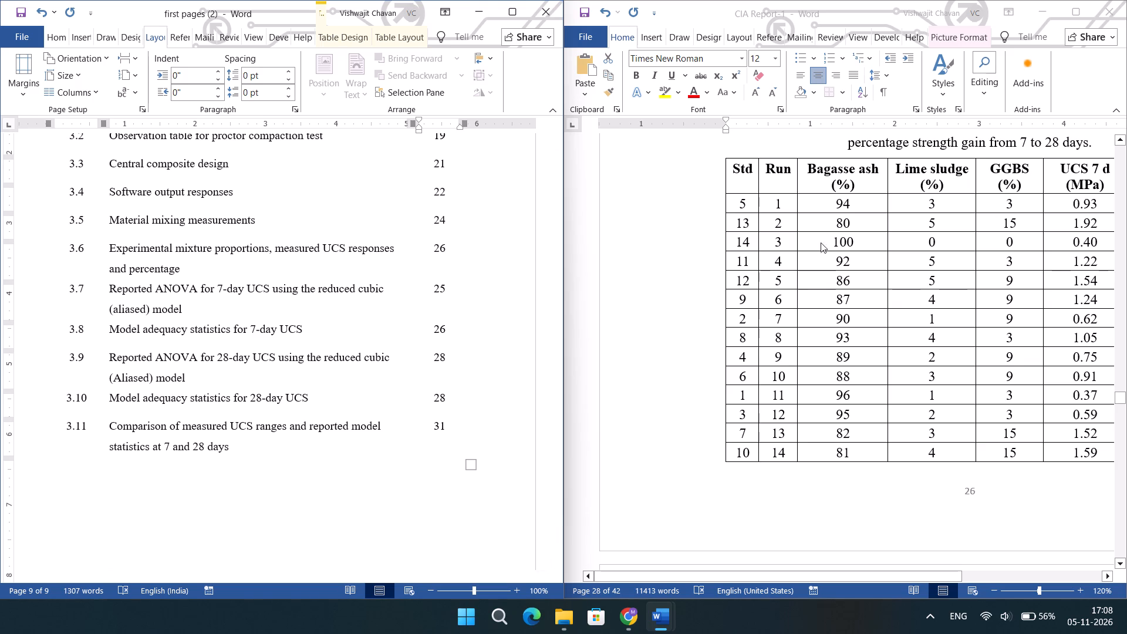
Set the List of Tables page numbers of Tables 3.7 and 3.8, the 7-day UCS ANOVA and model adequacy statistics, to 27.
click(448, 305)
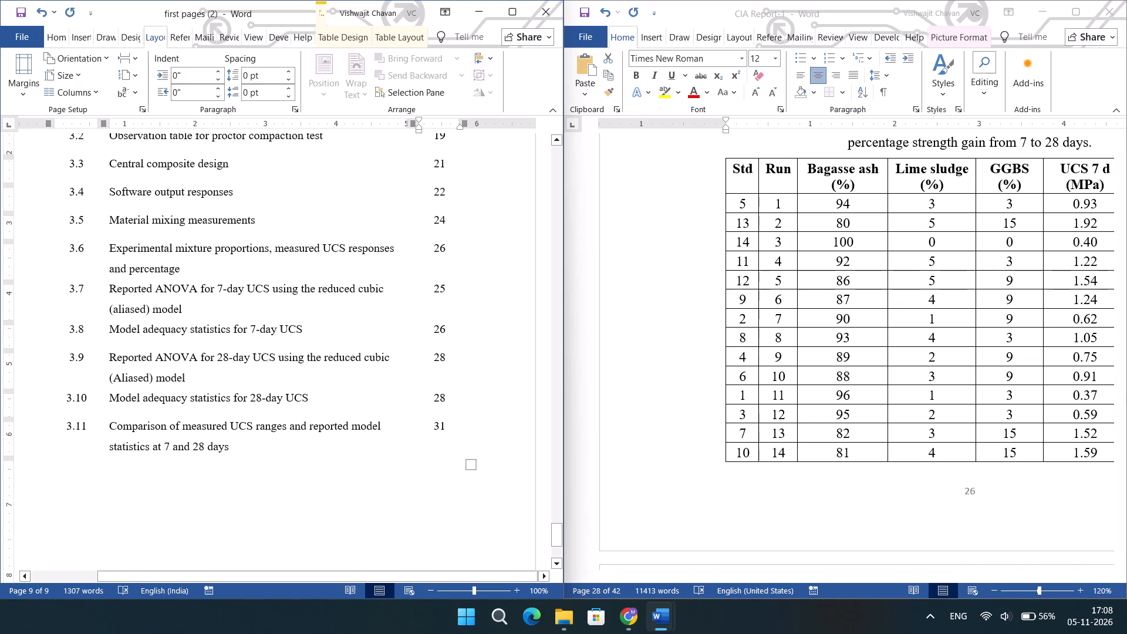
key(BackSpace)
key(7)
scroll(815, 387, down, 1)
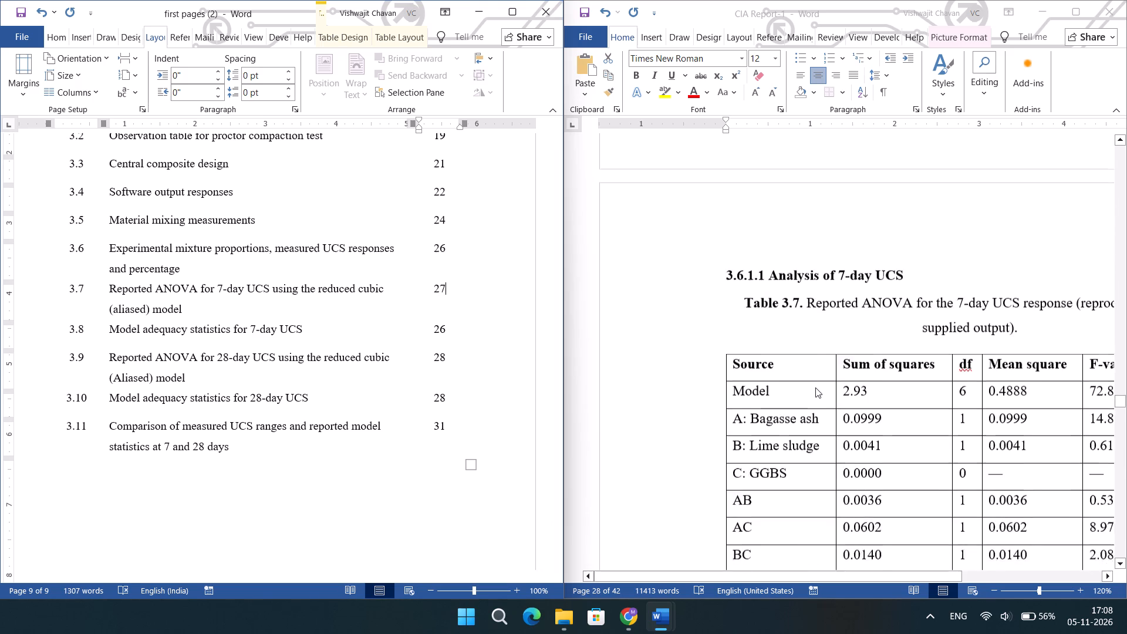
scroll(815, 387, down, 3)
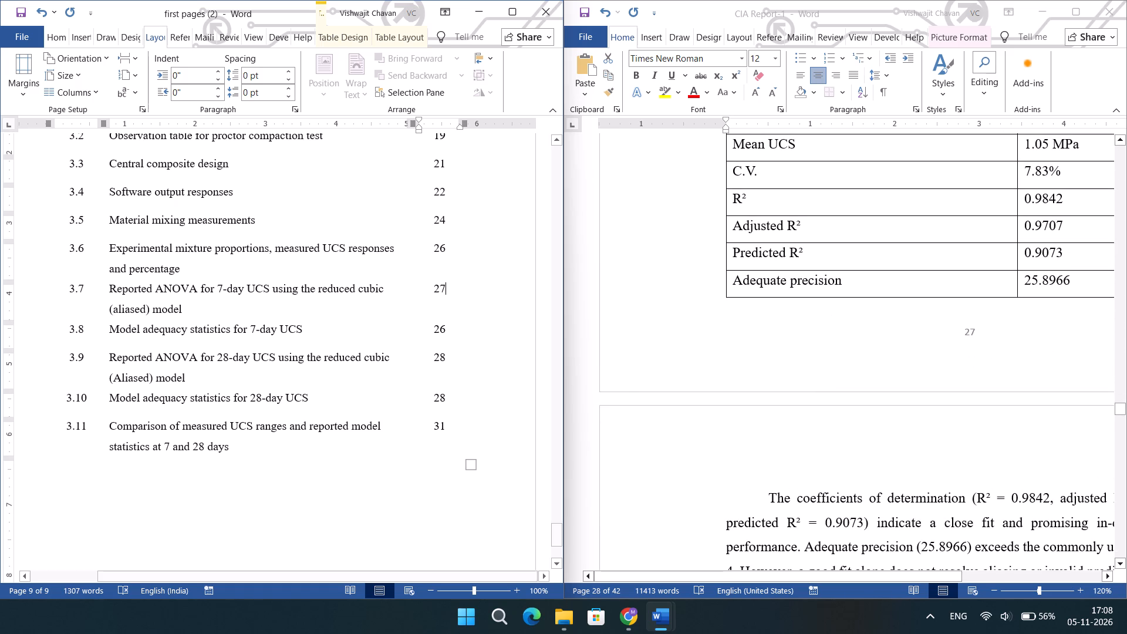
click(451, 325)
key(BackSpace)
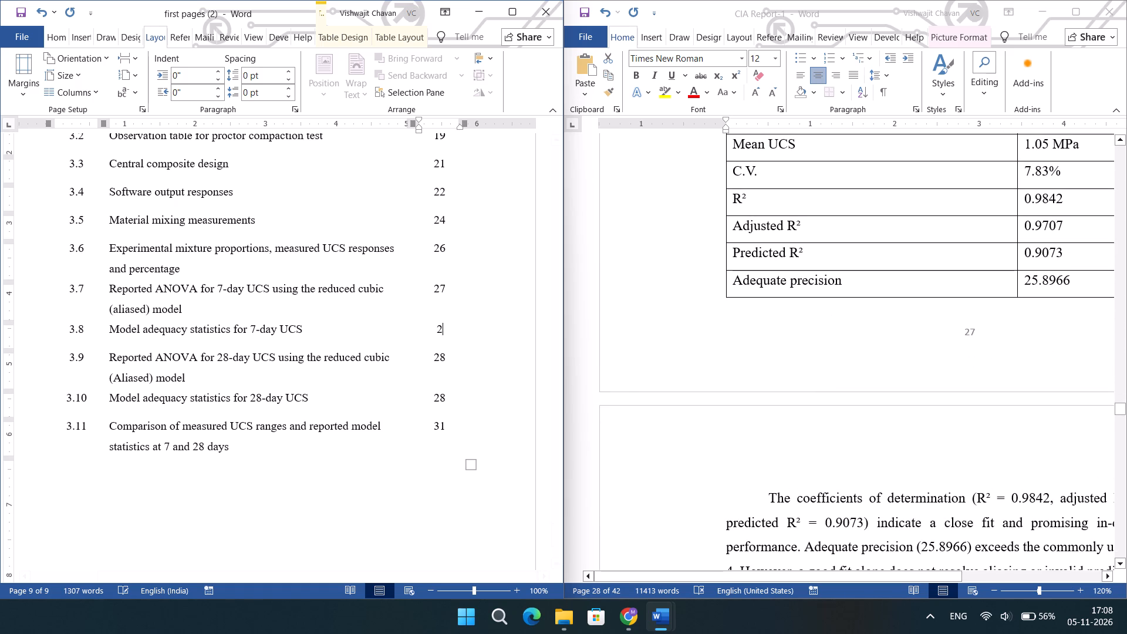
key(7)
Locate Tables 3.9 and 3.10, the 28-day UCS tables, in the CIA Report and set both List of Tables page numbers to 30.
scroll(680, 455, down, 1)
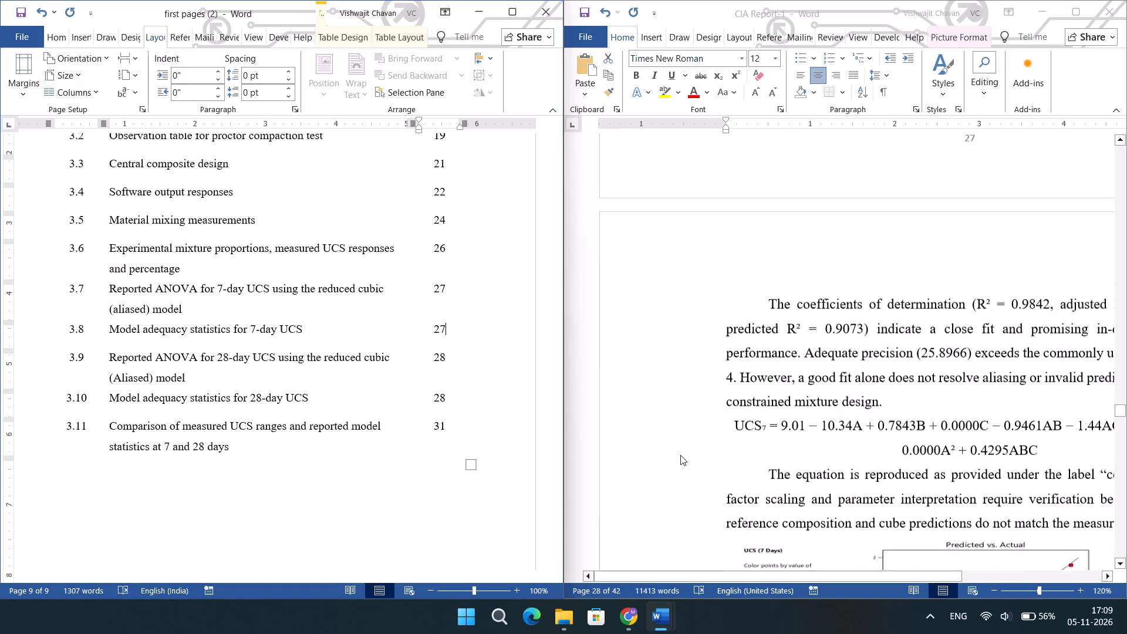
scroll(680, 455, down, 4)
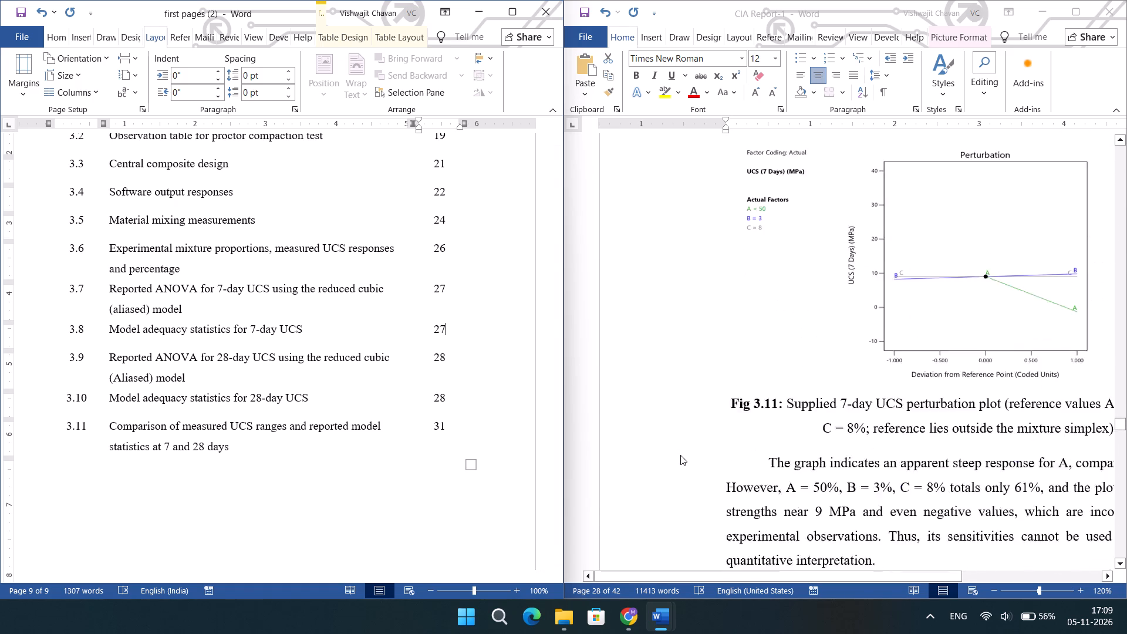
scroll(680, 455, down, 3)
scroll(680, 455, up, 1)
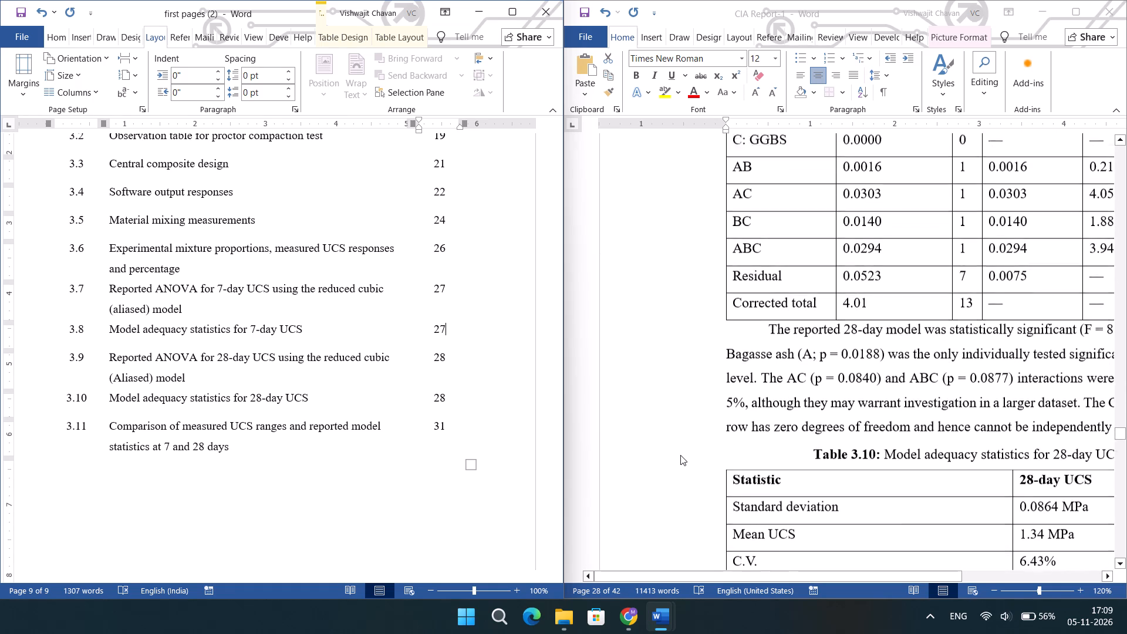
scroll(680, 455, up, 1)
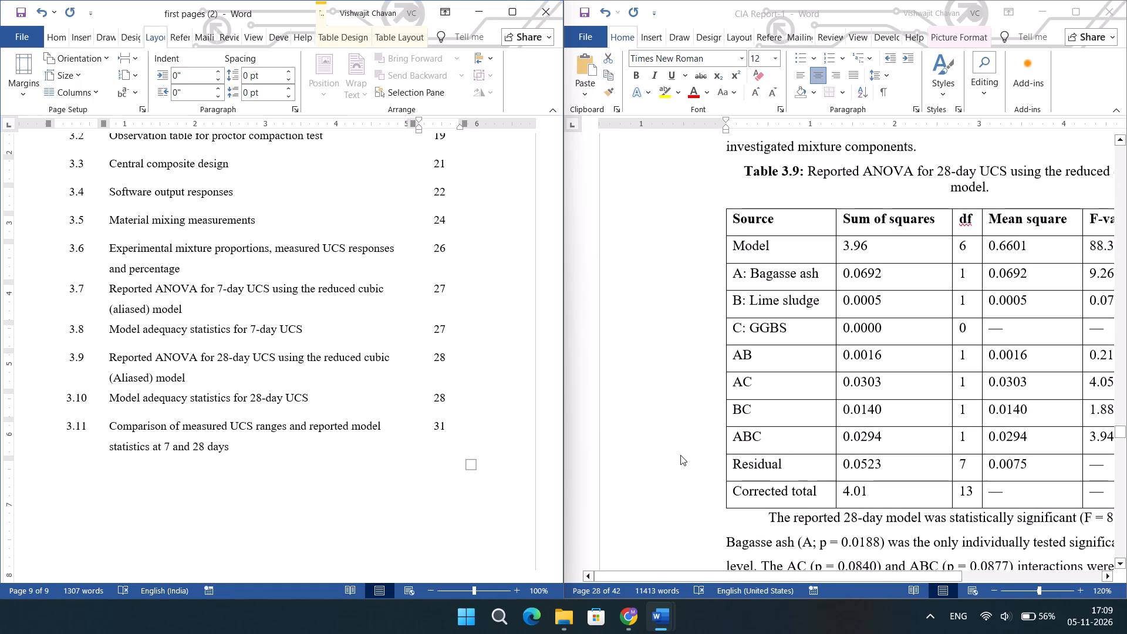
scroll(680, 455, up, 1)
scroll(680, 455, down, 1)
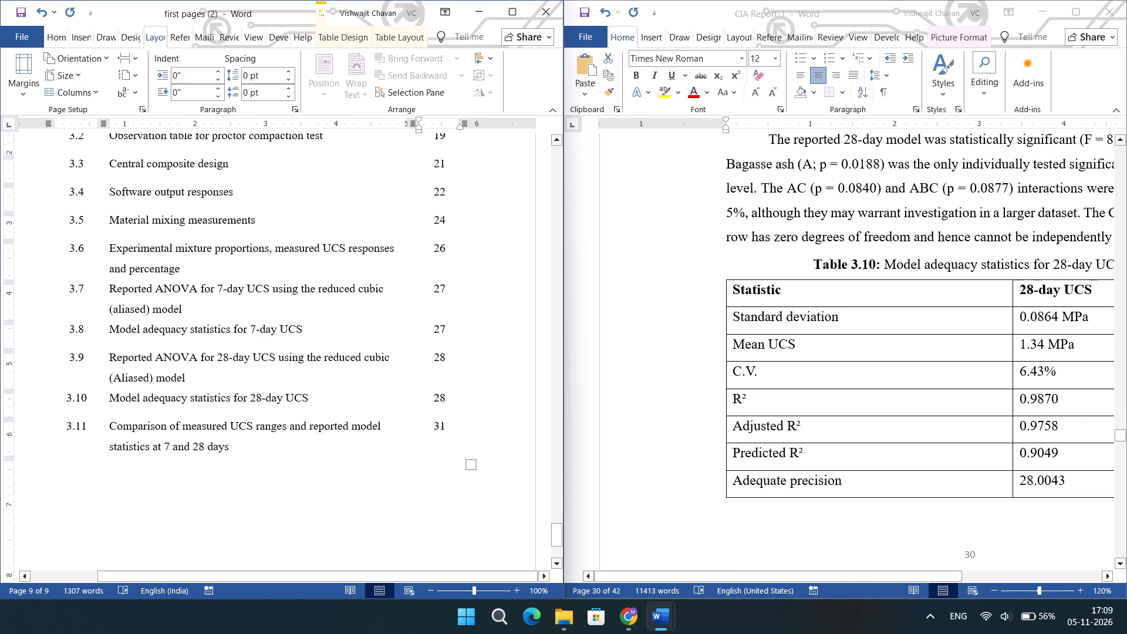
click(444, 362)
key(BackSpace)
key(BackSpace)
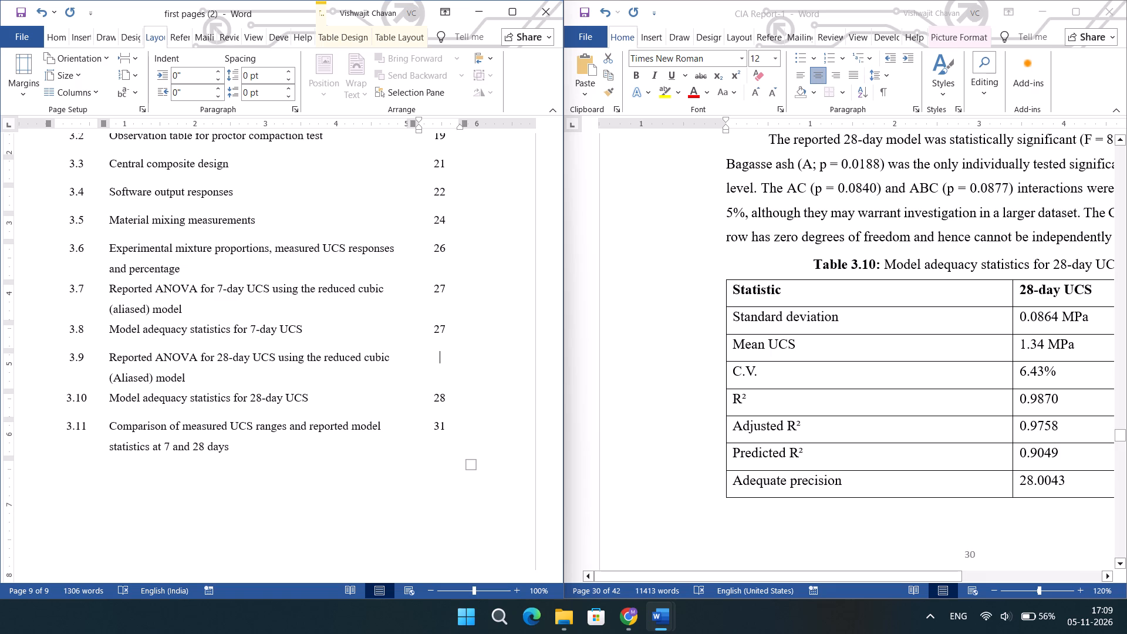
text(30)
key(Down)
key(BackSpace)
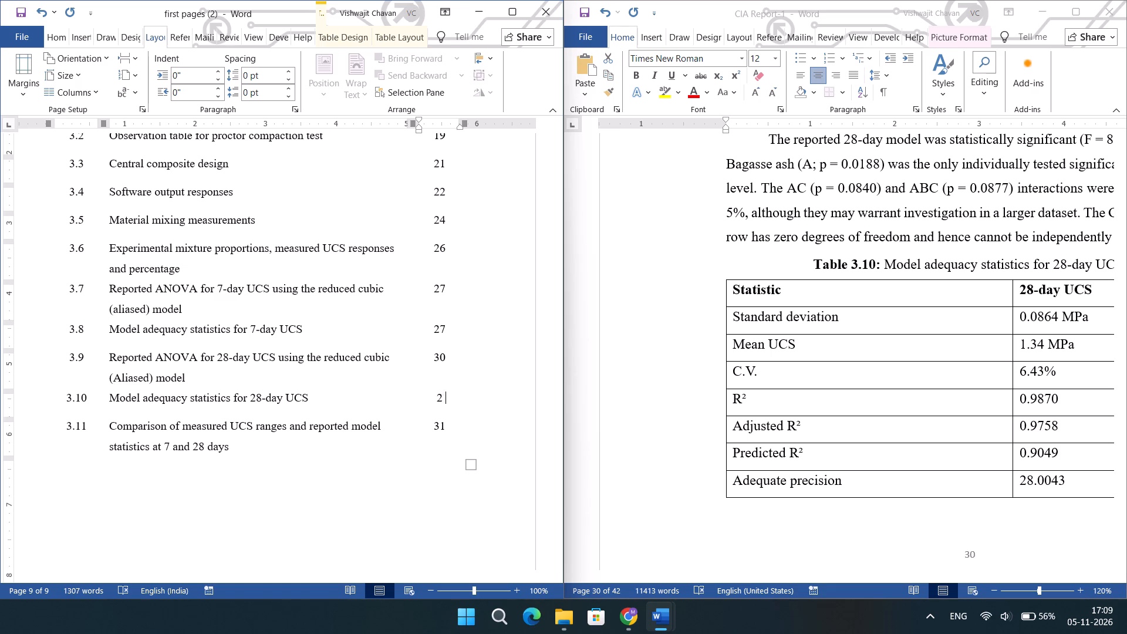
key(BackSpace)
text(30)
Locate Table 3.11, the comparison of measured UCS ranges, in the CIA Report and set its List of Tables page number to 33.
scroll(750, 396, down, 7)
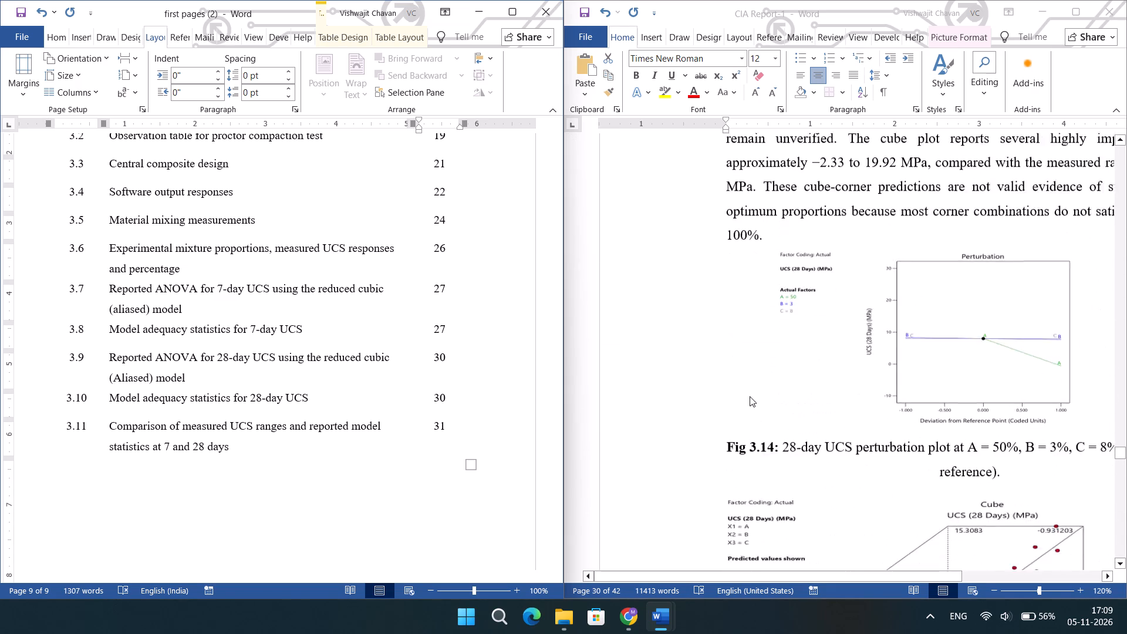
scroll(750, 396, down, 5)
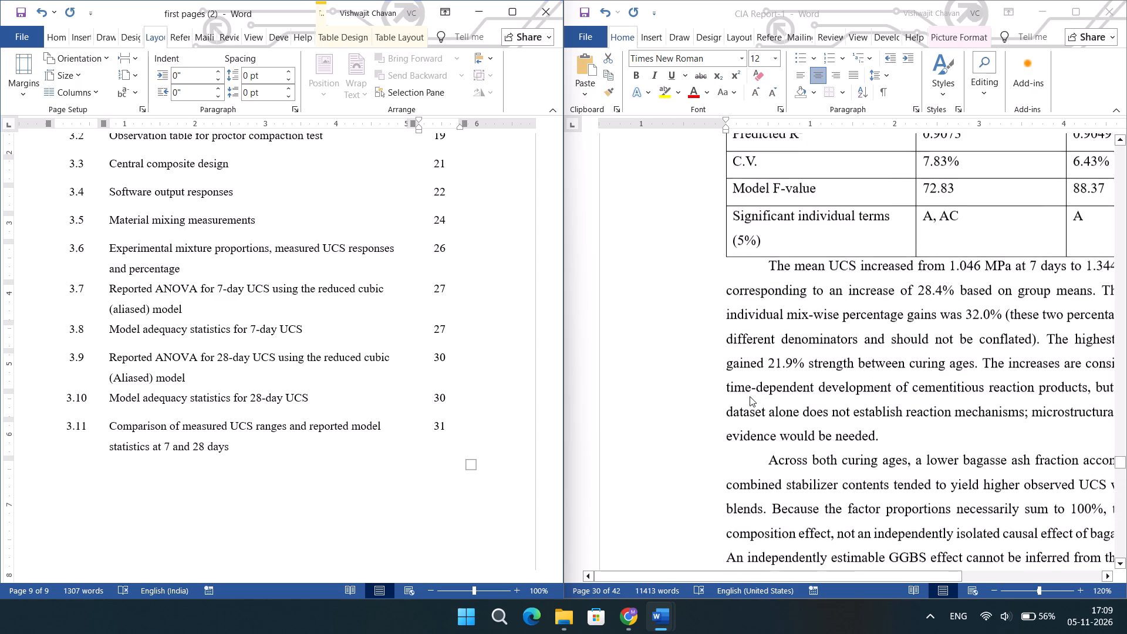
scroll(750, 396, up, 1)
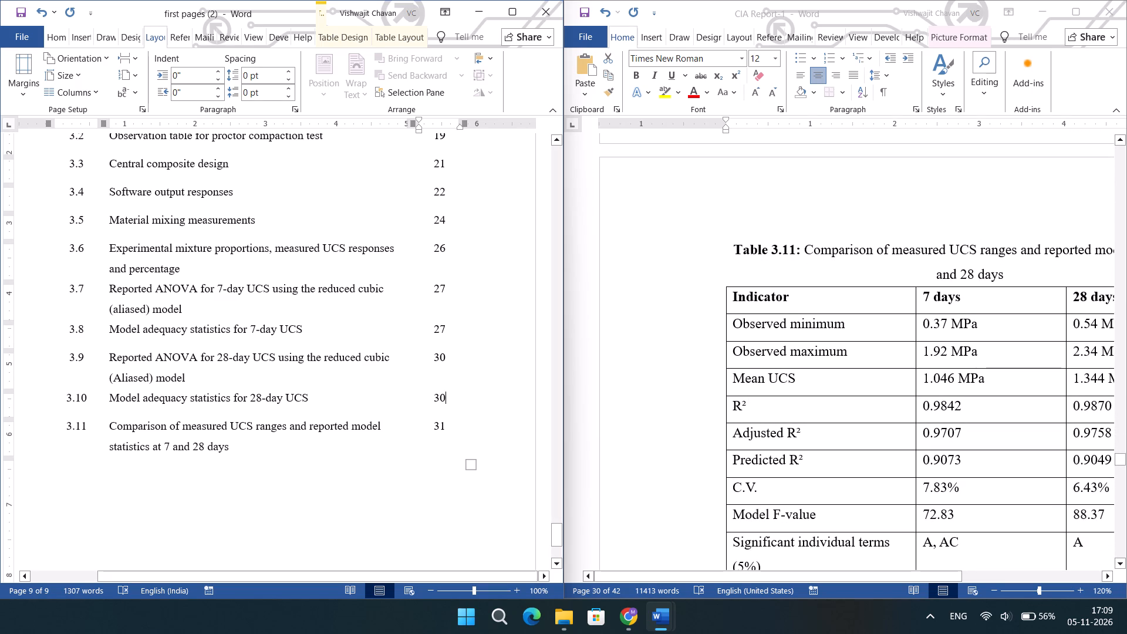
scroll(669, 410, down, 3)
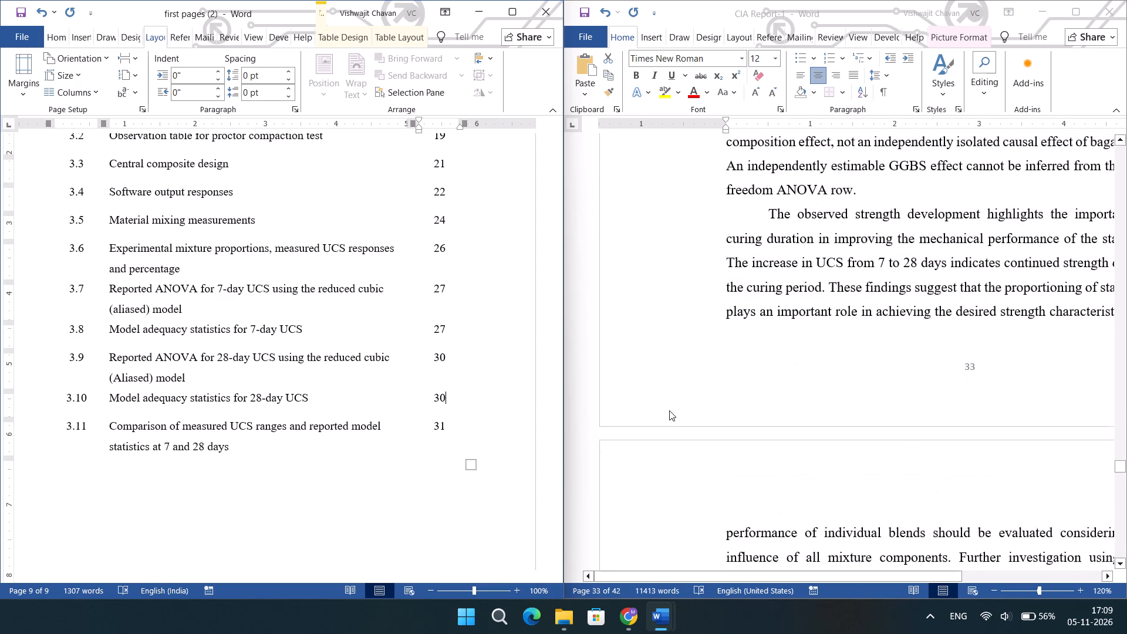
click(448, 429)
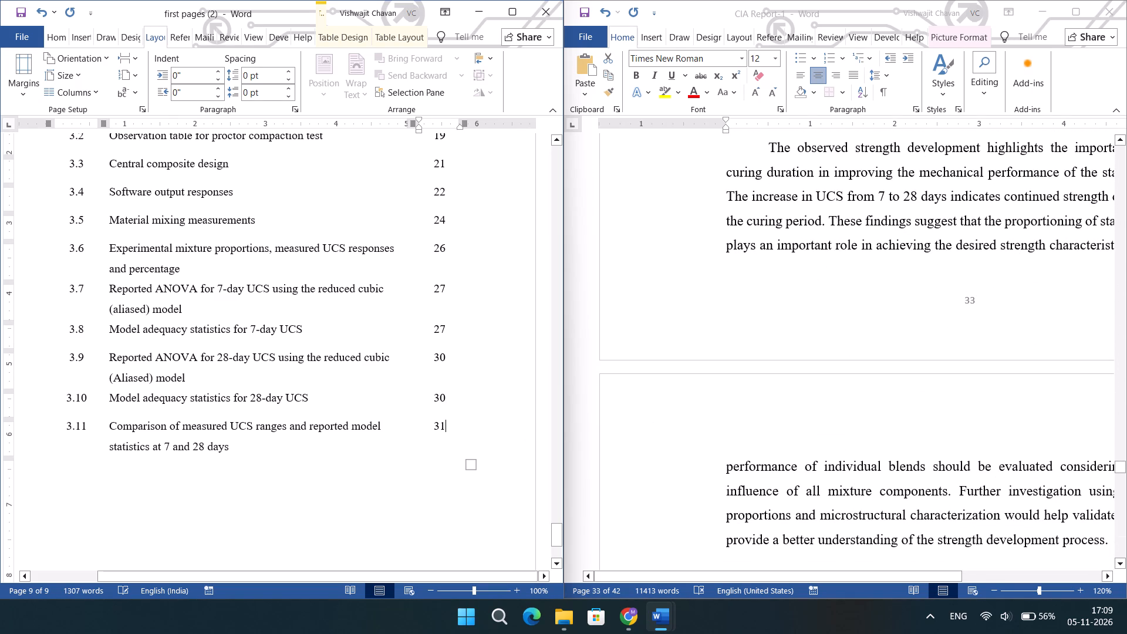
key(BackSpace)
key(BackSpace)
text(33)
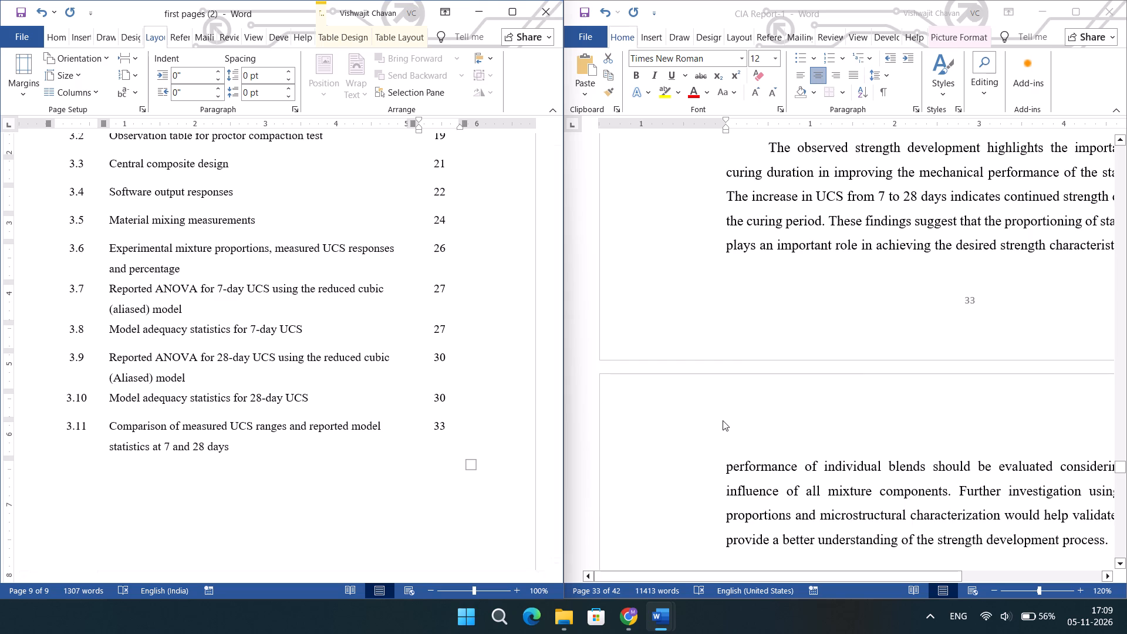
Look through the rest of the CIA Report after Table 3.11 and save the front pages document.
scroll(723, 420, down, 9)
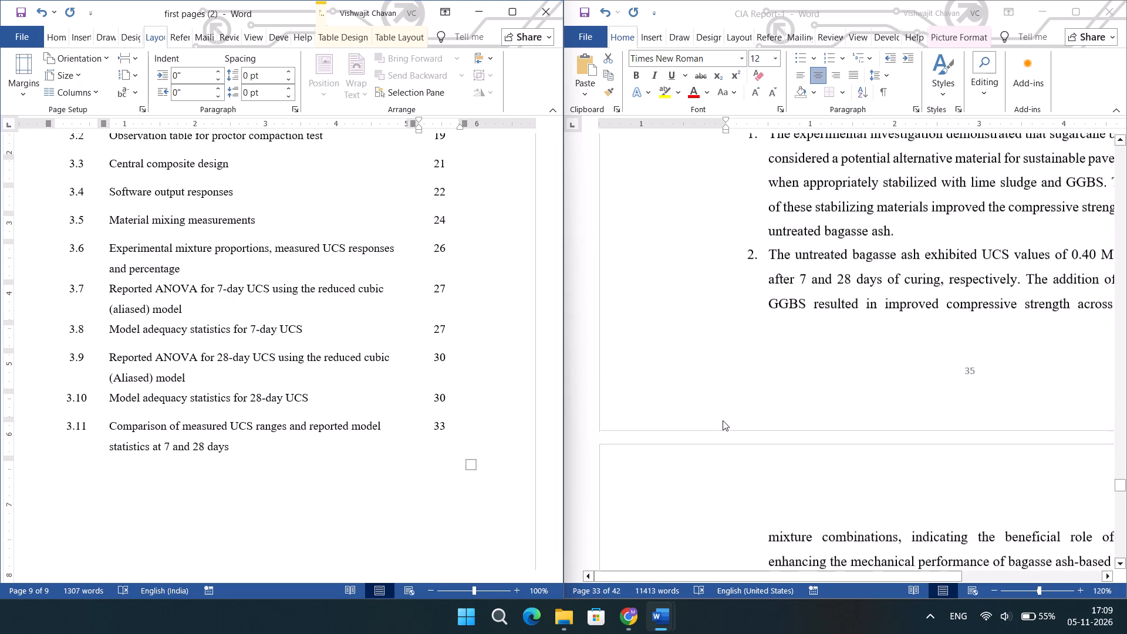
scroll(723, 420, down, 3)
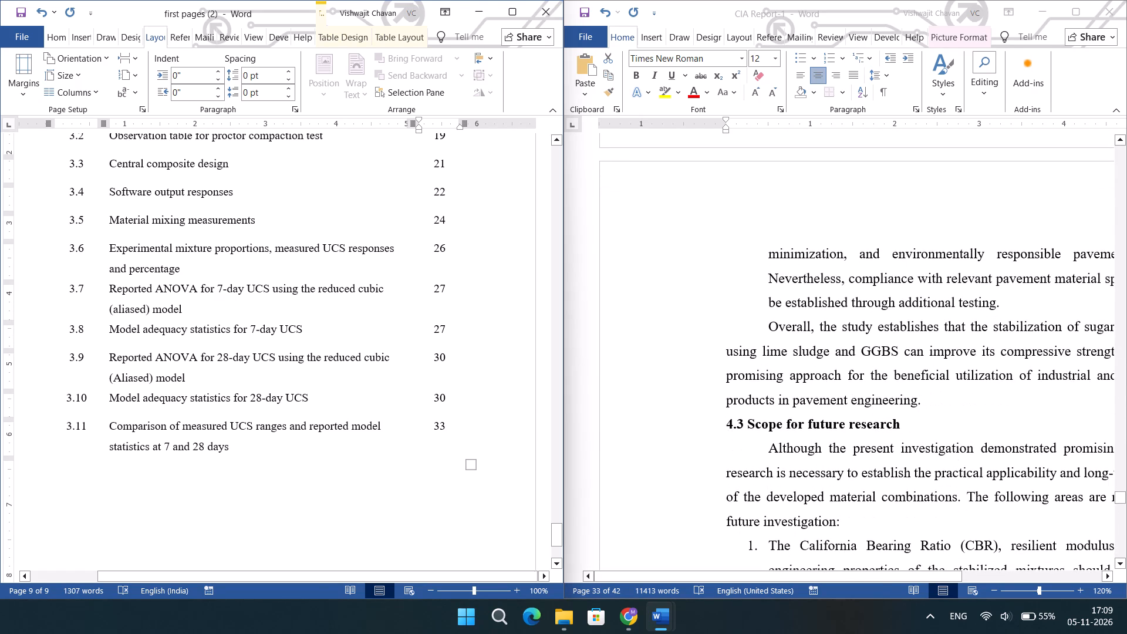
click(351, 495)
key(ctrl+s)
key(ctrl+s)
key(ctrl+s)
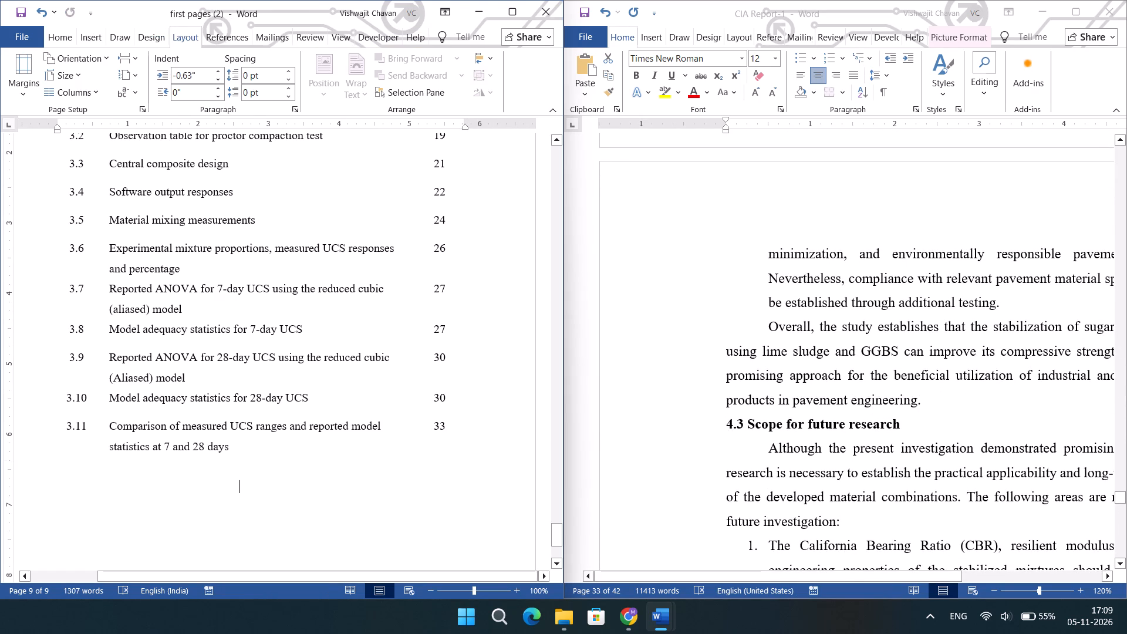
Save the front pages document with its List of Tables, and return to the CIA Report document.
key(ctrl+s)
key(ctrl+s)
click(721, 392)
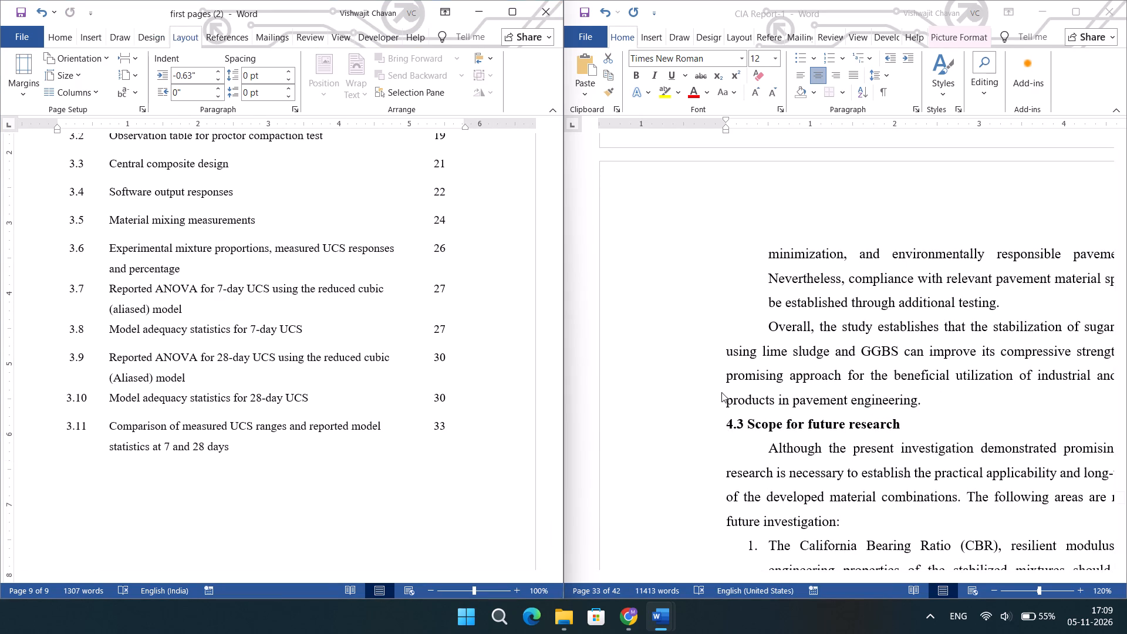
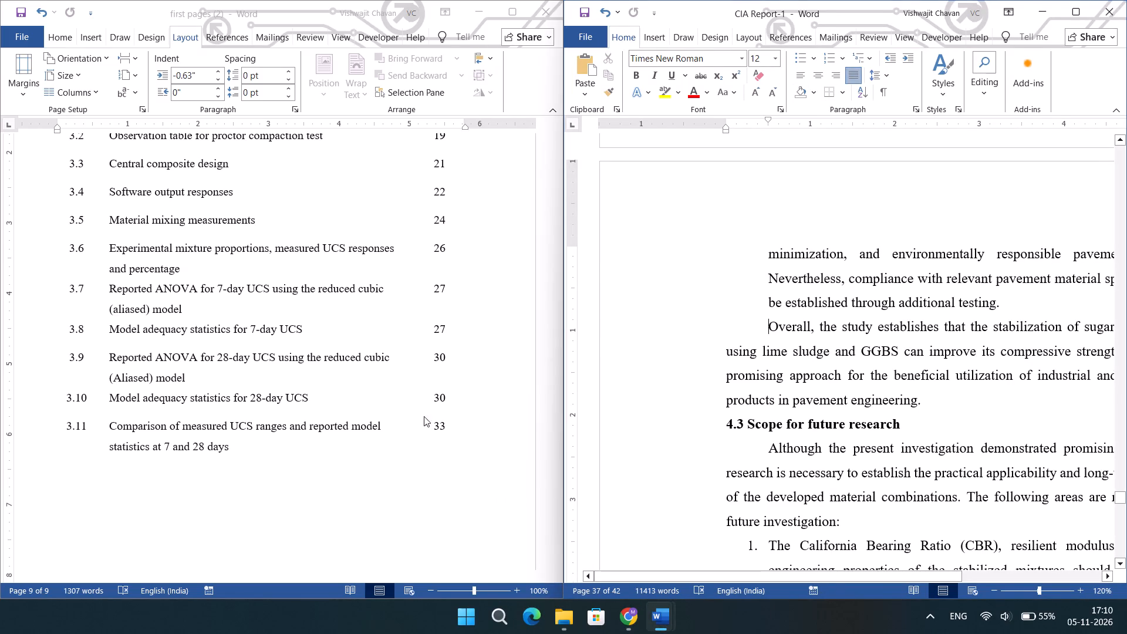
Save both the front pages document and the CIA Report-1 document.
click(482, 399)
key(ctrl+s)
key(ctrl+s)
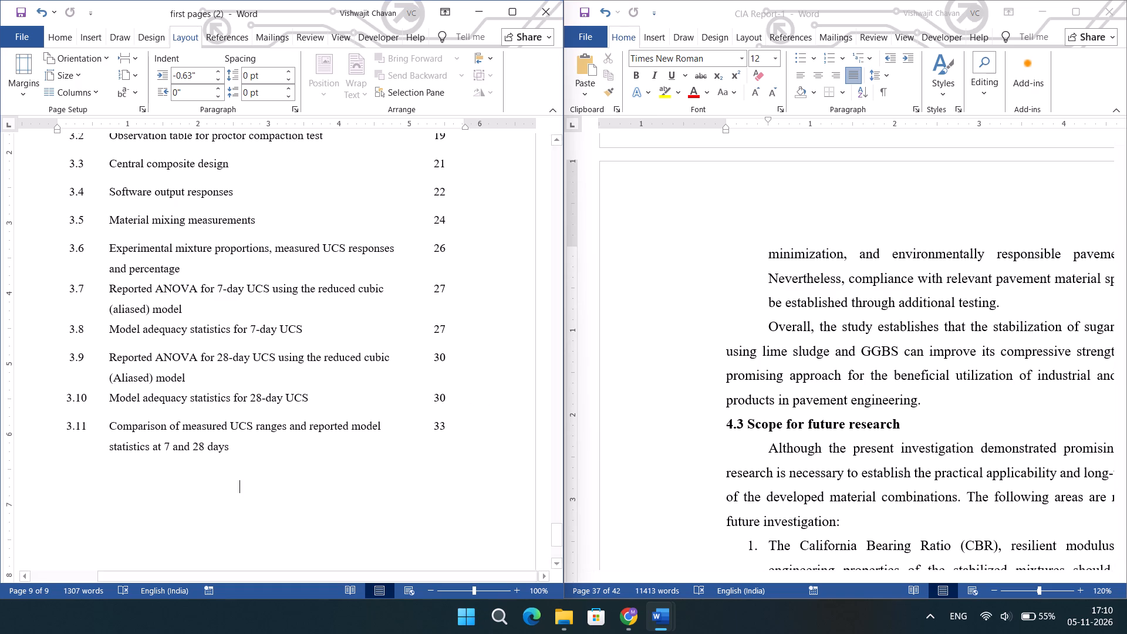
click(647, 408)
key(ctrl+s)
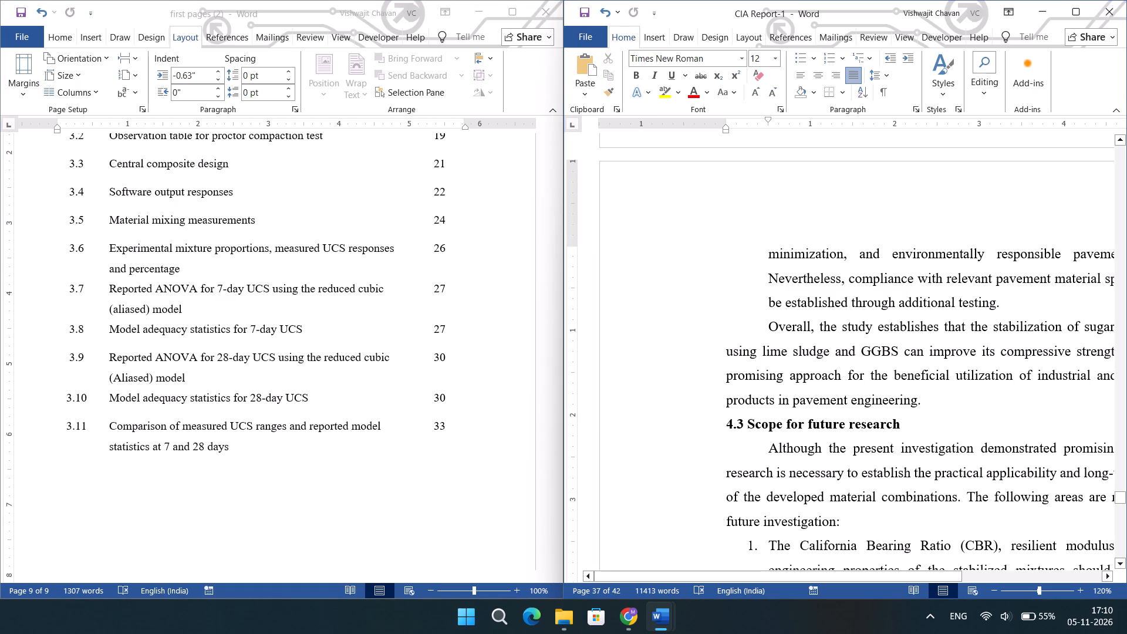
Save the CIA Report-1 document.
key(ctrl+s)
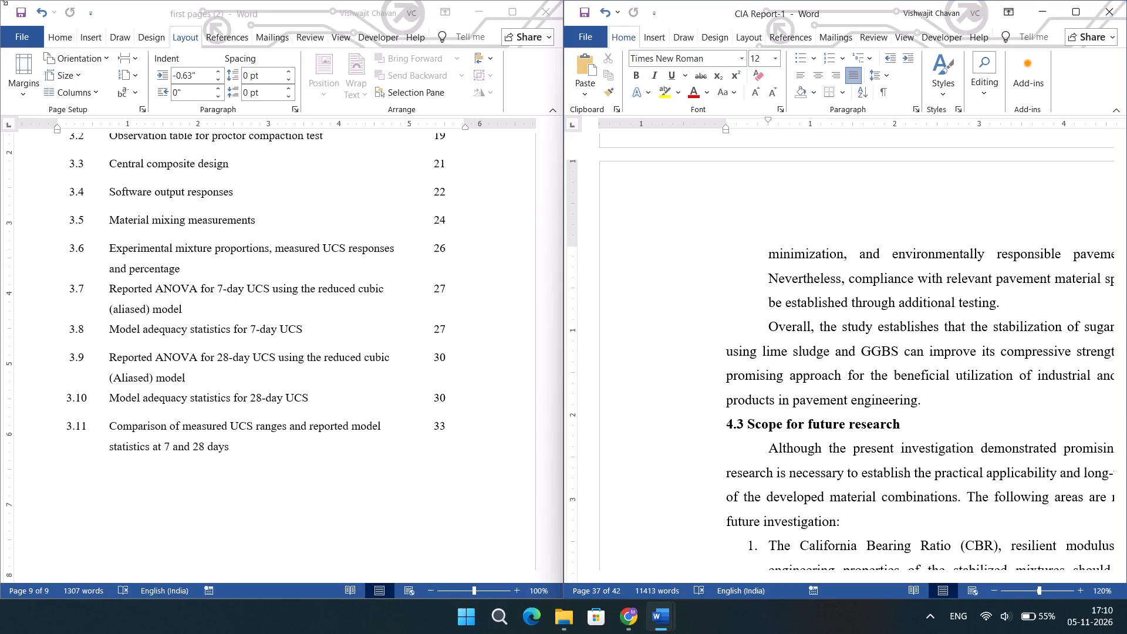
Save the front pages document as a PDF named first pages (2) in the Downloads folder.
click(34, 38)
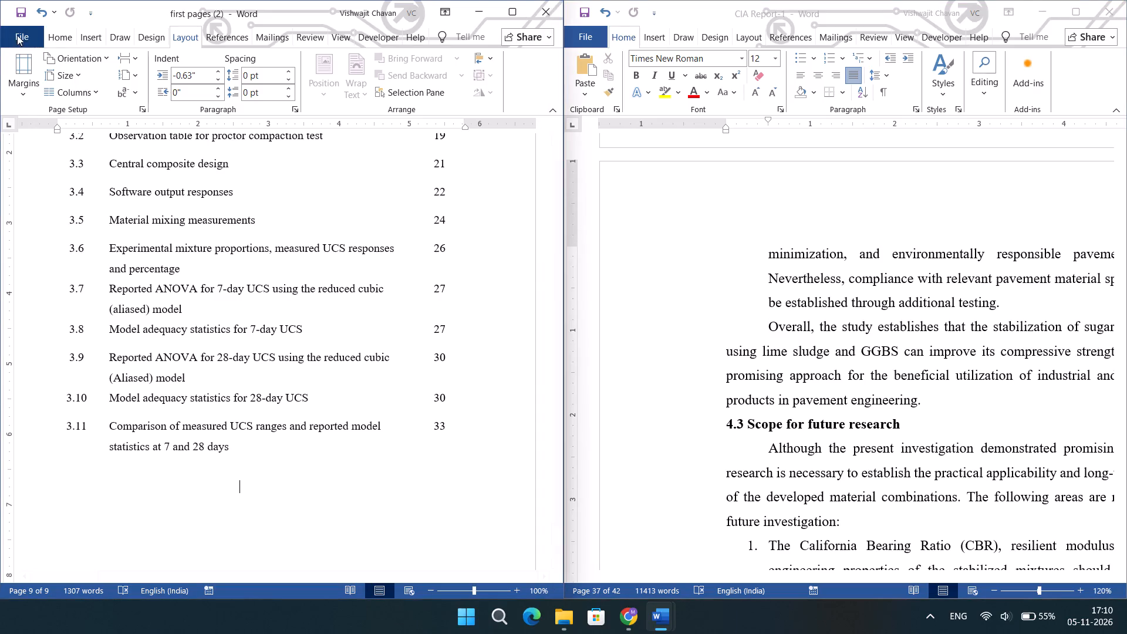
click(20, 33)
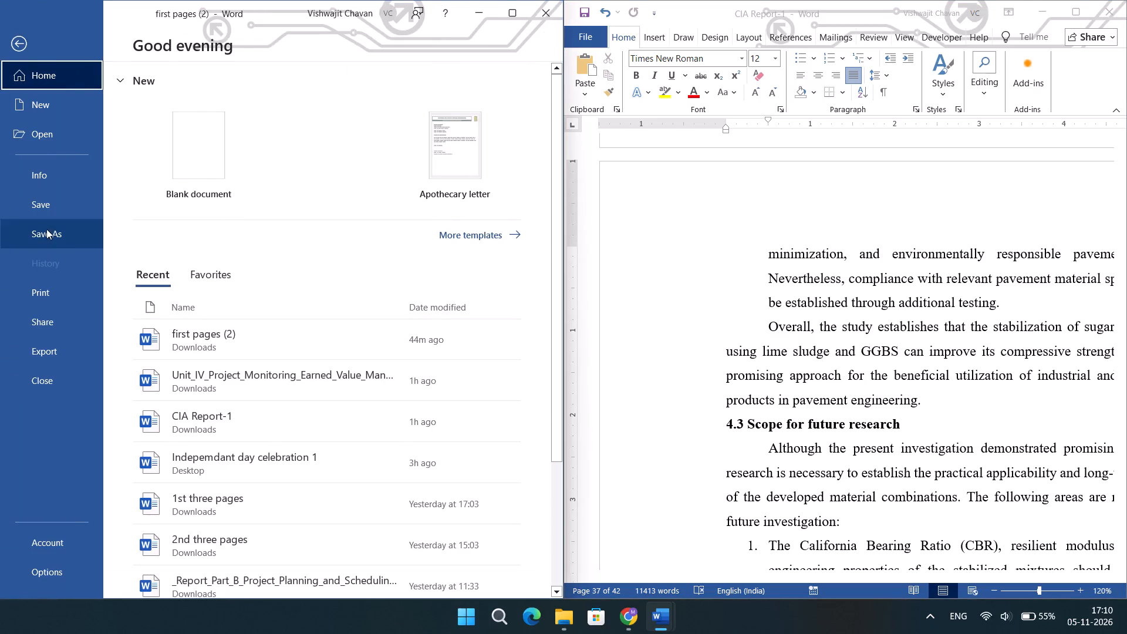
click(48, 228)
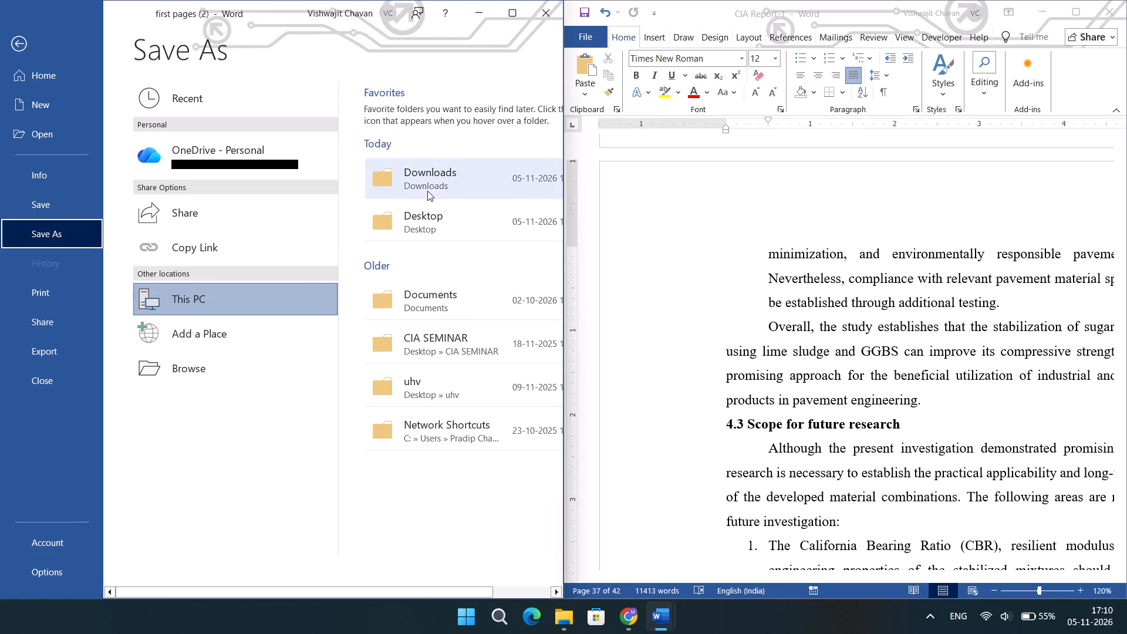
double_click(432, 183)
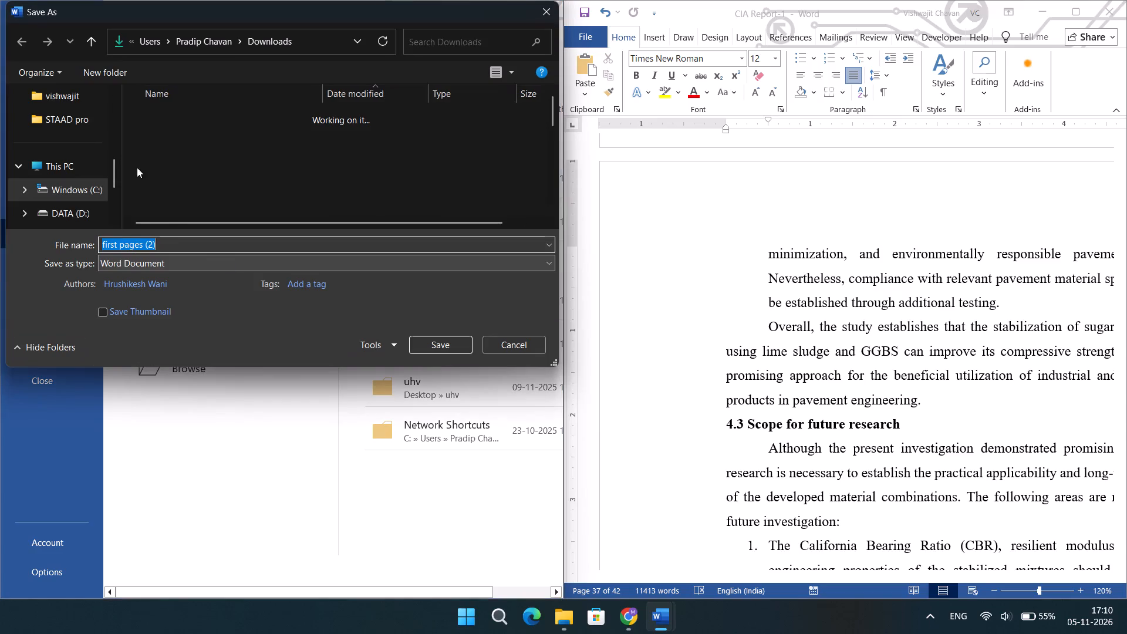
click(164, 240)
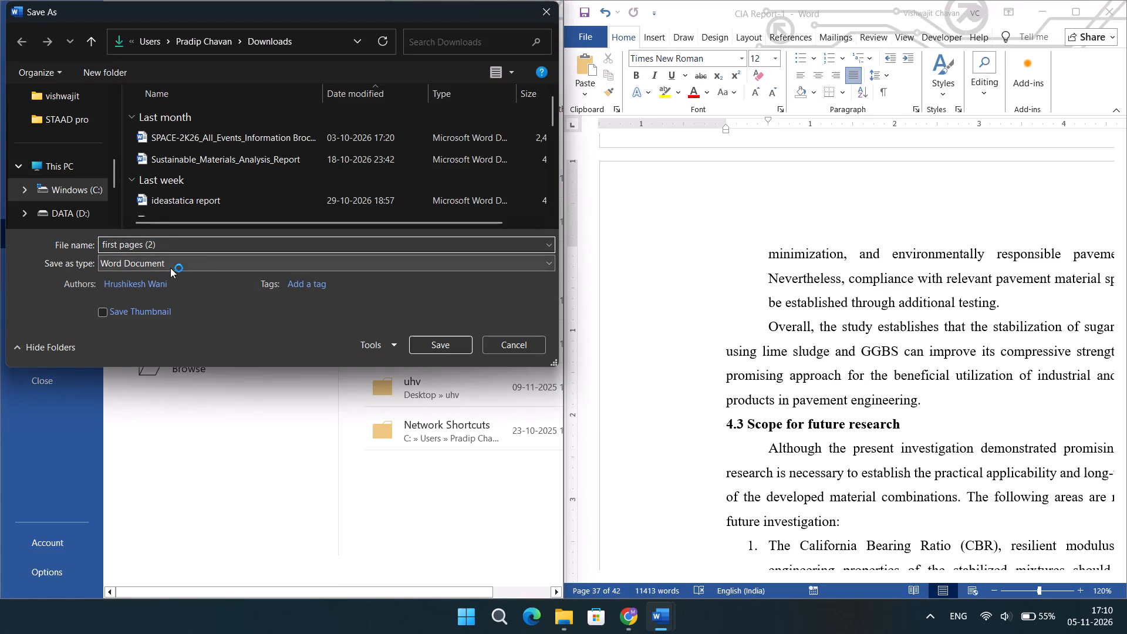
click(170, 268)
click(155, 346)
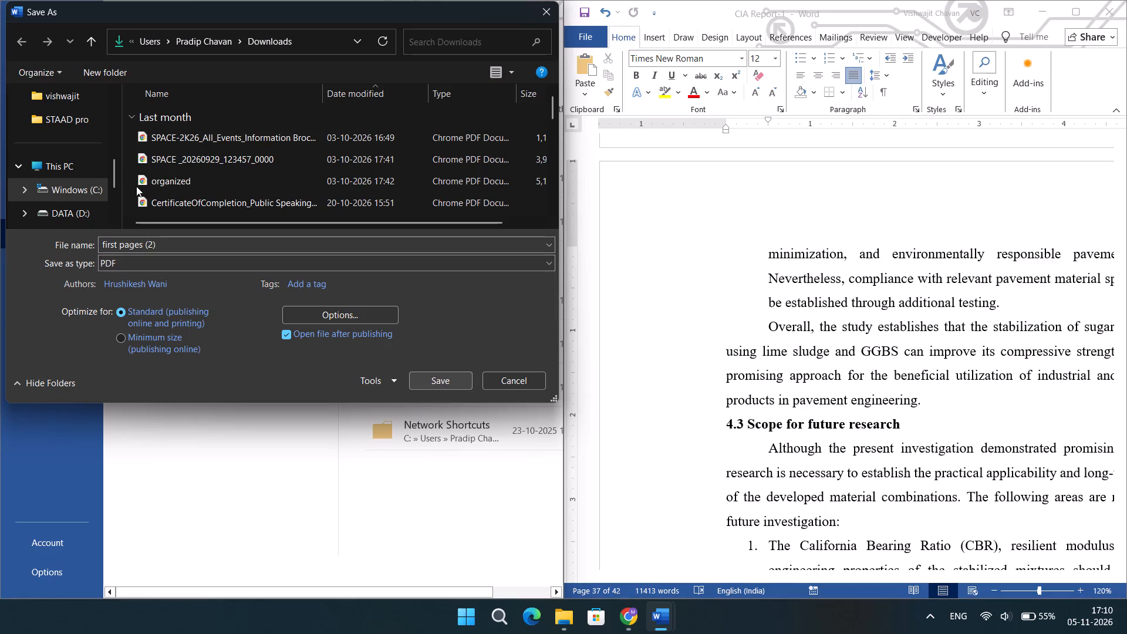
click(453, 382)
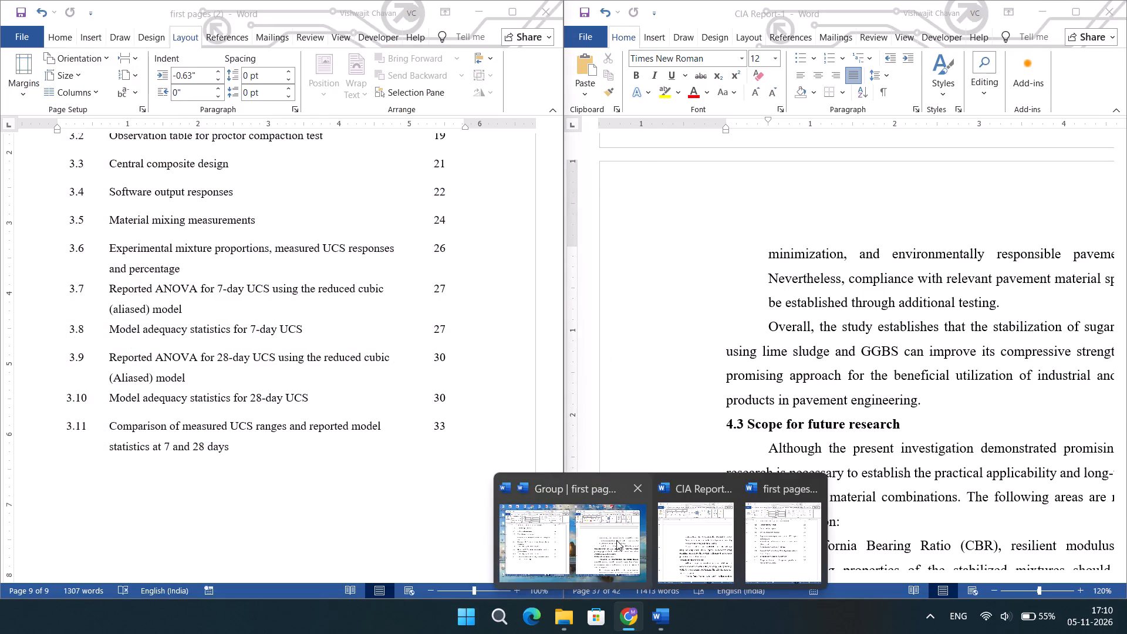
Switch back to the side-by-side Word documents and open the Save As options for CIA Report-1.
click(616, 540)
click(591, 32)
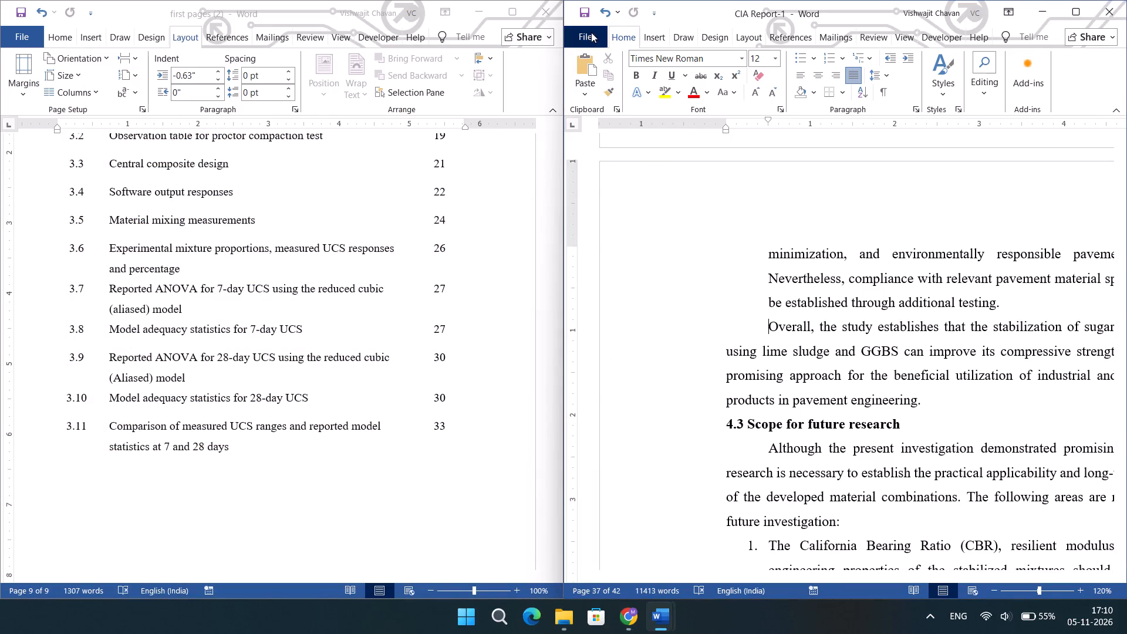
click(603, 226)
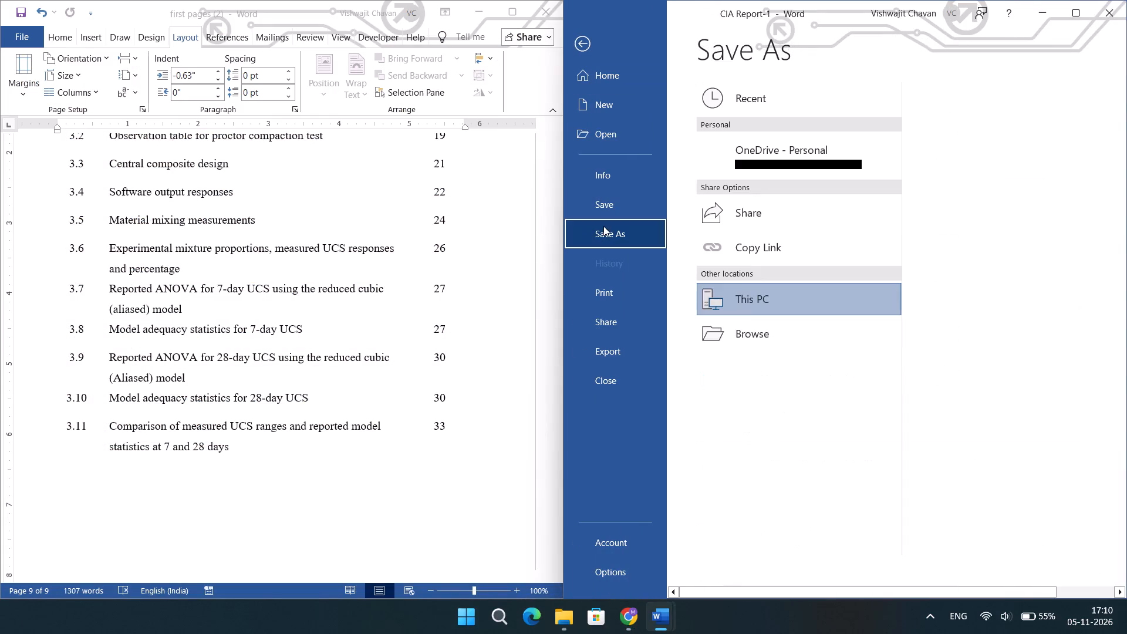
Save the report as a PDF named CIA Report-1 in the Downloads folder, optimized for standard publishing.
double_click(987, 187)
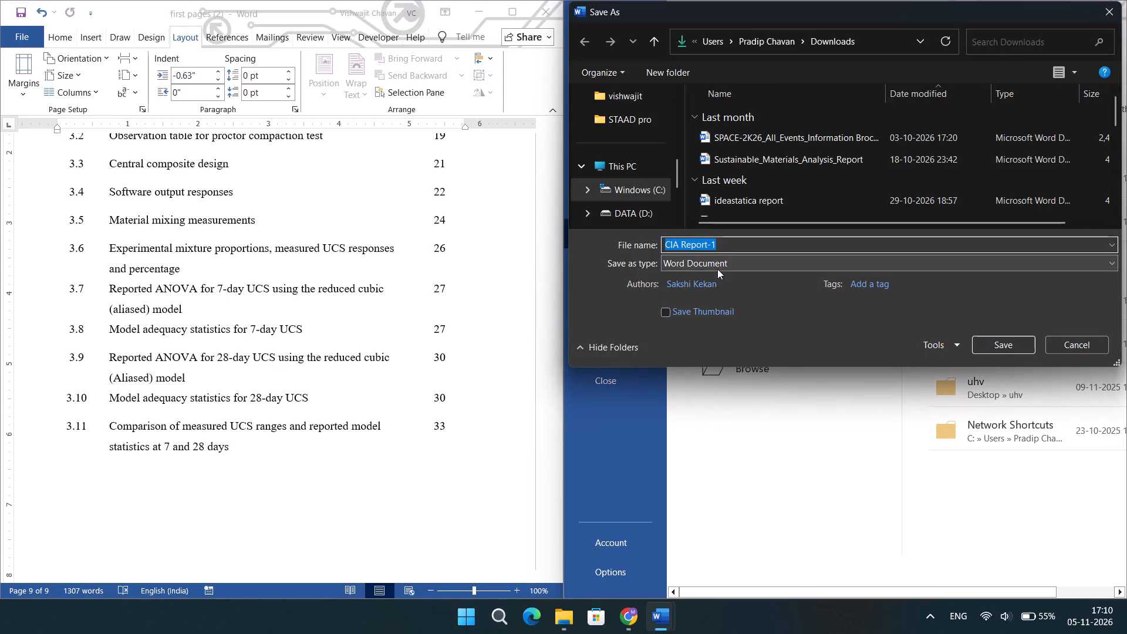
click(718, 268)
click(701, 346)
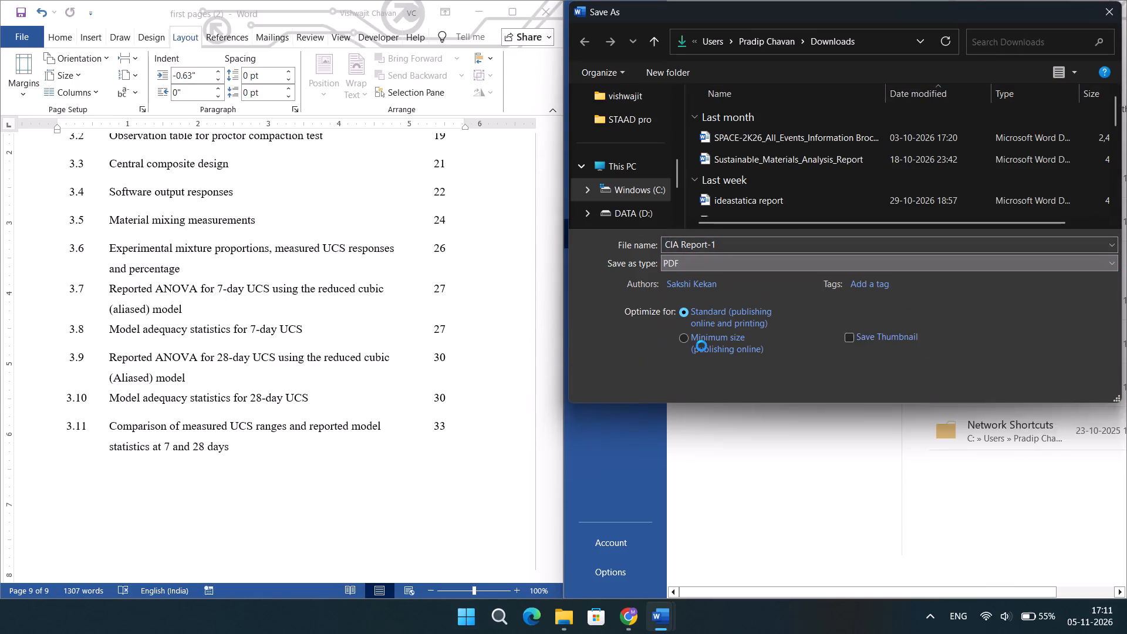
click(988, 372)
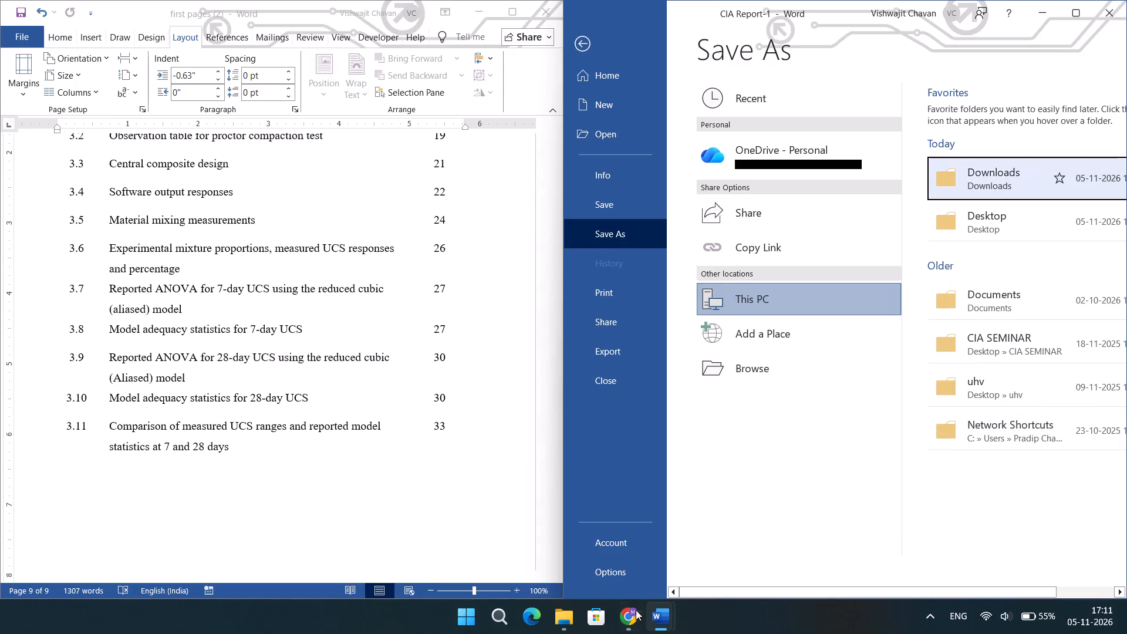
Switch to the Chrome window with the first pages (2) PDF.
click(630, 612)
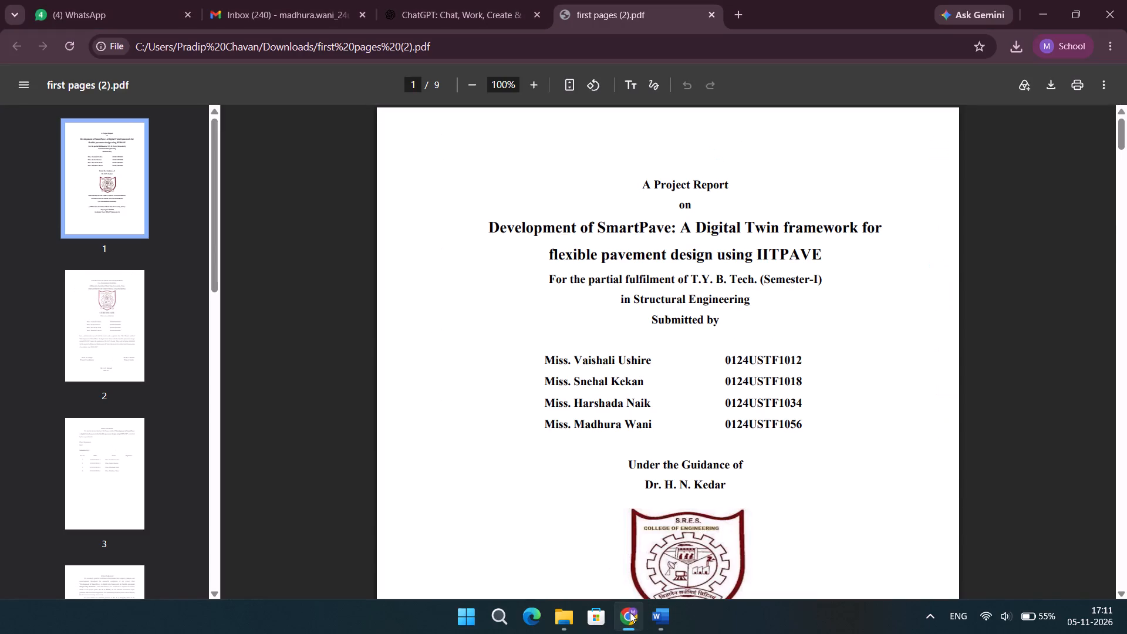
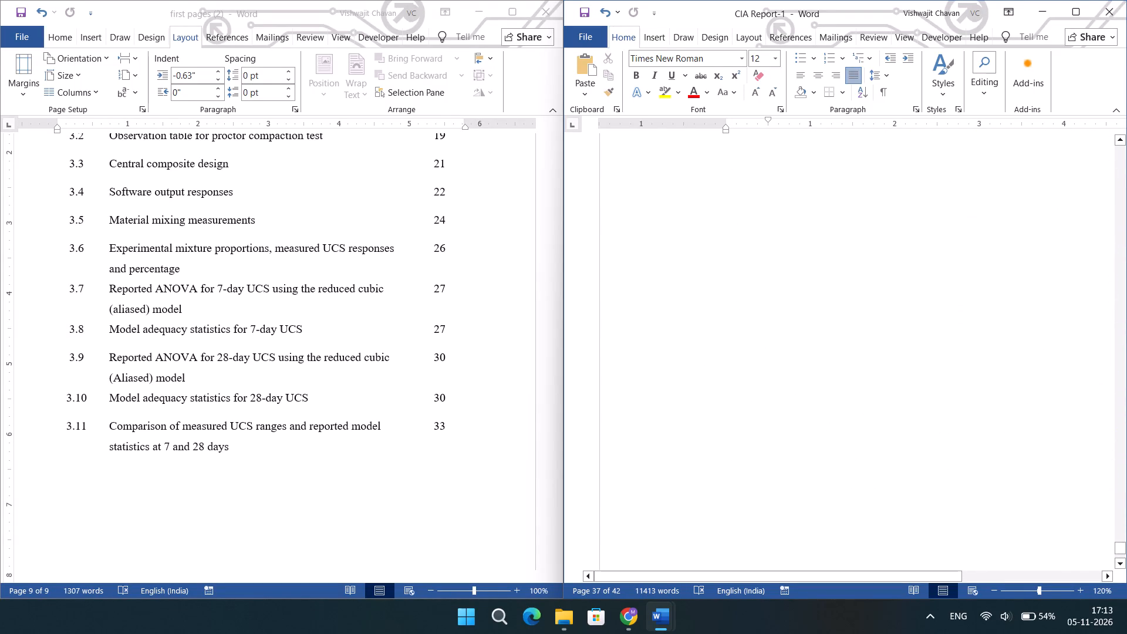
Compare the last entries of the front pages' table of contents with the page numbers of the References section in CIA Report-1.
scroll(704, 356, up, 1)
scroll(704, 356, down, 5)
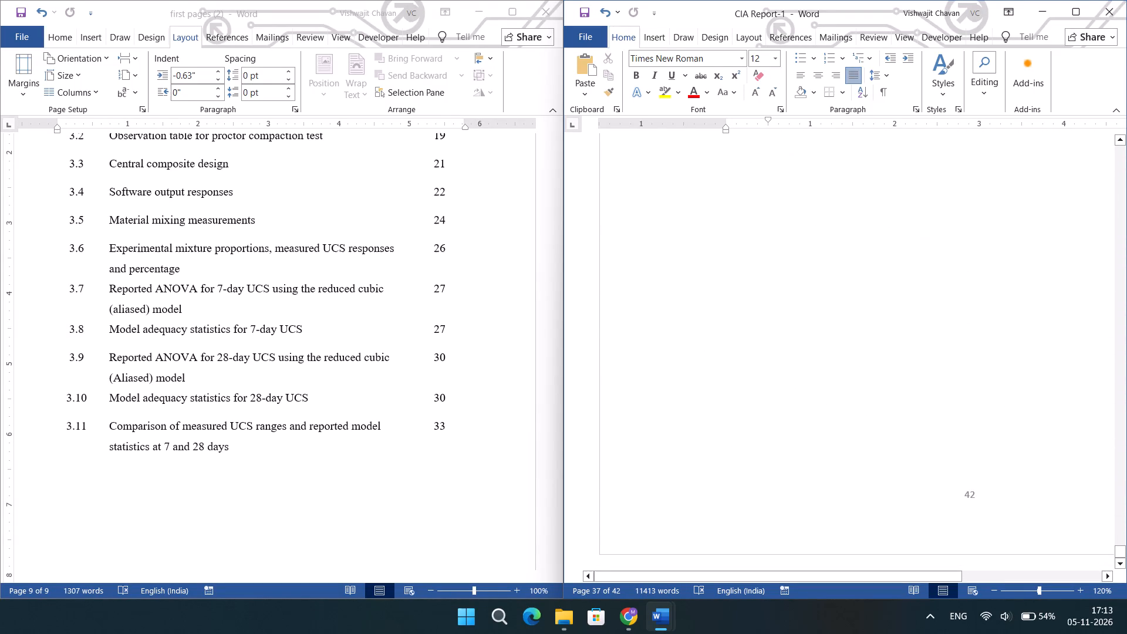
scroll(367, 445, up, 13)
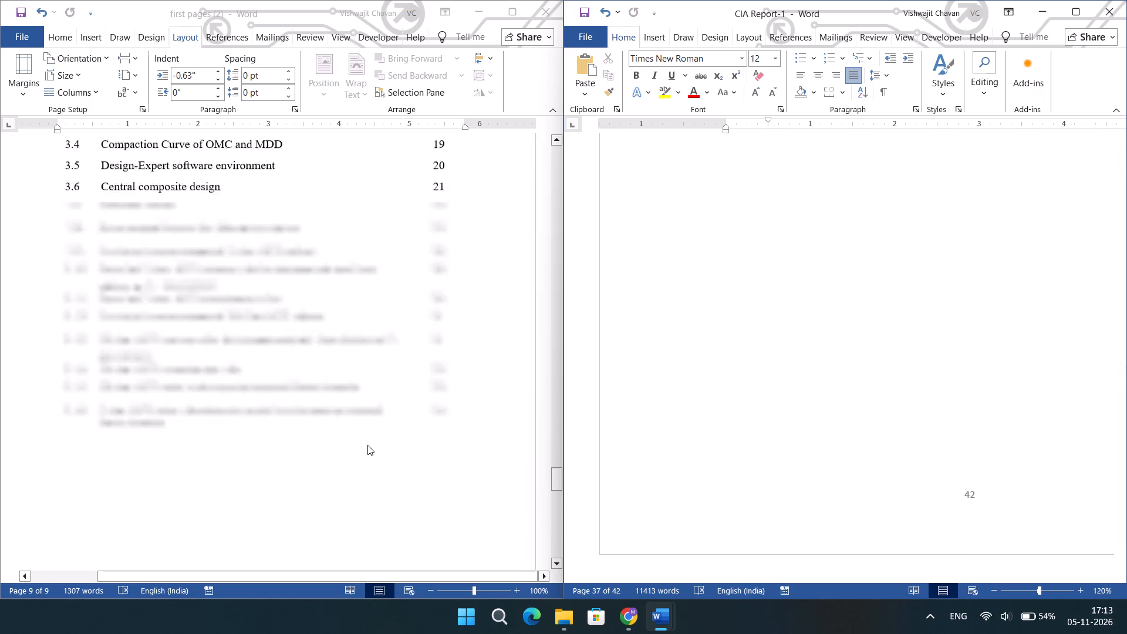
scroll(367, 445, up, 20)
scroll(367, 445, up, 17)
scroll(367, 445, down, 2)
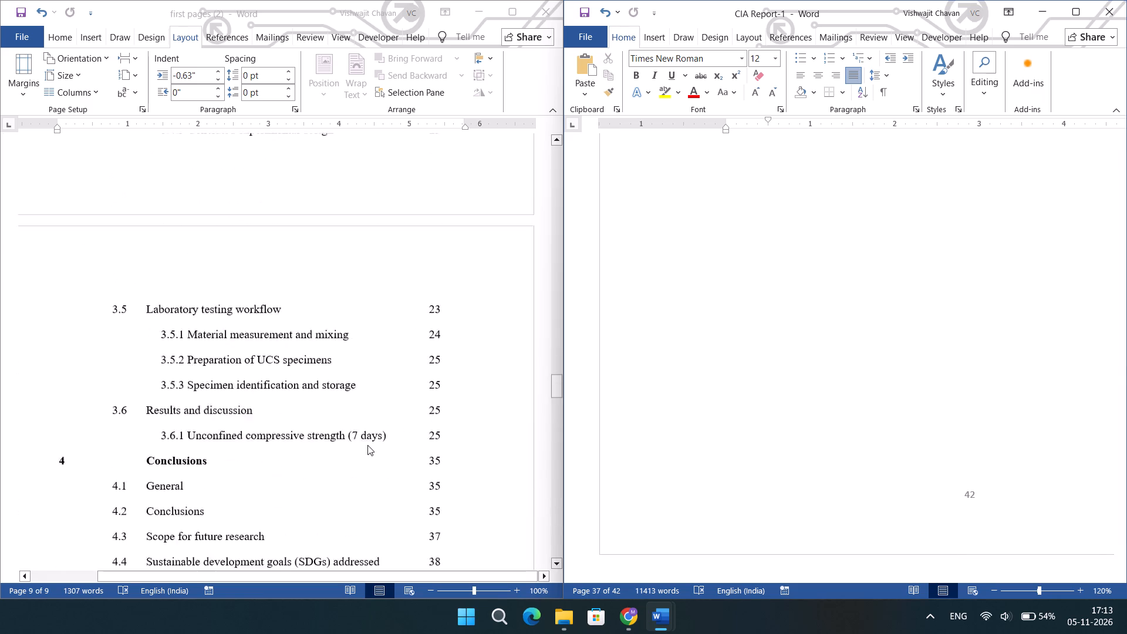
scroll(367, 445, down, 3)
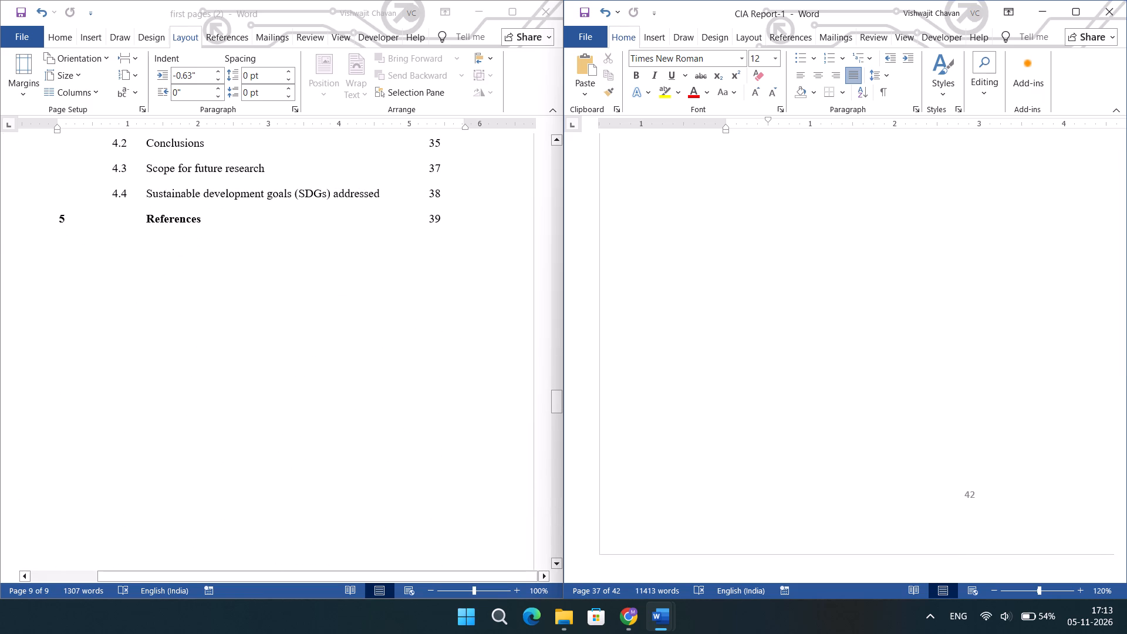
scroll(810, 394, up, 7)
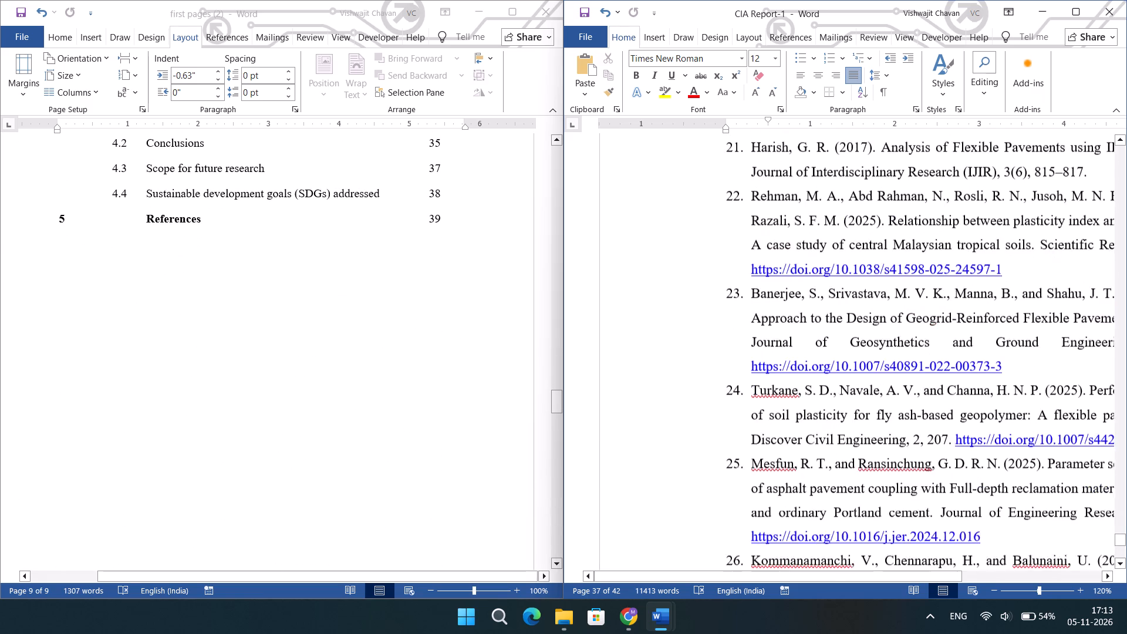
scroll(810, 394, up, 8)
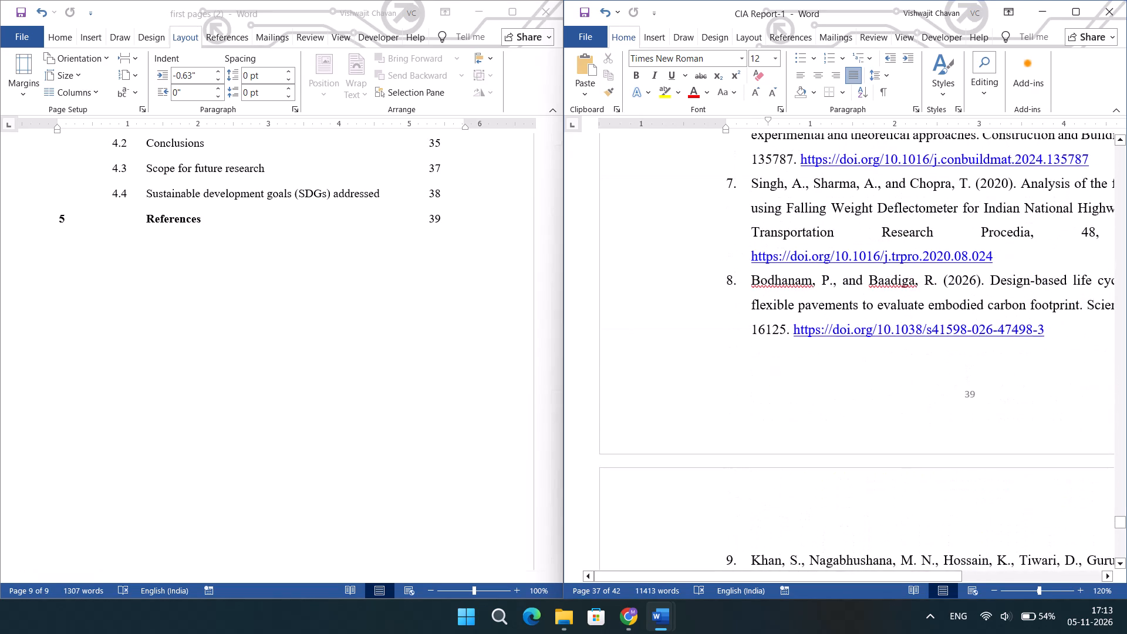
scroll(810, 394, up, 3)
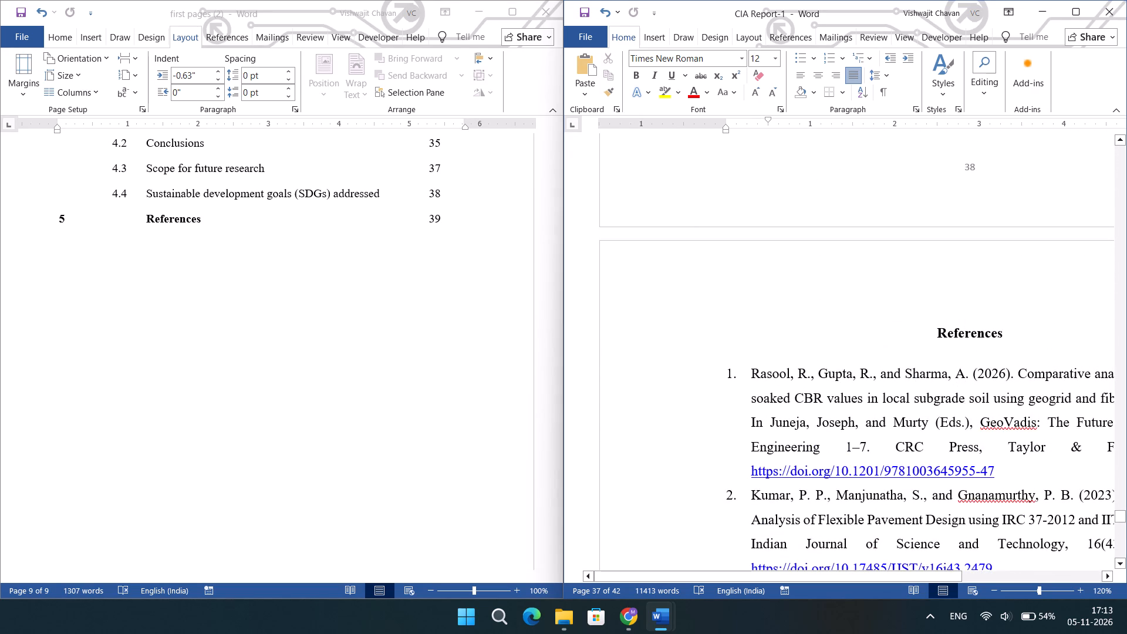
Save the CIA Report-1 document with the cursor placed at the References heading.
key(ctrl+s)
key(ctrl+s)
key(ctrl+s)
click(725, 250)
key(ctrl+s)
key(ctrl+s)
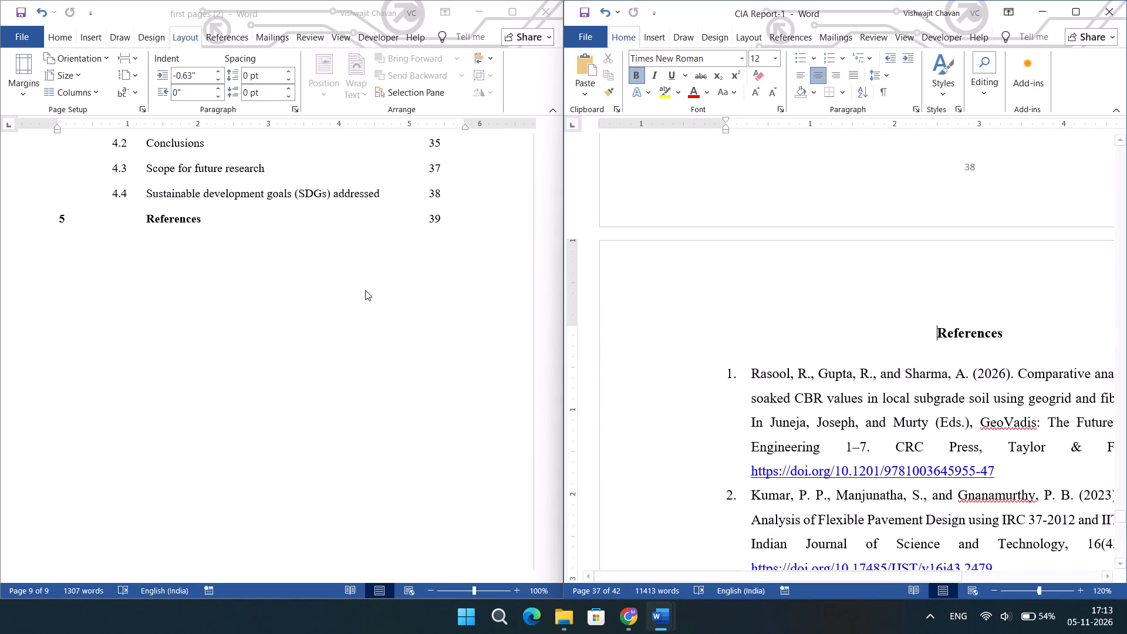
Save the first pages (2) document and close its window.
click(365, 290)
key(ctrl+s)
key(ctrl+s)
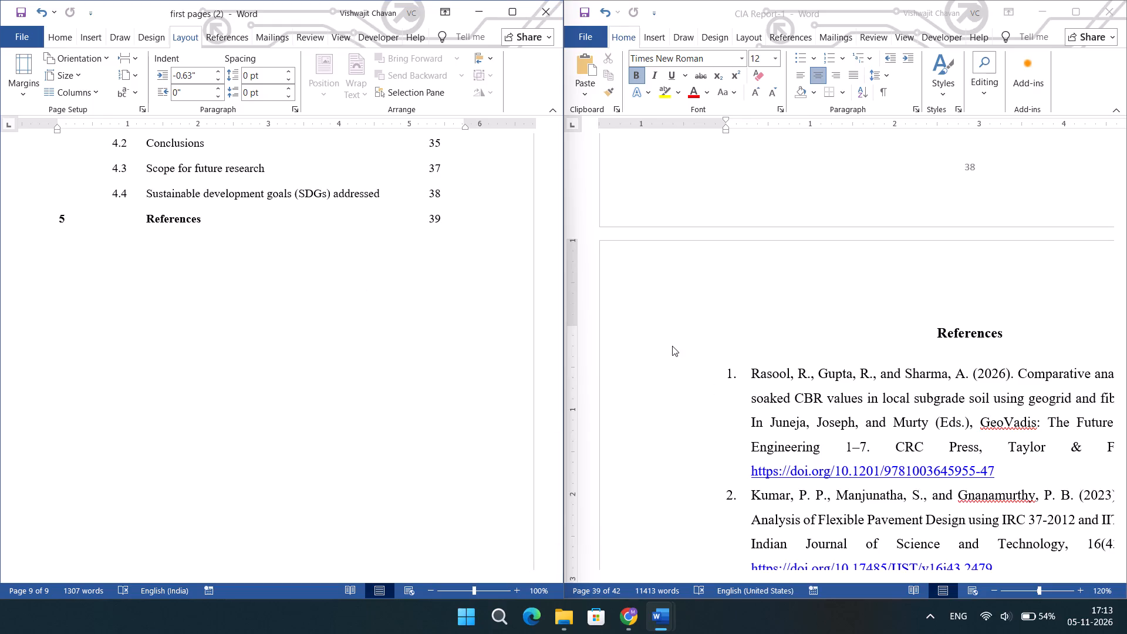
click(672, 346)
click(555, 13)
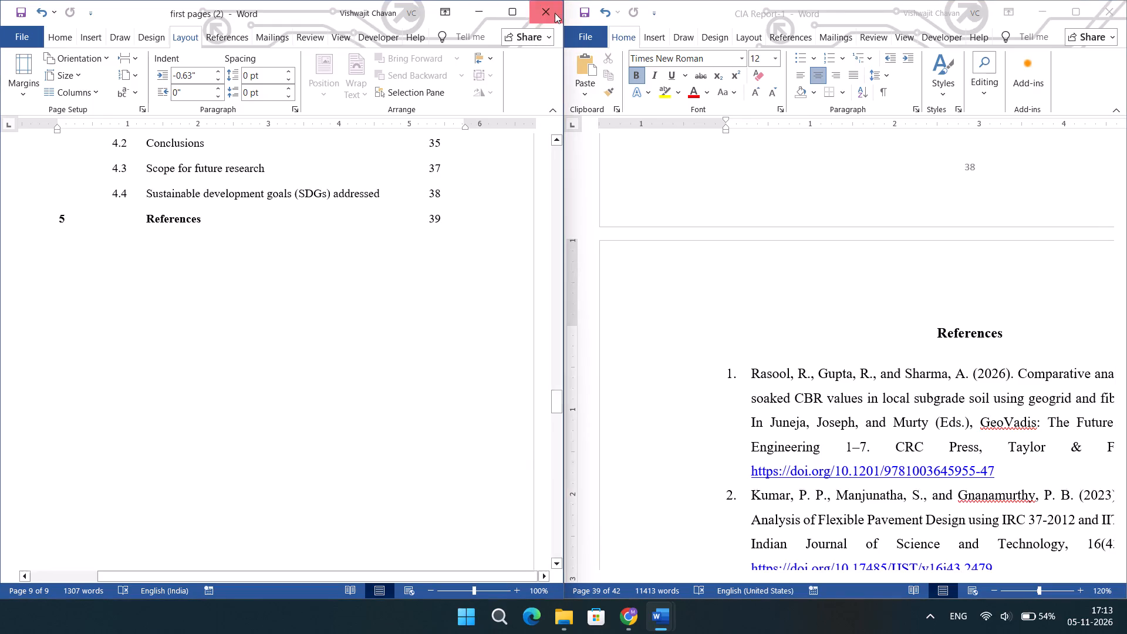